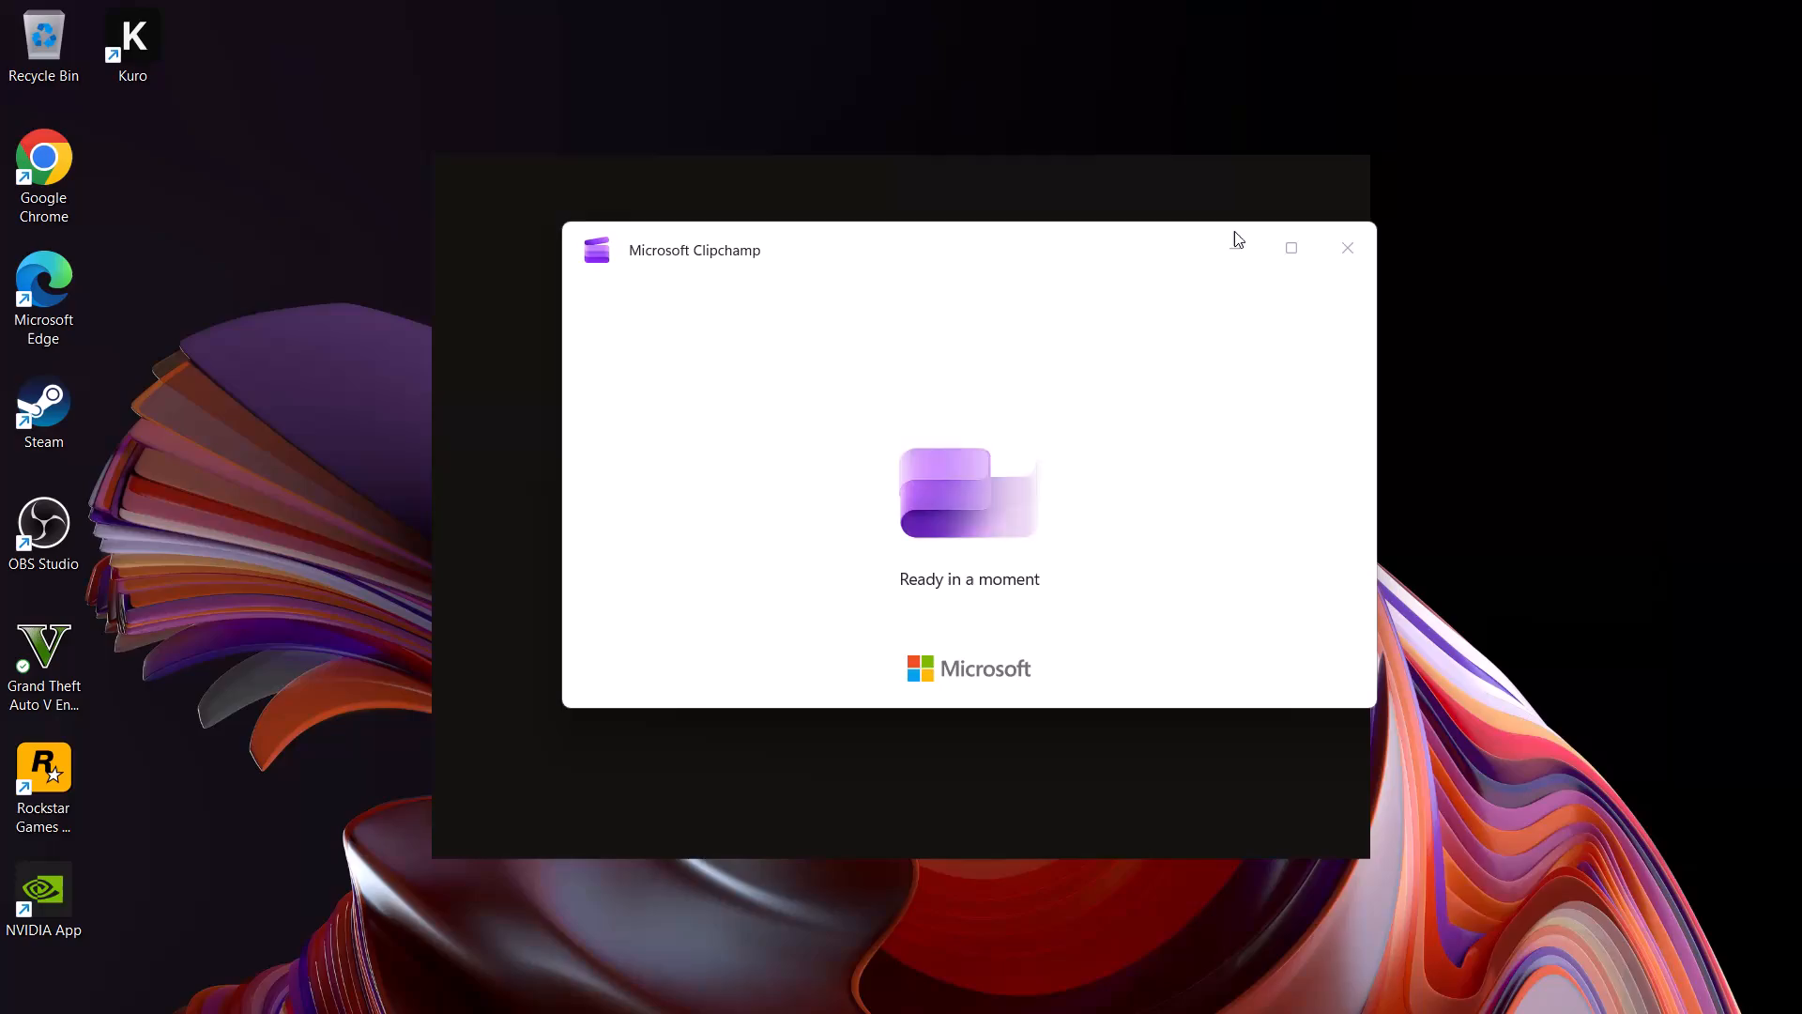
# Maximize the window and permanently delete the saved project Video Project 1 from the home page.
pyautogui.click(1294, 252)
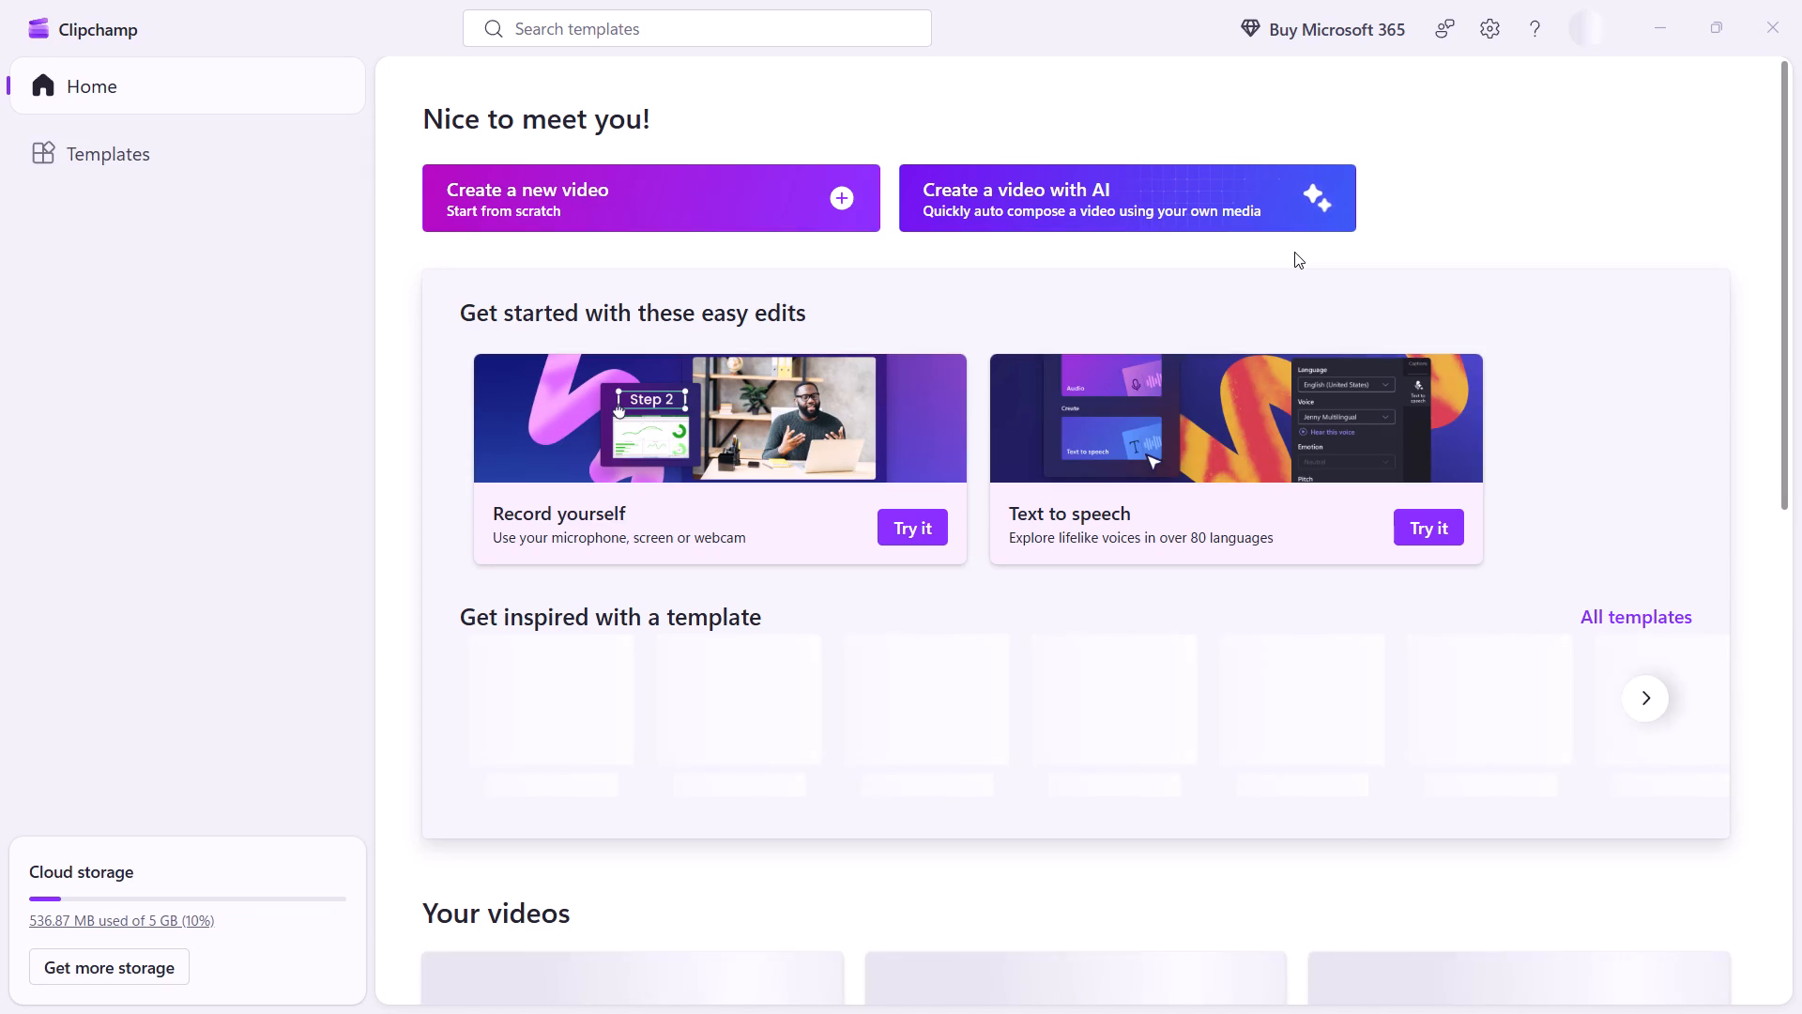
pyautogui.scroll(-6, 968, 193)
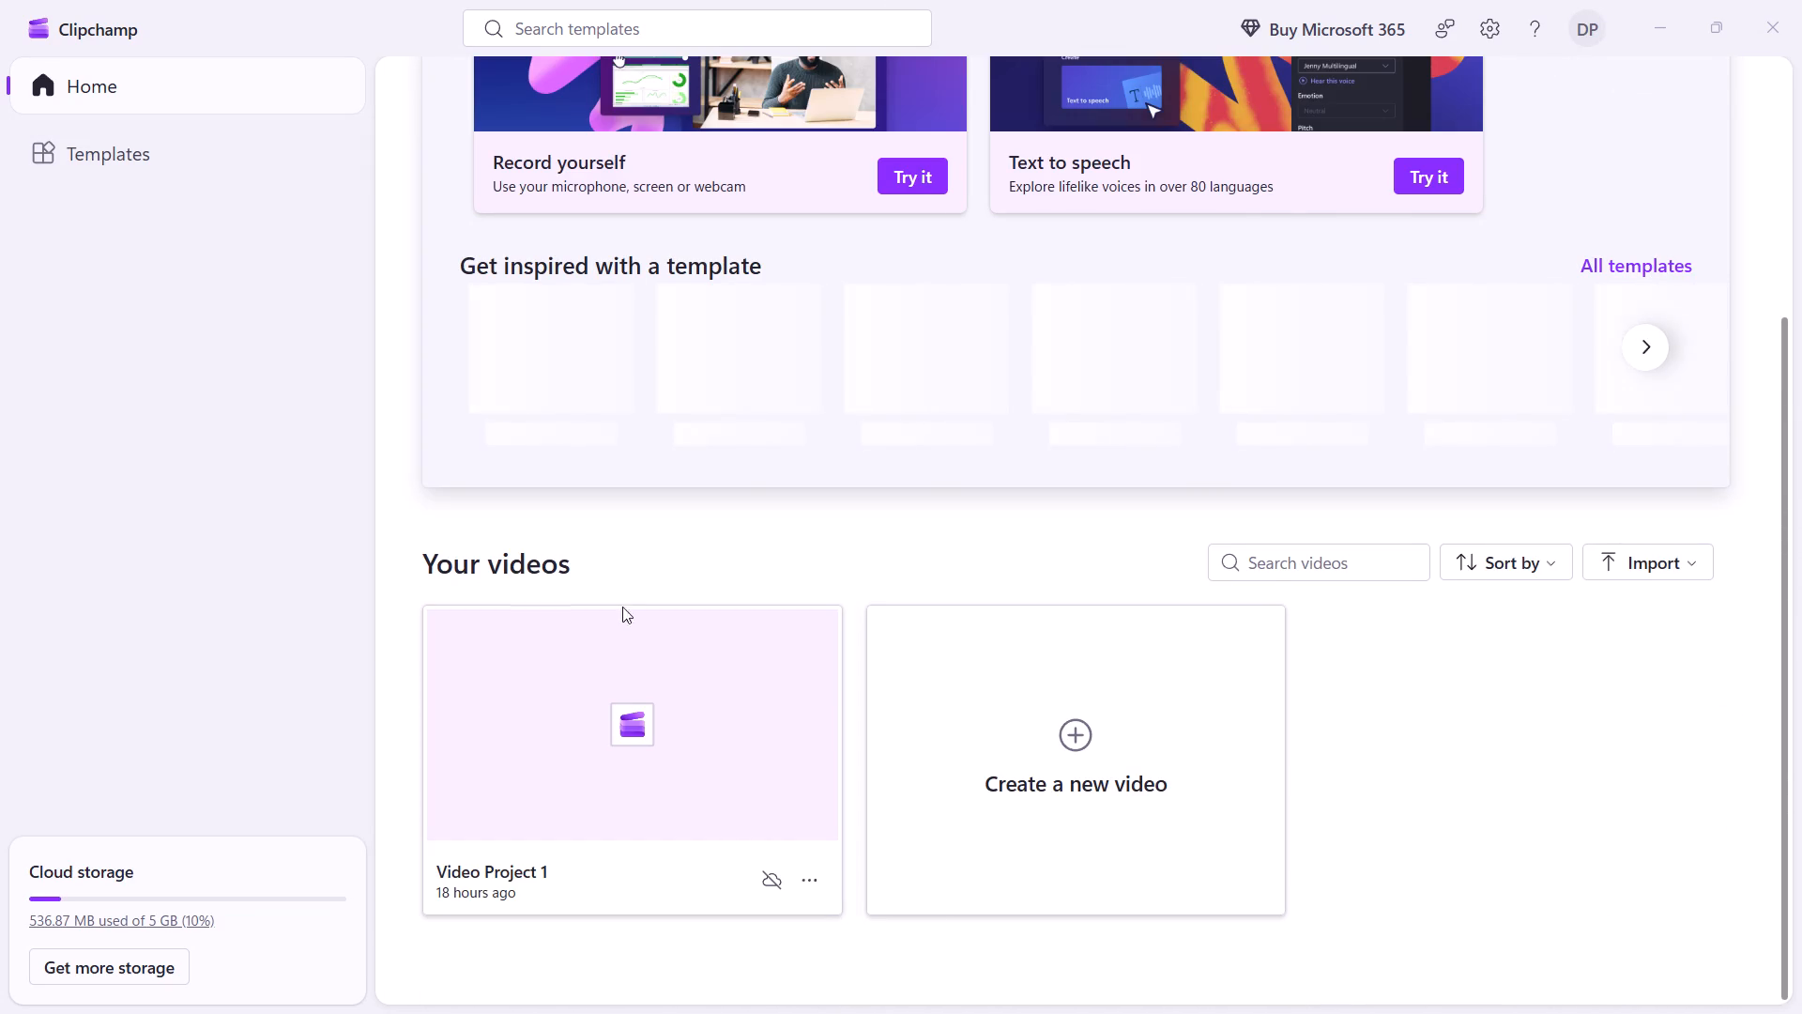
pyautogui.click(819, 868)
pyautogui.click(880, 829)
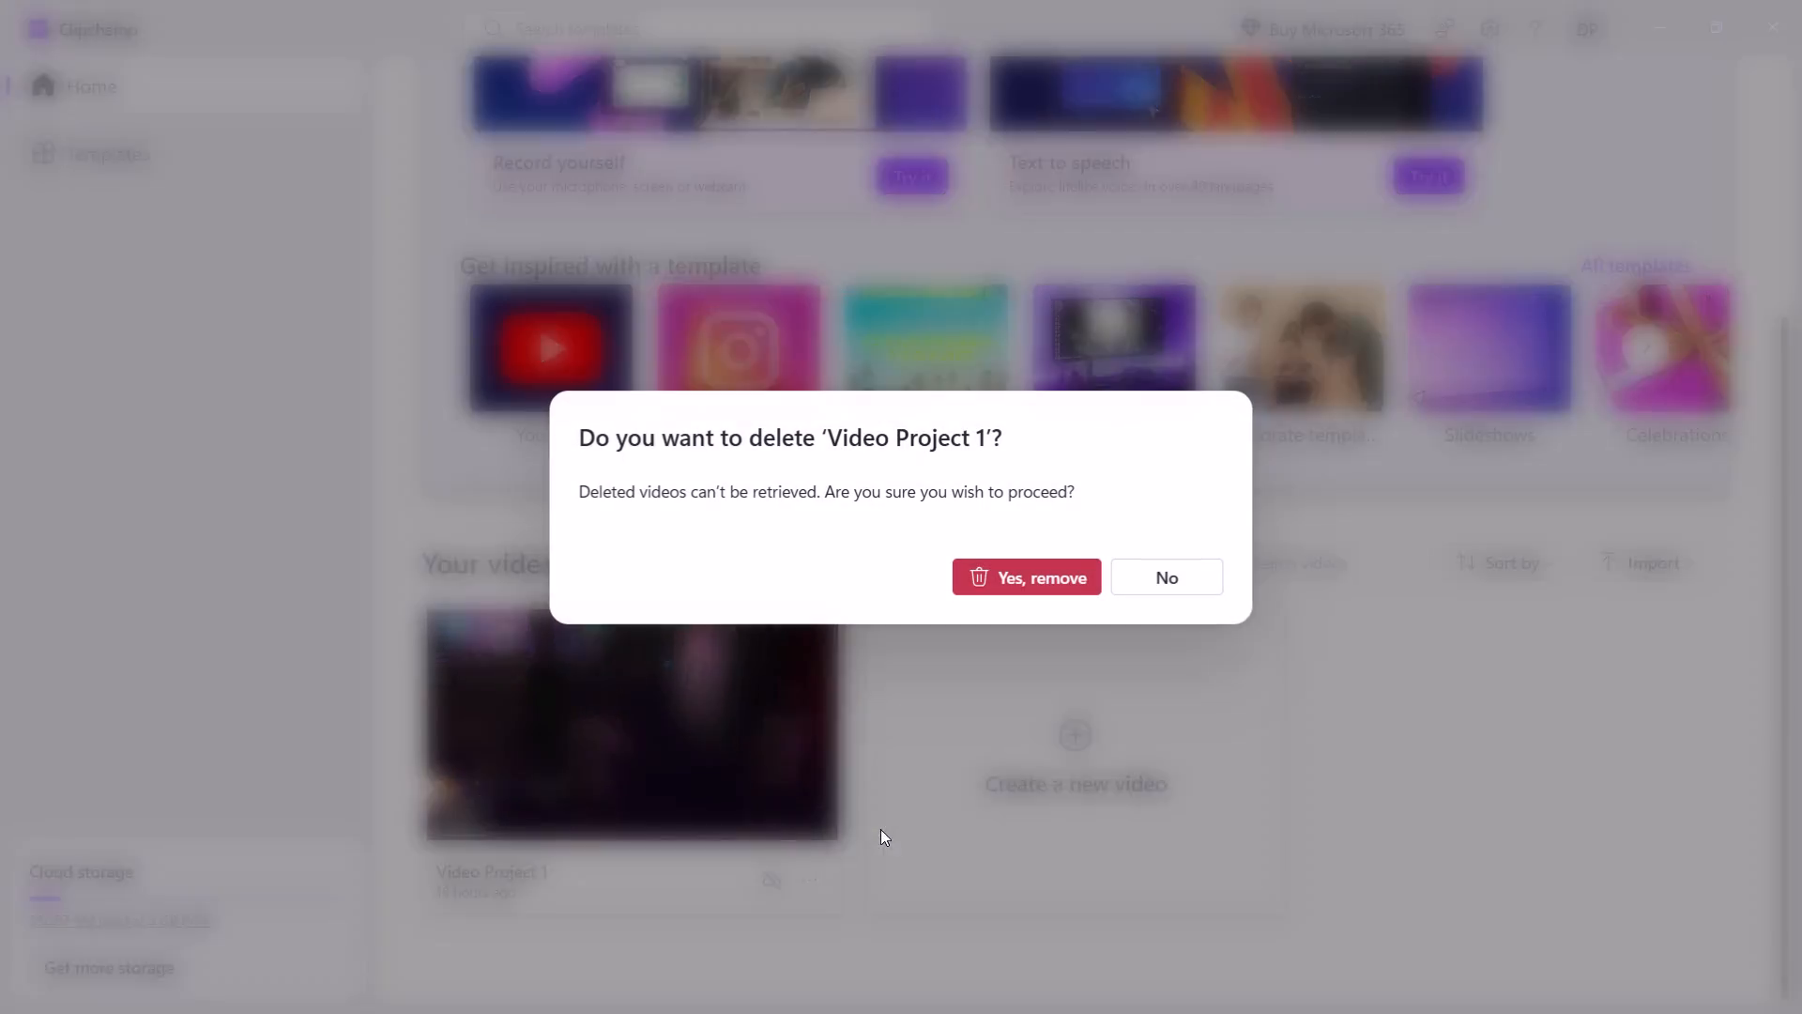
pyautogui.click(1067, 583)
# Create a new video project from scratch.
pyautogui.scroll(5, 976, 545)
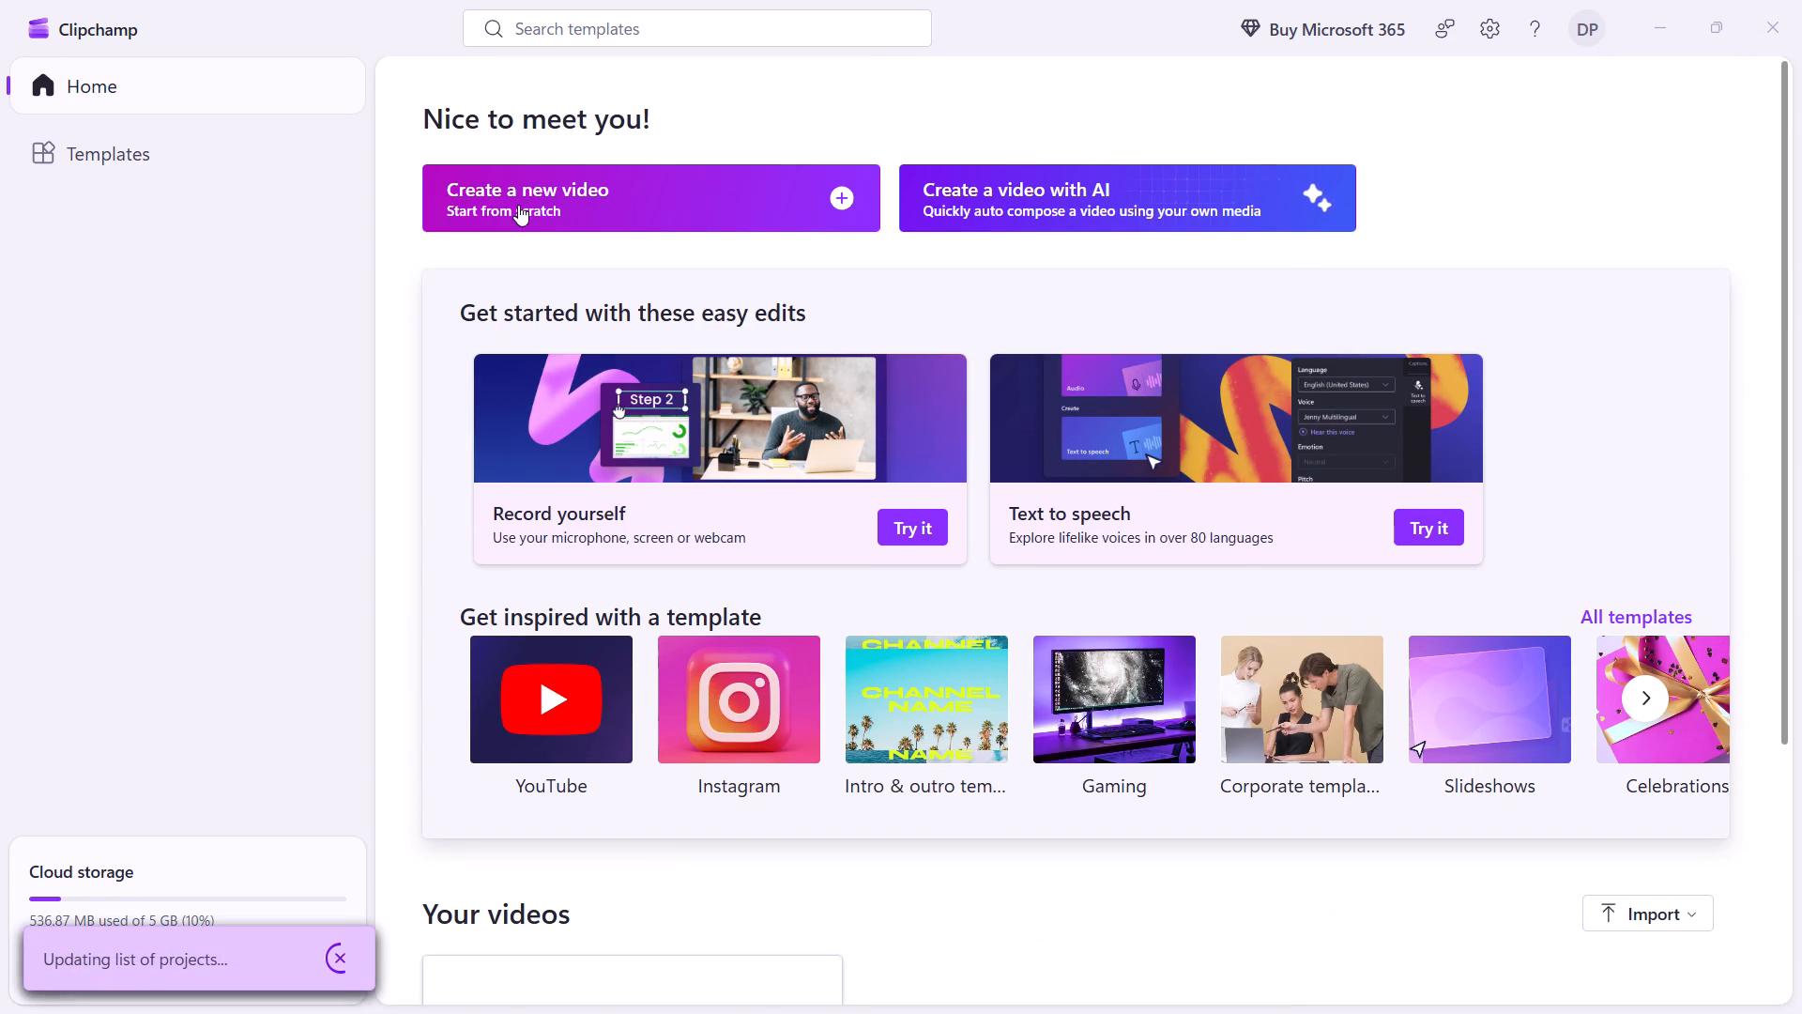
pyautogui.click(611, 192)
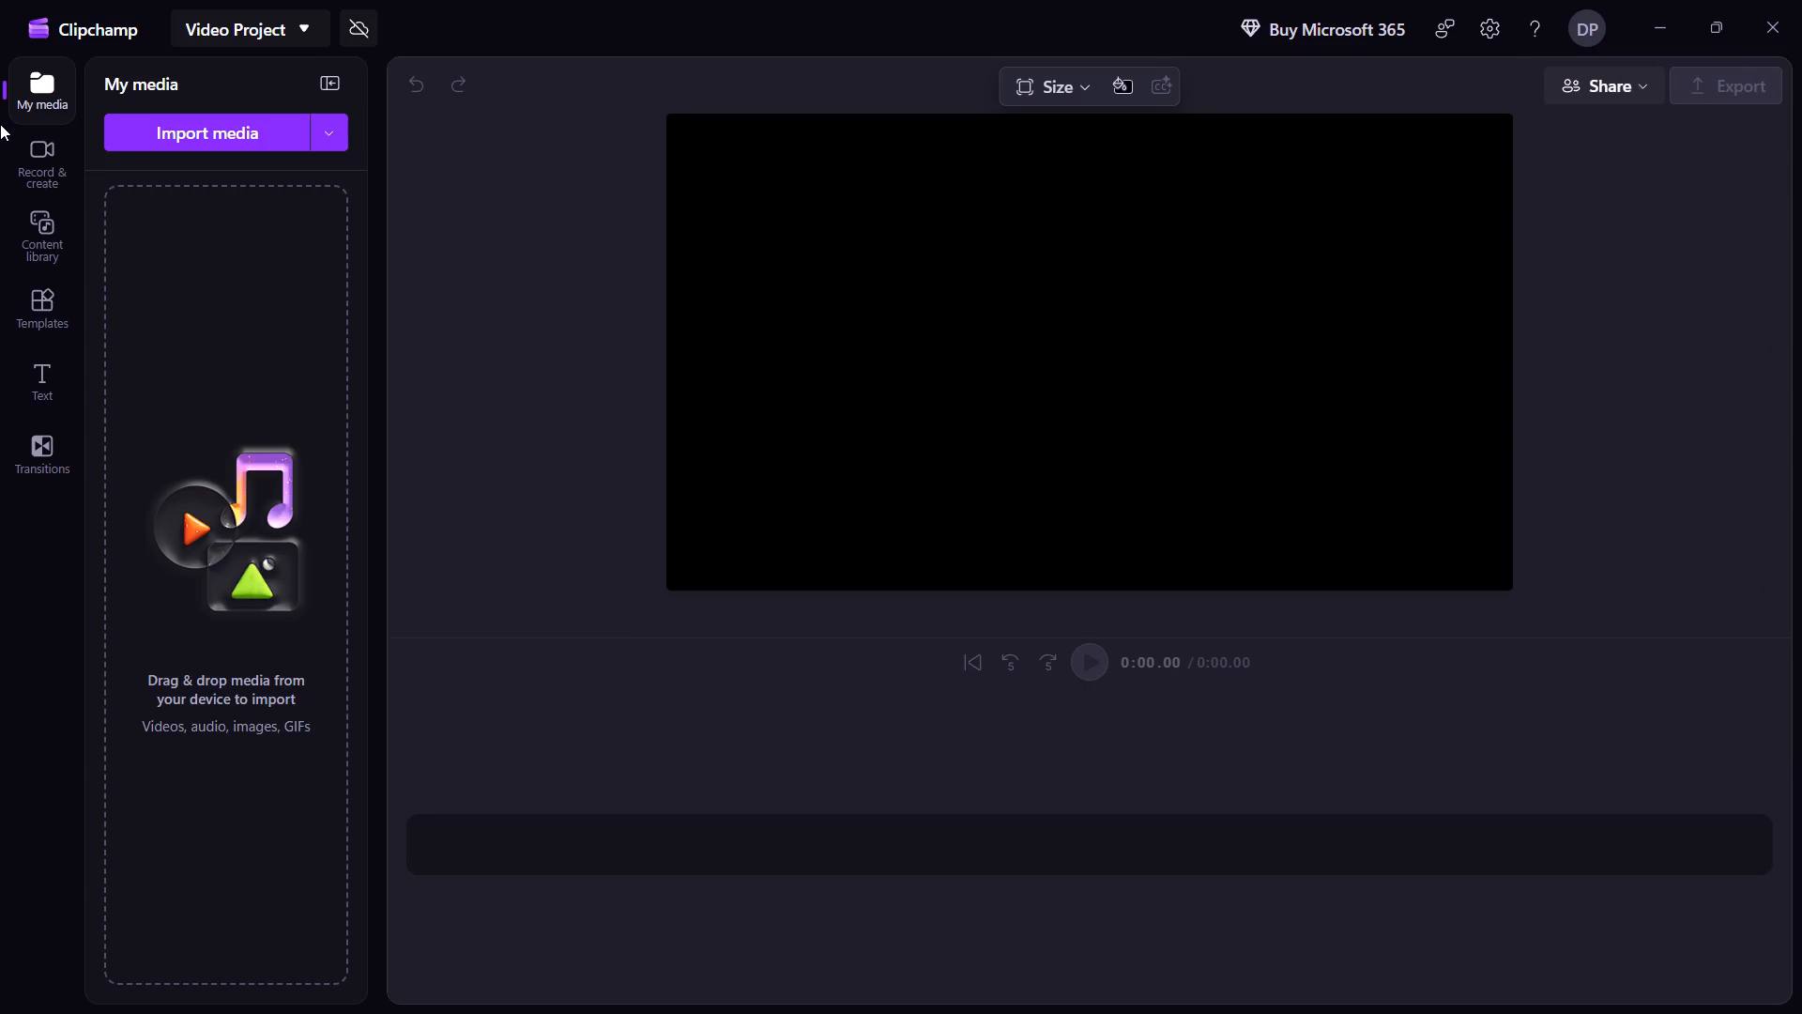
pyautogui.click(154, 142)
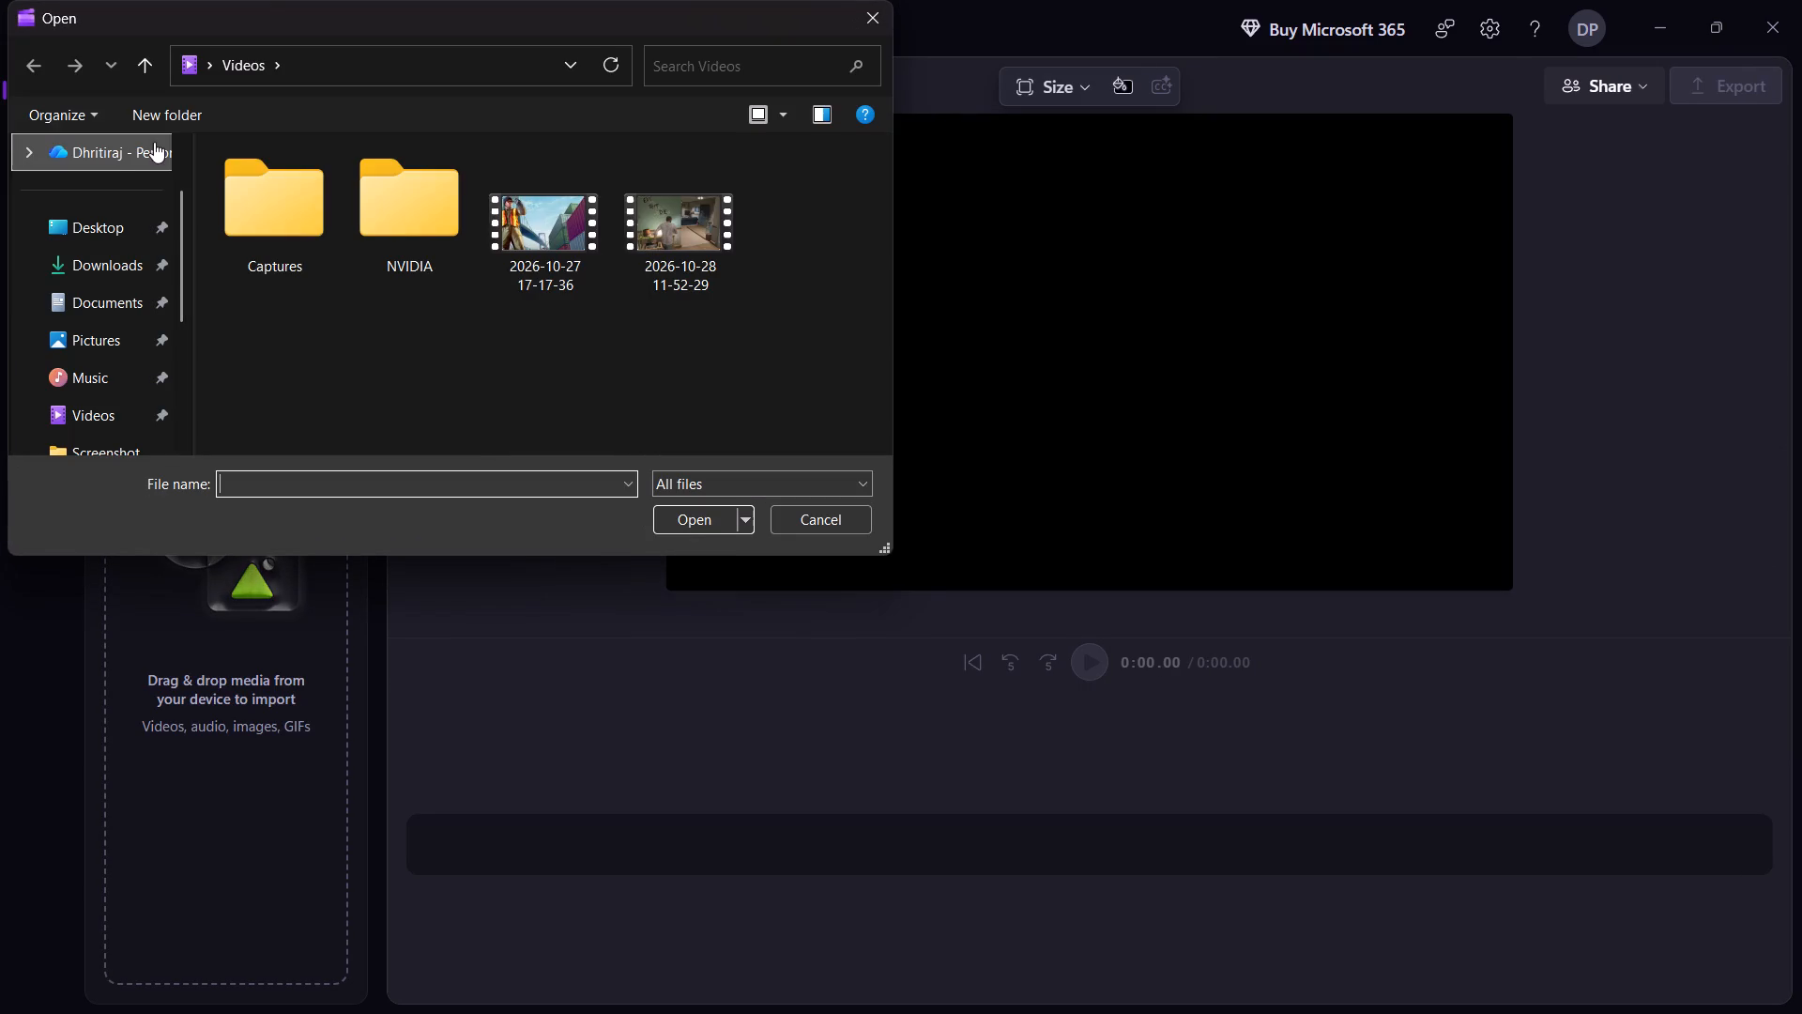
pyautogui.doubleClick(575, 216)
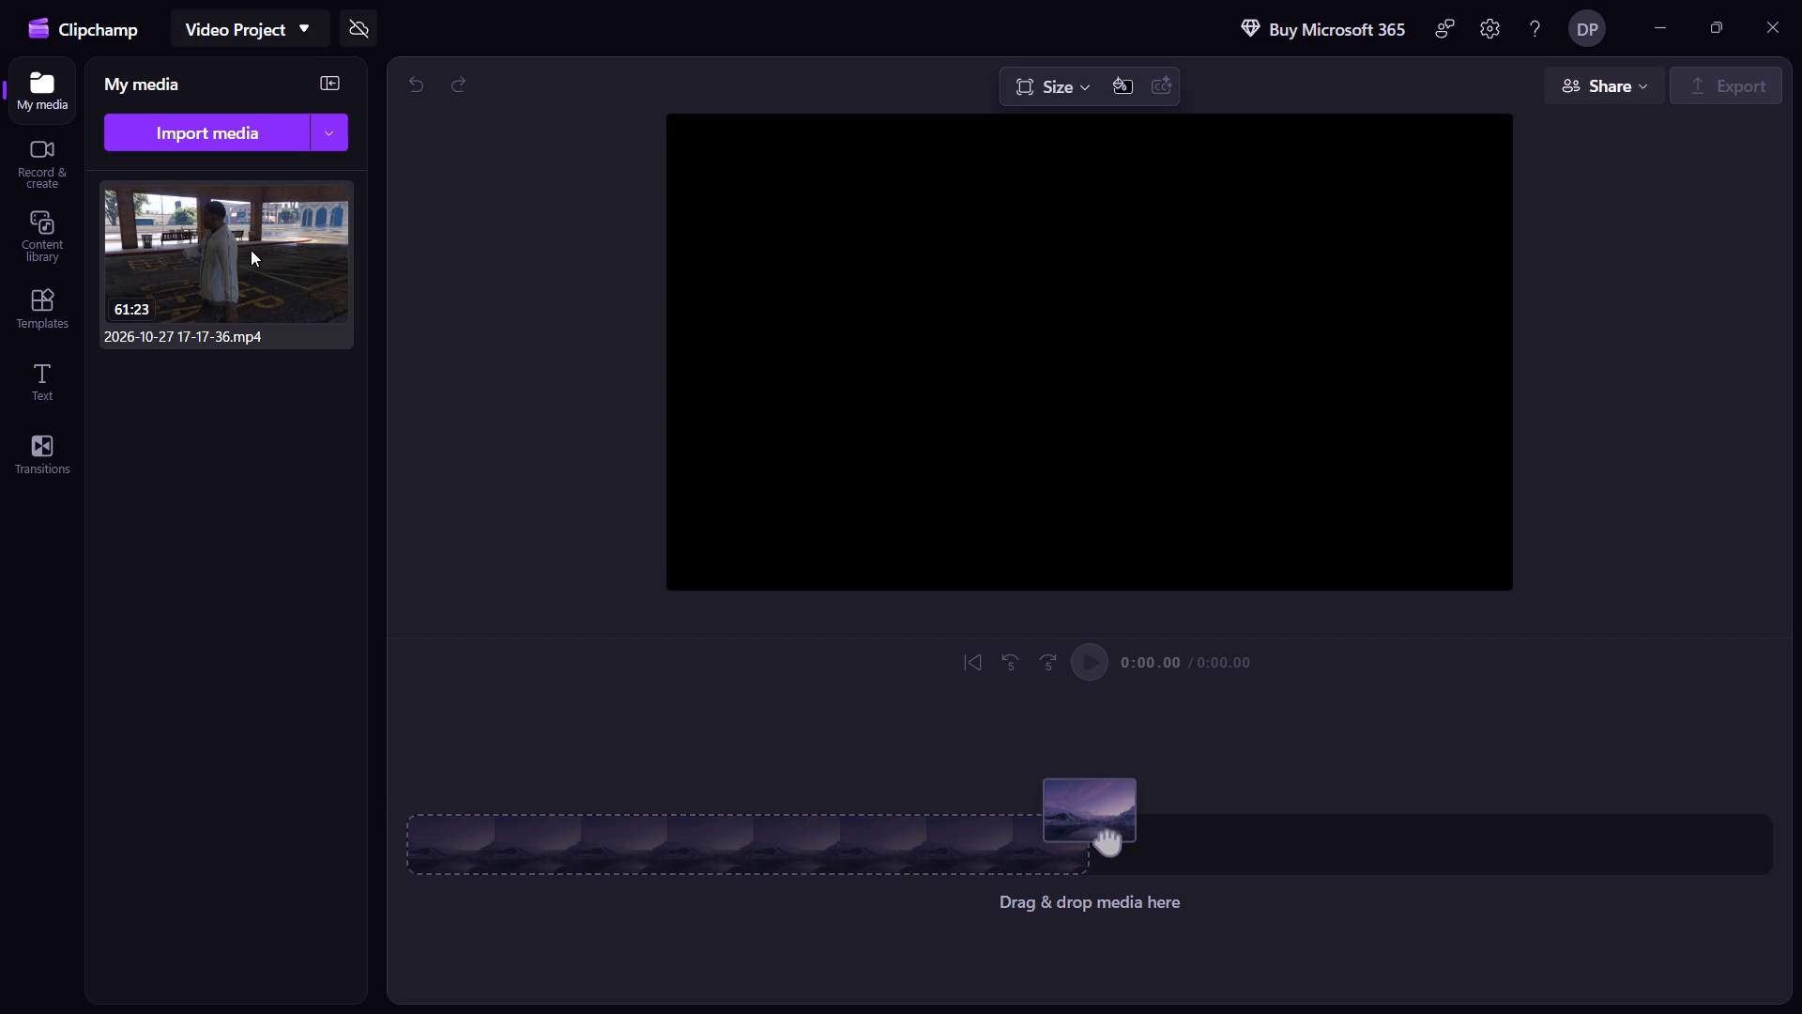
pyautogui.moveTo(251, 250); pyautogui.dragTo(720, 882)
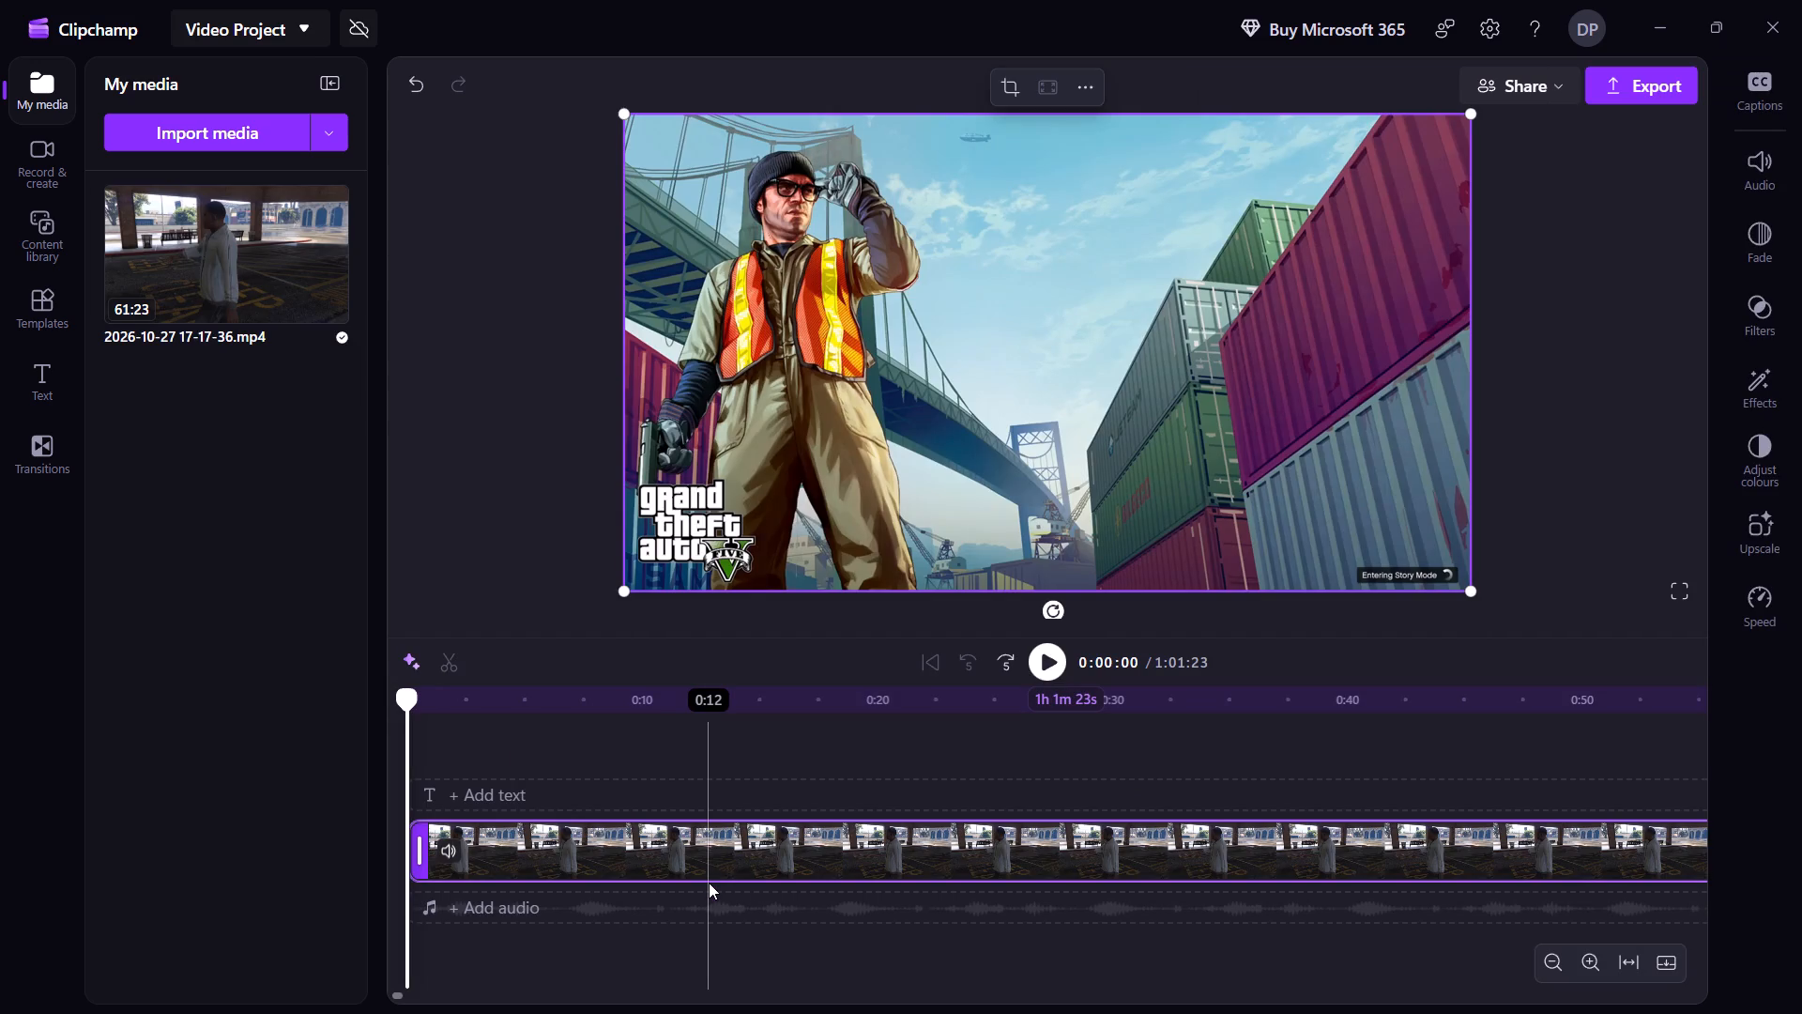
# Play the clip from the beginning to review the gameplay footage, dismiss the Alienware notification, and pause playback at about 1:08.
pyautogui.press('space')
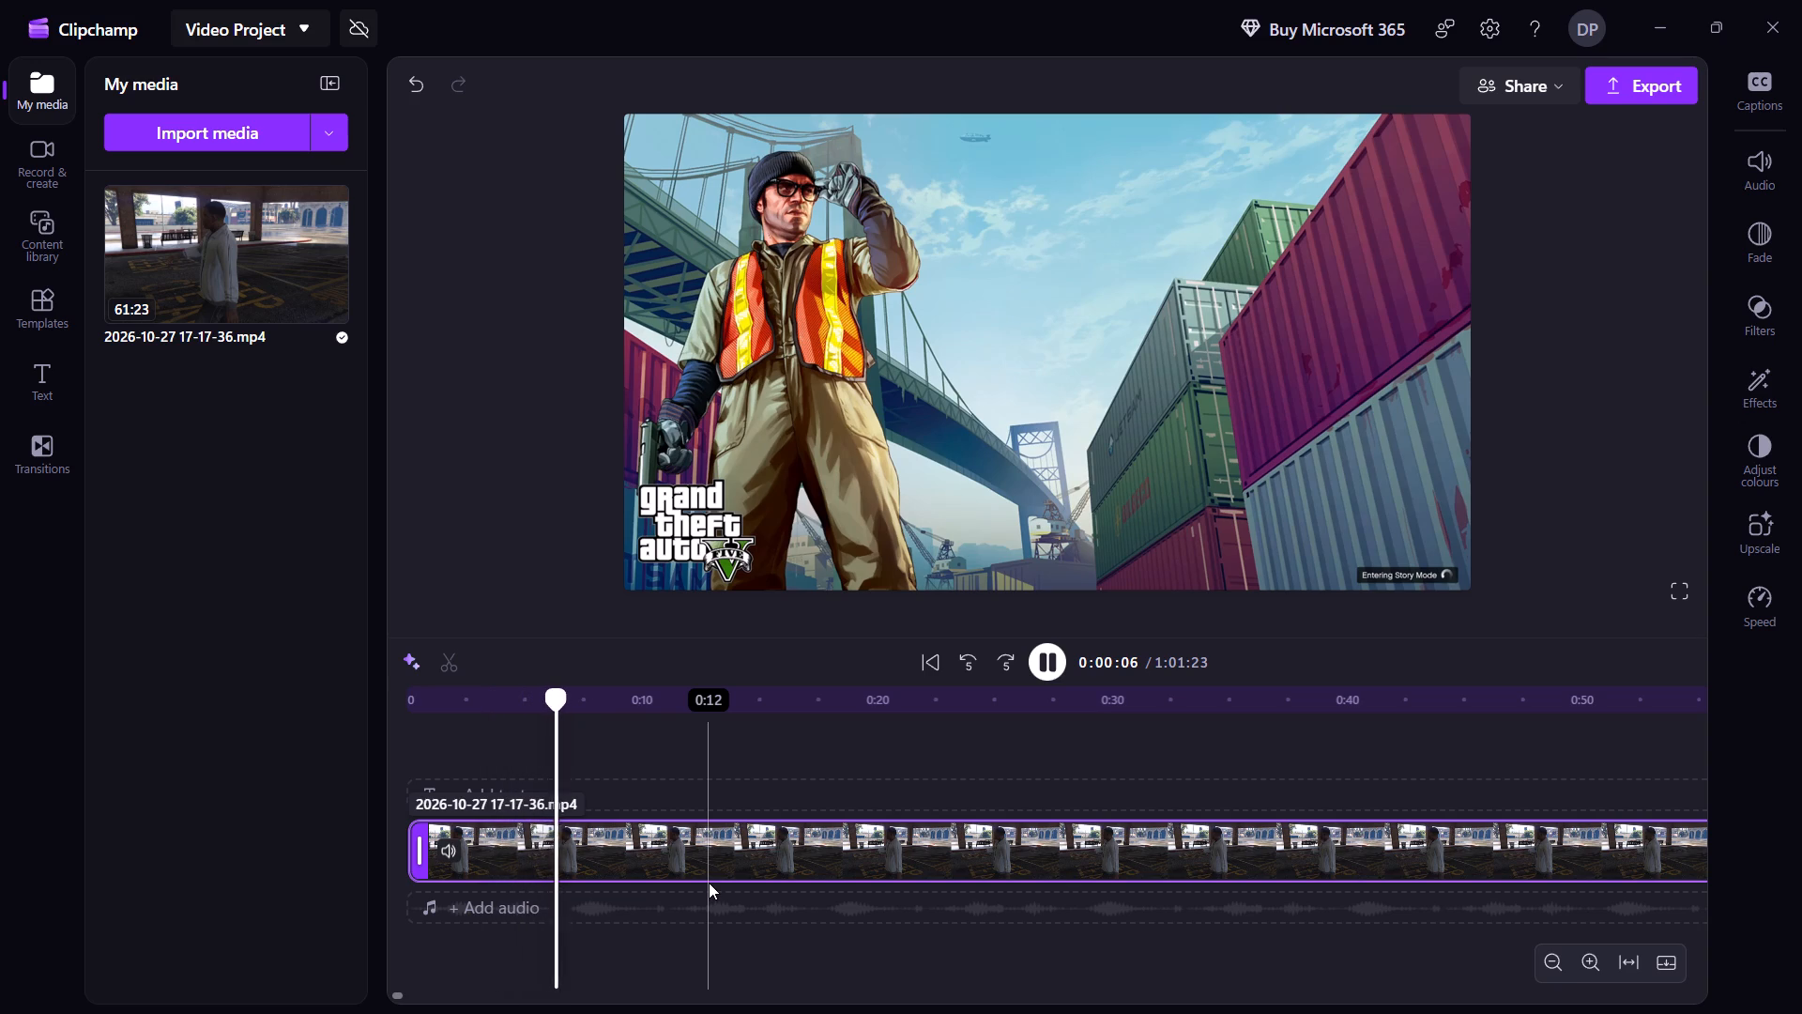
pyautogui.press('Right')
pyautogui.press('Right')
pyautogui.press('Right')
pyautogui.press('Right')
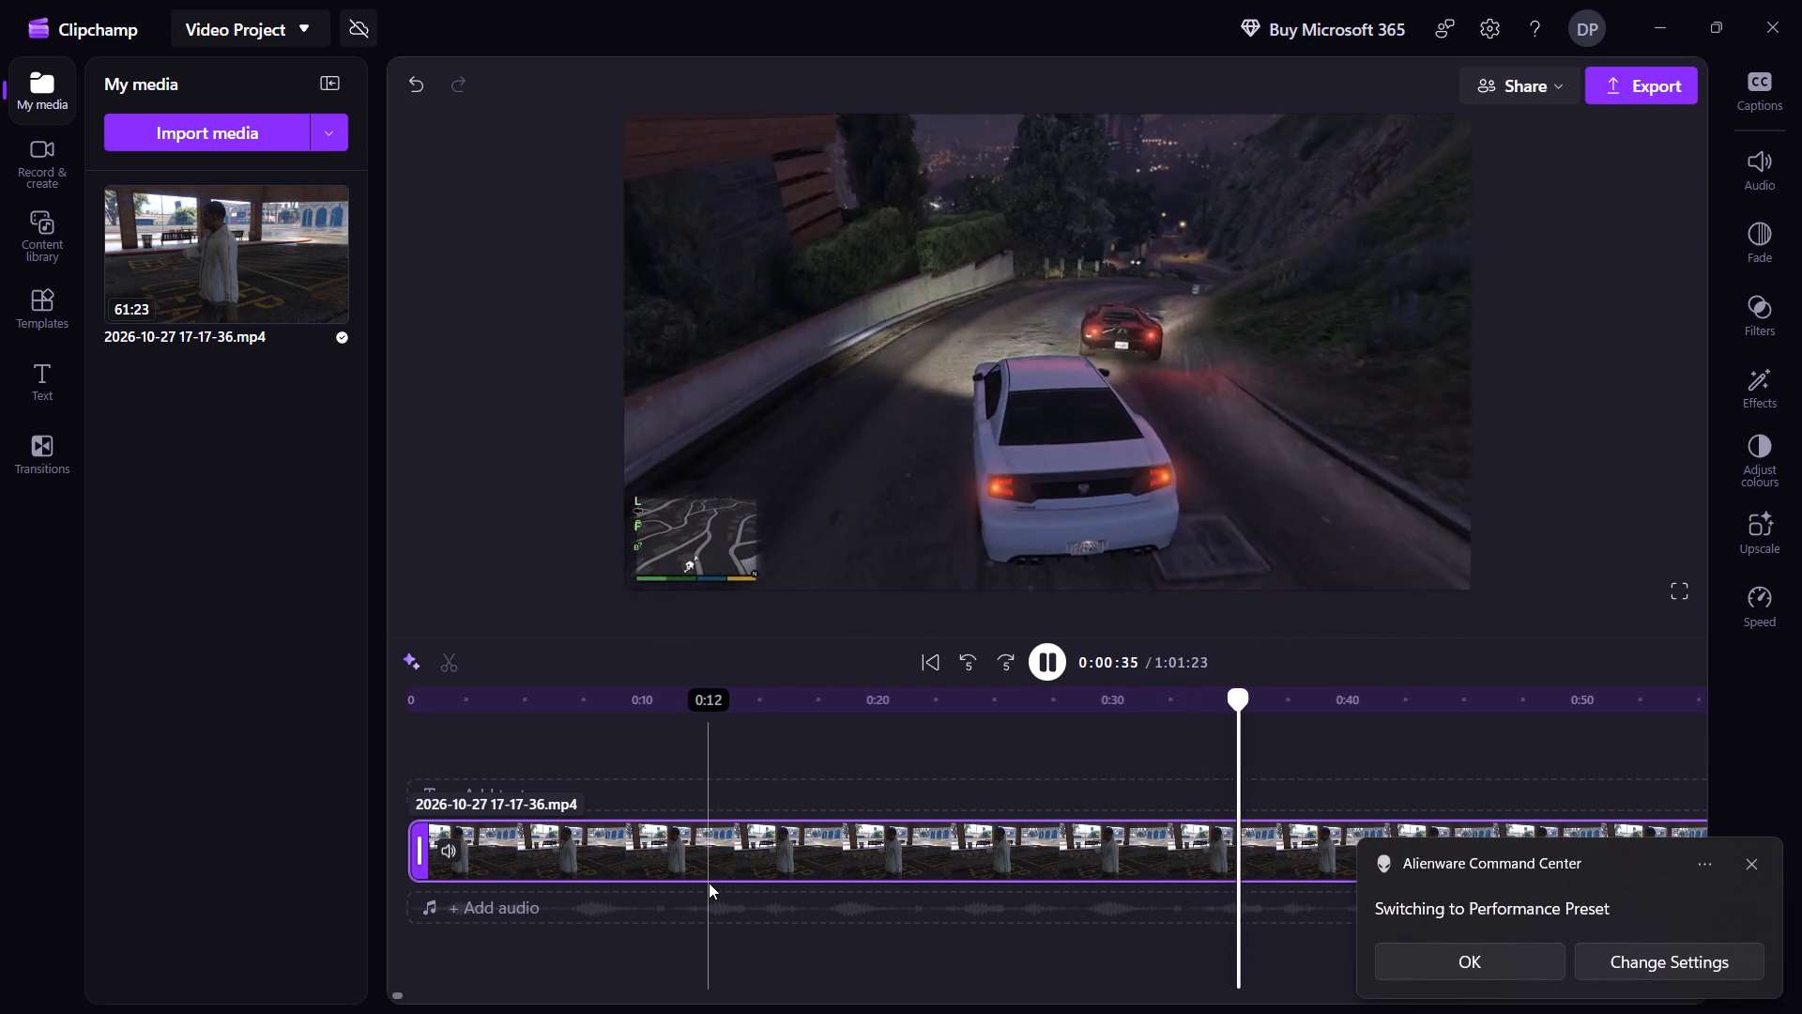
pyautogui.click(1468, 962)
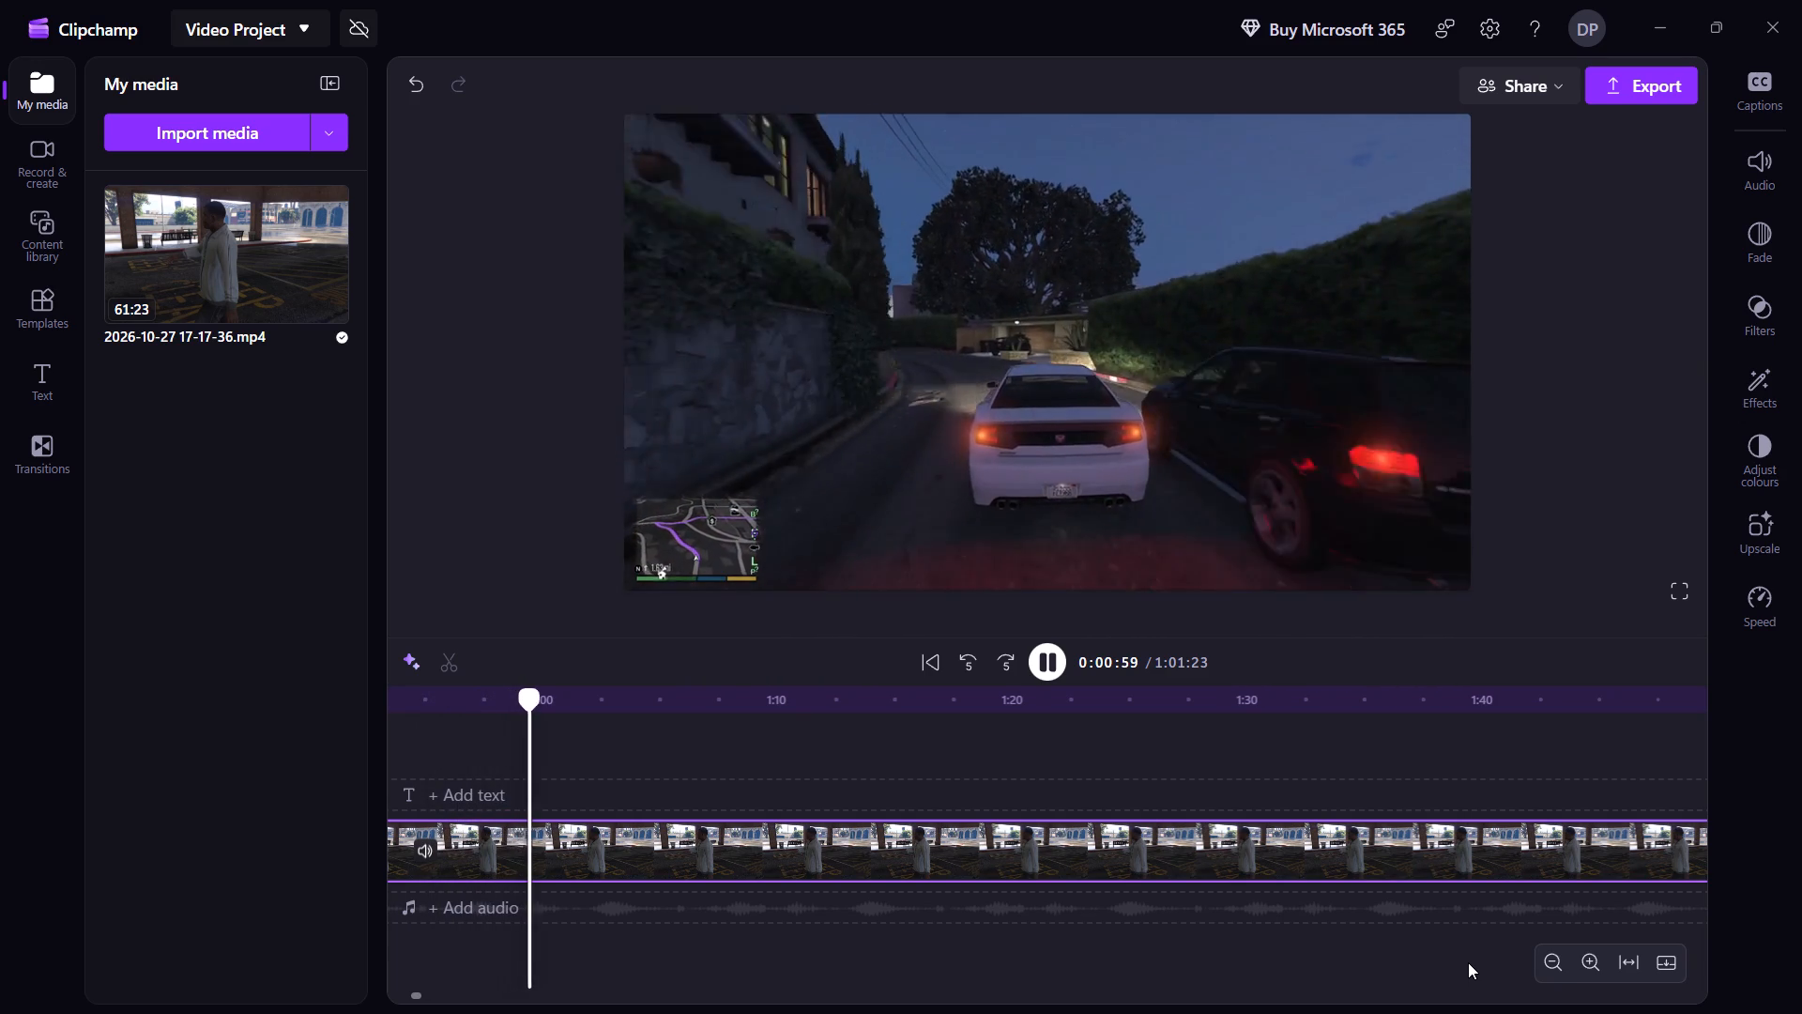
pyautogui.press('space')
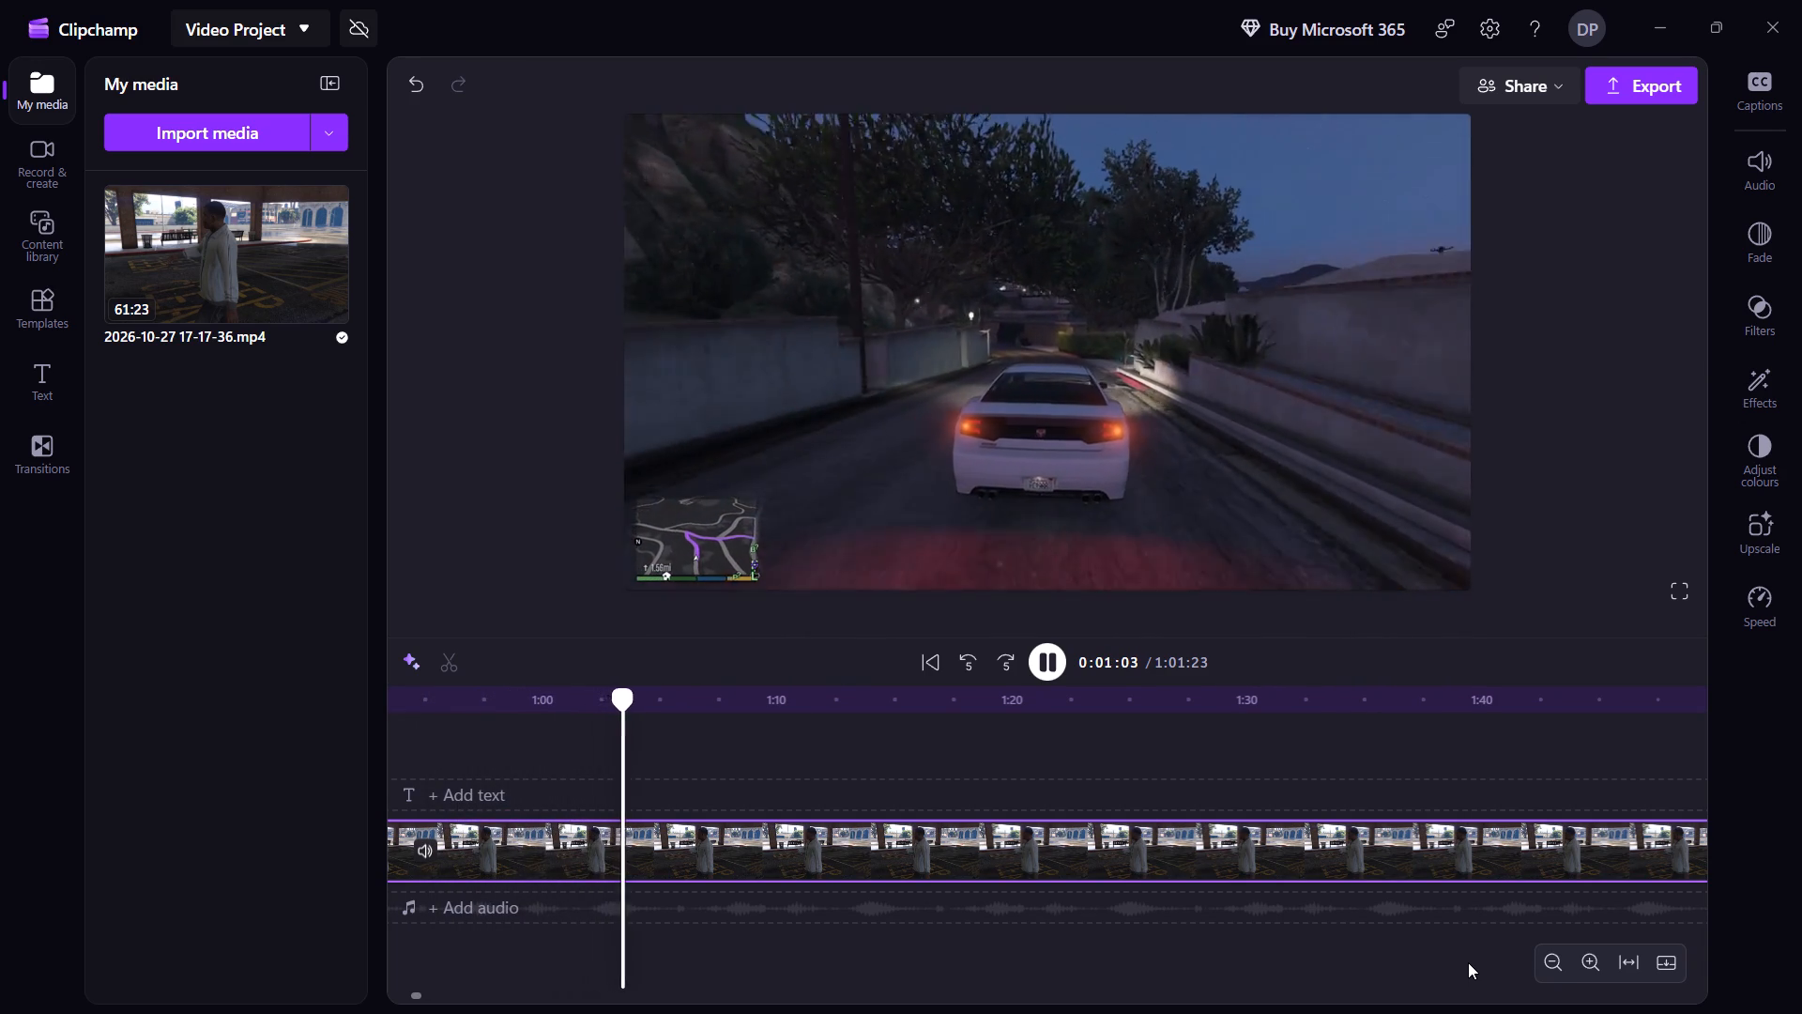
pyautogui.press('space')
pyautogui.press('space')
pyautogui.press('space')
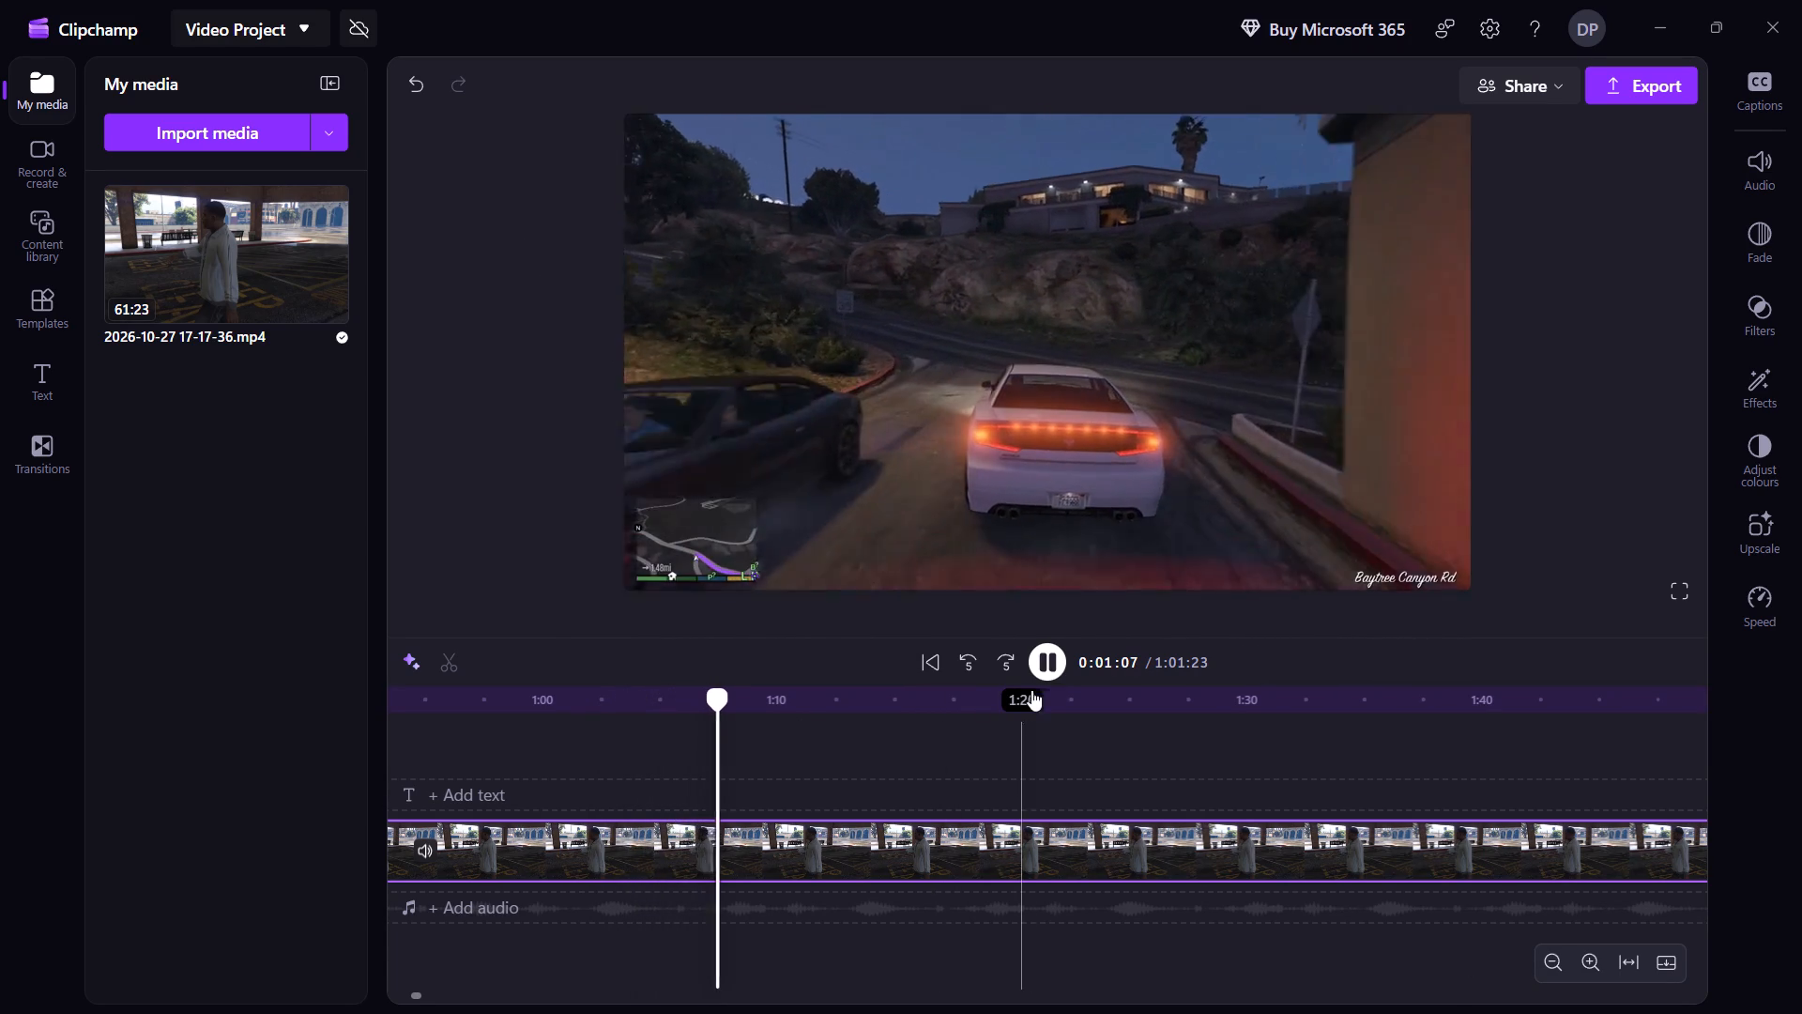
pyautogui.click(1055, 660)
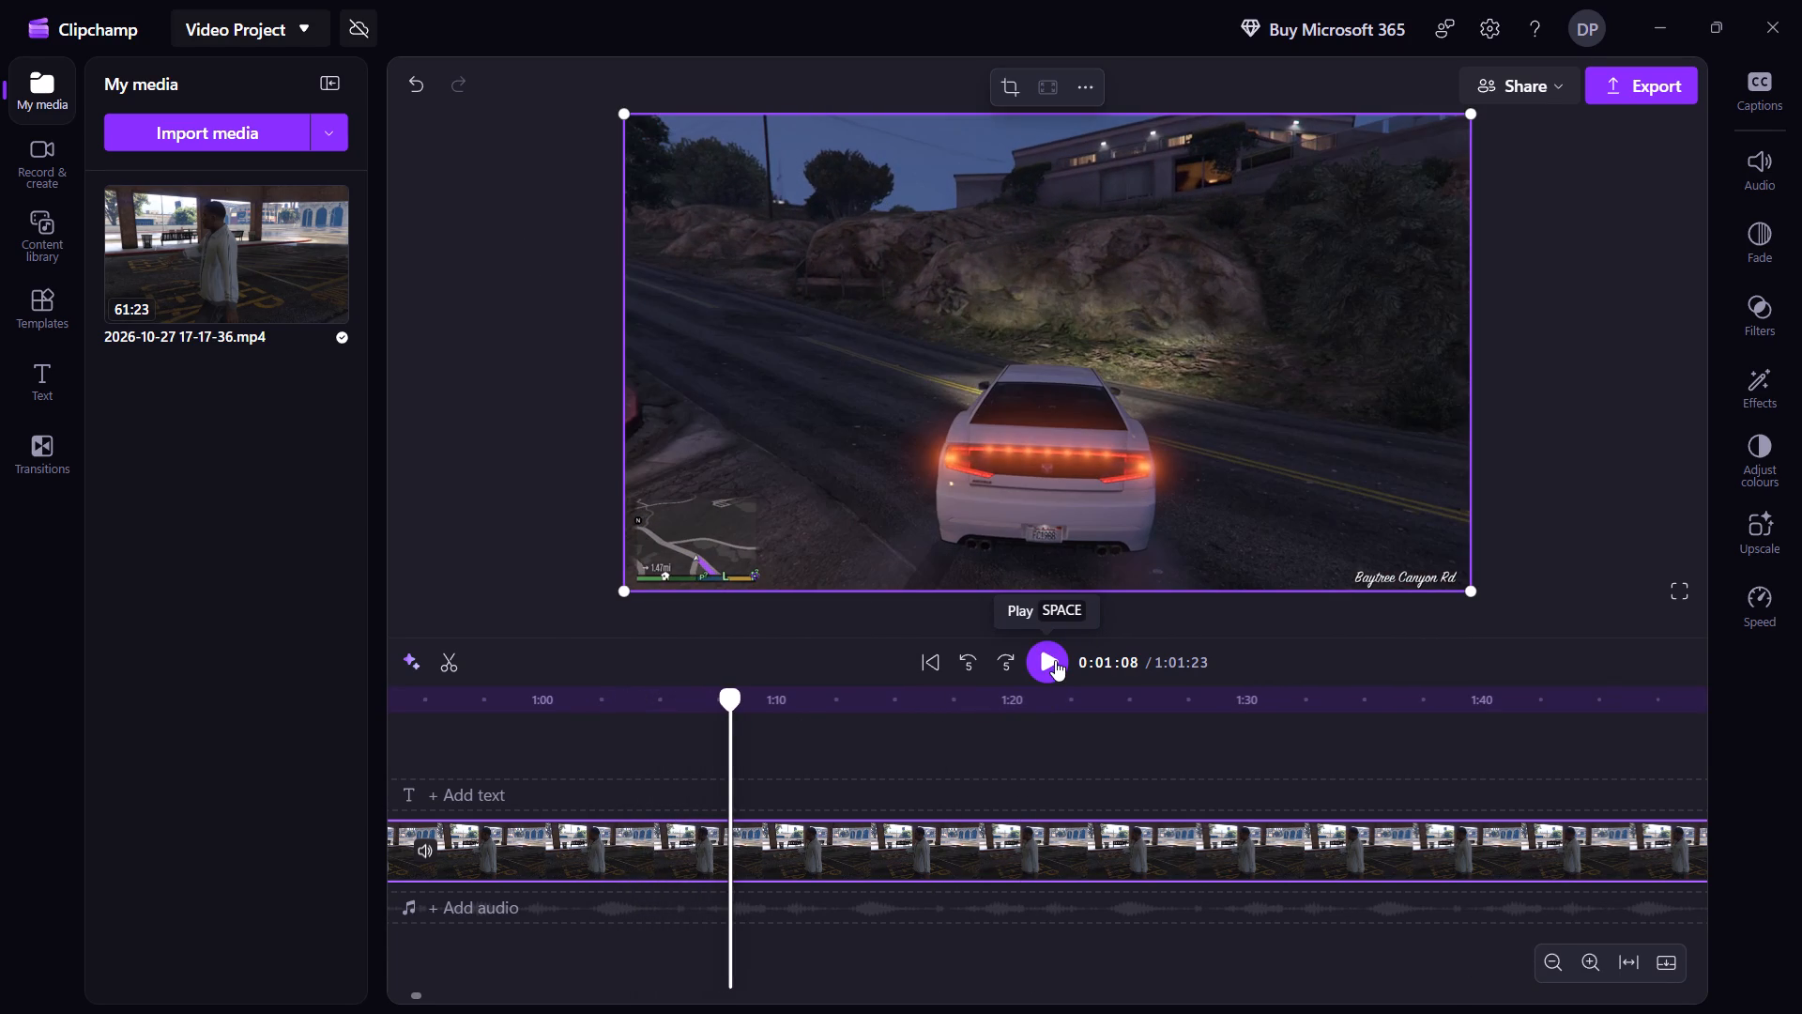
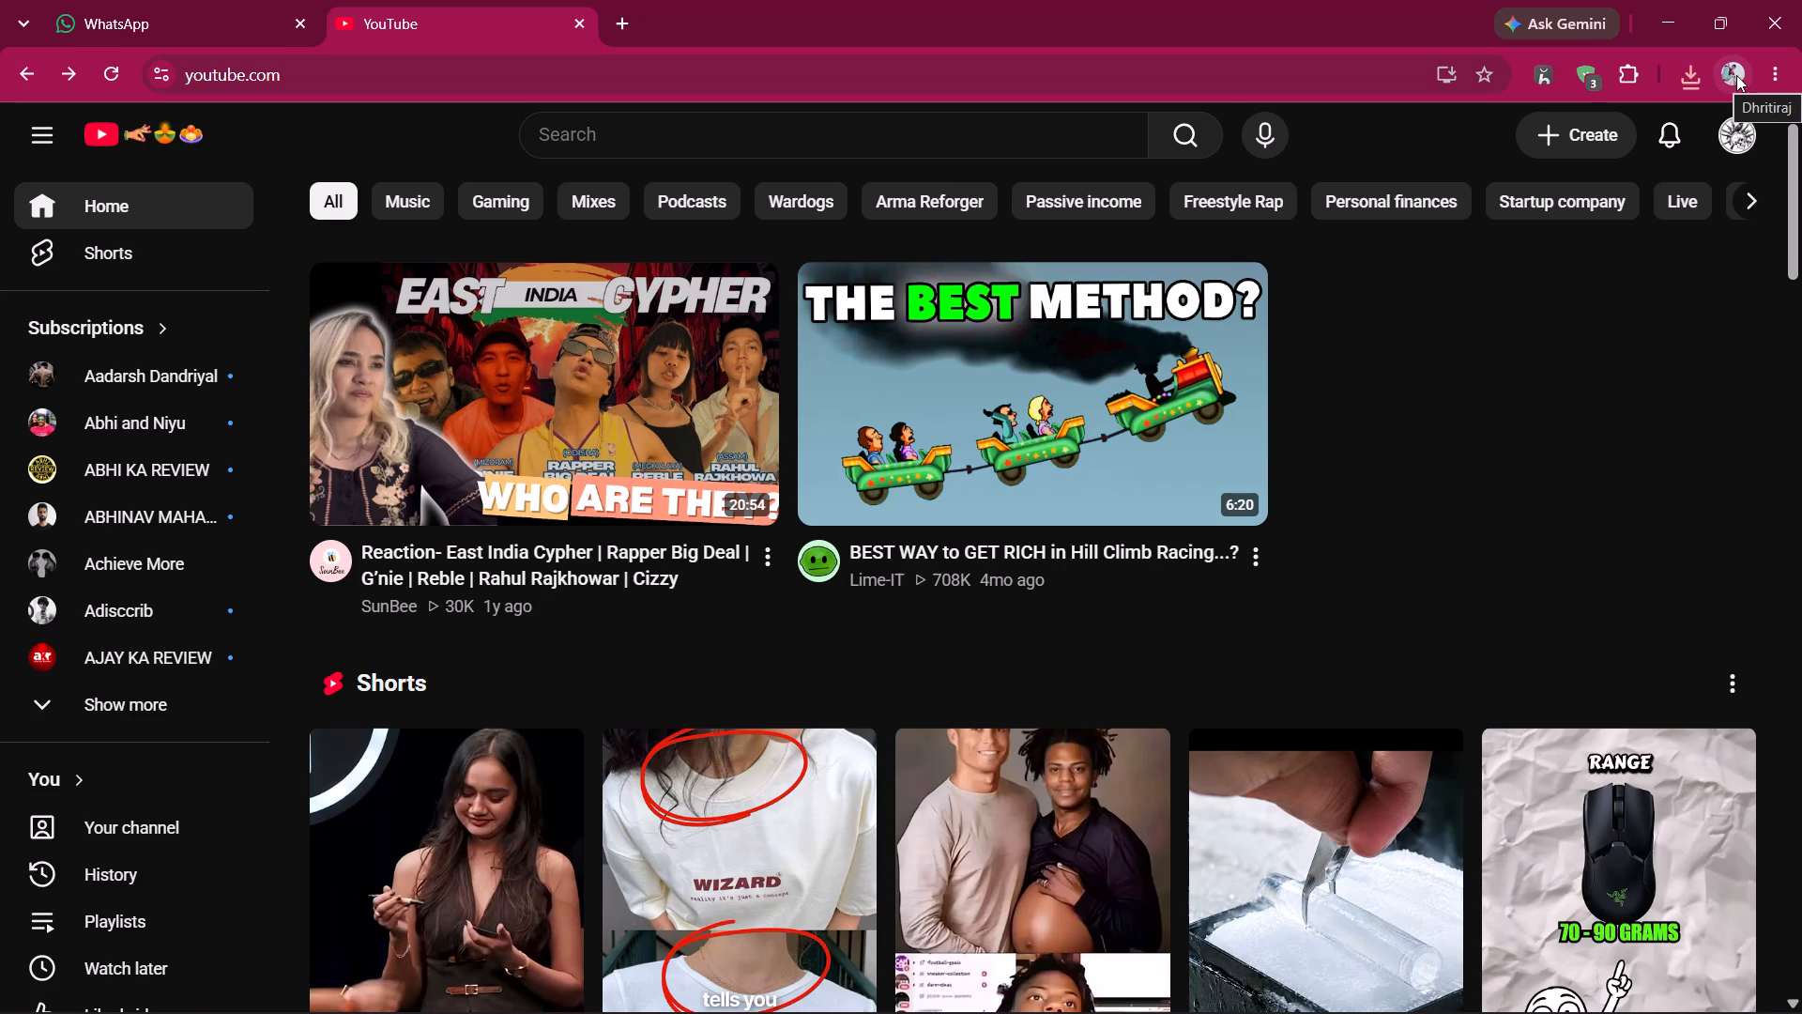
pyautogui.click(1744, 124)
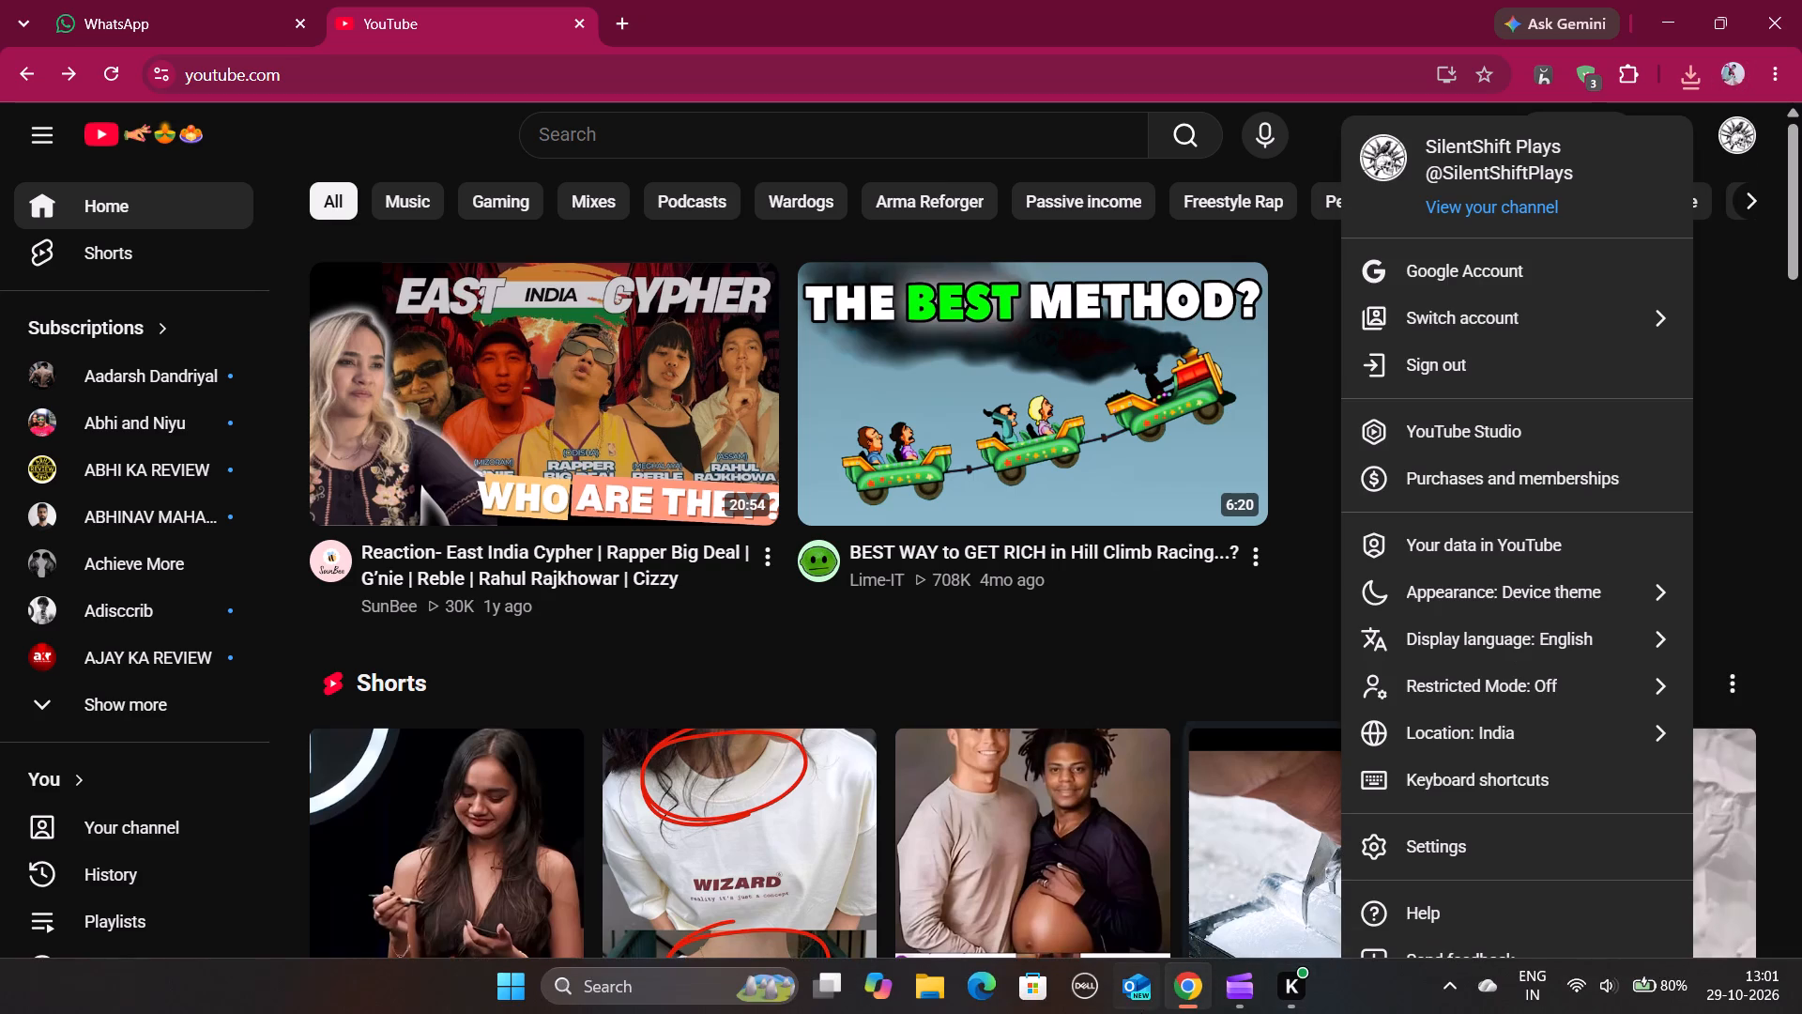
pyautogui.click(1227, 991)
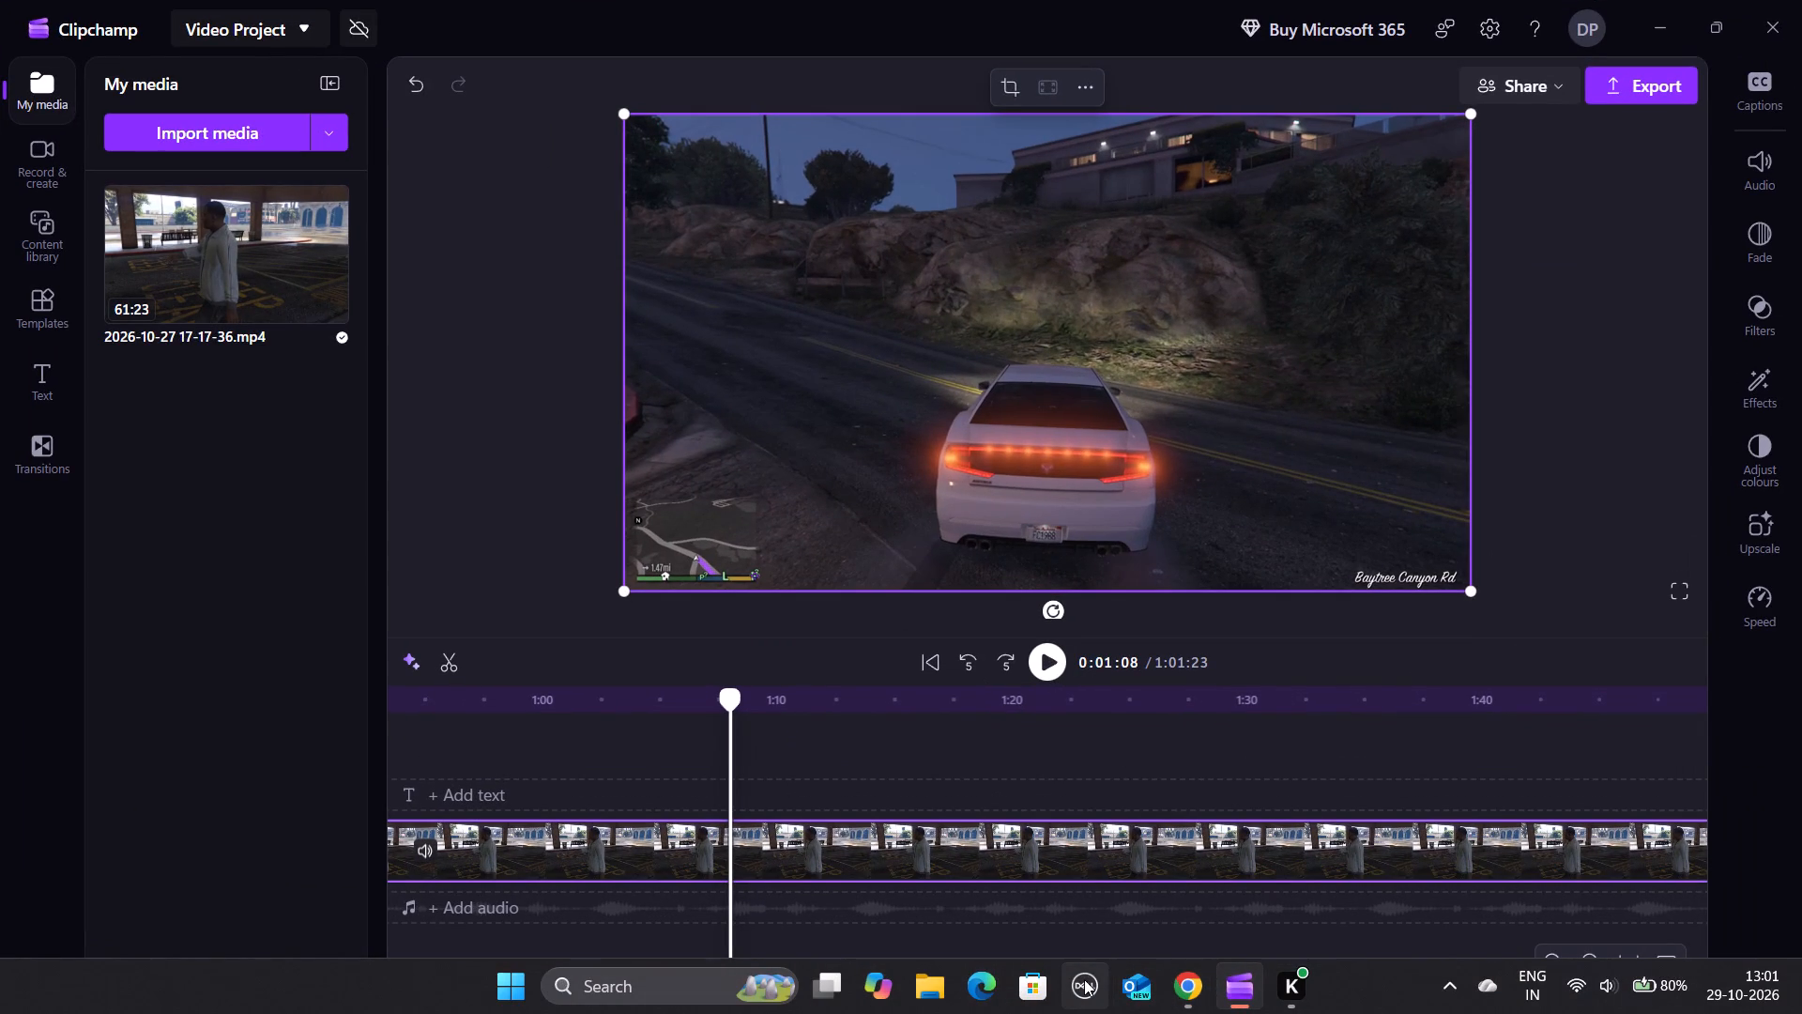
# In File Explorer, permanently delete the two WhatsApp audio files dated 28-10-2026 from the Downloads folder.
pyautogui.press('super+e')
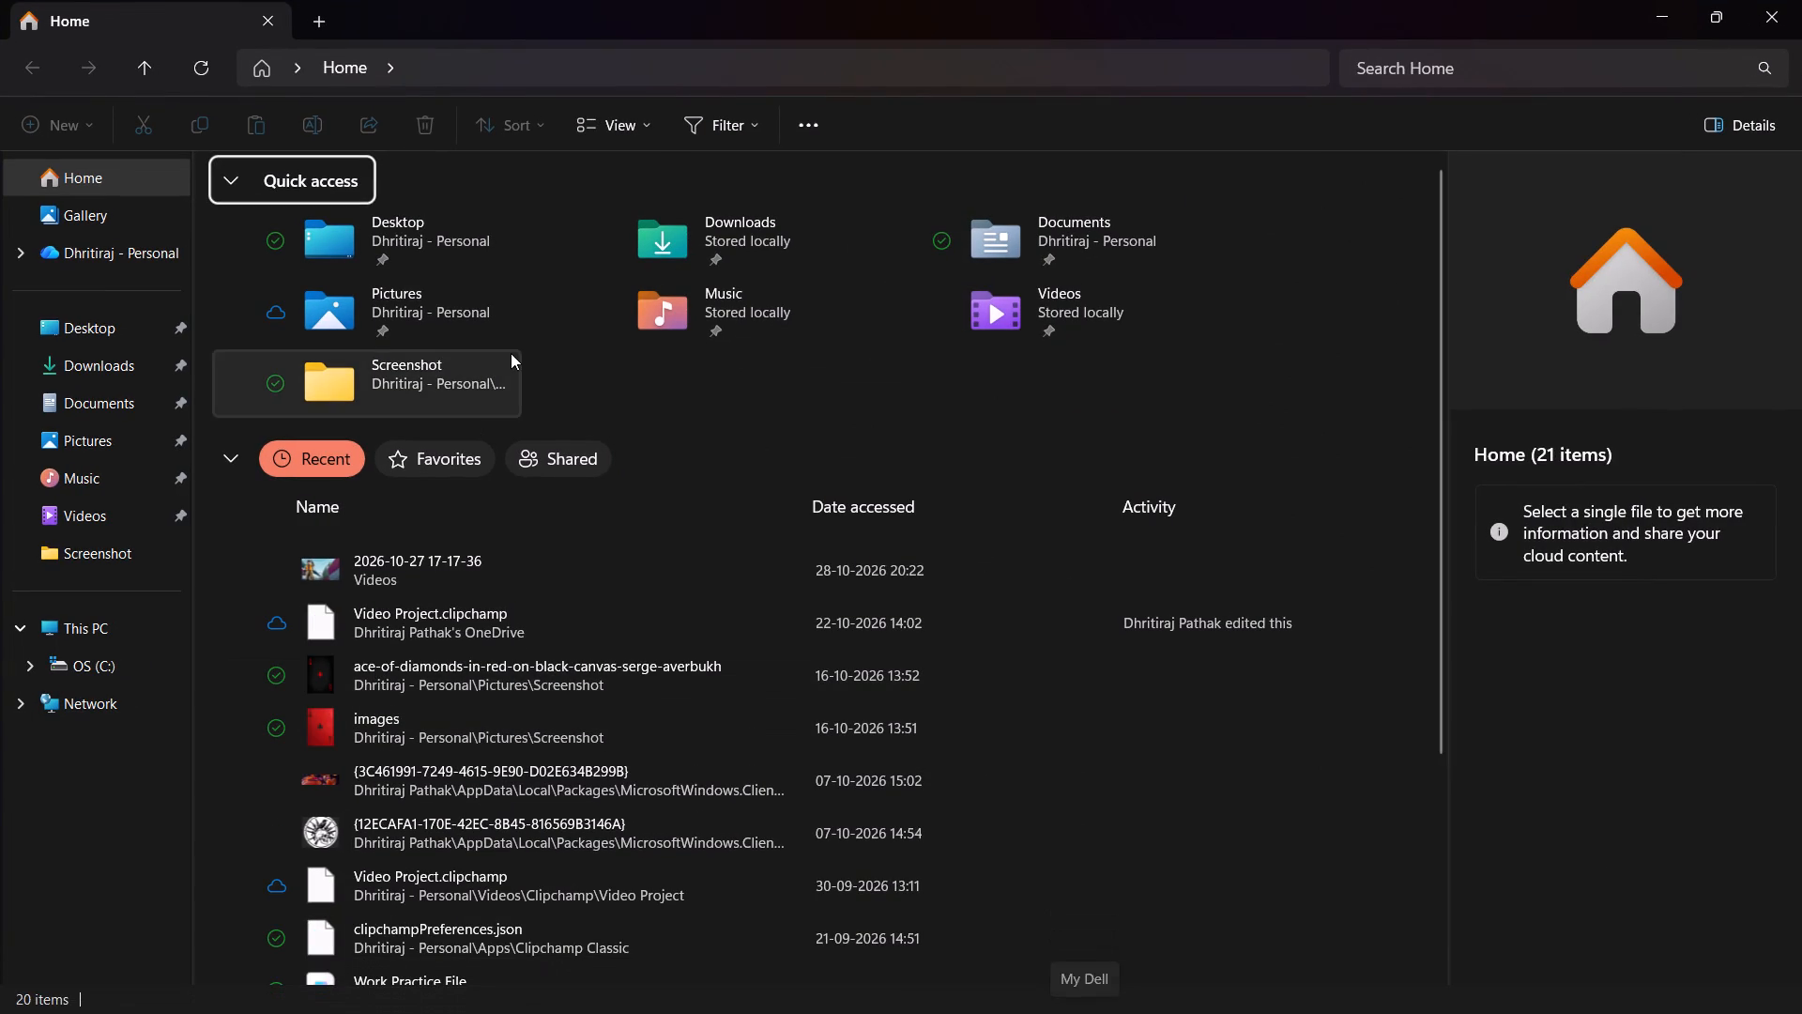
pyautogui.doubleClick(756, 227)
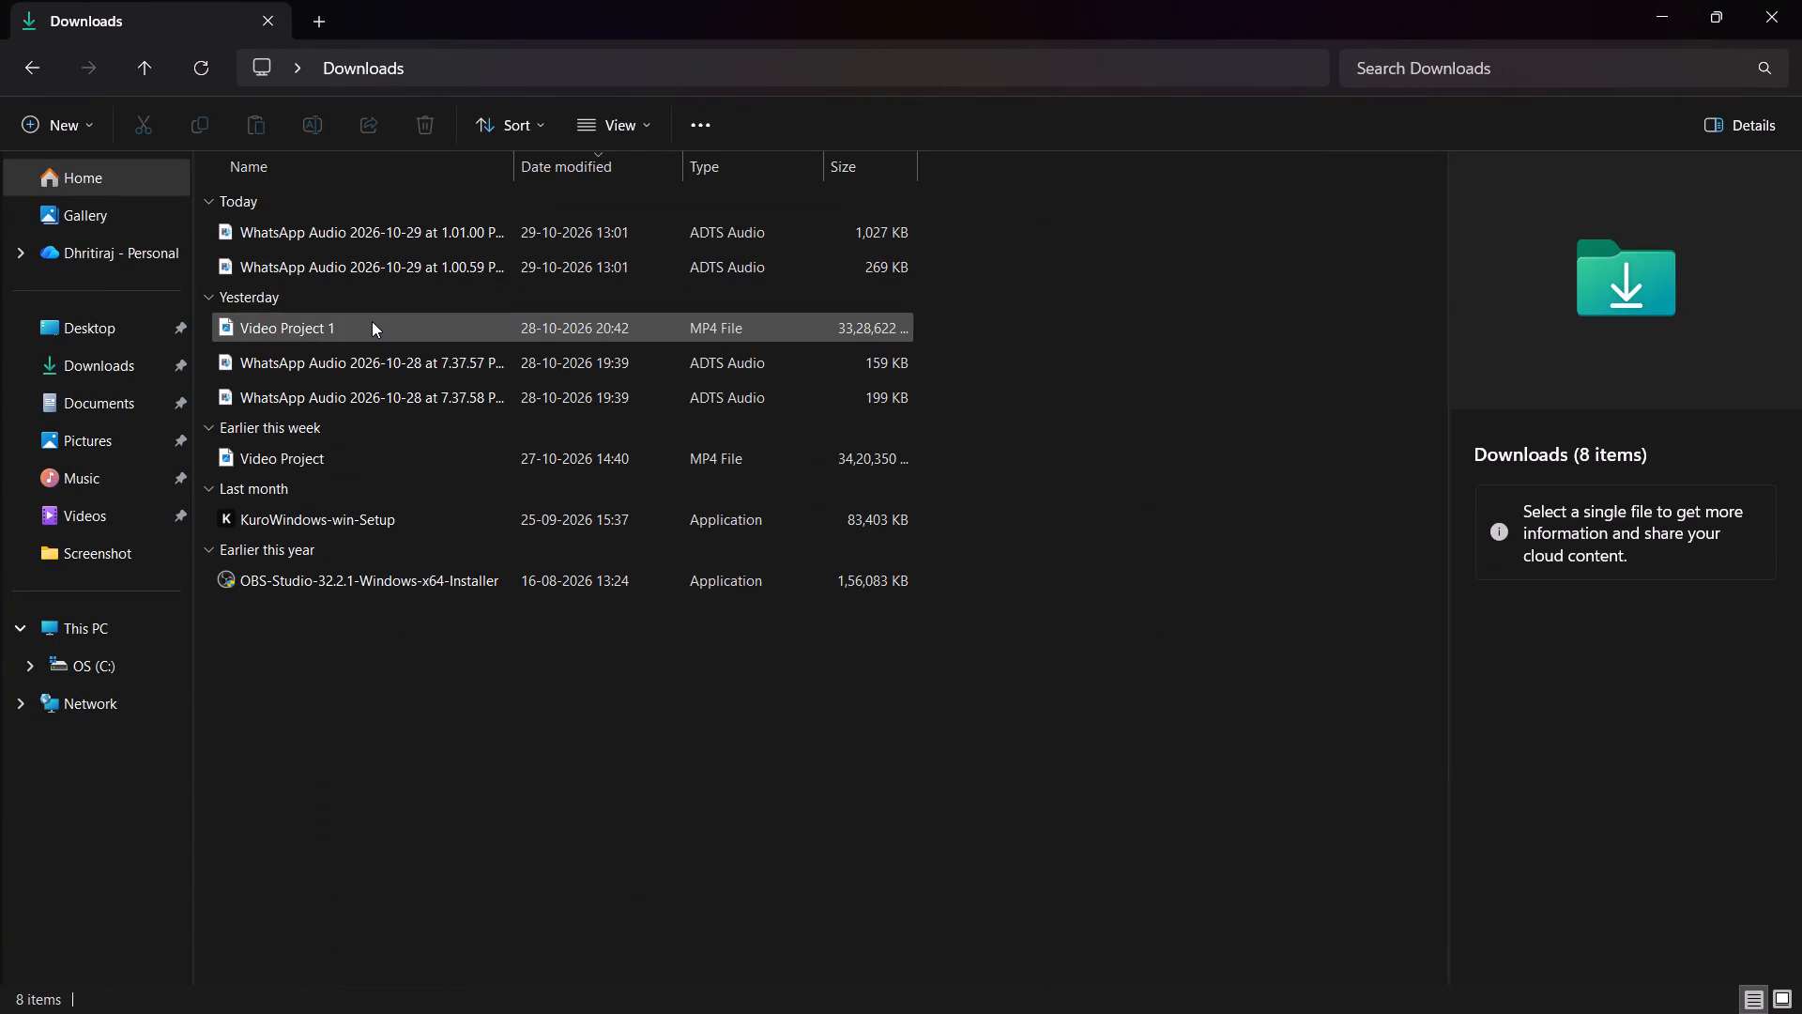
pyautogui.click(387, 354)
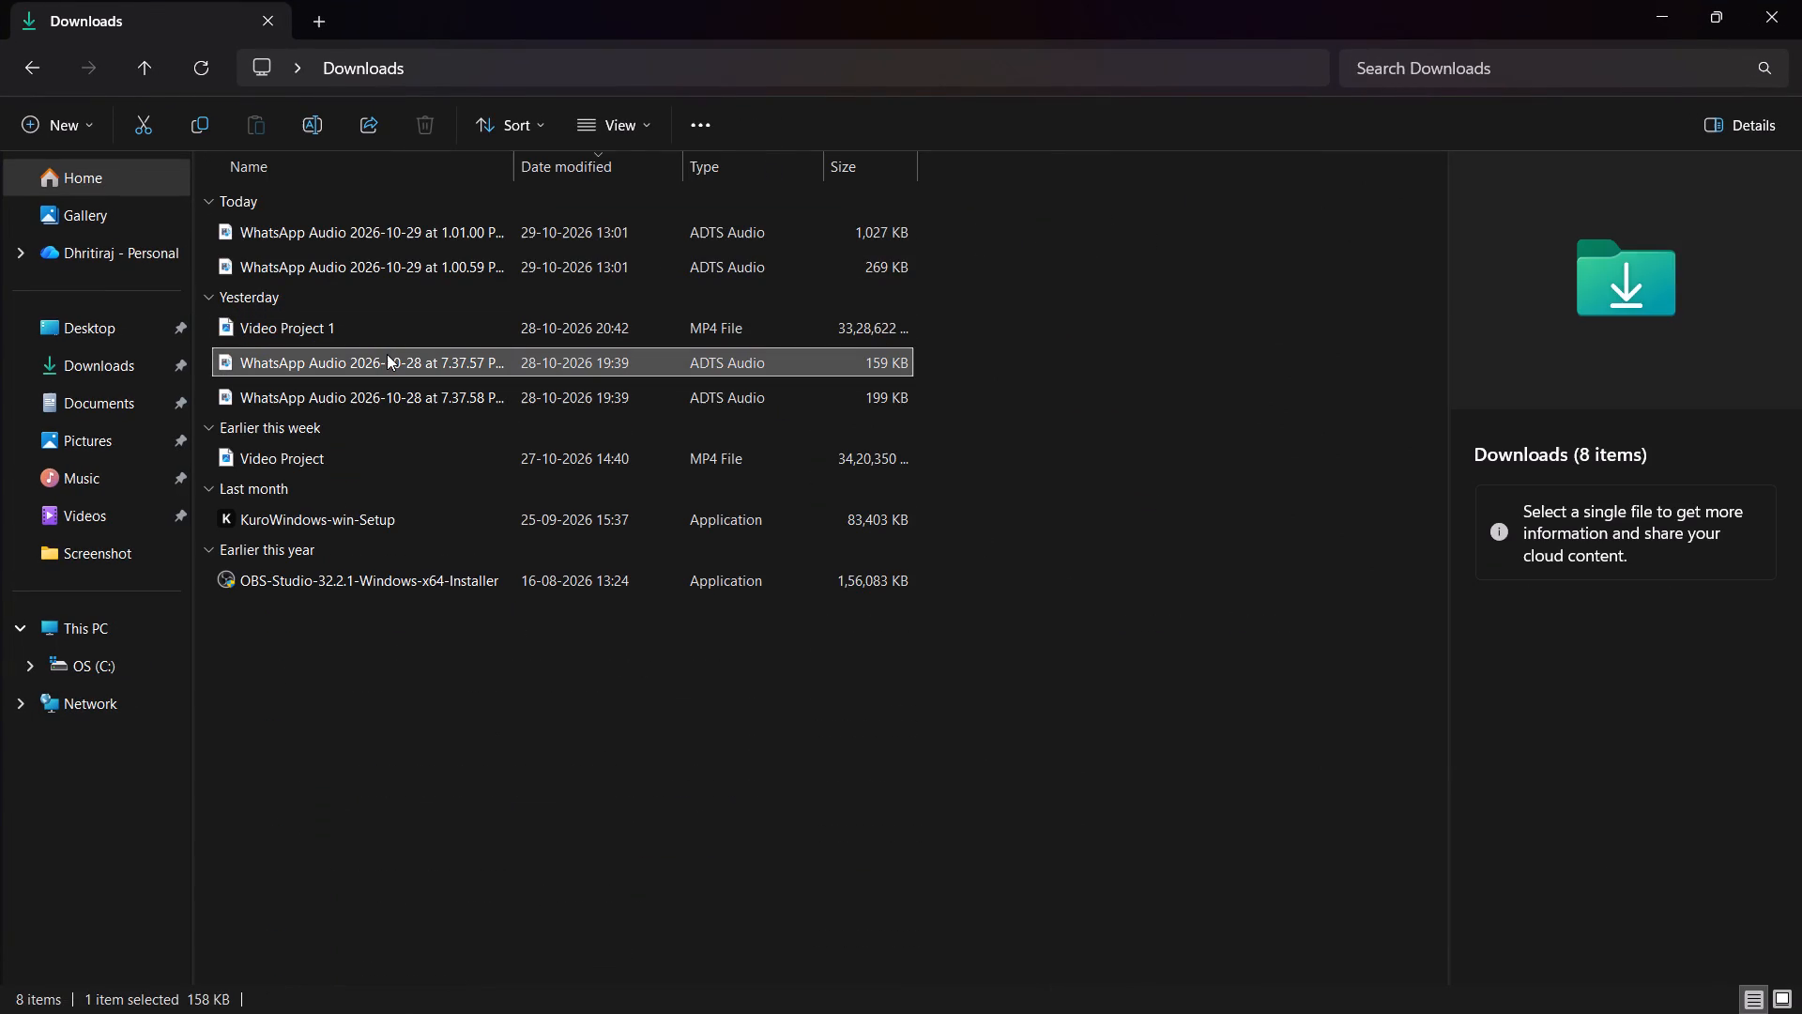
pyautogui.moveTo(949, 346); pyautogui.dragTo(931, 370)
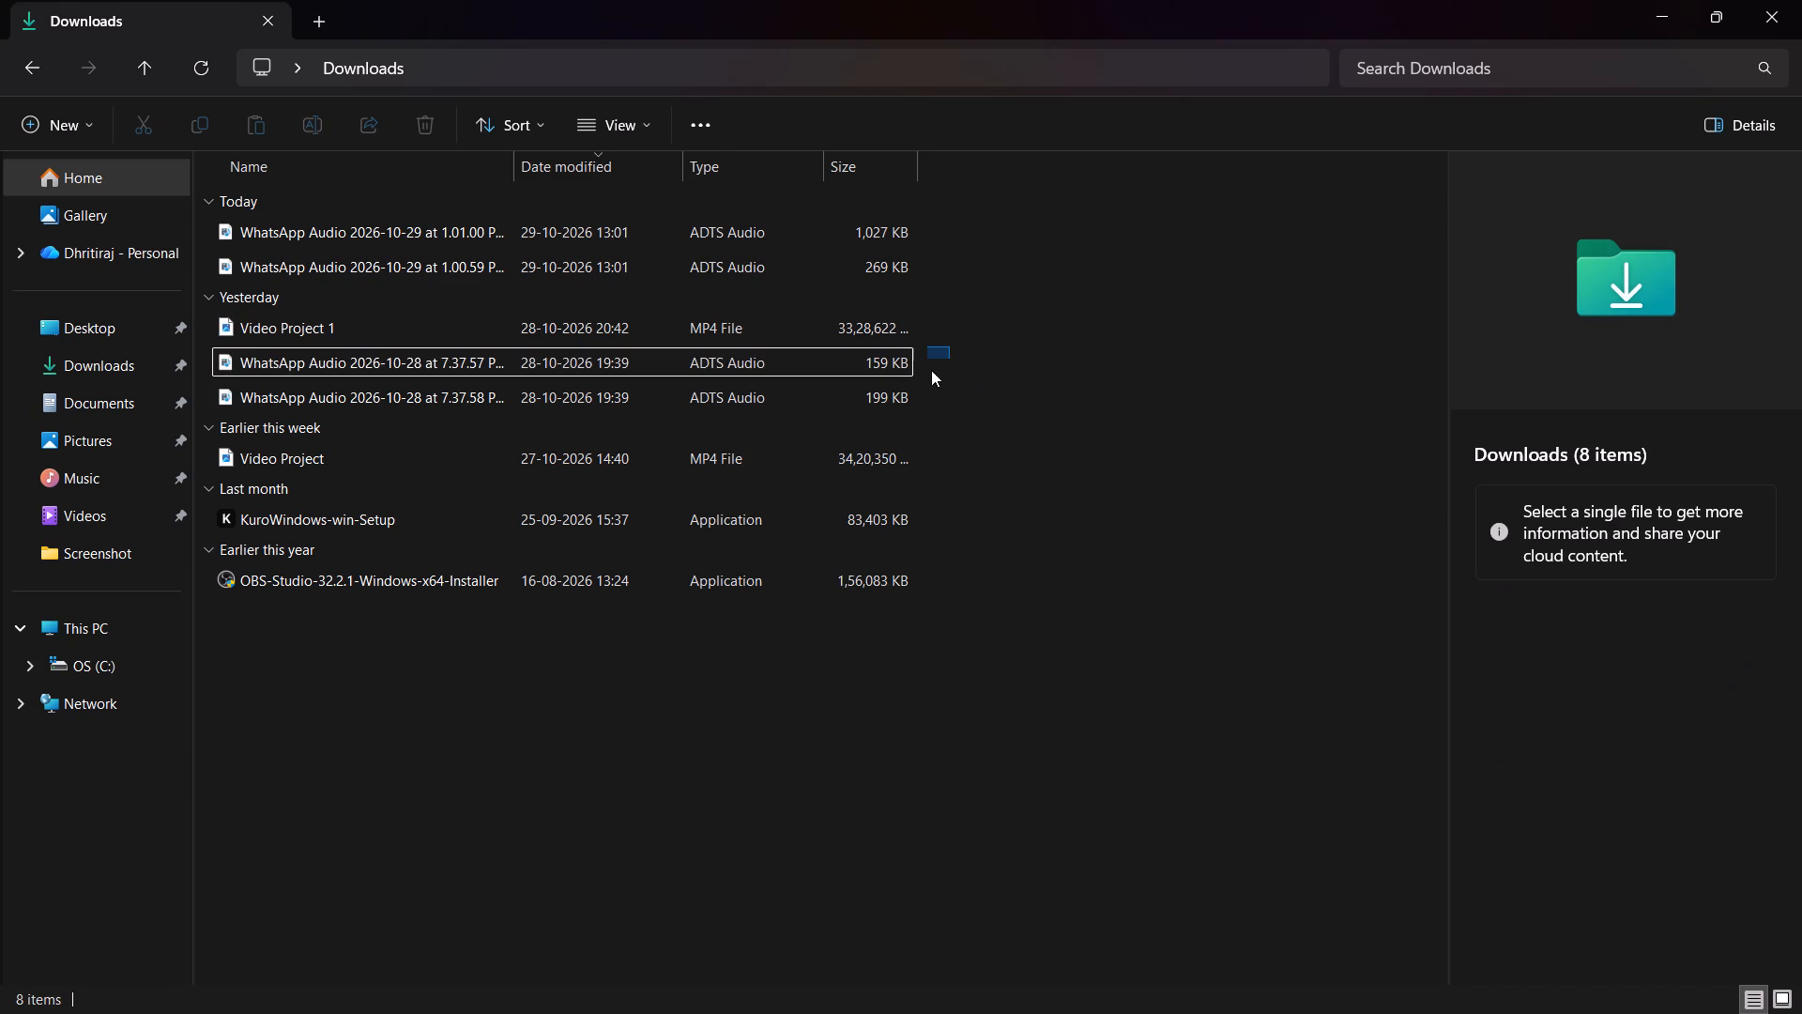
pyautogui.moveTo(931, 370); pyautogui.dragTo(865, 403)
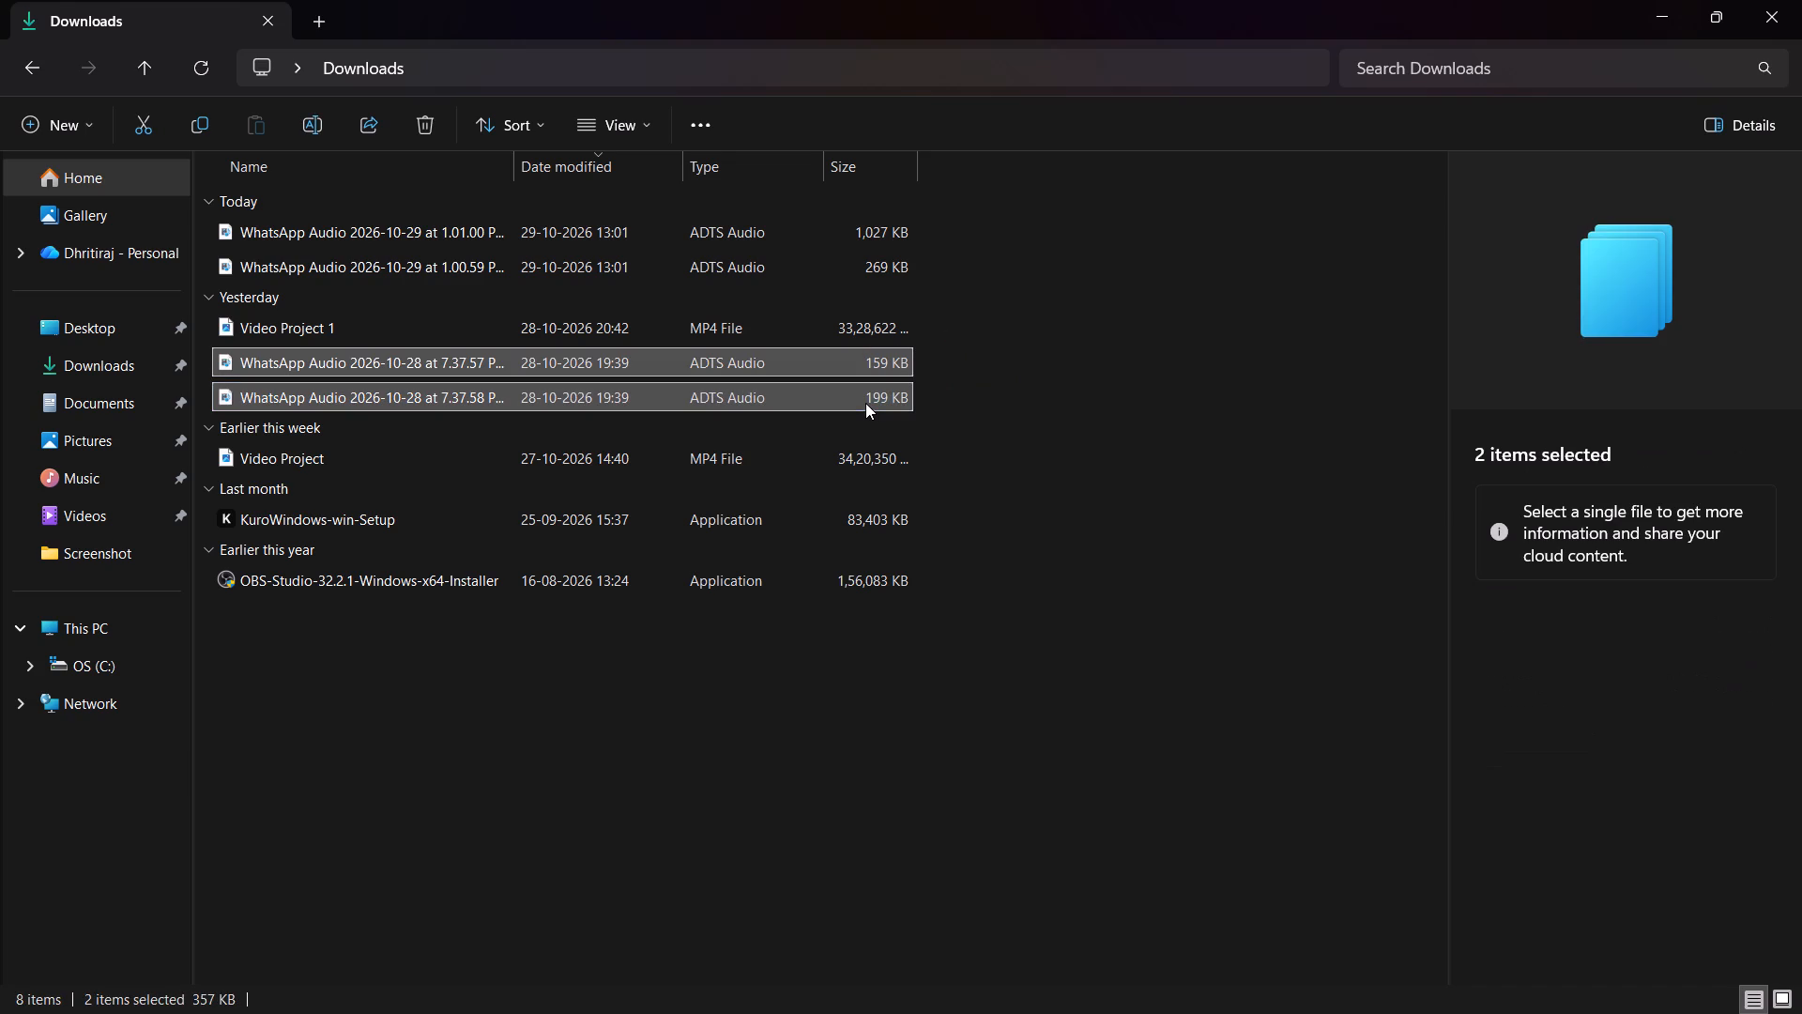
pyautogui.hotkey('shift', 'Delete')
pyautogui.press('Return')
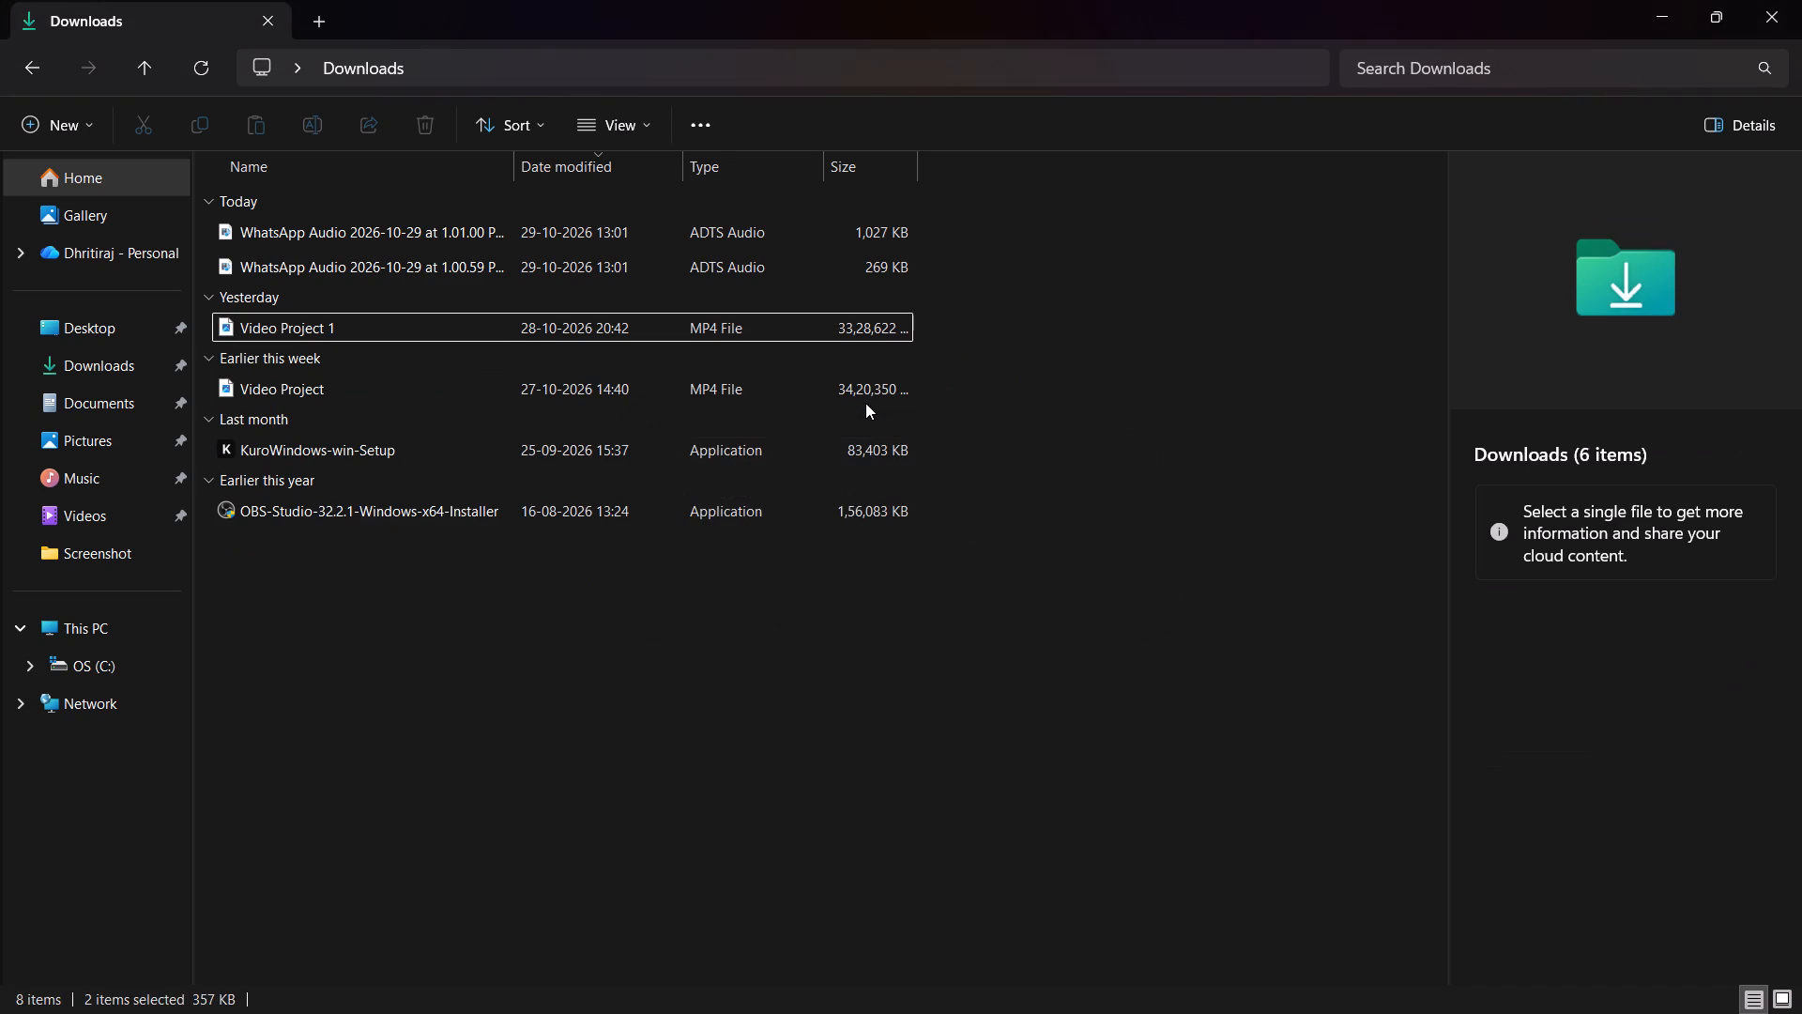
# Preview the Video Project MP4 from Downloads at about 12:16 and 21:55, and close the player.
pyautogui.doubleClick(233, 378)
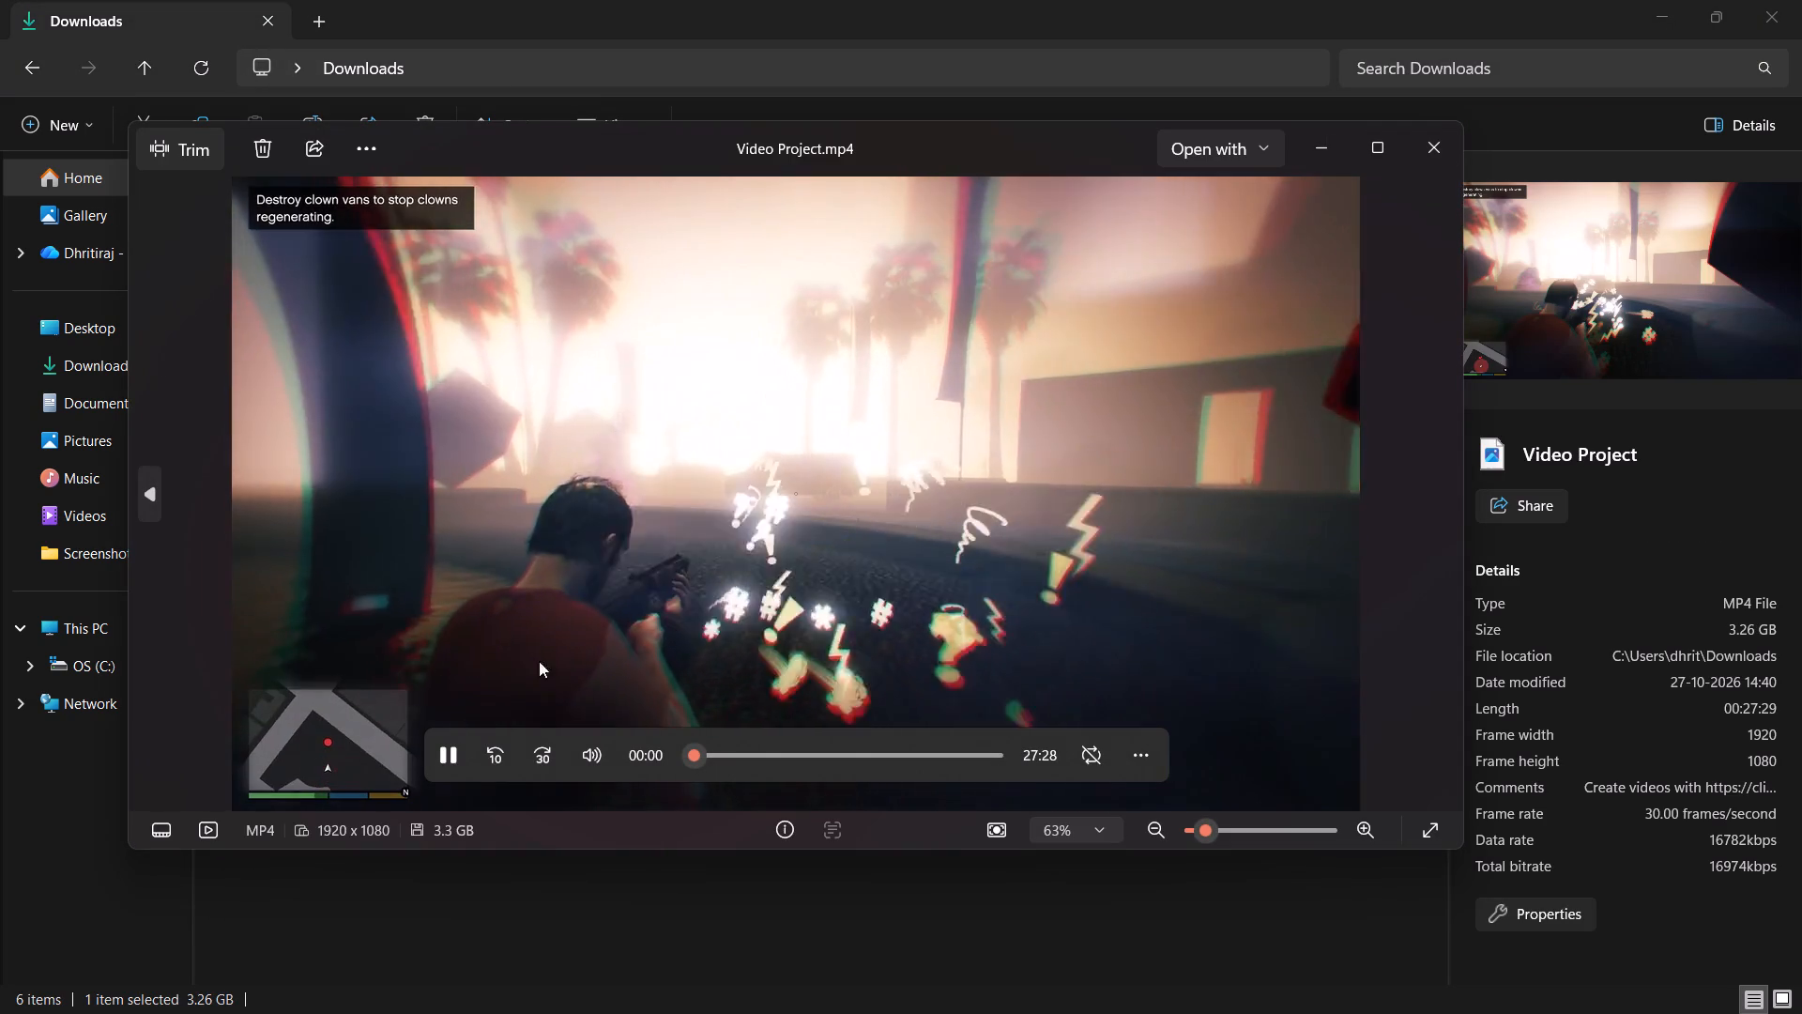
pyautogui.click(827, 759)
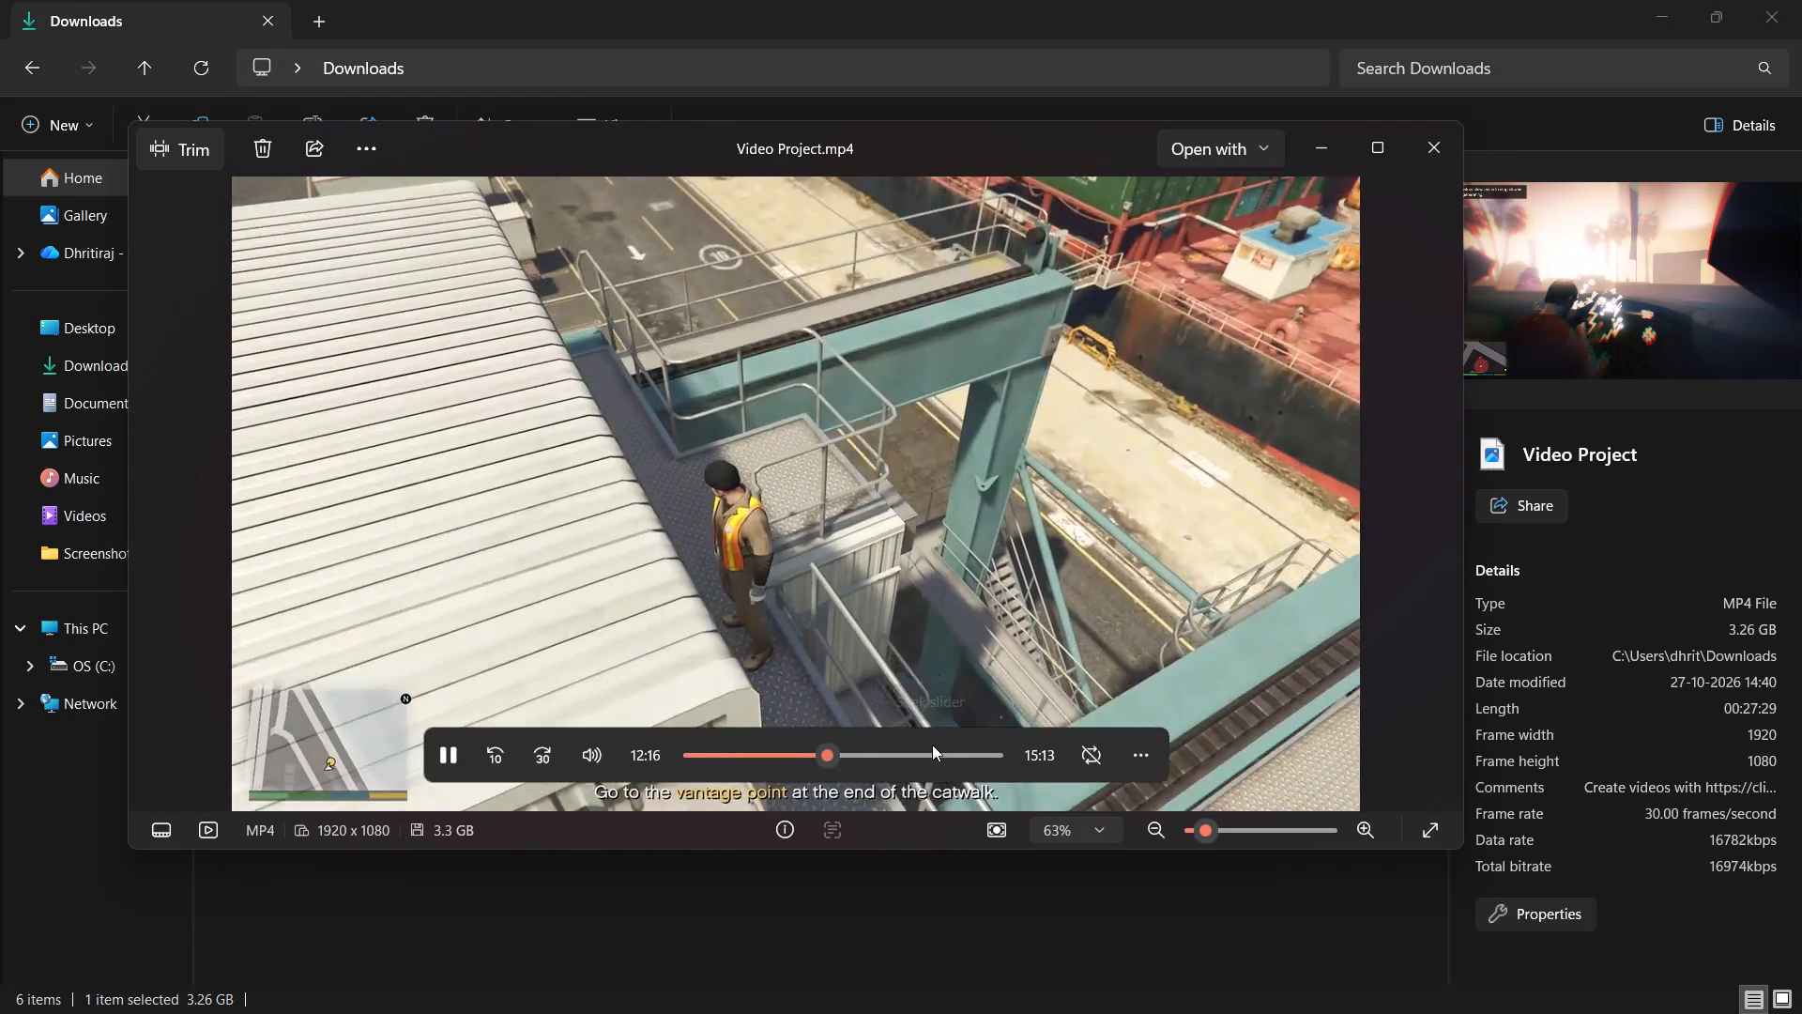
pyautogui.click(932, 745)
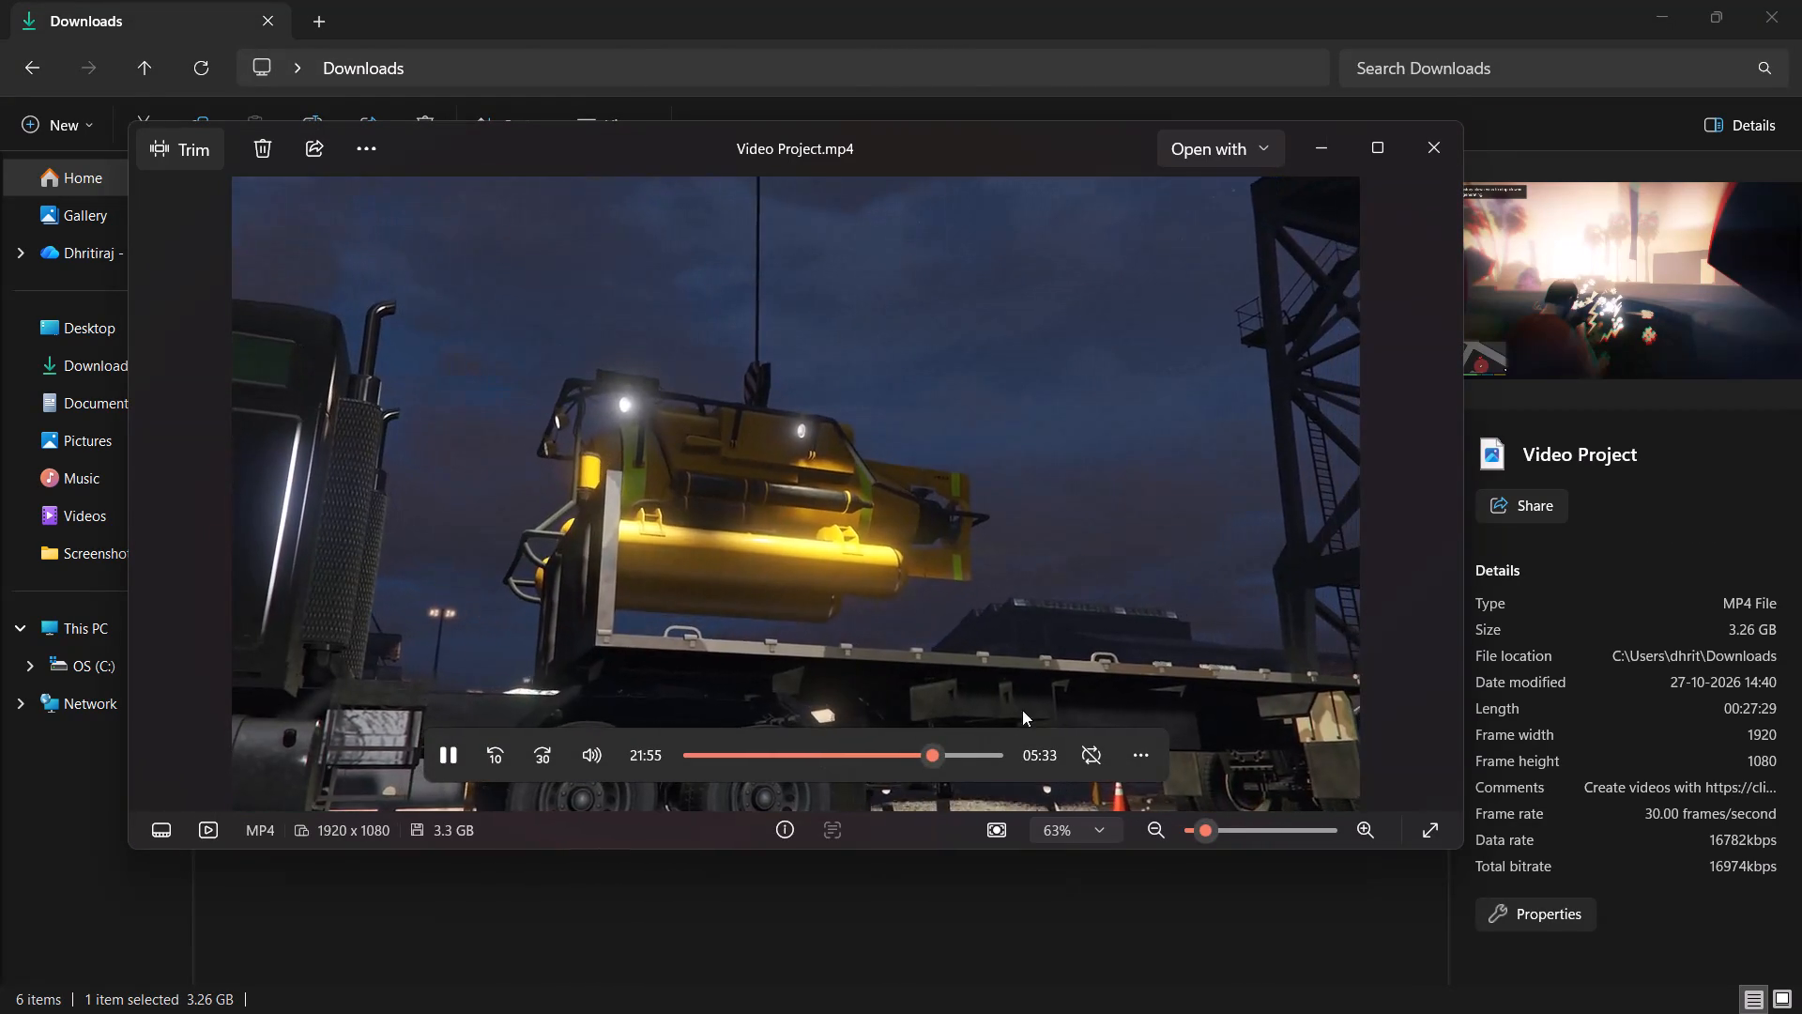
pyautogui.click(1441, 101)
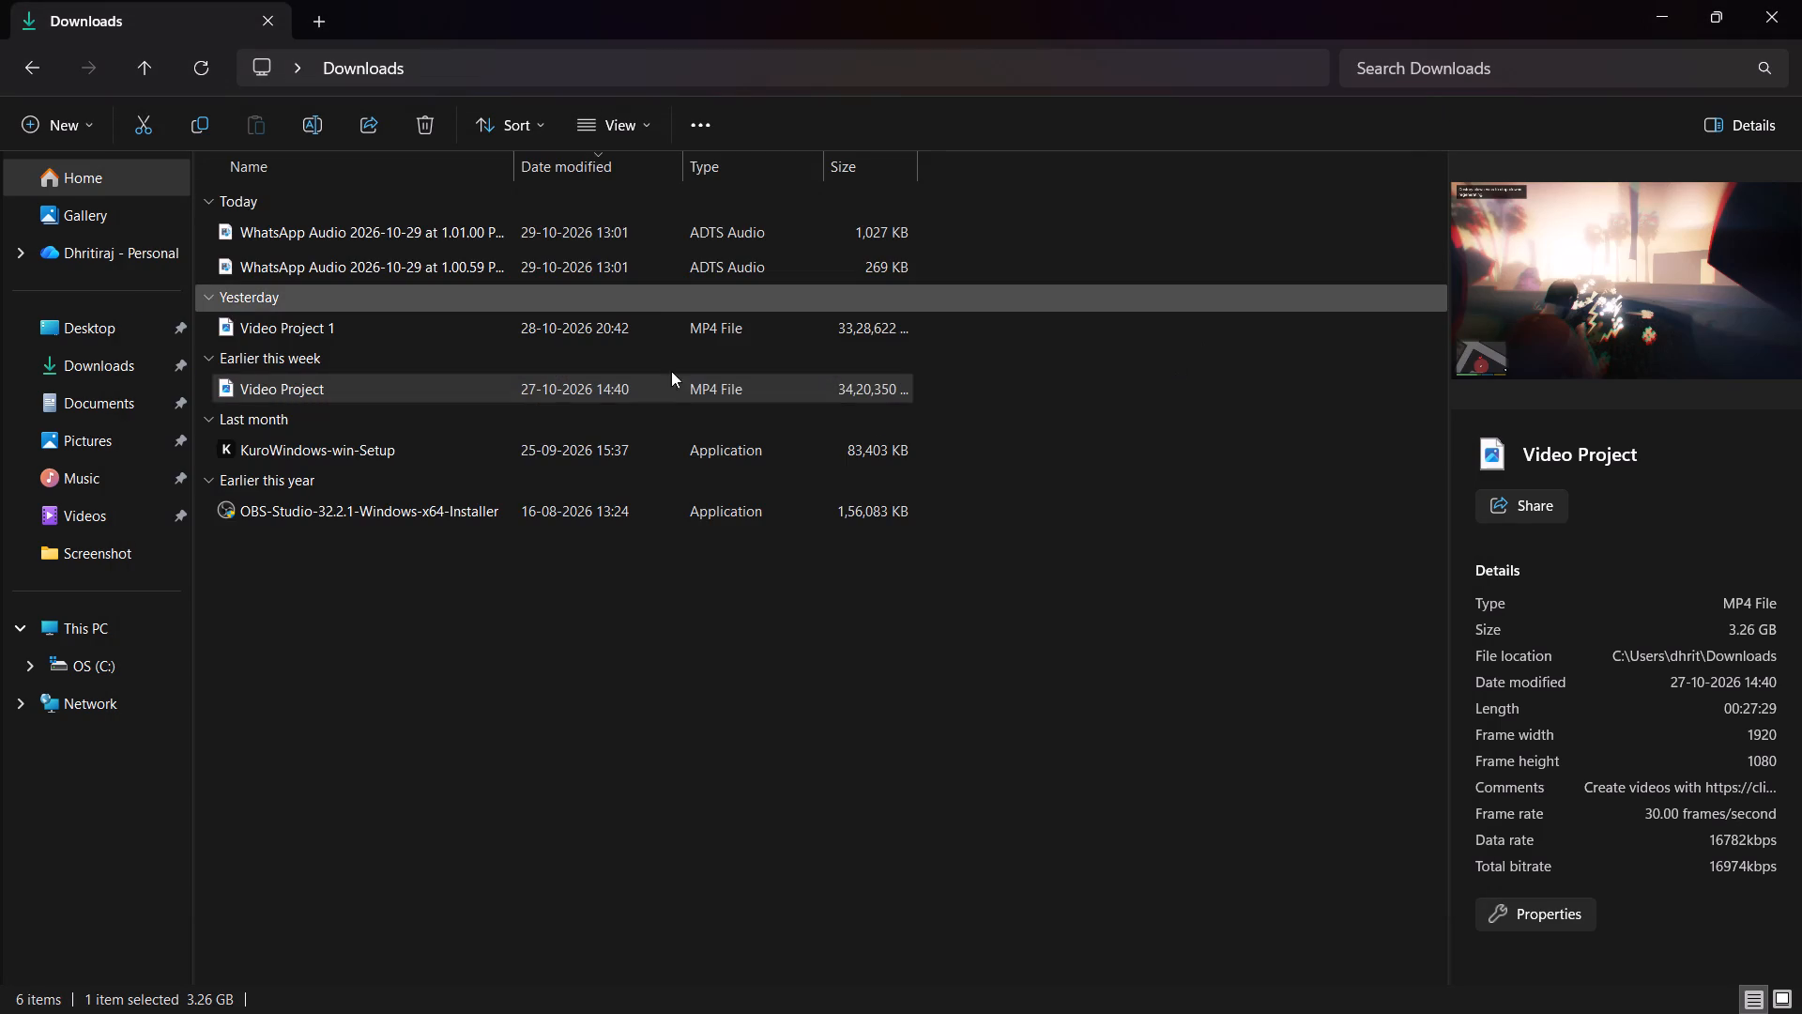
# Close the Photos preview of Video Project and permanently delete the Video Project MP4 file from the Downloads folder.
pyautogui.rightClick(378, 383)
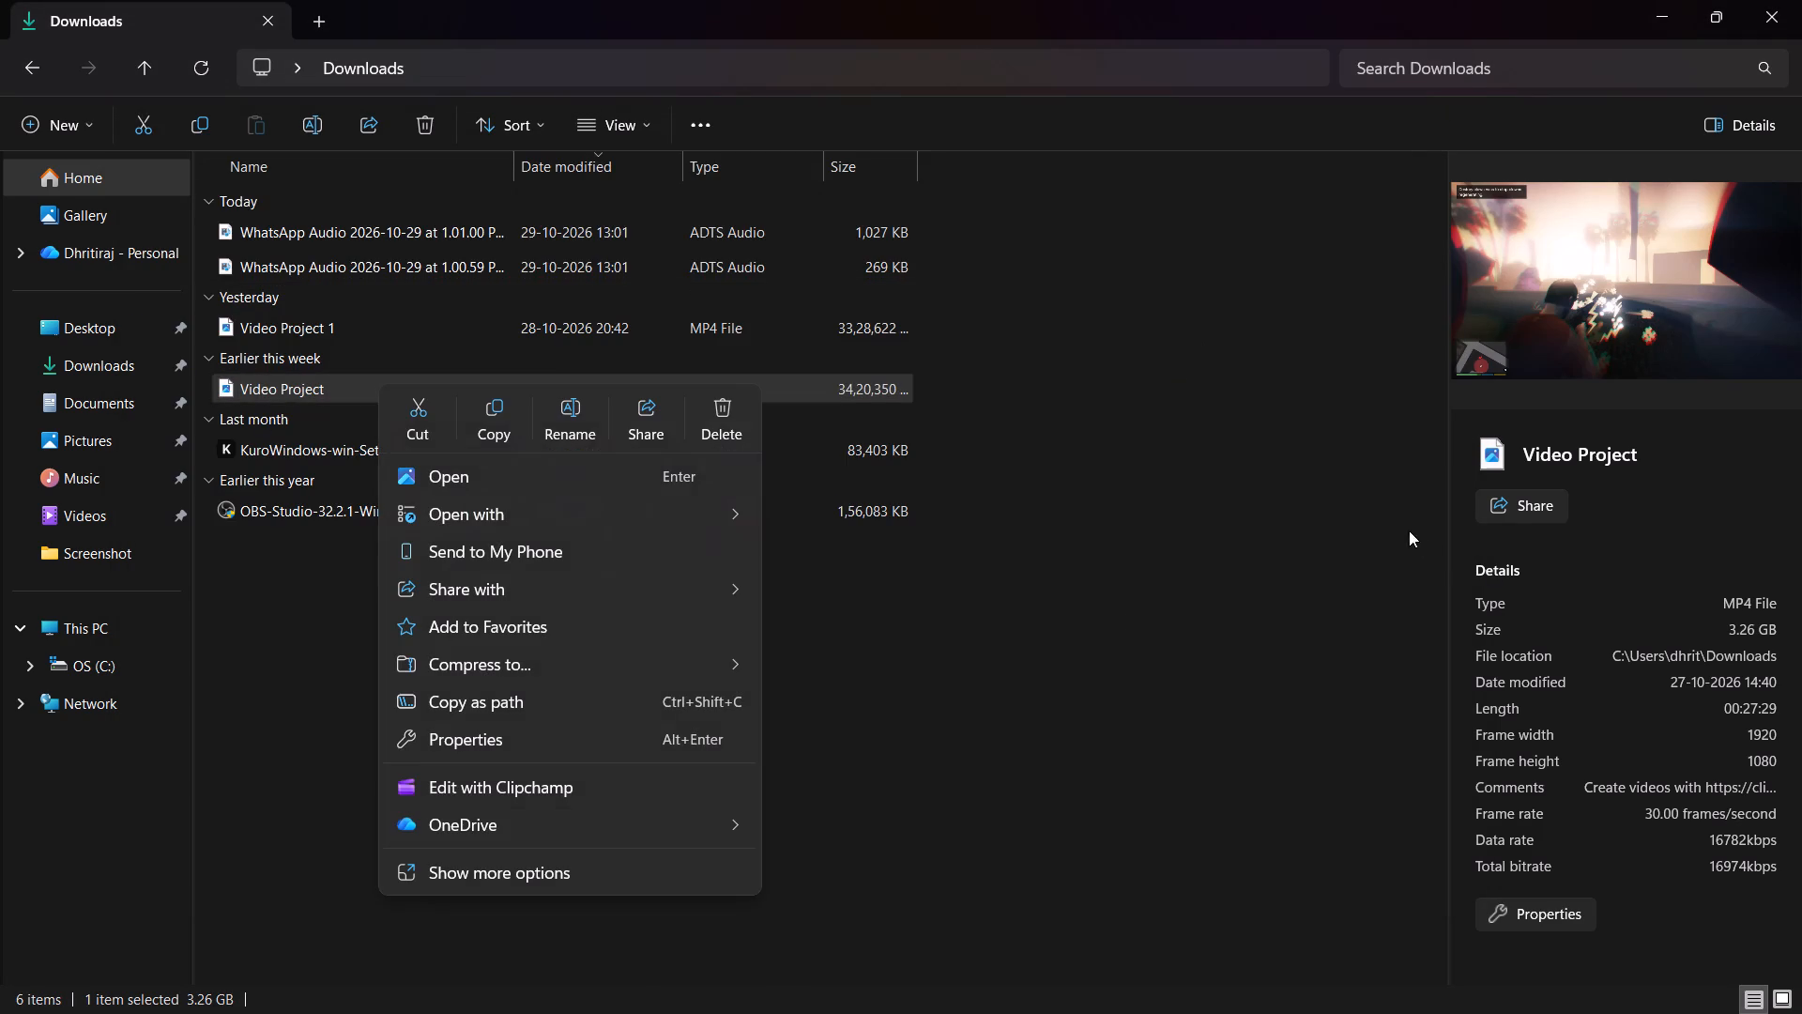
pyautogui.click(933, 790)
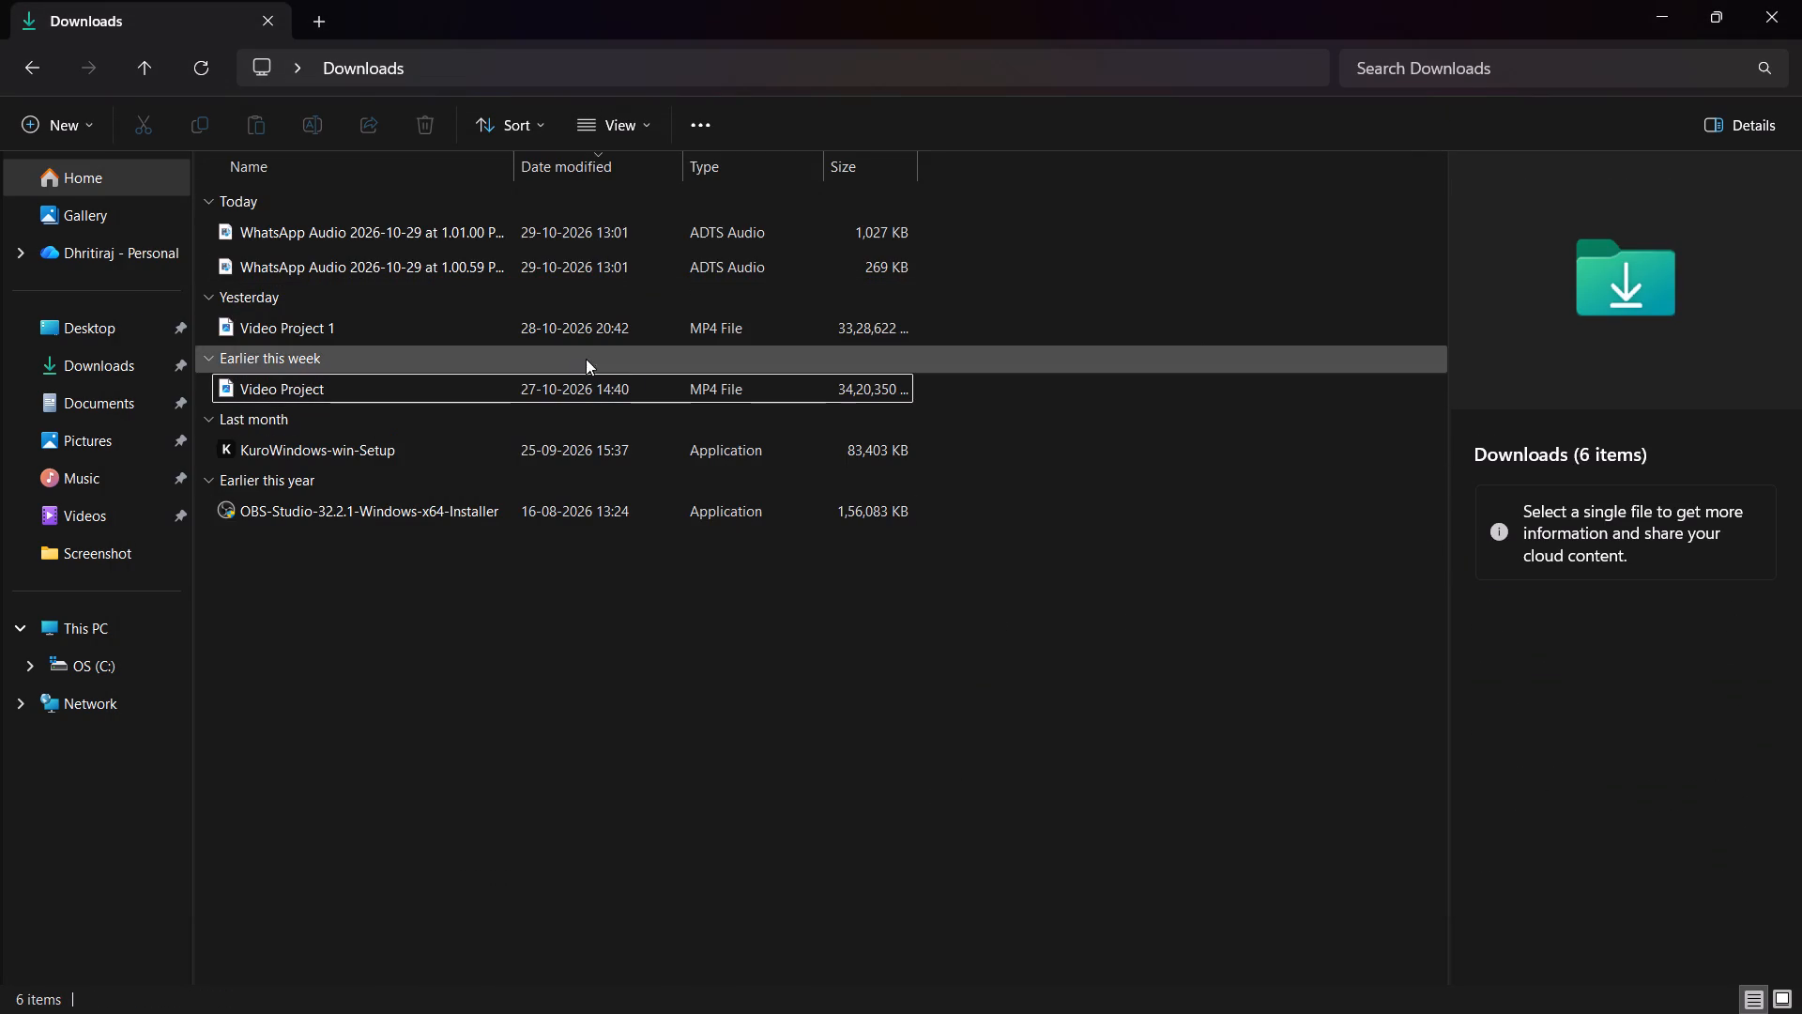
pyautogui.hotkey('alt', 'Tab')
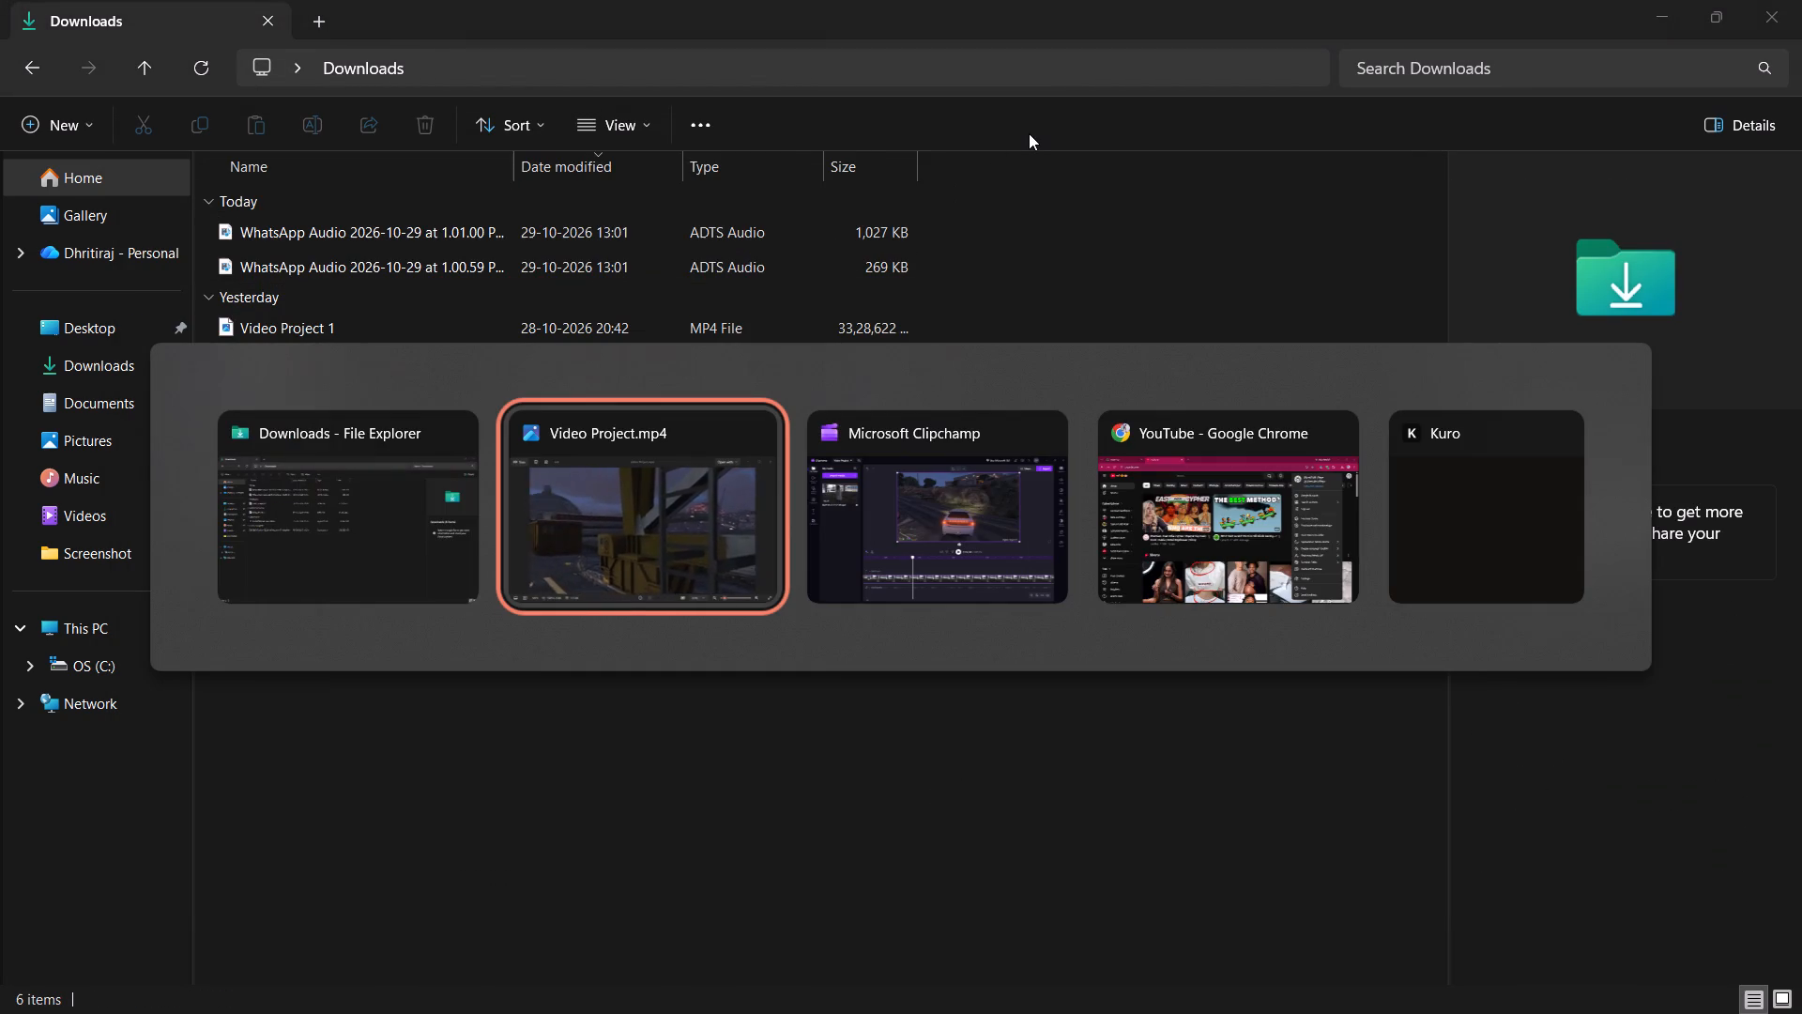
pyautogui.click(1420, 172)
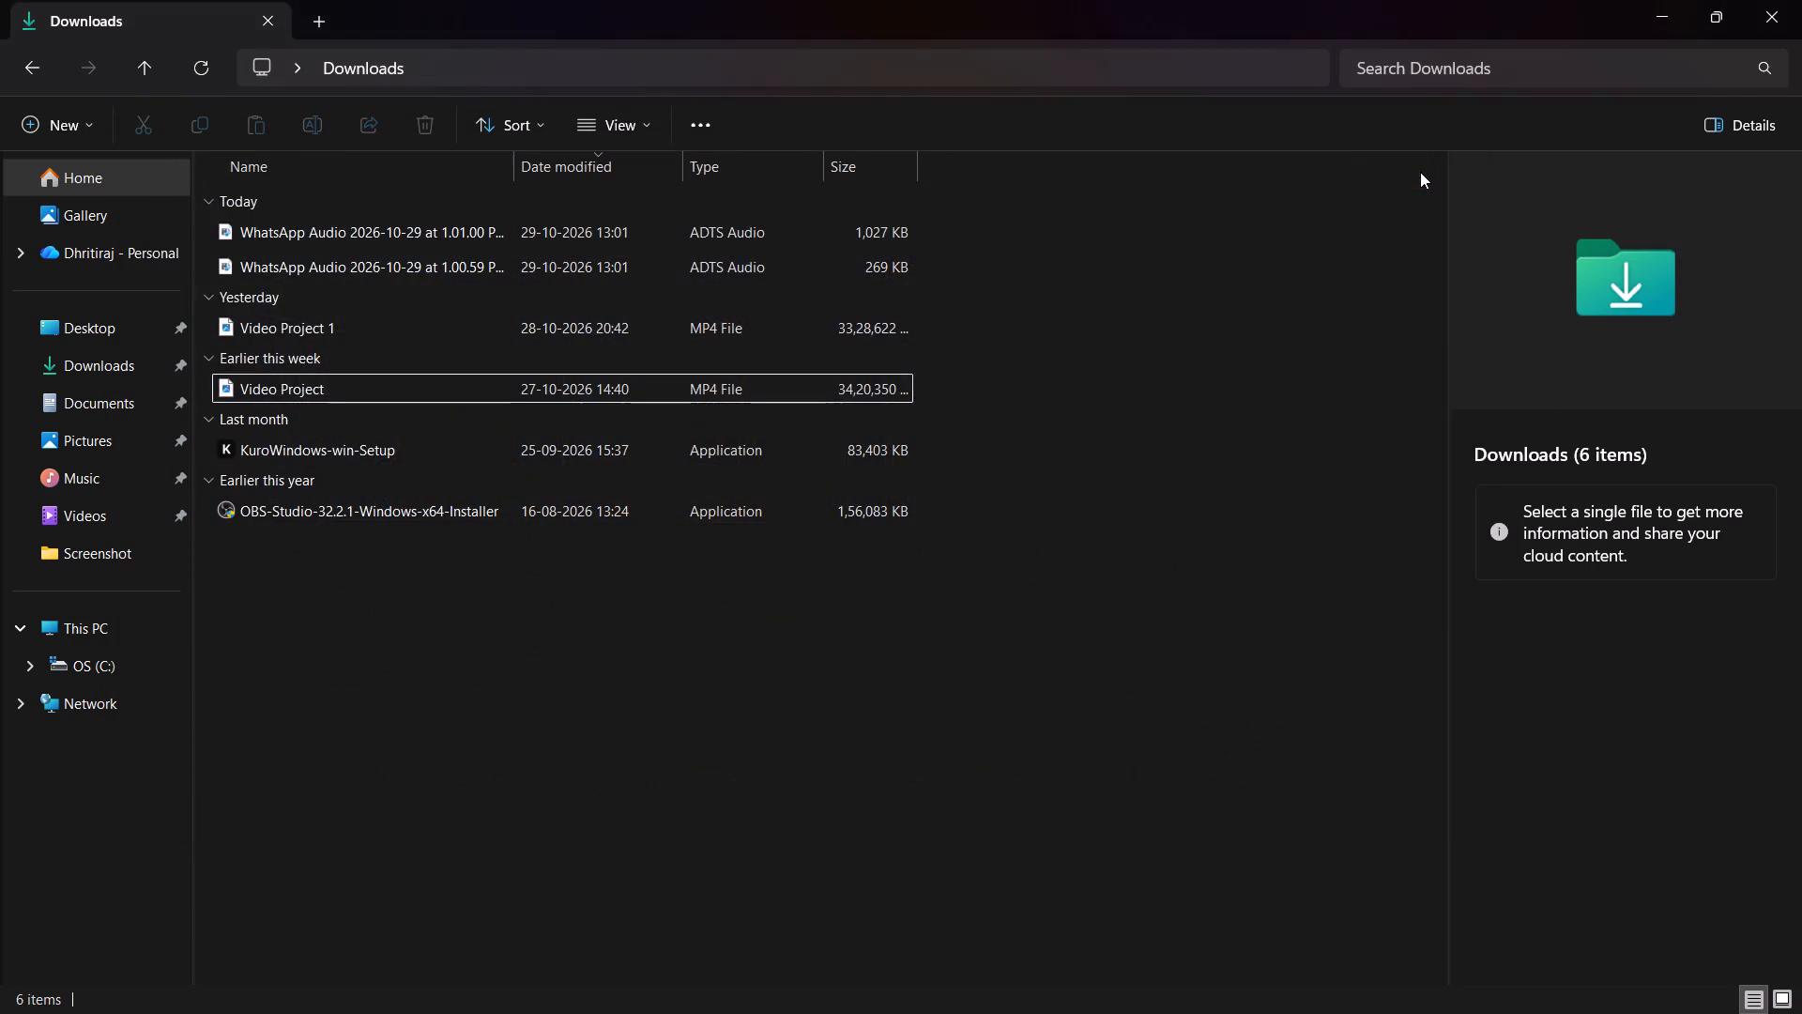
pyautogui.click(531, 397)
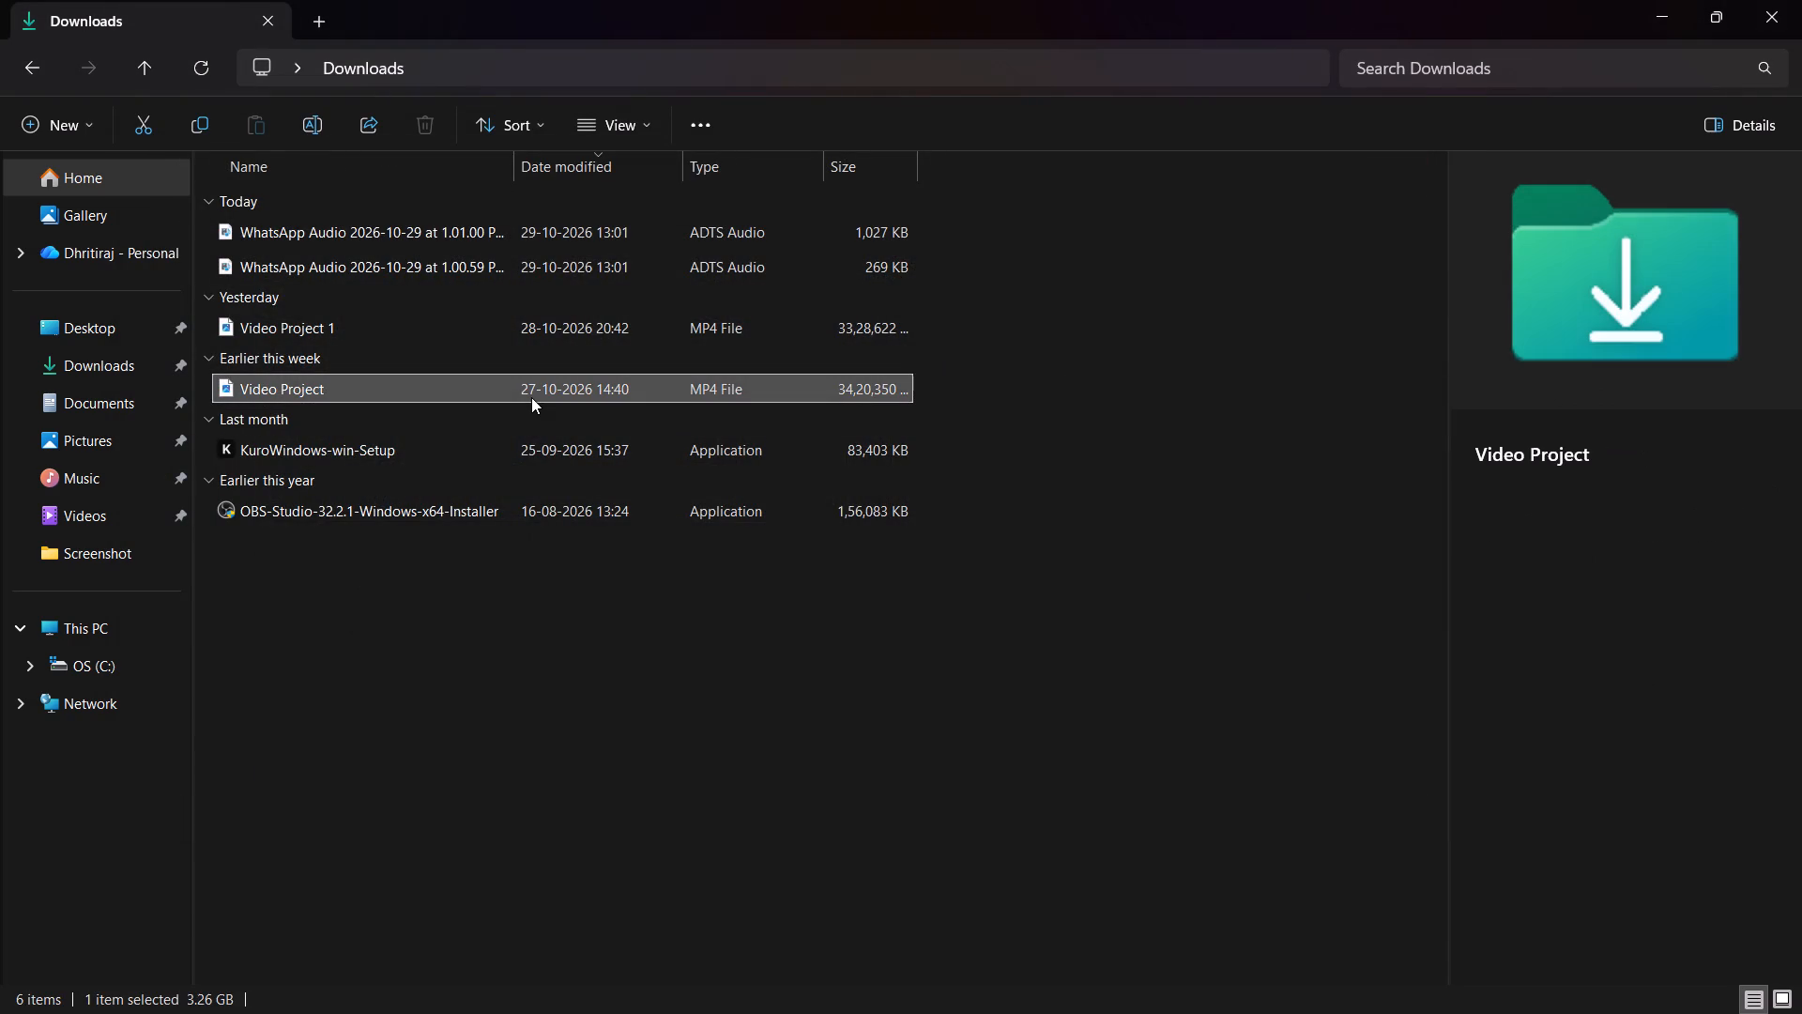
pyautogui.hotkey('shift', 'Delete')
pyautogui.press('Return')
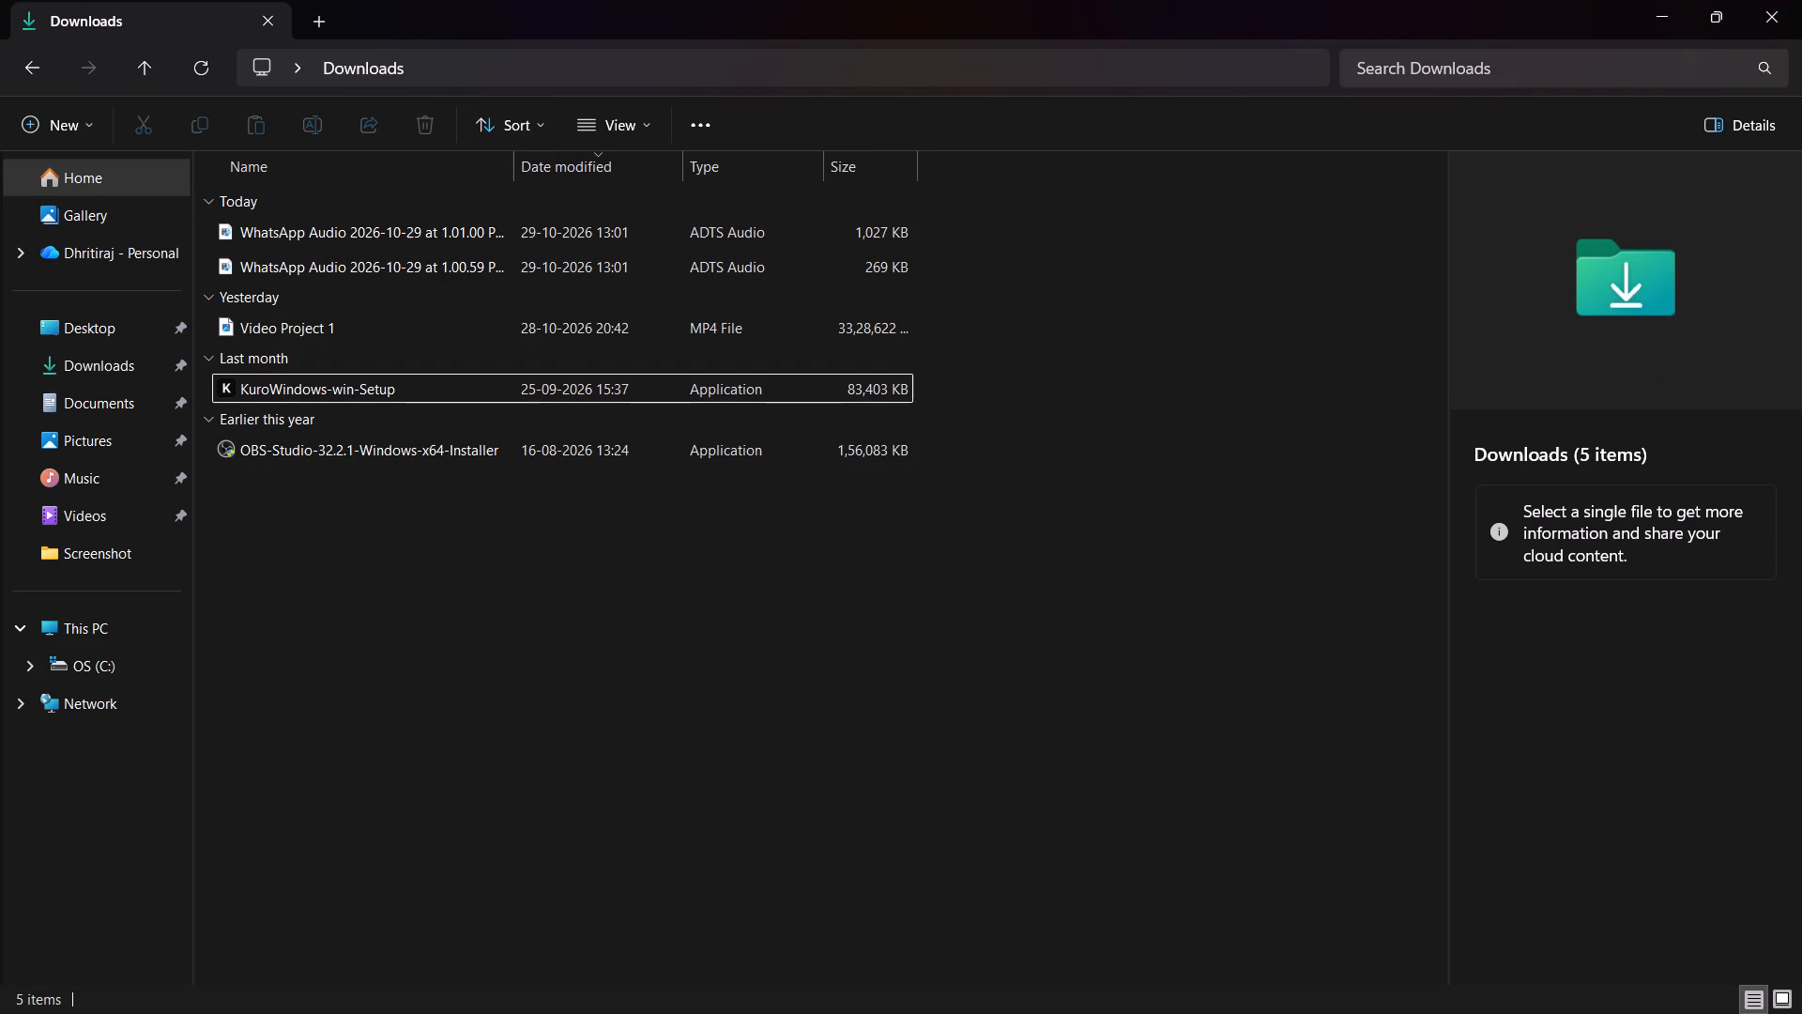
# Return to Clipchamp and skim the paused gameplay clip forward from 1:08 to about 20:43.
pyautogui.hotkey('alt', 'Tab')
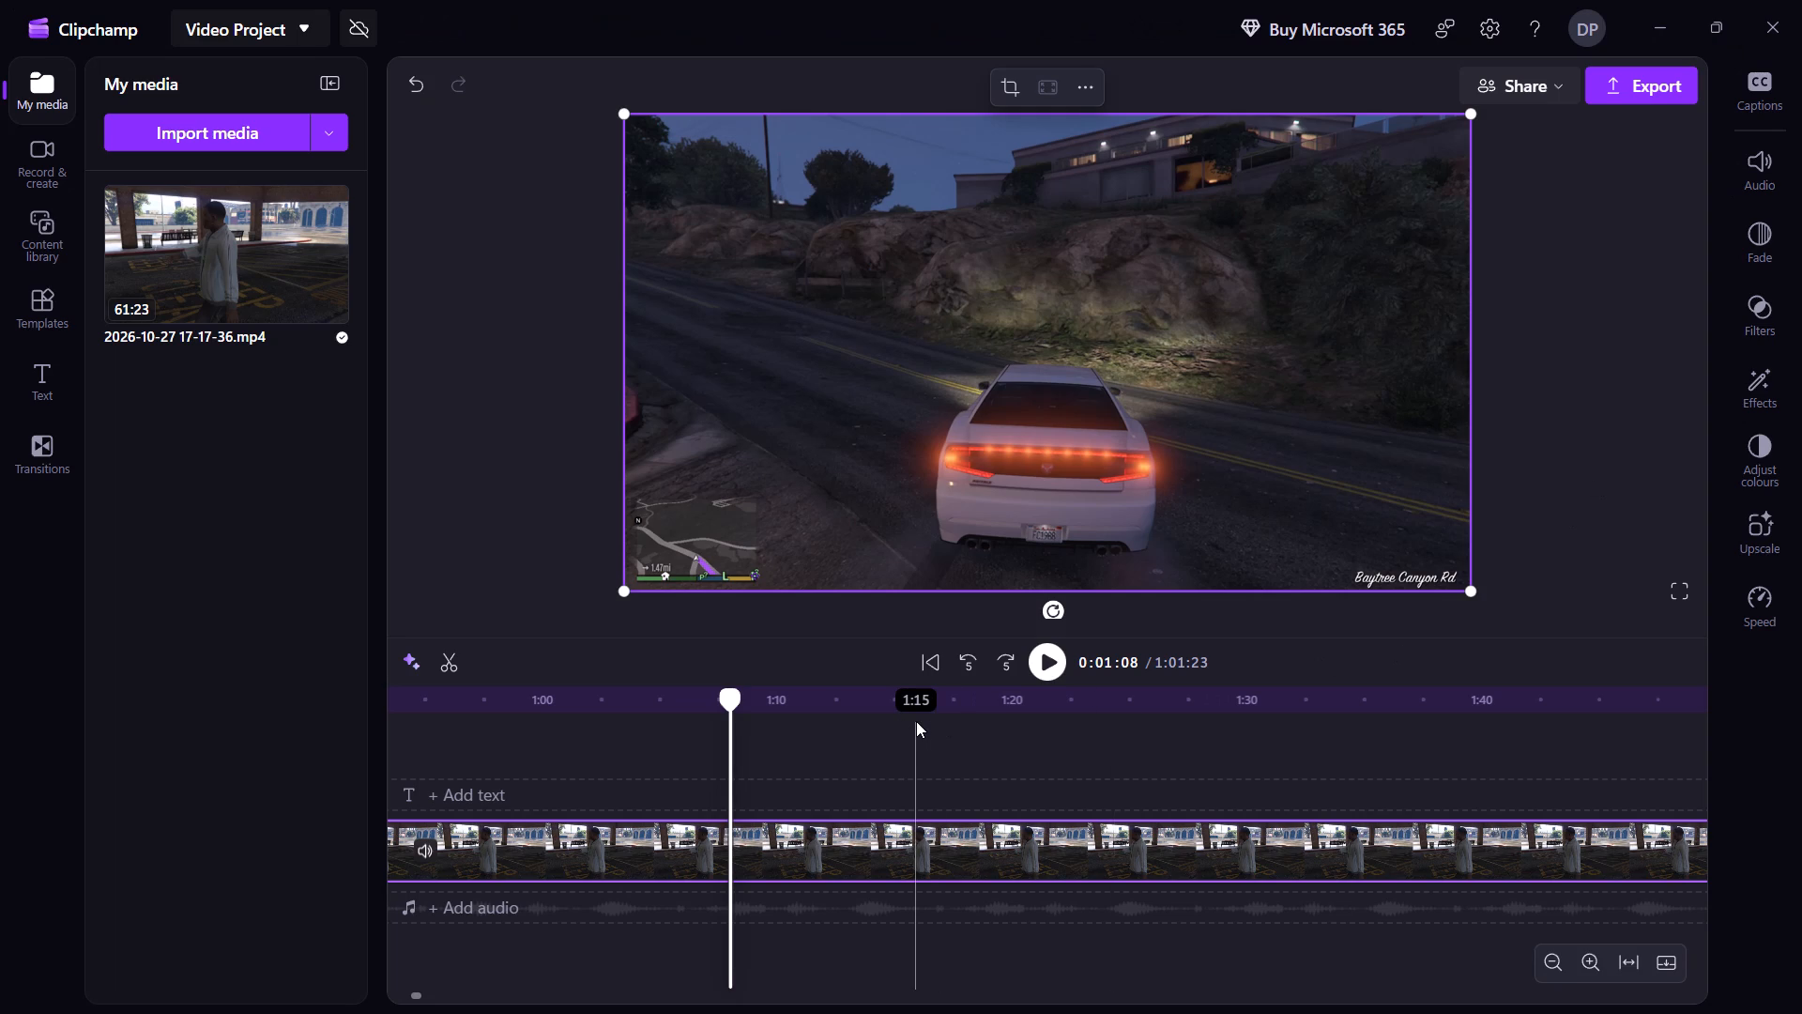
pyautogui.hotkey('shift', 'Right')
pyautogui.hotkey('shift', 'Right')
pyautogui.hotkey('shift', 'Right')
pyautogui.hotkey('shift', 'Right')
pyautogui.hotkey('shift', 'Right')
pyautogui.hotkey('shift', 'Right')
pyautogui.hotkey('shift', 'Right')
pyautogui.hotkey('shift', 'Right')
pyautogui.hotkey('shift', 'Right')
pyautogui.hotkey('shift', 'Right')
pyautogui.hotkey('shift', 'Right')
pyautogui.hotkey('shift', 'Right')
pyautogui.hotkey('shift', 'Right')
pyautogui.hotkey('shift', 'Right')
pyautogui.hotkey('shift', 'Right')
pyautogui.hotkey('shift', 'Right')
pyautogui.hotkey('shift', 'Right')
pyautogui.hotkey('shift', 'Right')
pyautogui.hotkey('shift', 'Right')
pyautogui.hotkey('shift', 'Right')
pyautogui.hotkey('shift', 'Right')
pyautogui.hotkey('shift', 'Right')
pyautogui.hotkey('shift', 'Right')
pyautogui.hotkey('shift', 'Right')
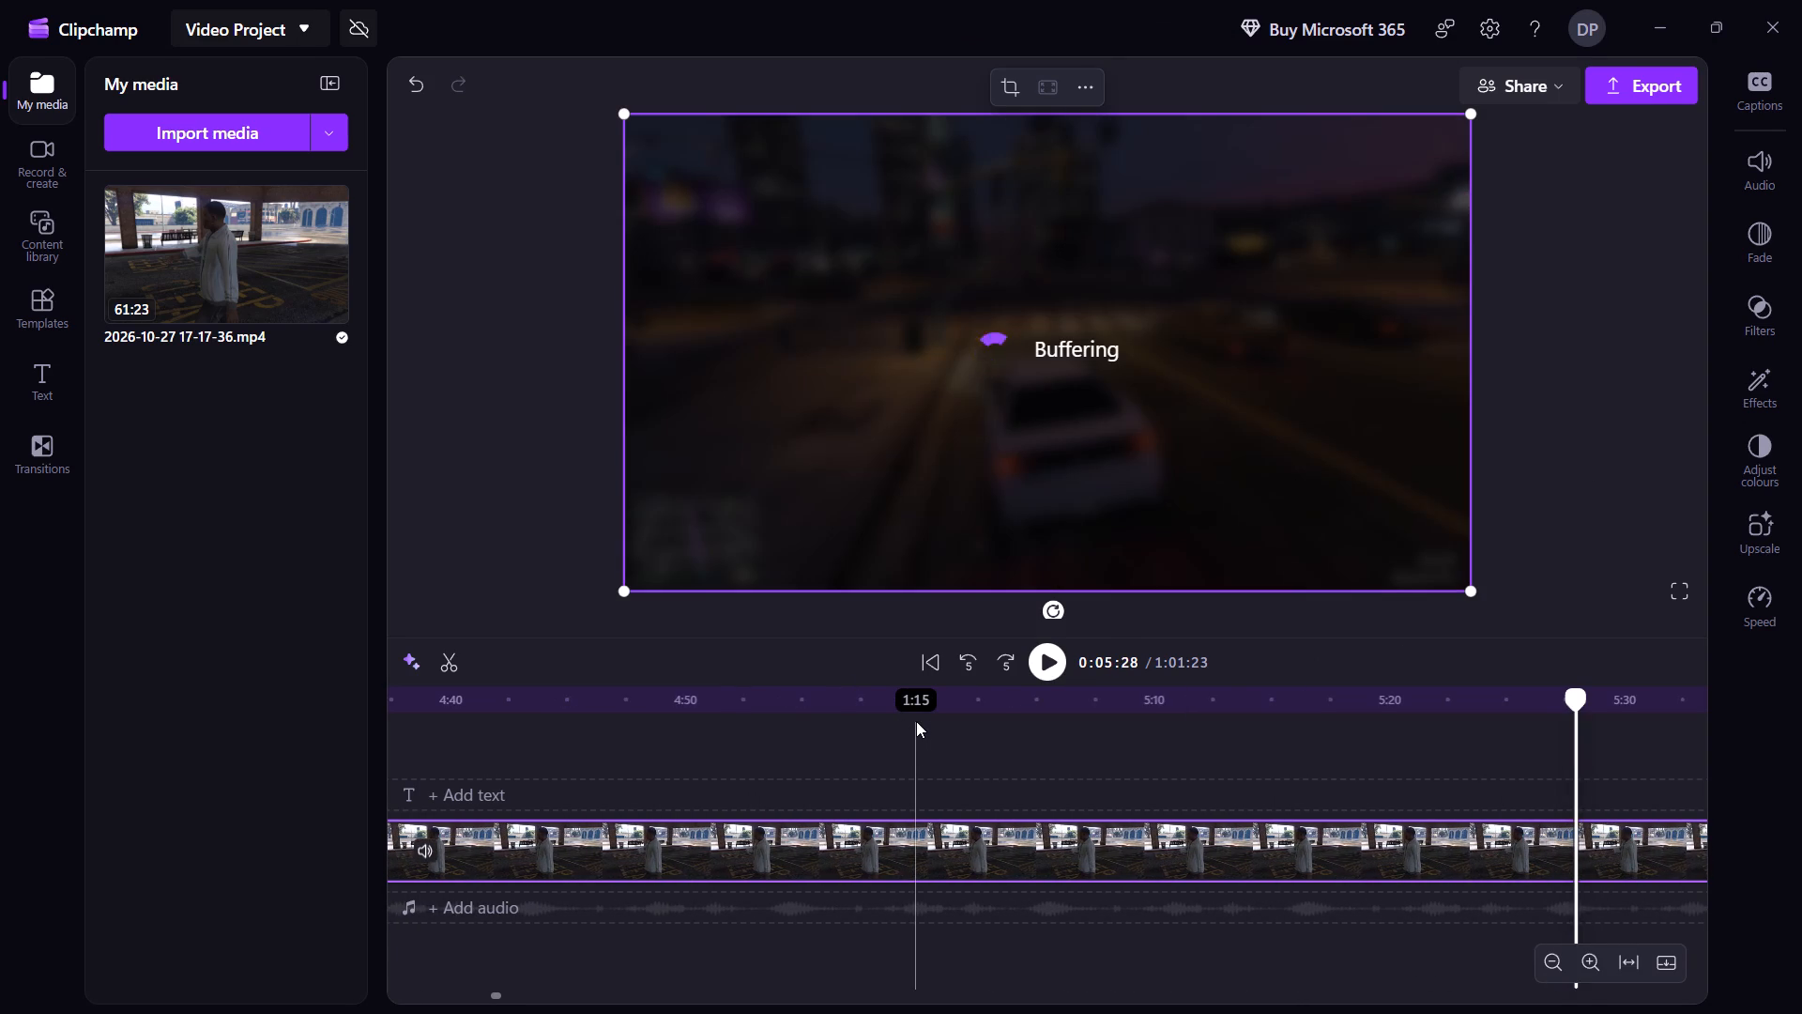
pyautogui.hotkey('shift', 'Right')
pyautogui.hotkey('shift', 'Right')
pyautogui.hotkey('shift', 'Right')
pyautogui.hotkey('shift', 'Right')
pyautogui.hotkey('shift', 'Right')
pyautogui.hotkey('shift', 'Right')
pyautogui.hotkey('shift', 'Right')
pyautogui.hotkey('shift', 'Right')
pyautogui.hotkey('shift', 'Right')
pyautogui.hotkey('shift', 'Right')
pyautogui.hotkey('shift', 'Right')
pyautogui.hotkey('shift', 'Right')
pyautogui.hotkey('shift', 'Right')
pyautogui.hotkey('shift', 'Right')
pyautogui.hotkey('shift', 'Right')
pyautogui.hotkey('shift', 'Right')
pyautogui.hotkey('shift', 'Right')
pyautogui.hotkey('shift', 'Right')
pyautogui.hotkey('shift', 'Right')
pyautogui.hotkey('shift', 'Right')
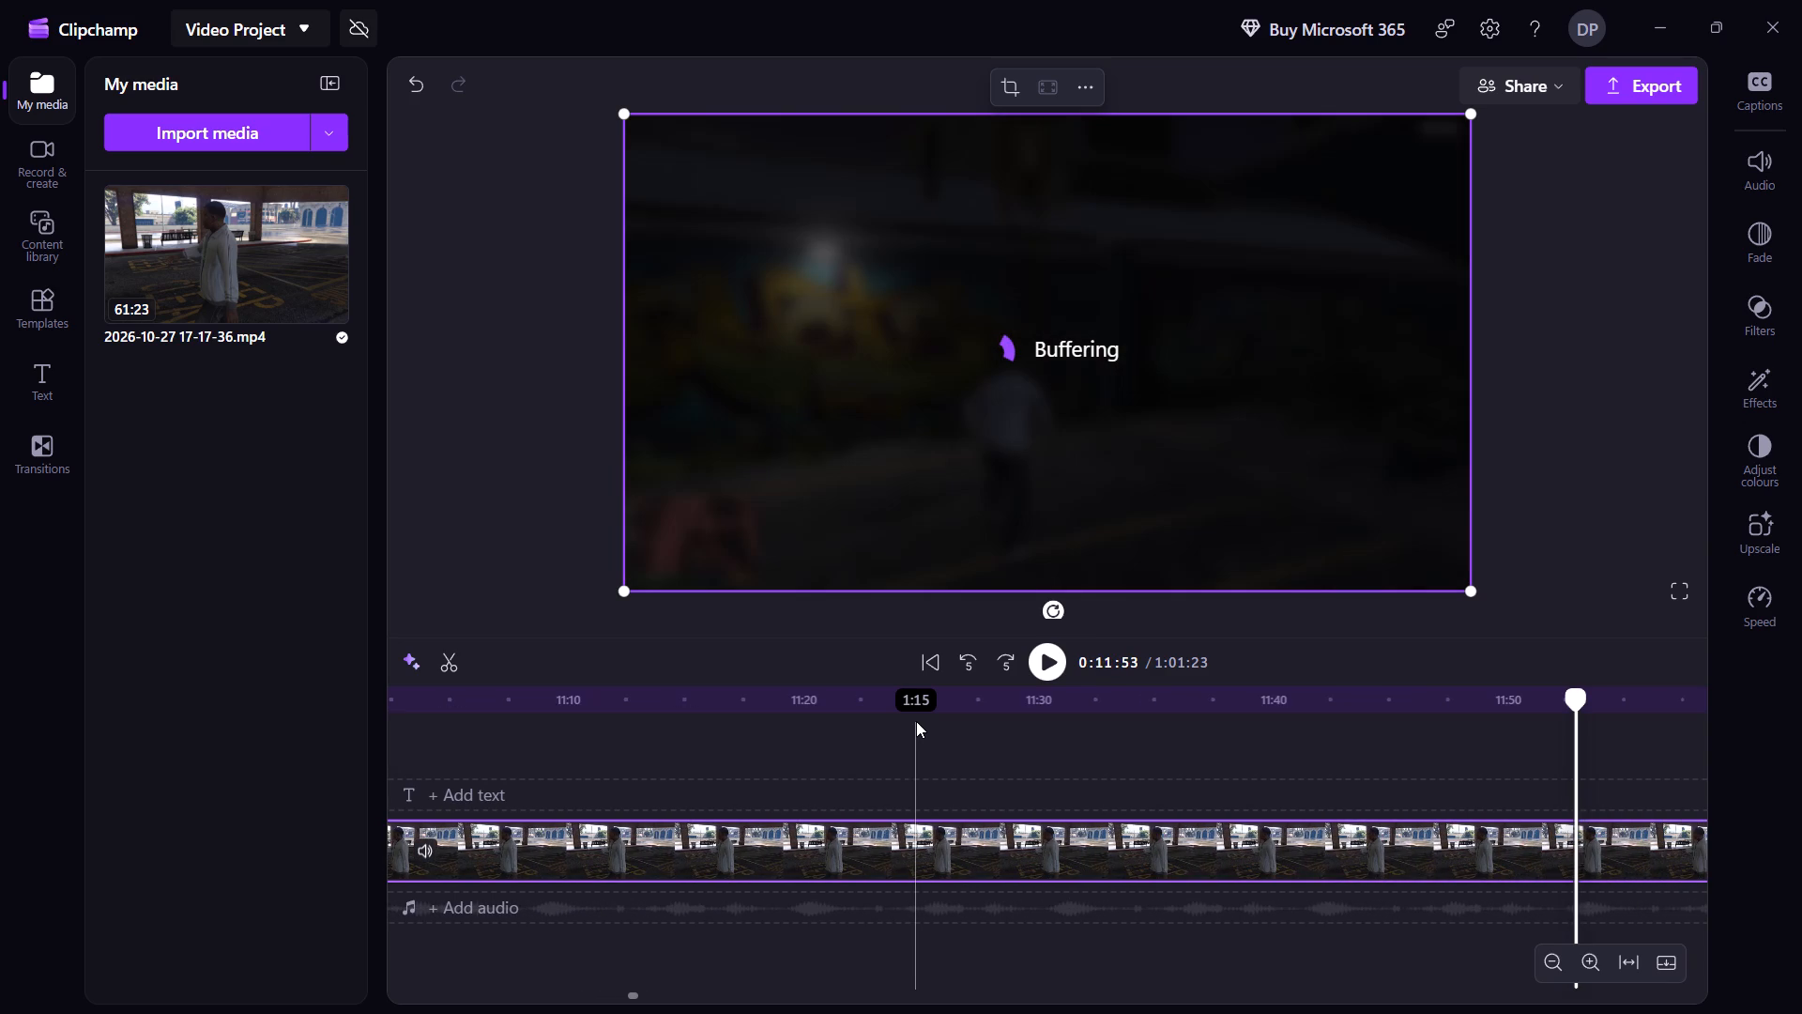
pyautogui.hotkey('shift', 'Right')
pyautogui.hotkey('shift', 'Right')
pyautogui.hotkey('shift', 'Right')
pyautogui.hotkey('shift', 'Right')
pyautogui.hotkey('shift', 'Right')
pyautogui.hotkey('shift', 'Right')
pyautogui.hotkey('shift', 'Right')
pyautogui.hotkey('shift', 'Right')
pyautogui.hotkey('shift', 'Right')
pyautogui.hotkey('shift', 'Right')
pyautogui.hotkey('shift', 'Right')
pyautogui.hotkey('shift', 'Right')
pyautogui.hotkey('shift', 'Right')
pyautogui.hotkey('shift', 'Right')
pyautogui.hotkey('shift', 'Right')
pyautogui.hotkey('shift', 'Right')
pyautogui.hotkey('shift', 'Right')
pyautogui.hotkey('shift', 'Right')
pyautogui.hotkey('shift', 'Right')
pyautogui.hotkey('shift', 'Right')
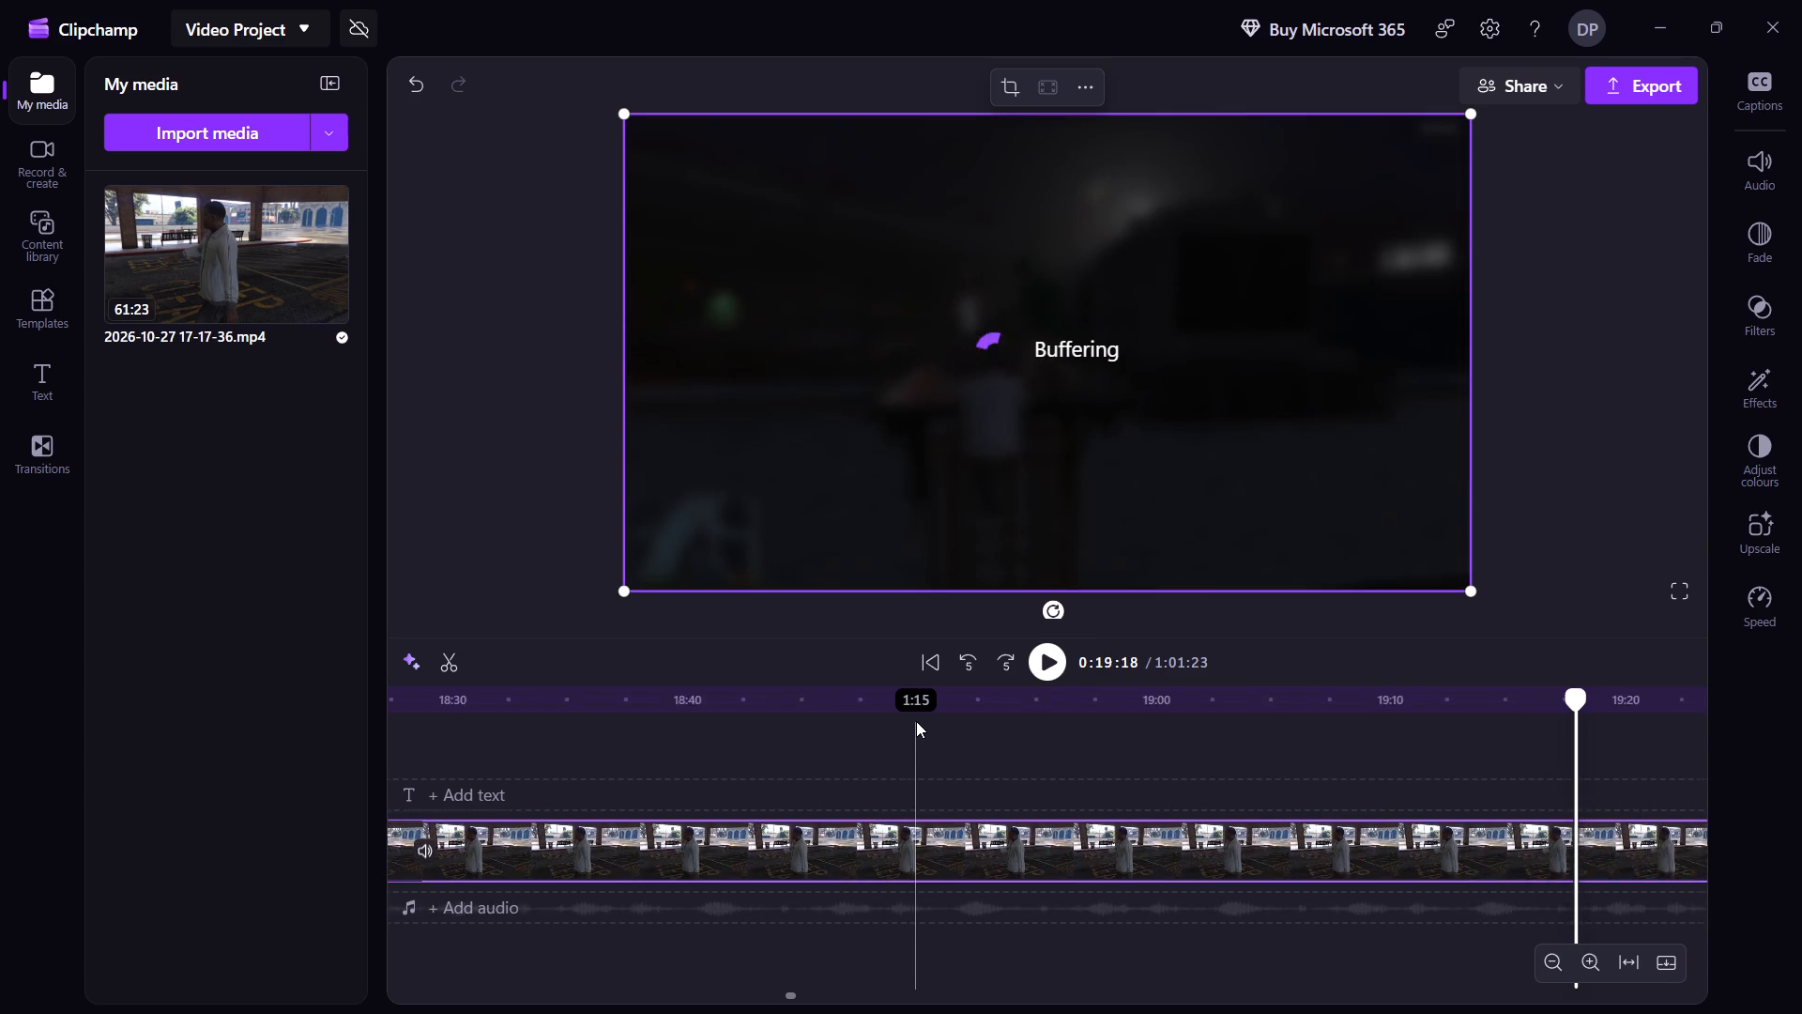
# Switch to the Downloads folder and bring both WhatsApp audio files into the Clipchamp project's media.
pyautogui.hotkey('alt', 'Tab')
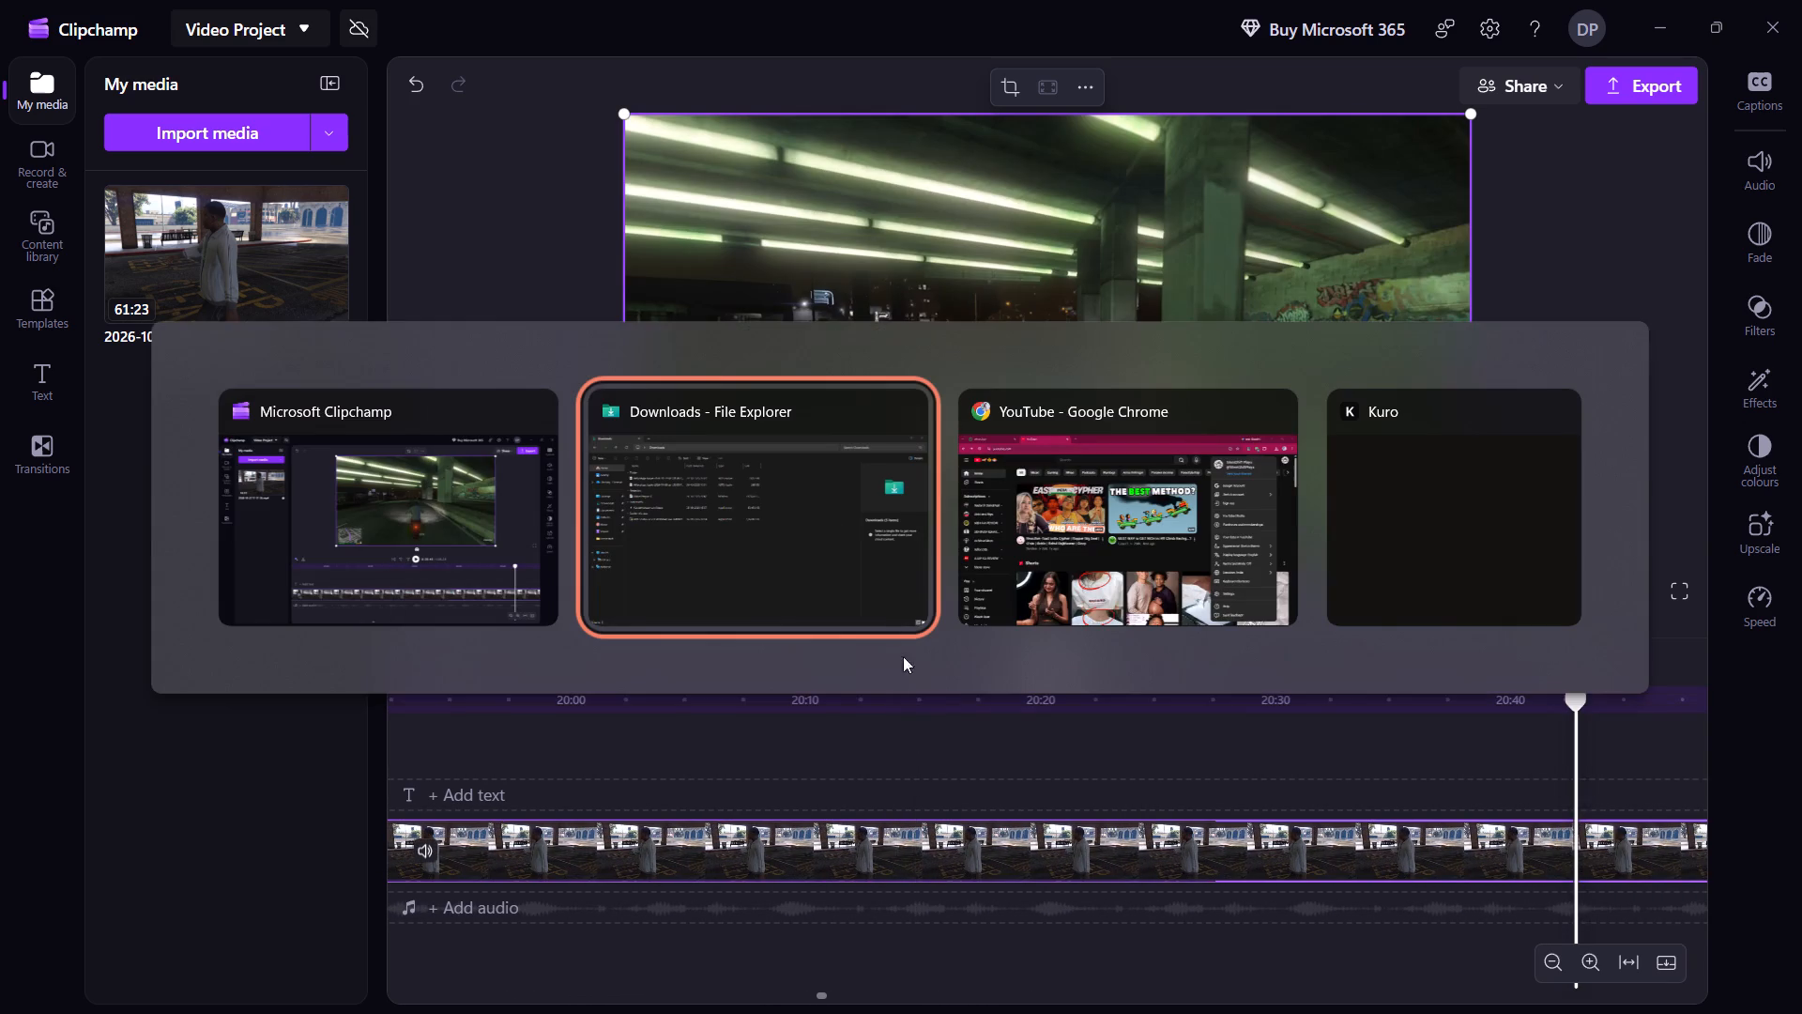
# Close the Downloads File Explorer window and switch back to Clipchamp.
pyautogui.keyDown('alt'); pyautogui.click(913, 399); pyautogui.keyUp('alt')
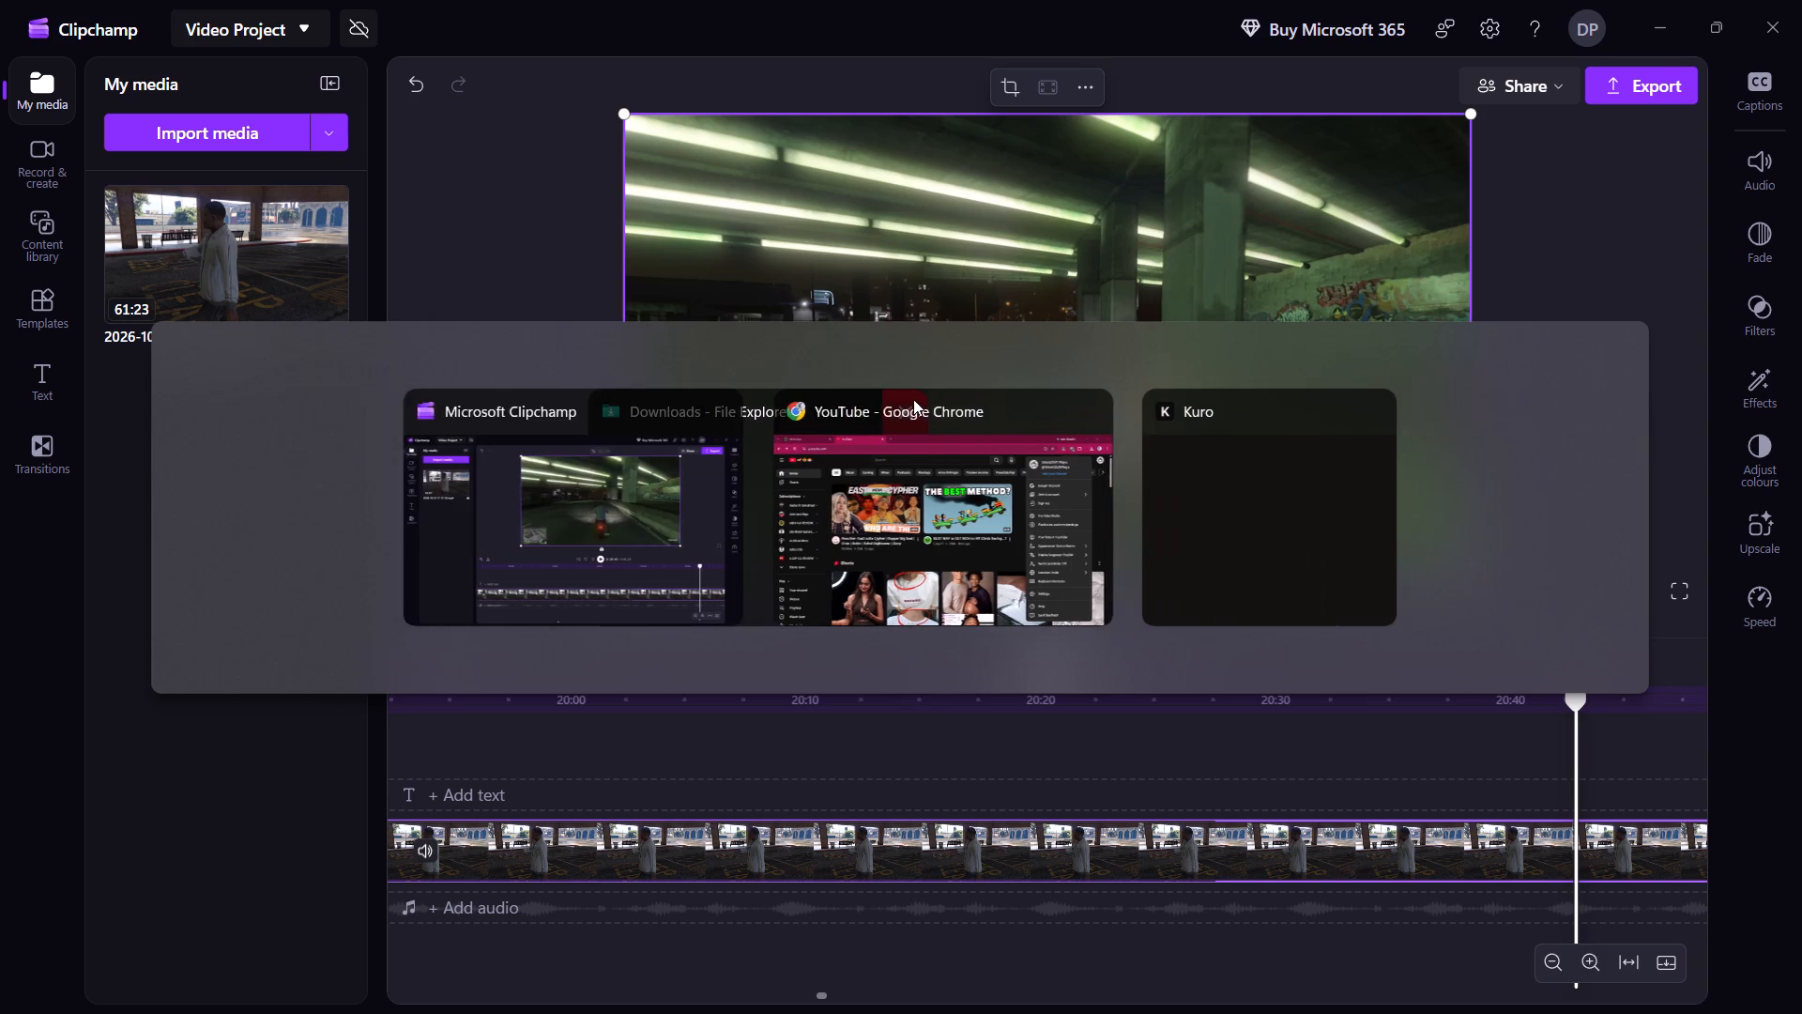
pyautogui.hotkey('alt', 'Tab')
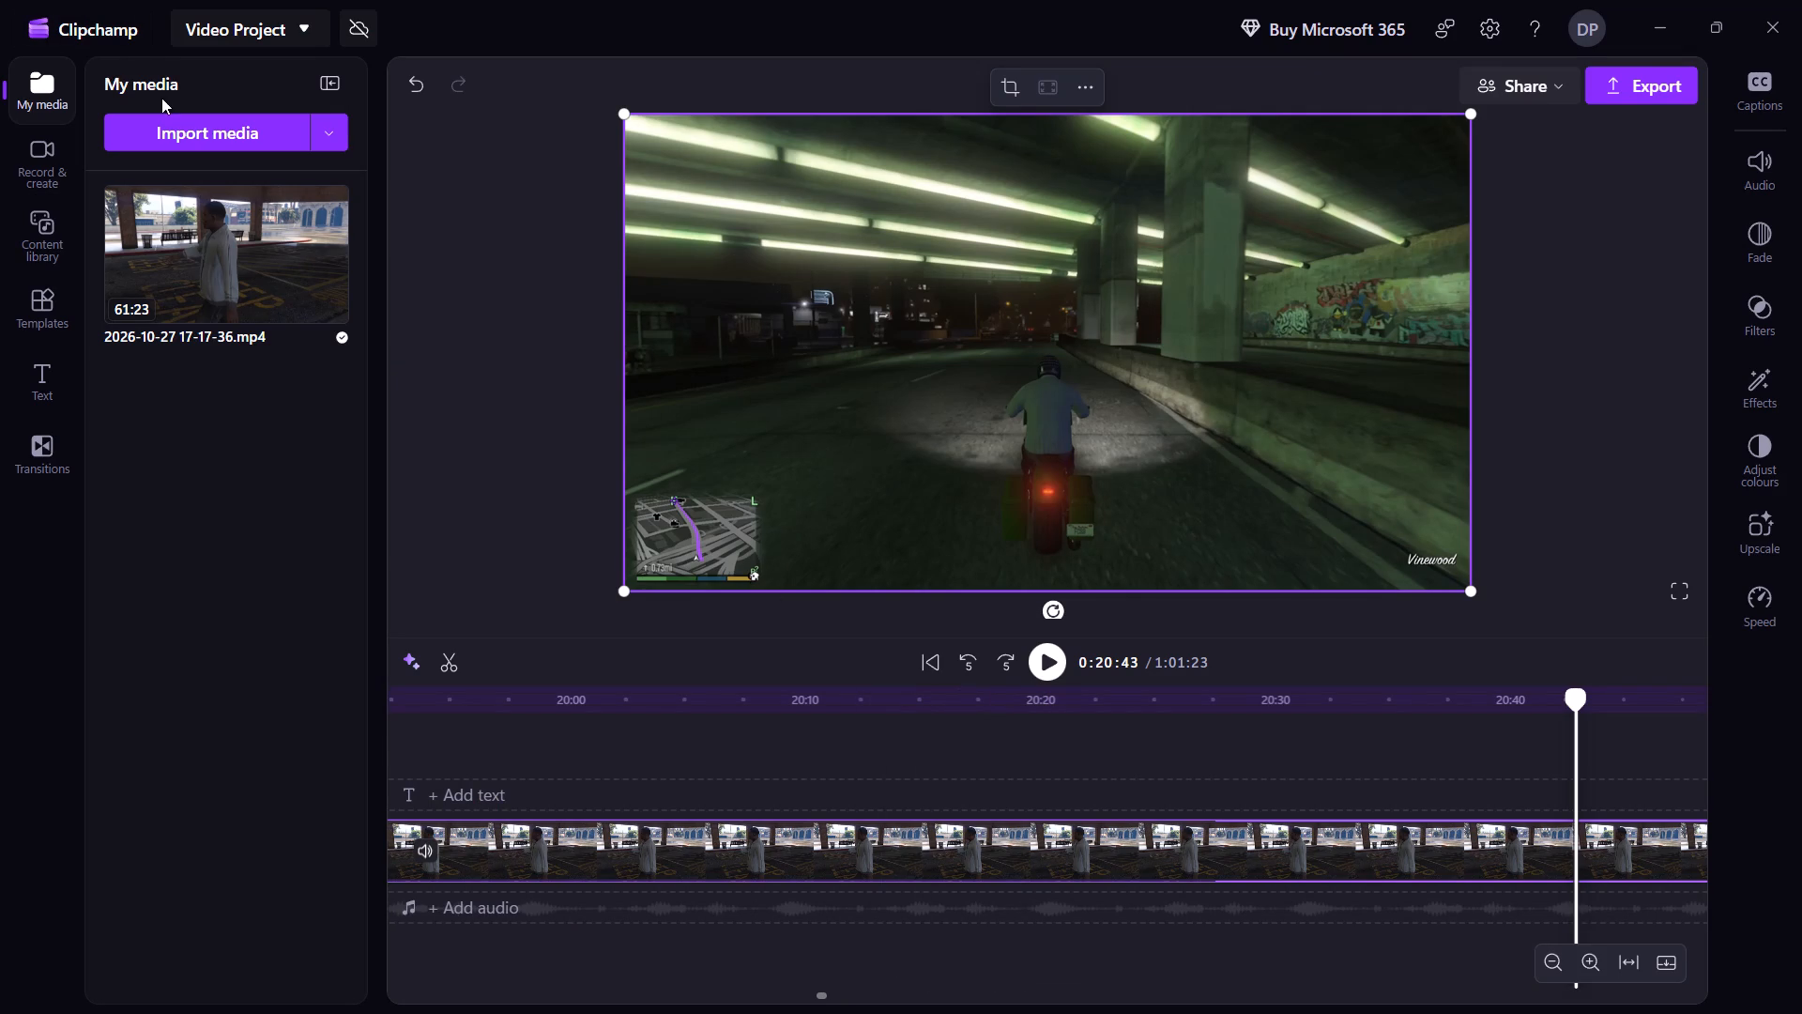
# Import the two WhatsApp audio files dated 2026-10-29, at 1.01.00 and 1.00.59, from Downloads into the project's media.
pyautogui.click(172, 129)
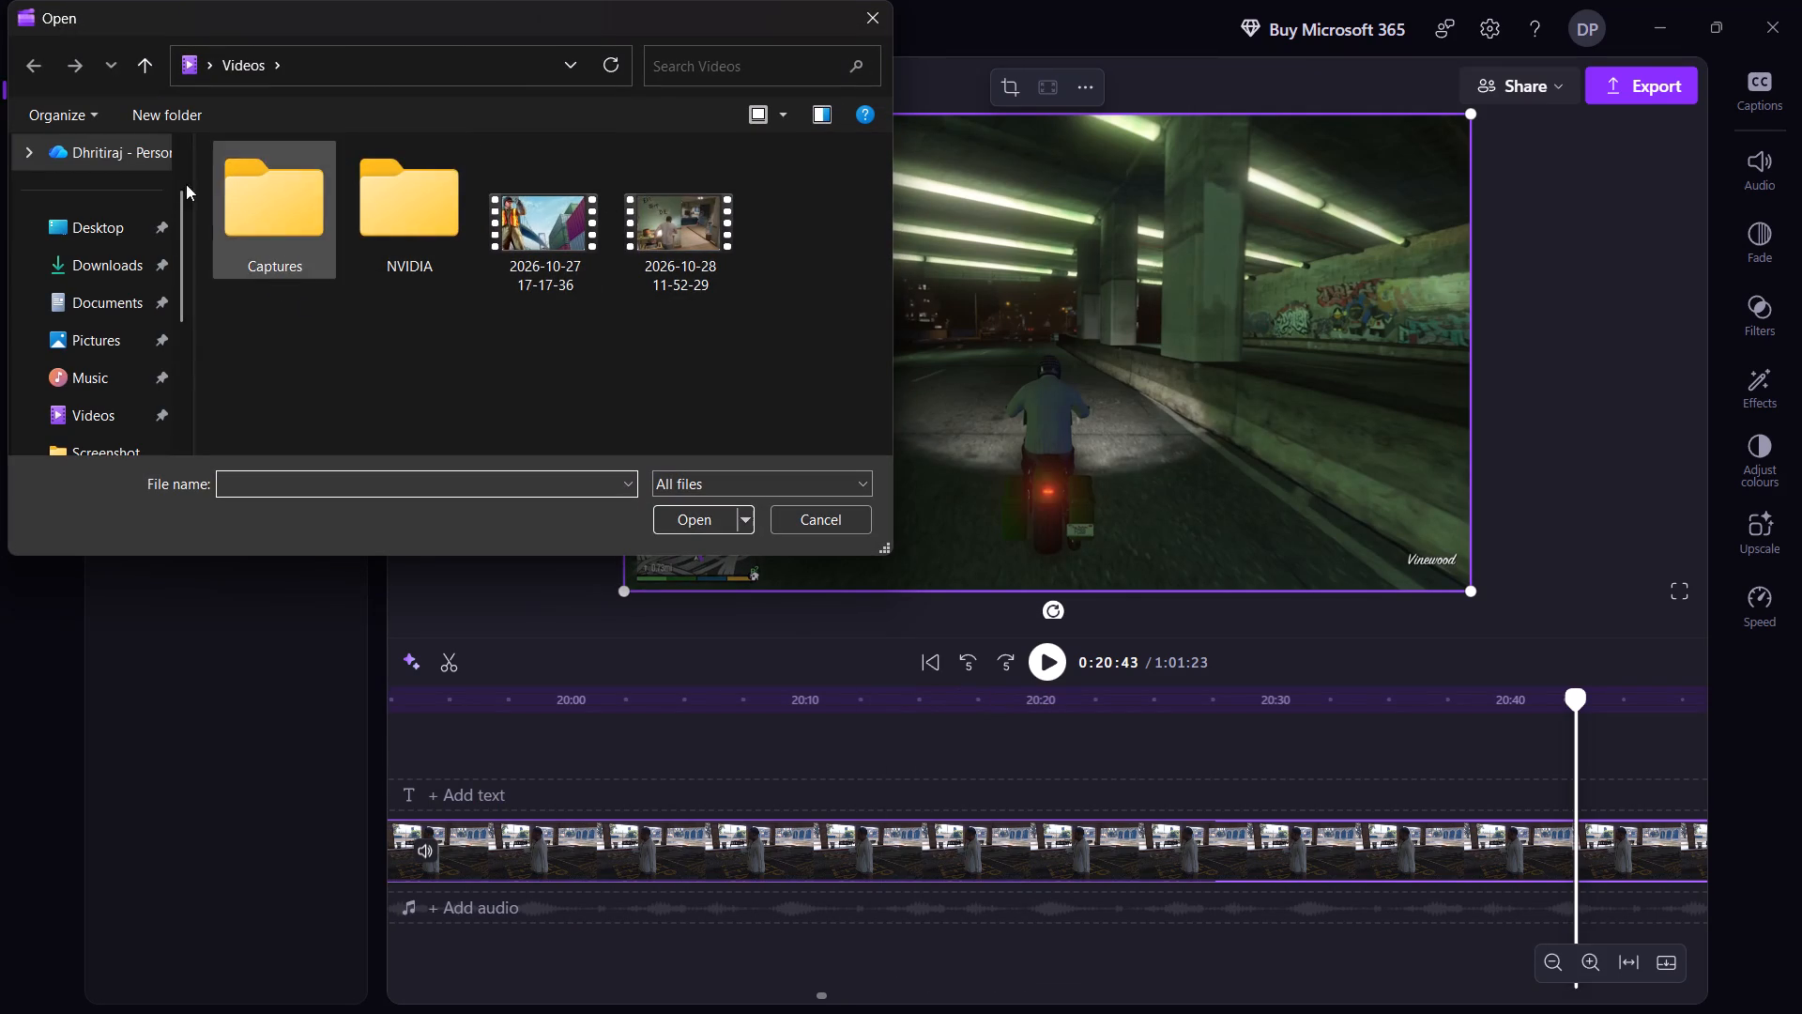
pyautogui.click(96, 254)
pyautogui.click(314, 217)
pyautogui.moveTo(314, 217); pyautogui.dragTo(324, 217)
pyautogui.click(221, 129)
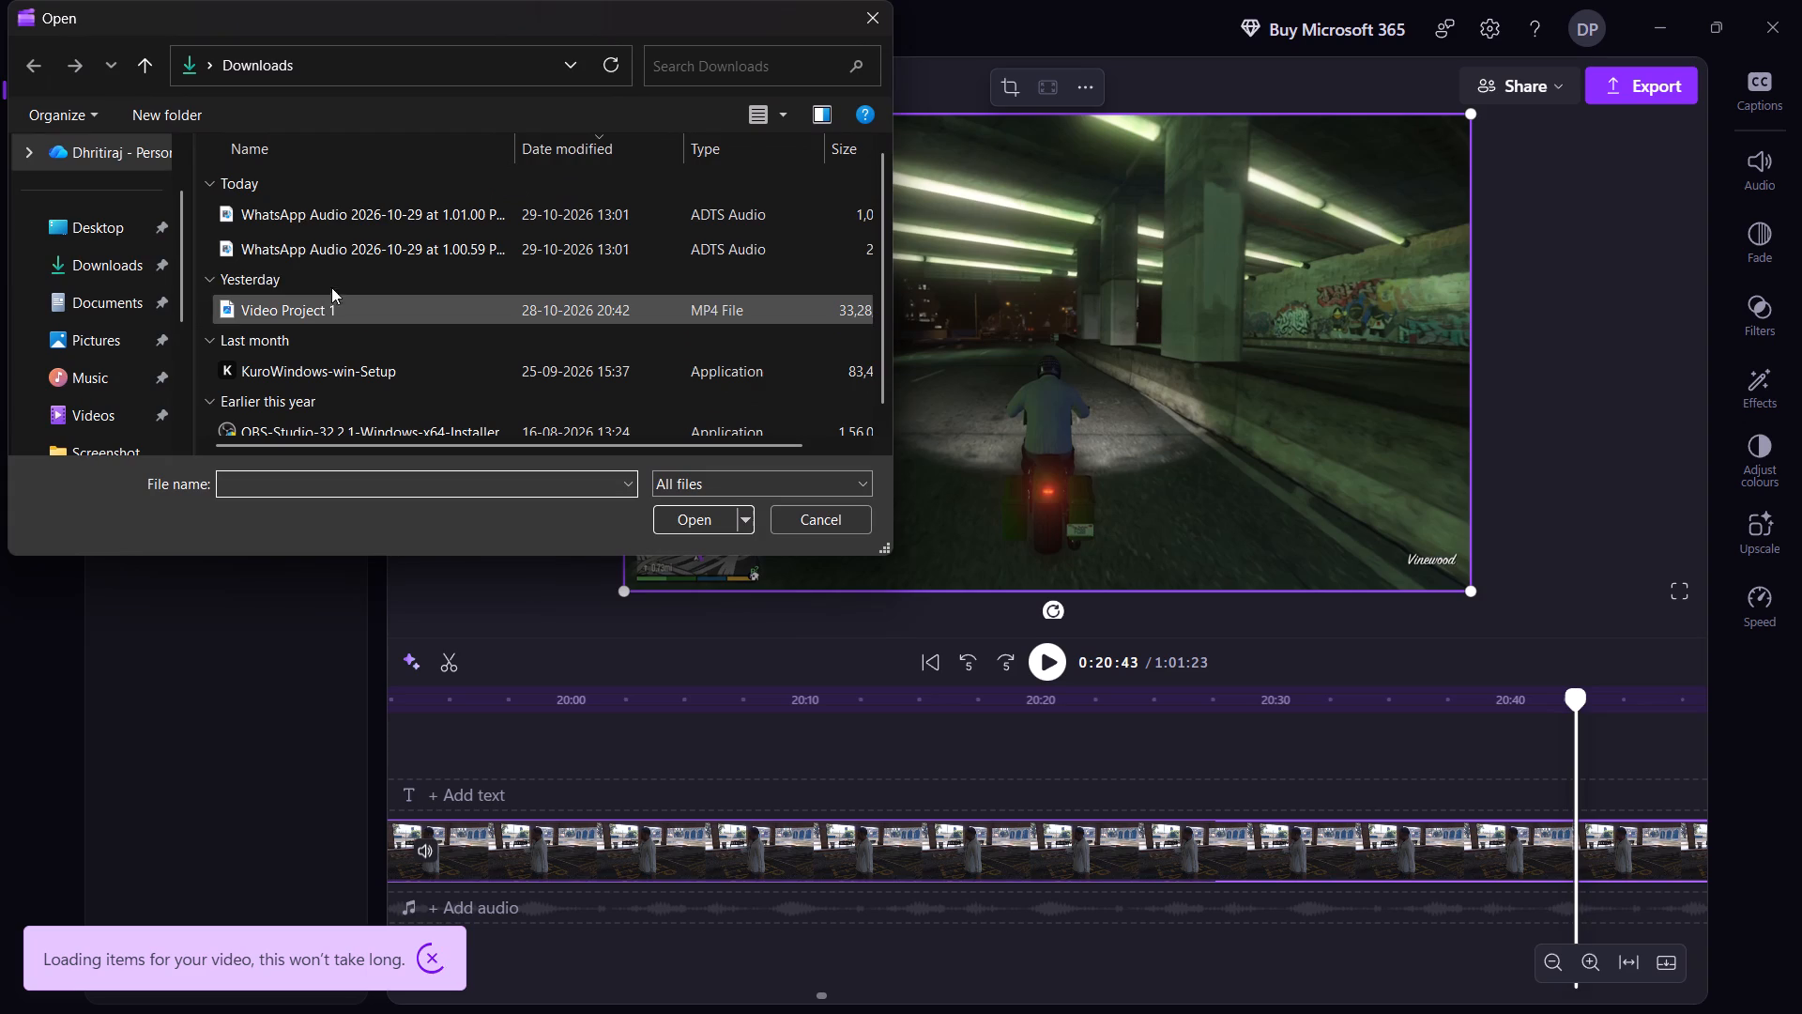
pyautogui.doubleClick(339, 257)
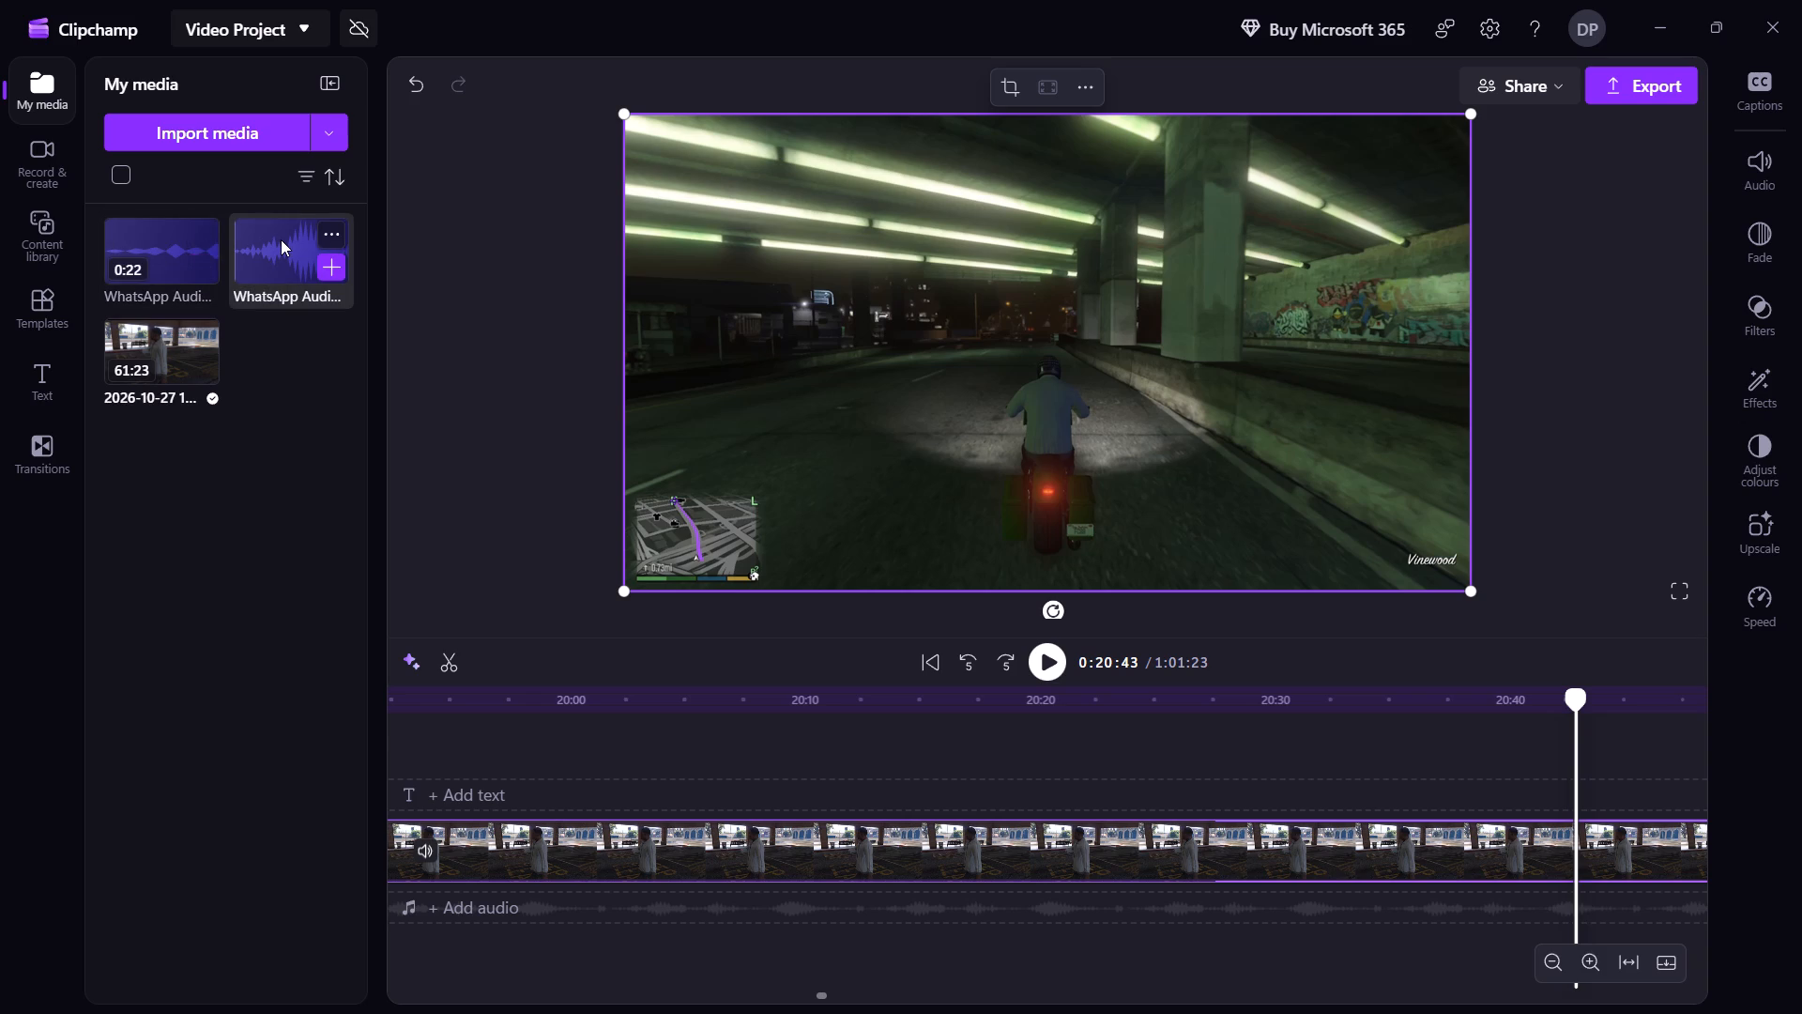
# Play the clip from 20:43 and skip ahead in short jumps to the Hood Safari mission title at about 22:20.
pyautogui.press('space')
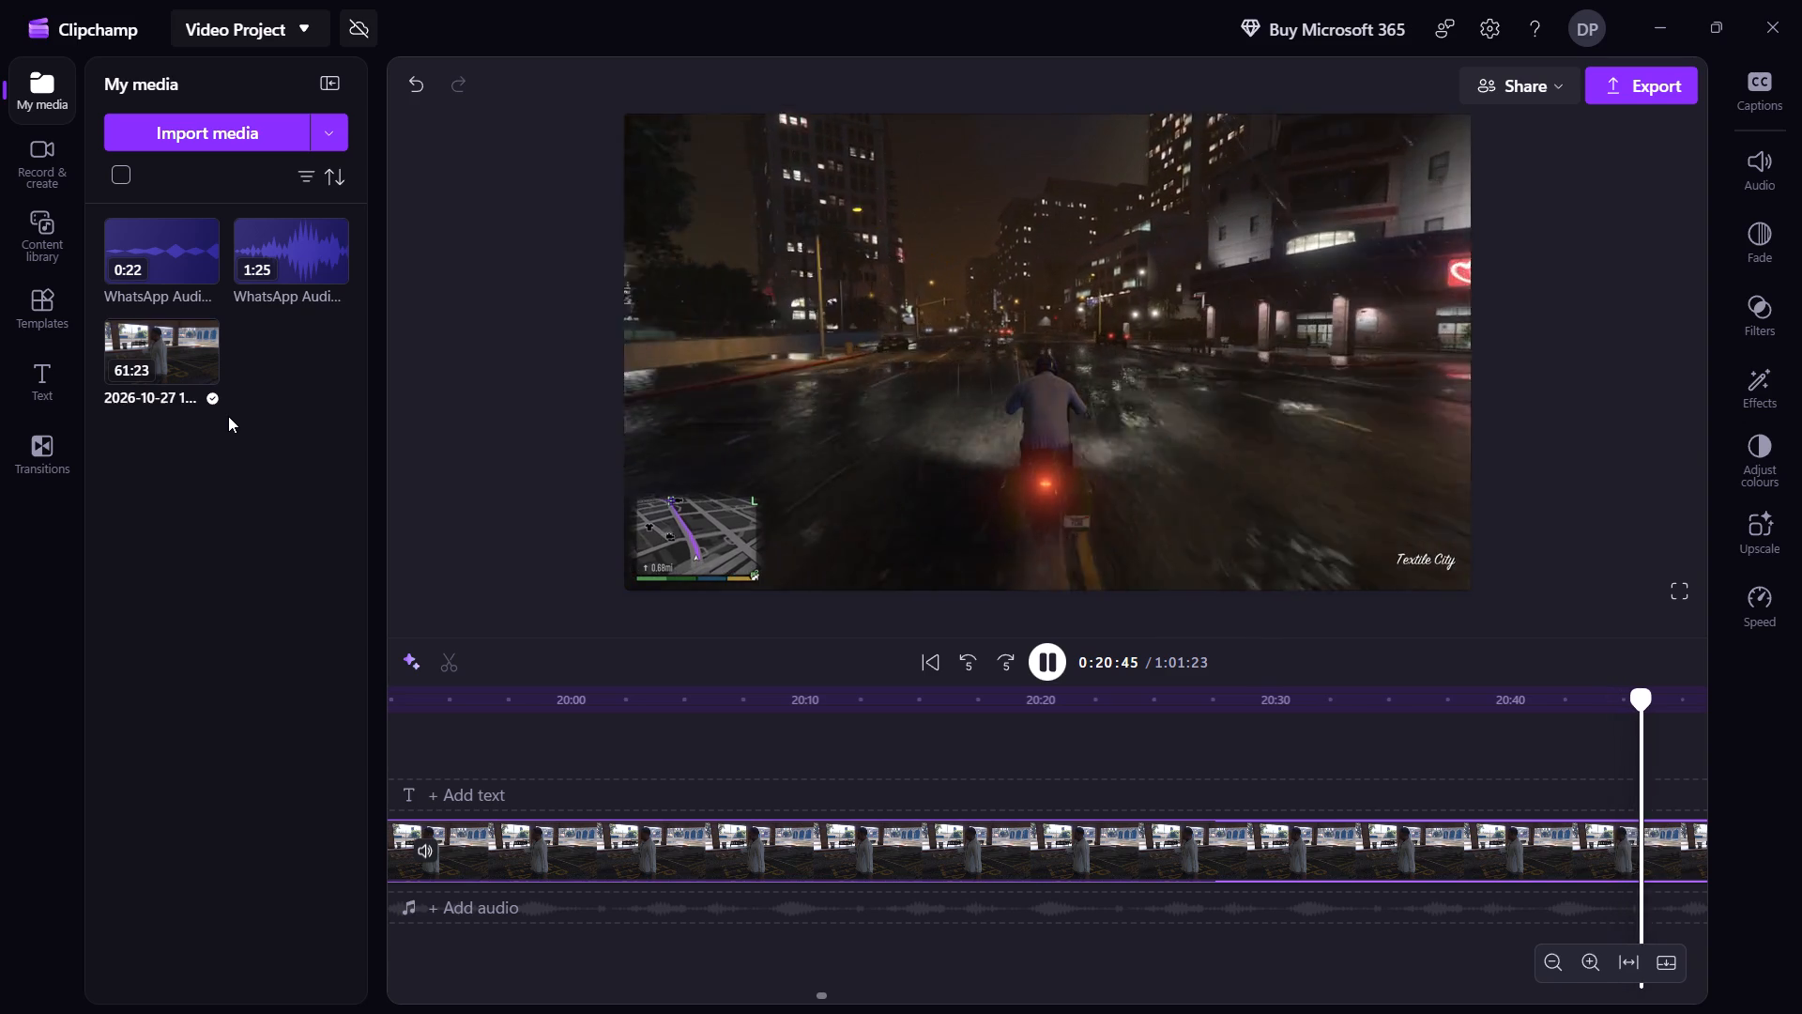
pyautogui.hotkey('shift', 'Right')
pyautogui.hotkey('shift', 'Right')
pyautogui.hotkey('shift', 'Right')
pyautogui.hotkey('shift', 'Right')
pyautogui.hotkey('shift', 'Right')
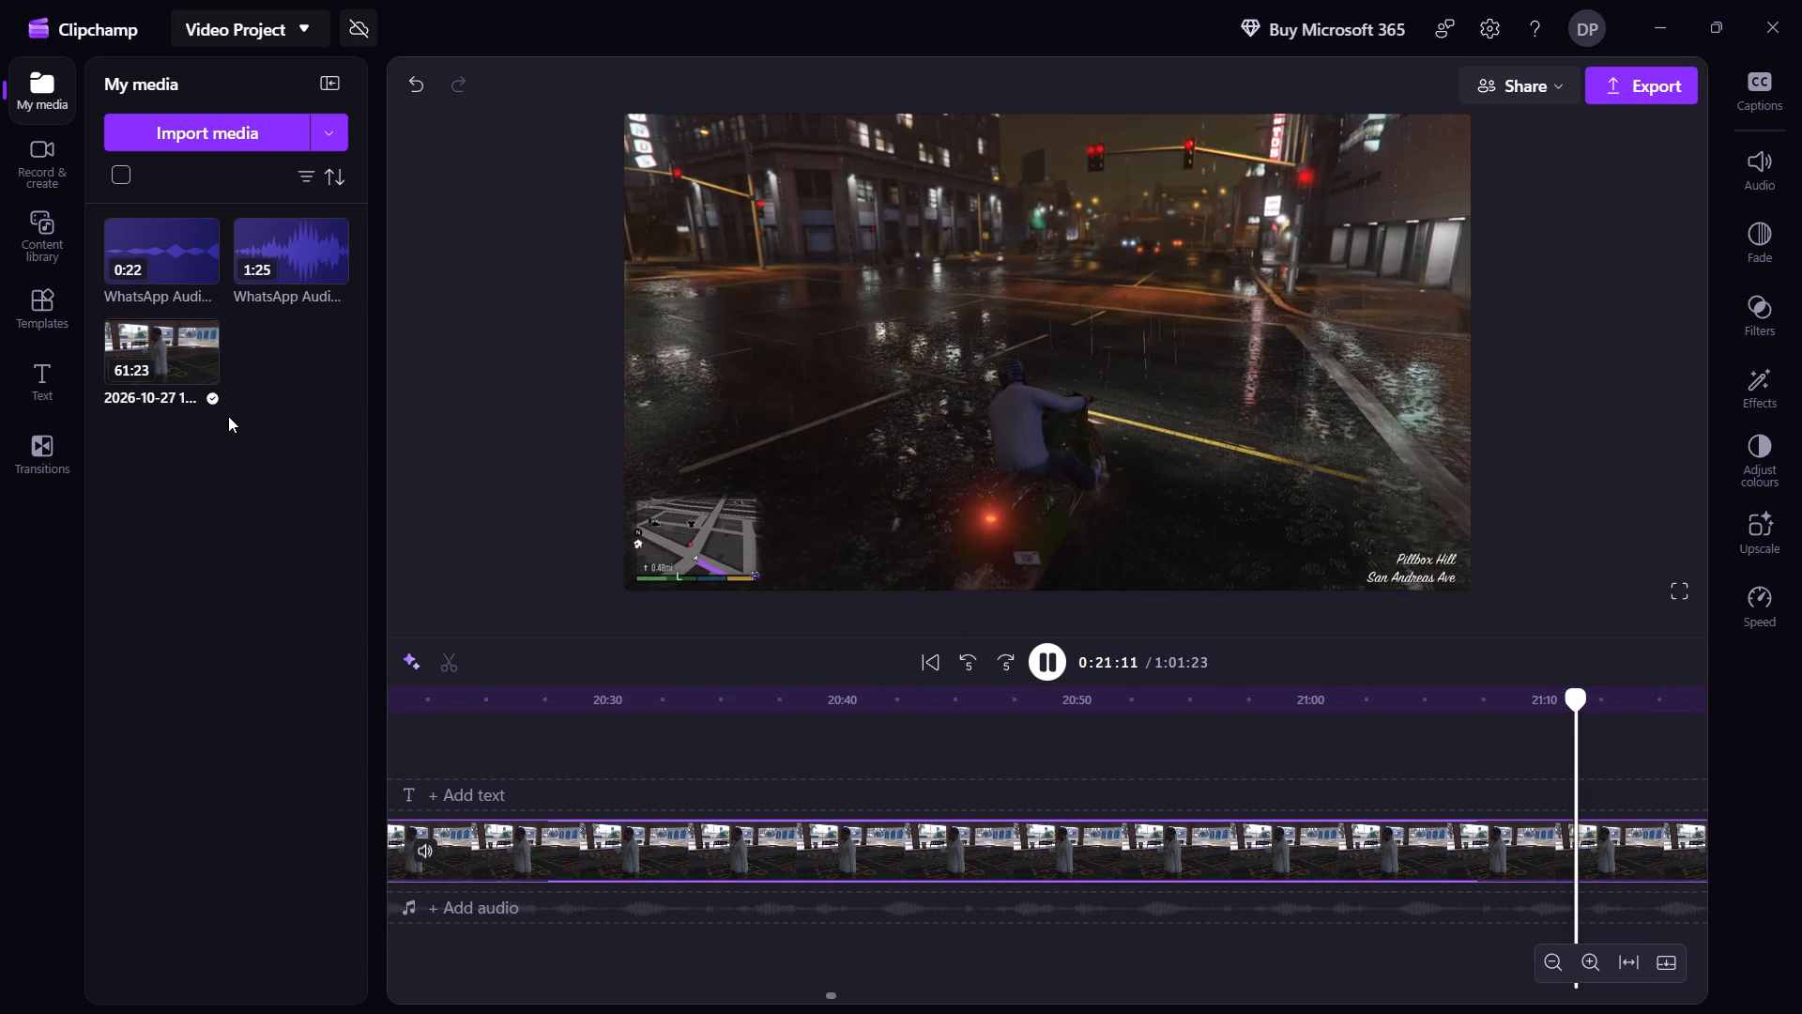
pyautogui.hotkey('shift', 'Right')
pyautogui.hotkey('shift', 'Right')
pyautogui.hotkey('shift', 'Right')
pyautogui.hotkey('shift', 'Right')
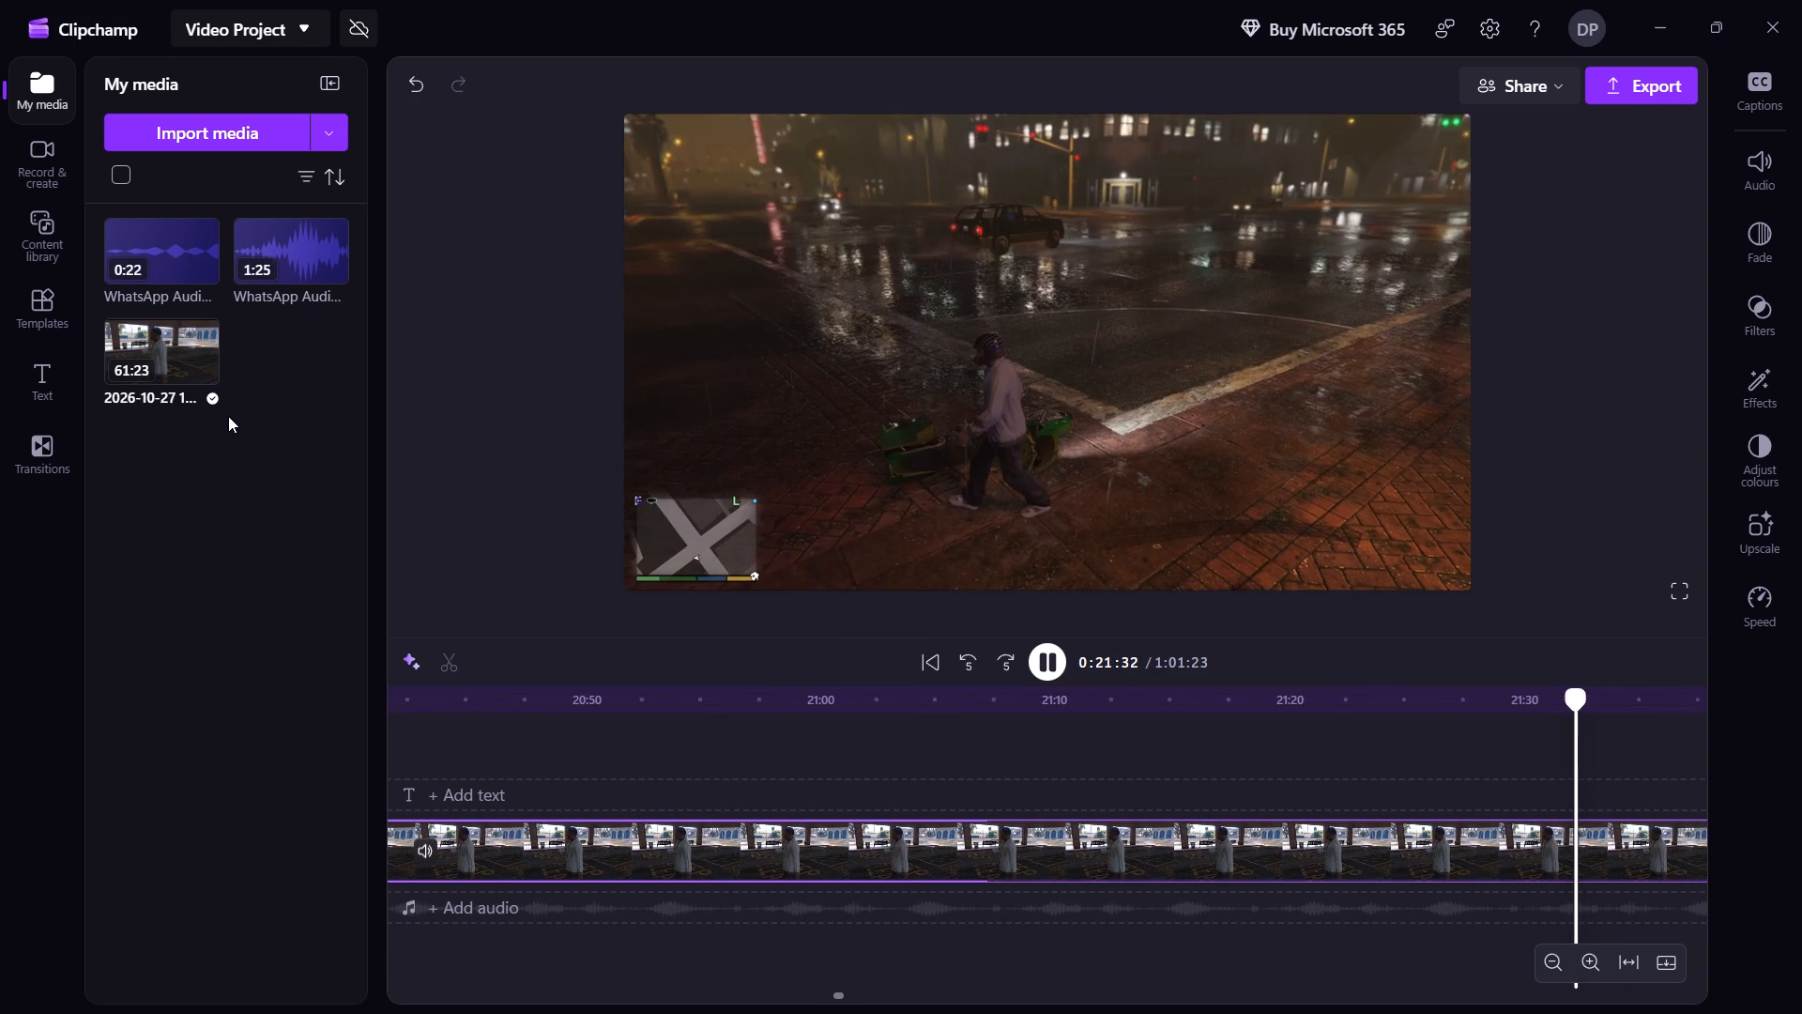
pyautogui.hotkey('shift', 'Right')
pyautogui.hotkey('shift', 'Right')
pyautogui.hotkey('shift', 'Right')
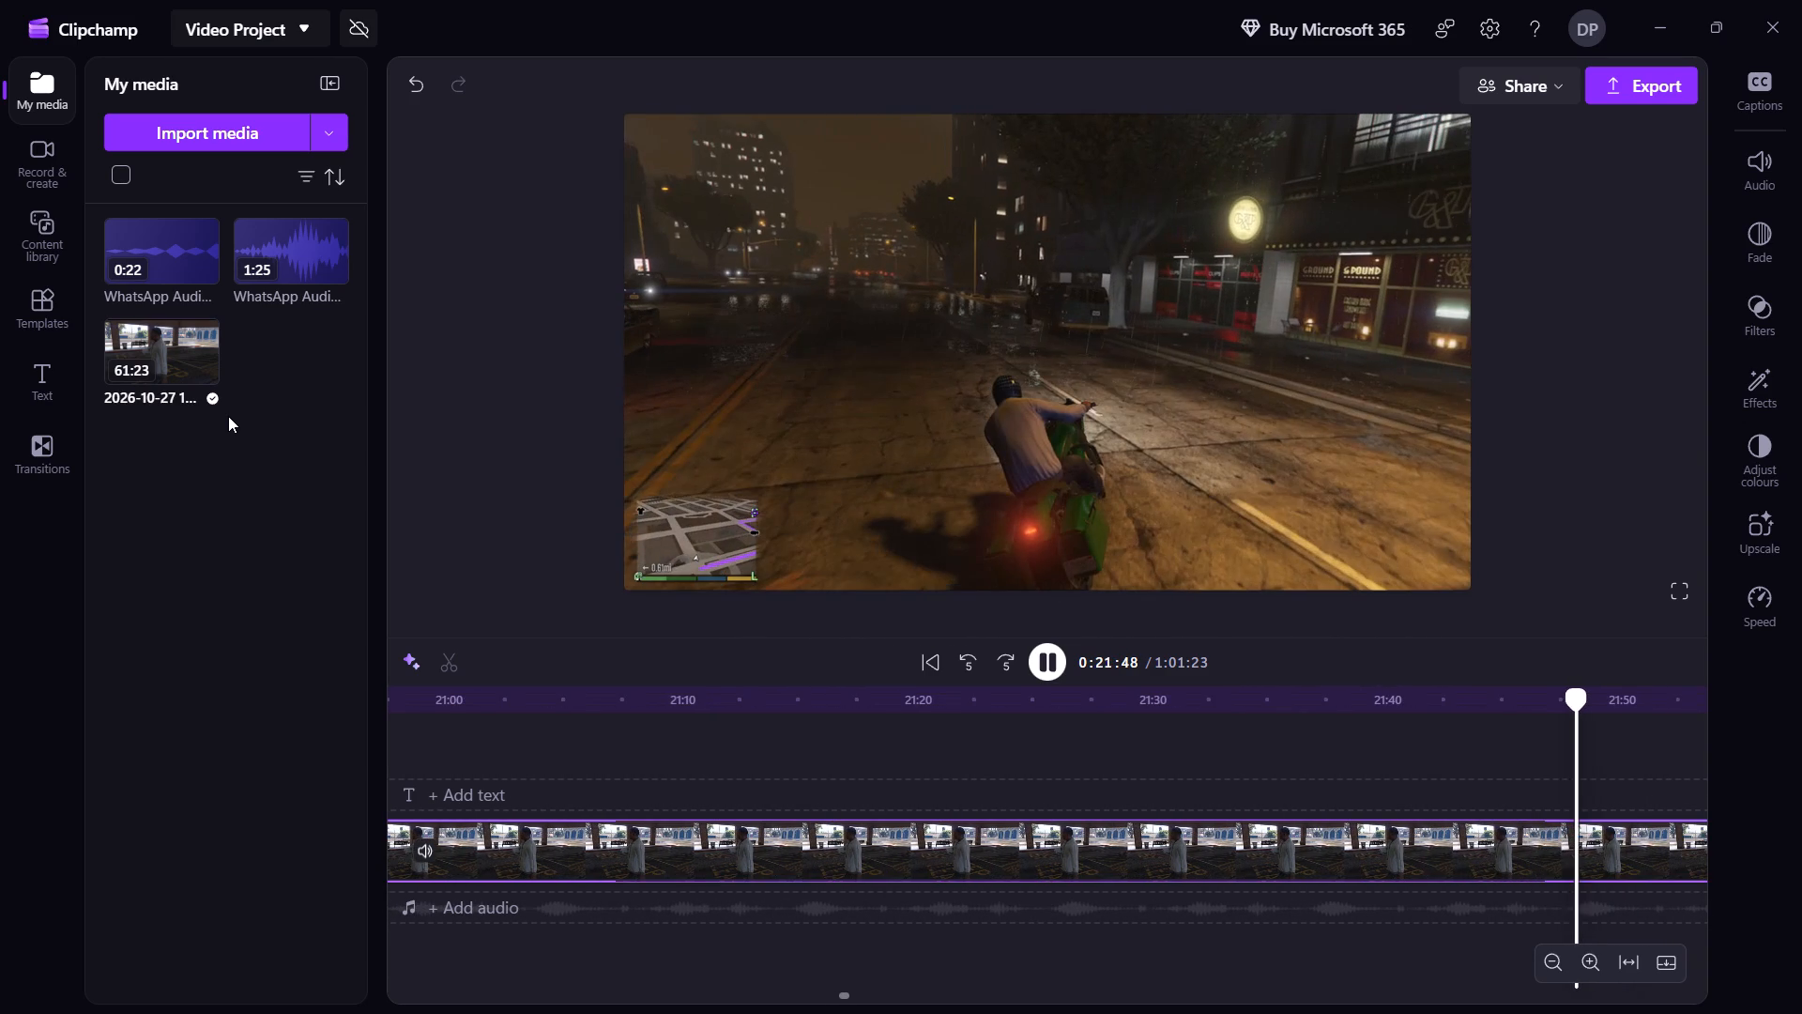
pyautogui.hotkey('shift', 'Right')
pyautogui.hotkey('shift', 'Right')
pyautogui.hotkey('shift', 'Right')
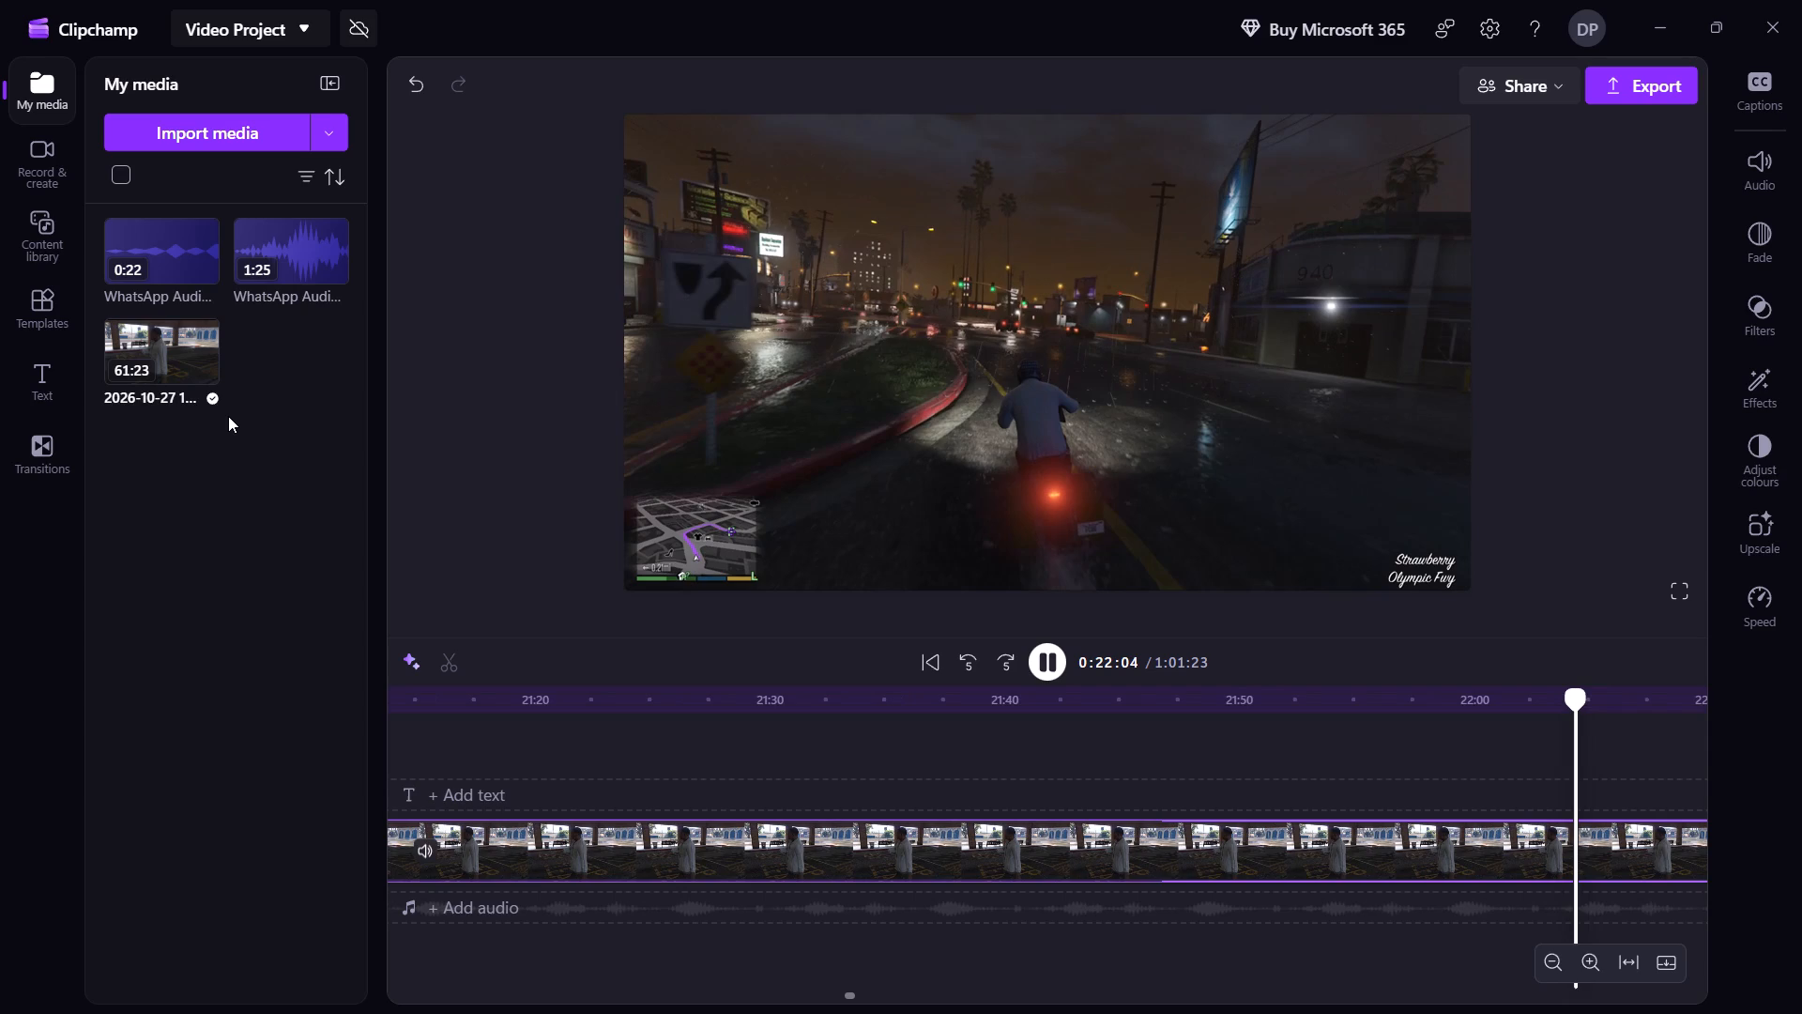
pyautogui.hotkey('shift', 'Right')
pyautogui.hotkey('shift', 'Right')
pyautogui.hotkey('shift', 'Right')
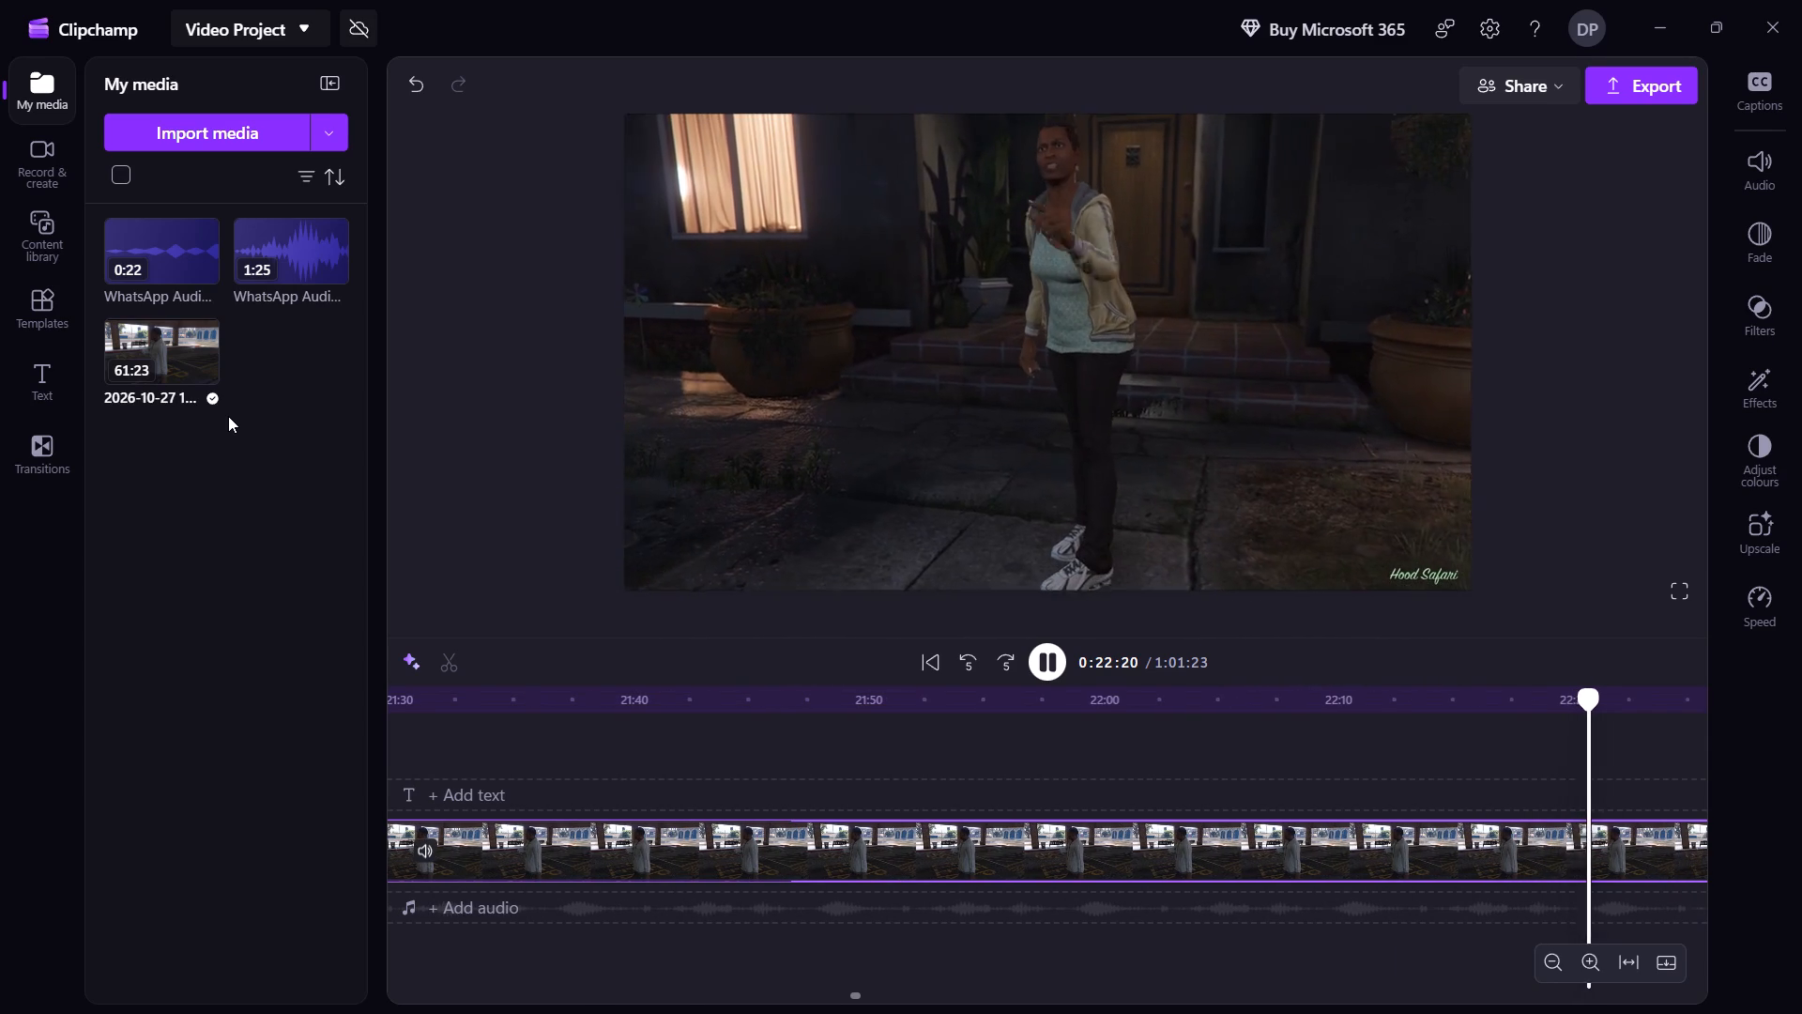
# Skip forward through the Hood Safari mission footage to about 29:18 while the clip plays.
pyautogui.hotkey('shift', 'Right')
pyautogui.hotkey('shift', 'Right')
pyautogui.hotkey('shift', 'Right')
pyautogui.hotkey('shift', 'Right')
pyautogui.hotkey('shift', 'Right')
pyautogui.hotkey('shift', 'Right')
pyautogui.hotkey('shift', 'Right')
pyautogui.hotkey('shift', 'Right')
pyautogui.hotkey('shift', 'Right')
pyautogui.hotkey('shift', 'Right')
pyautogui.hotkey('shift', 'Right')
pyautogui.hotkey('shift', 'Right')
pyautogui.hotkey('shift', 'Right')
pyautogui.hotkey('shift', 'Right')
pyautogui.hotkey('shift', 'Right')
pyautogui.hotkey('shift', 'Right')
pyautogui.hotkey('shift', 'Right')
pyautogui.hotkey('shift', 'Right')
pyautogui.hotkey('shift', 'Right')
pyautogui.hotkey('shift', 'Right')
pyautogui.hotkey('shift', 'Right')
pyautogui.hotkey('shift', 'Right')
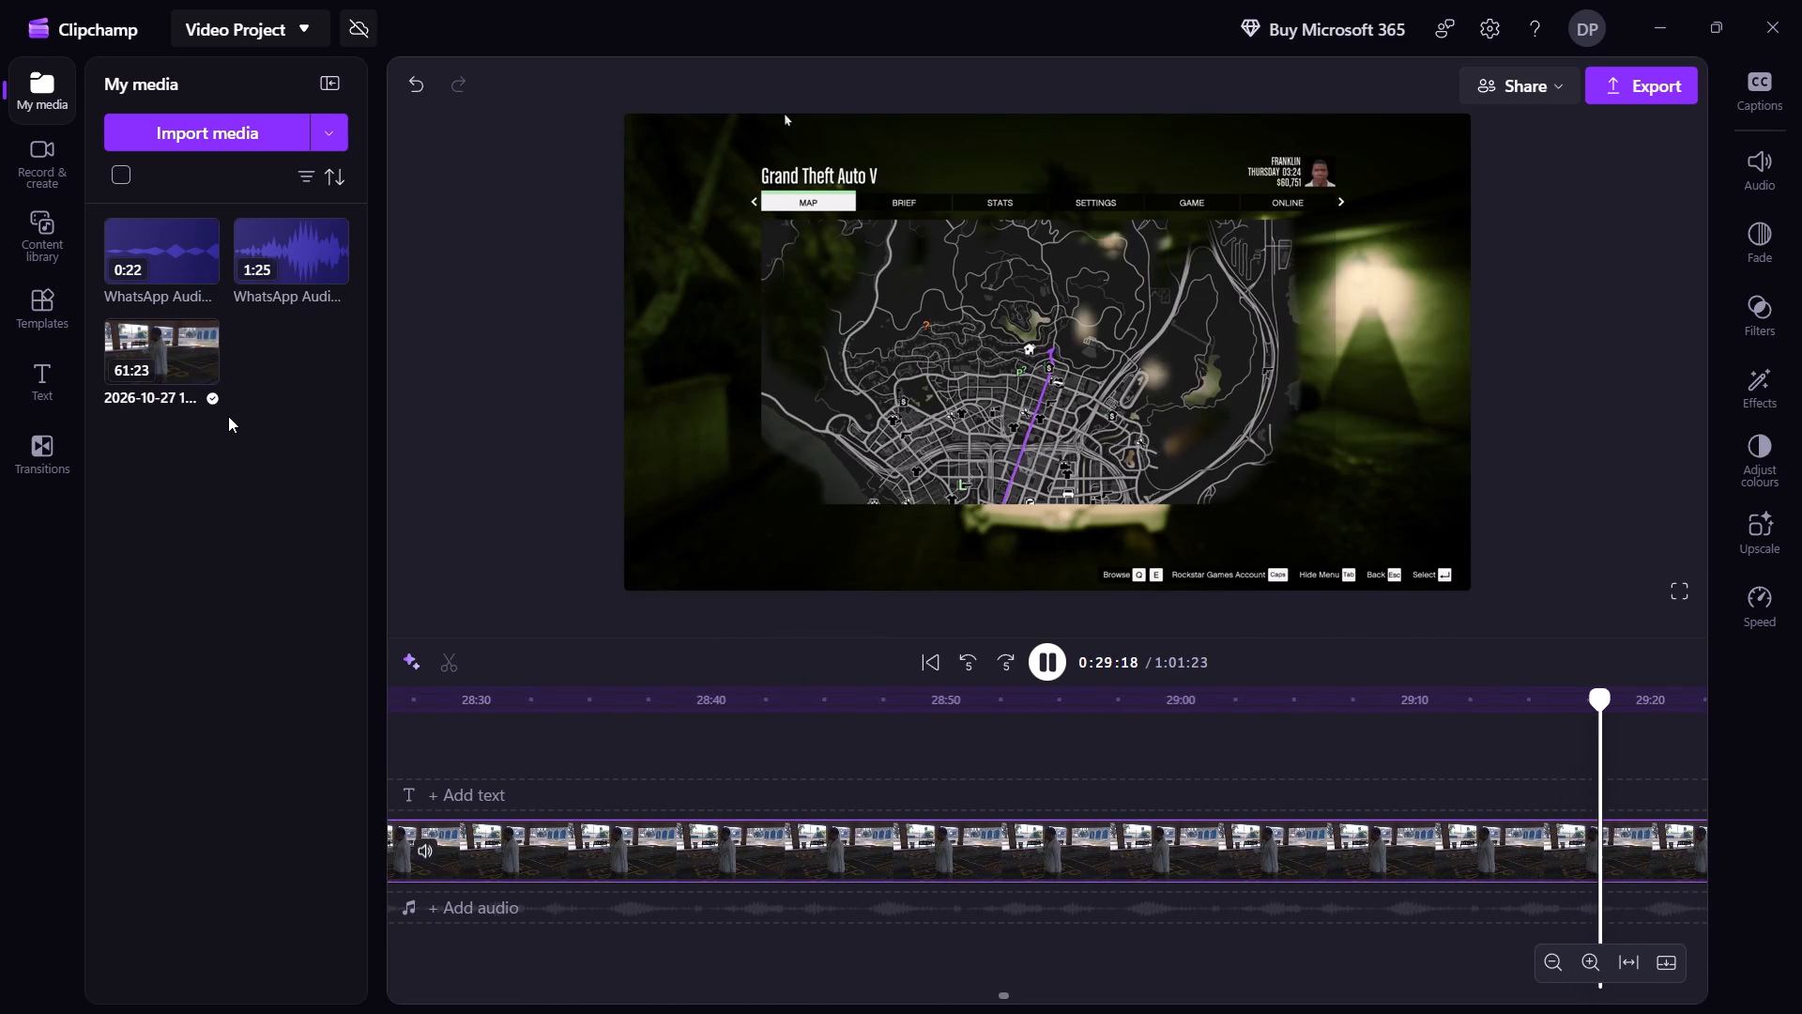
# Skip back through the playing Hood Safari mission footage from 29:18 to about 26:58.
pyautogui.hotkey('shift', 'Left')
pyautogui.hotkey('shift', 'Left')
pyautogui.hotkey('shift', 'Left')
pyautogui.hotkey('shift', 'Left')
pyautogui.hotkey('shift', 'Left')
pyautogui.hotkey('shift', 'Left')
pyautogui.hotkey('shift', 'Left')
pyautogui.hotkey('shift', 'Left')
pyautogui.hotkey('shift', 'Left')
pyautogui.hotkey('shift', 'Left')
pyautogui.hotkey('shift', 'Left')
pyautogui.hotkey('shift', 'Left')
pyautogui.hotkey('shift', 'Left')
pyautogui.hotkey('shift', 'Left')
pyautogui.hotkey('shift', 'Left')
pyautogui.hotkey('shift', 'Left')
pyautogui.hotkey('shift', 'Left')
pyautogui.hotkey('shift', 'Left')
pyautogui.hotkey('shift', 'Left')
pyautogui.hotkey('shift', 'Left')
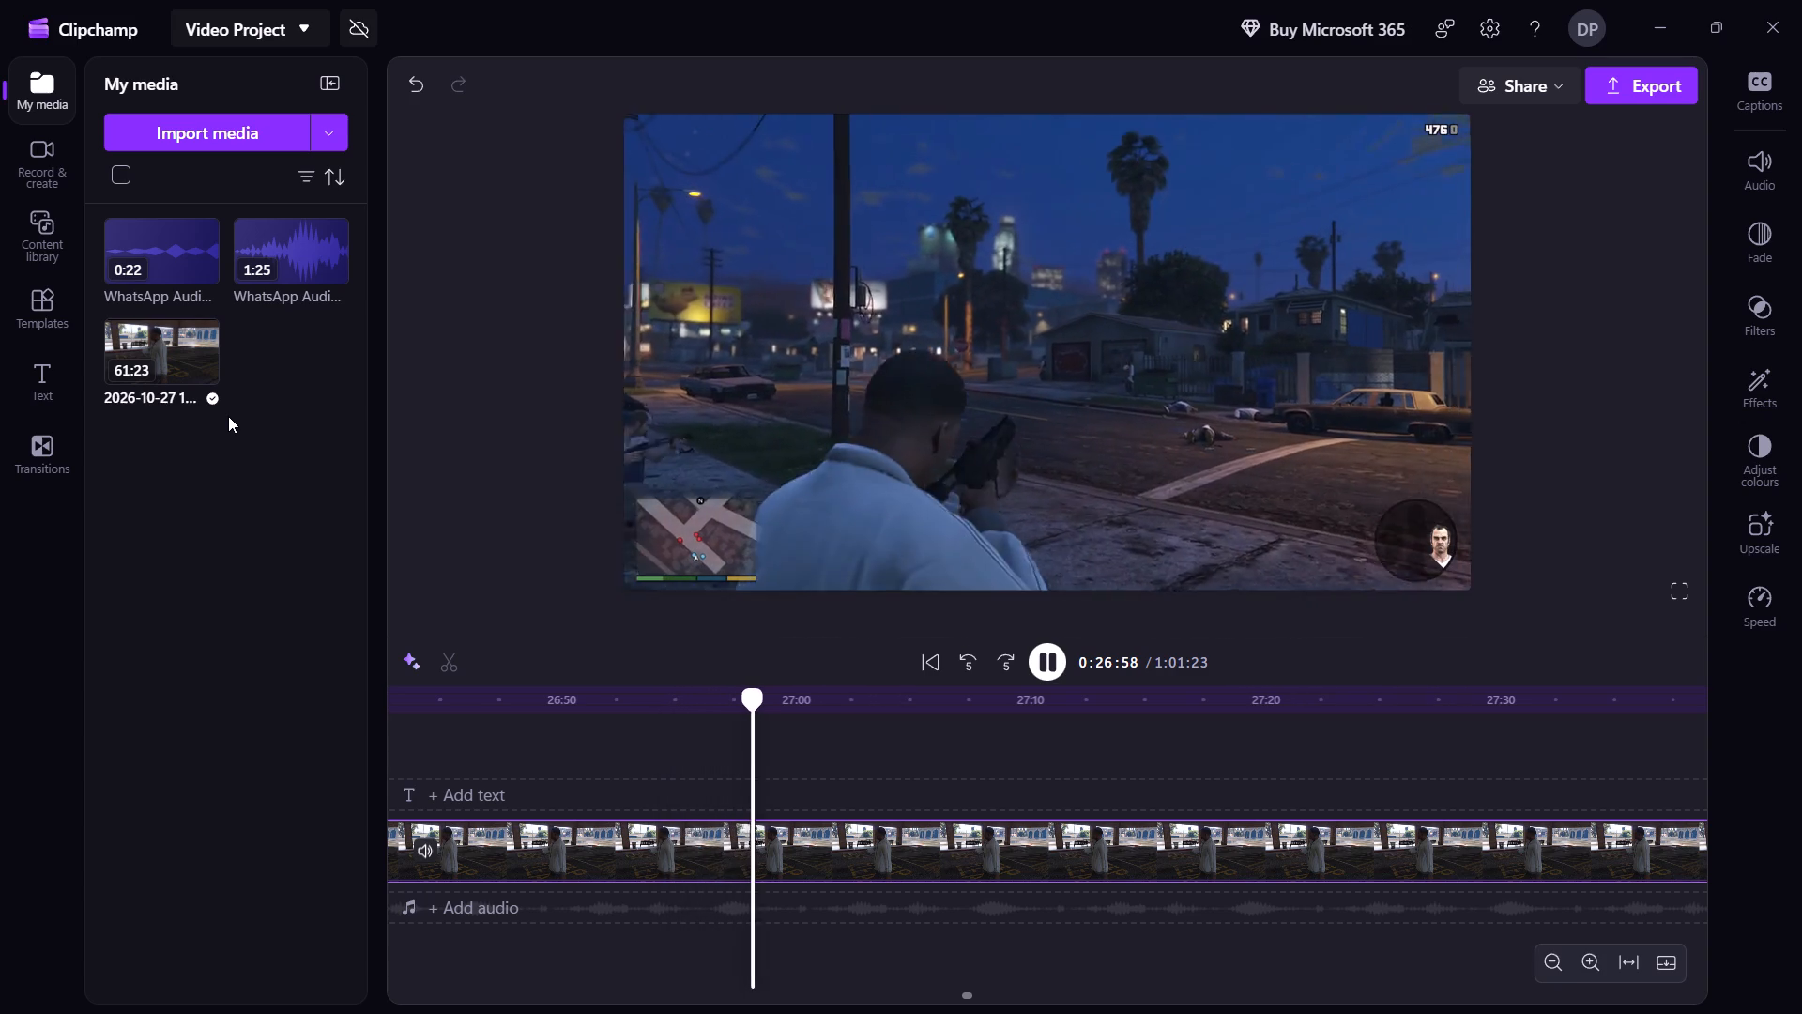
# Review the mission shootout footage from about 26:58 back to the van drive at about 24:41.
pyautogui.hotkey('shift', 'Right')
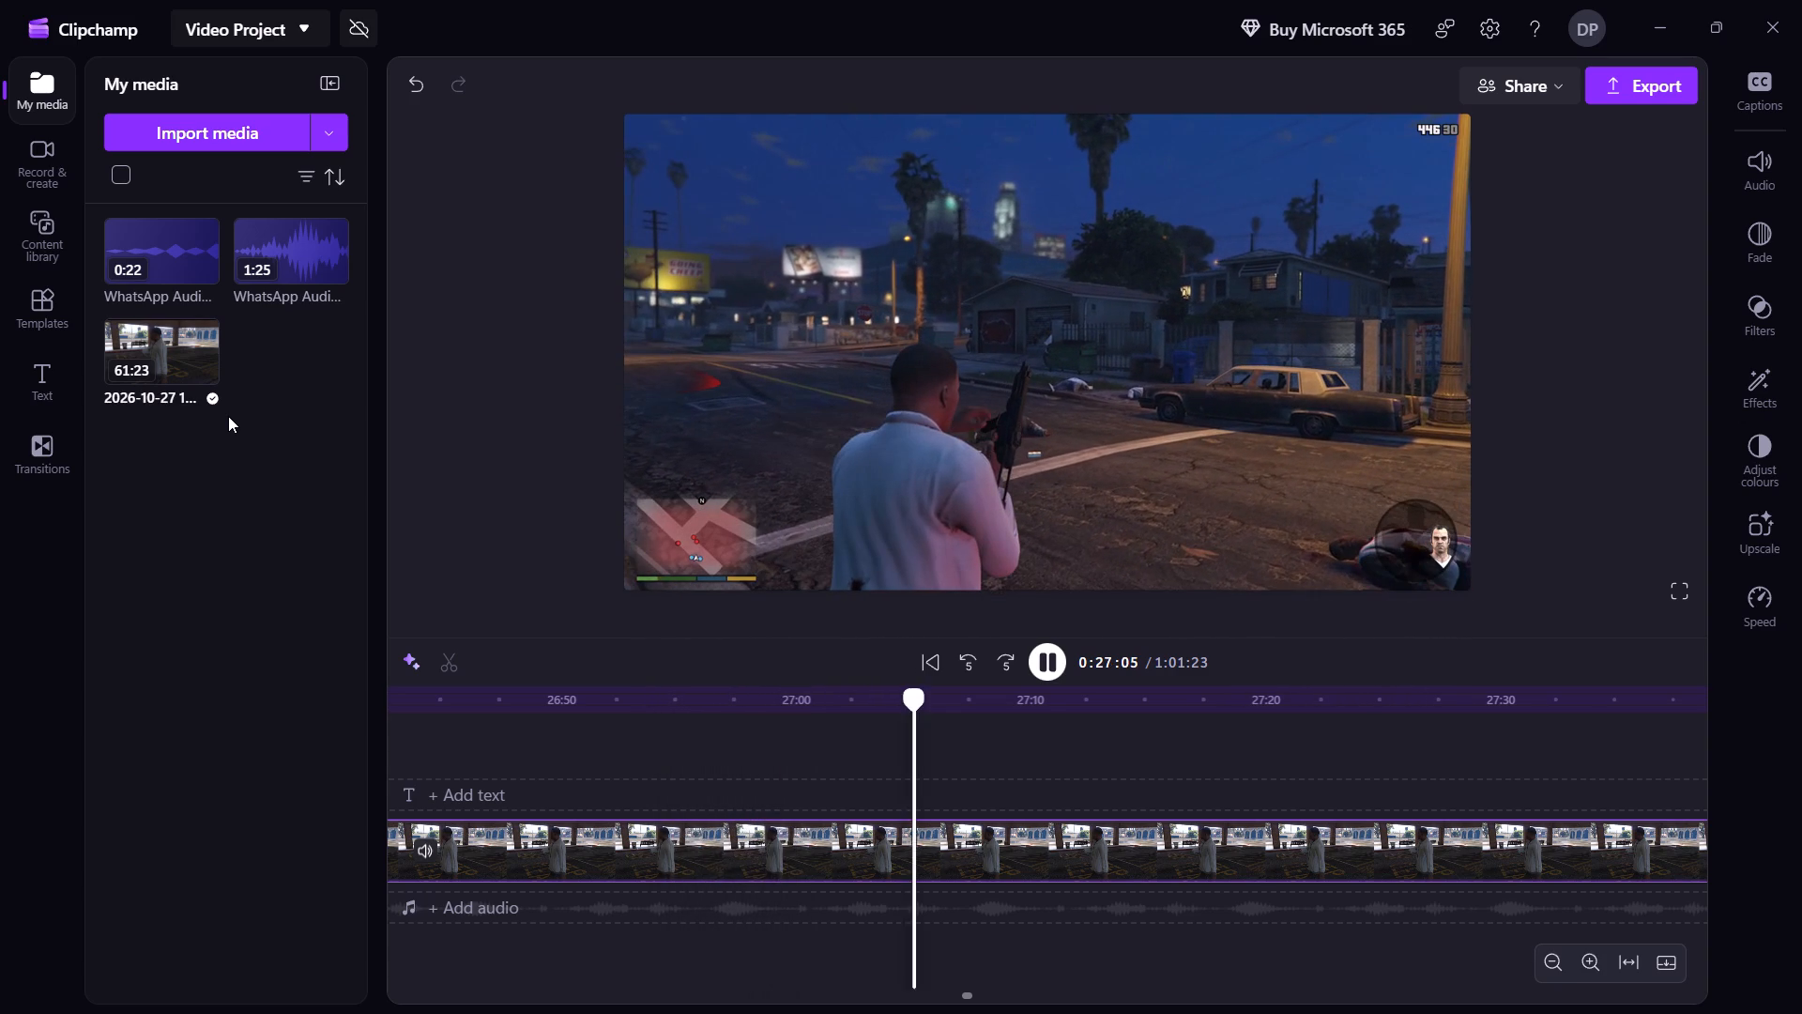
pyautogui.hotkey('shift', 'Right')
pyautogui.hotkey('shift', 'Left')
pyautogui.hotkey('shift', 'Left')
pyautogui.hotkey('shift', 'Left')
pyautogui.hotkey('shift', 'Left')
pyautogui.hotkey('shift', 'Left')
pyautogui.hotkey('shift', 'Left')
pyautogui.hotkey('shift', 'Left')
pyautogui.hotkey('shift', 'Left')
pyautogui.hotkey('shift', 'Left')
pyautogui.hotkey('shift', 'Left')
pyautogui.hotkey('shift', 'Left')
pyautogui.hotkey('shift', 'Left')
pyautogui.hotkey('shift', 'Left')
pyautogui.hotkey('shift', 'Left')
pyautogui.hotkey('shift', 'Left')
pyautogui.hotkey('shift', 'Left')
pyautogui.hotkey('shift', 'Left')
pyautogui.hotkey('shift', 'Left')
pyautogui.hotkey('shift', 'Left')
pyautogui.hotkey('shift', 'Left')
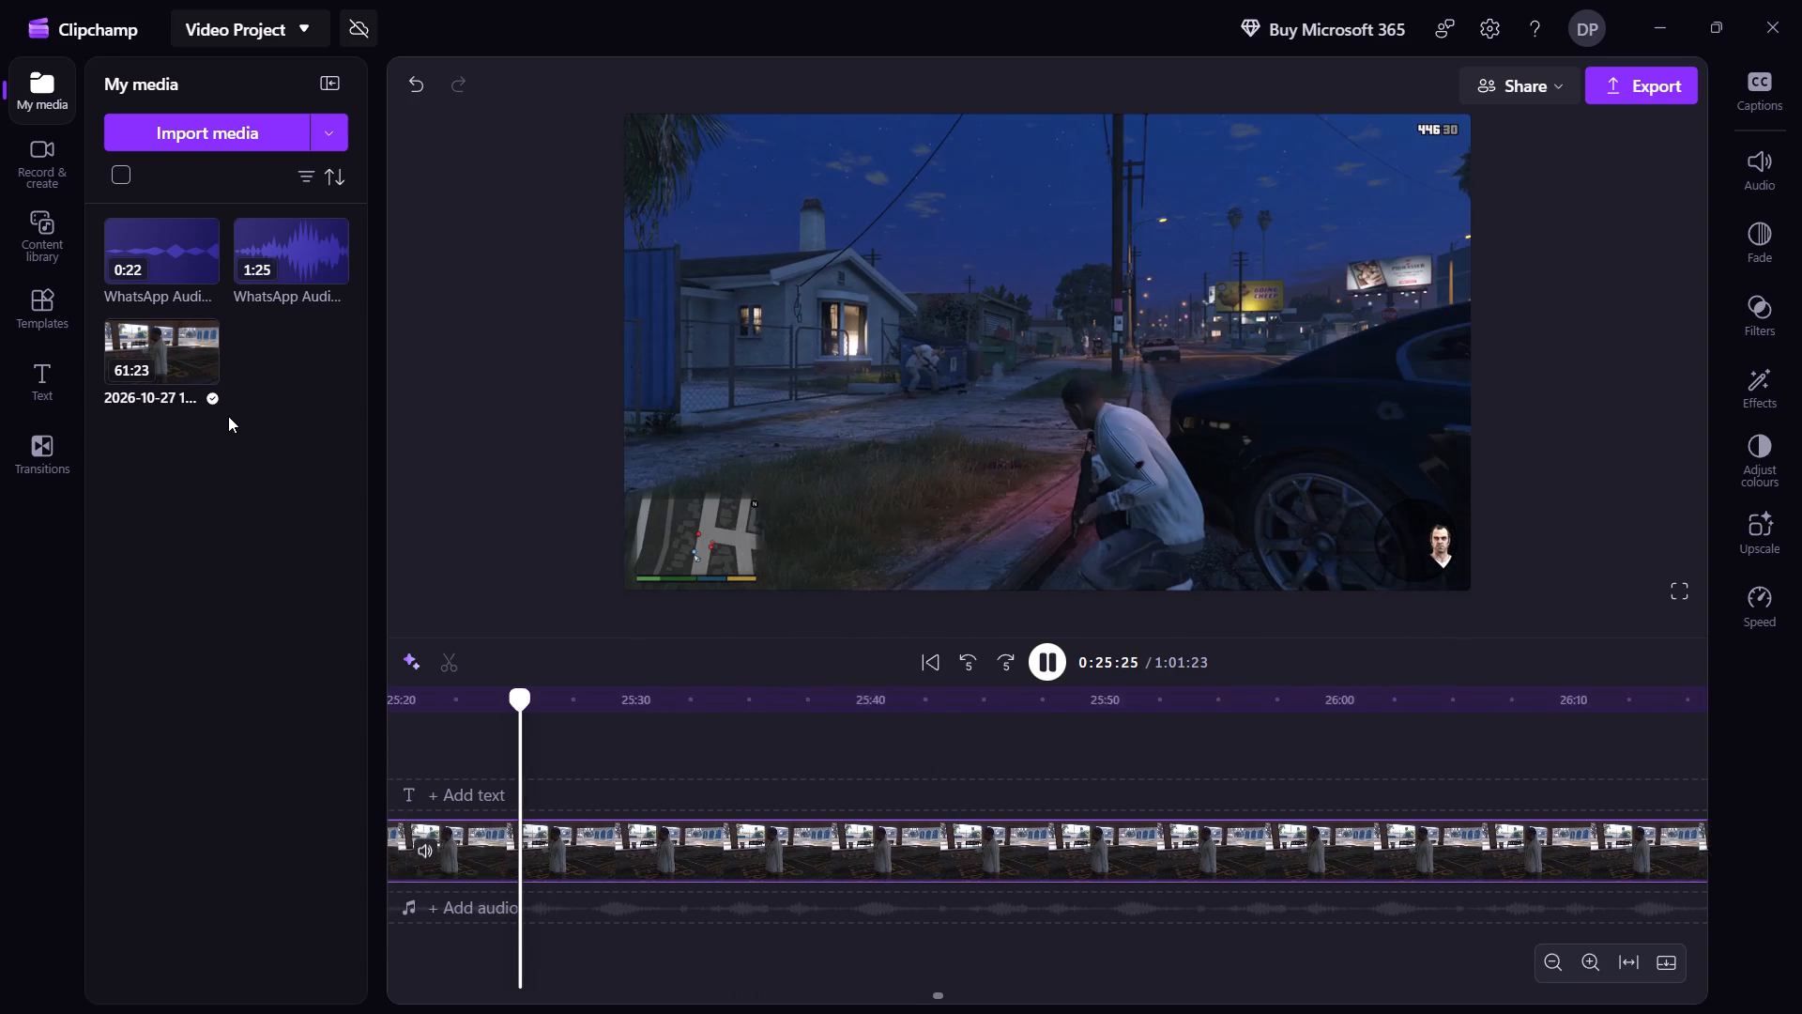
pyautogui.hotkey('shift', 'Left')
pyautogui.hotkey('shift', 'Left')
pyautogui.hotkey('shift', 'Left')
pyautogui.hotkey('shift', 'Left')
pyautogui.hotkey('shift', 'Left')
pyautogui.hotkey('shift', 'Left')
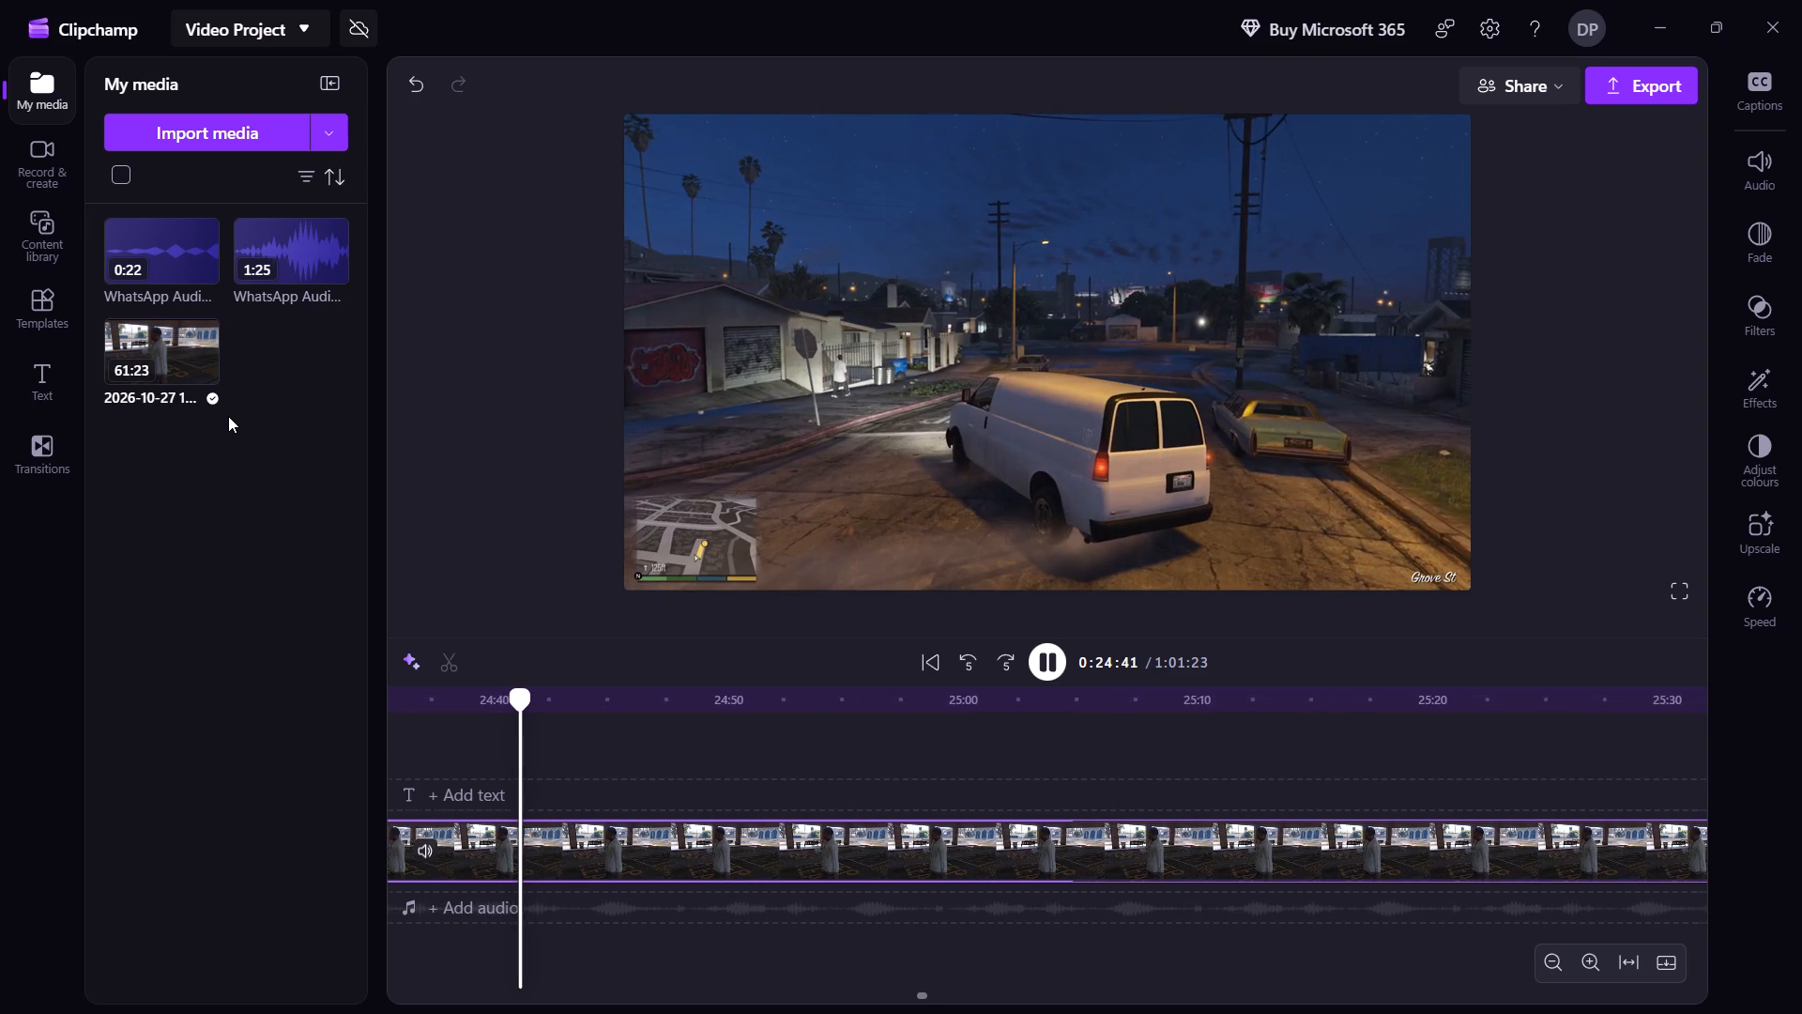
# Skip back through the mission cutscene footage from about 24:41 to 23:23.
pyautogui.hotkey('shift', 'Left')
pyautogui.hotkey('shift', 'Left')
pyautogui.hotkey('shift', 'Left')
pyautogui.hotkey('shift', 'Left')
pyautogui.hotkey('shift', 'Left')
pyautogui.hotkey('shift', 'Left')
pyautogui.hotkey('shift', 'Left')
pyautogui.hotkey('shift', 'Left')
pyautogui.hotkey('shift', 'Left')
pyautogui.hotkey('shift', 'Left')
pyautogui.hotkey('shift', 'Left')
pyautogui.hotkey('shift', 'Left')
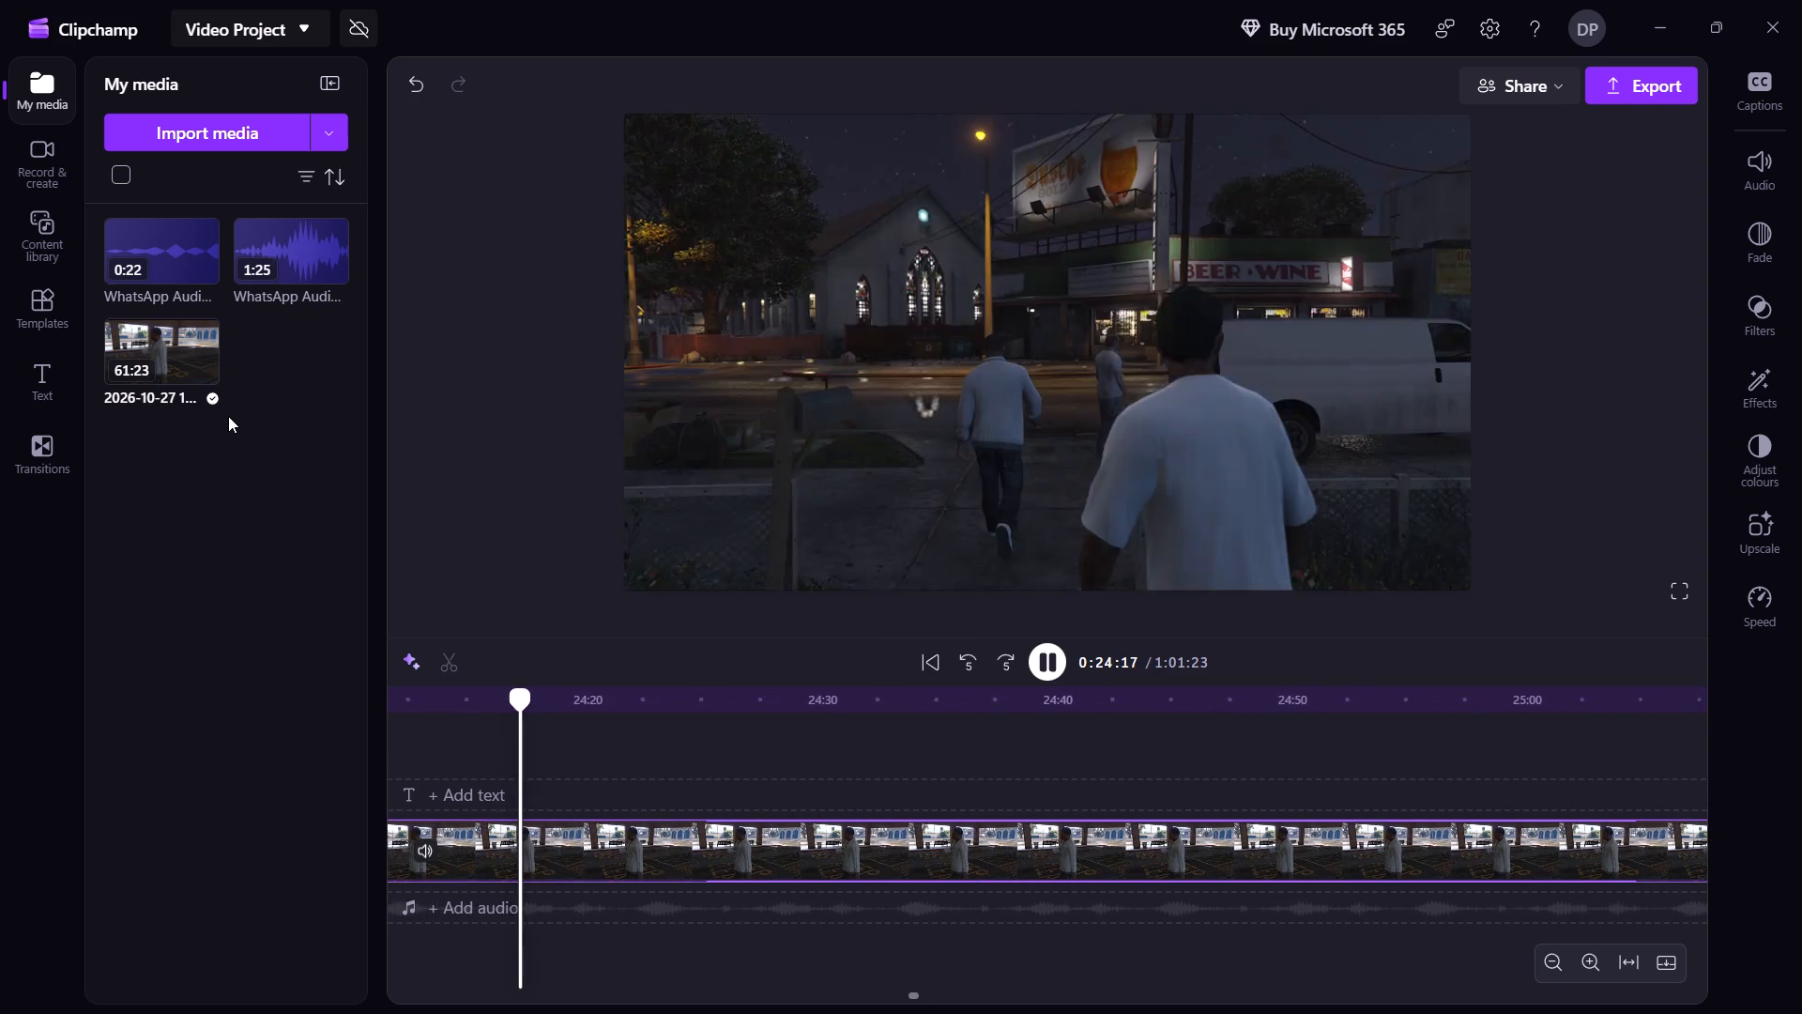
pyautogui.hotkey('shift', 'Left')
pyautogui.hotkey('shift', 'Left')
pyautogui.hotkey('shift', 'Left')
pyautogui.hotkey('shift', 'Left')
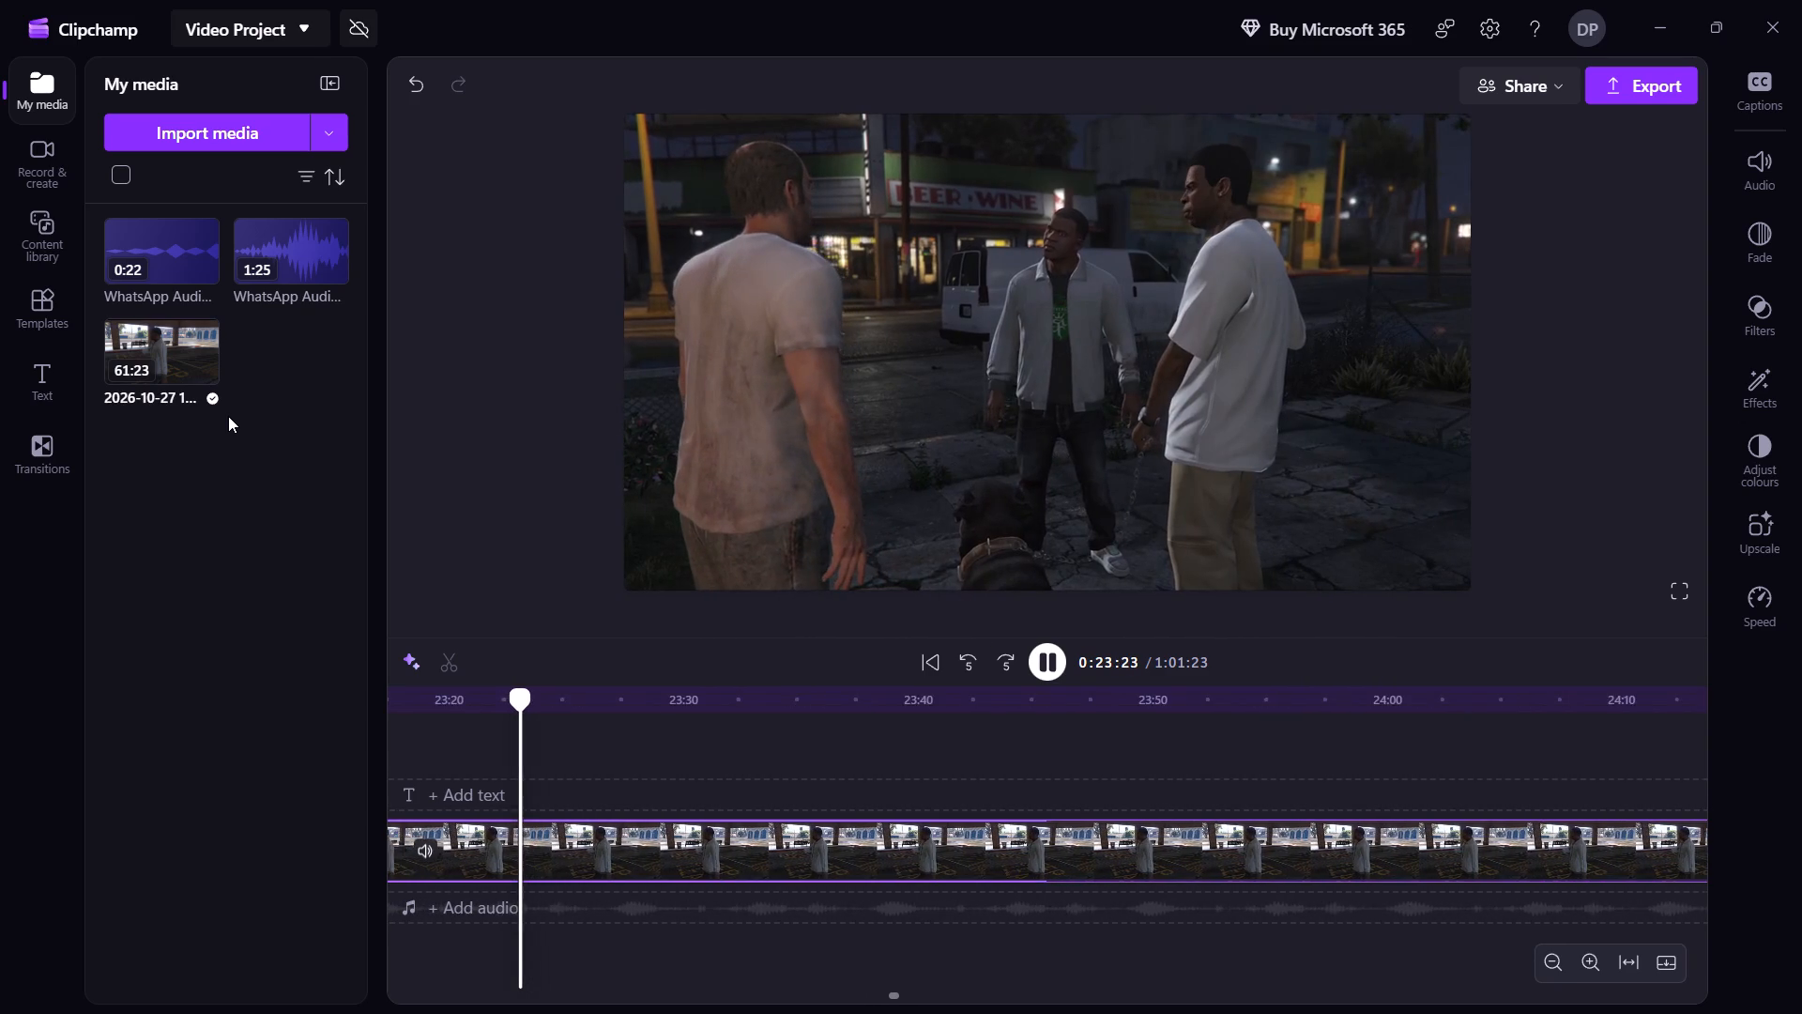
# Skip back past the mission's opening cutscene to the motorcycle ride at about 22:05.
pyautogui.hotkey('shift', 'Left')
pyautogui.hotkey('shift', 'Left')
pyautogui.hotkey('shift', 'Left')
pyautogui.hotkey('shift', 'Left')
pyautogui.hotkey('shift', 'Left')
pyautogui.hotkey('shift', 'Left')
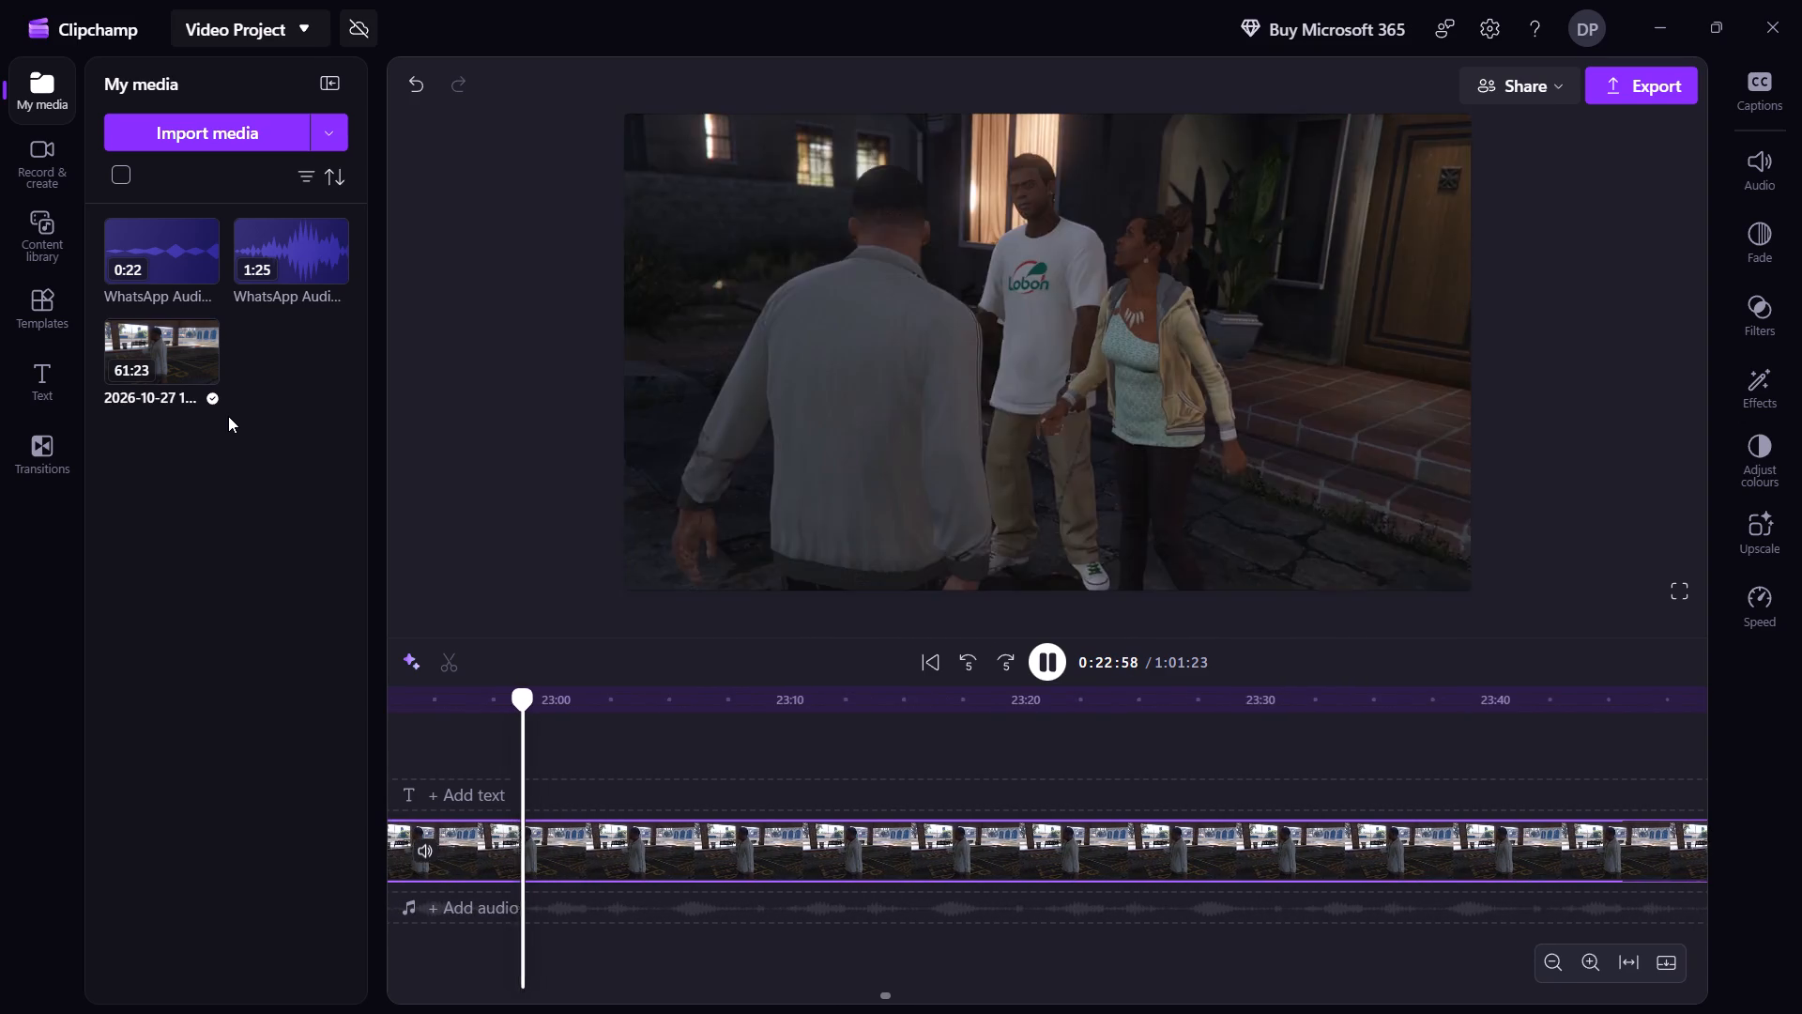
pyautogui.hotkey('shift', 'Left')
pyautogui.hotkey('shift', 'Left')
pyautogui.hotkey('shift', 'Left')
pyautogui.hotkey('shift', 'Left')
pyautogui.hotkey('shift', 'Left')
pyautogui.hotkey('shift', 'Left')
pyautogui.hotkey('shift', 'Left')
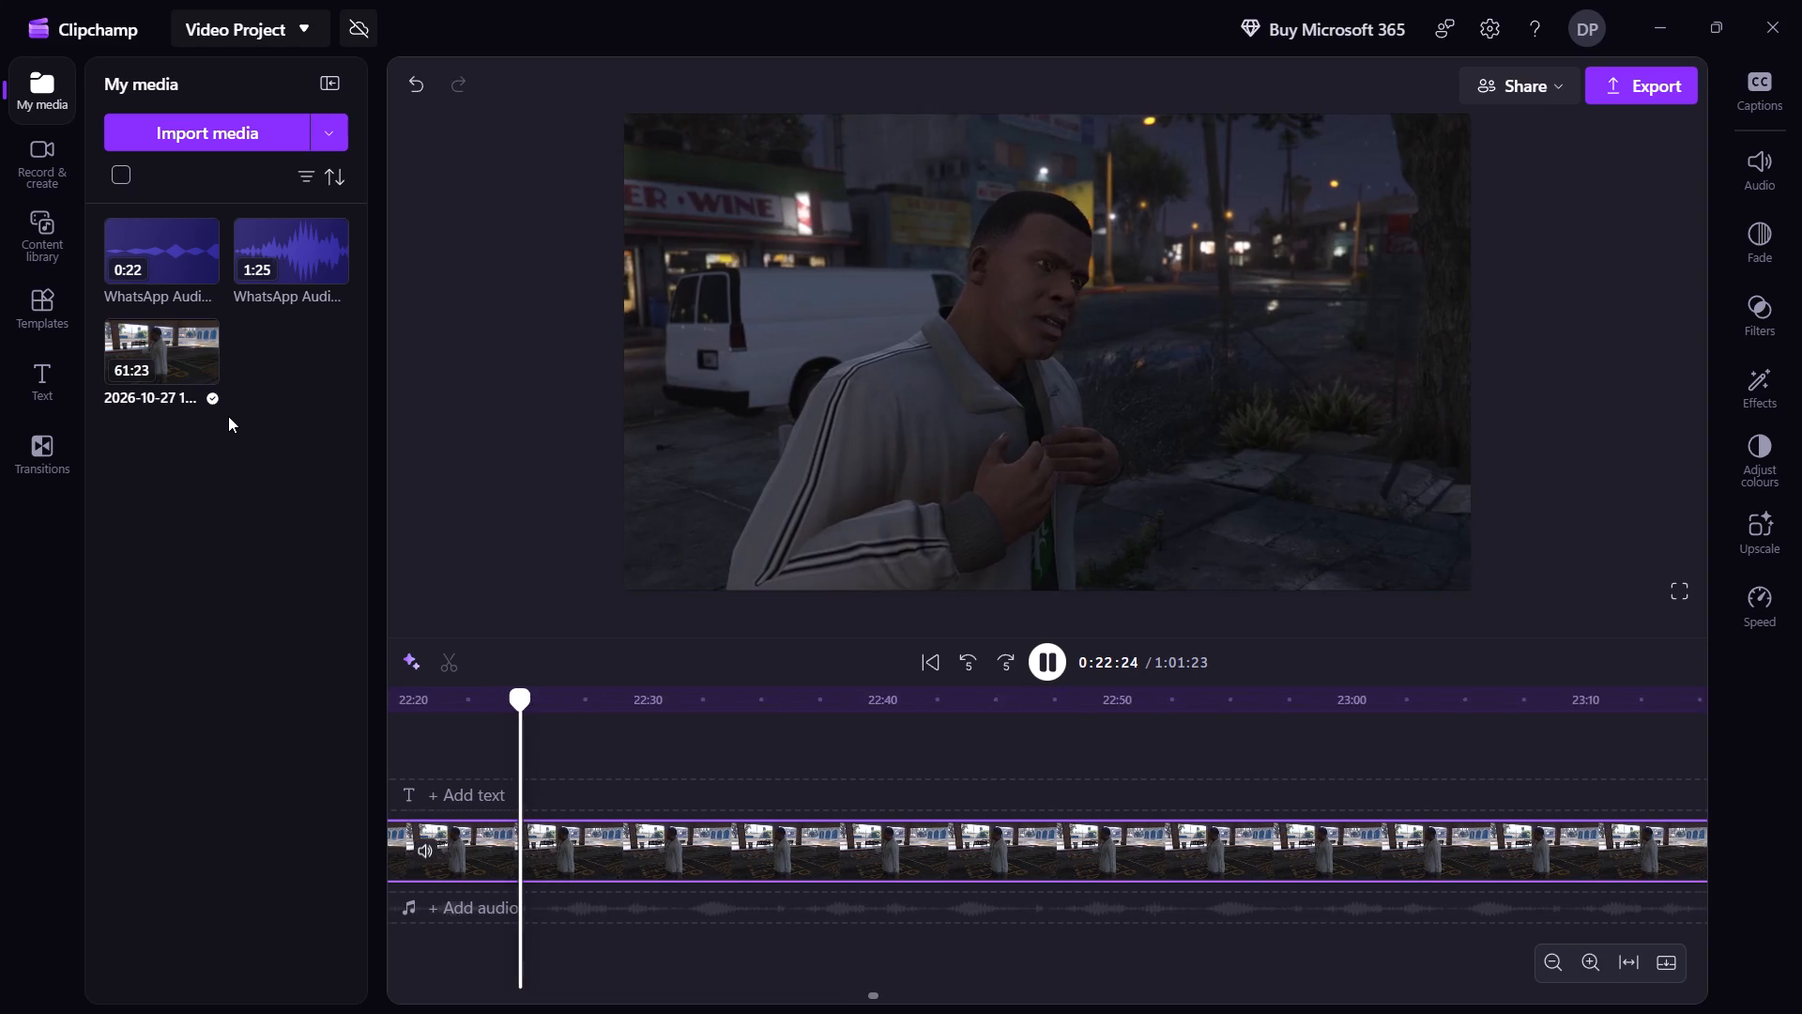
pyautogui.hotkey('shift', 'Left')
pyautogui.hotkey('shift', 'Left')
pyautogui.hotkey('shift', 'Left')
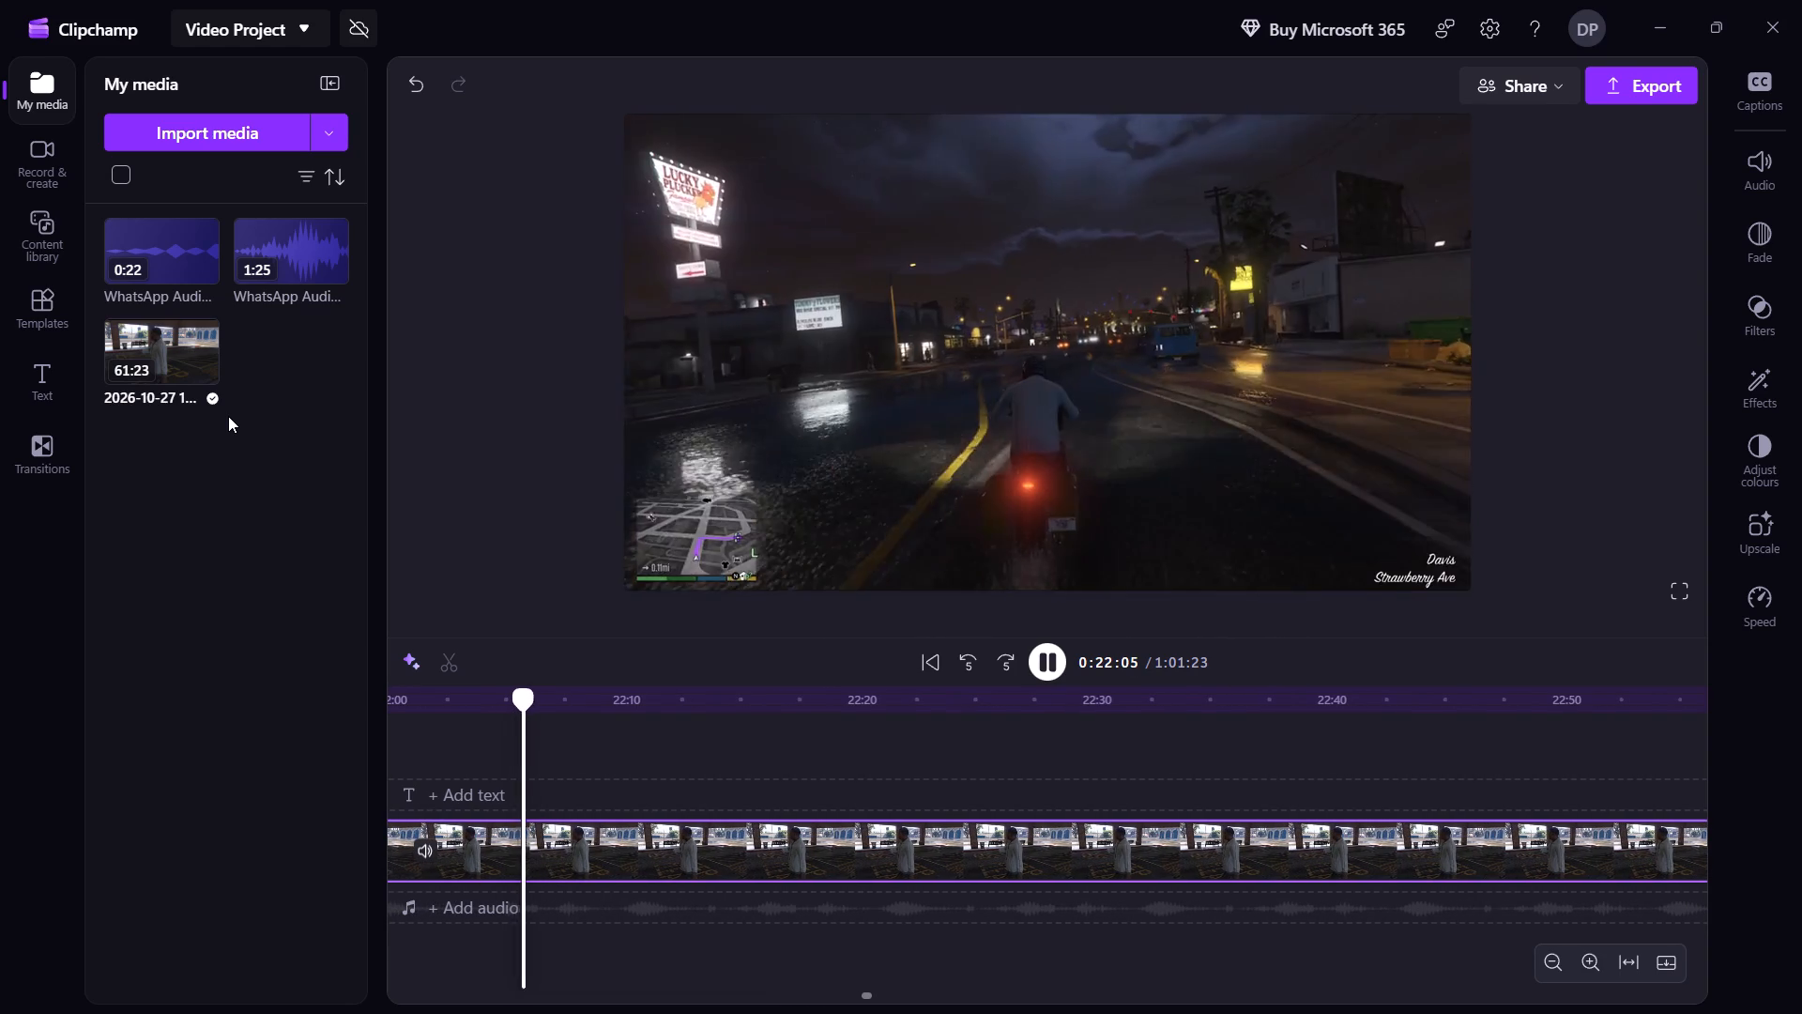
# Skip back through the motorcycle ride leading to the mission, from about 22:05 to 21:00.
pyautogui.hotkey('shift', 'Left')
pyautogui.hotkey('shift', 'Left')
pyautogui.hotkey('shift', 'Left')
pyautogui.hotkey('shift', 'Left')
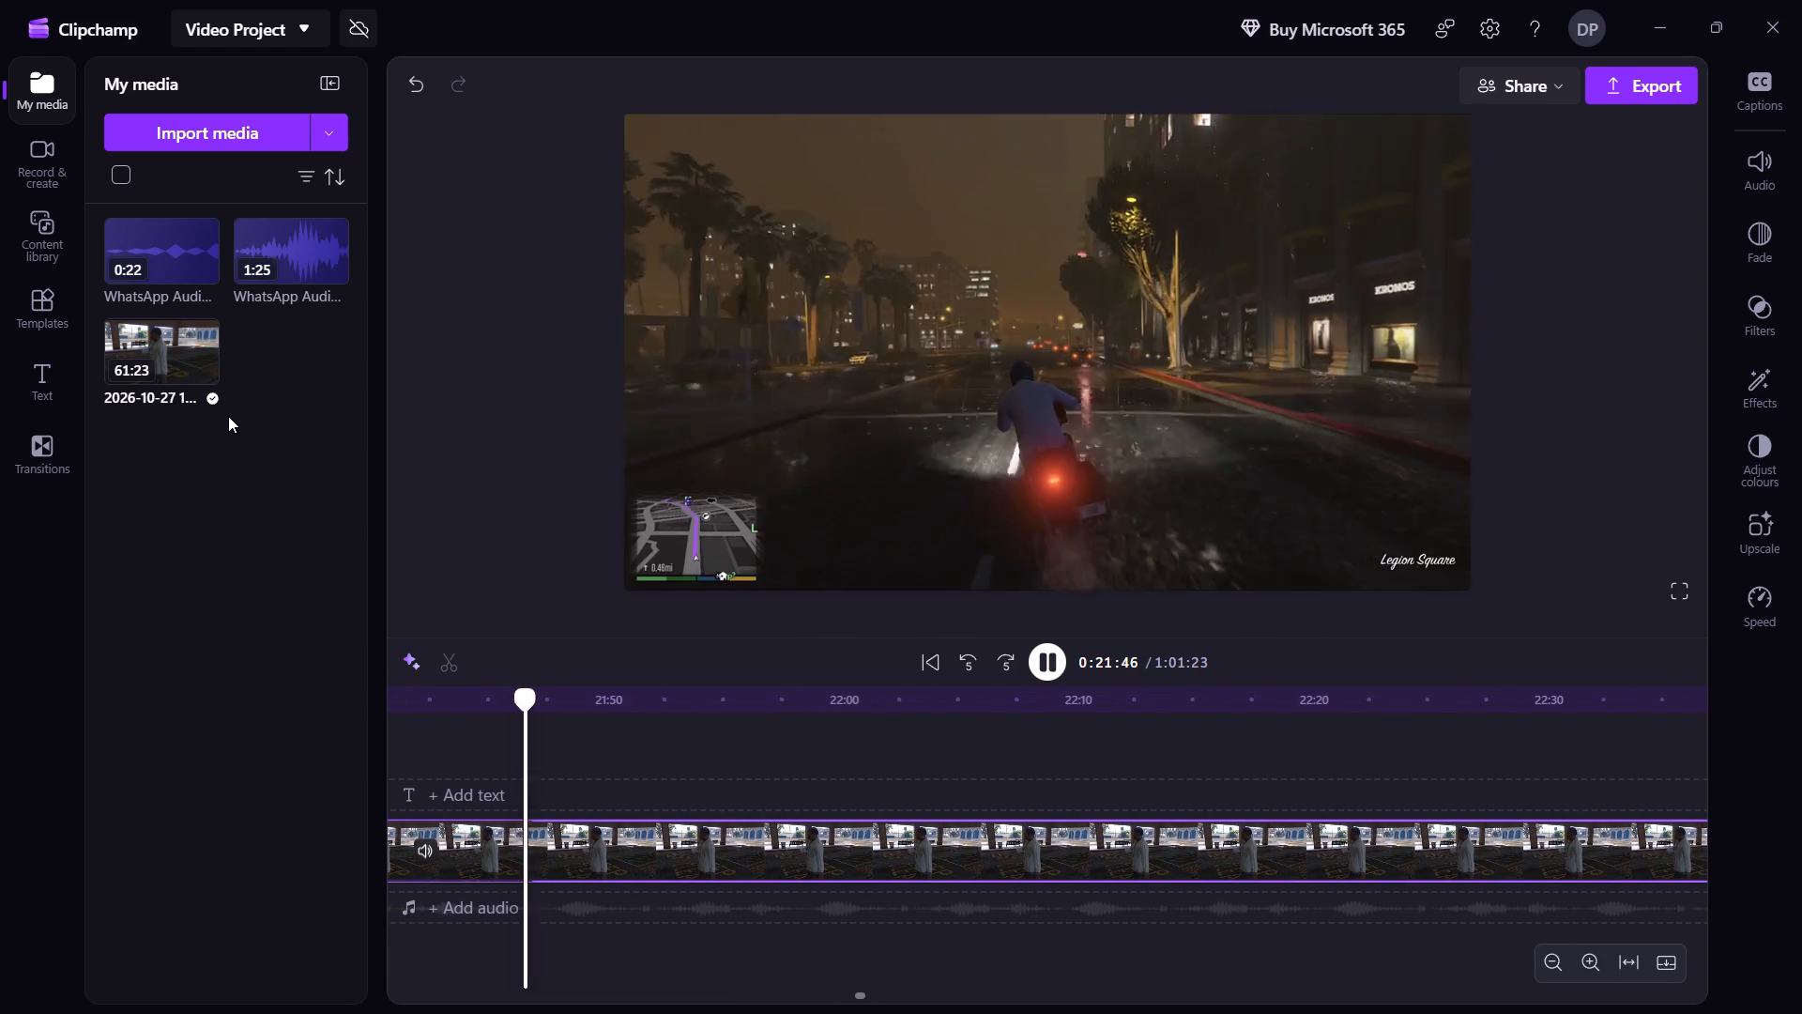
pyautogui.hotkey('shift', 'Left')
pyautogui.hotkey('shift', 'Left')
pyautogui.hotkey('shift', 'Left')
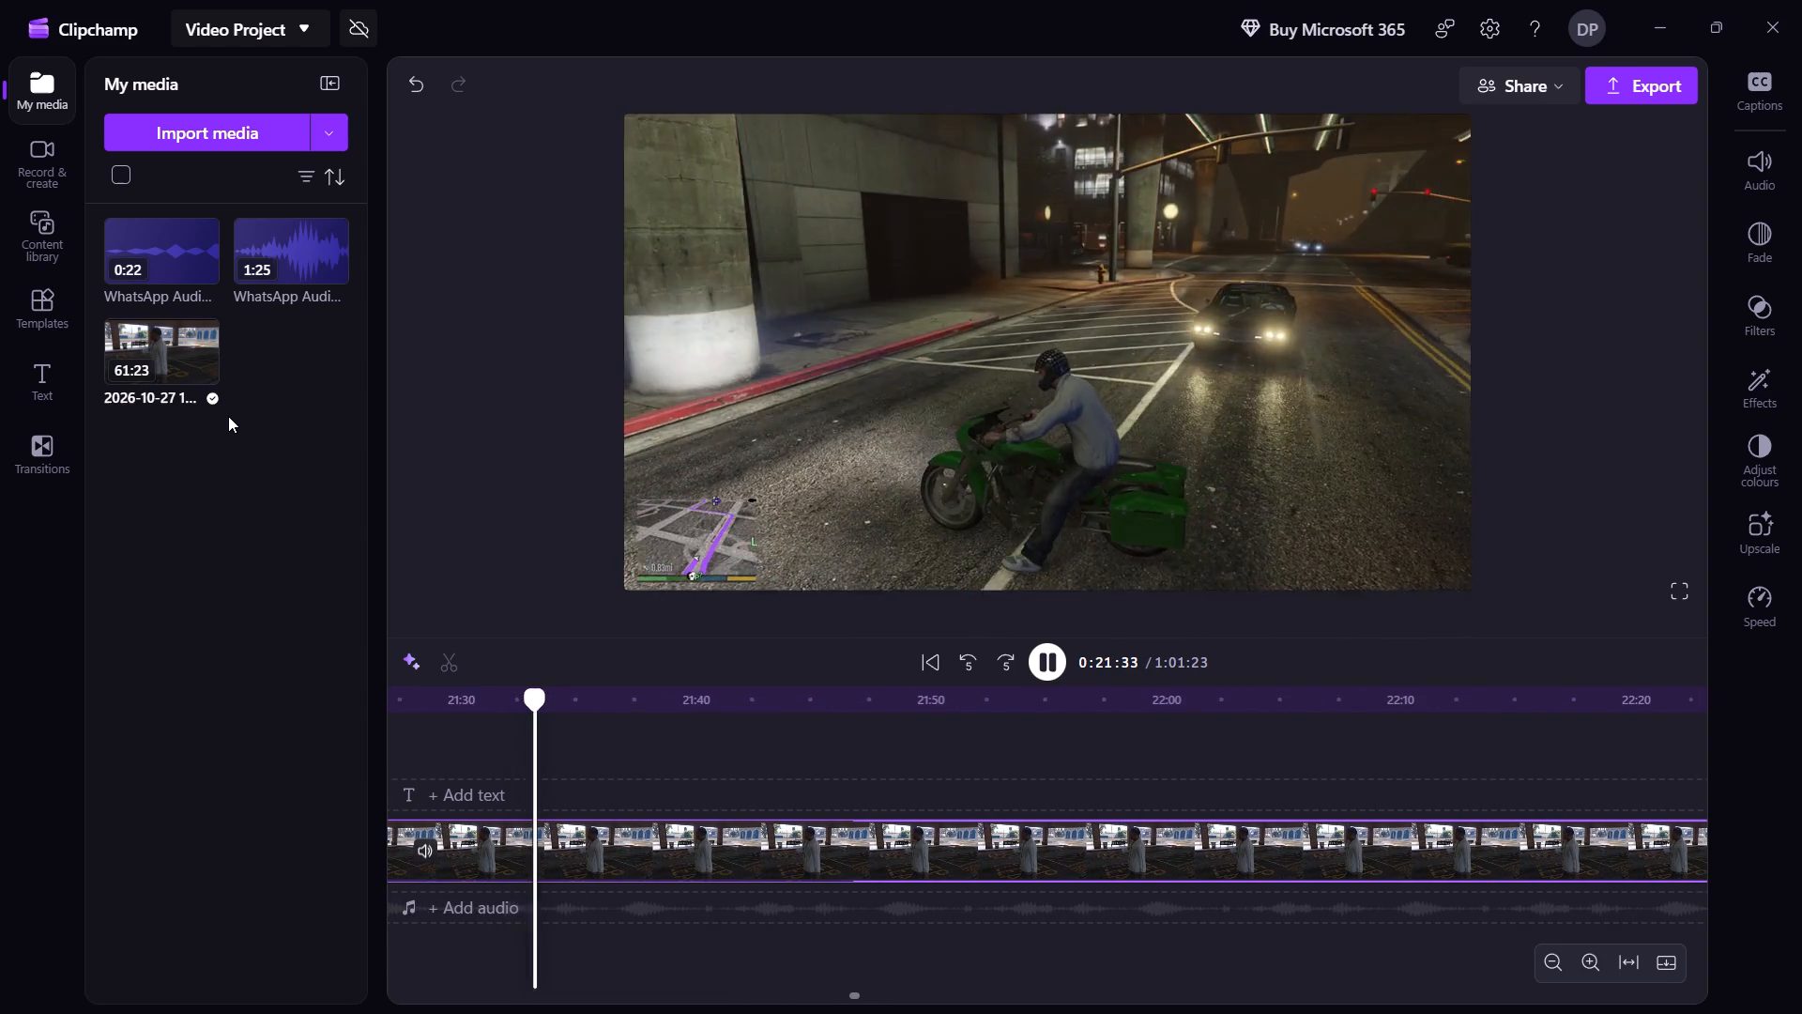
pyautogui.hotkey('shift', 'Left')
pyautogui.hotkey('shift', 'Left')
pyautogui.hotkey('shift', 'Left')
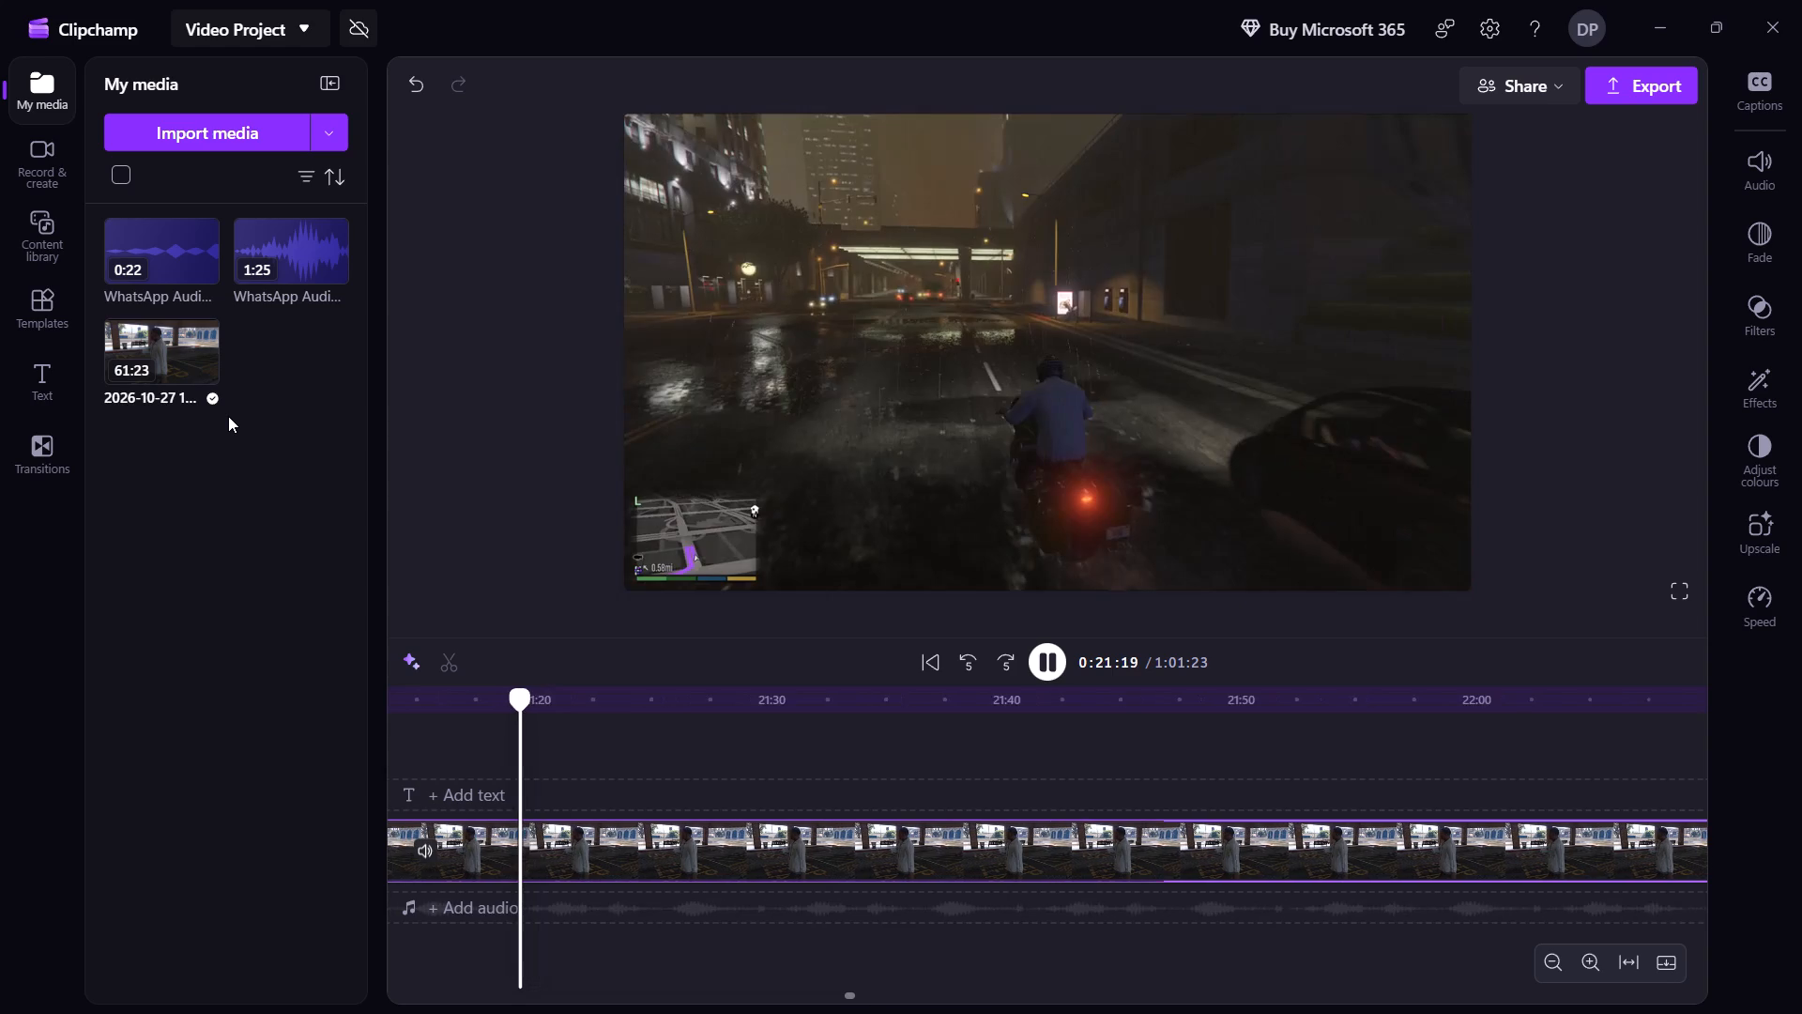
pyautogui.hotkey('shift', 'Left')
pyautogui.hotkey('shift', 'Left')
pyautogui.hotkey('shift', 'Left')
pyautogui.hotkey('shift', 'Left')
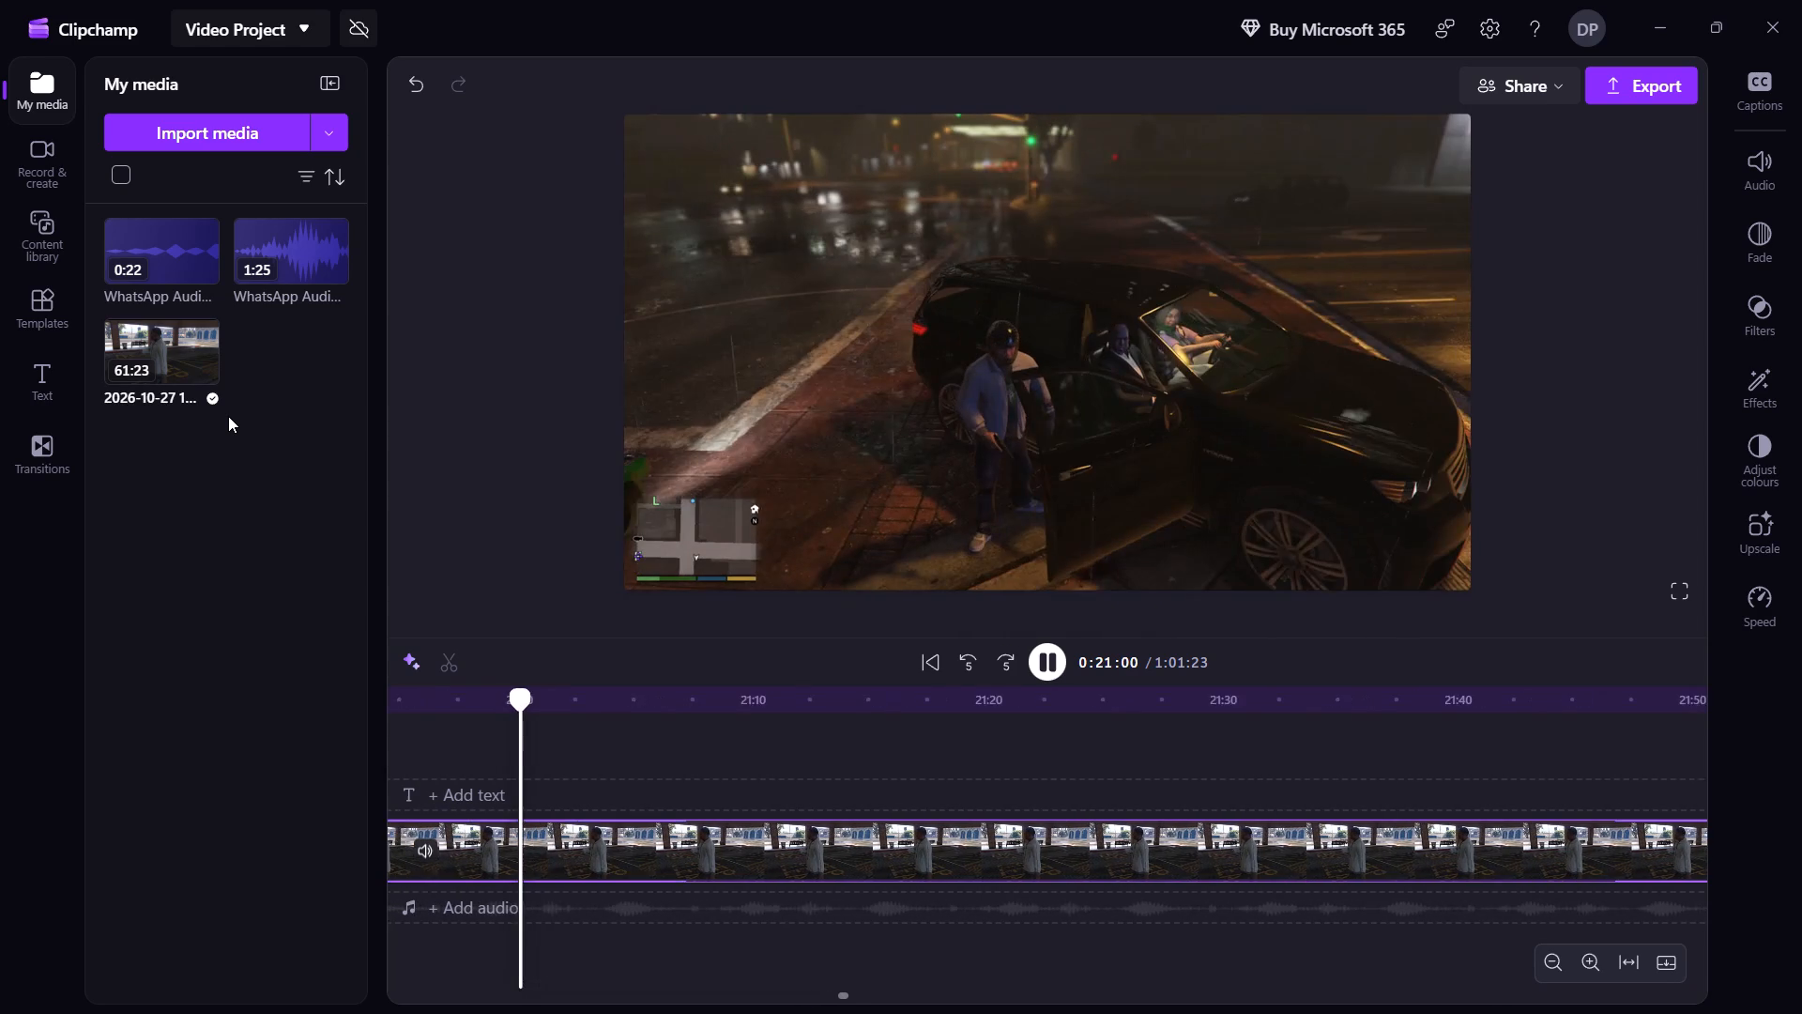
# Skip back from 21:00 to about 19:48 to locate where the character gets on the motorcycle.
pyautogui.hotkey('shift', 'Left')
pyautogui.hotkey('shift', 'Left')
pyautogui.hotkey('shift', 'Left')
pyautogui.hotkey('shift', 'Left')
pyautogui.hotkey('shift', 'Left')
pyautogui.hotkey('shift', 'Left')
pyautogui.hotkey('shift', 'Left')
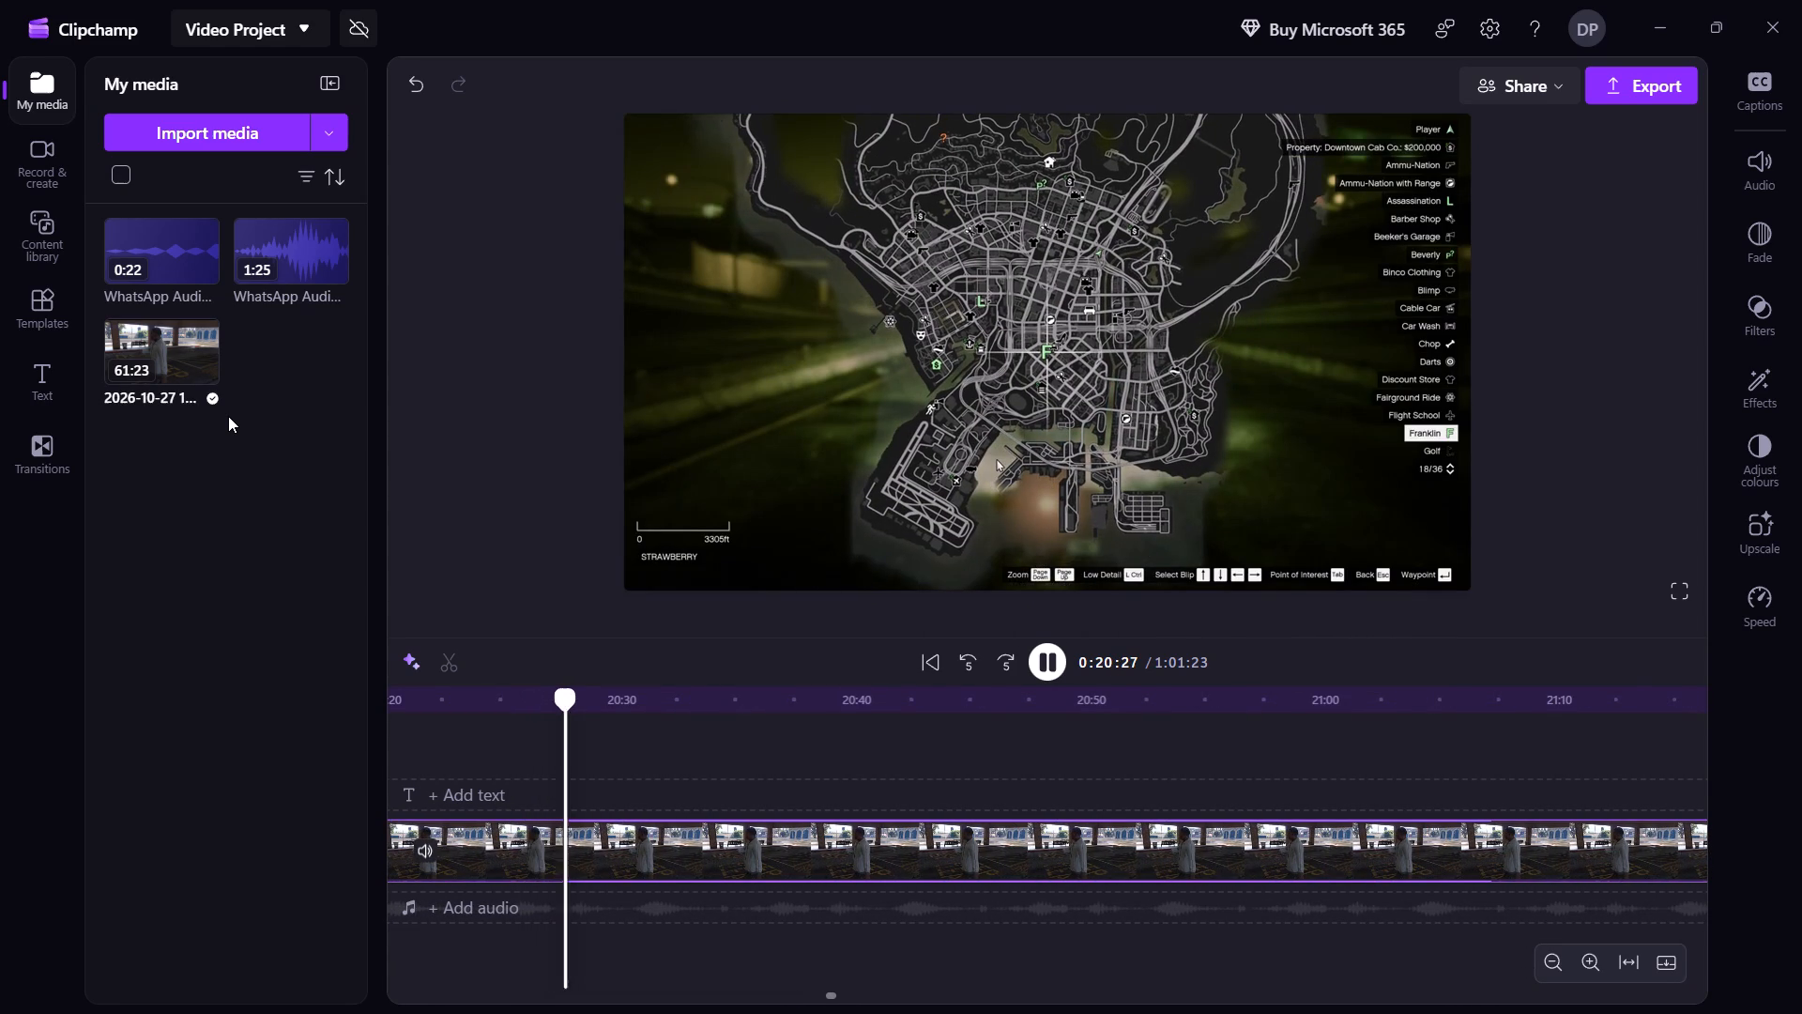
pyautogui.press('space')
pyautogui.press('space')
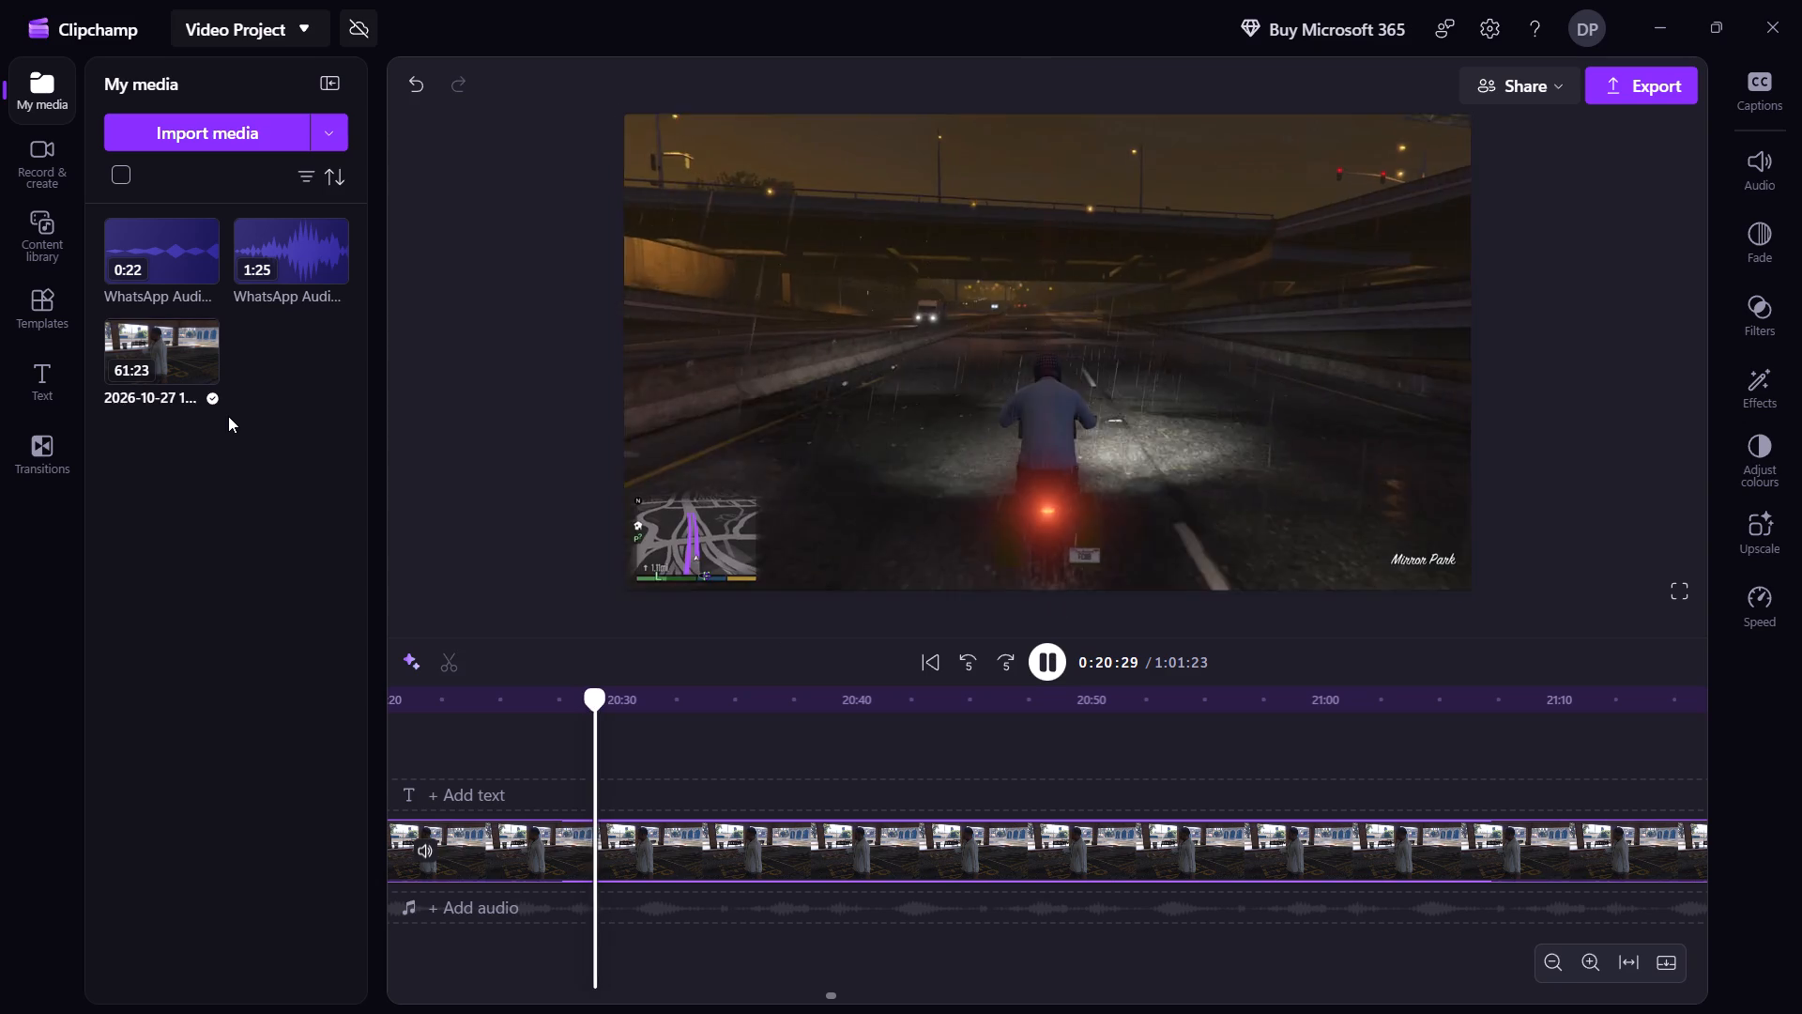
pyautogui.hotkey('shift', 'Left')
pyautogui.hotkey('shift', 'Left')
pyautogui.hotkey('shift', 'Left')
pyautogui.hotkey('shift', 'Left')
pyautogui.hotkey('shift', 'Left')
pyautogui.hotkey('shift', 'Left')
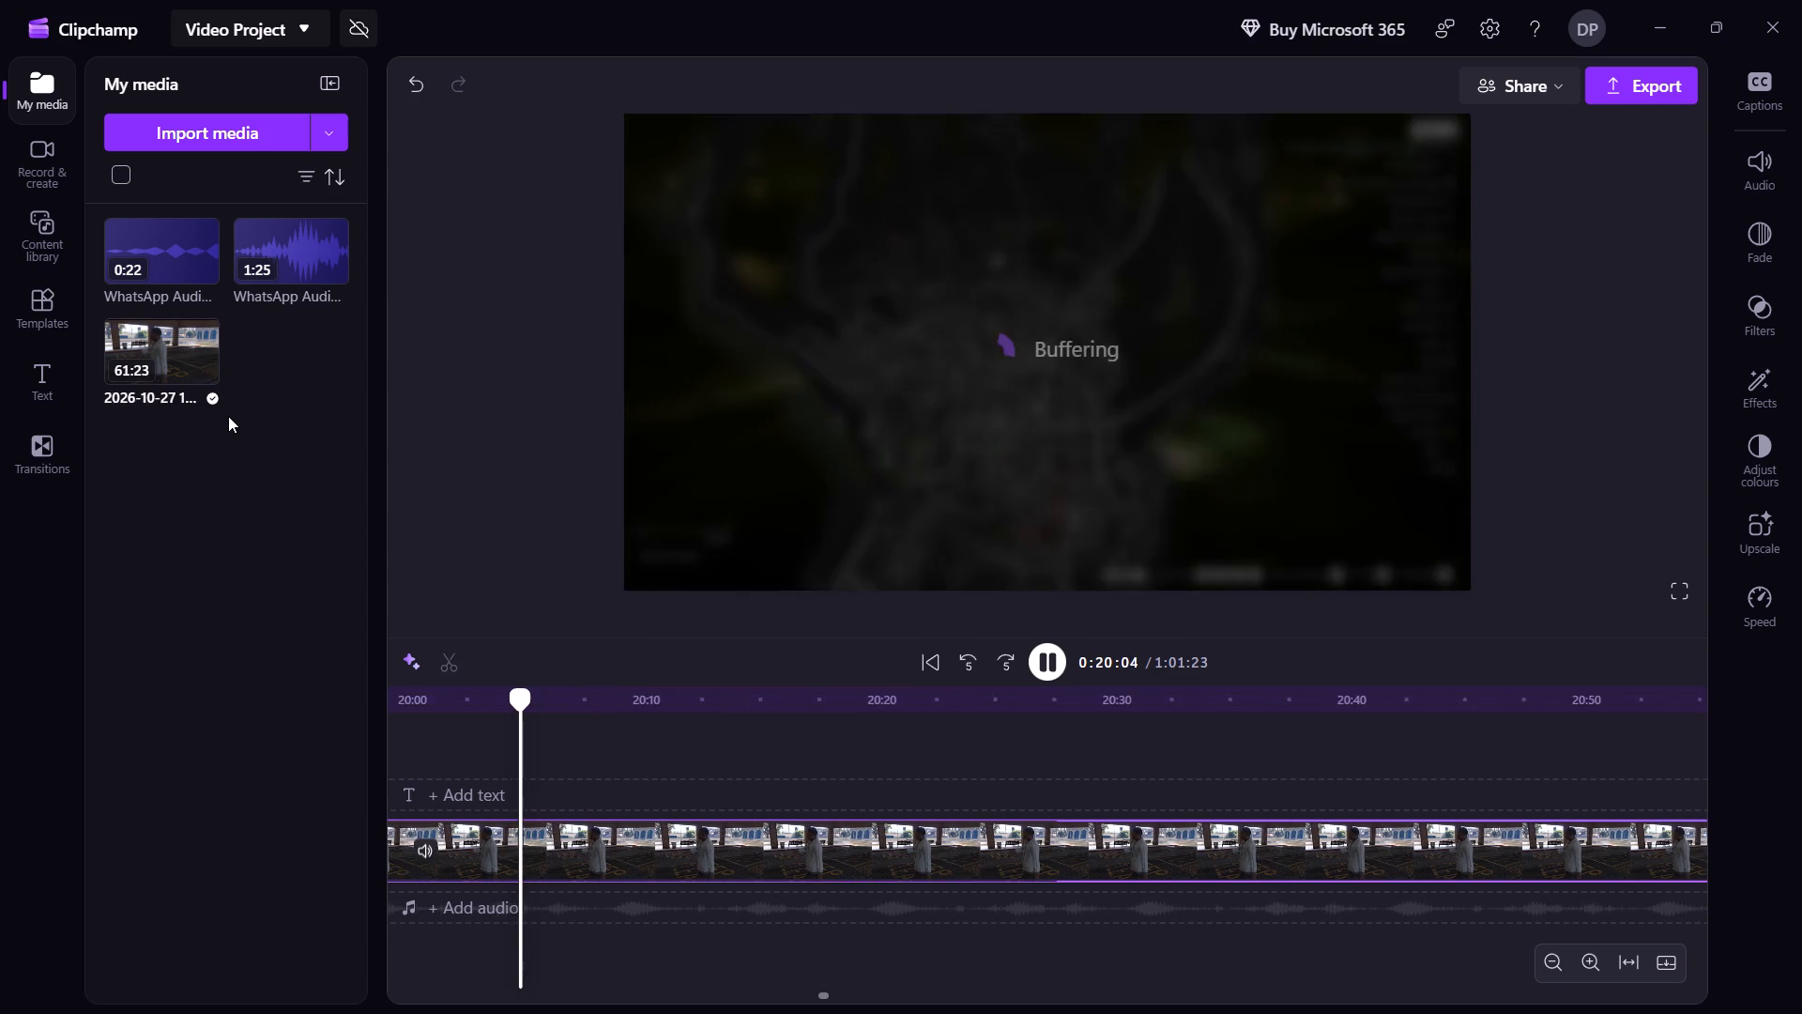
pyautogui.hotkey('shift', 'Left')
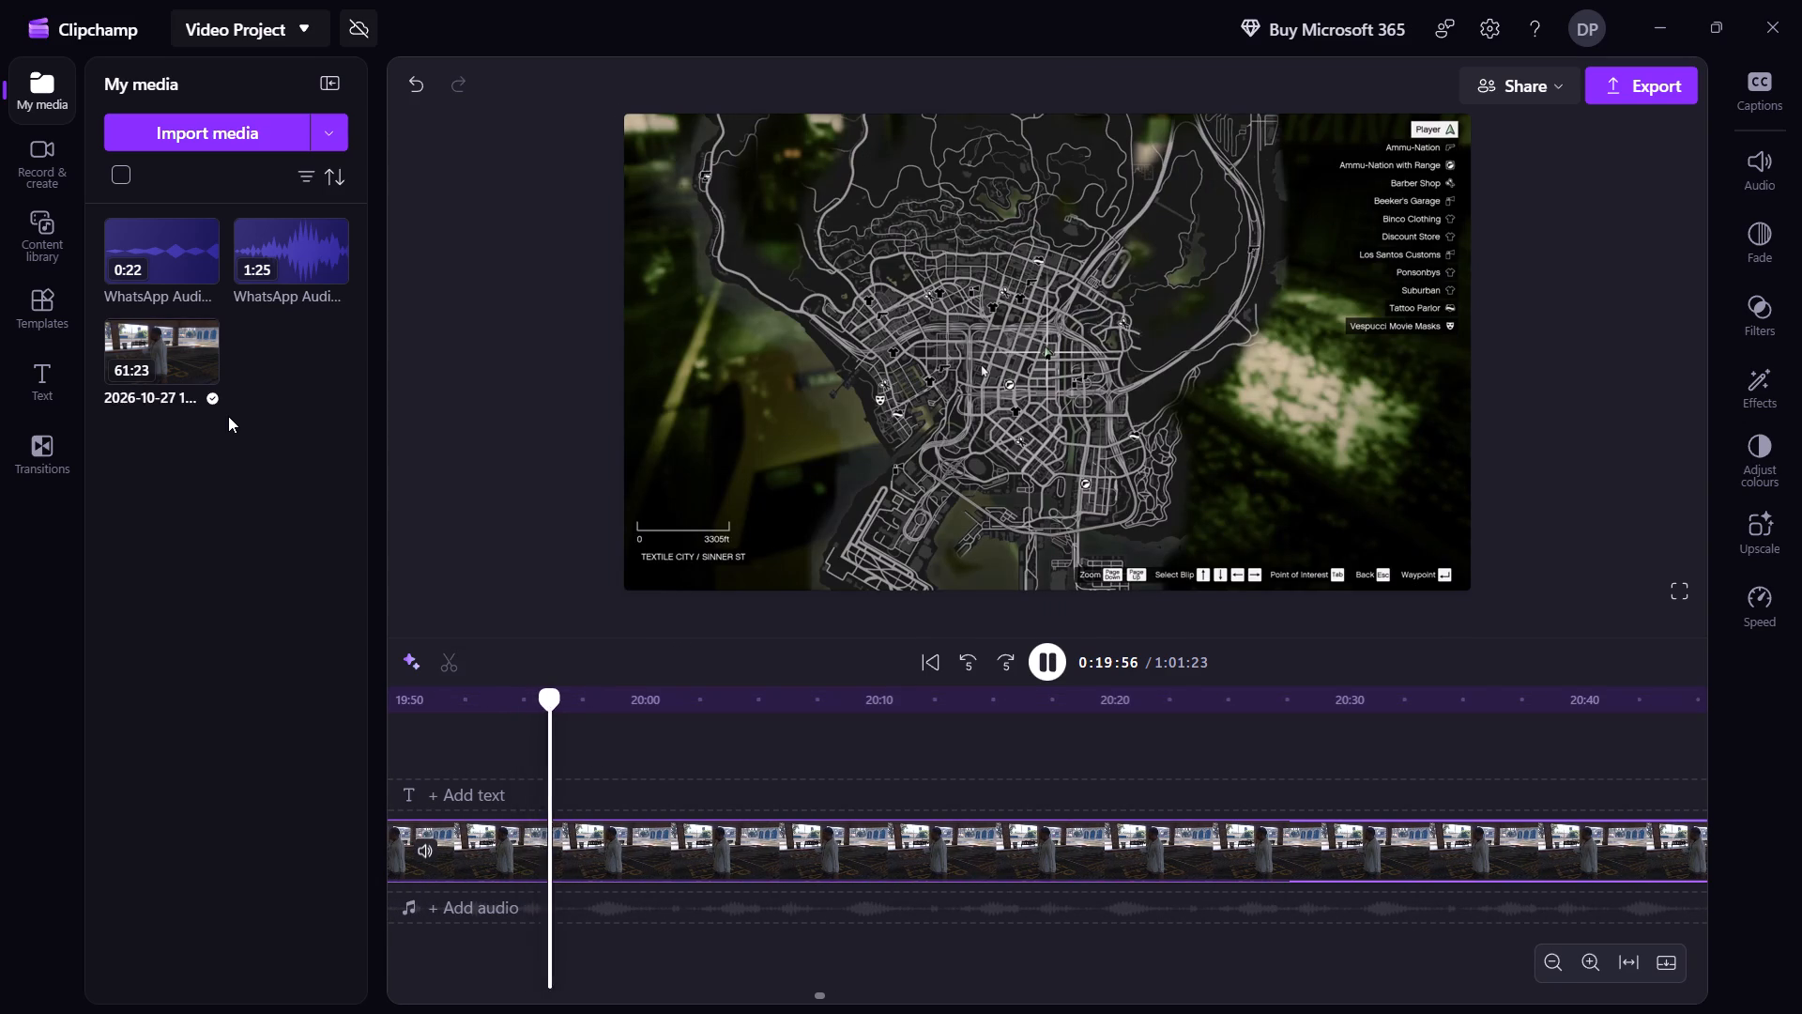
pyautogui.hotkey('shift', 'Left')
pyautogui.hotkey('shift', 'Left')
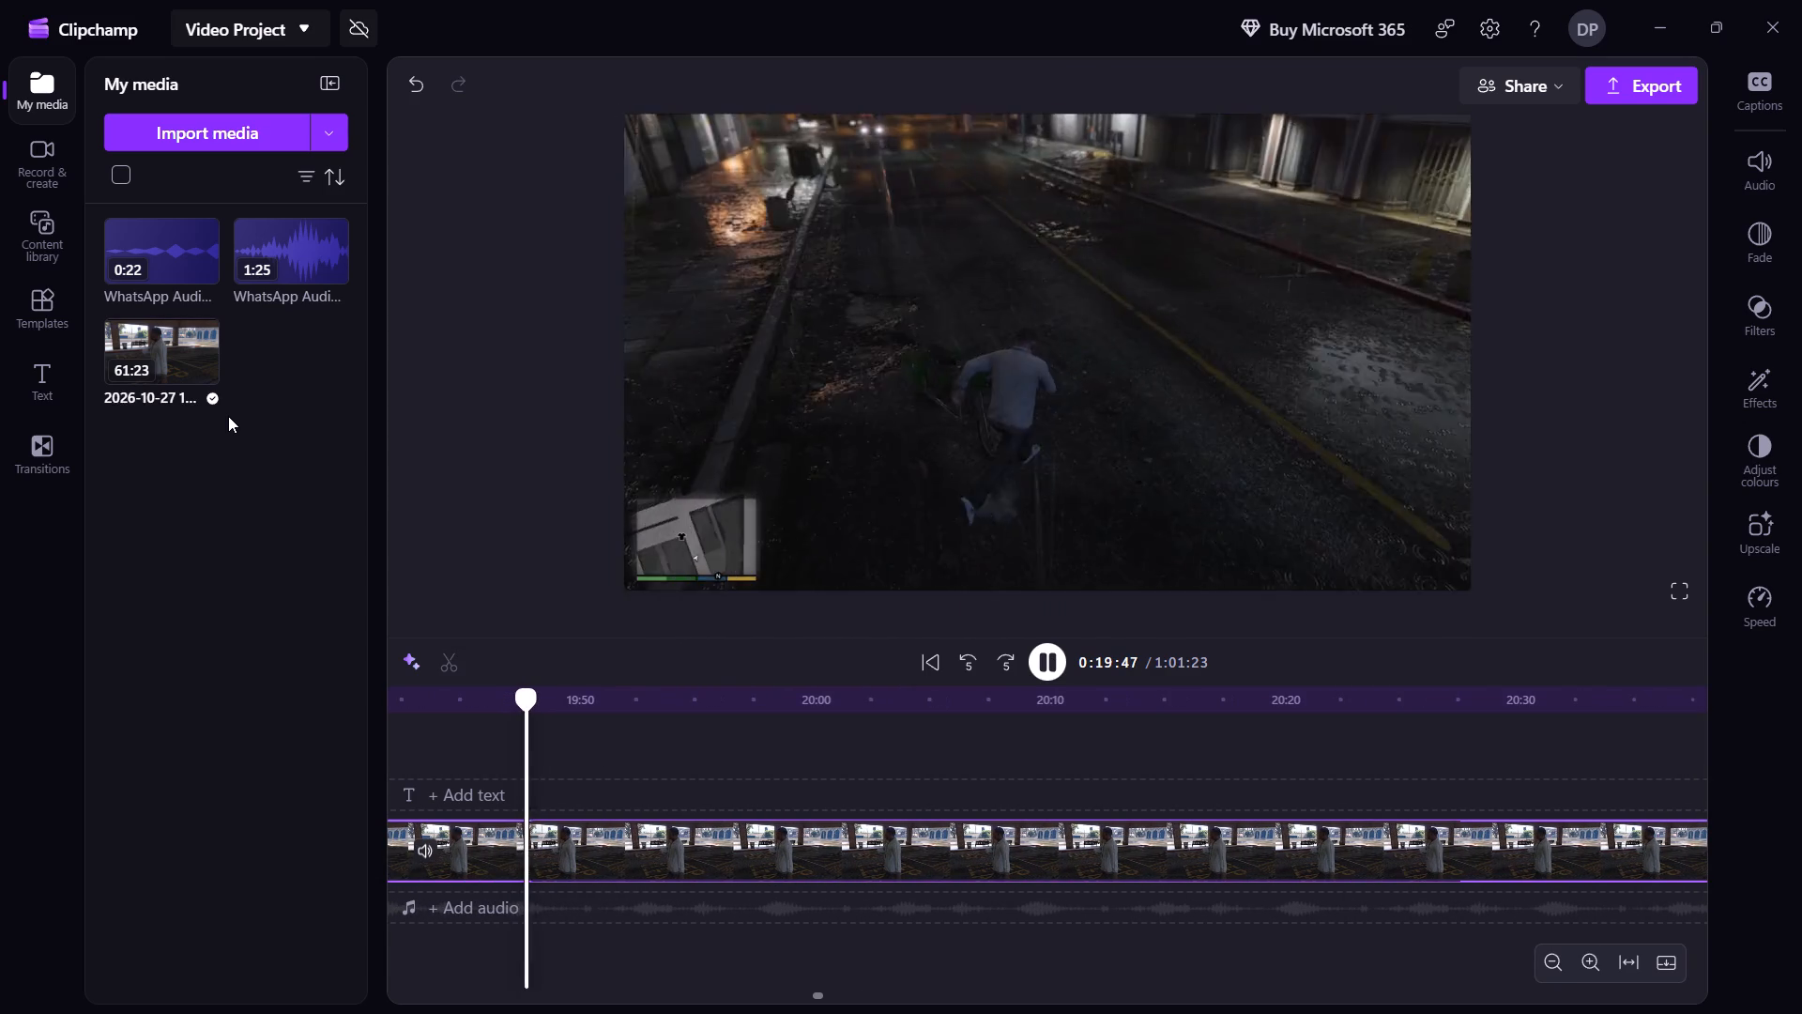
pyautogui.hotkey('shift', 'Left')
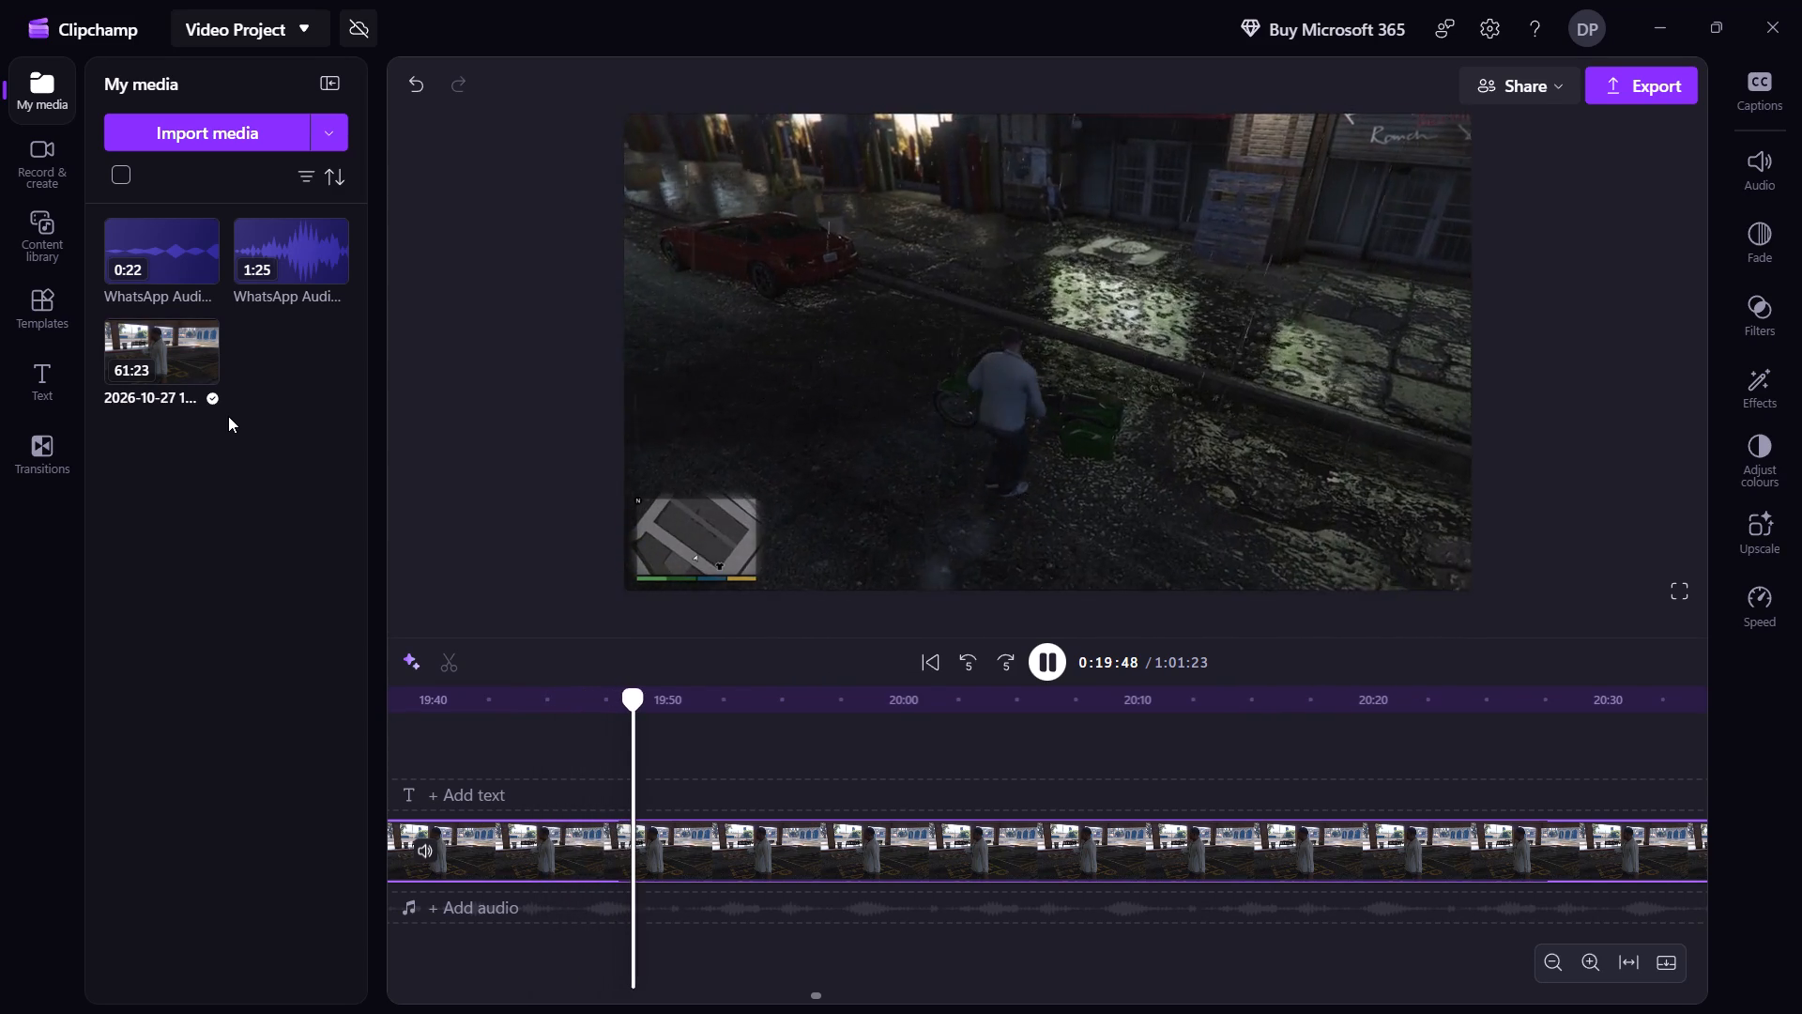
# Split the gameplay clip at about 19:50 and delete the part before the split, so the remaining footage starts the timeline.
pyautogui.press('s')
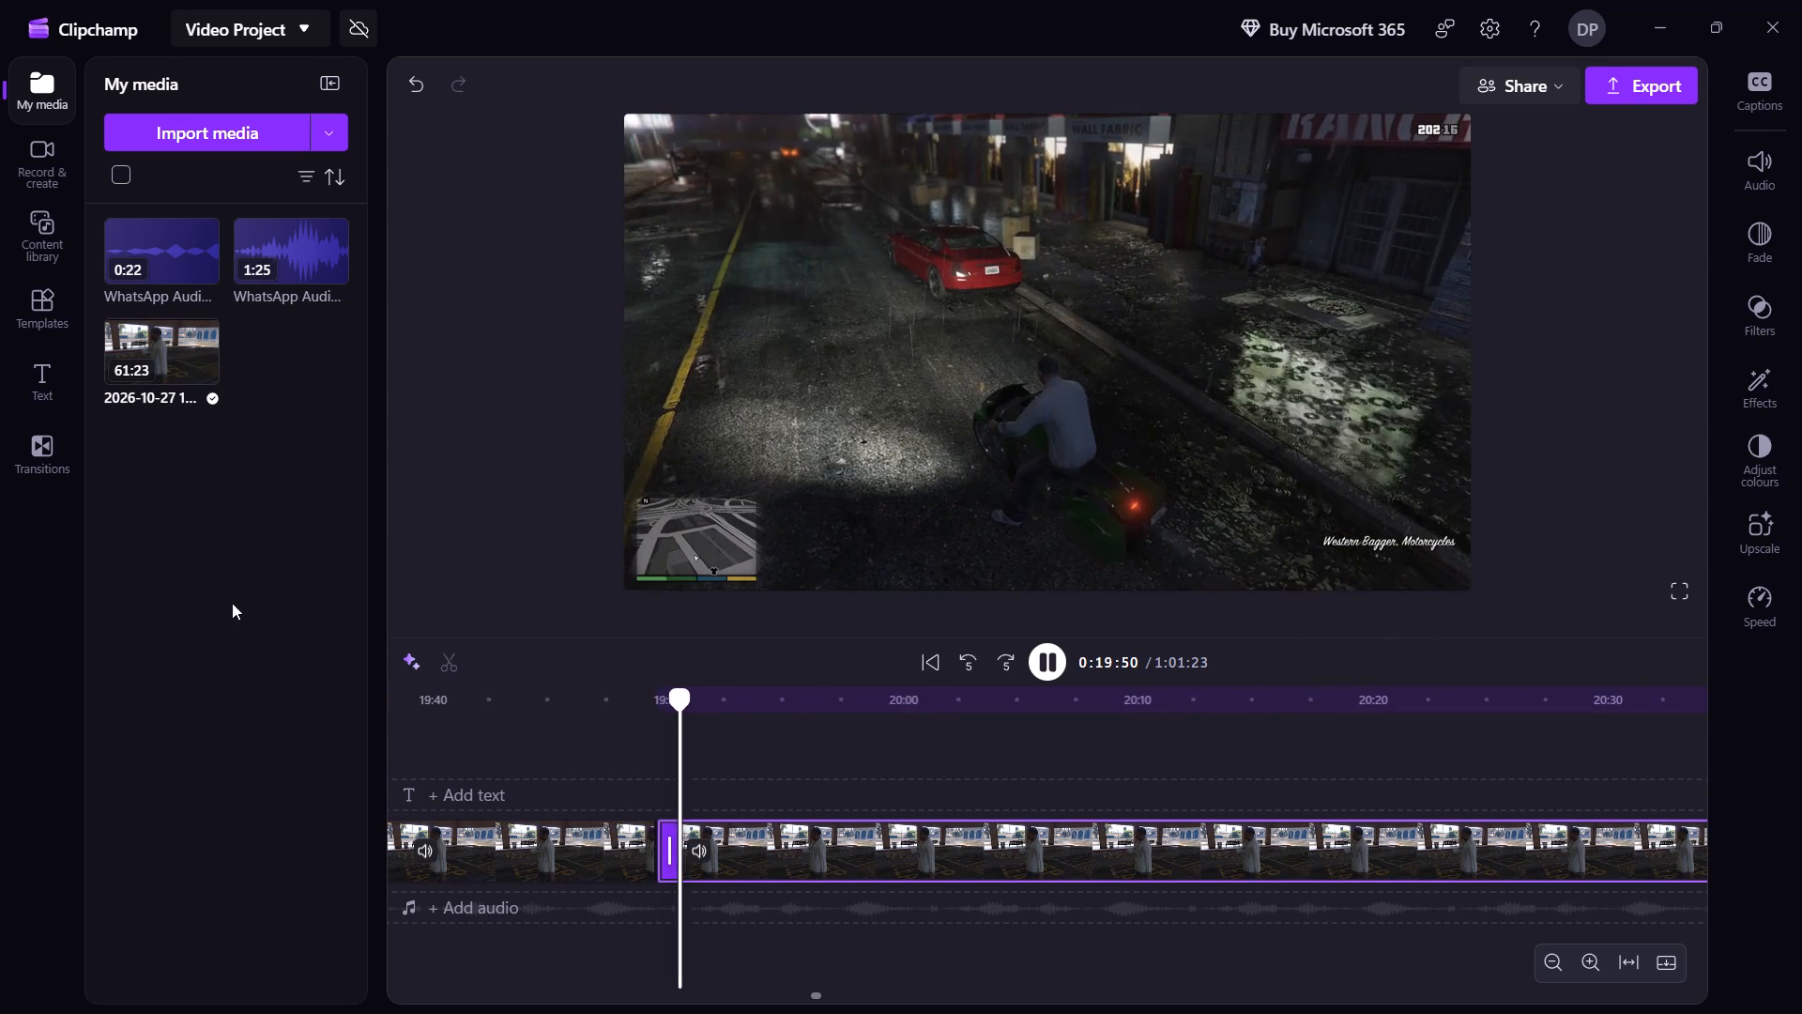
pyautogui.click(511, 866)
pyautogui.rightClick(511, 866)
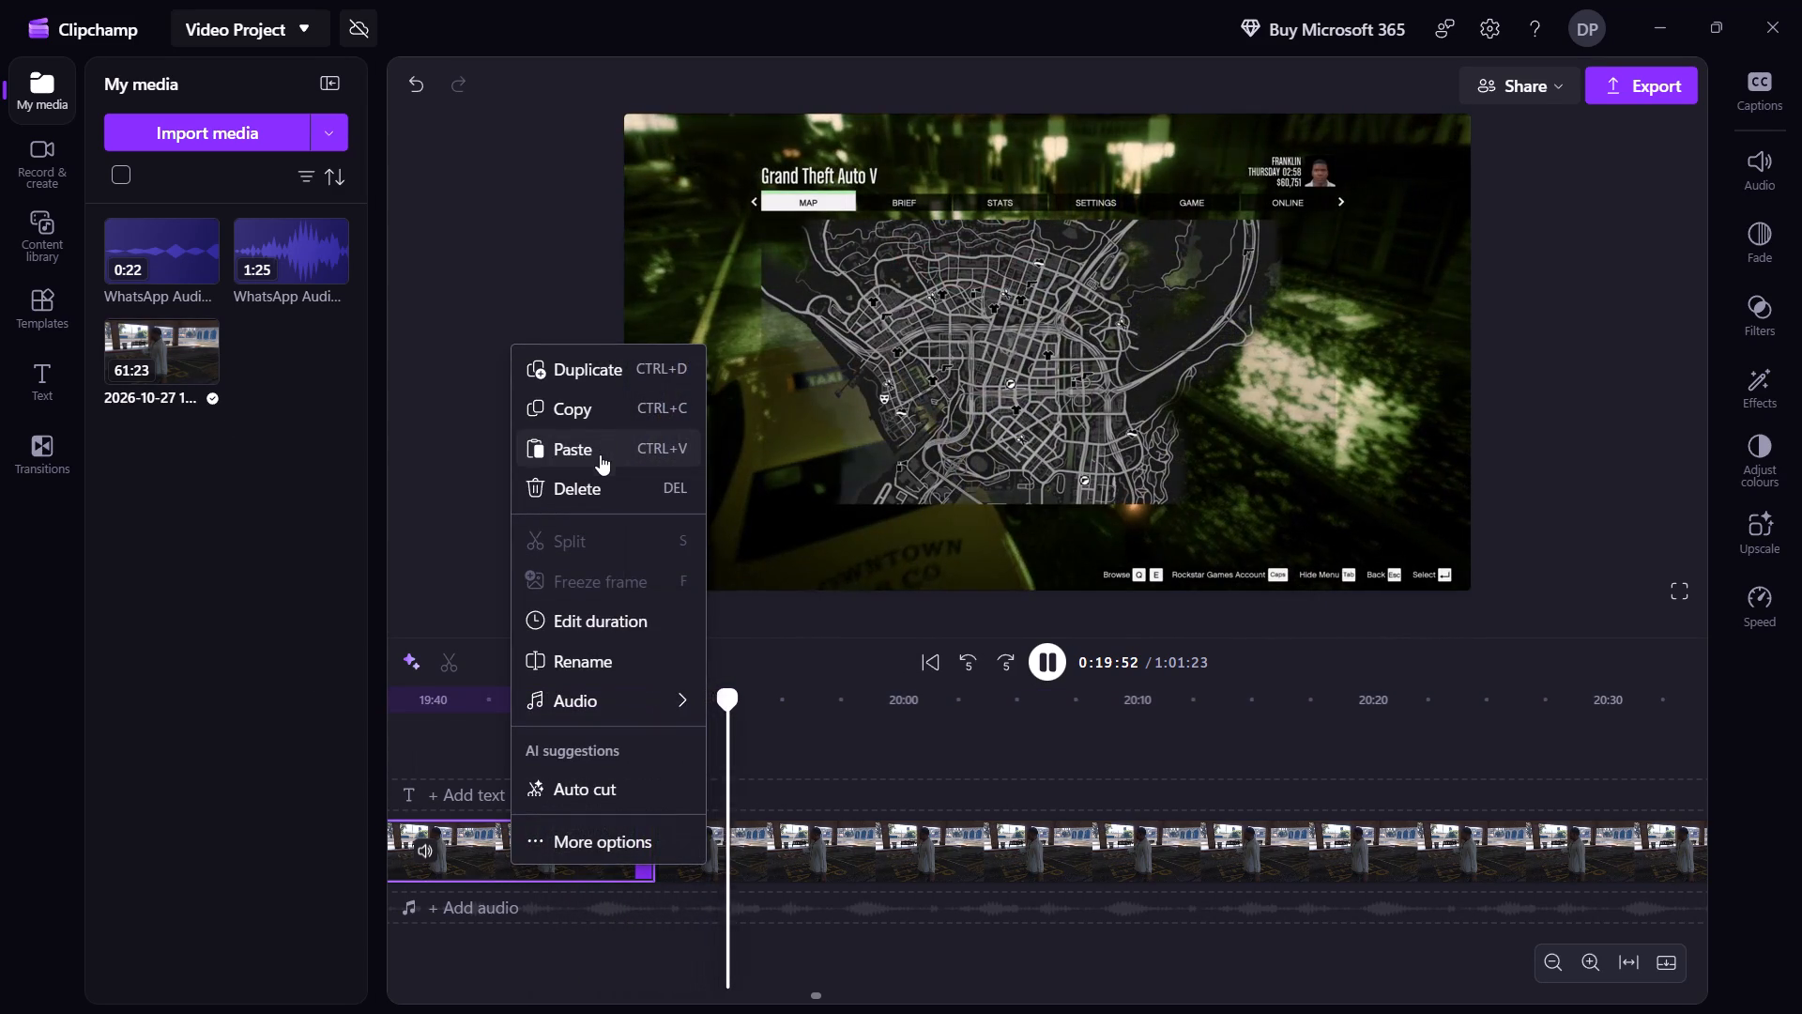
pyautogui.click(610, 484)
pyautogui.click(527, 856)
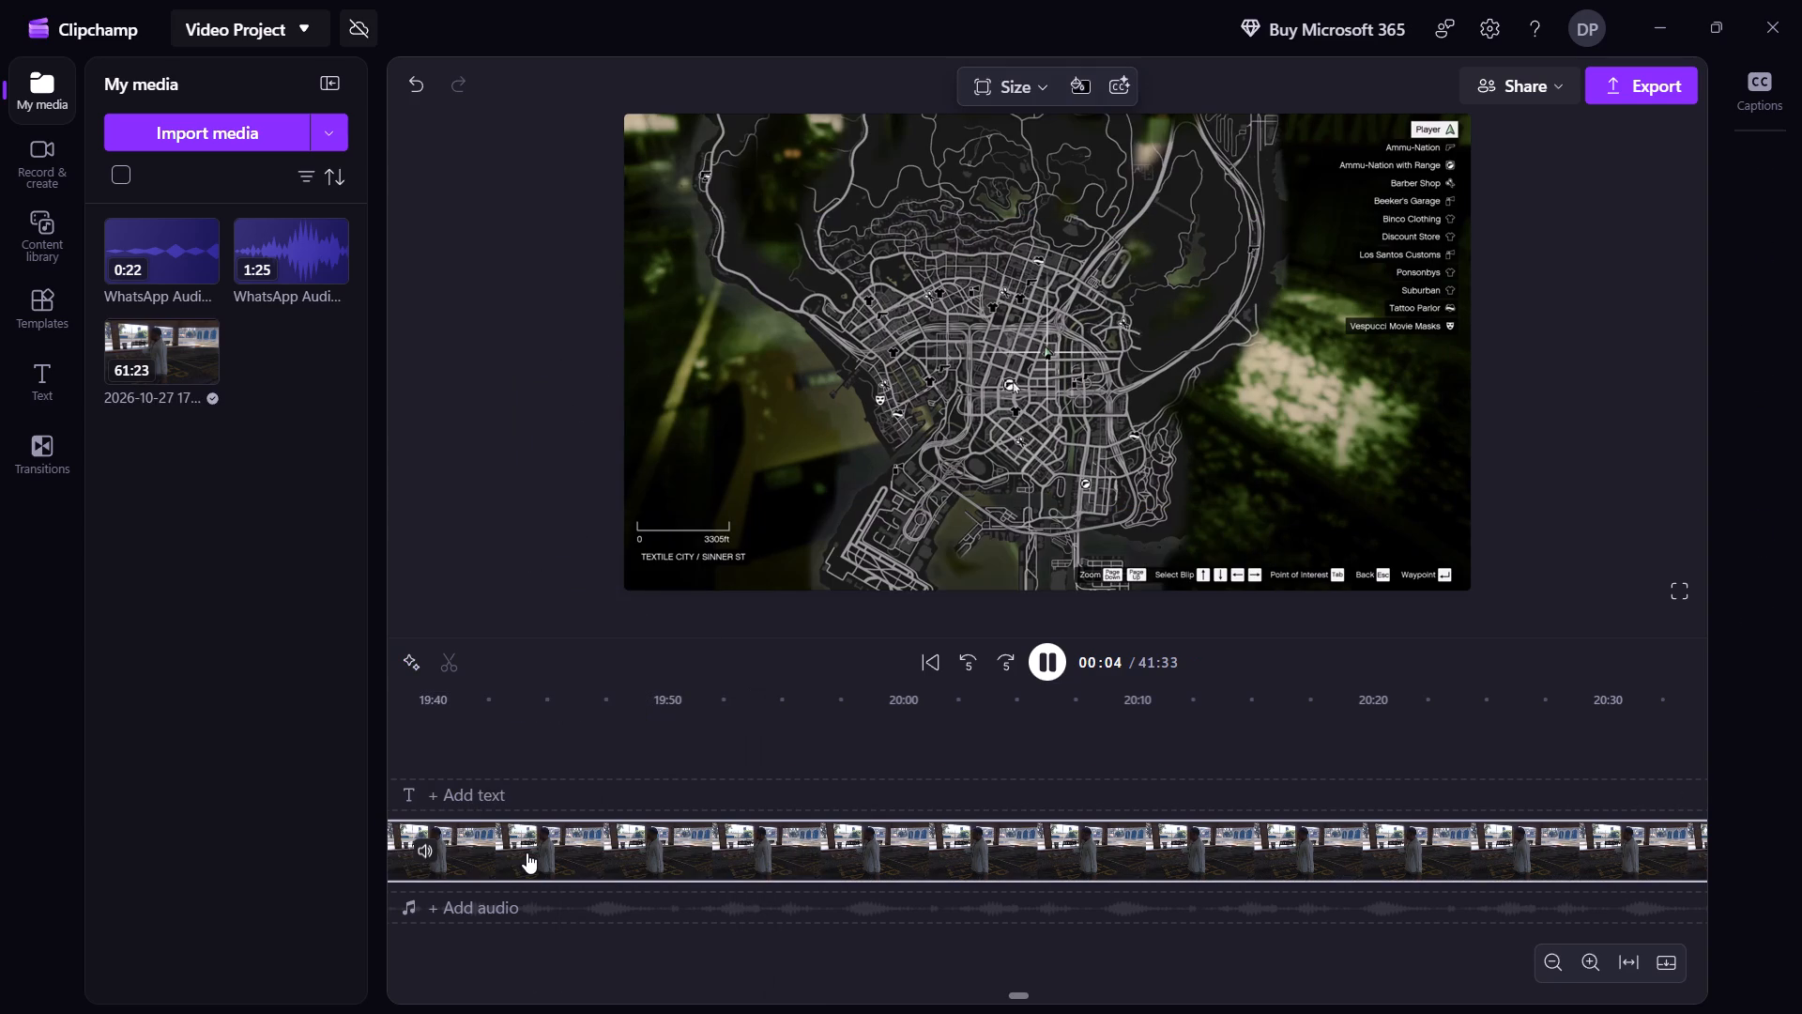
# Skip forward through the trimmed clip's opening motorcycle ride to the crash at about 1:19.
pyautogui.hotkey('shift', 'Right')
pyautogui.hotkey('shift', 'Right')
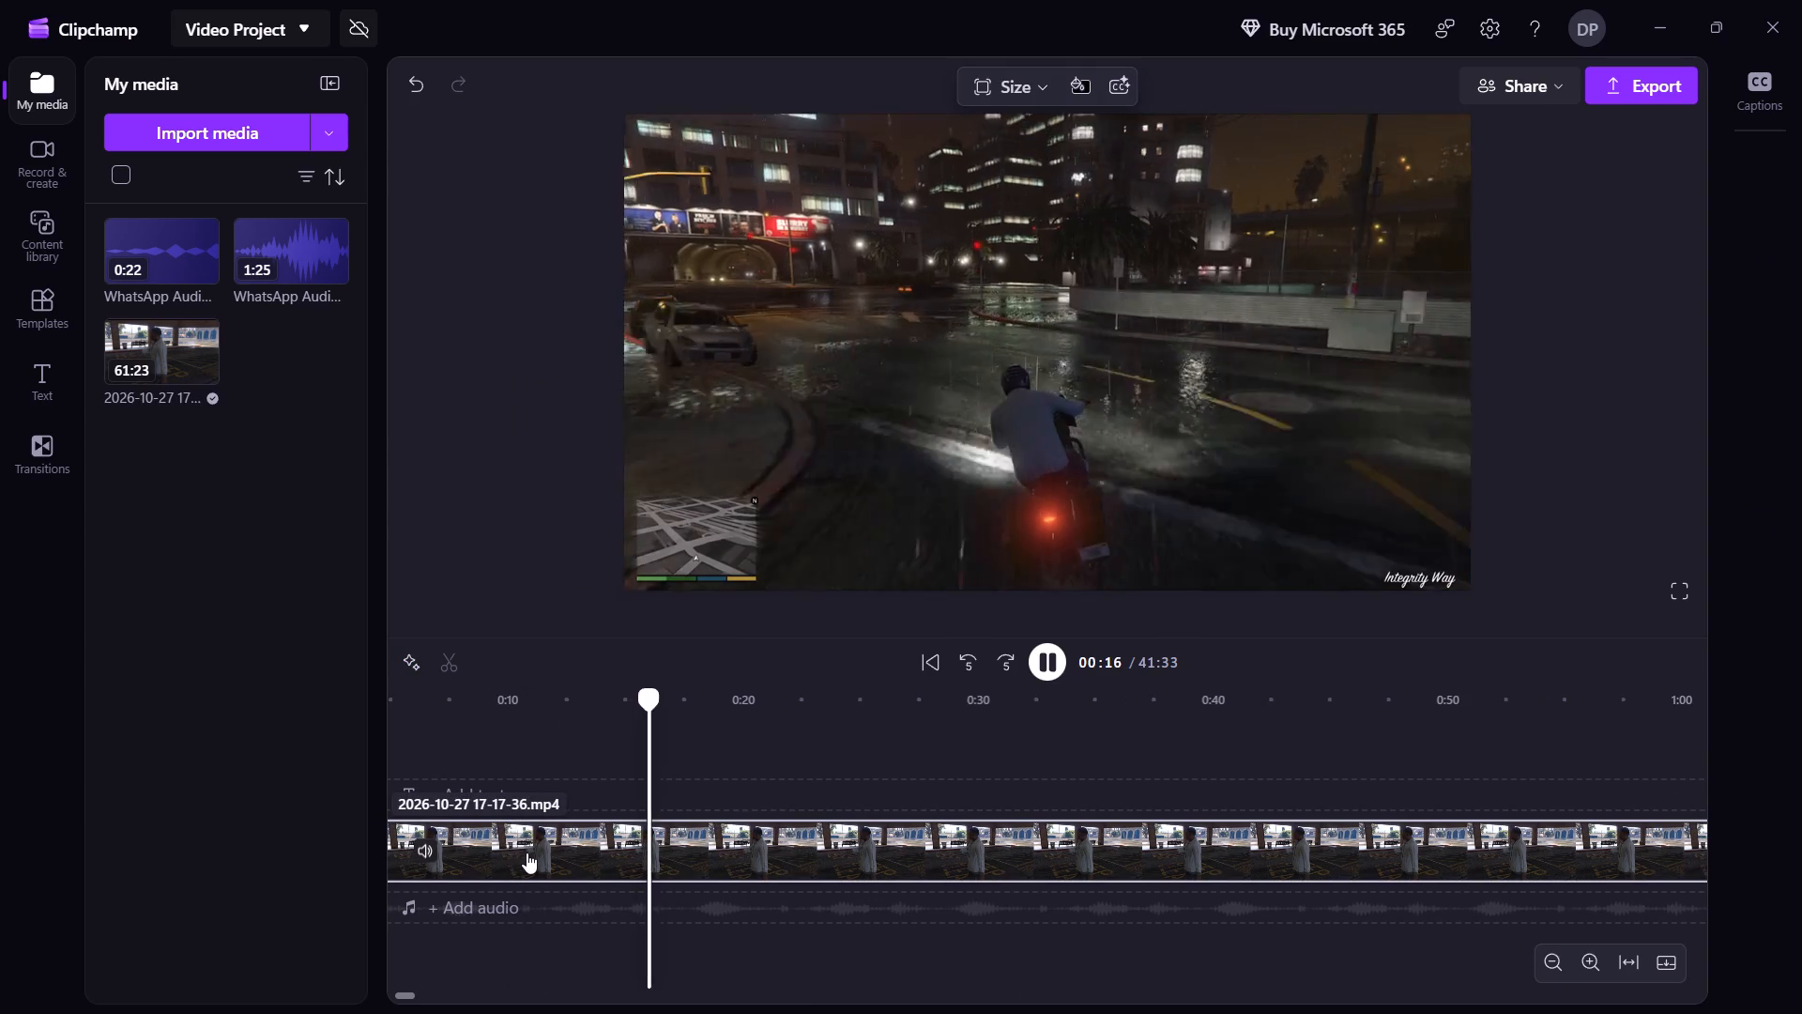
pyautogui.hotkey('shift', 'Right')
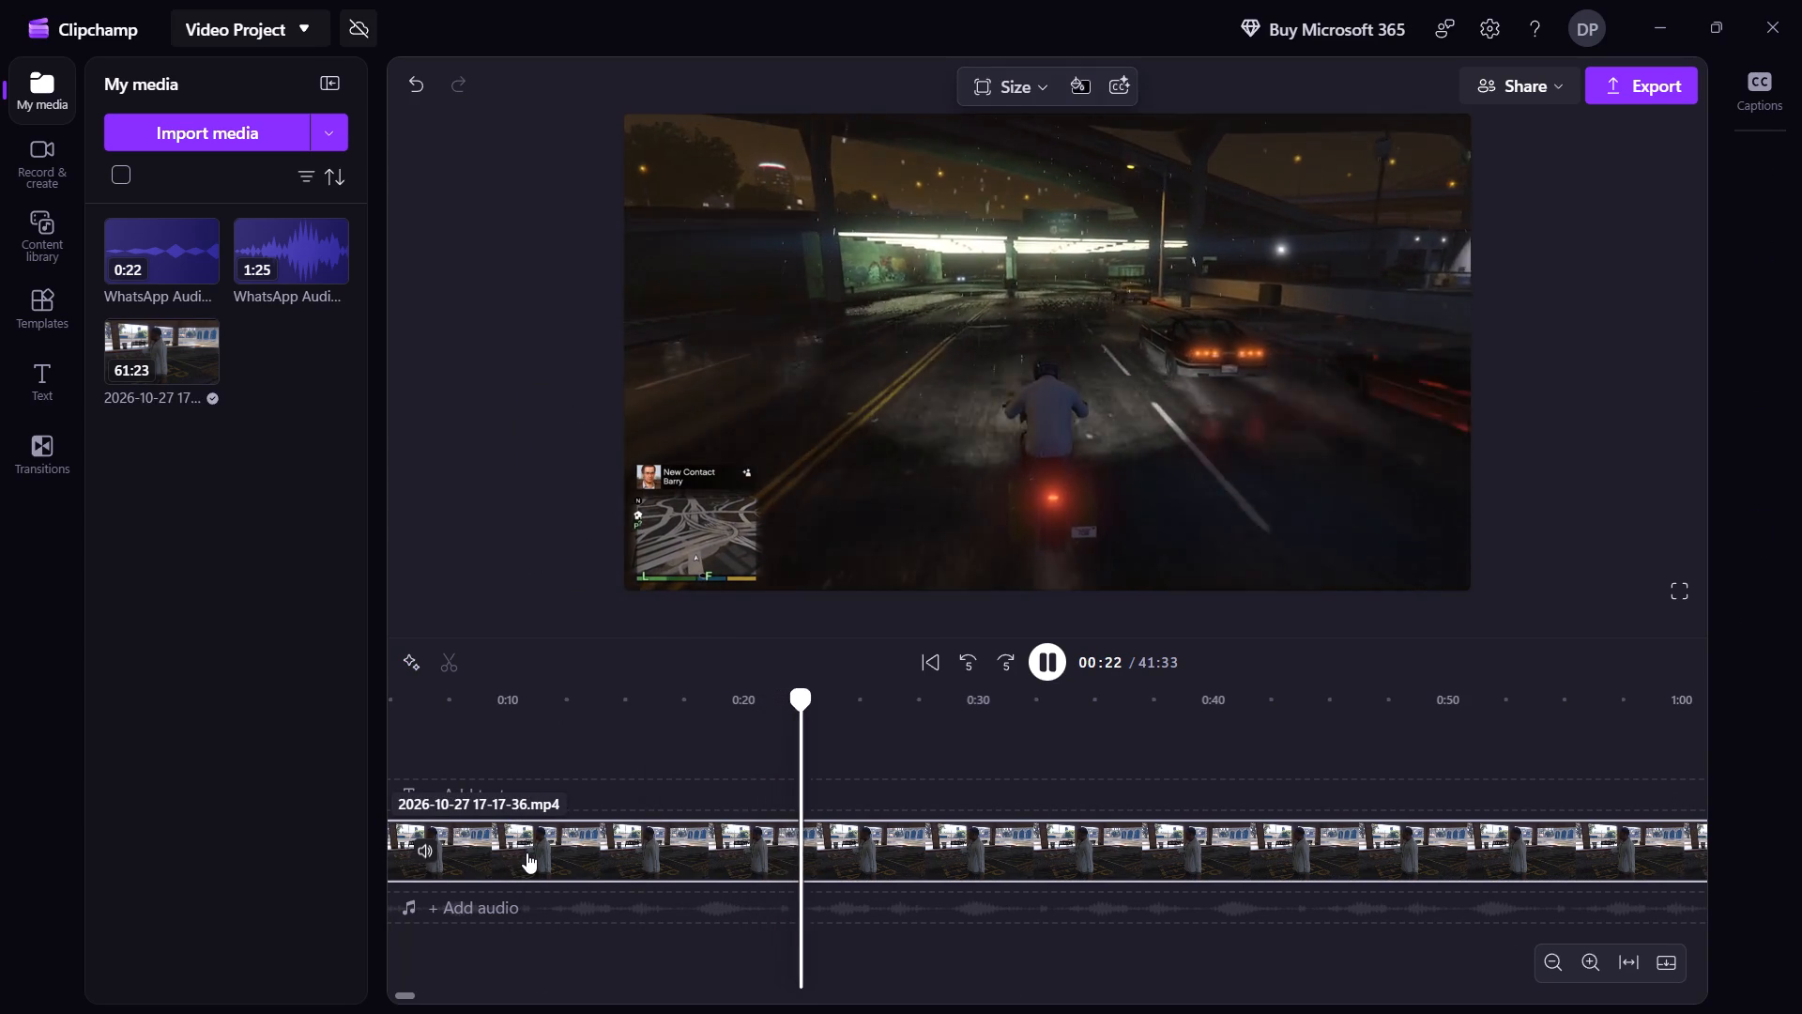
pyautogui.hotkey('shift', 'Right')
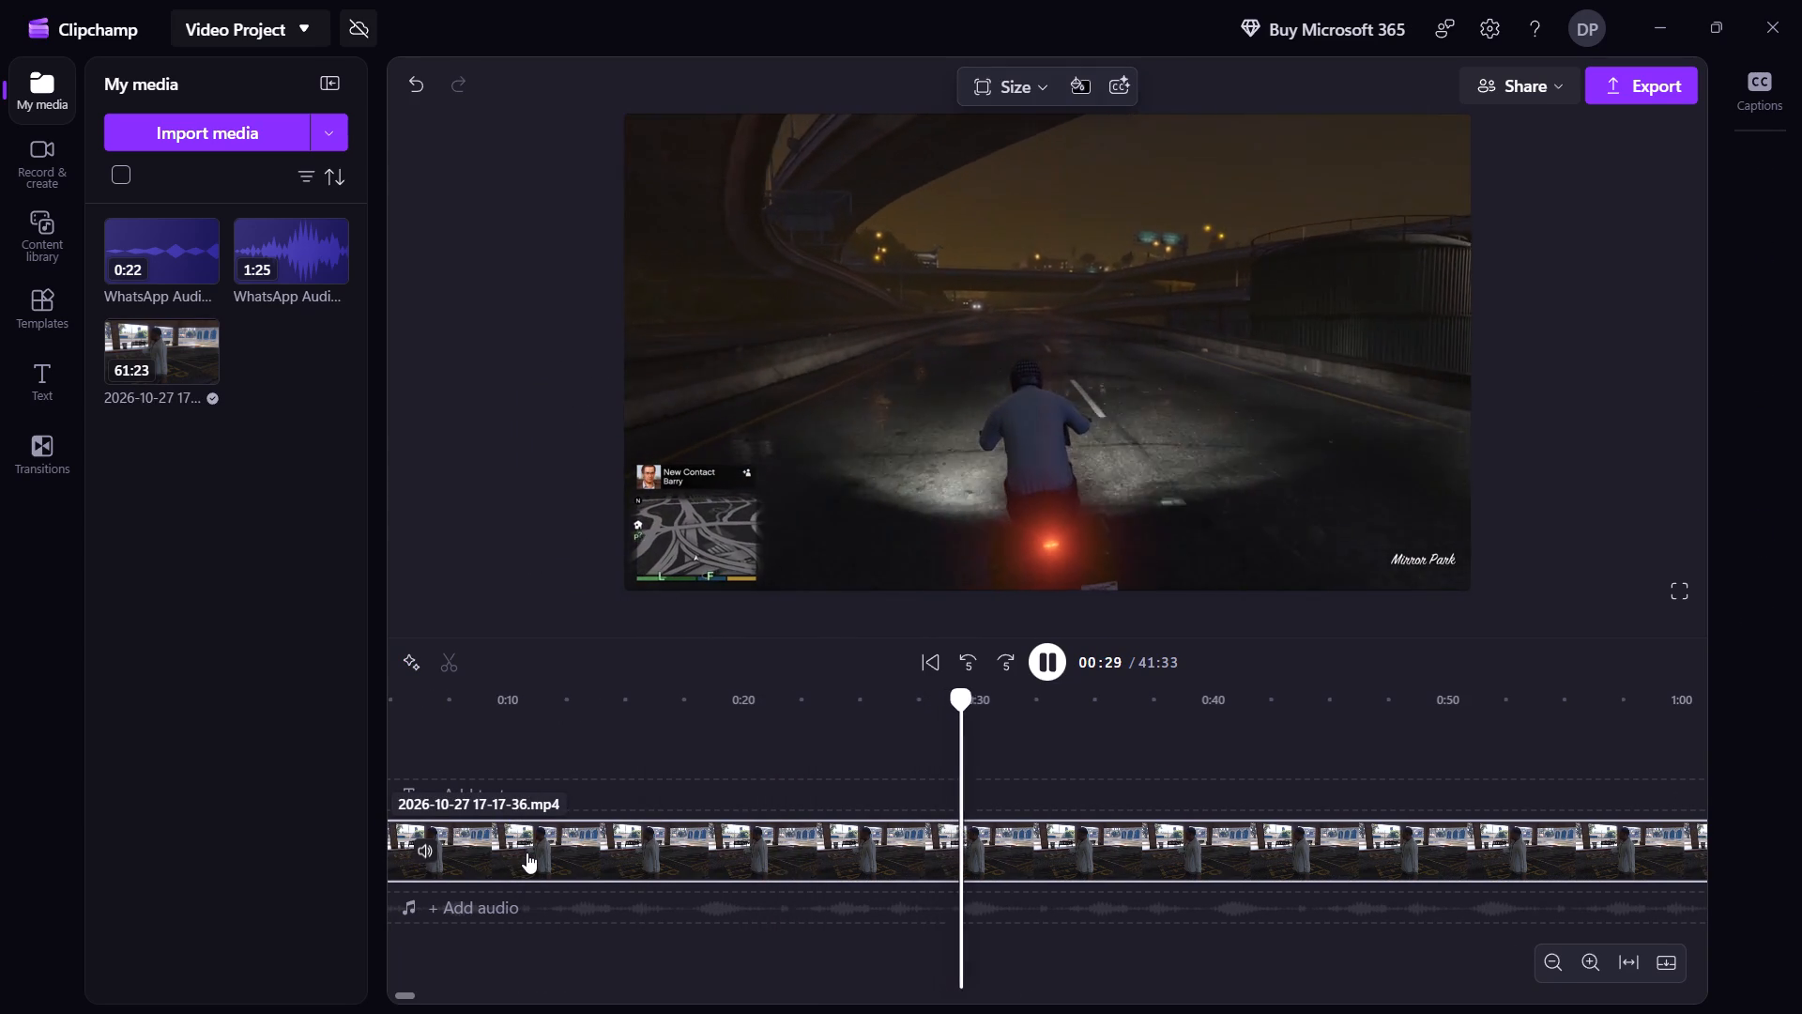
pyautogui.hotkey('shift', 'Right')
pyautogui.hotkey('shift', 'Right')
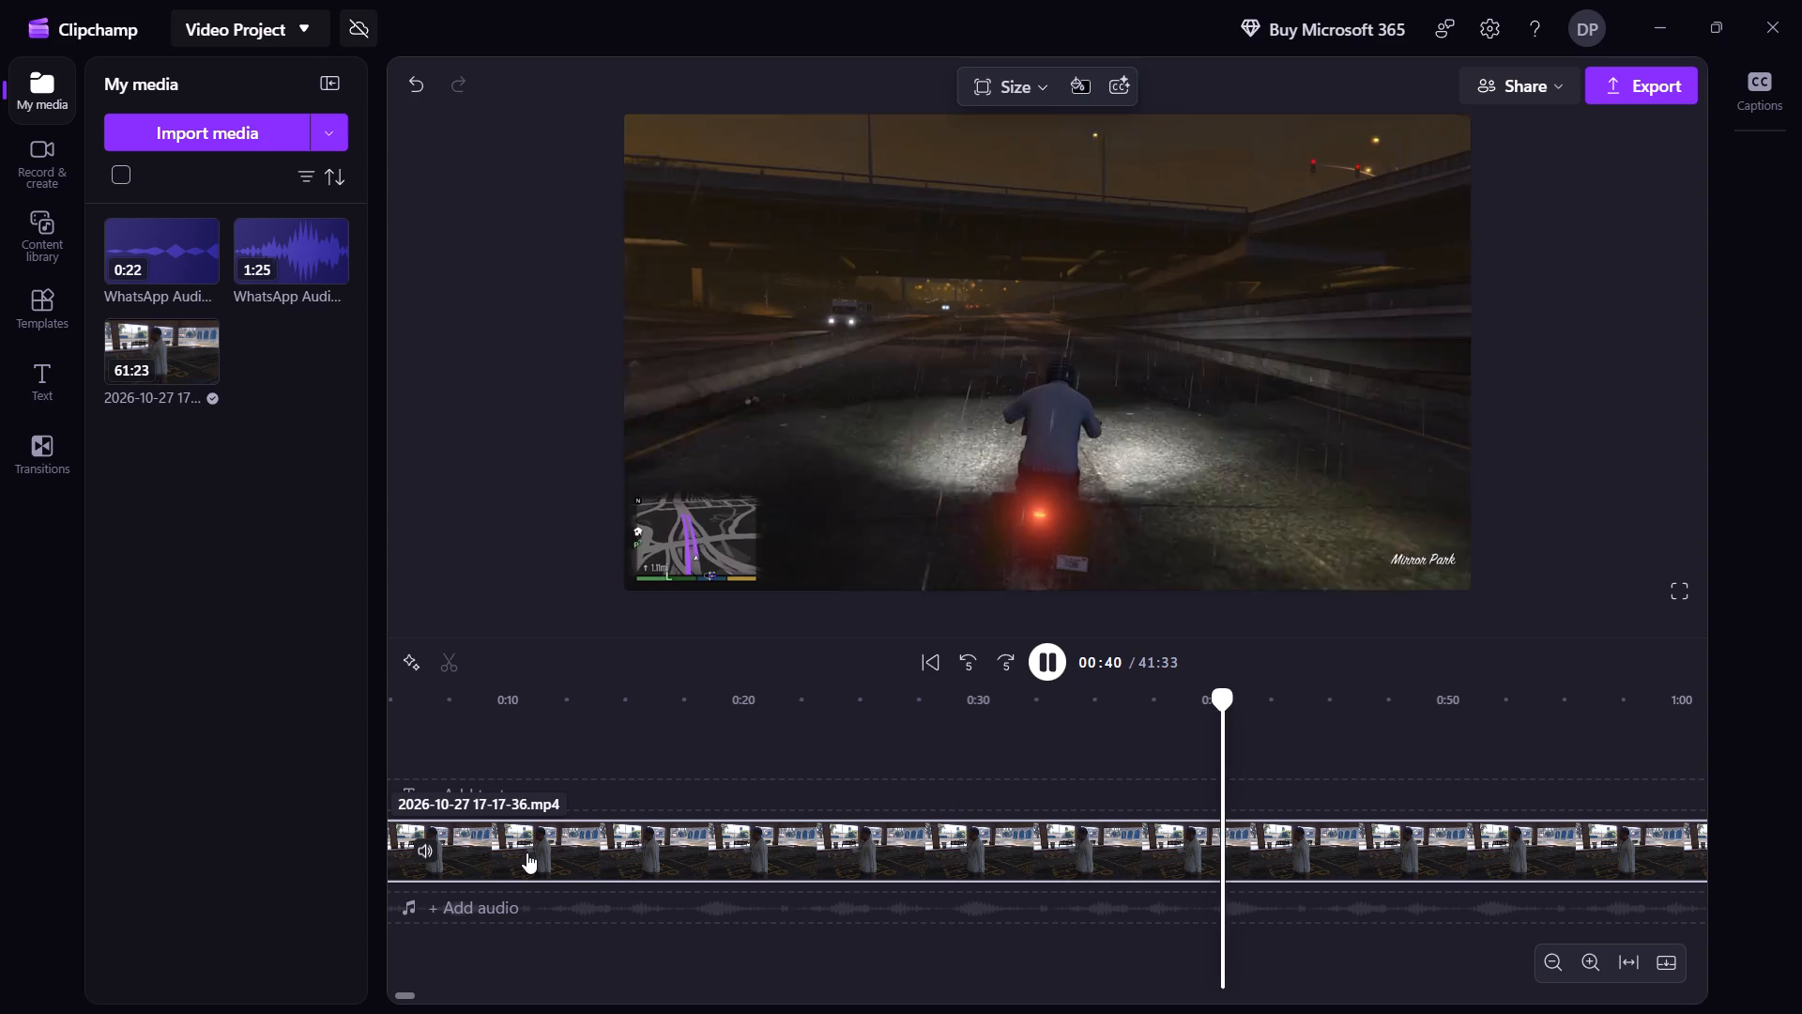
pyautogui.hotkey('shift', 'Right')
pyautogui.hotkey('shift', 'Right')
pyautogui.hotkey('shift', 'Right')
pyautogui.hotkey('shift', 'Right')
pyautogui.hotkey('shift', 'Right')
pyautogui.hotkey('shift', 'Right')
pyautogui.hotkey('shift', 'Right')
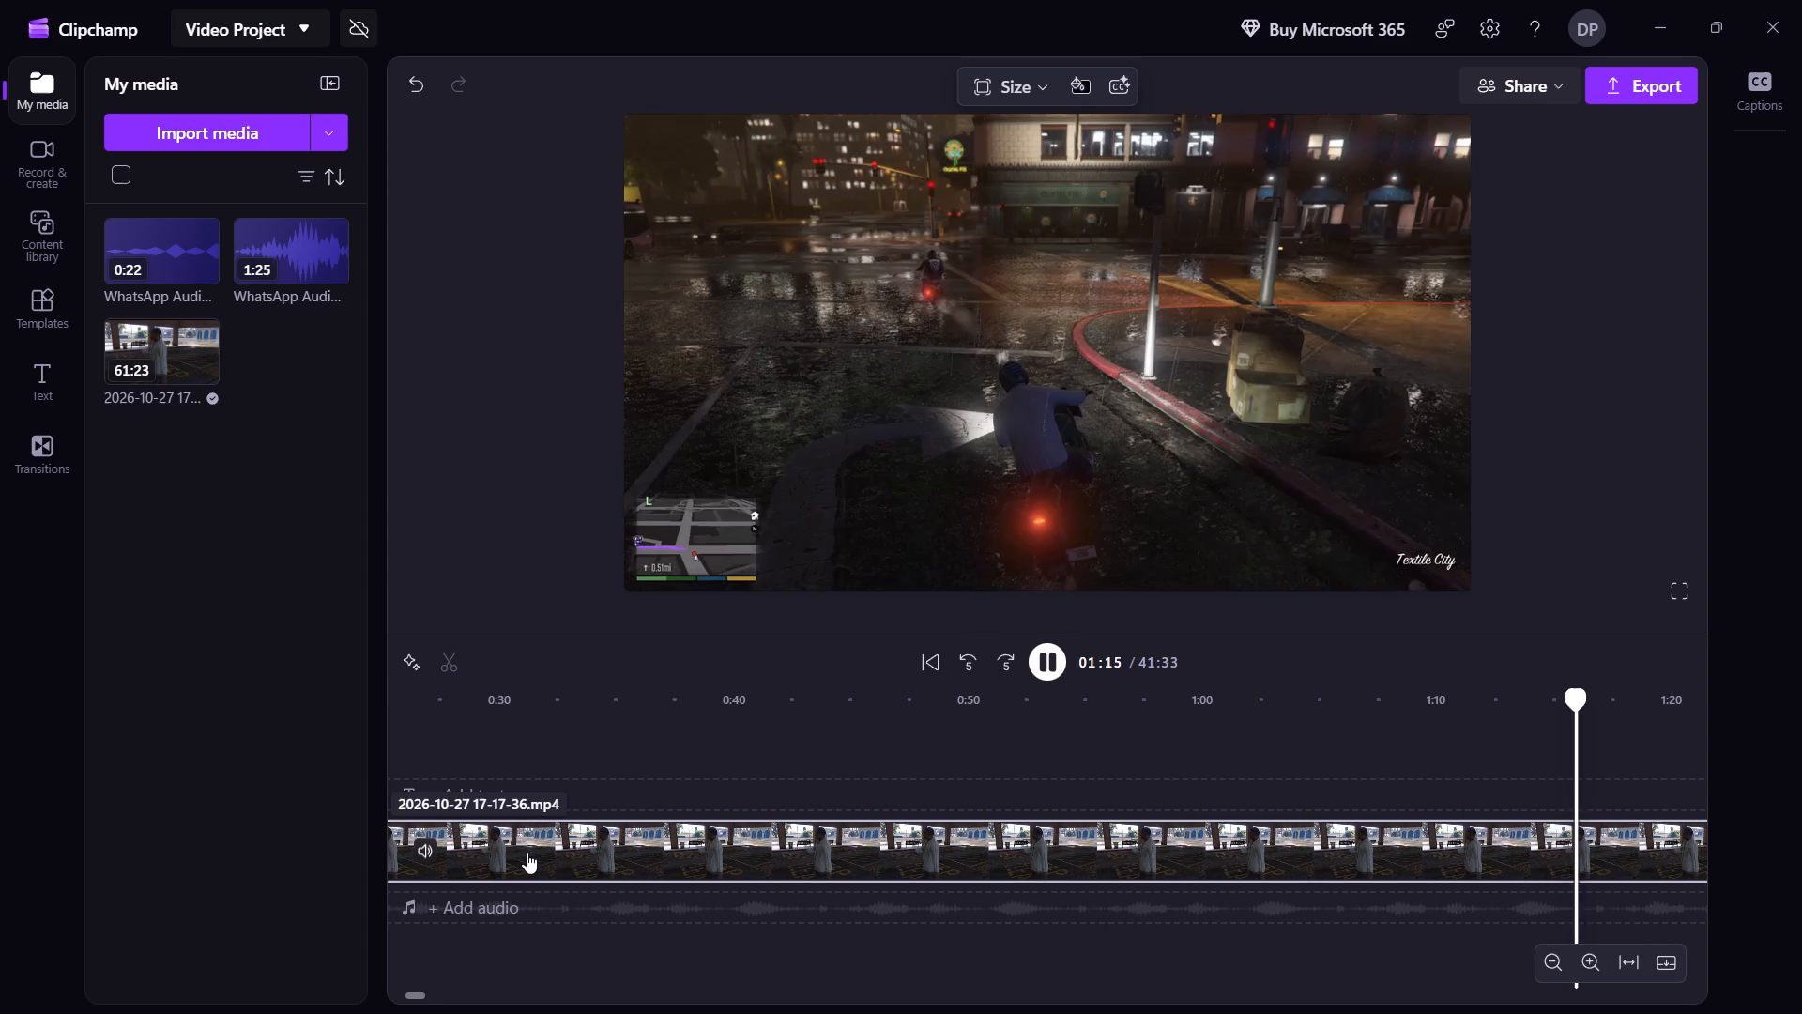
pyautogui.hotkey('shift', 'Left')
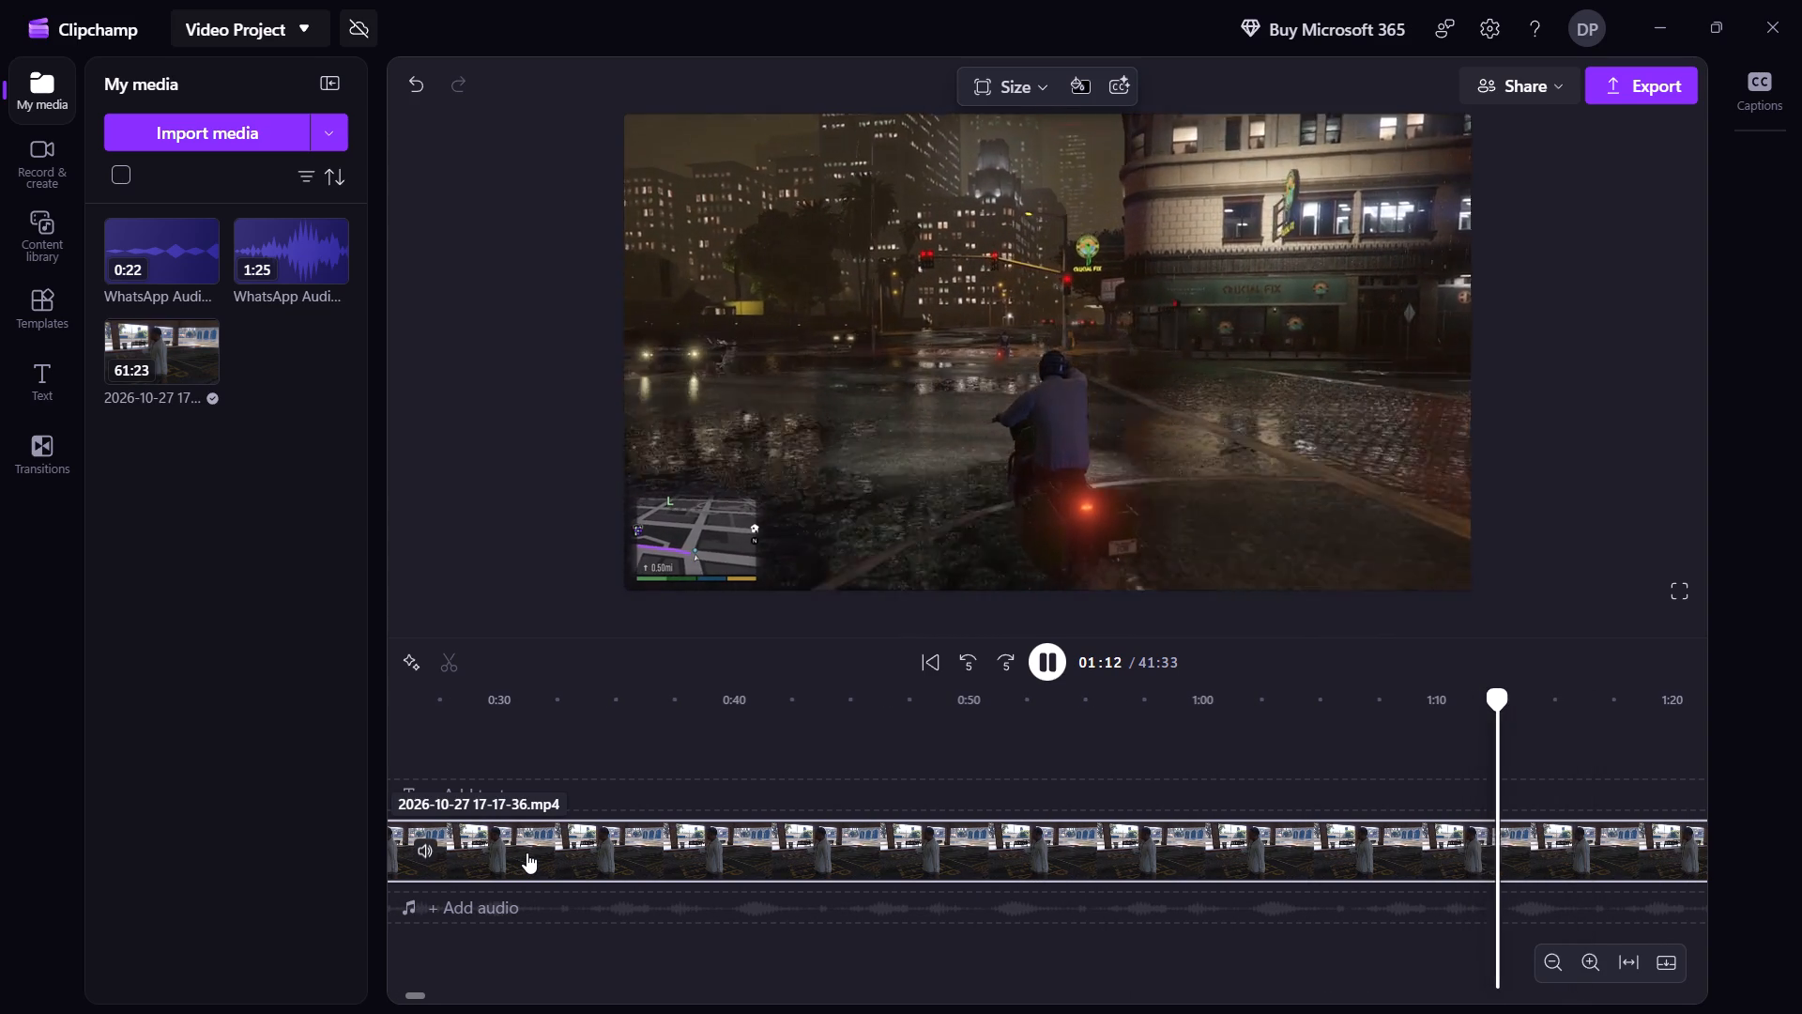
pyautogui.hotkey('shift', 'Right')
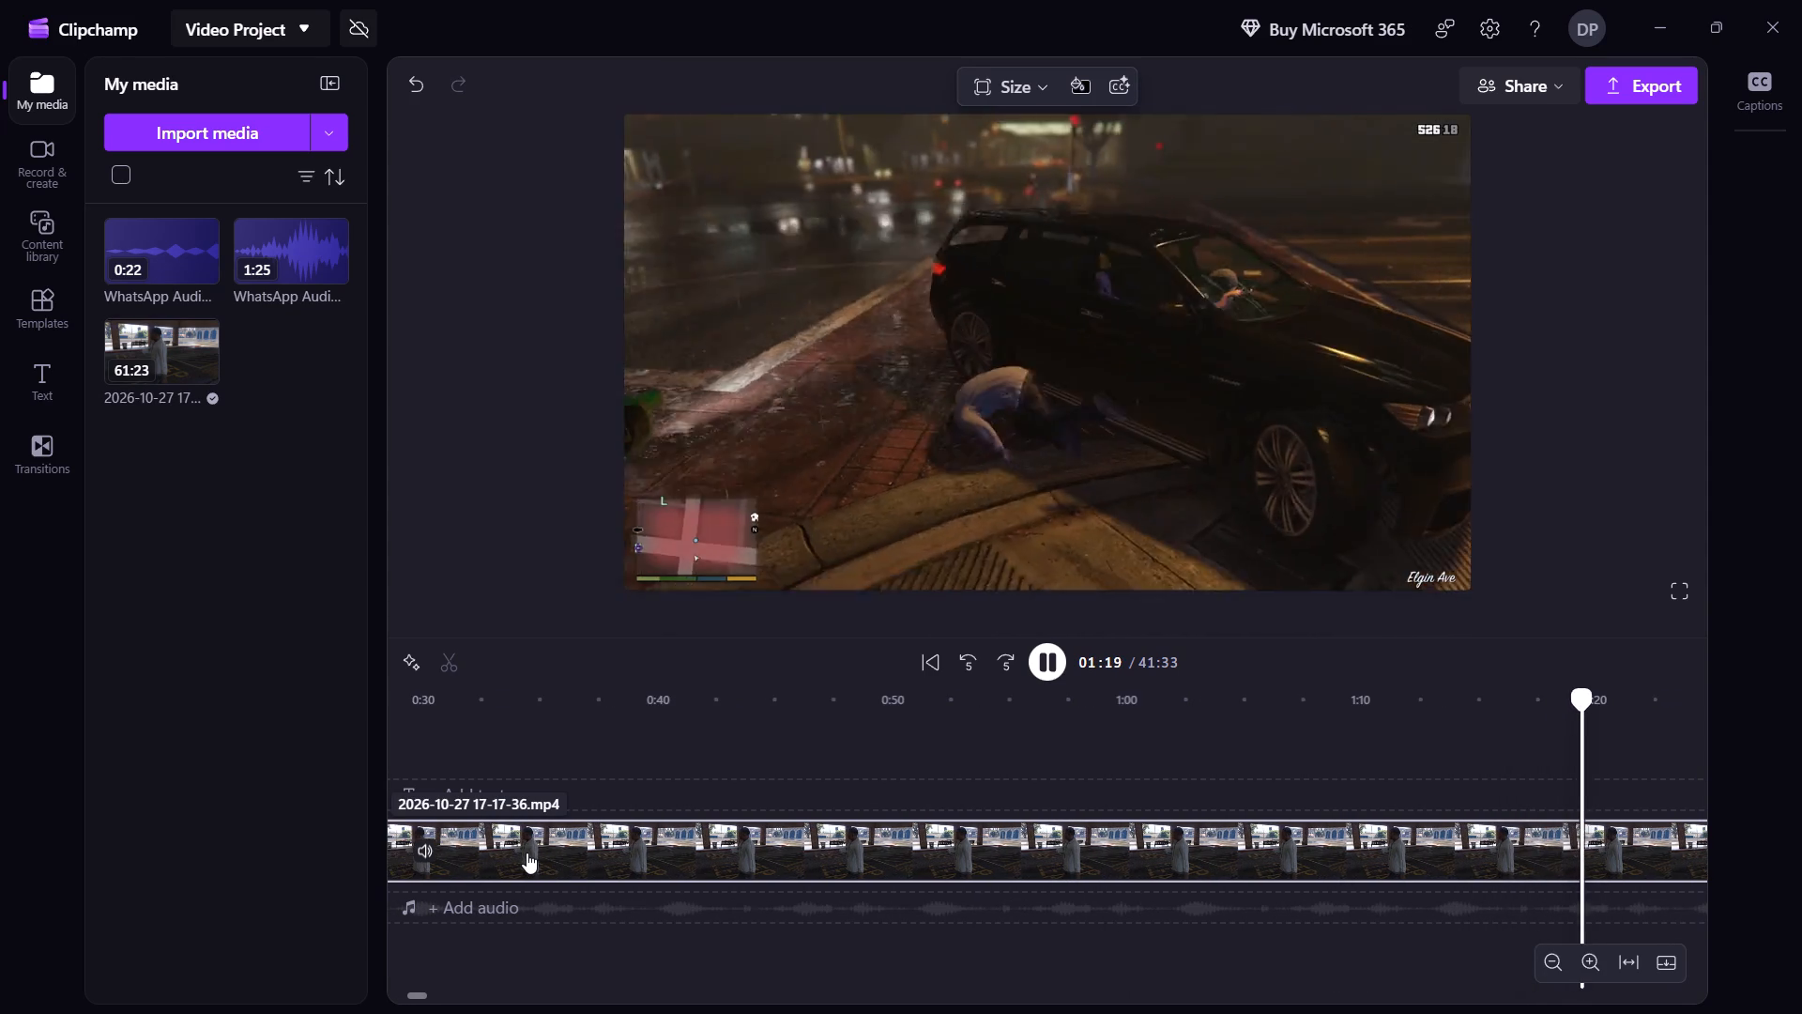
# Skip forward through the rest of the ride, from about 1:19 to the Forum Dr stretch at 2:21.
pyautogui.hotkey('shift', 'Right')
pyautogui.hotkey('shift', 'Right')
pyautogui.hotkey('shift', 'Right')
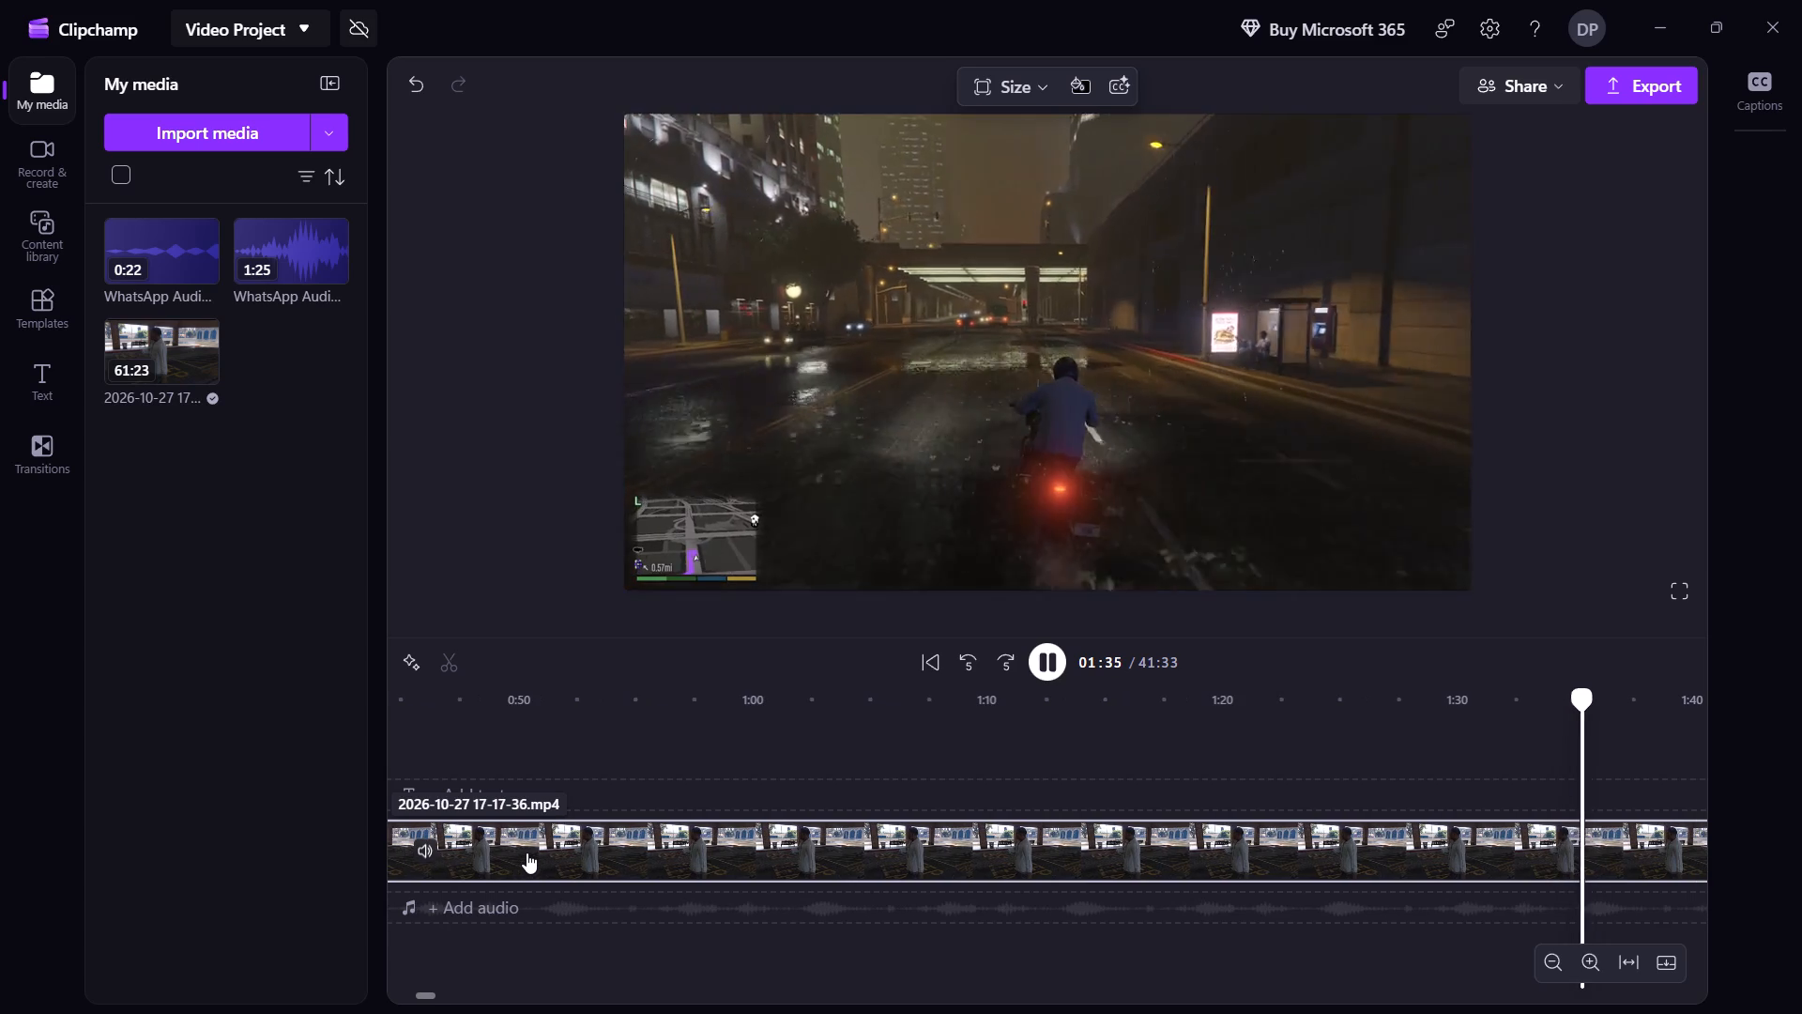
pyautogui.hotkey('shift', 'Right')
pyautogui.hotkey('shift', 'Right')
pyautogui.hotkey('shift', 'Right')
pyautogui.hotkey('shift', 'Right')
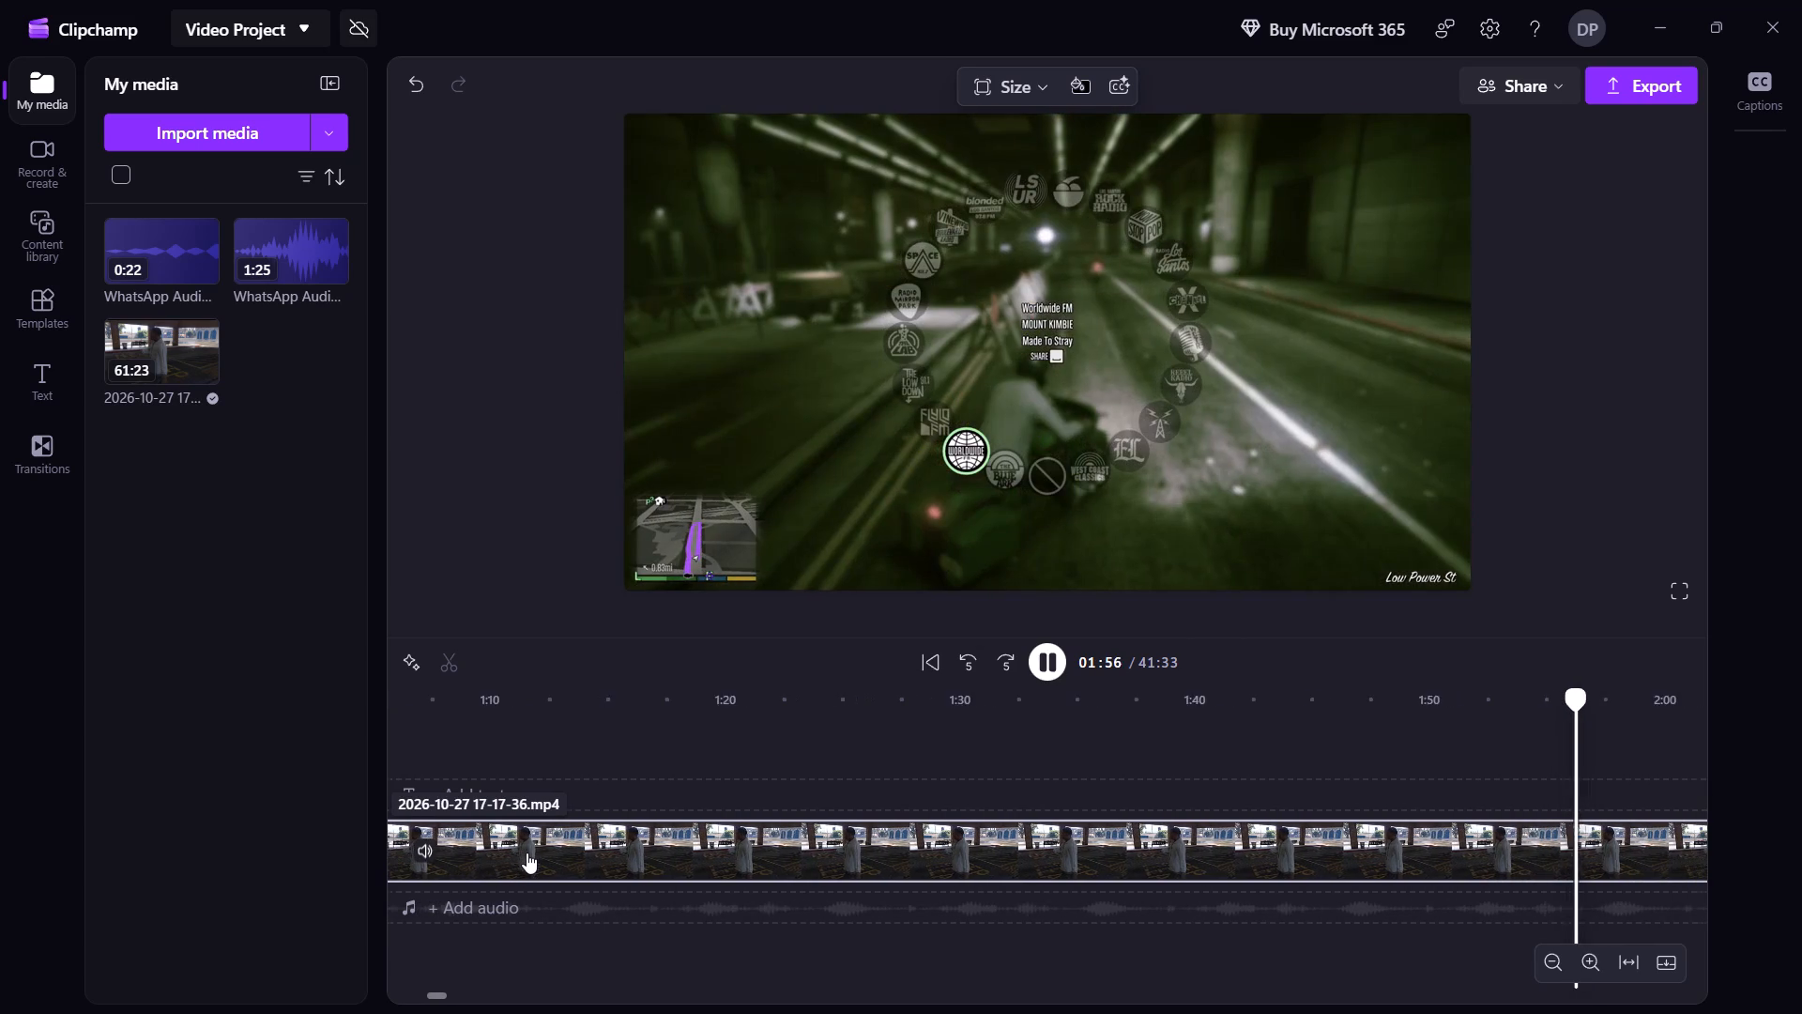
pyautogui.hotkey('shift', 'Right')
pyautogui.hotkey('shift', 'Right')
pyautogui.hotkey('shift', 'Right')
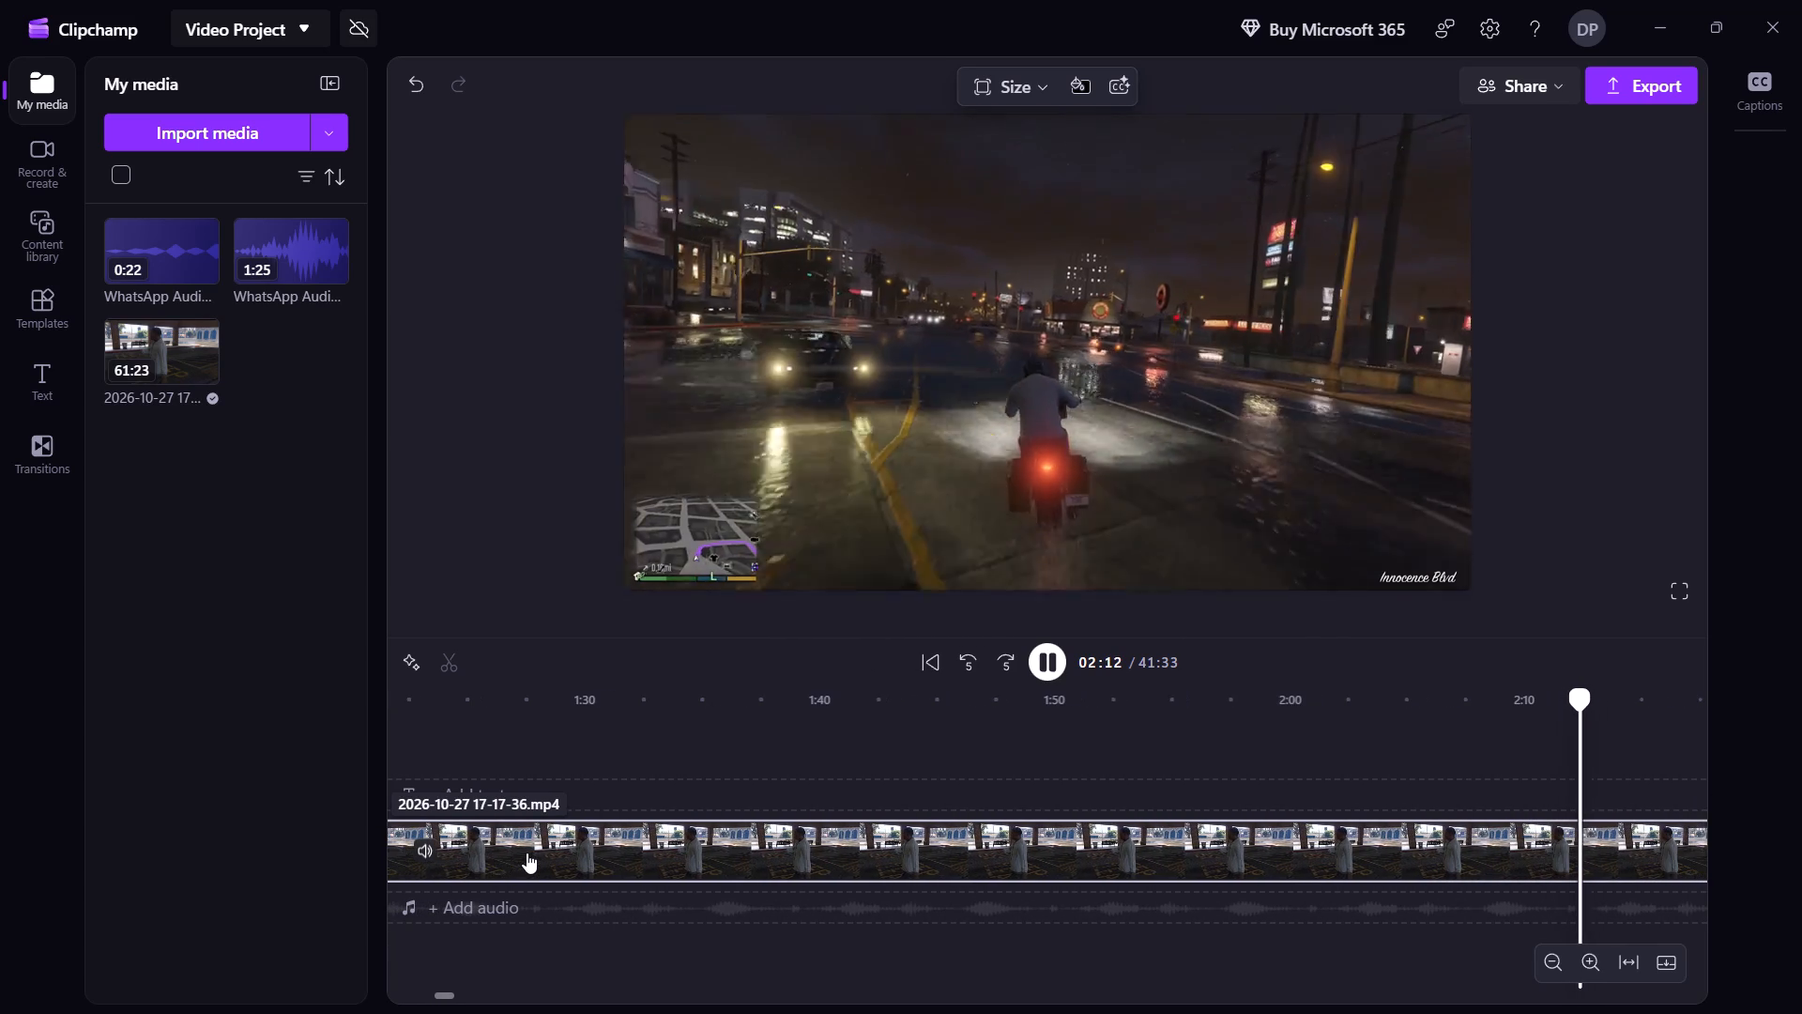
pyautogui.hotkey('shift', 'Right')
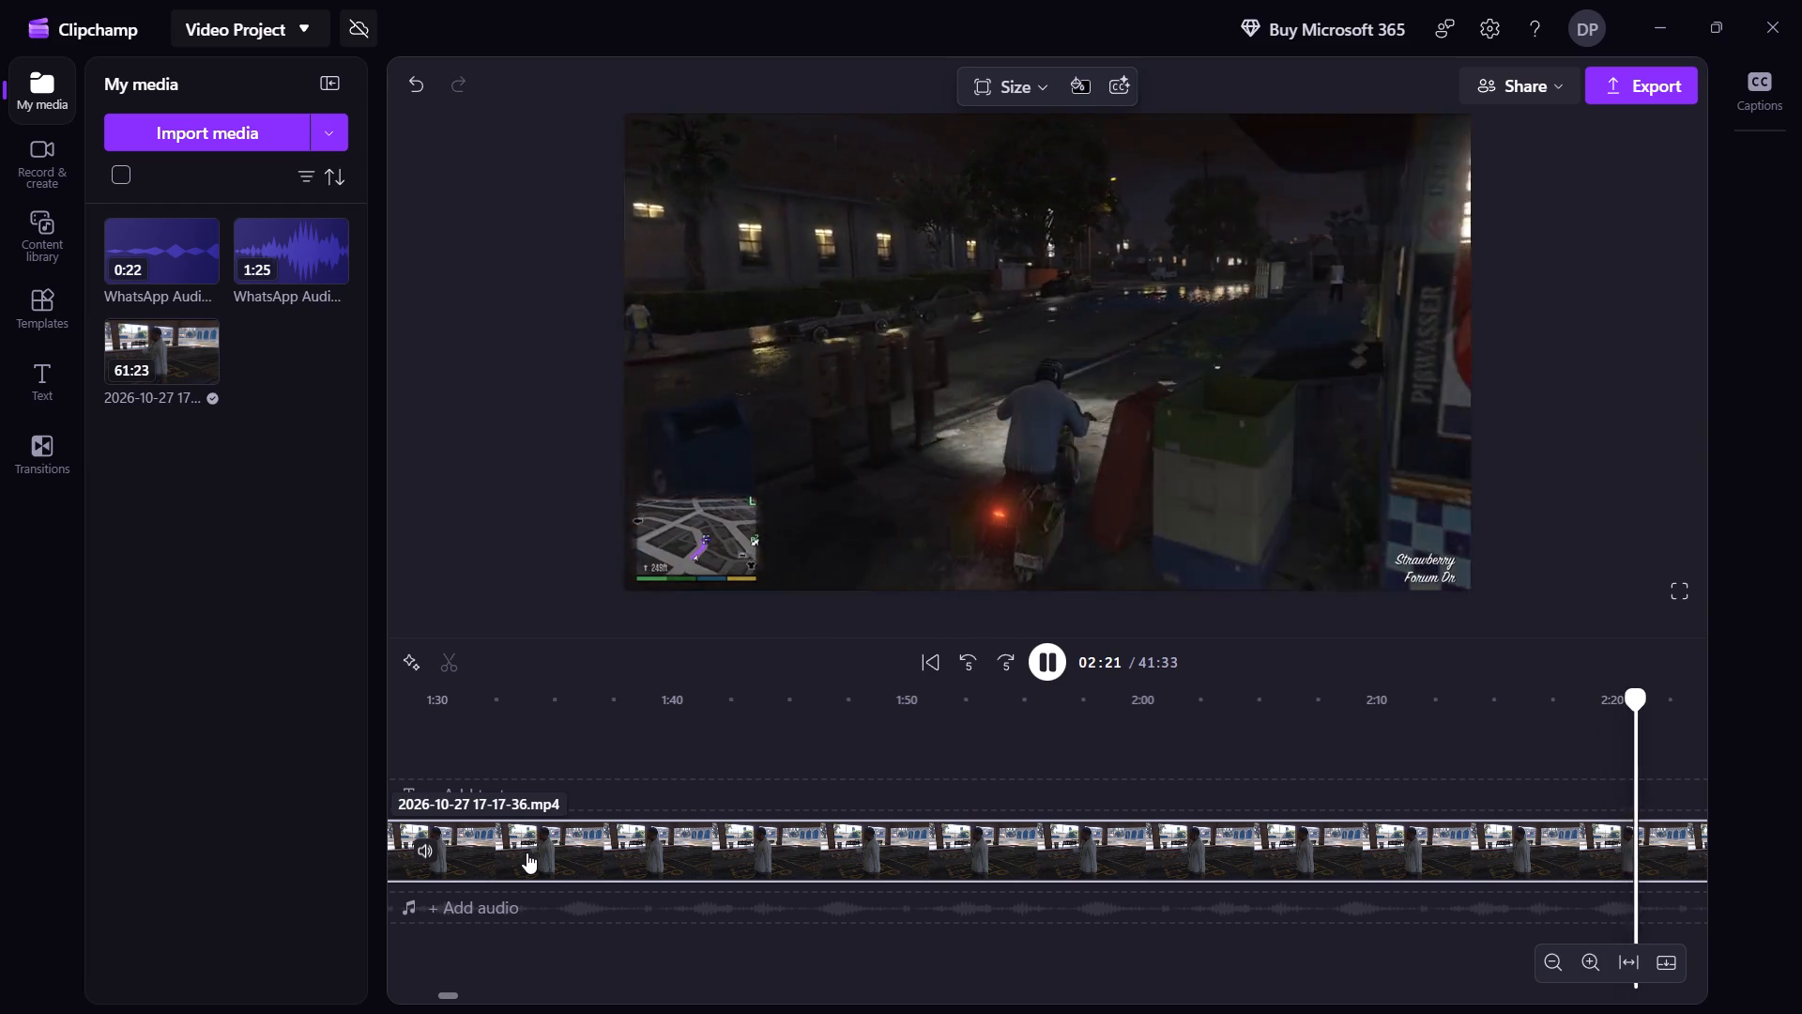
# Examine the ride footage around 2:21 to 2:24 on Forum Dr for a suitable cutting point.
pyautogui.press('Left')
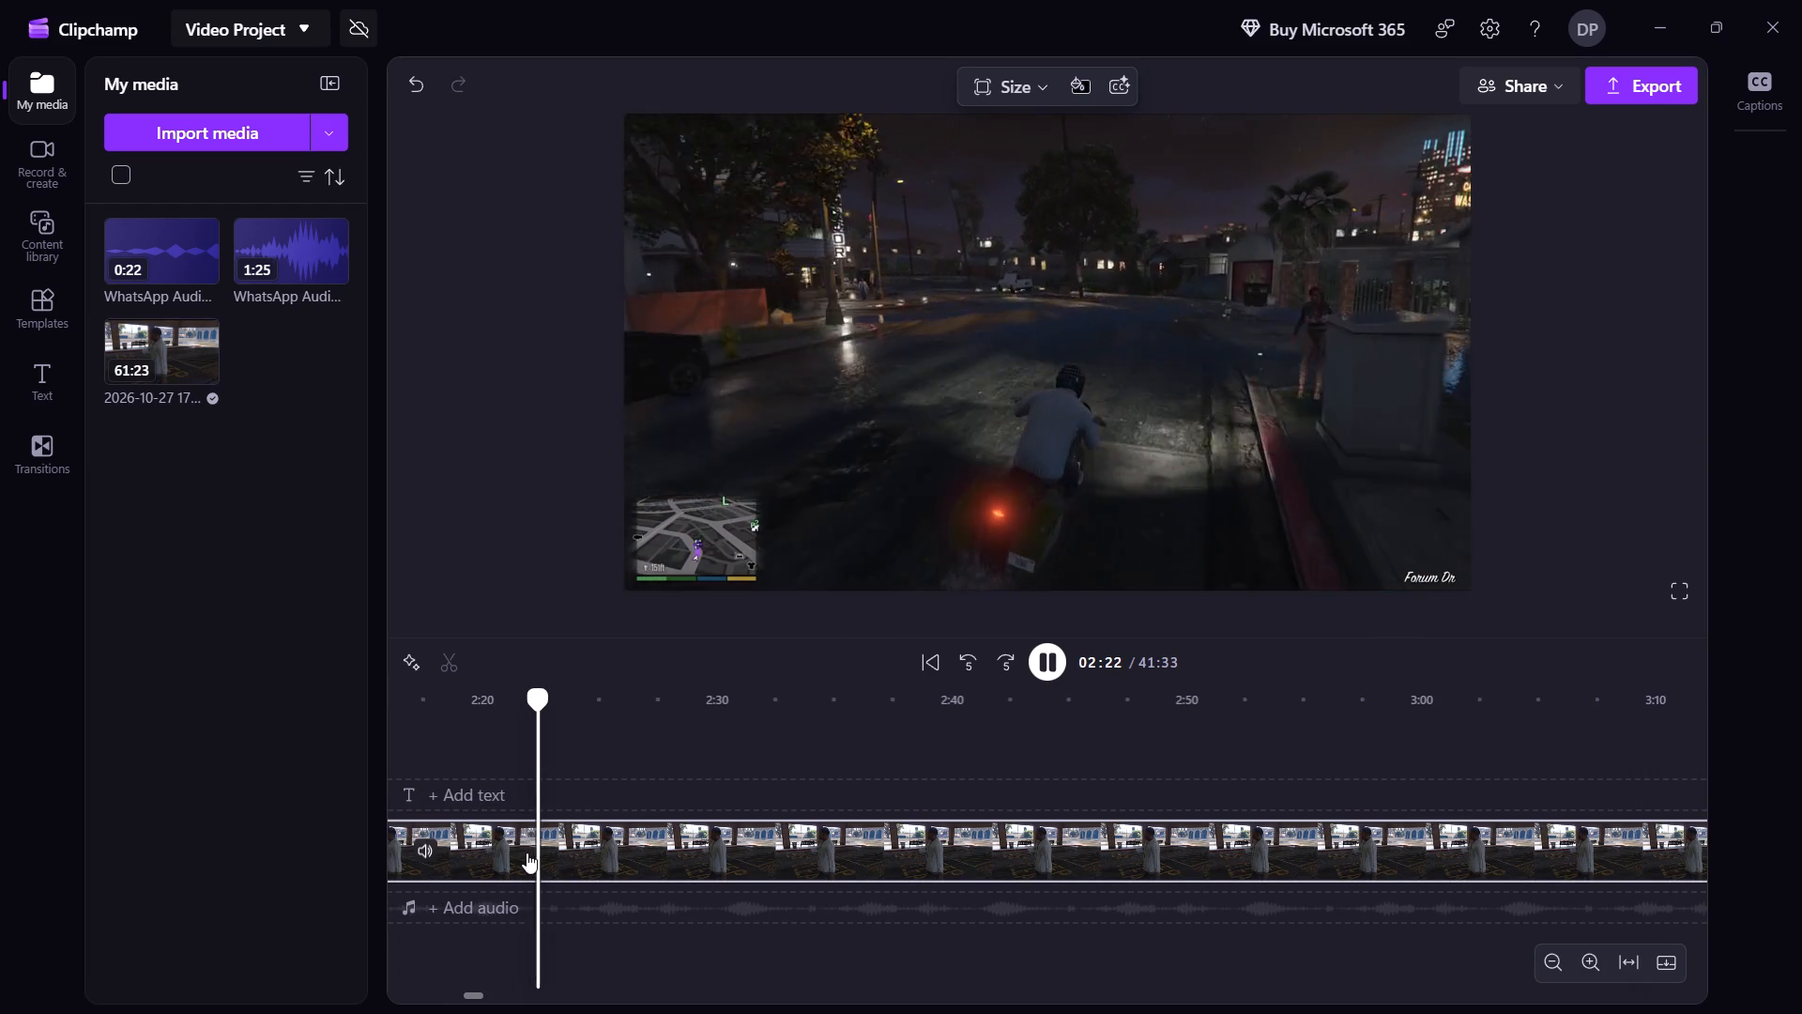
pyautogui.press('Left')
pyautogui.press('space')
pyautogui.press('Left')
pyautogui.press('Left')
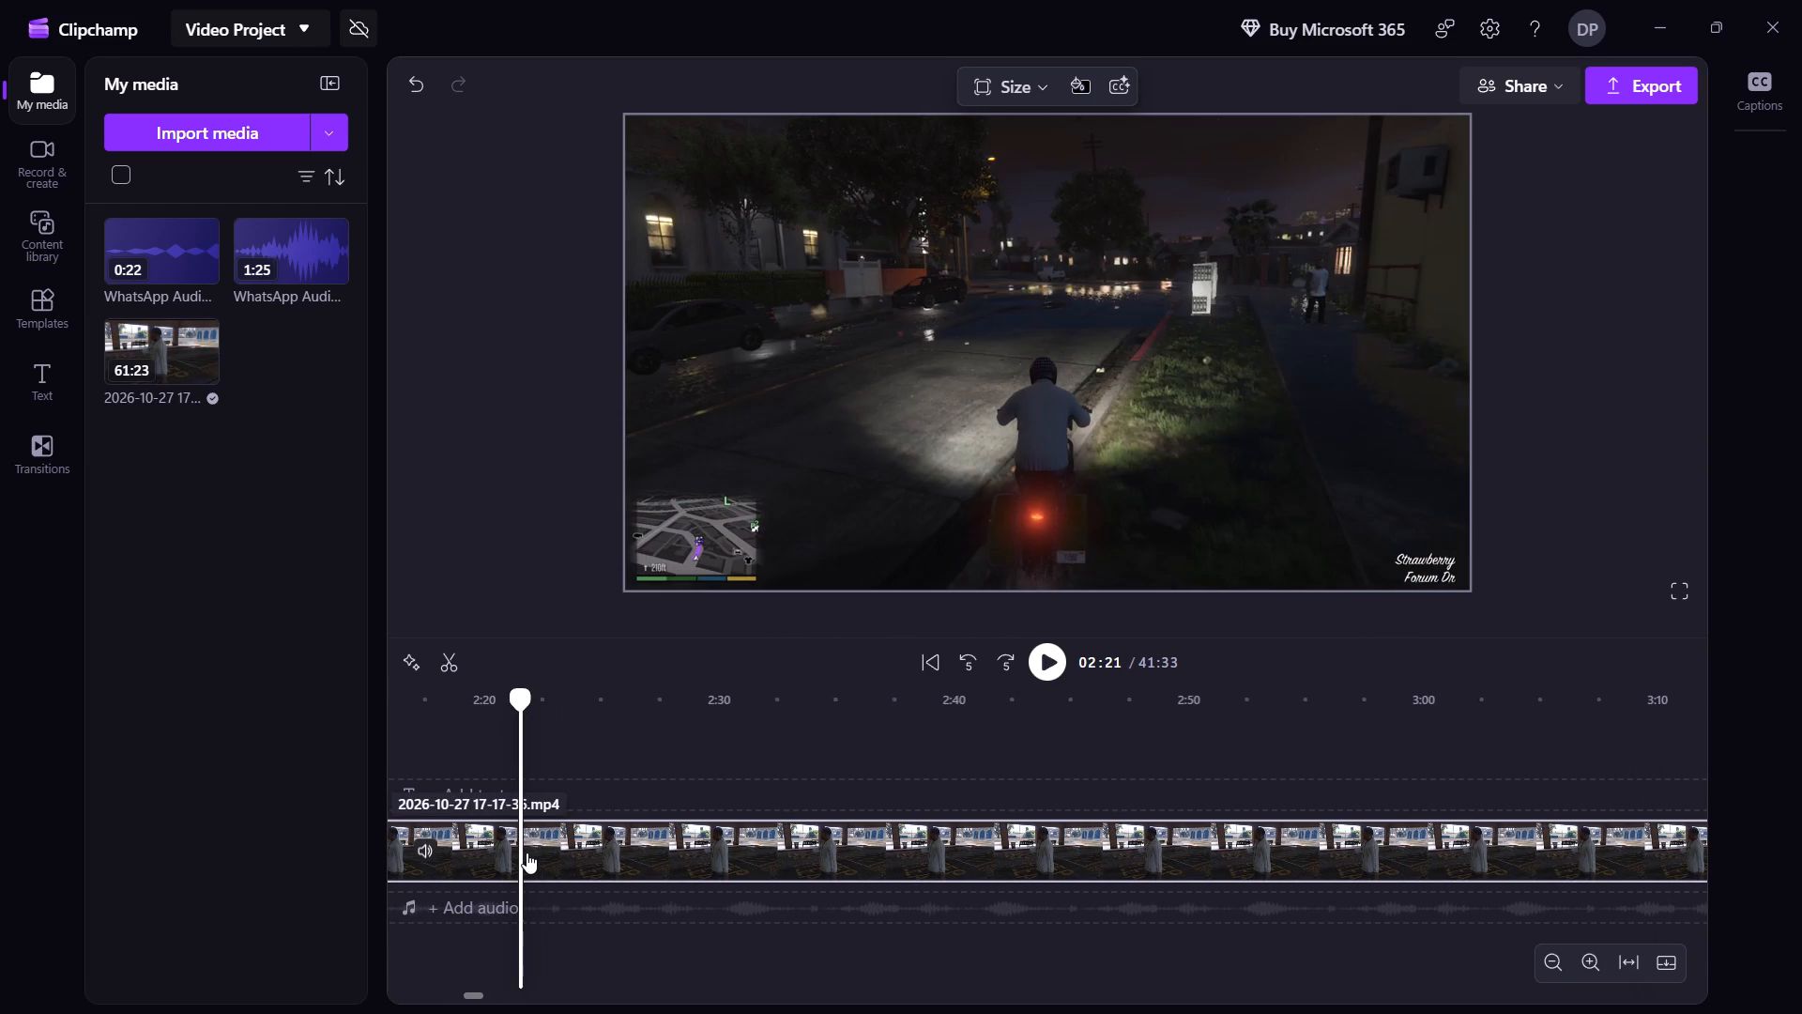
pyautogui.press('Right')
pyautogui.press('Right')
pyautogui.press('Right')
pyautogui.press('Right')
pyautogui.press('Right')
pyautogui.press('Right')
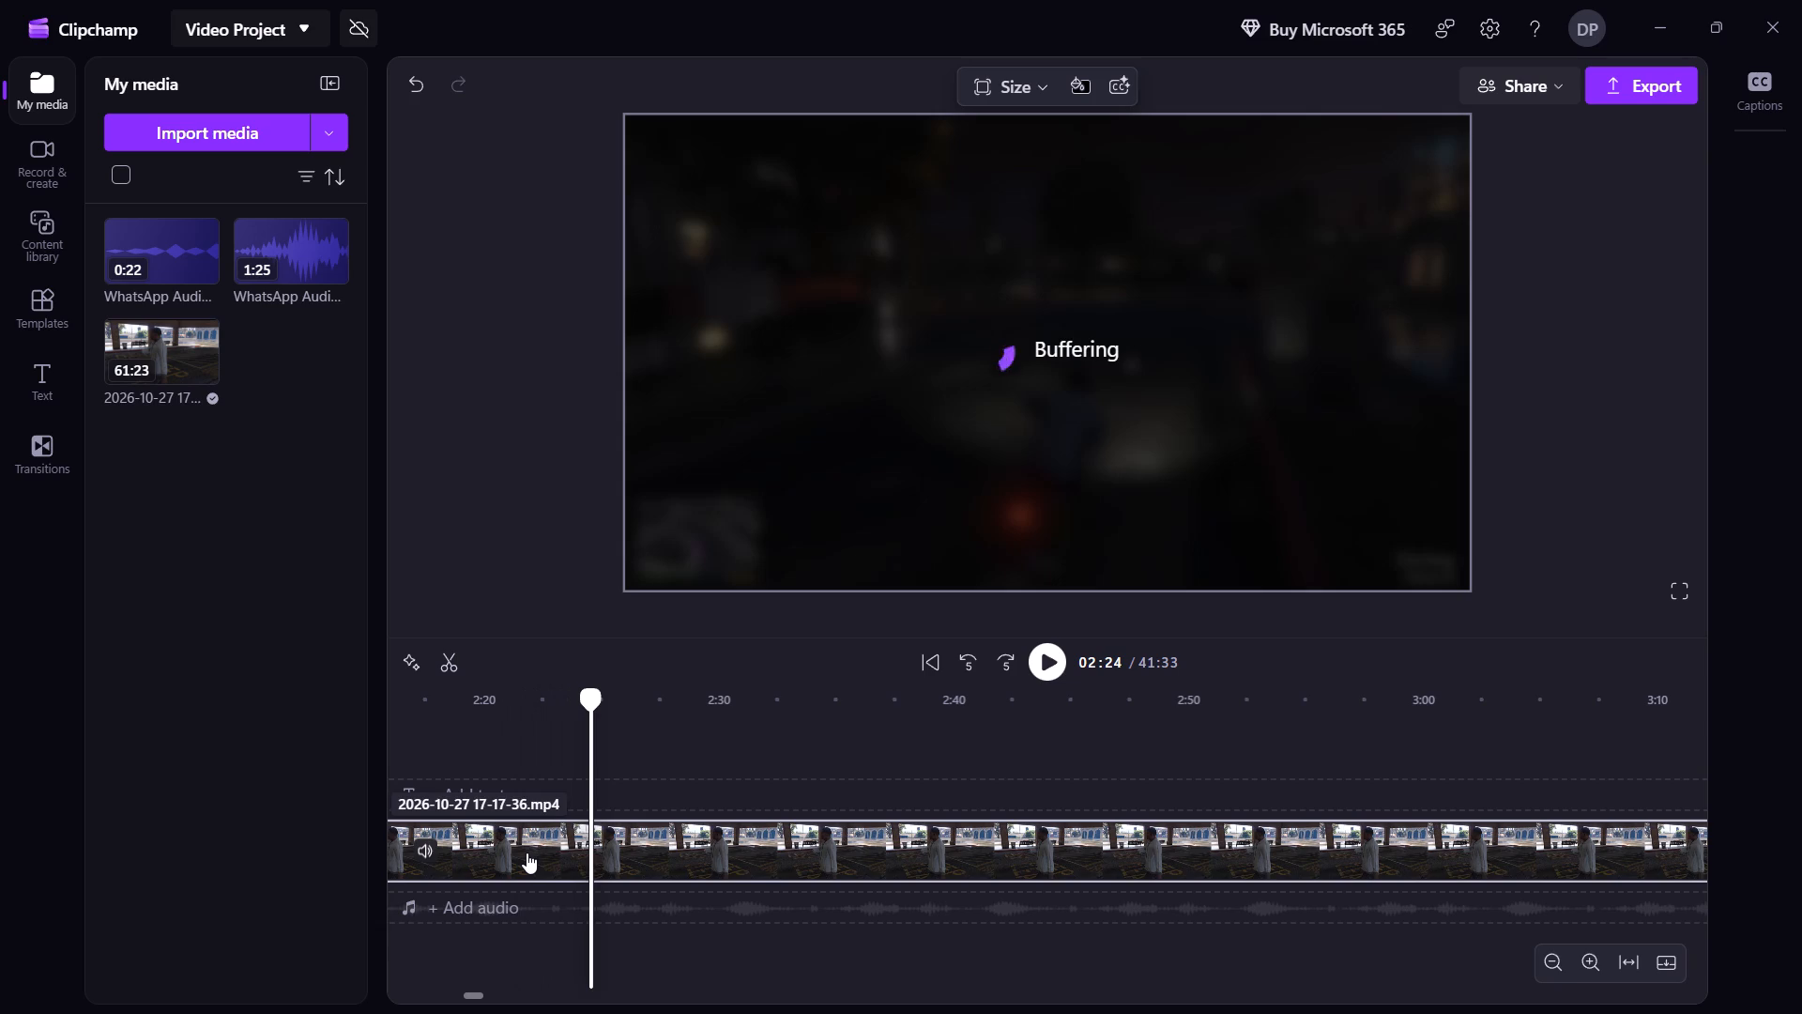
# Split the gameplay clip at about 2:16, delete the part before the split and close the gap it leaves.
pyautogui.press('Left')
pyautogui.press('Left')
pyautogui.press('Left')
pyautogui.press('Left')
pyautogui.press('Left')
pyautogui.press('Left')
pyautogui.press('Left')
pyautogui.press('Left')
pyautogui.press('Left')
pyautogui.press('Left')
pyautogui.press('Left')
pyautogui.press('Left')
pyautogui.press('Left')
pyautogui.press('Left')
pyautogui.press('Left')
pyautogui.press('Left')
pyautogui.press('Left')
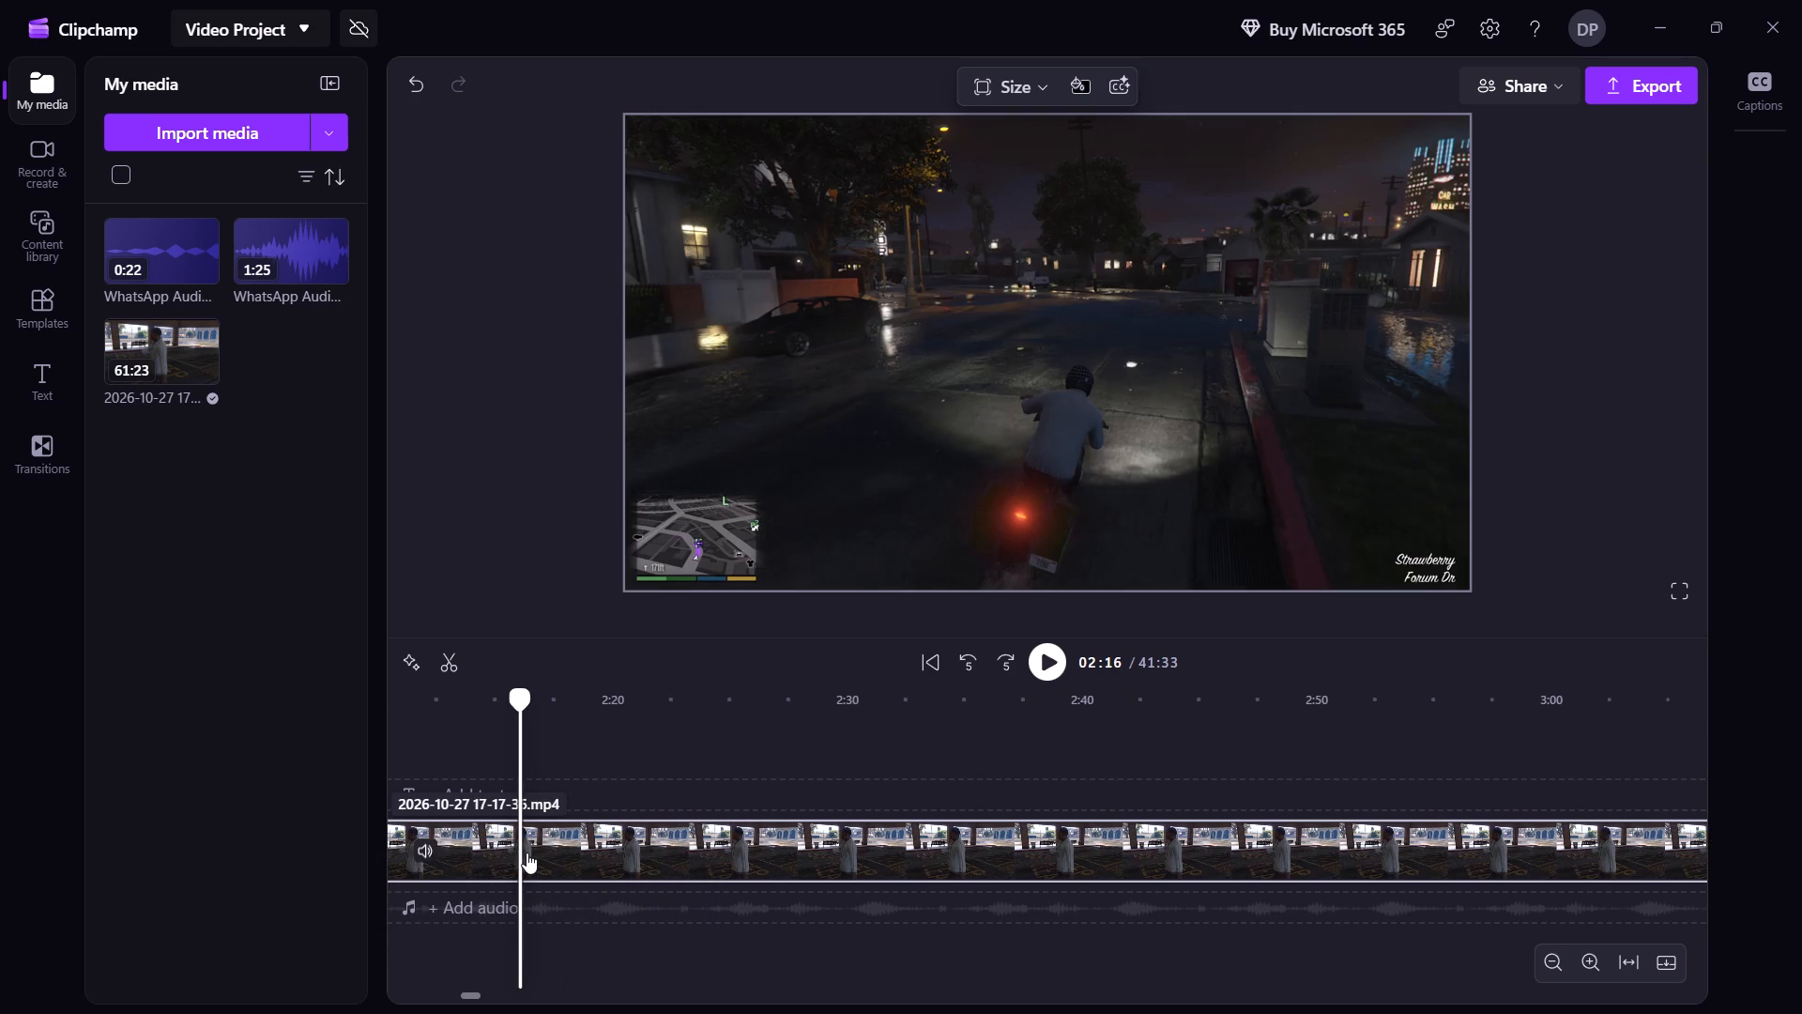
pyautogui.press('Left')
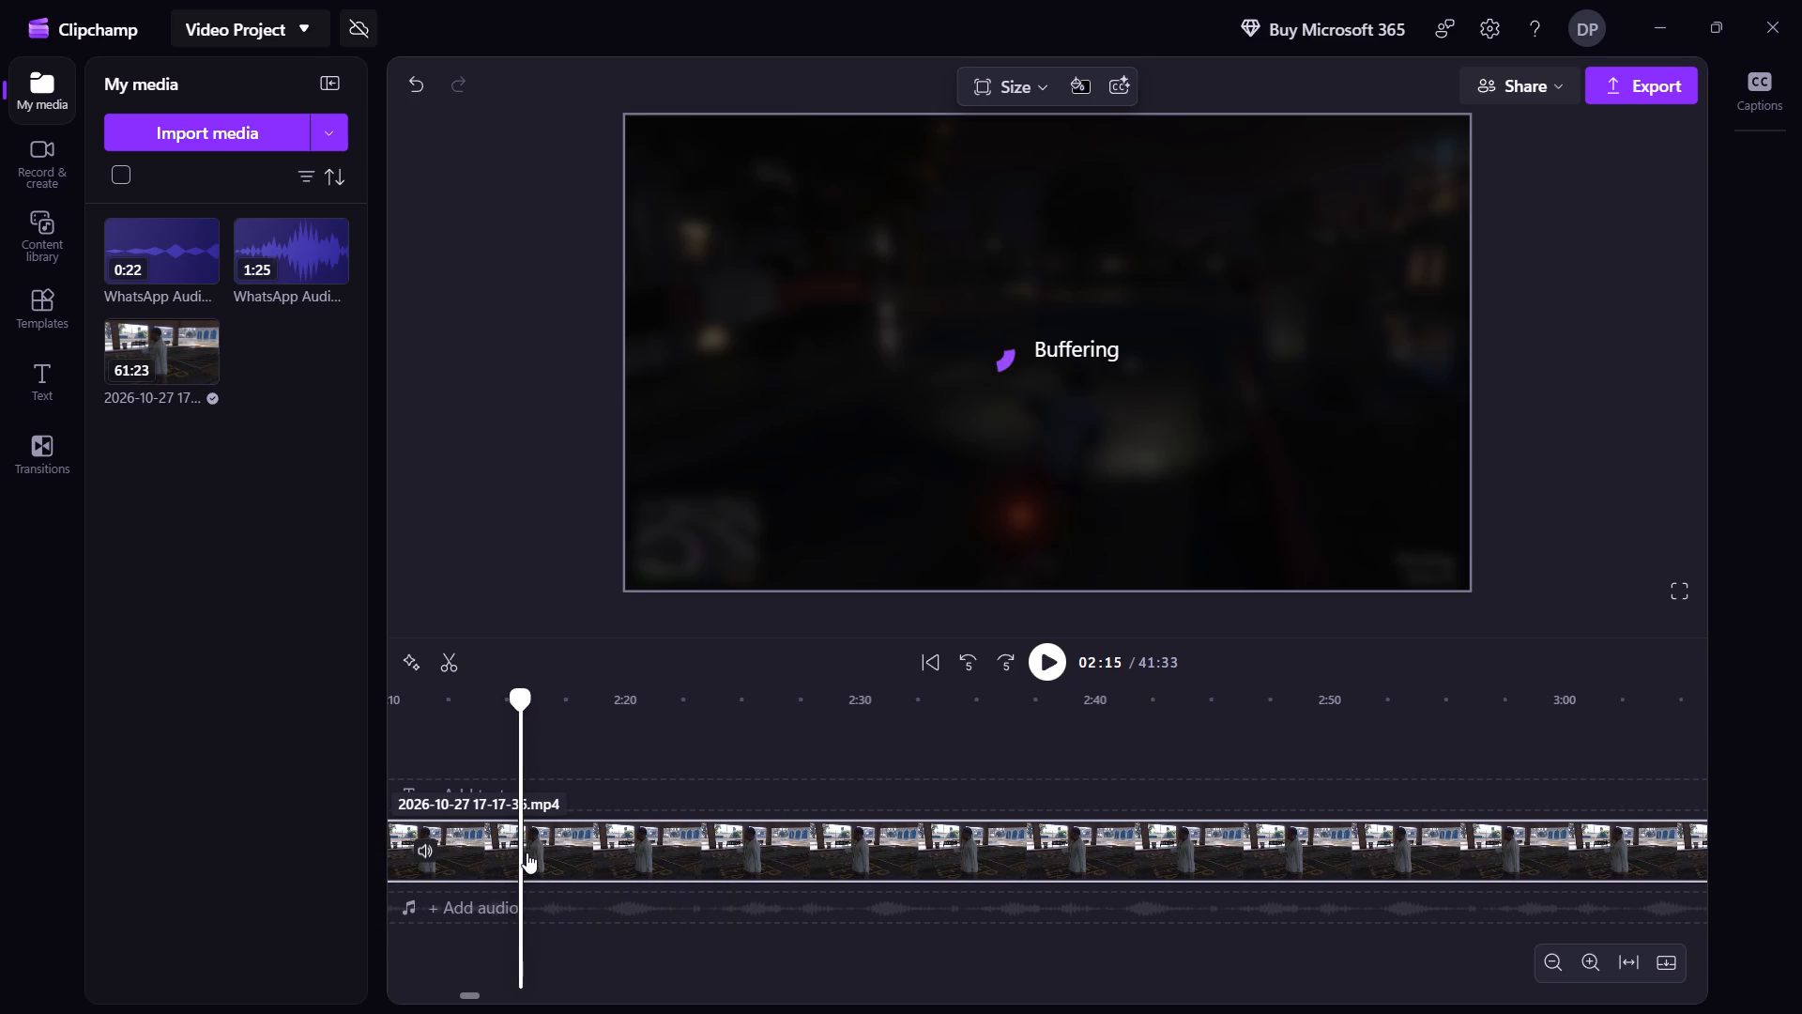
pyautogui.press('Right')
pyautogui.press('s')
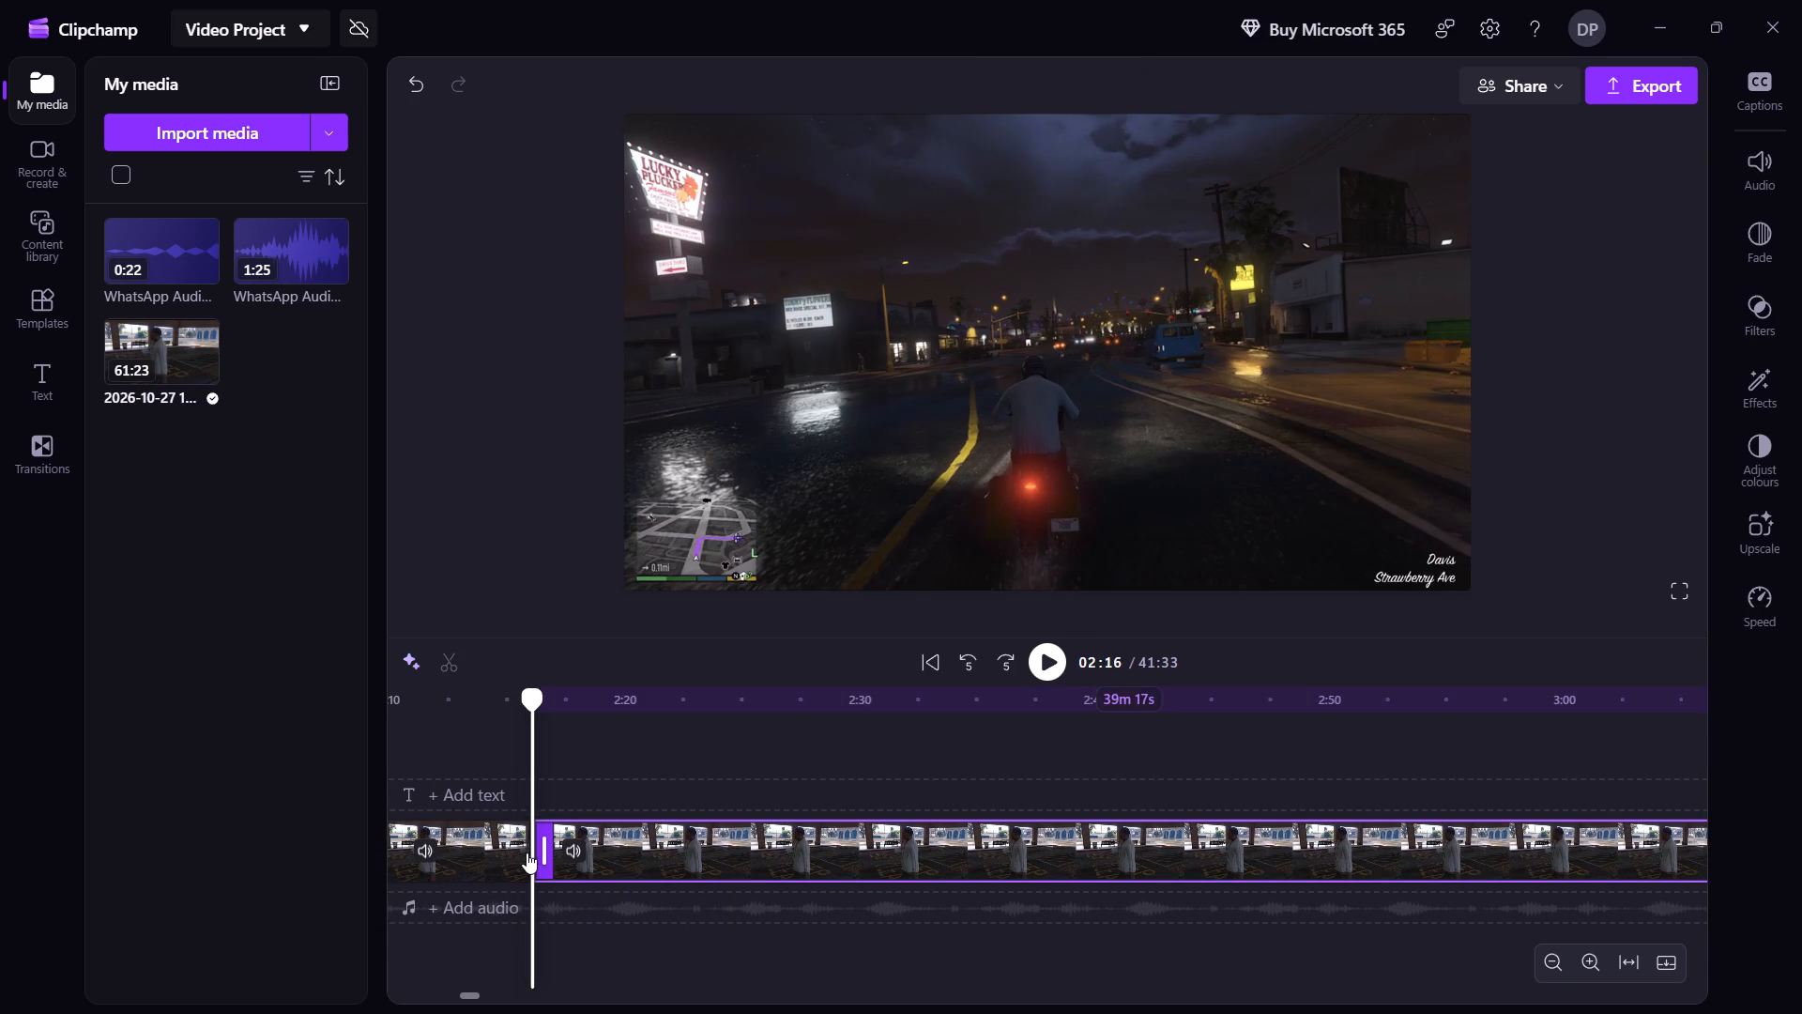
pyautogui.click(449, 851)
pyautogui.rightClick(449, 851)
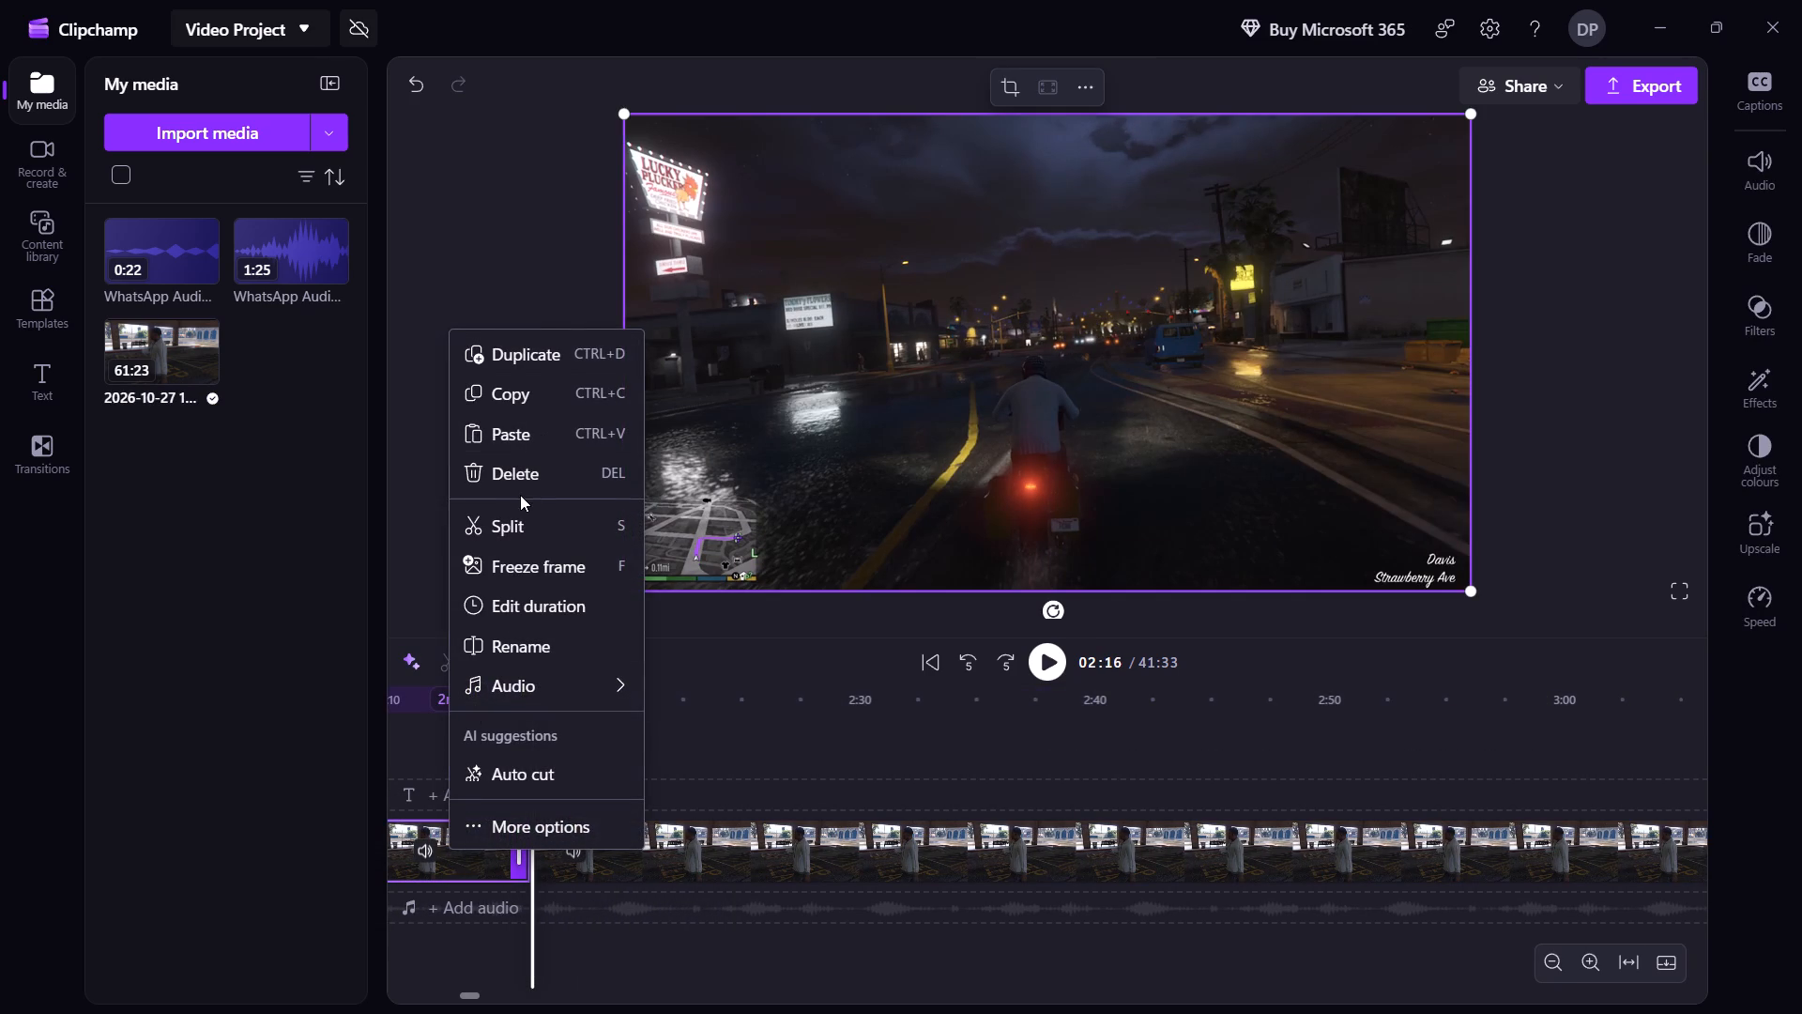
pyautogui.click(520, 490)
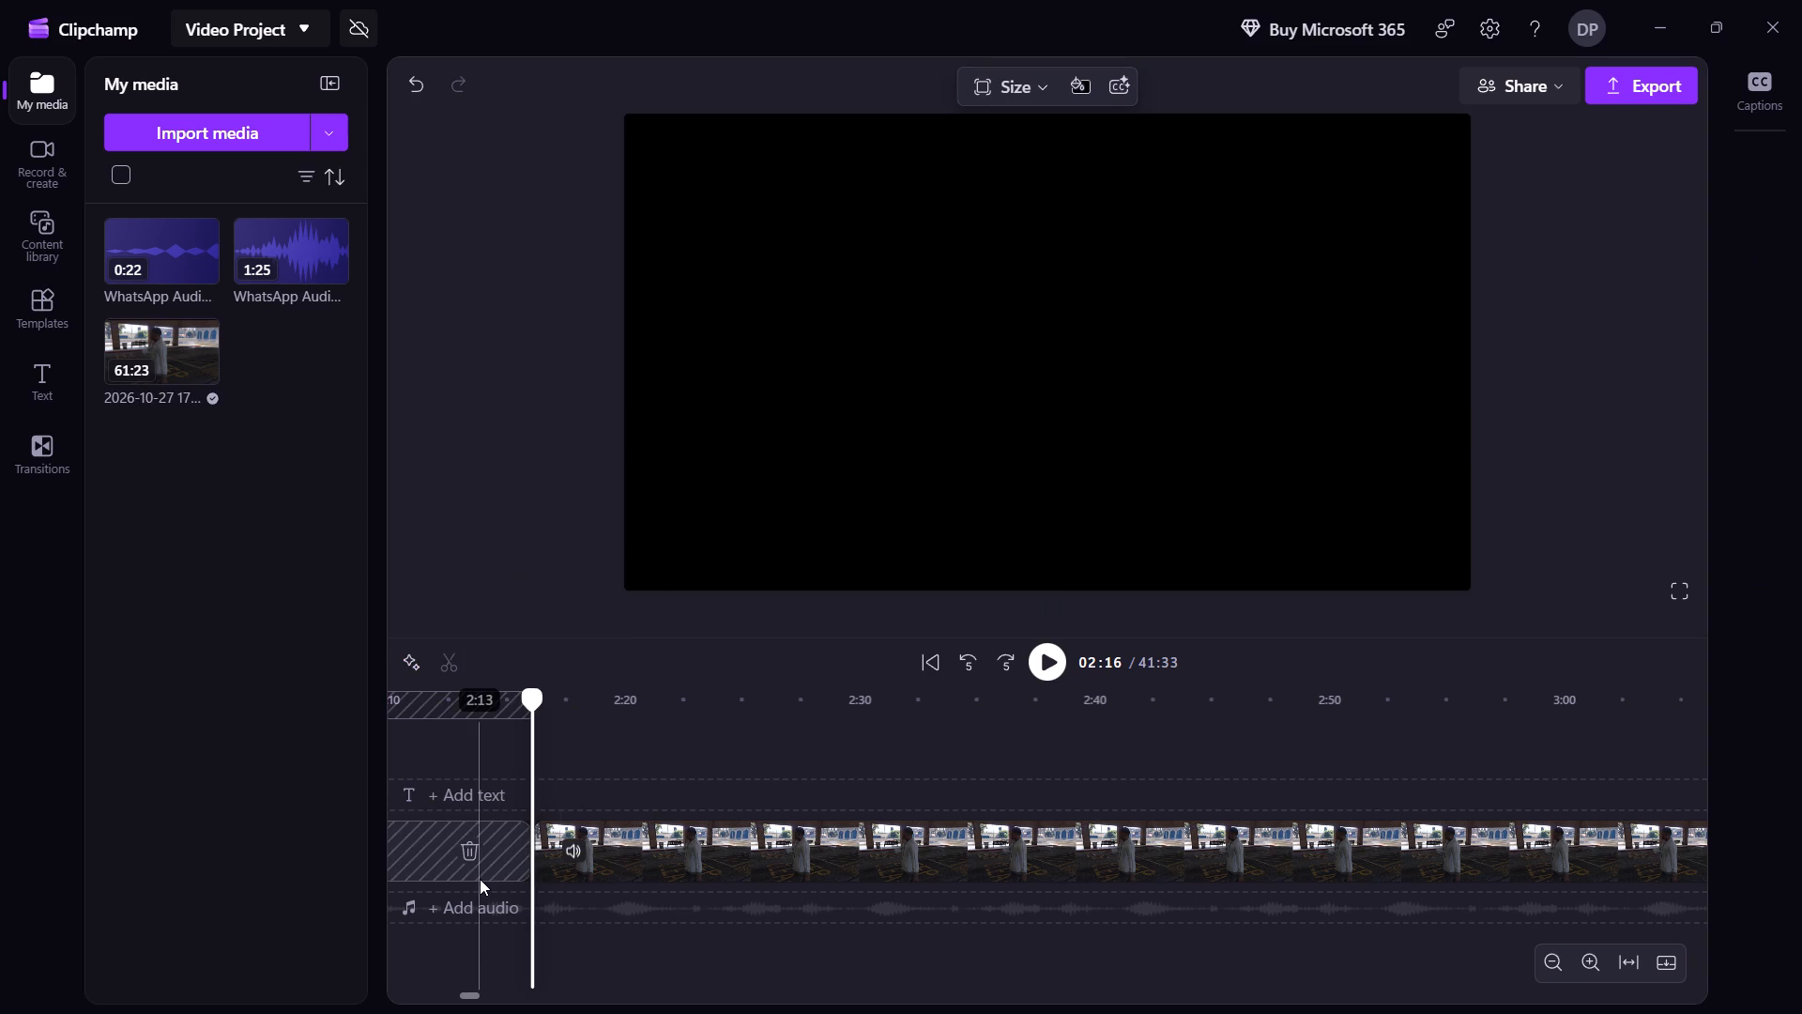
pyautogui.click(472, 859)
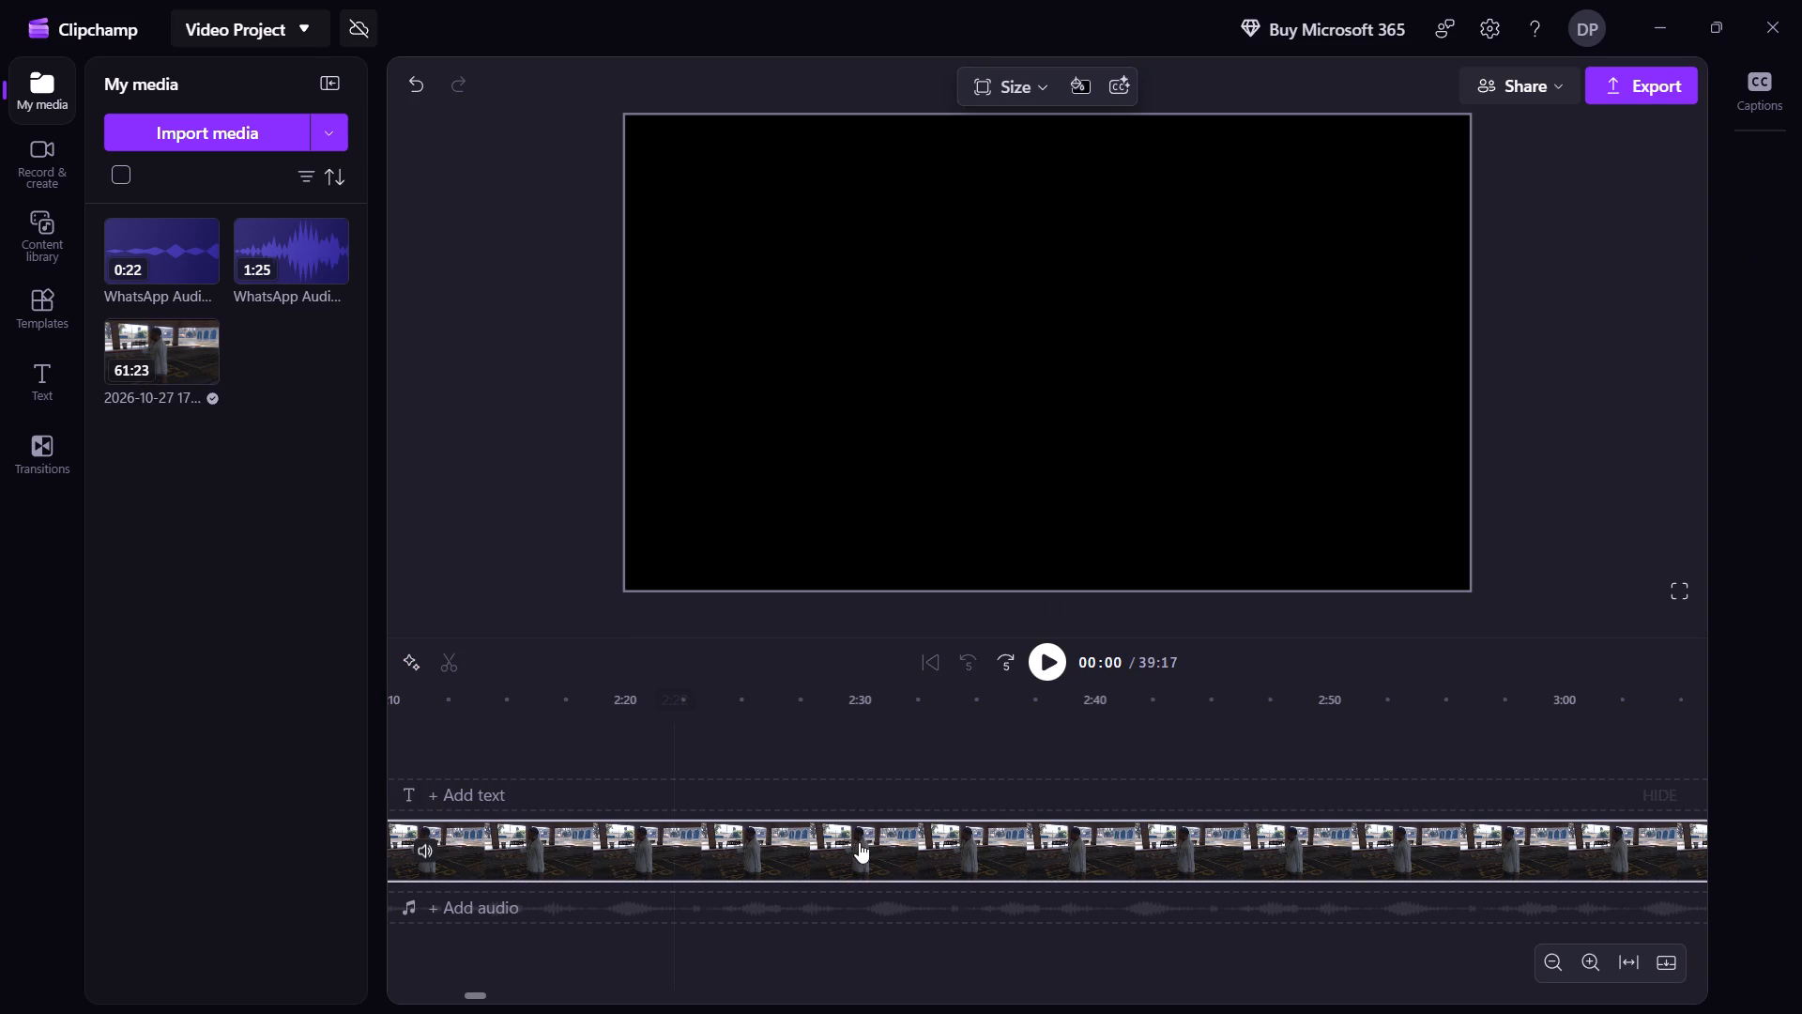
# Select the remaining clip and skim the van drive from about 2:38 to the stop near the house at 3:06.
pyautogui.click(1061, 853)
pyautogui.doubleClick(1061, 853)
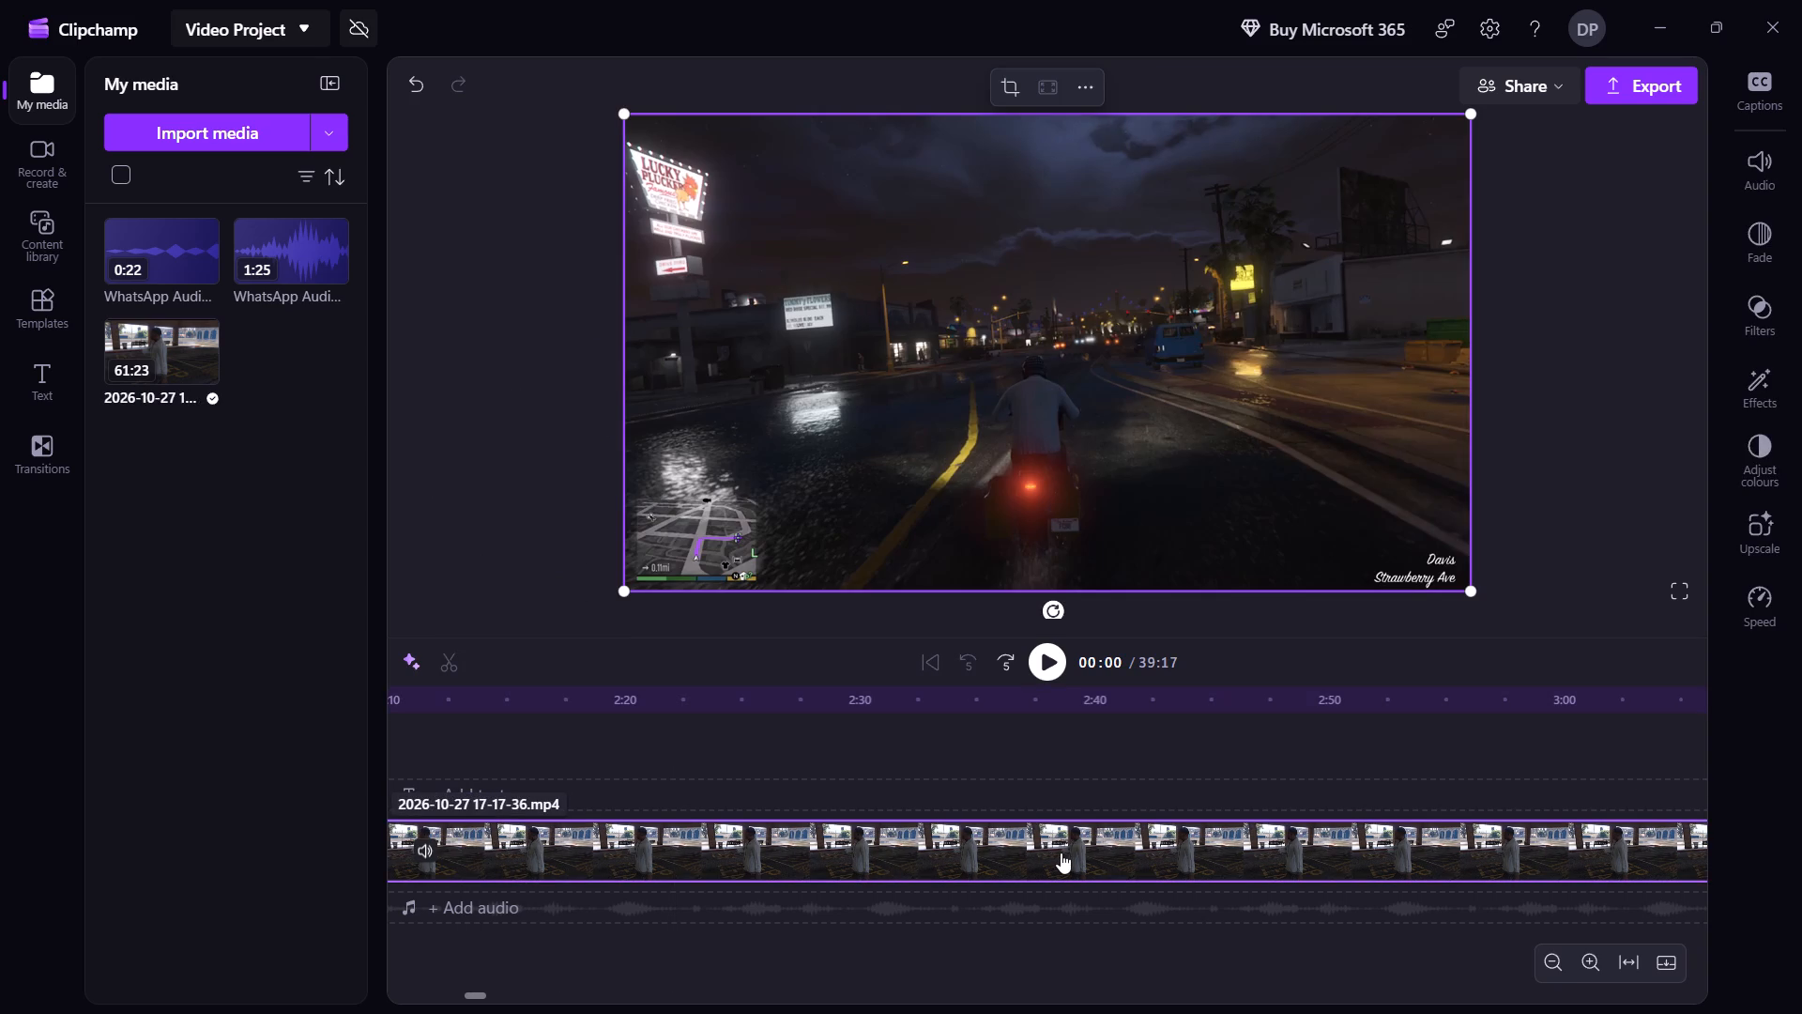
pyautogui.press('Right')
pyautogui.press('Right')
pyautogui.press('Right')
pyautogui.press('Right')
pyautogui.press('Right')
pyautogui.press('Right')
pyautogui.press('Right')
pyautogui.press('Right')
pyautogui.press('Right')
pyautogui.press('Right')
pyautogui.press('Right')
pyautogui.press('Right')
pyautogui.press('Right')
pyautogui.press('Right')
pyautogui.press('Right')
pyautogui.press('Right')
pyautogui.press('Right')
pyautogui.press('Right')
pyautogui.press('Right')
pyautogui.press('Right')
pyautogui.press('Right')
pyautogui.press('Right')
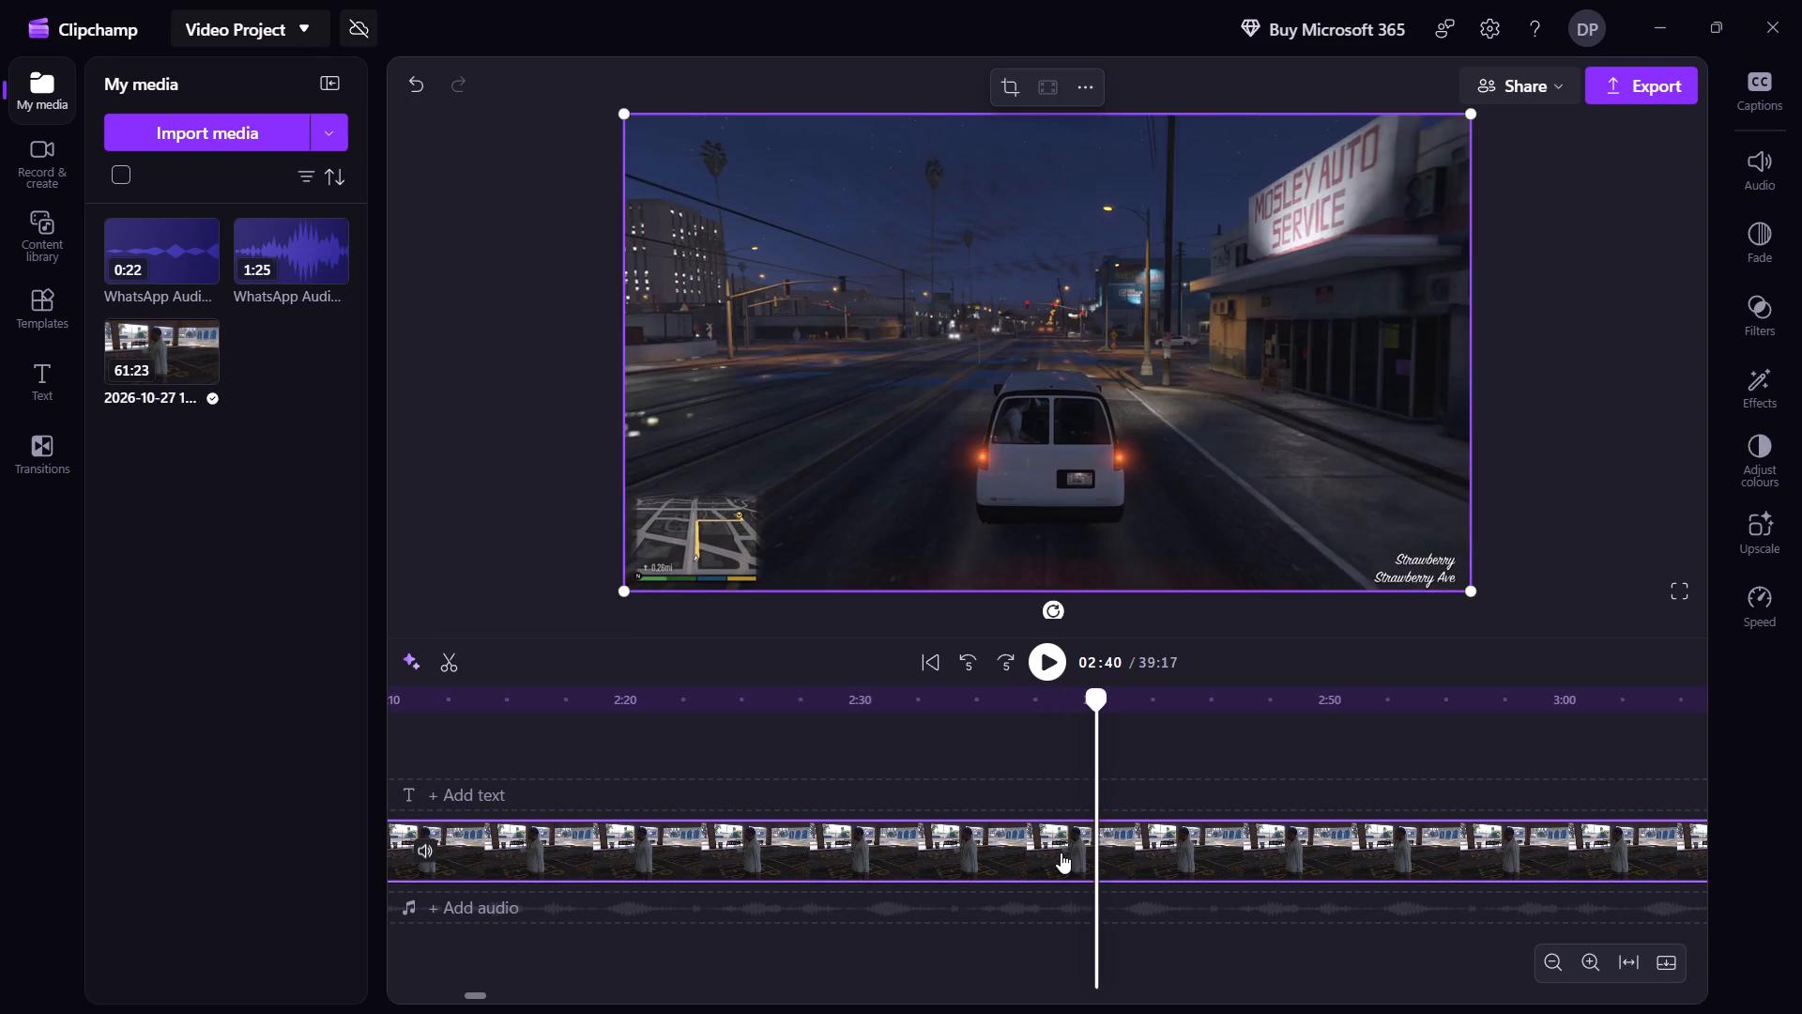
pyautogui.press('Right')
pyautogui.press('Right')
pyautogui.press('Right')
pyautogui.press('Right')
pyautogui.press('Right')
pyautogui.press('Right')
pyautogui.press('Right')
pyautogui.press('Right')
pyautogui.press('Right')
pyautogui.press('Right')
pyautogui.press('Right')
pyautogui.press('Right')
pyautogui.press('Right')
pyautogui.press('Right')
pyautogui.press('Right')
pyautogui.press('Right')
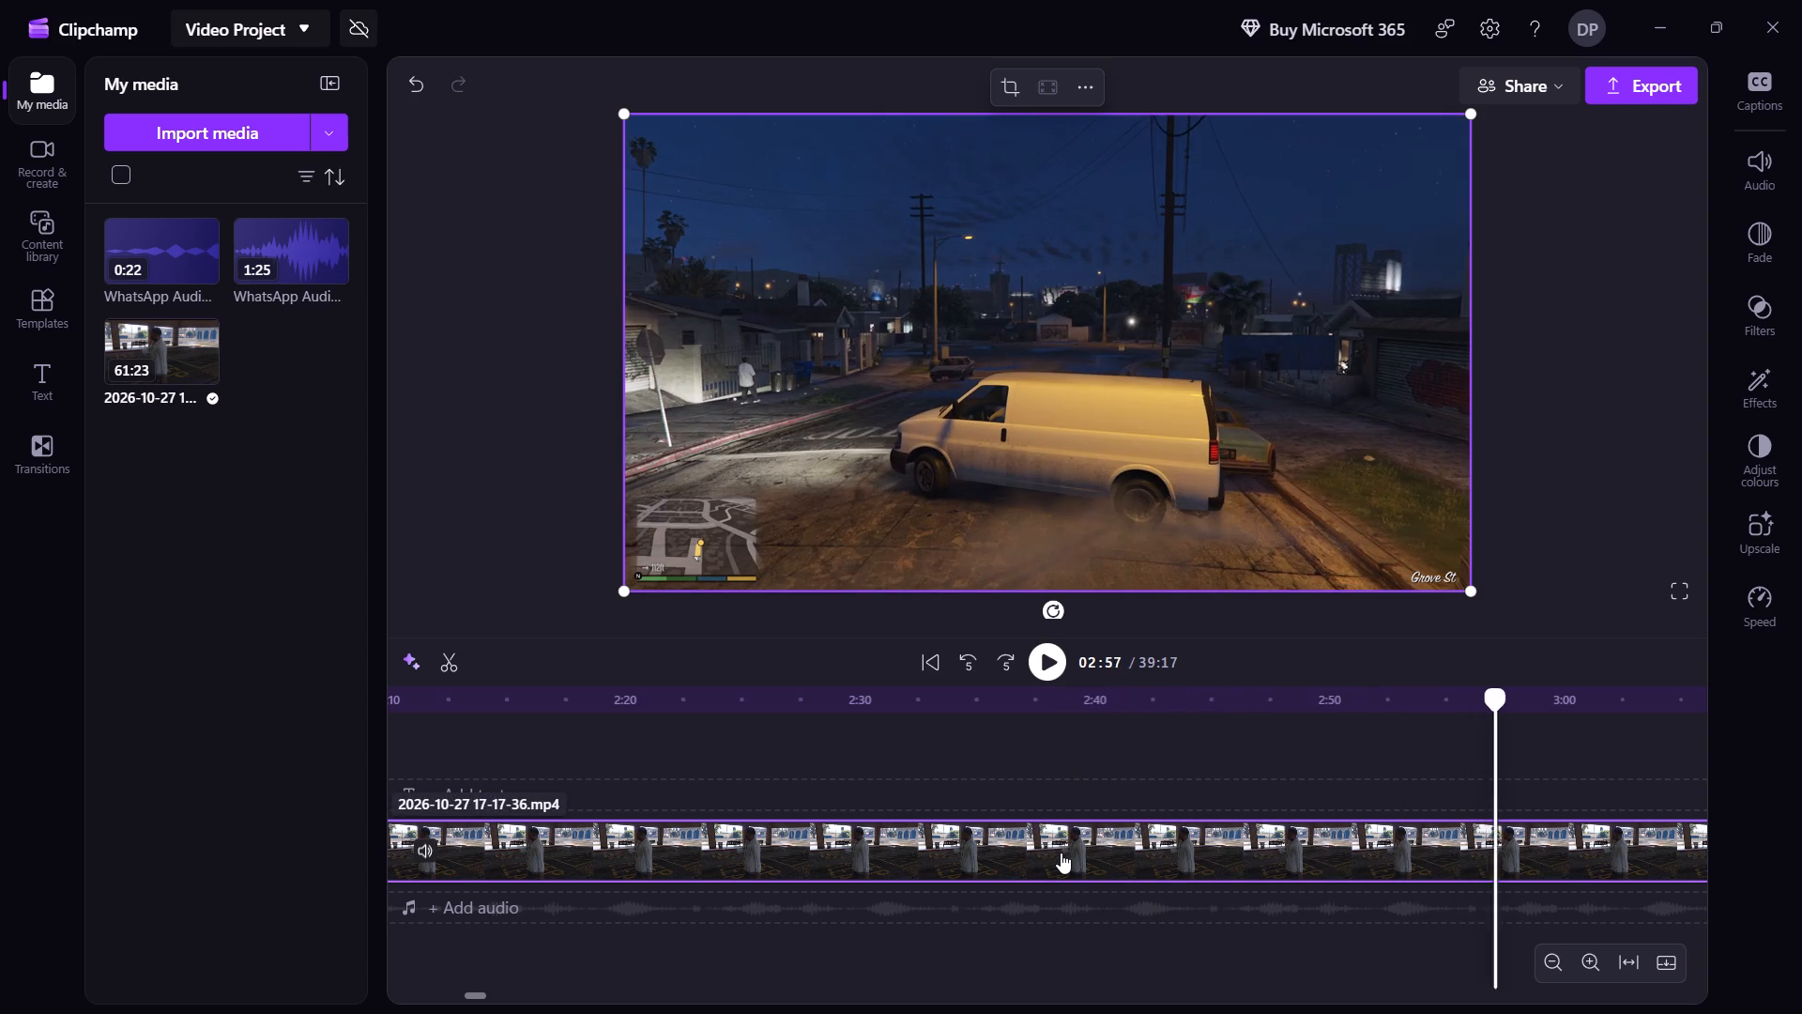
pyautogui.press('Right')
pyautogui.press('Right')
pyautogui.press('Right')
pyautogui.press('Right')
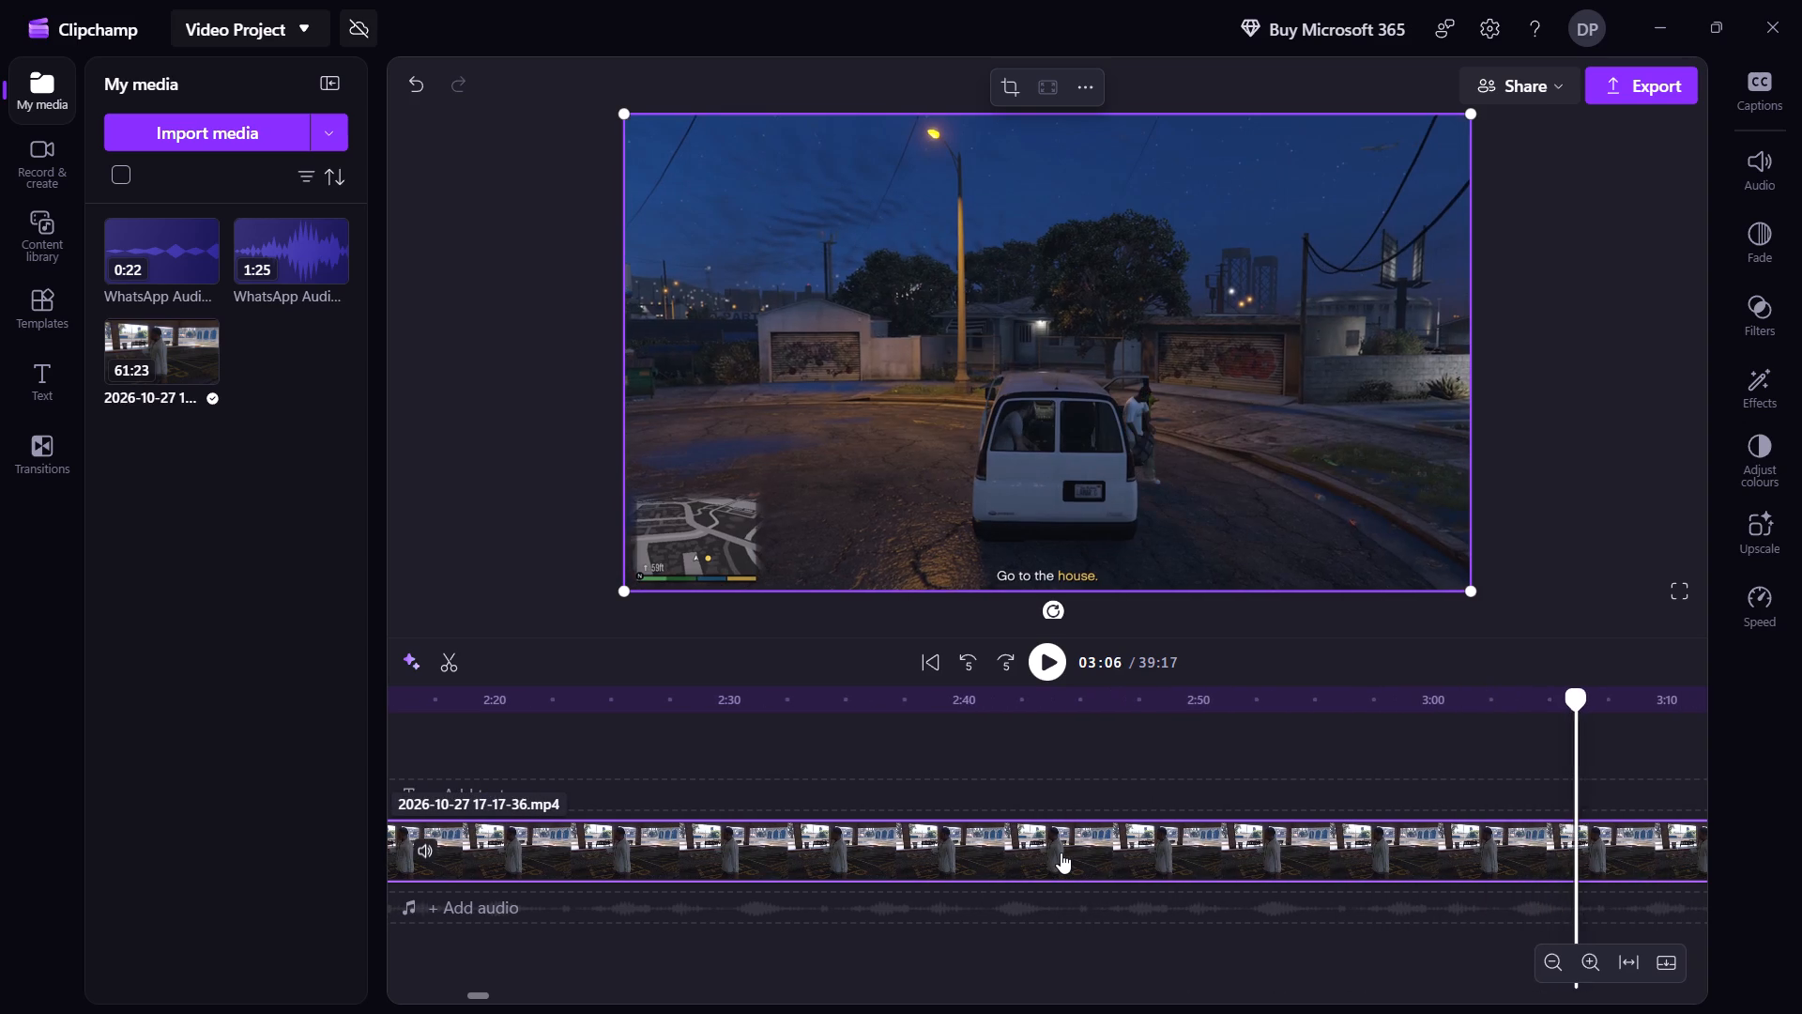
# Skim the characters' walk to the house, from 3:06 to the front-door scene at 3:22.
pyautogui.press('Right')
pyautogui.press('Right')
pyautogui.press('Right')
pyautogui.press('Right')
pyautogui.press('Right')
pyautogui.press('Right')
pyautogui.press('Right')
pyautogui.press('Right')
pyautogui.press('Right')
pyautogui.press('Right')
pyautogui.press('Right')
pyautogui.press('Right')
pyautogui.press('Right')
pyautogui.press('Right')
pyautogui.press('Right')
pyautogui.press('Right')
pyautogui.press('Right')
pyautogui.press('Right')
pyautogui.press('Right')
pyautogui.press('Right')
pyautogui.press('Right')
pyautogui.press('Right')
pyautogui.press('Right')
pyautogui.press('Right')
pyautogui.press('Right')
pyautogui.press('Right')
pyautogui.press('Right')
pyautogui.press('Right')
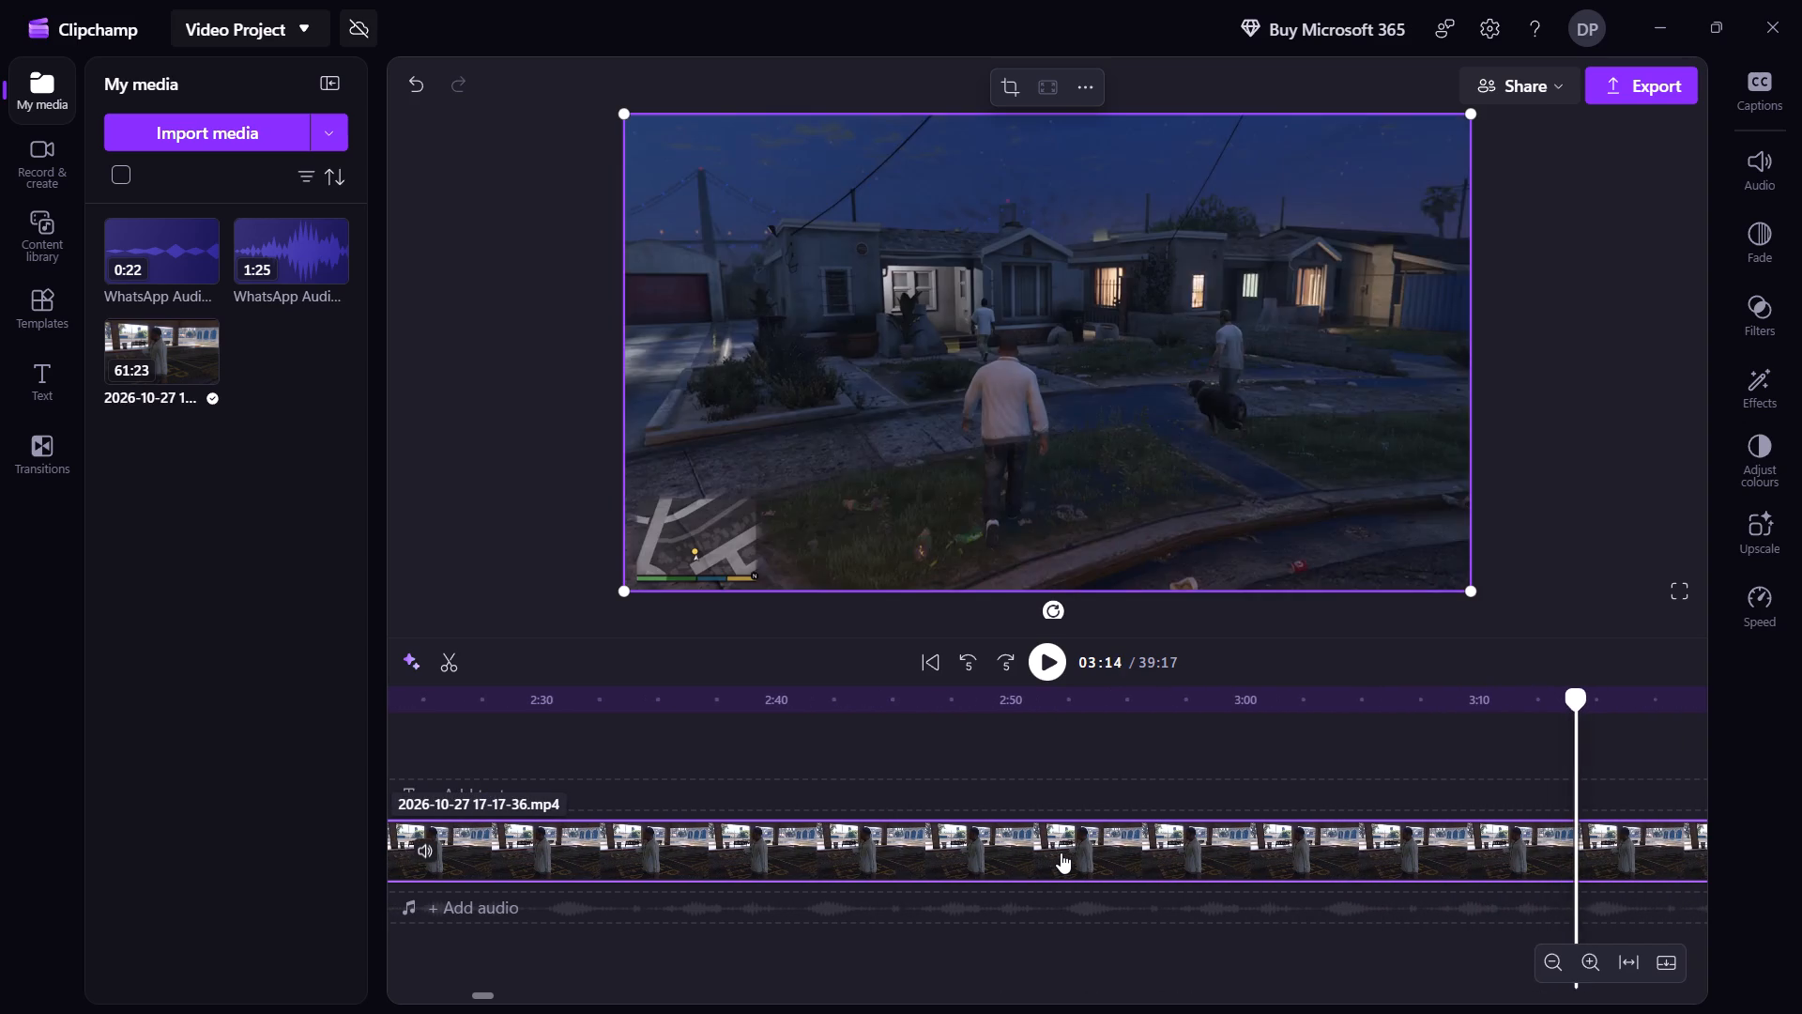
pyautogui.press('Right')
pyautogui.press('Right')
pyautogui.press('Right')
pyautogui.press('Right')
pyautogui.press('Right')
pyautogui.press('Right')
pyautogui.press('Right')
pyautogui.press('Right')
pyautogui.press('Right')
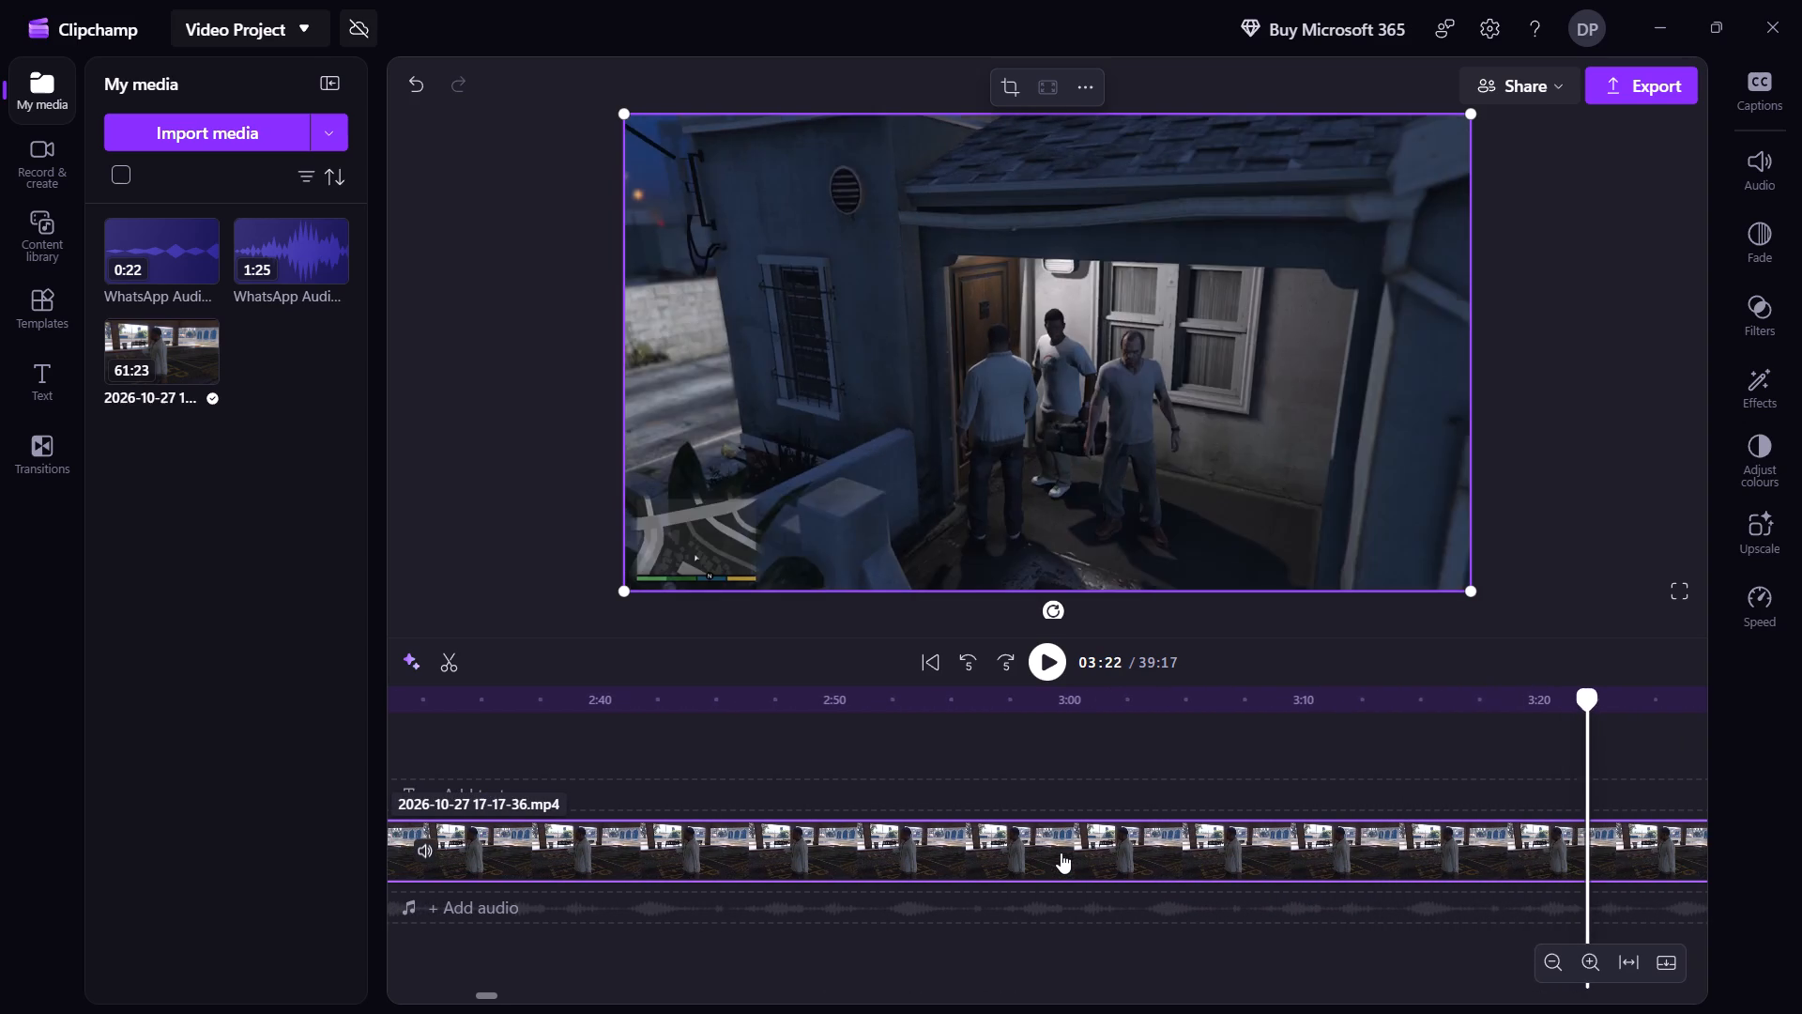
# Skim the front-door scene from 3:22 to 4:13.
pyautogui.press('Right')
pyautogui.press('Right')
pyautogui.press('Right')
pyautogui.press('Right')
pyautogui.press('Right')
pyautogui.press('Right')
pyautogui.press('Right')
pyautogui.press('Right')
pyautogui.press('Right')
pyautogui.press('Right')
pyautogui.press('Right')
pyautogui.press('Right')
pyautogui.press('Right')
pyautogui.press('Right')
pyautogui.press('Right')
pyautogui.press('Right')
pyautogui.press('Right')
pyautogui.press('Right')
pyautogui.press('Right')
pyautogui.press('Right')
pyautogui.press('Right')
pyautogui.press('Right')
pyautogui.press('Right')
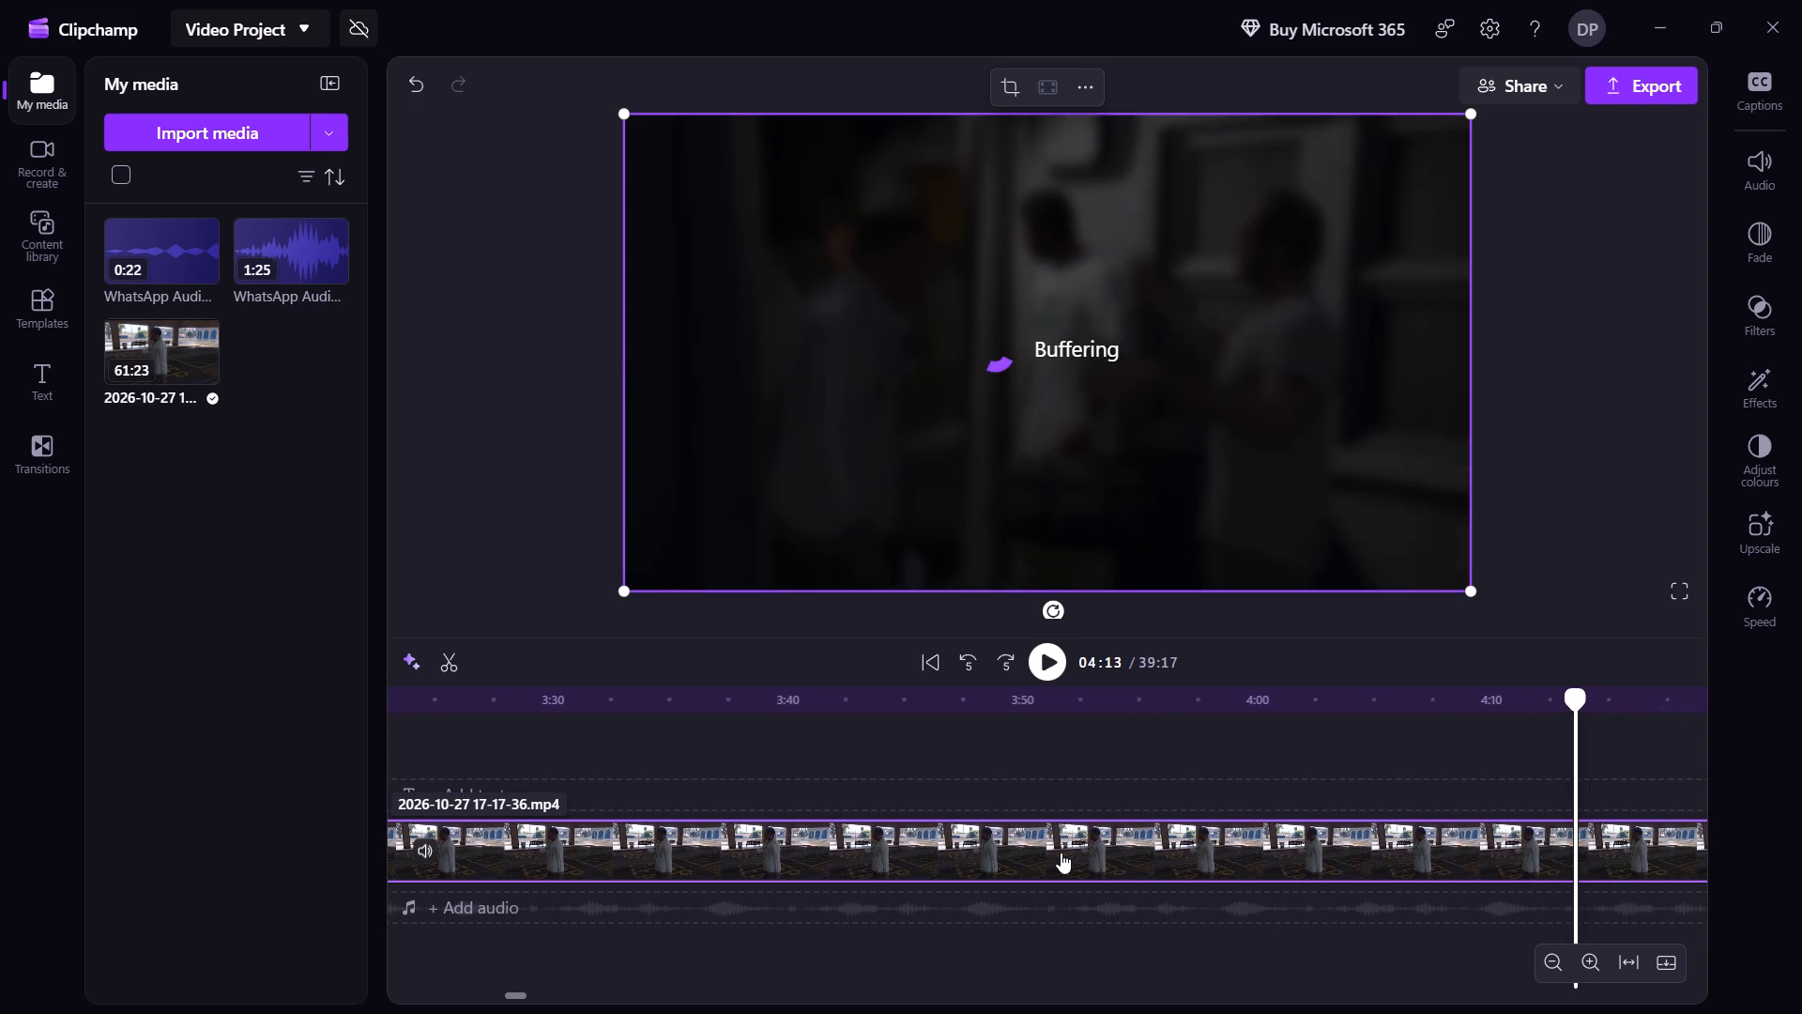
# Skim from the end of the front-door scene at 4:13 to the Grove Street shootout at 4:40.
pyautogui.press('Right')
pyautogui.press('Right')
pyautogui.press('Right')
pyautogui.press('Right')
pyautogui.press('Right')
pyautogui.press('Right')
pyautogui.press('Right')
pyautogui.press('Right')
pyautogui.press('Right')
pyautogui.press('Right')
pyautogui.press('Right')
pyautogui.press('Right')
pyautogui.press('Right')
pyautogui.press('Right')
pyautogui.press('Right')
pyautogui.press('Right')
pyautogui.press('Right')
pyautogui.press('Right')
pyautogui.press('Right')
pyautogui.press('Right')
pyautogui.press('Right')
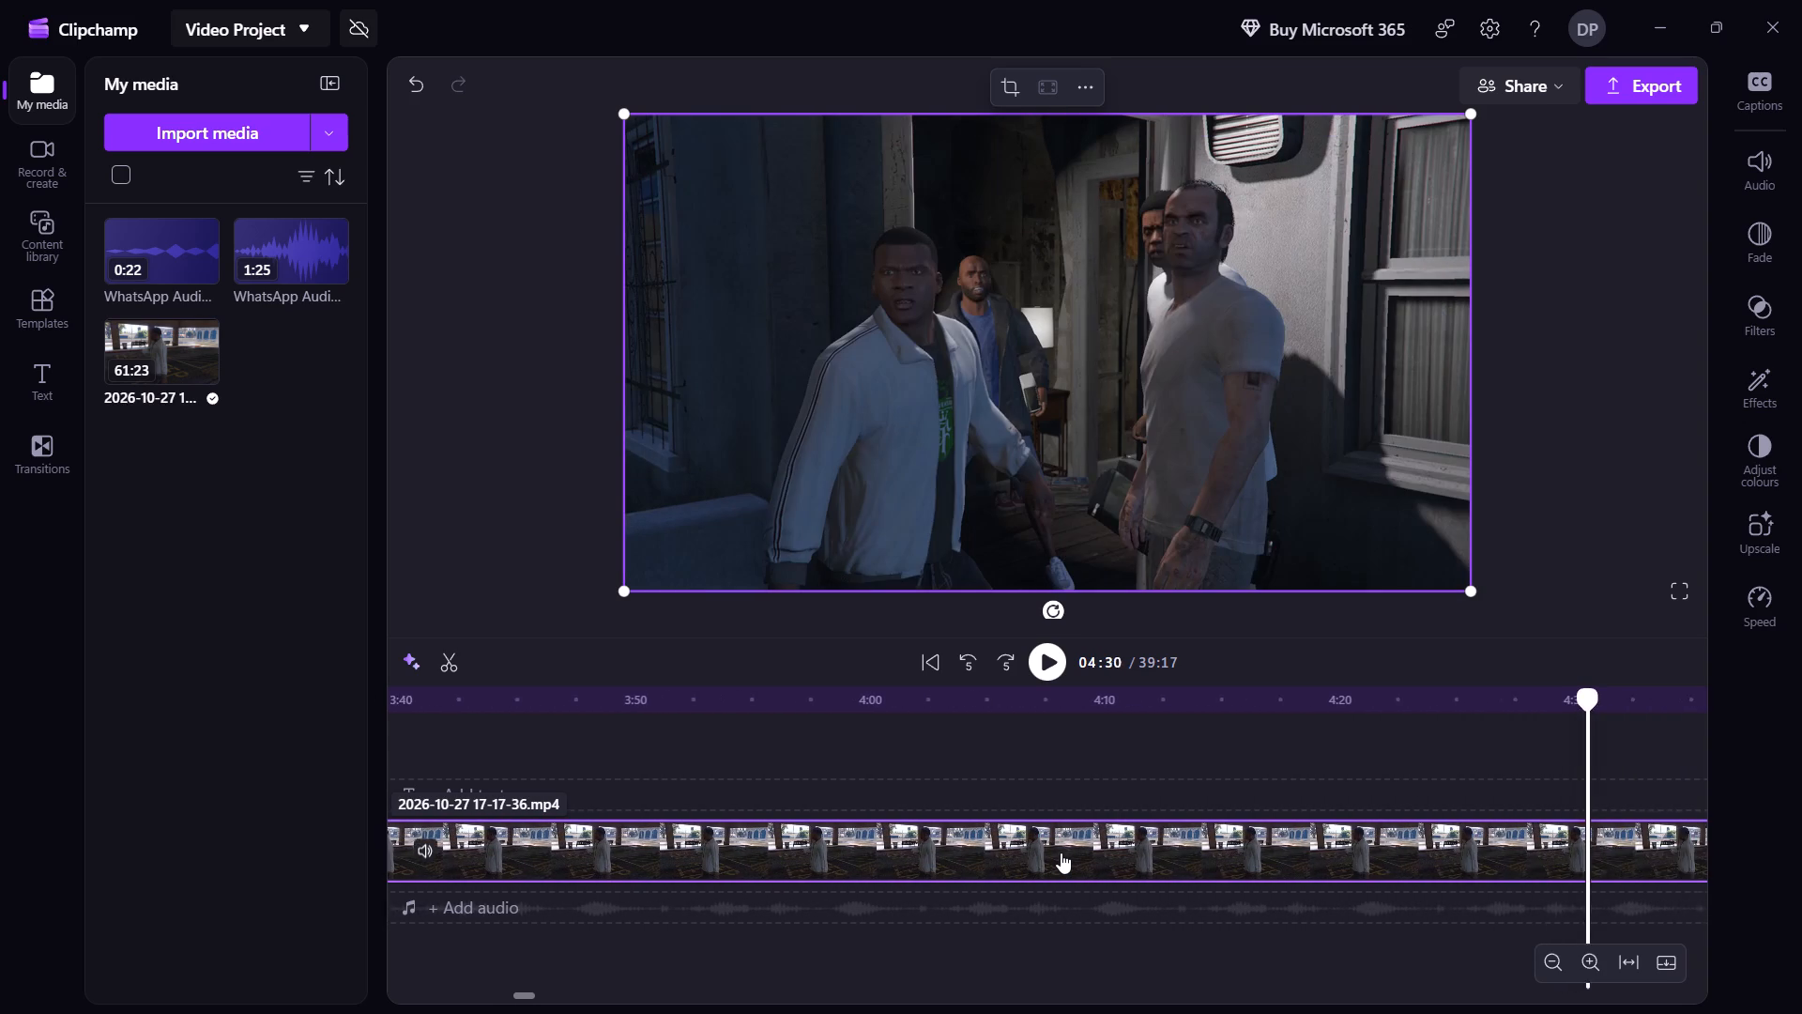
pyautogui.press('Right')
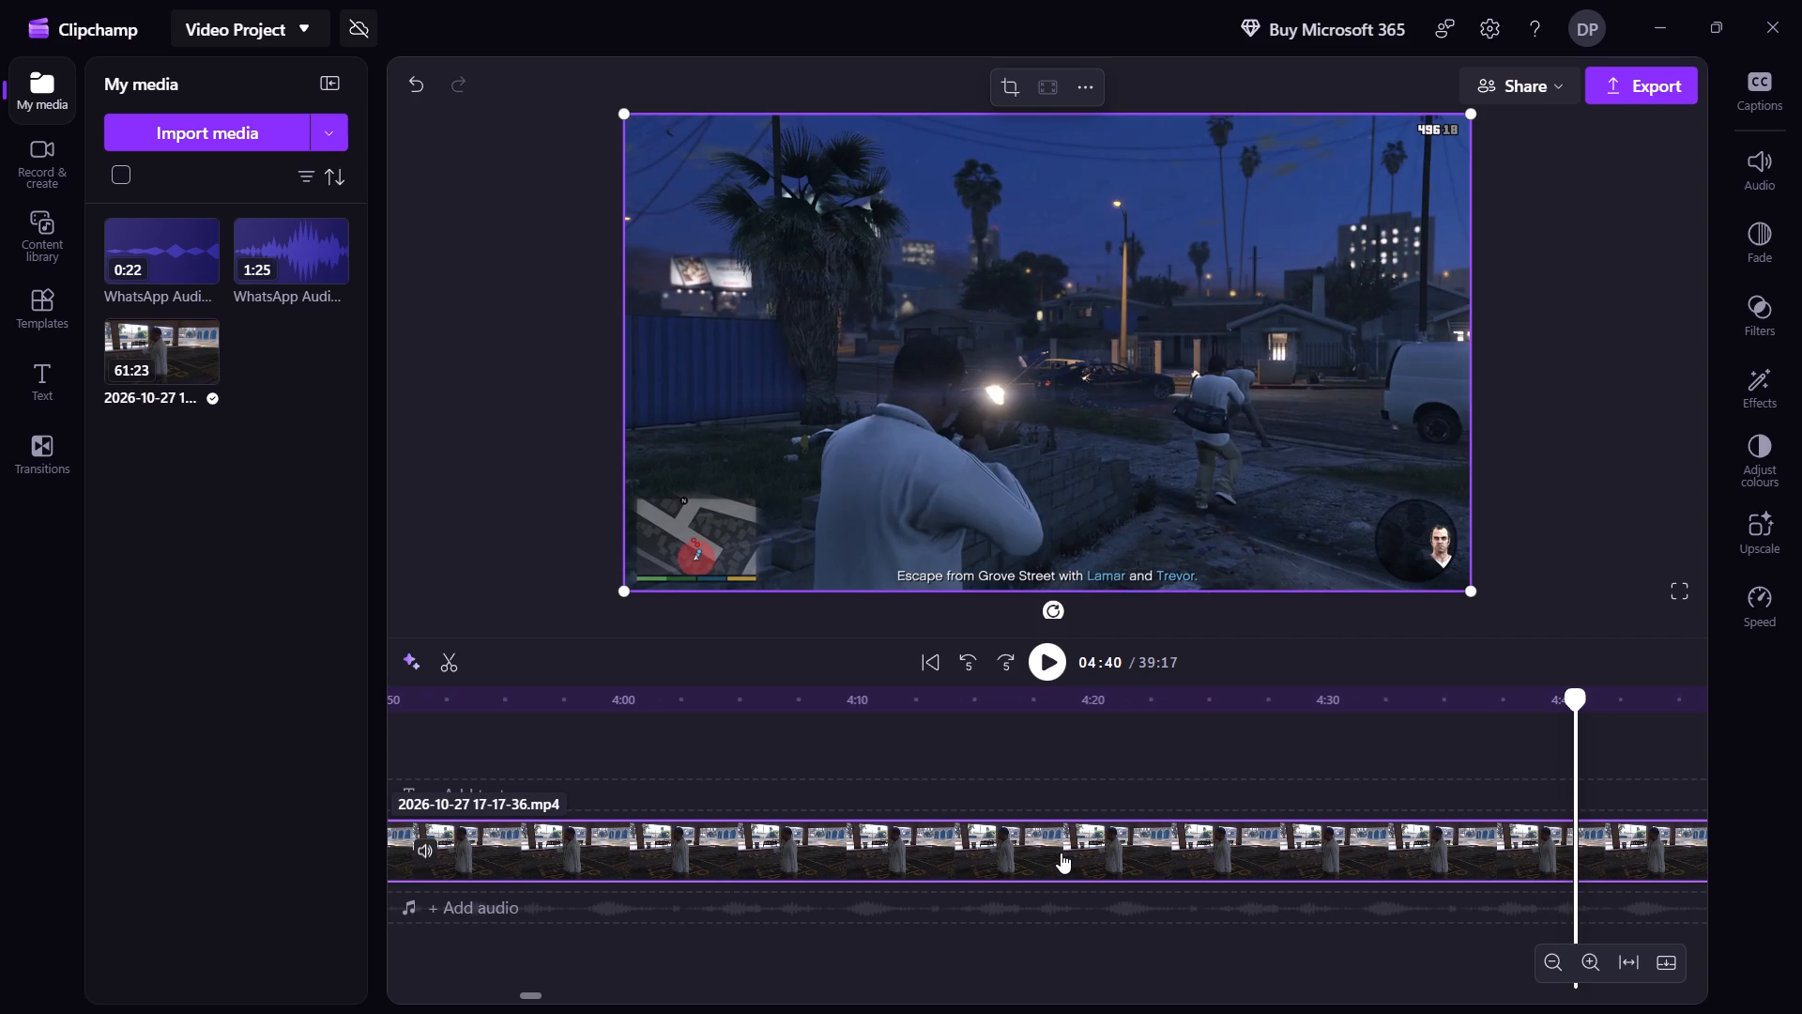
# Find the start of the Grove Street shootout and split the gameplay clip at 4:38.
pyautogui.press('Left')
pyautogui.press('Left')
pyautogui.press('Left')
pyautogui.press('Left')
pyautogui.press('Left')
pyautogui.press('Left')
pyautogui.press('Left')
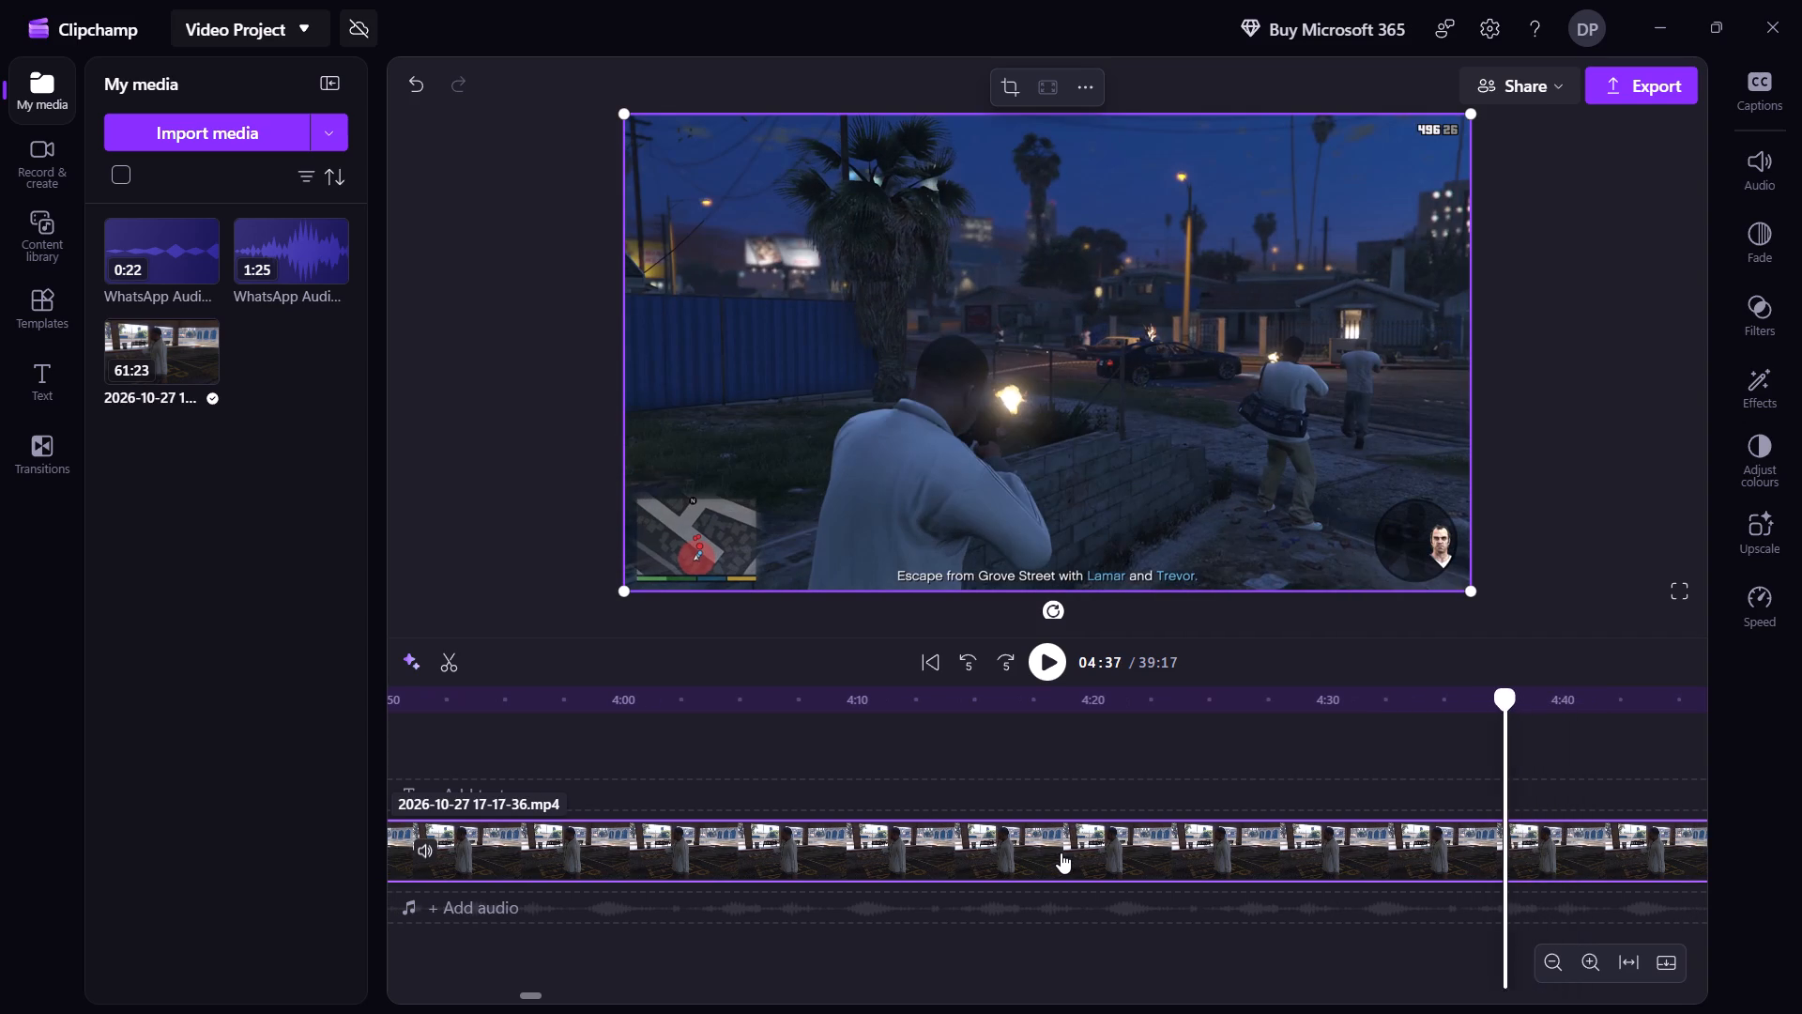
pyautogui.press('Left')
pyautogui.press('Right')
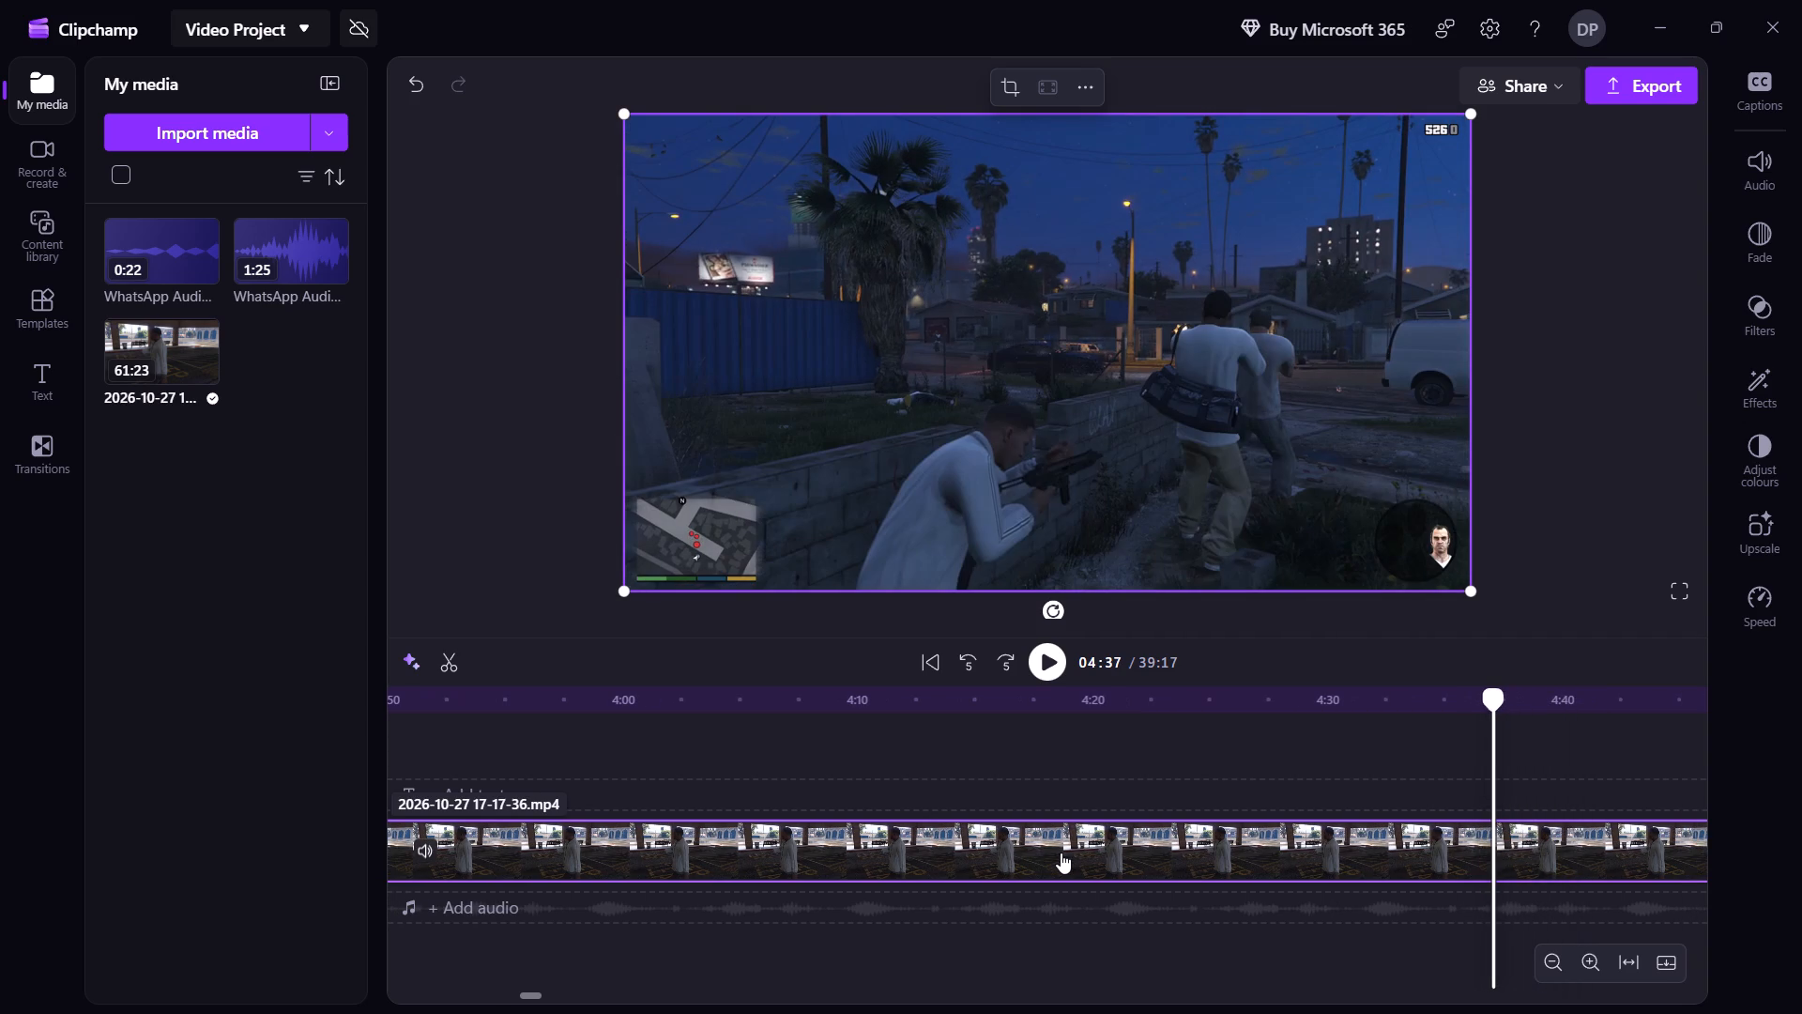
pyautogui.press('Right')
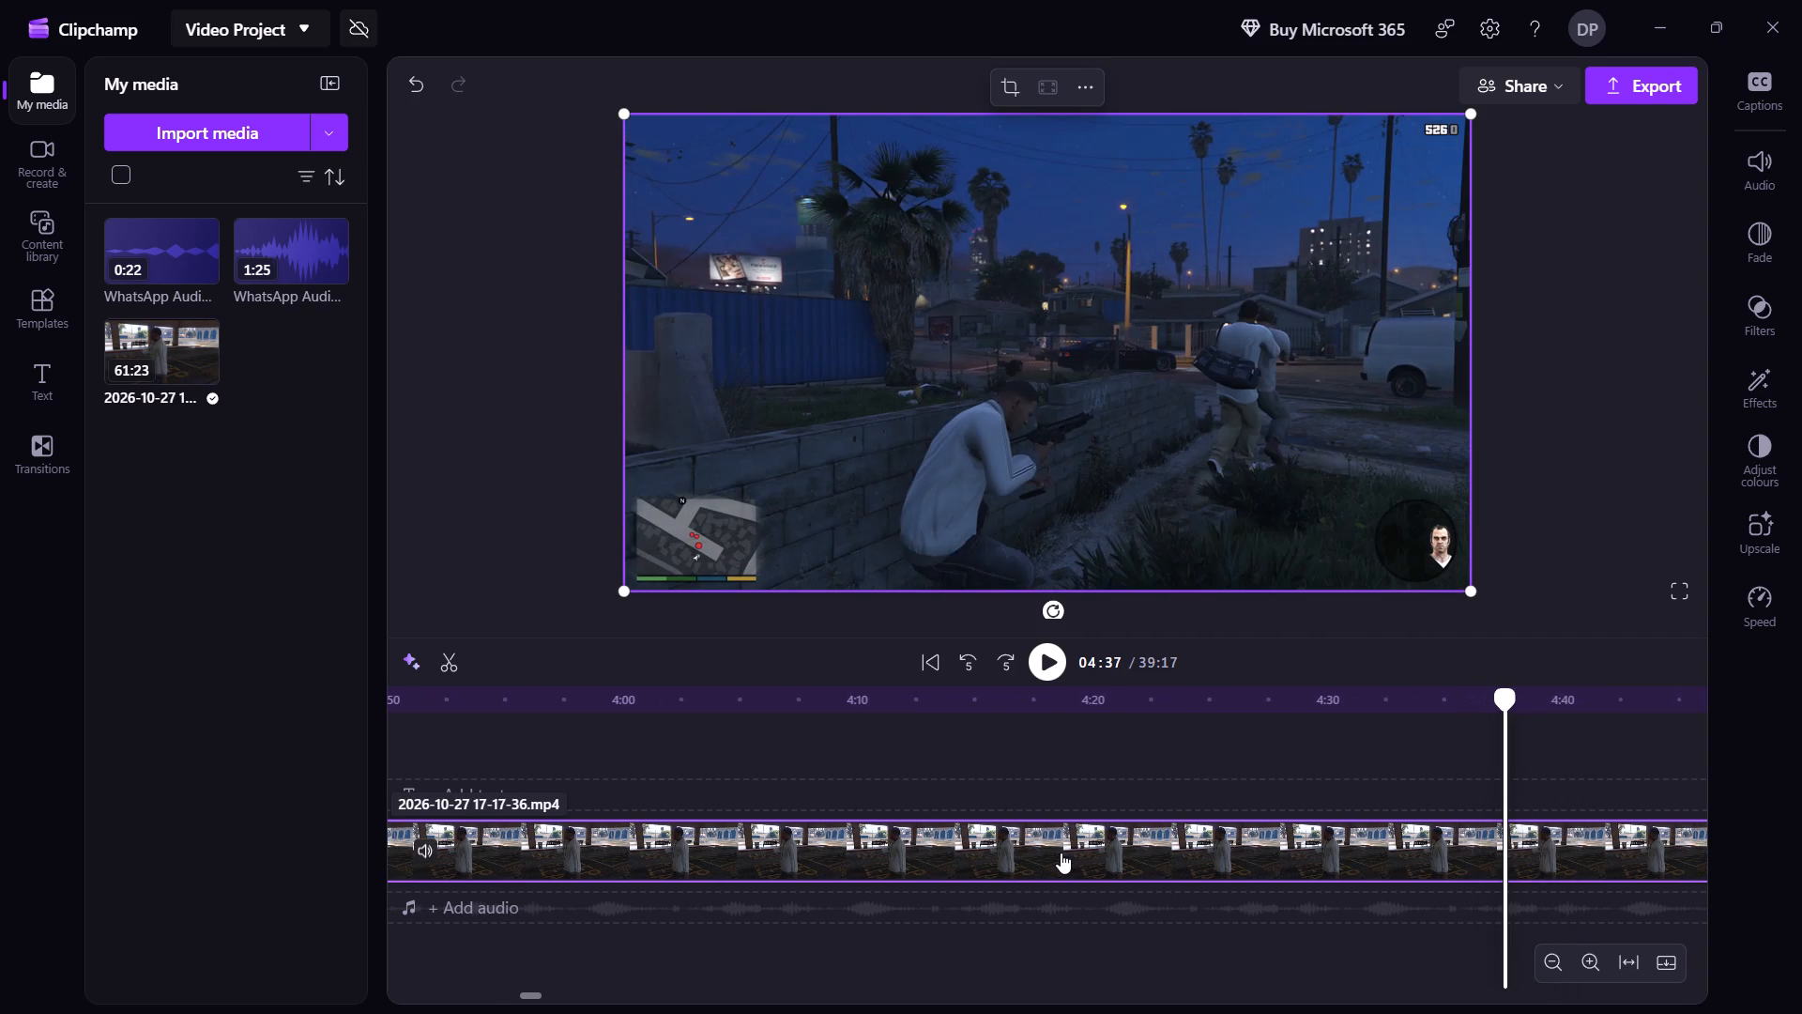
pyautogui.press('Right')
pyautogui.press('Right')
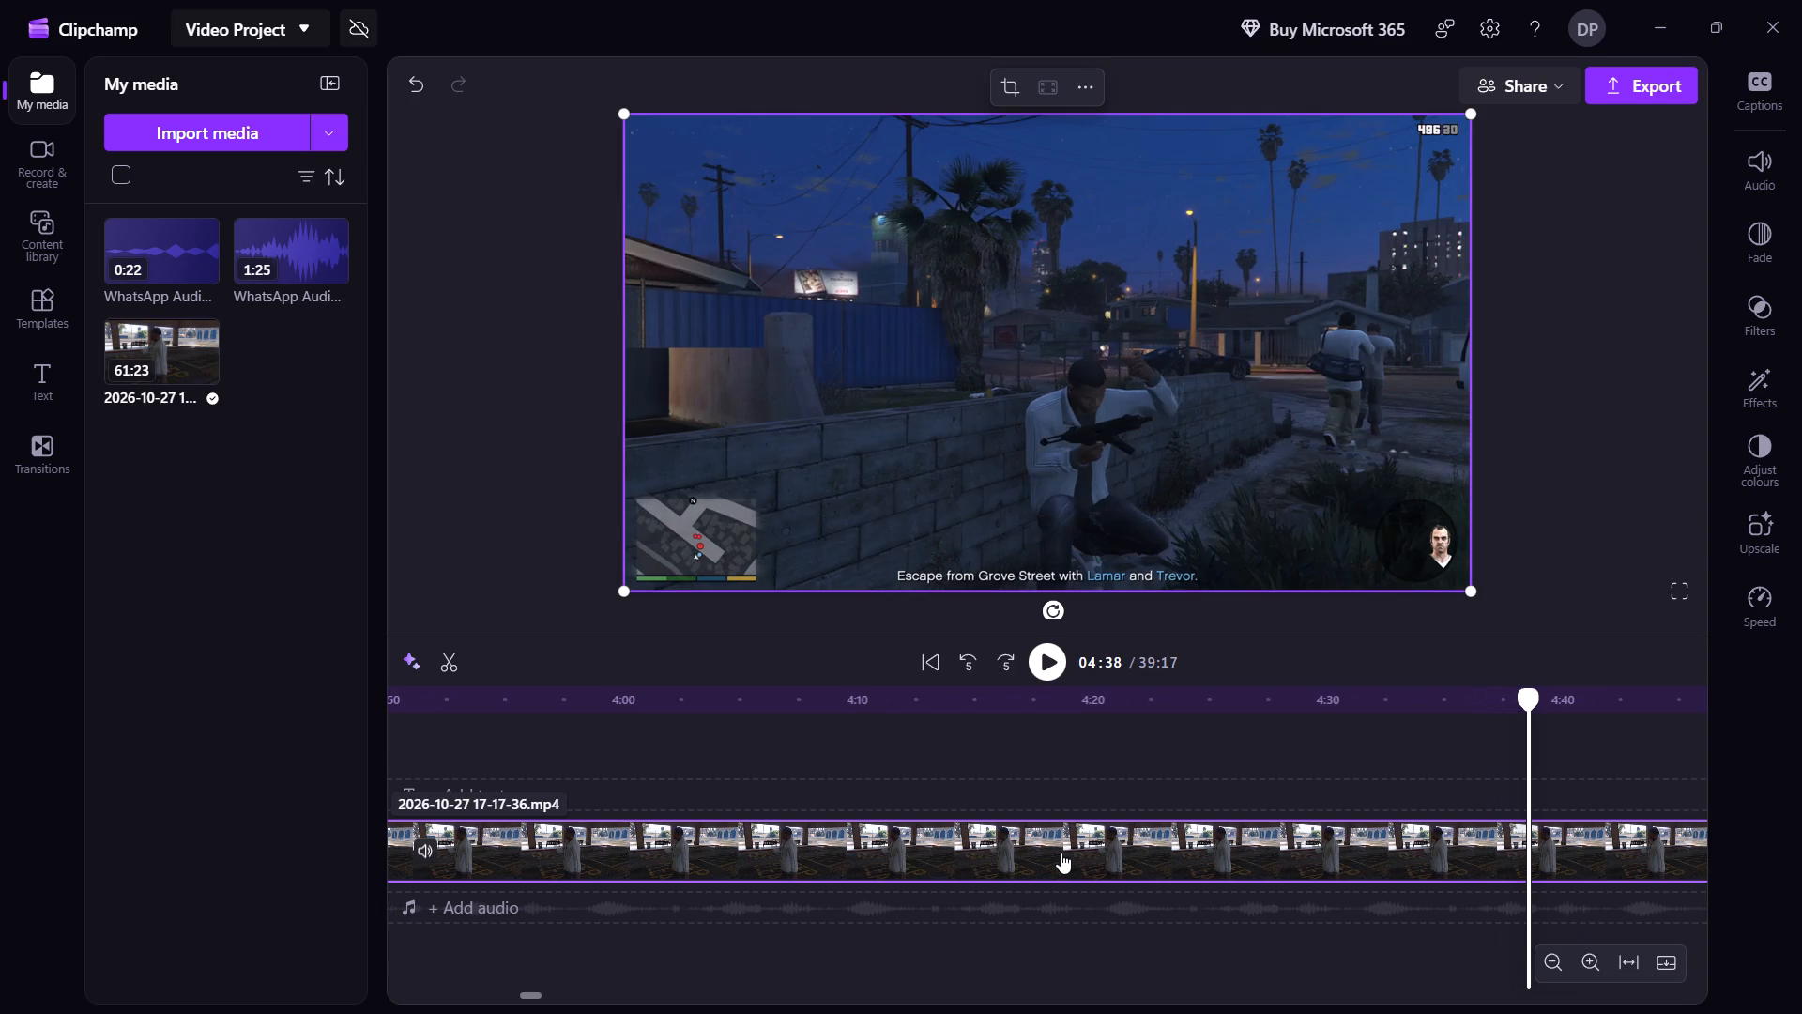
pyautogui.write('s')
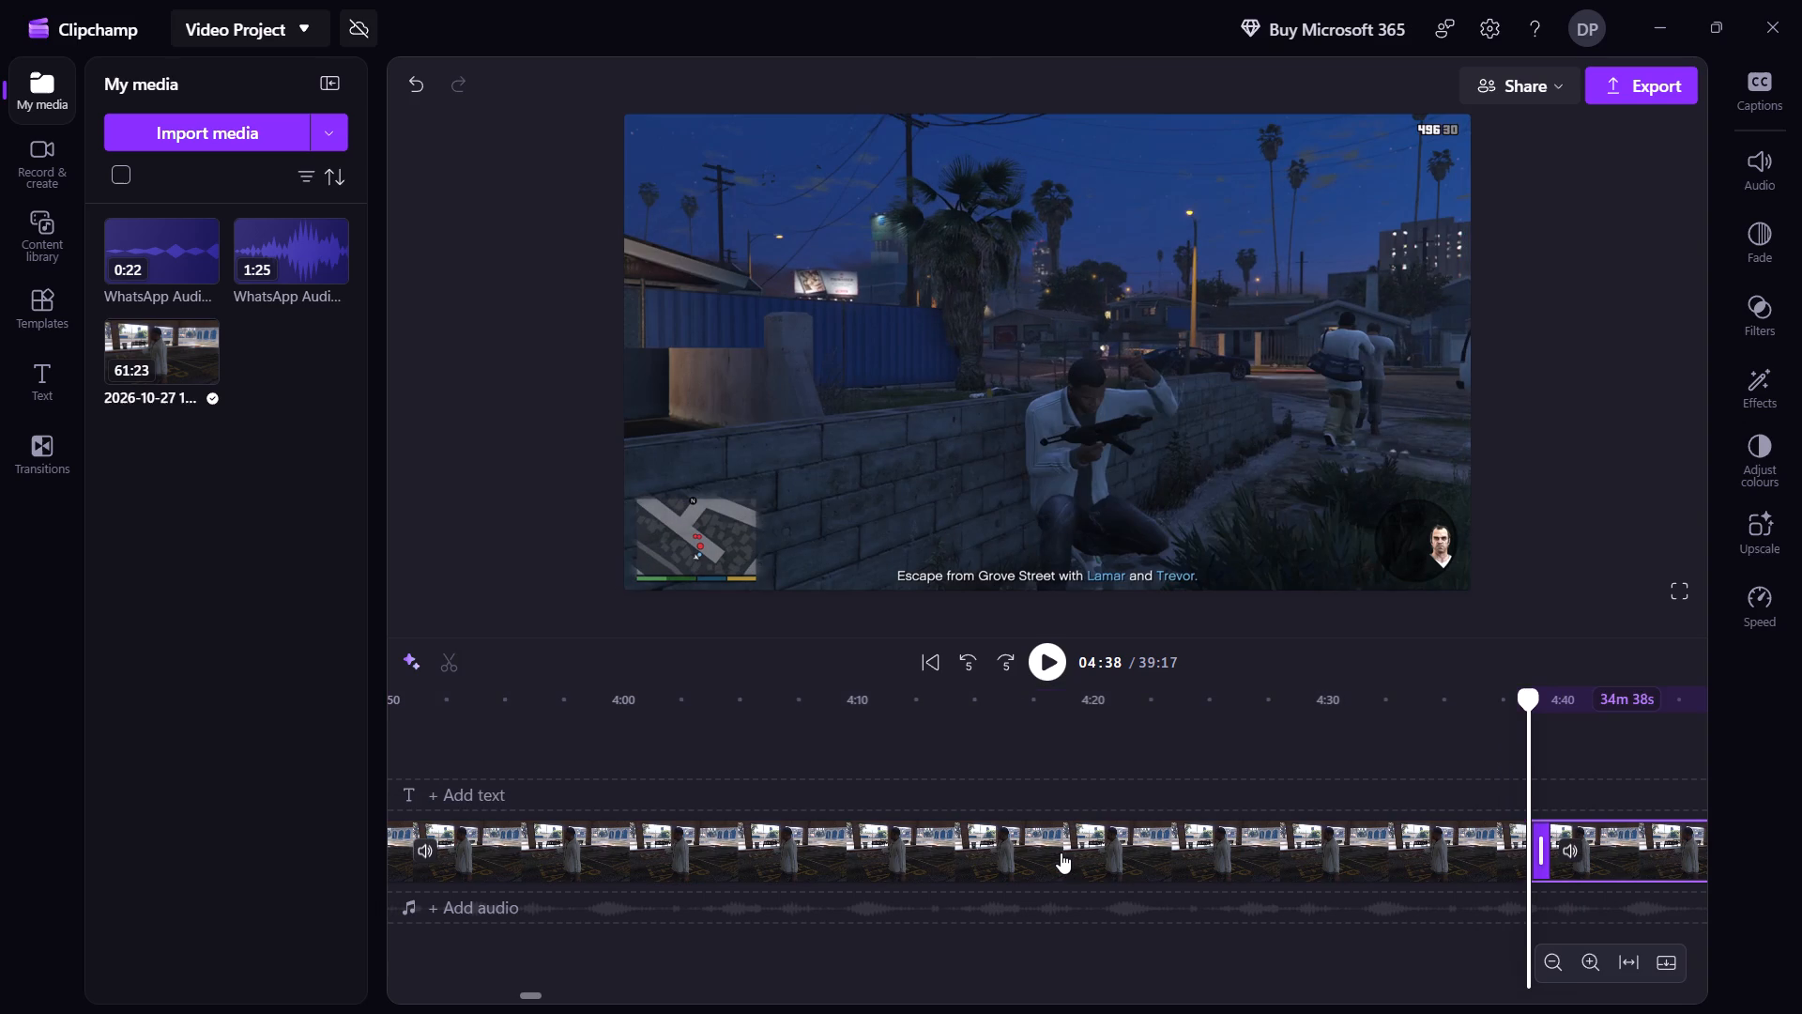
# Play the shootout from 4:38 to about 4:50 and step back to 4:45 to look for a better cutting point.
pyautogui.press('space')
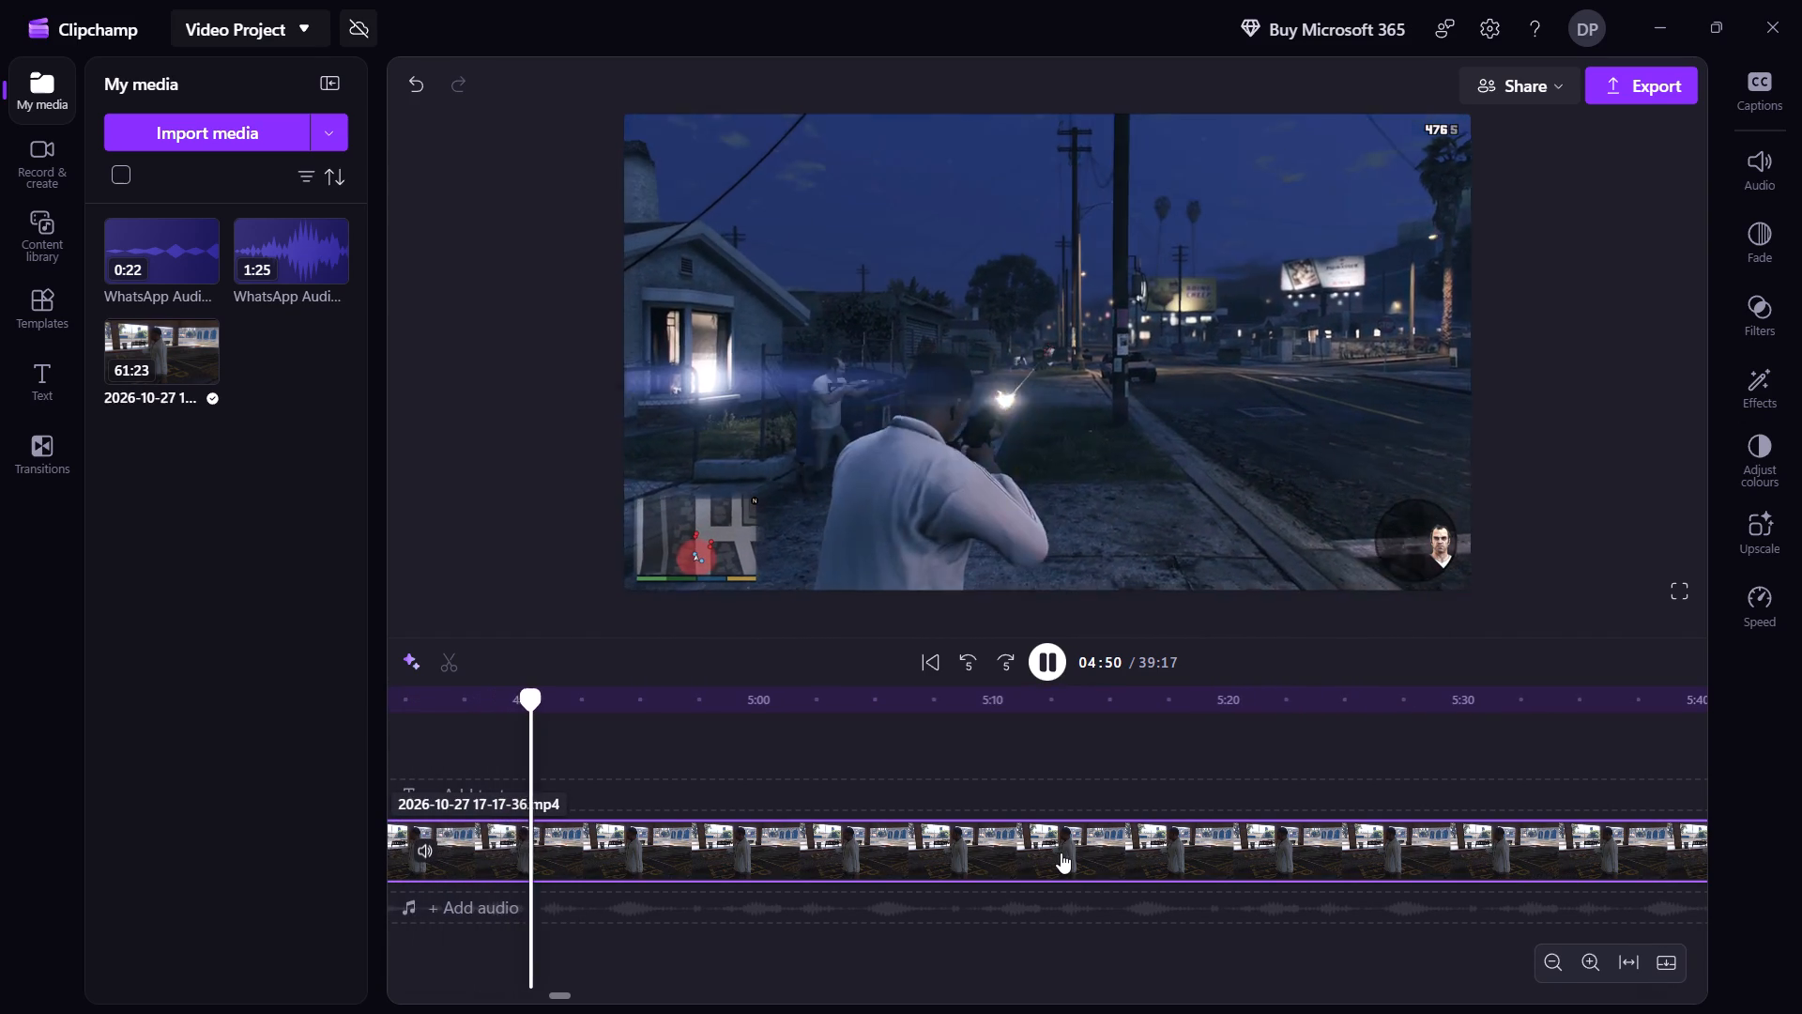
pyautogui.press('space')
pyautogui.press('Left')
pyautogui.press('Left')
pyautogui.press('Left')
pyautogui.press('Left')
pyautogui.press('Left')
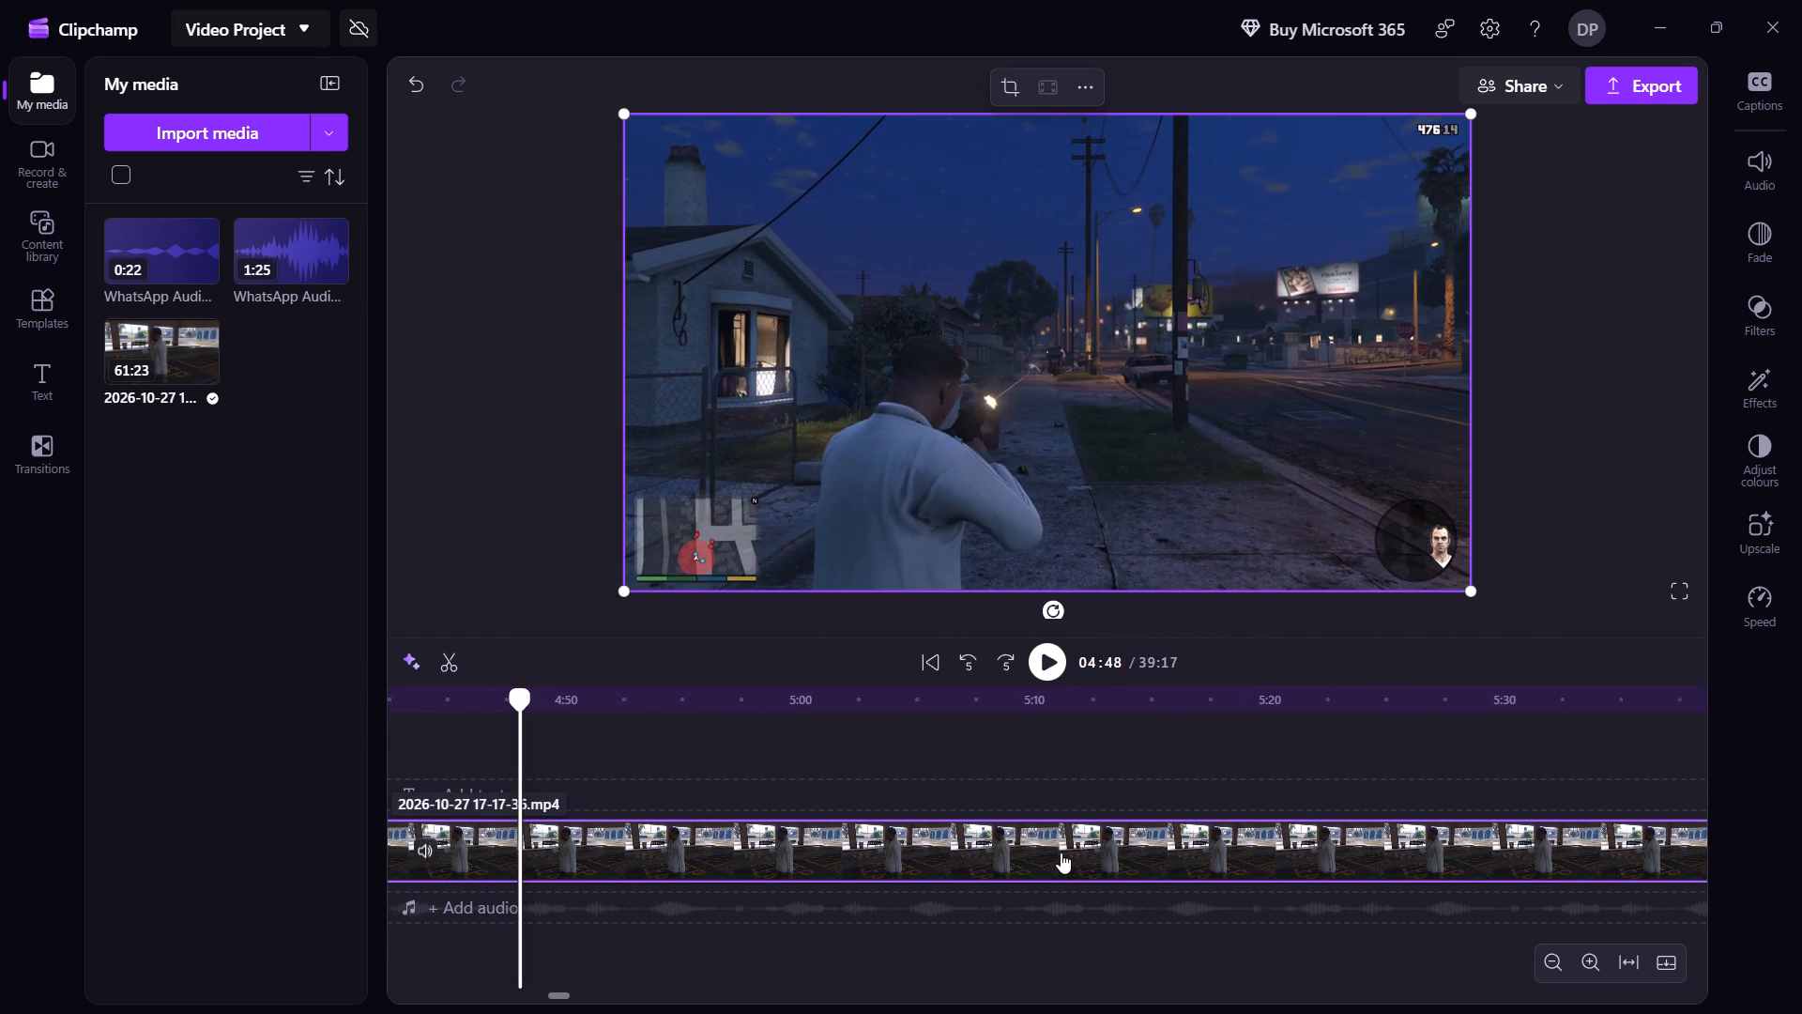
pyautogui.press('Left')
pyautogui.press('Left')
pyautogui.press('Left')
pyautogui.press('Left')
pyautogui.press('Left')
pyautogui.press('Left')
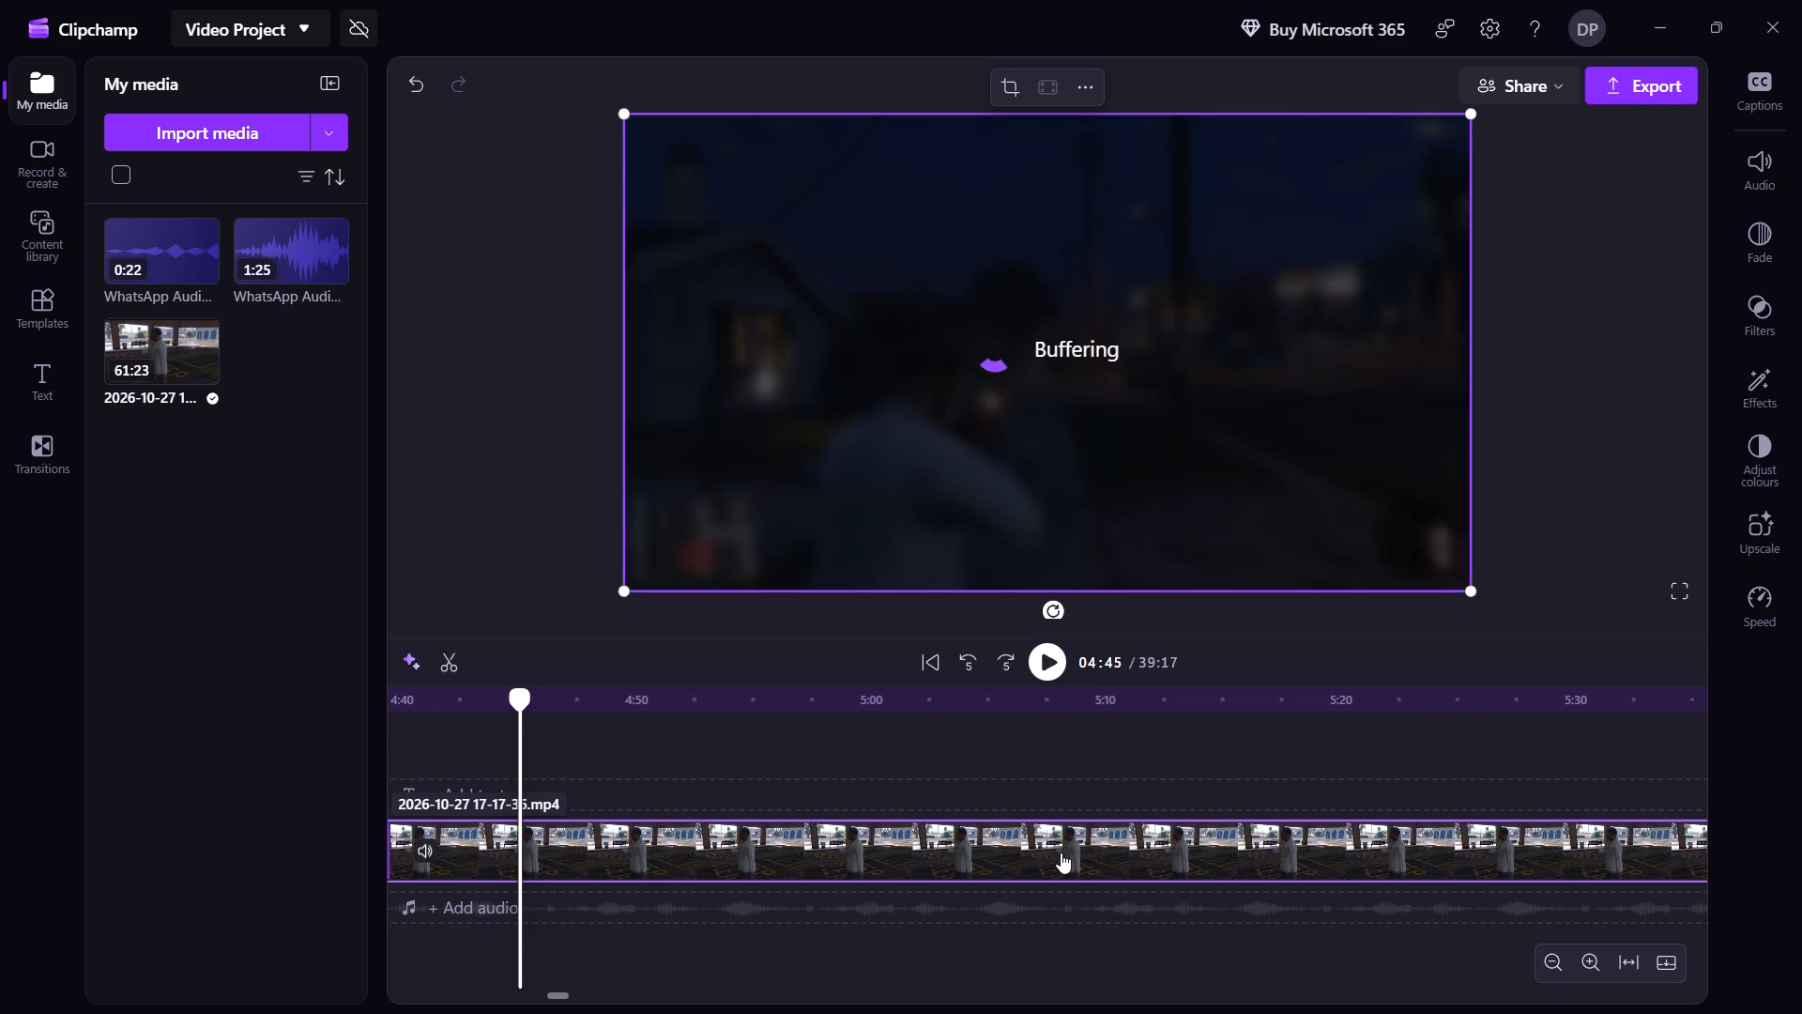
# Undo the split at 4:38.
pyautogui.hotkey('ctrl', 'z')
# Split the gameplay clip at 4:45, where the character runs along the sidewalk.
pyautogui.press('Right')
pyautogui.press('Right')
pyautogui.press('Right')
pyautogui.press('Left')
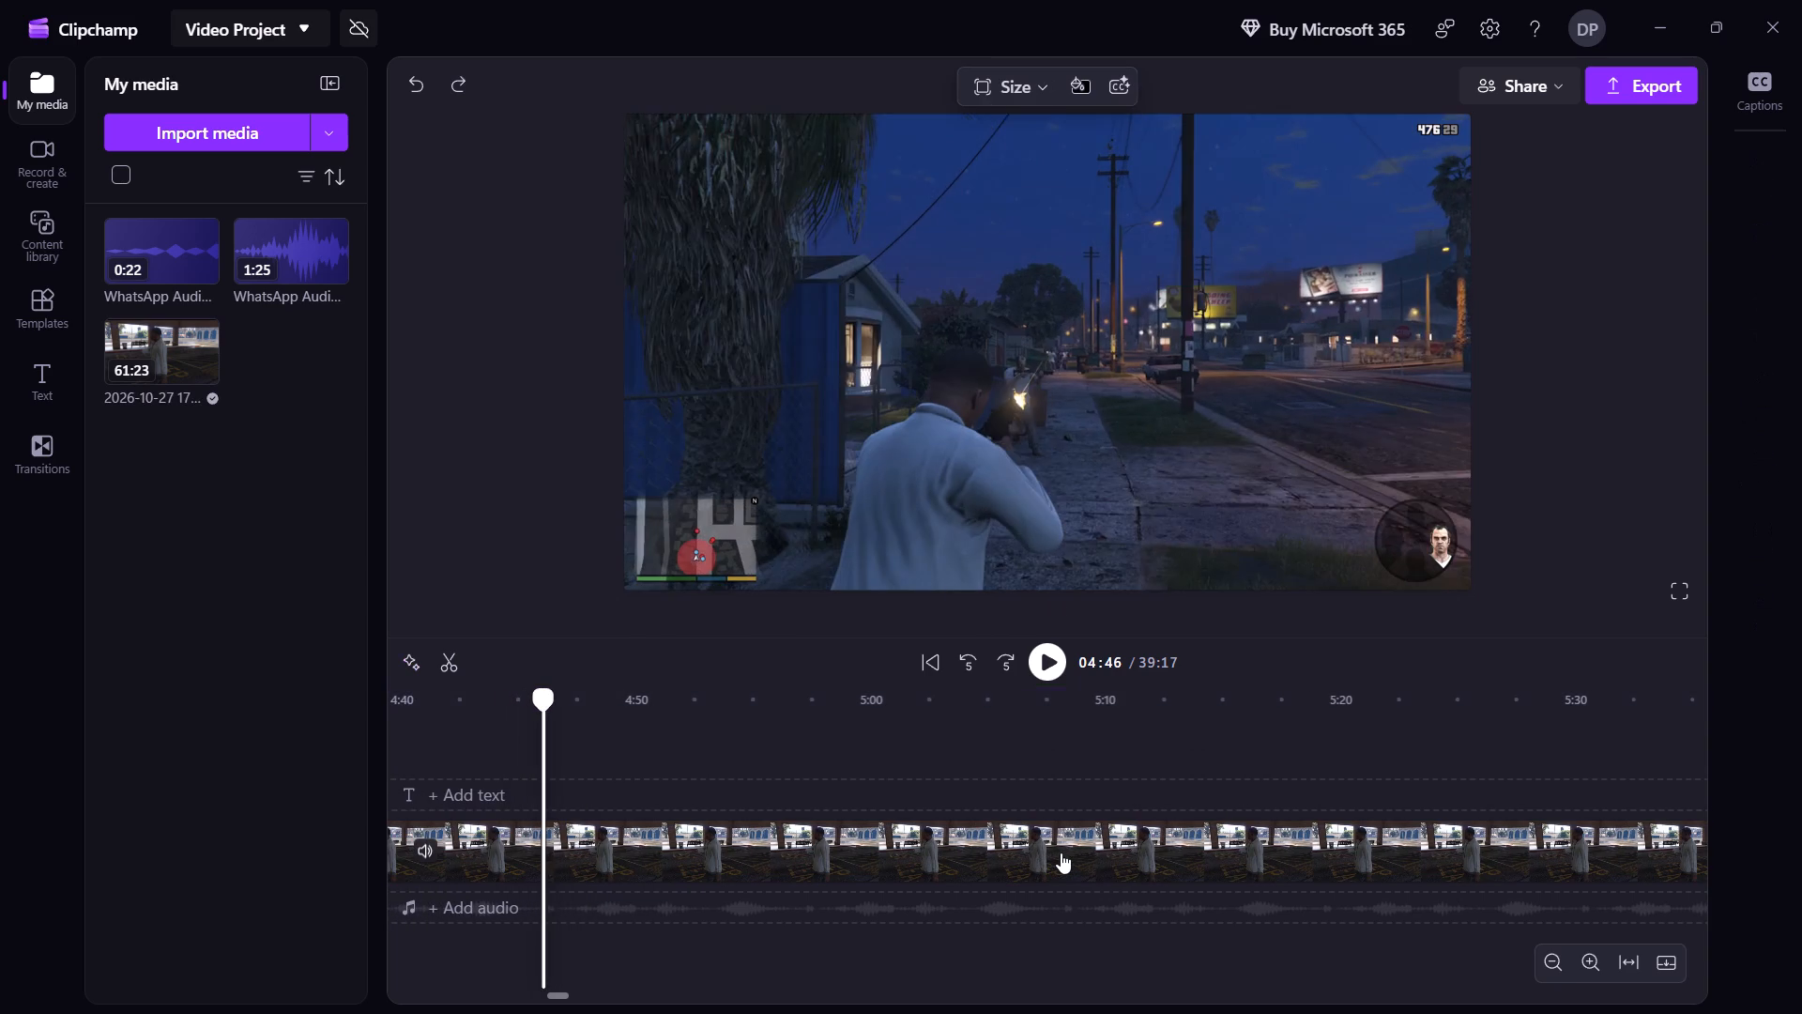
pyautogui.press('Left')
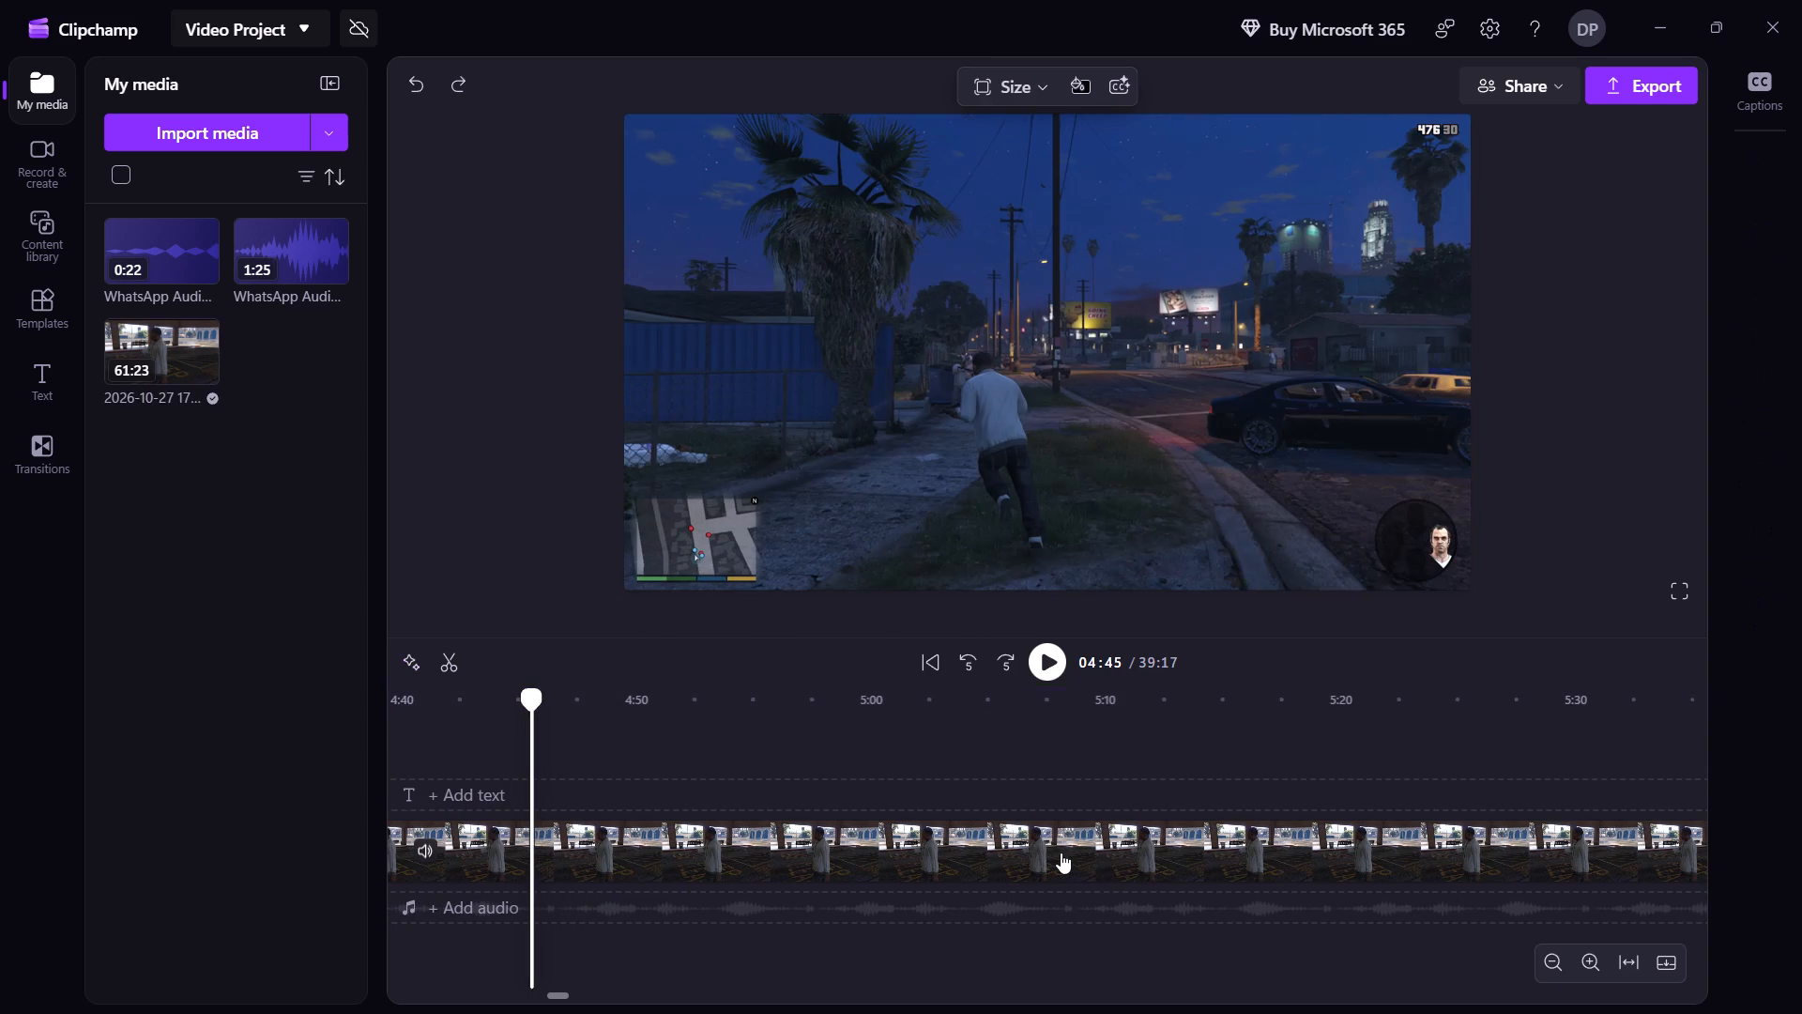
pyautogui.write('s')
# Play the shootout from 4:45 and split the gameplay clip again at 5:01.
pyautogui.press('space')
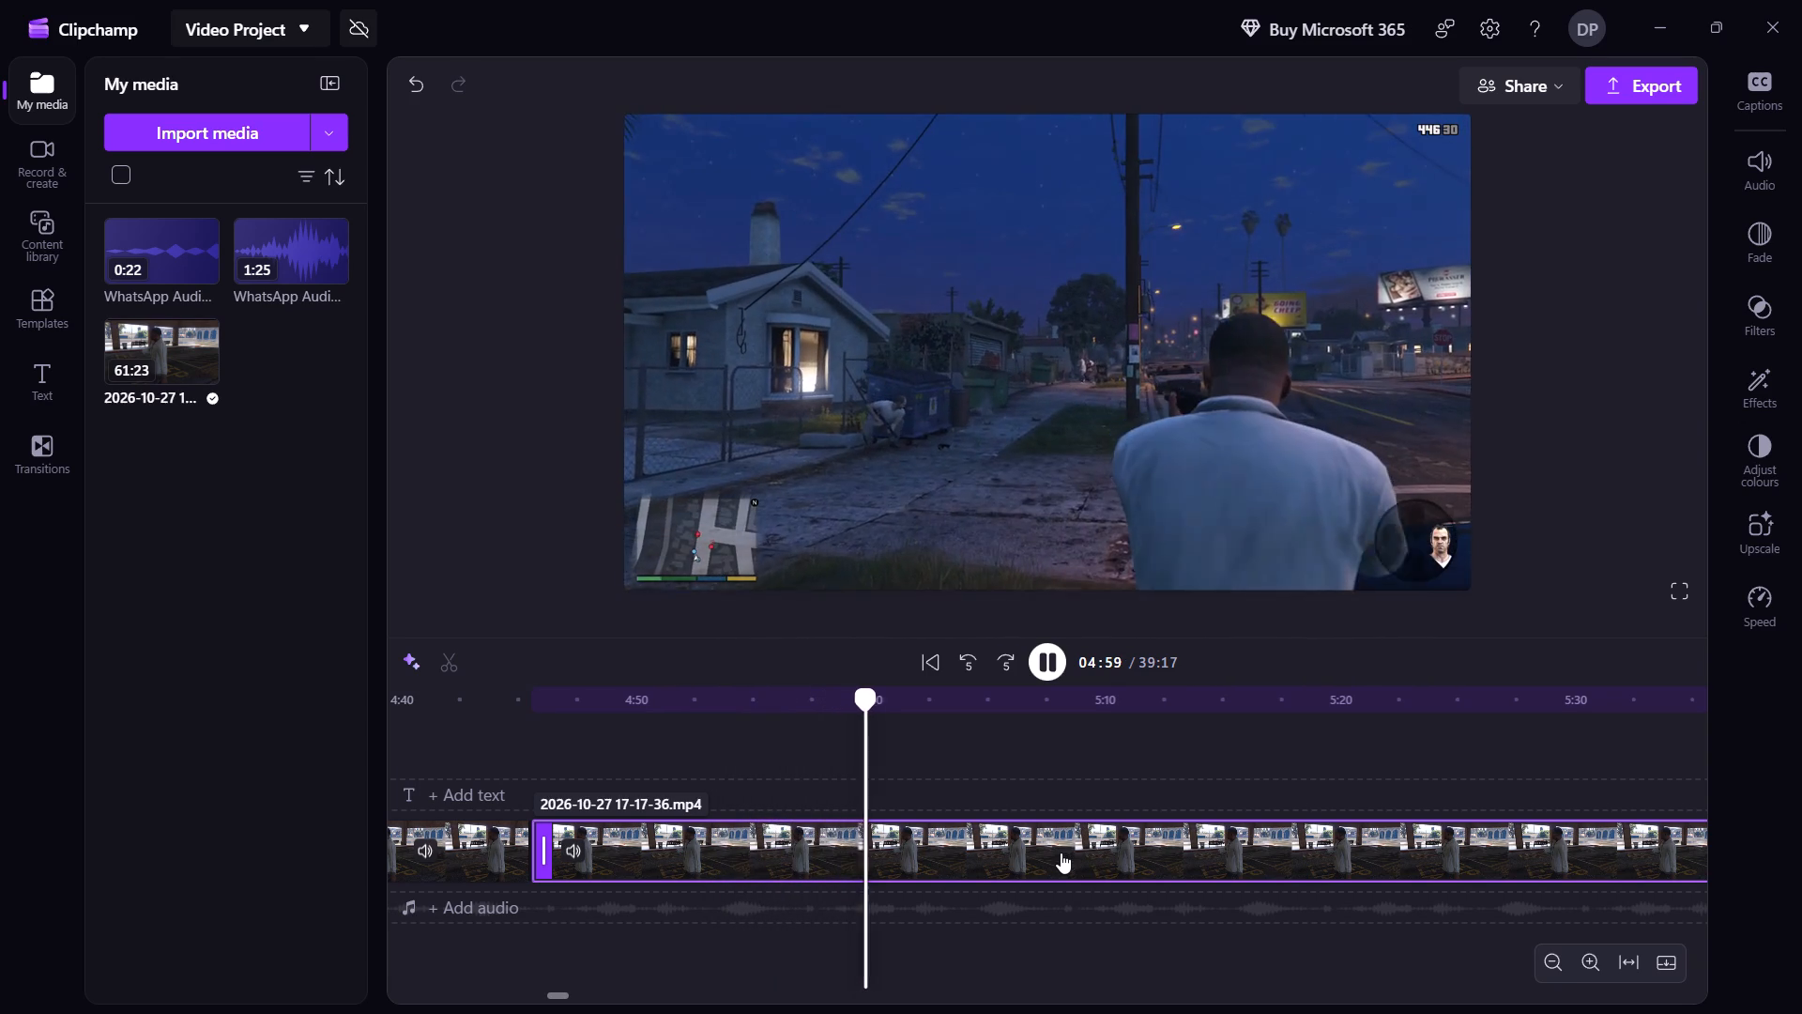
pyautogui.press('space')
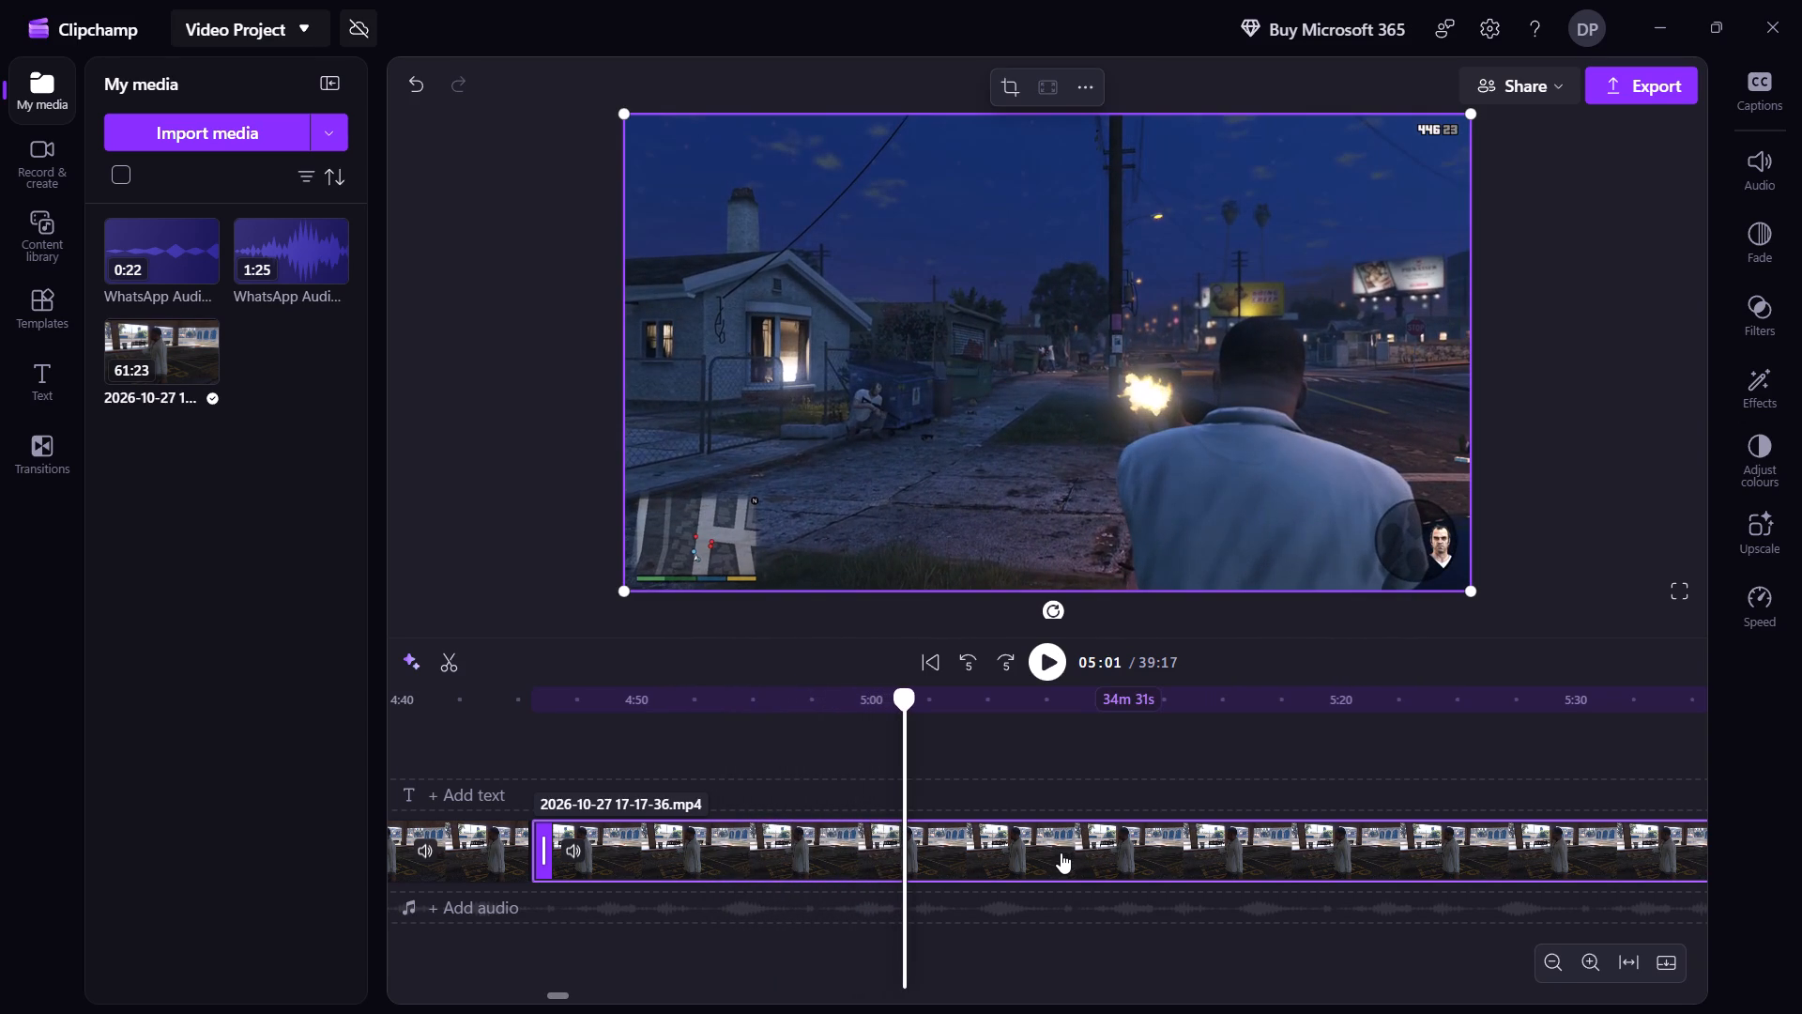
pyautogui.press('s')
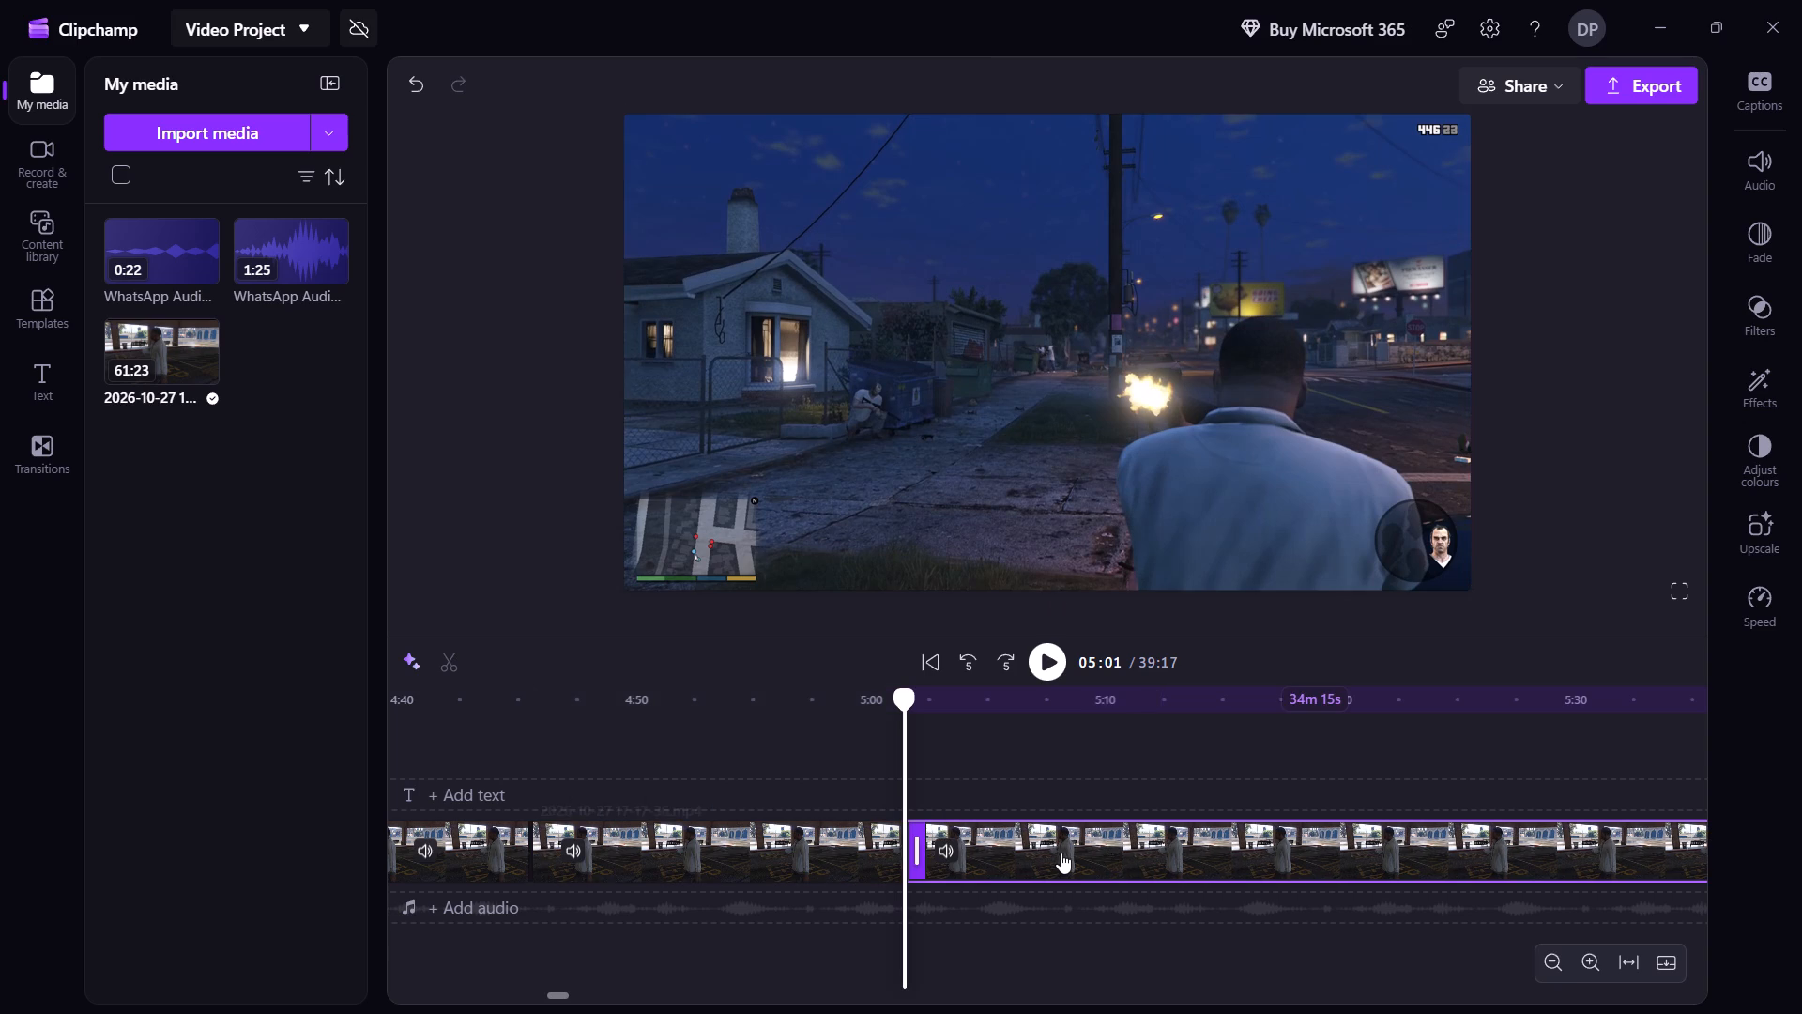
# Duplicate the 15-second shootout segment between 4:45 and 5:01.
pyautogui.click(847, 856)
pyautogui.rightClick(847, 856)
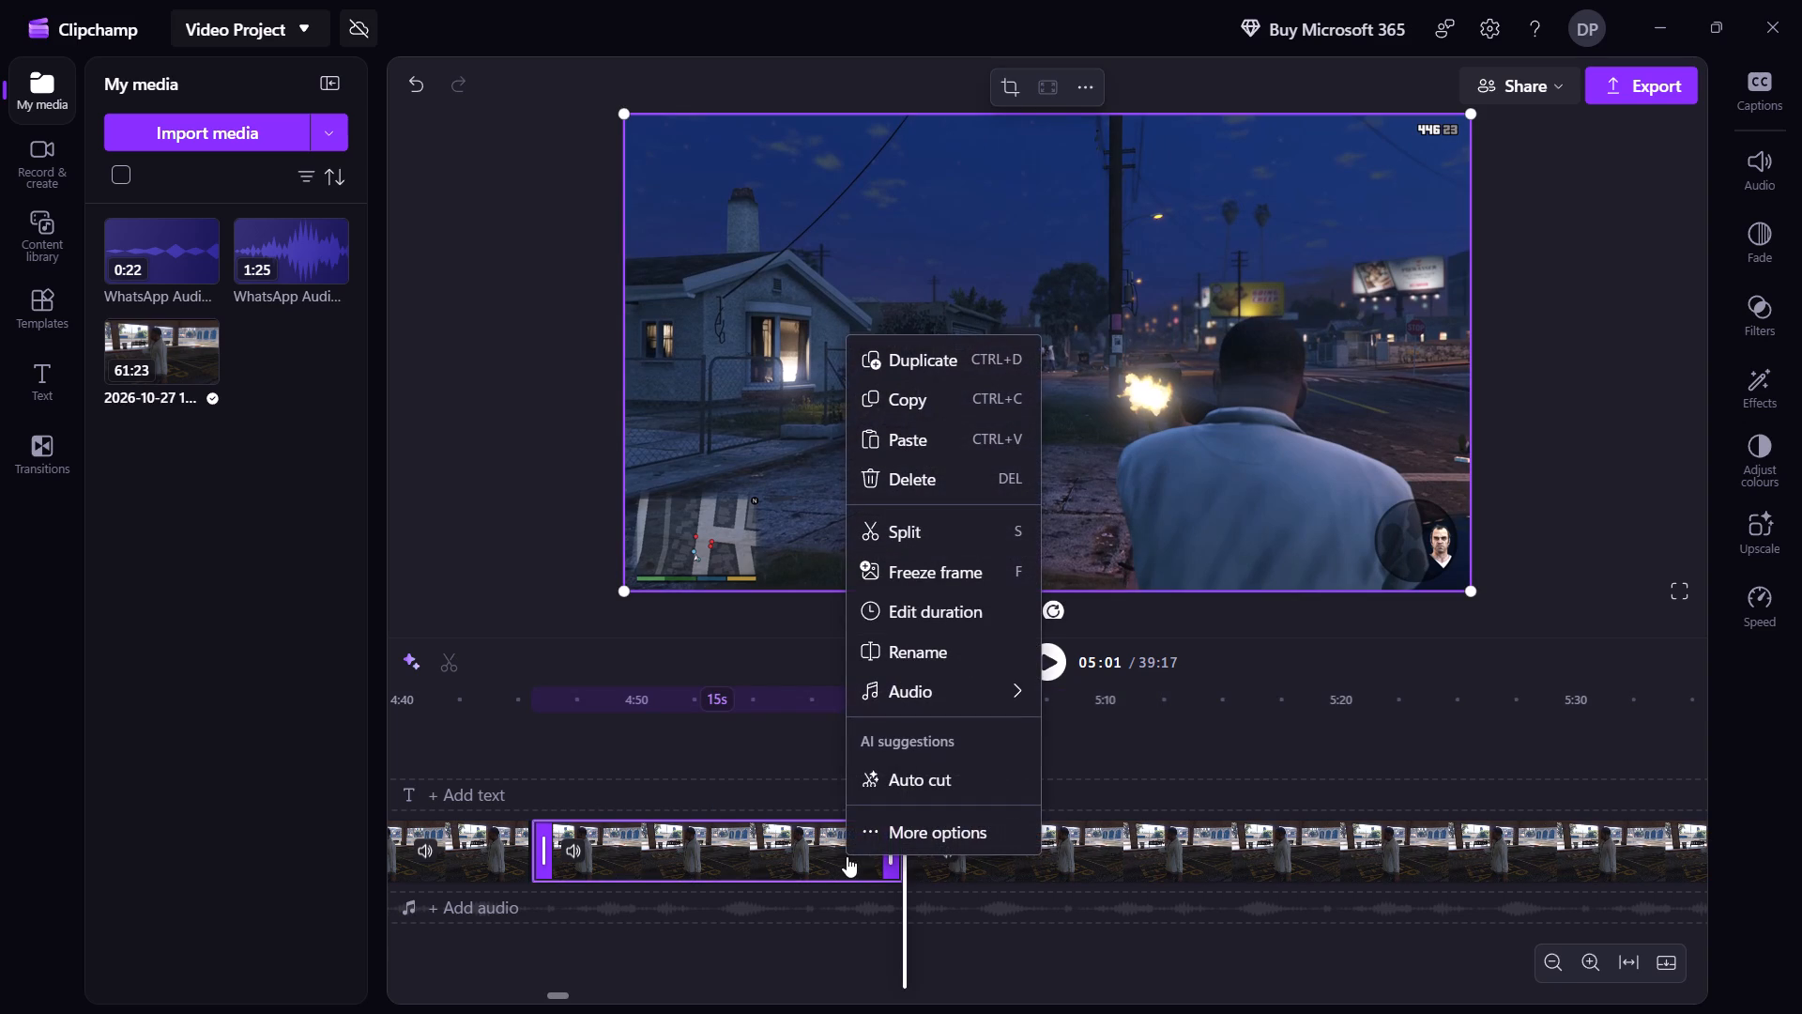
pyautogui.click(908, 348)
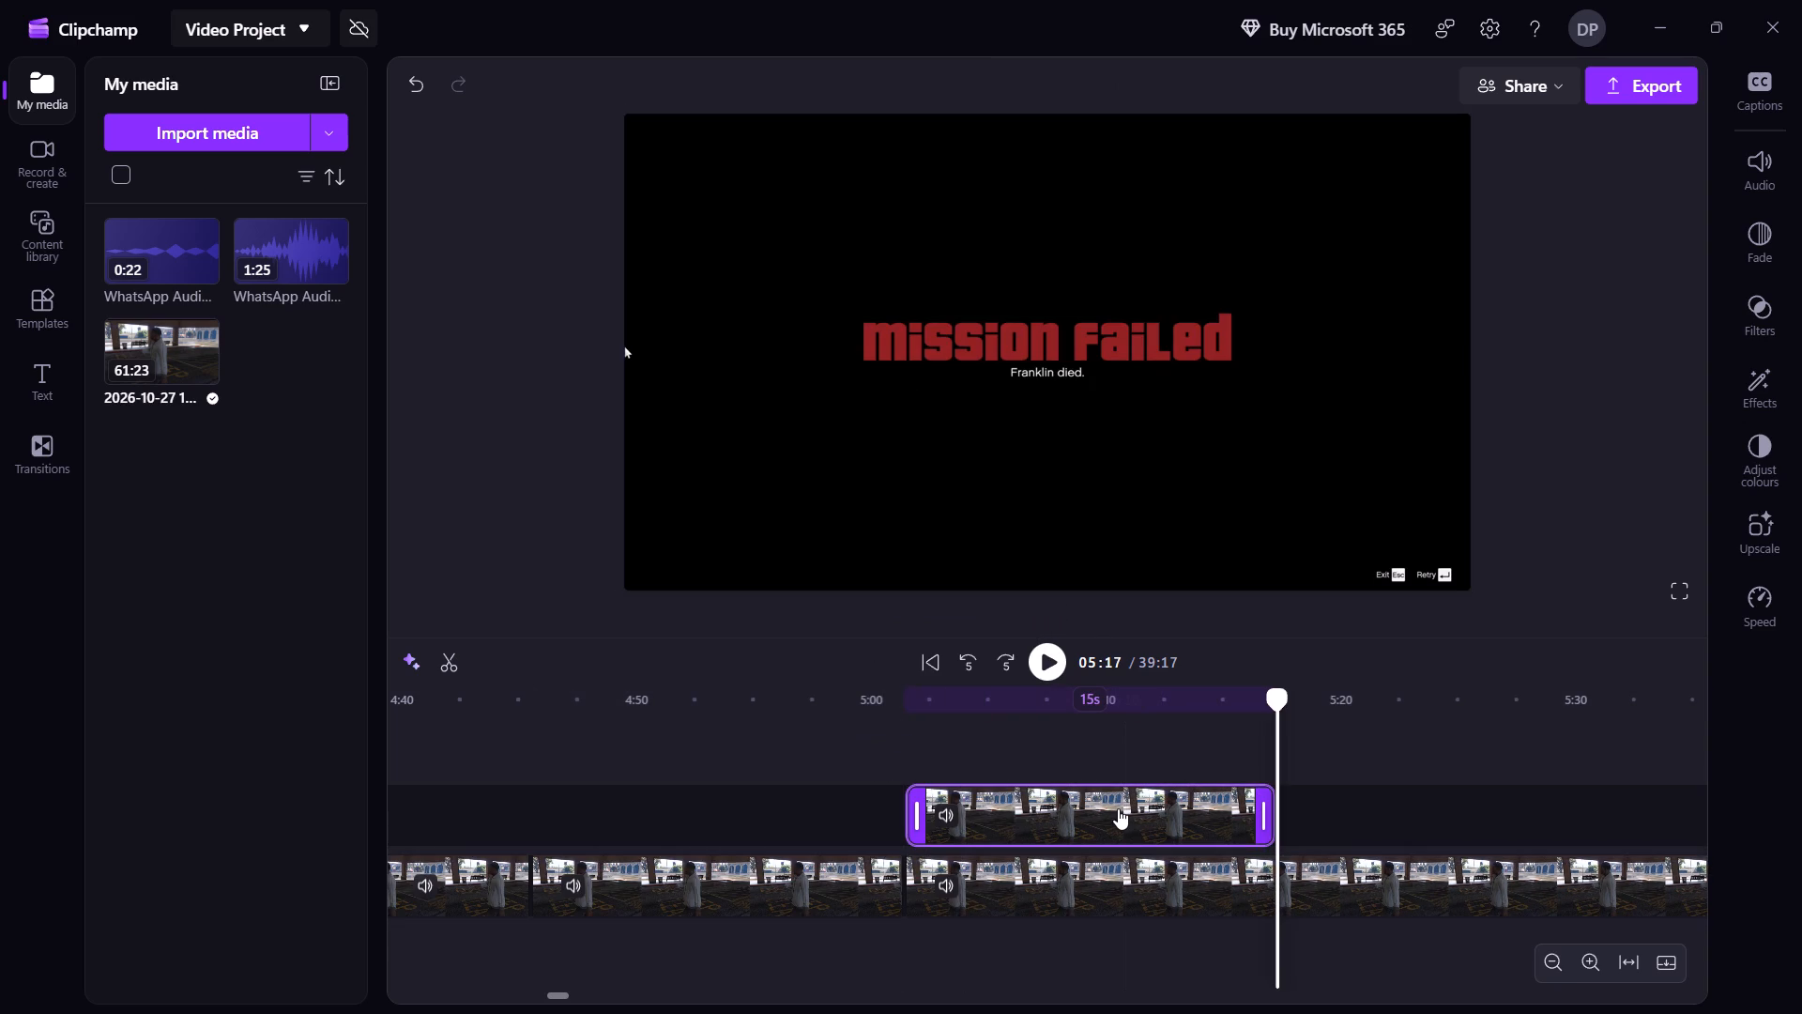
# Place the duplicated 15-second segment at the very start of the main video track, directly before the gameplay clip without a gap.
pyautogui.moveTo(1118, 808); pyautogui.dragTo(163, 771)
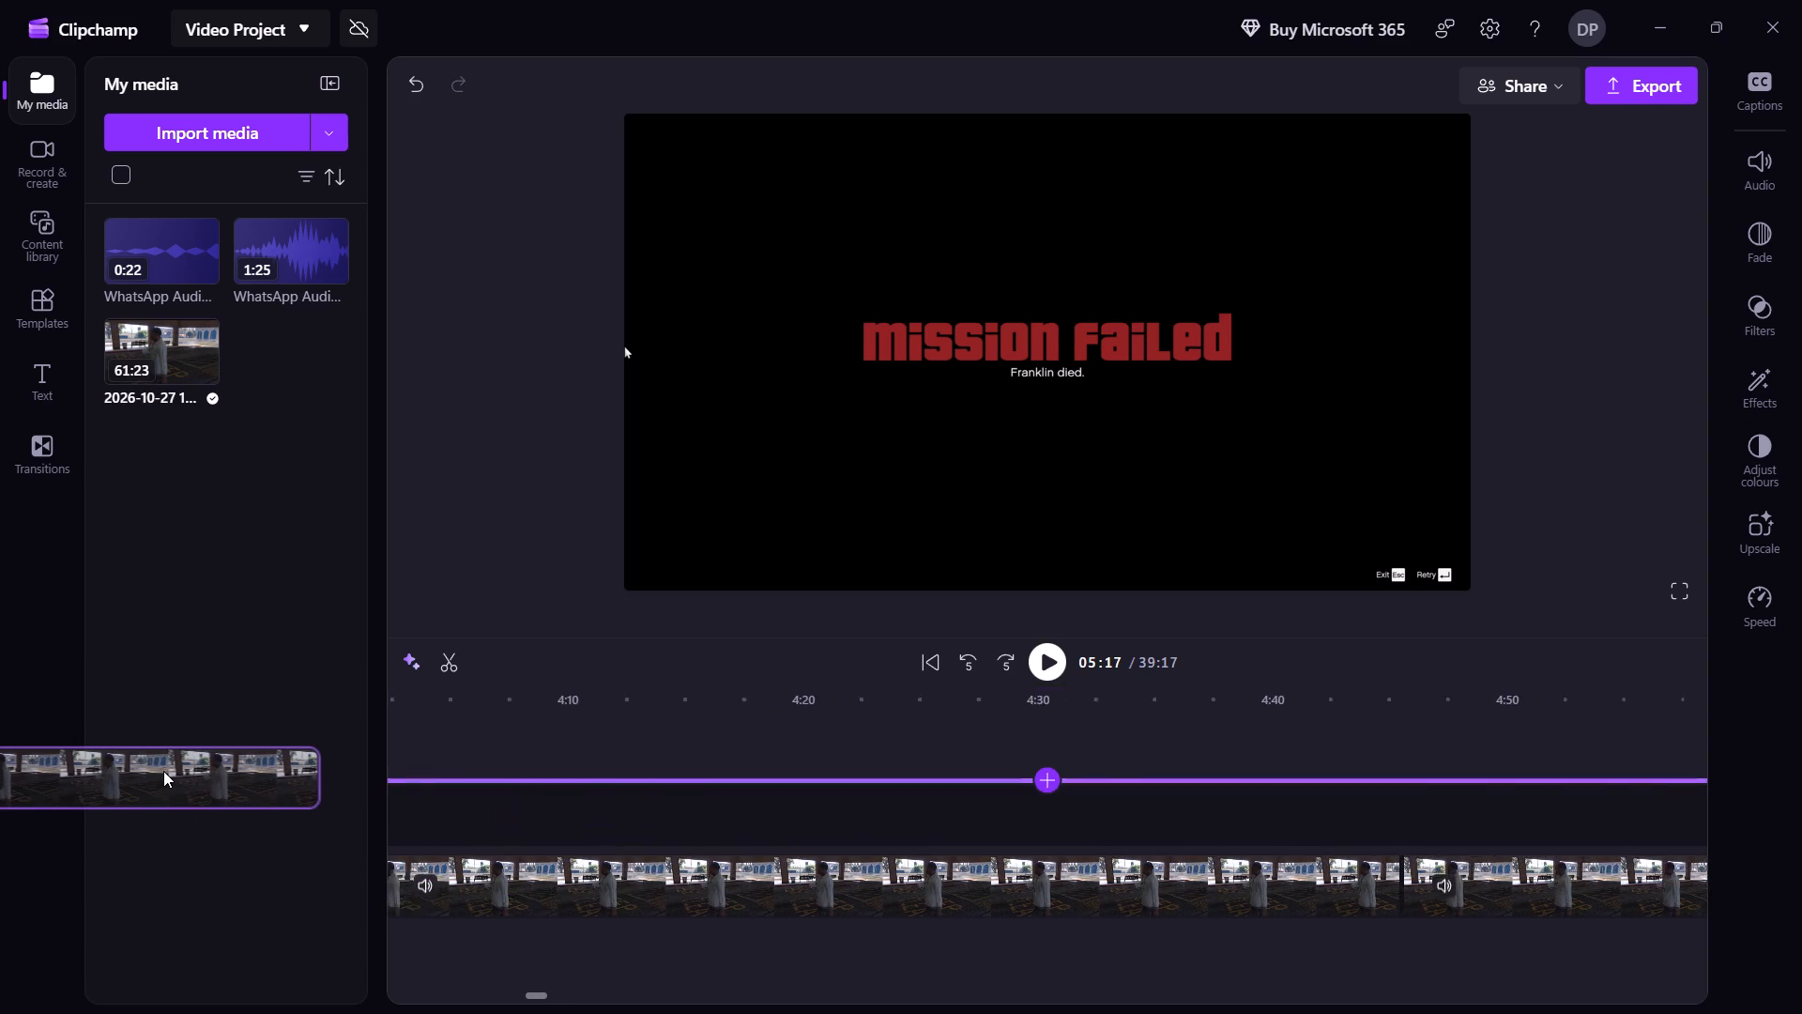
pyautogui.moveTo(163, 771); pyautogui.dragTo(168, 778)
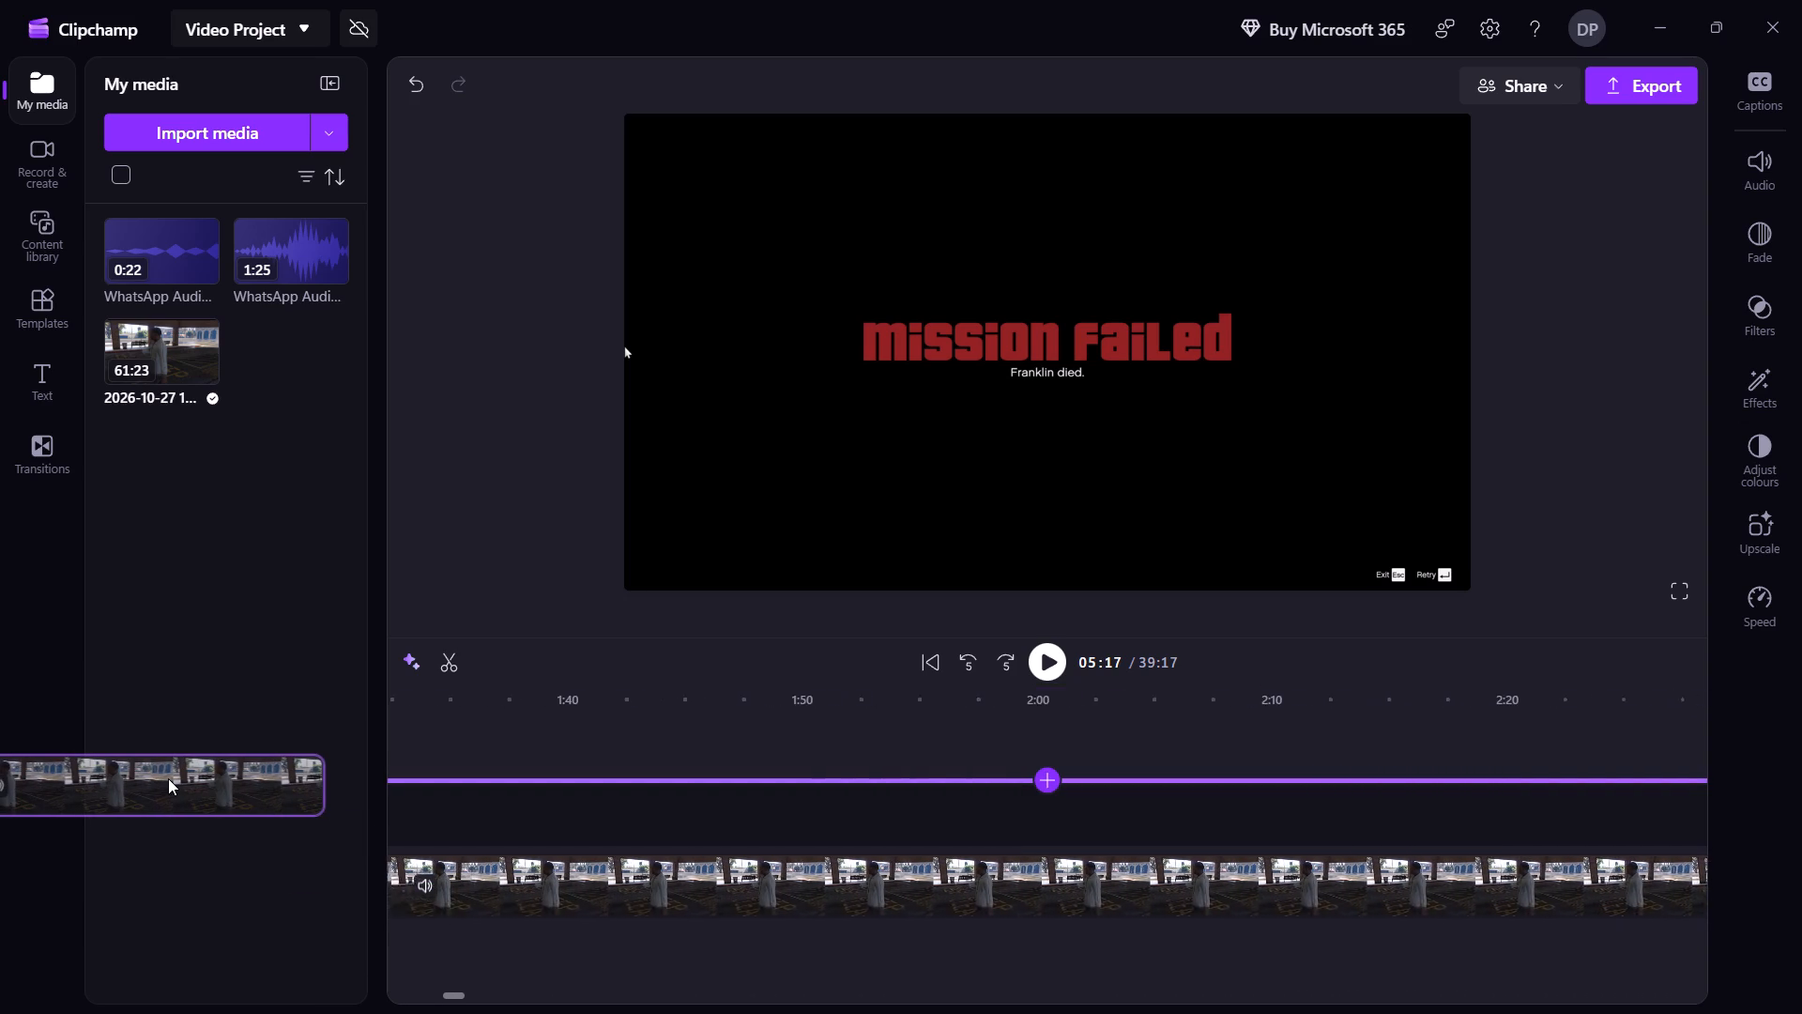
pyautogui.moveTo(168, 778); pyautogui.dragTo(139, 800)
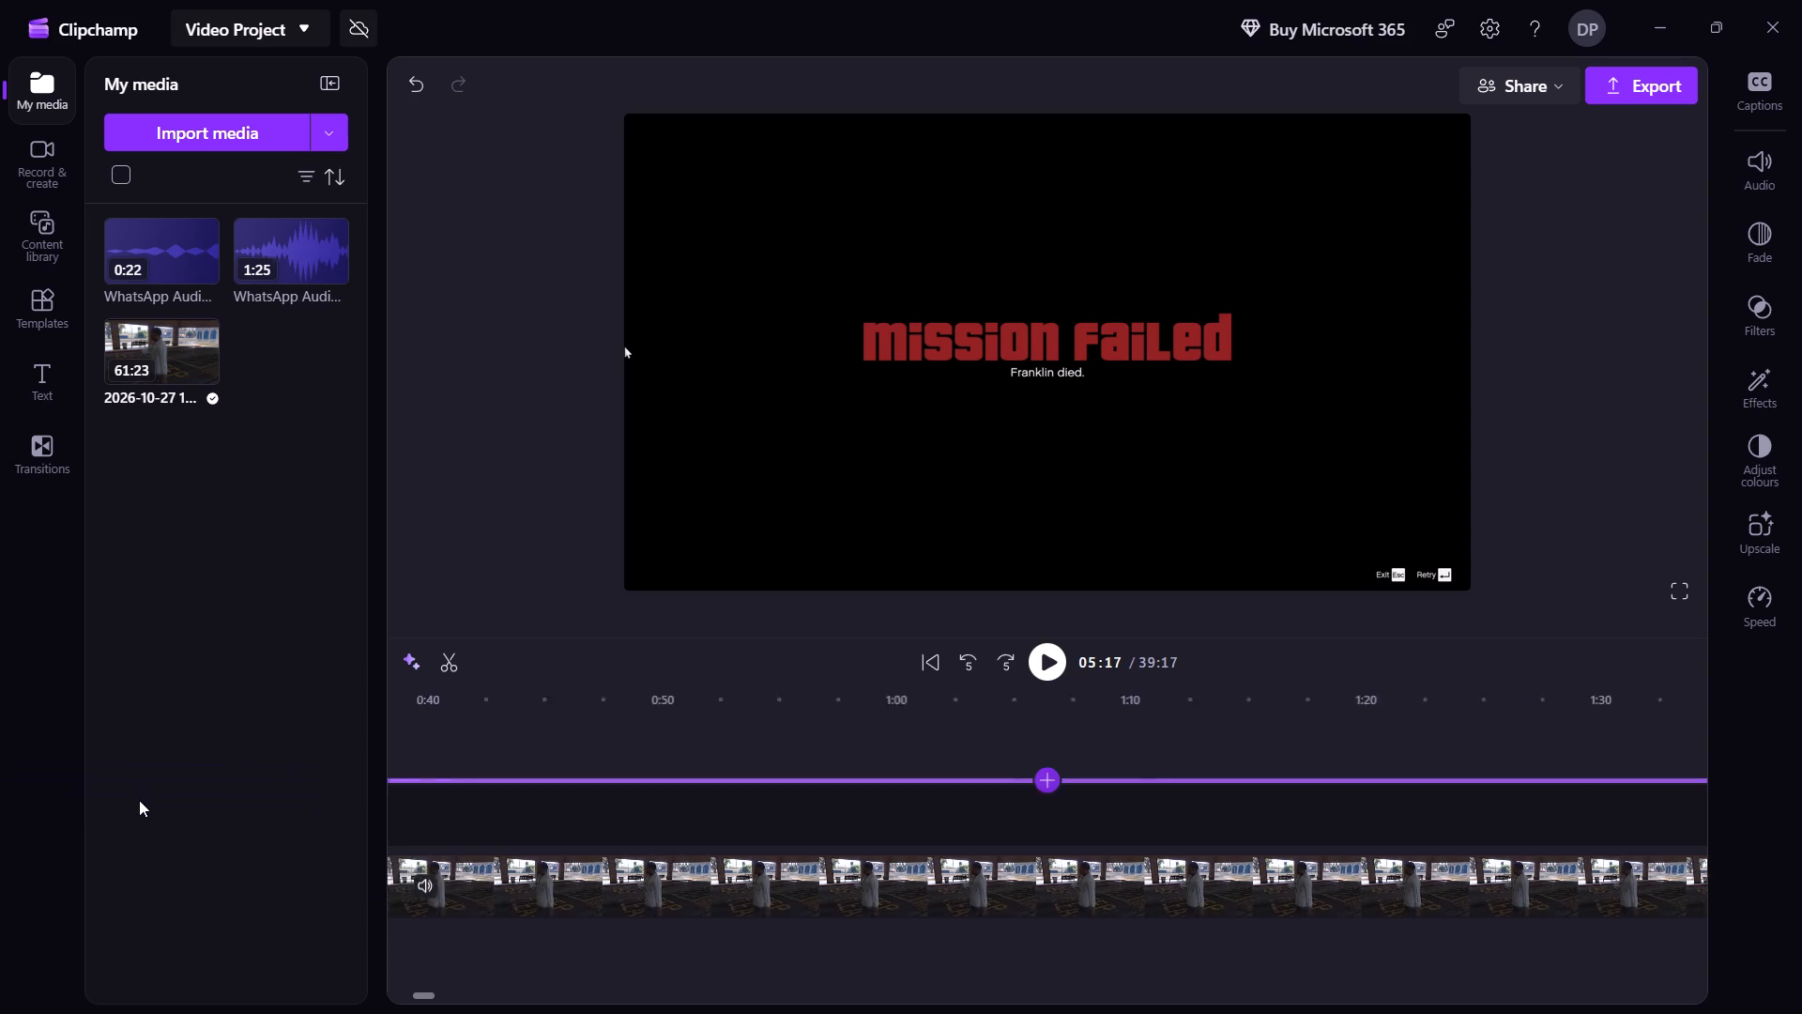
pyautogui.moveTo(139, 800); pyautogui.dragTo(535, 797)
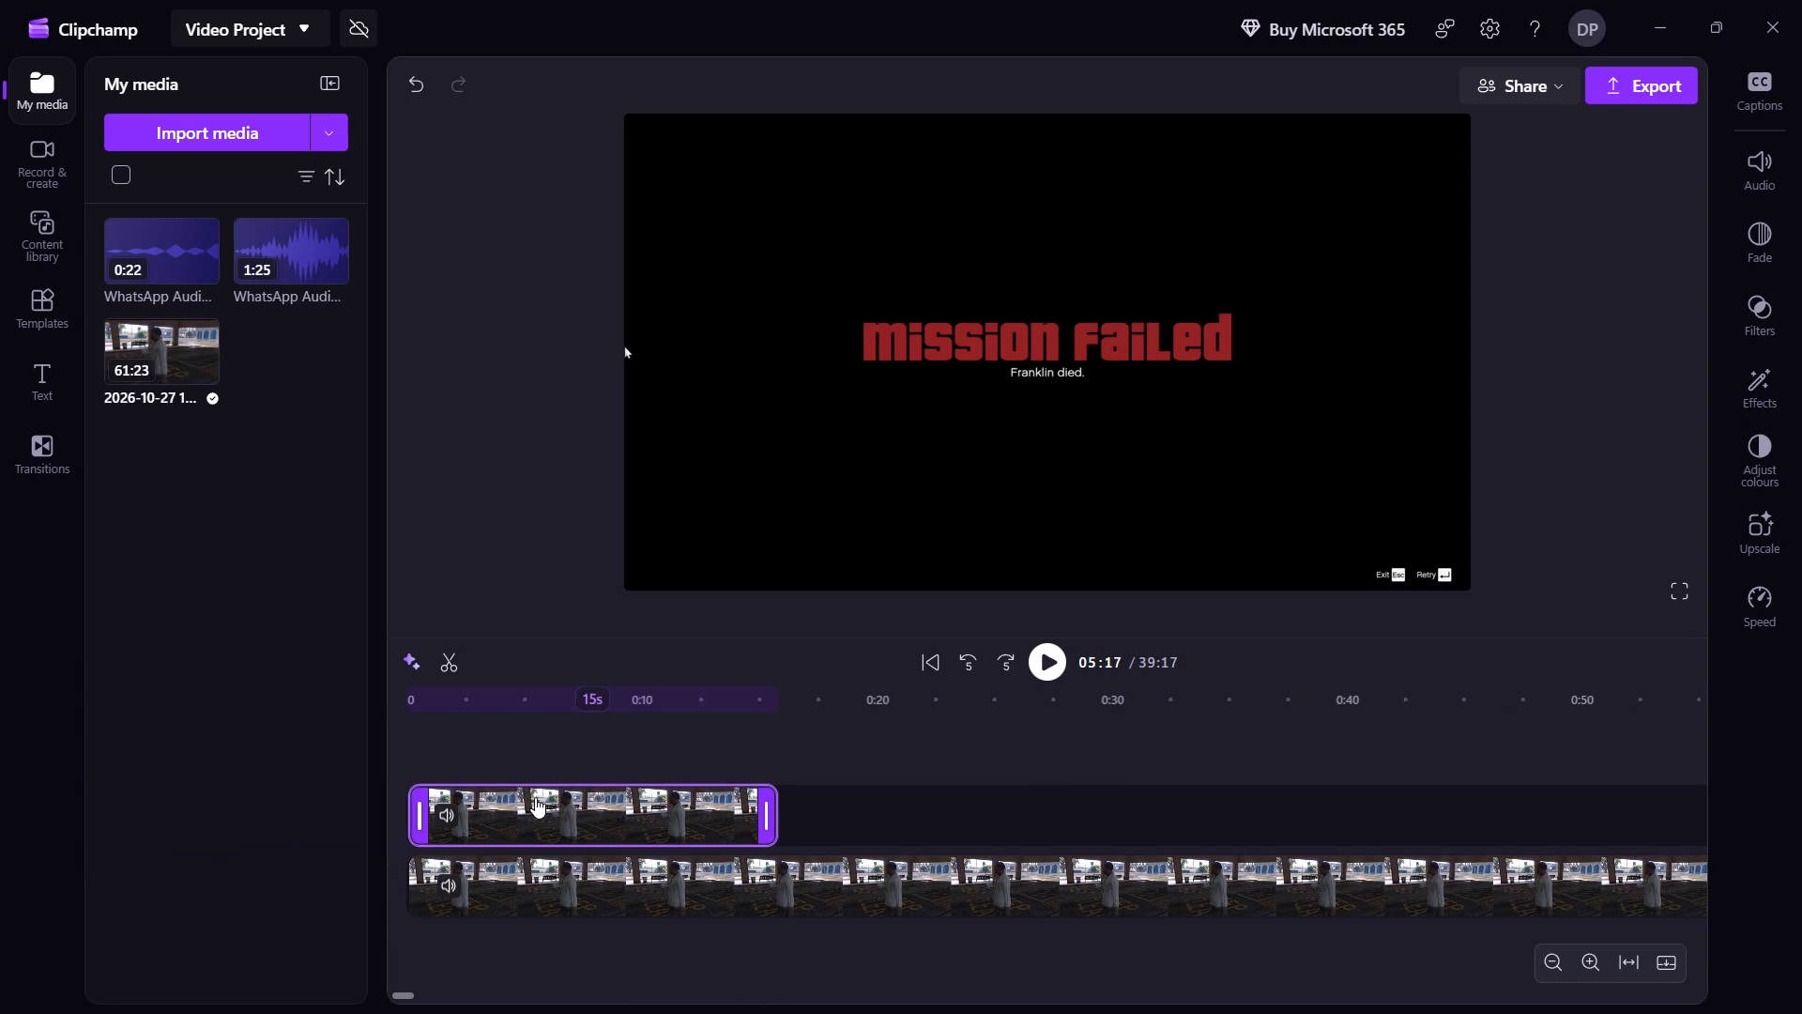
pyautogui.moveTo(539, 850); pyautogui.dragTo(480, 847)
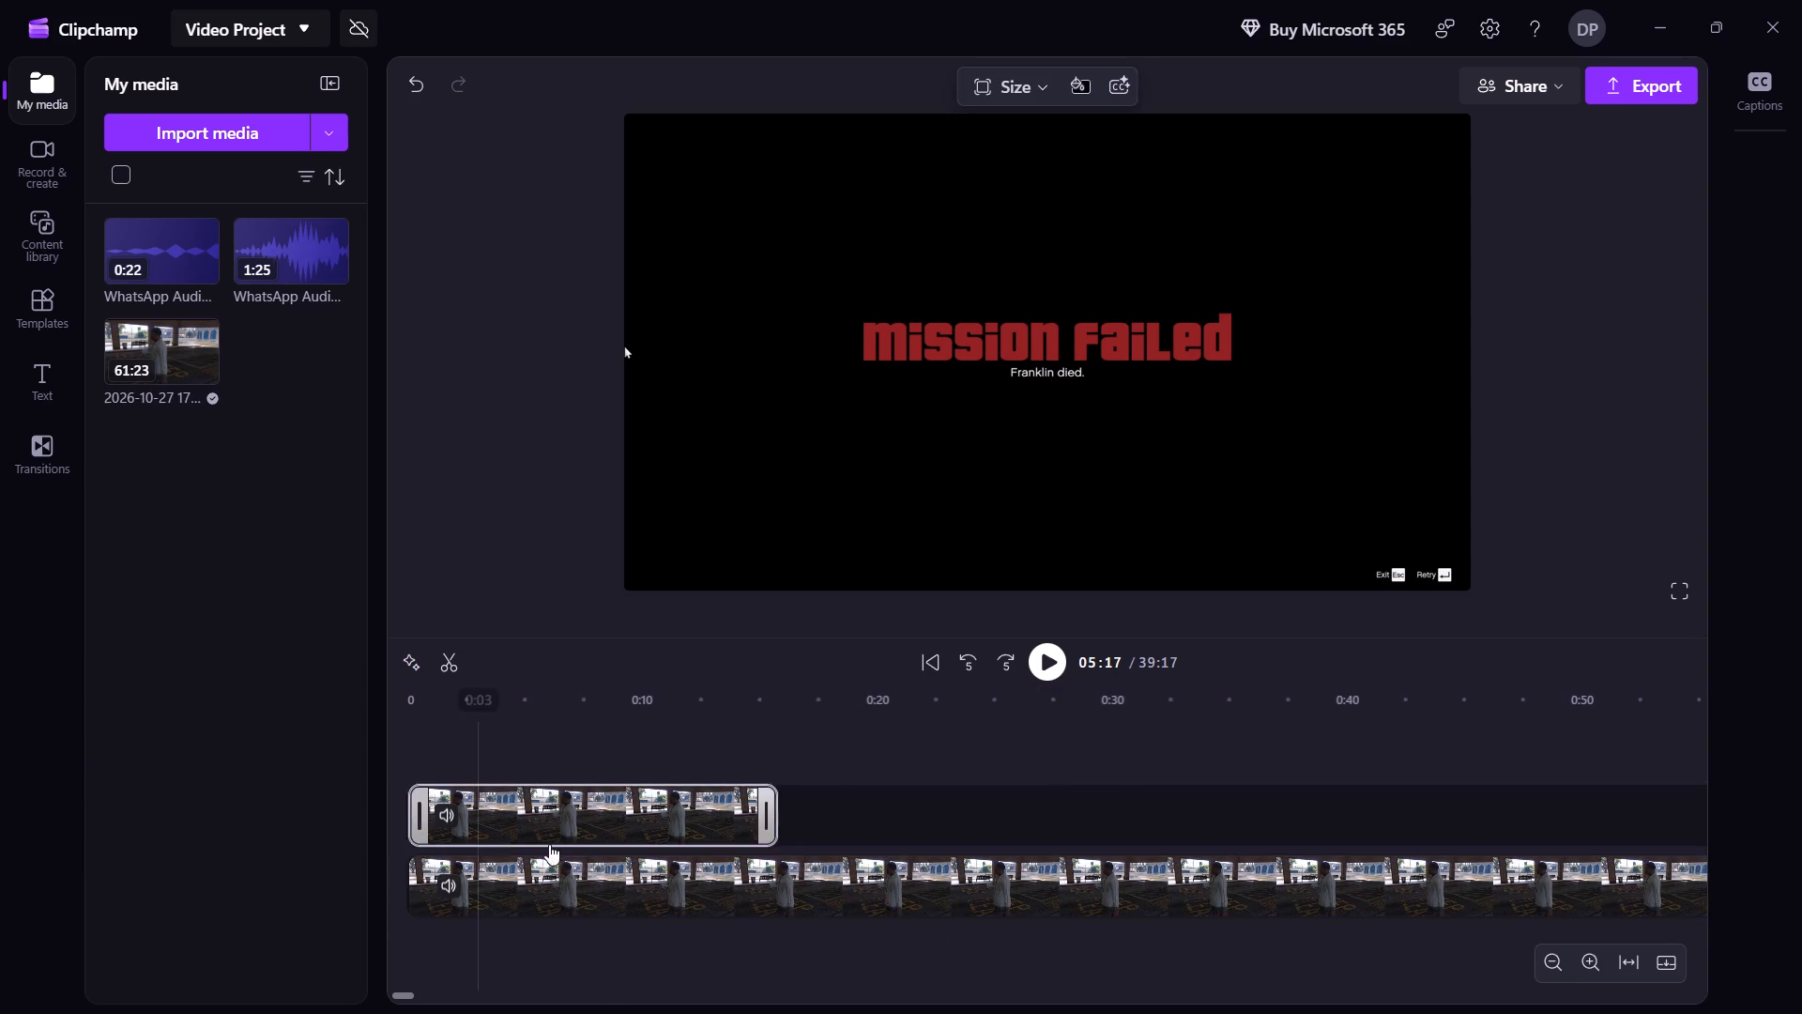
pyautogui.moveTo(562, 880); pyautogui.dragTo(967, 884)
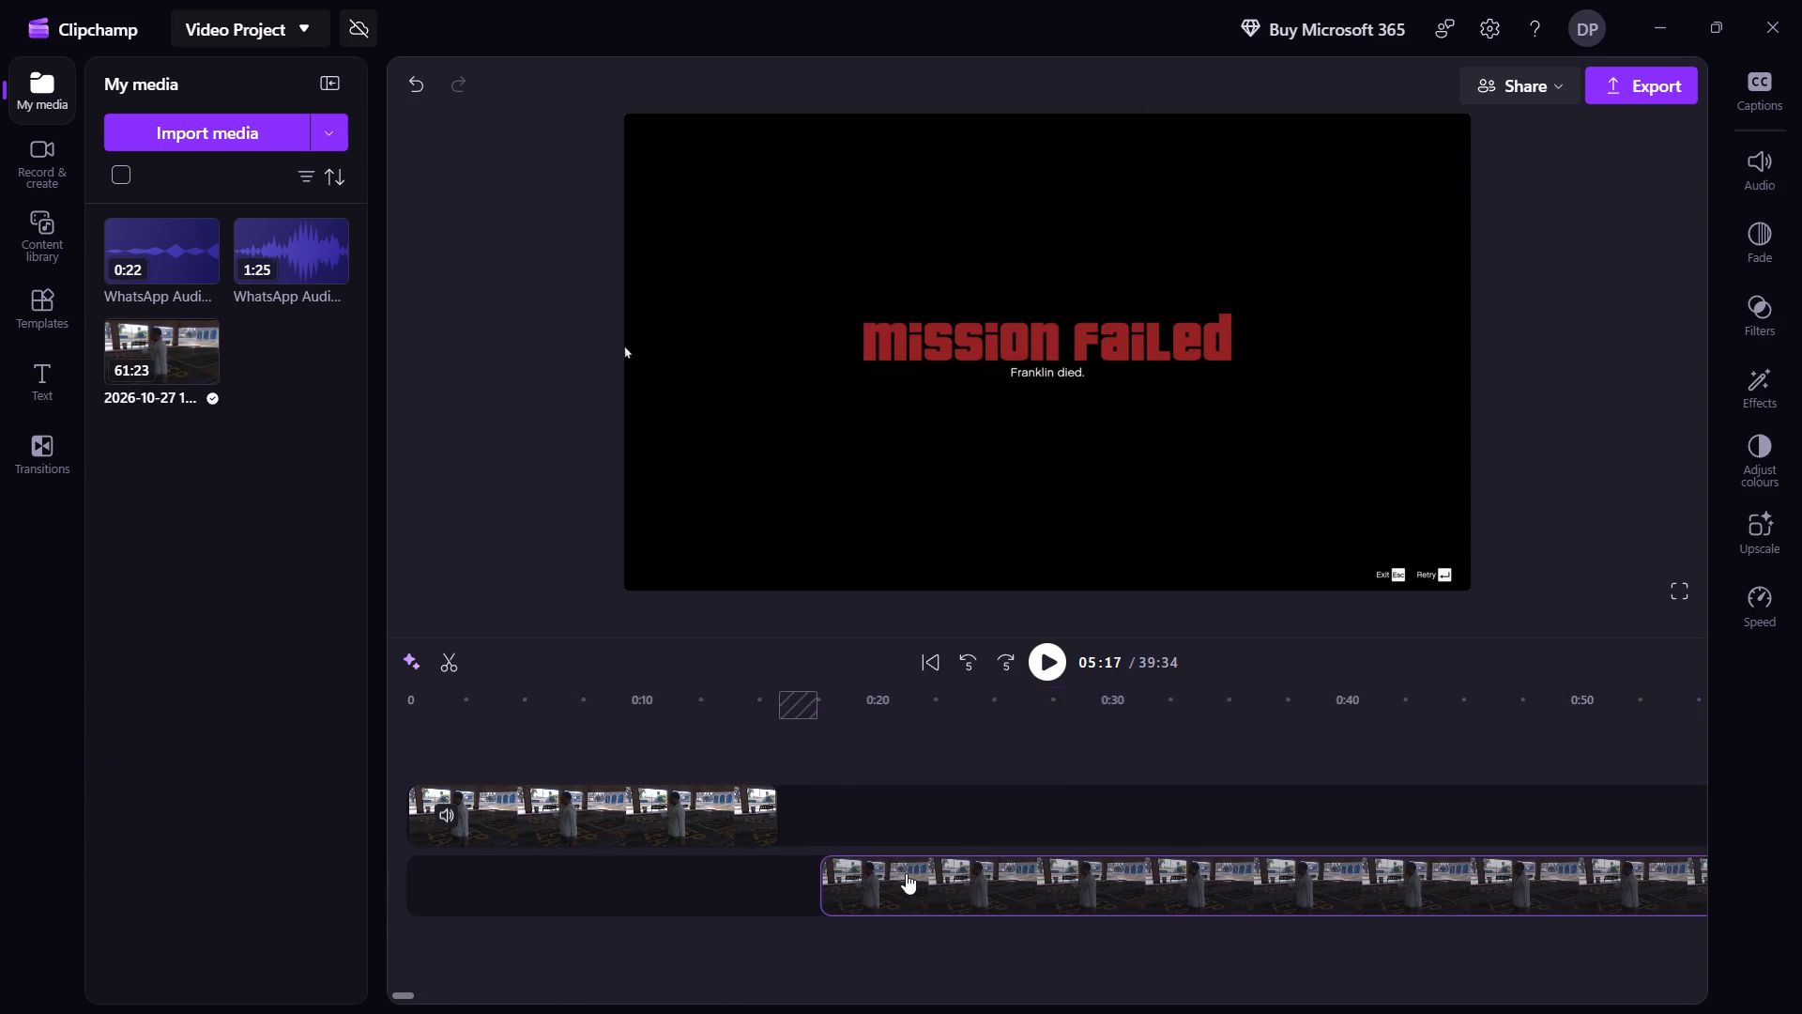
pyautogui.moveTo(668, 824); pyautogui.dragTo(631, 902)
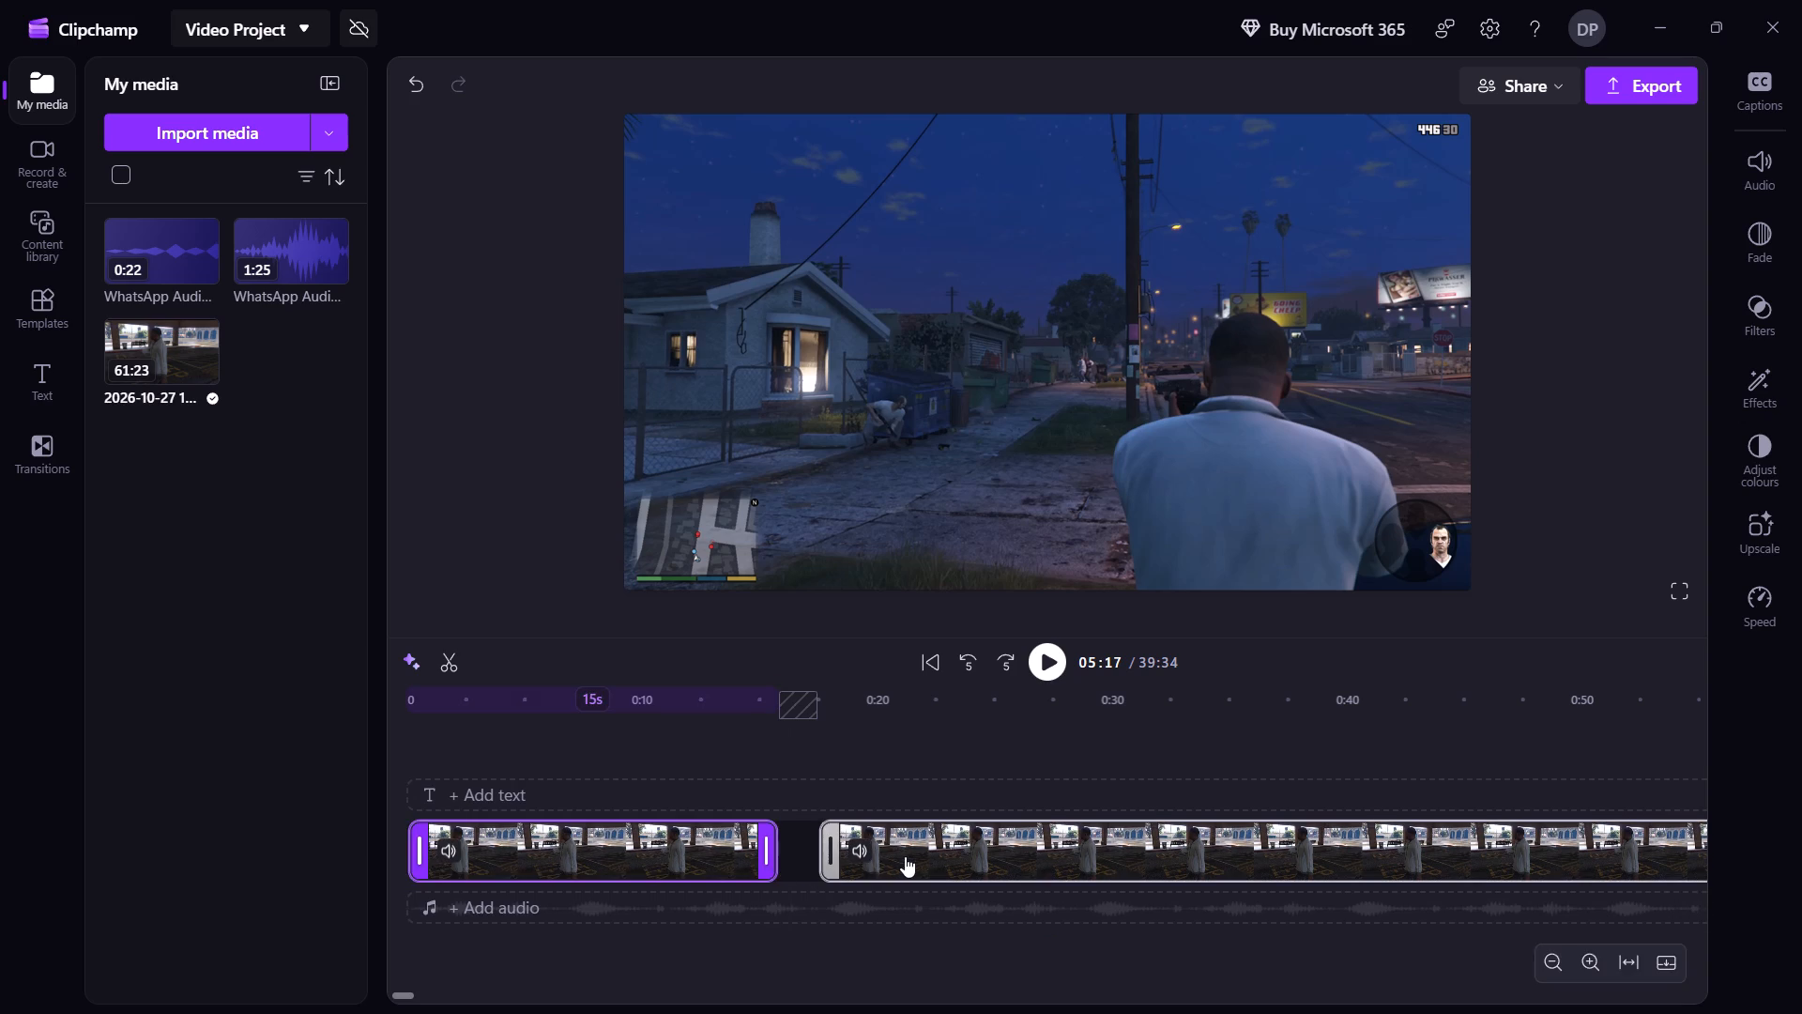
pyautogui.moveTo(905, 856); pyautogui.dragTo(855, 877)
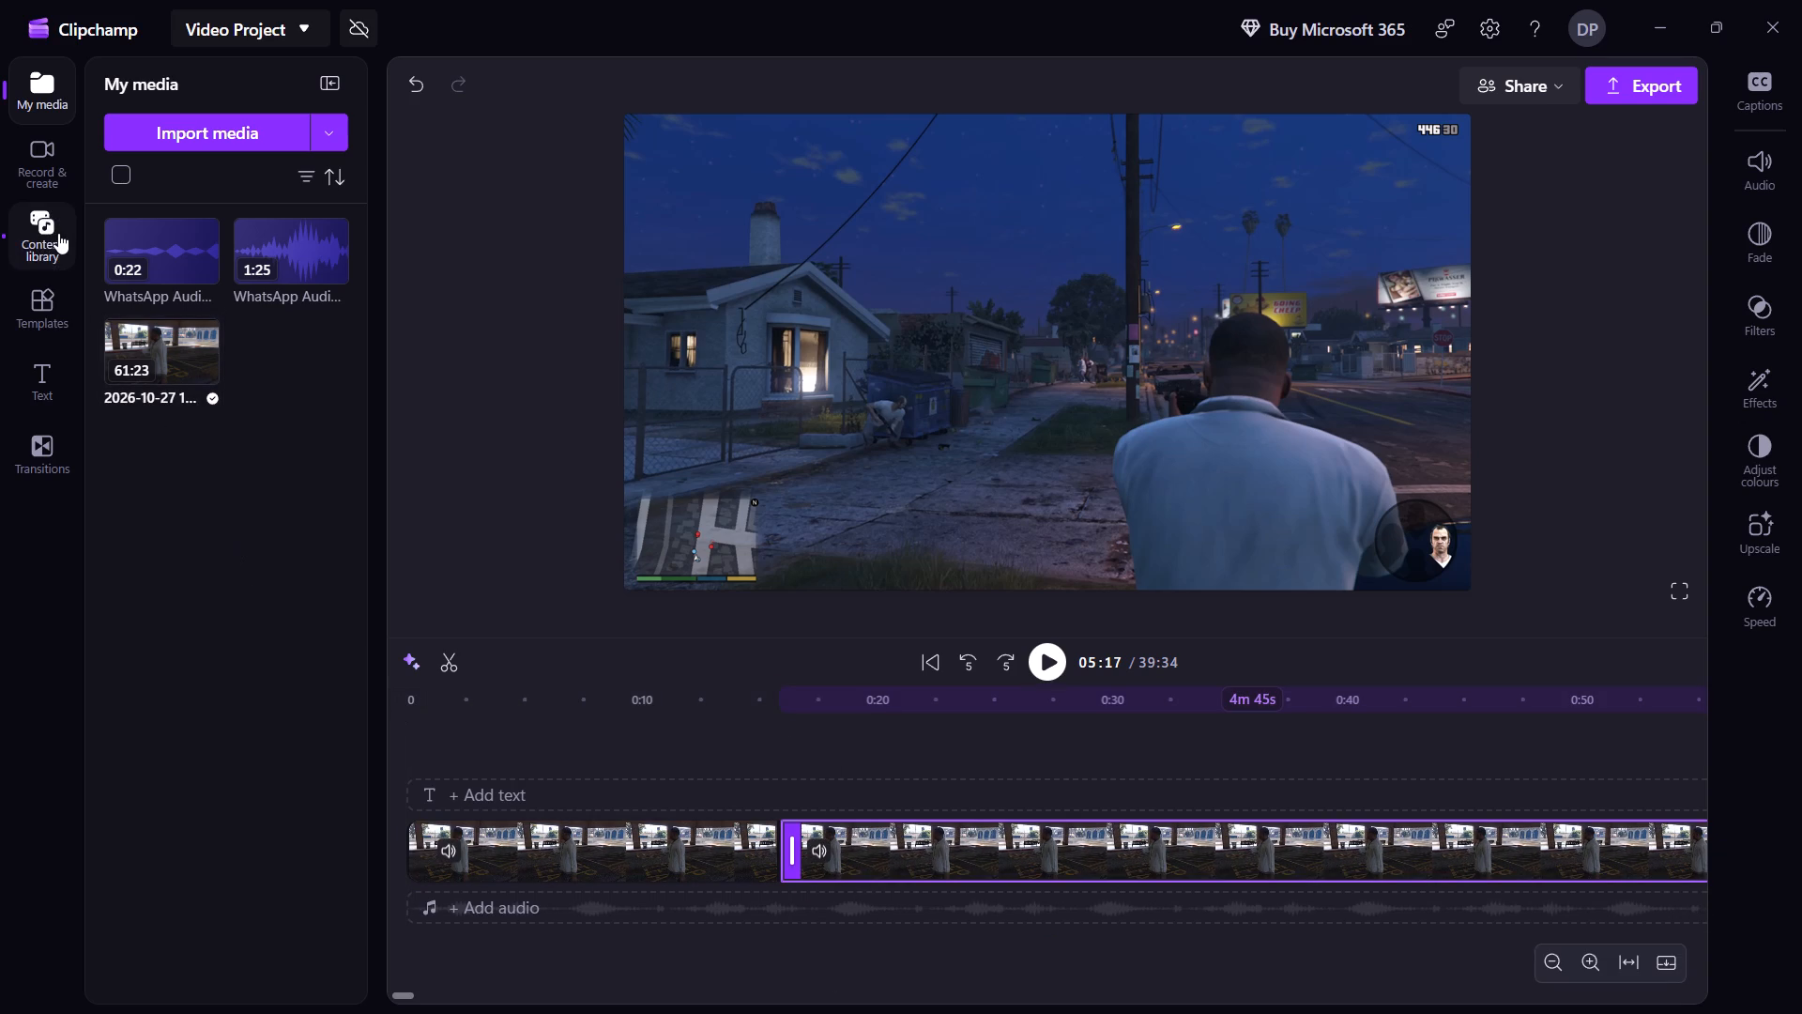
# Add a Collage transition between the opening 15-second segment and the gameplay clip.
pyautogui.click(34, 459)
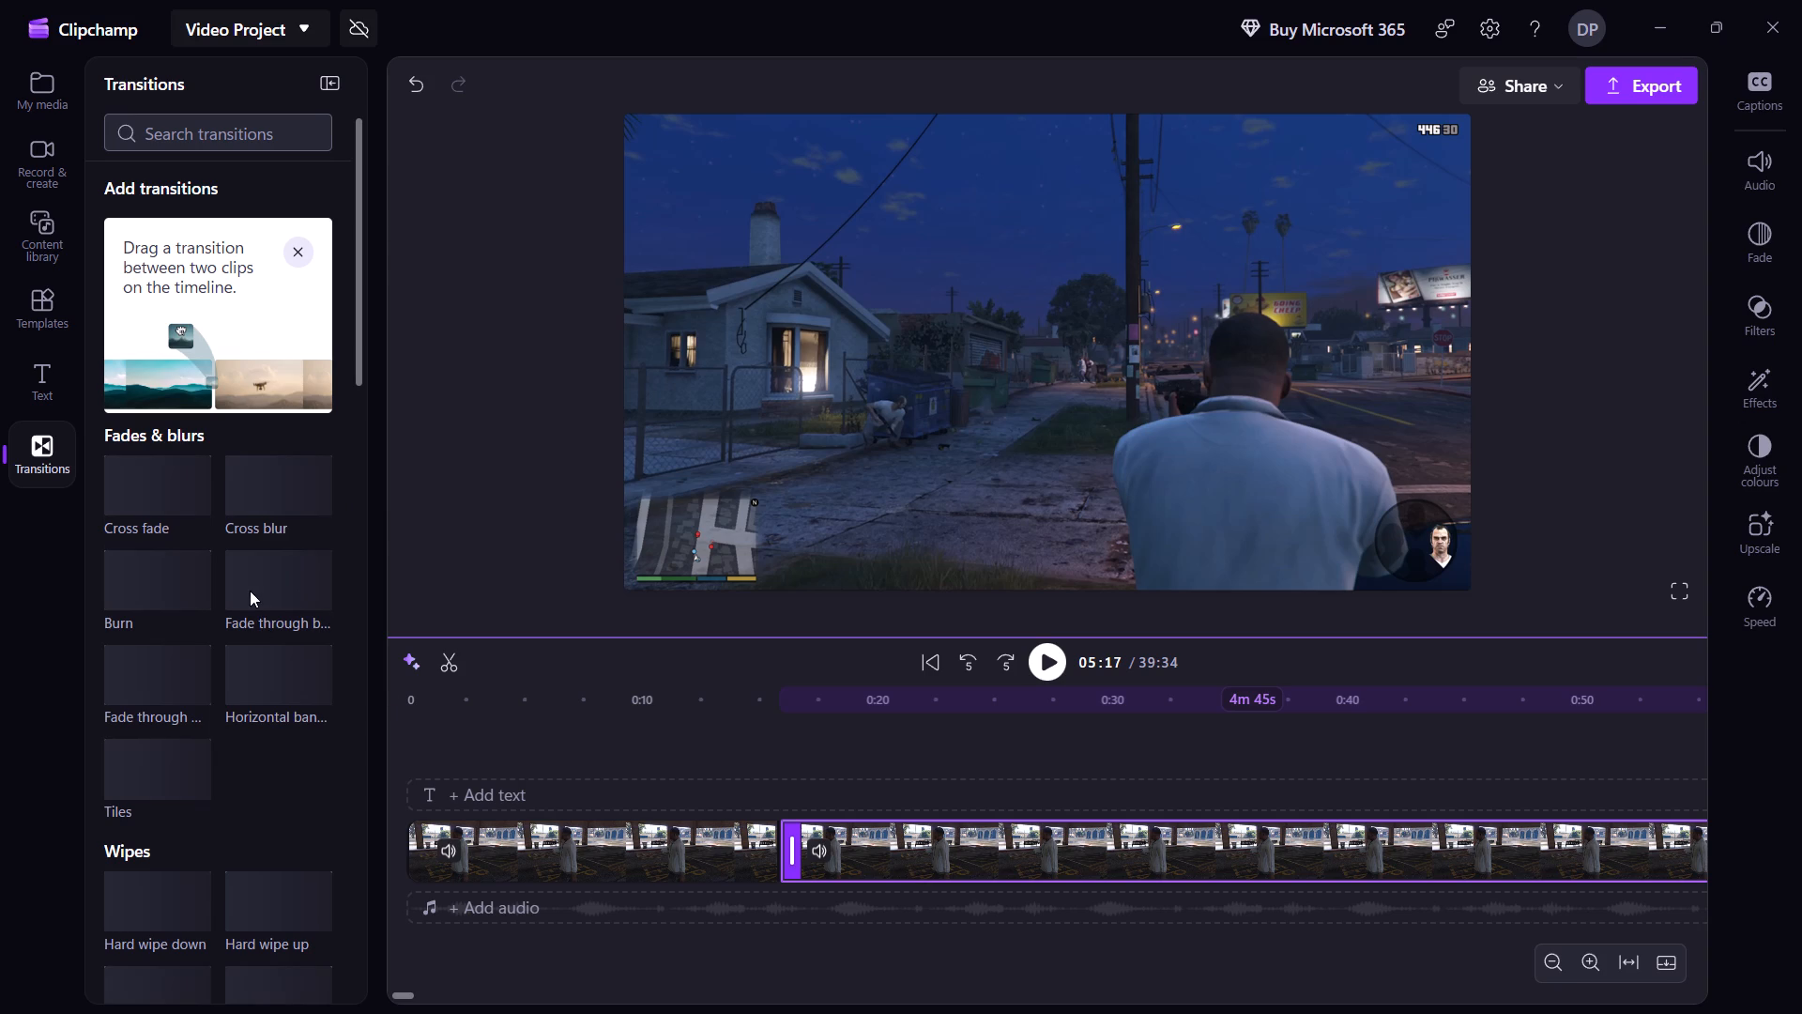
pyautogui.scroll(-2, 235, 794)
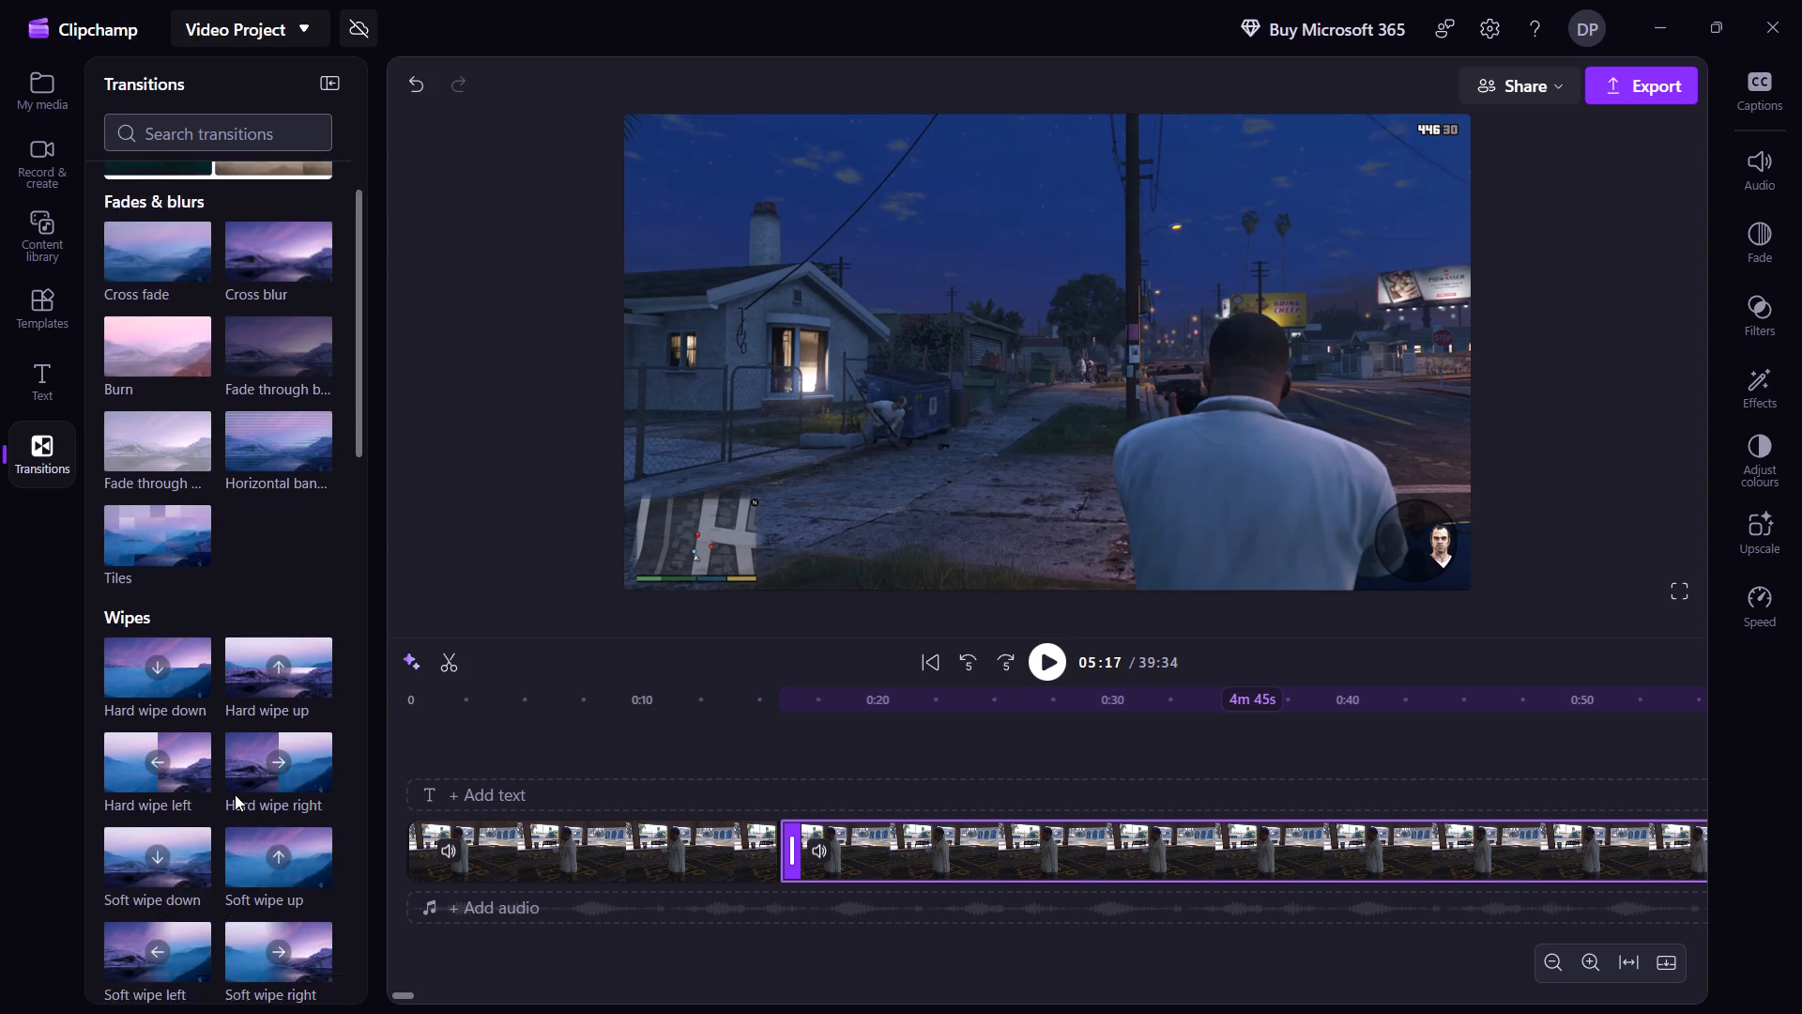
pyautogui.scroll(-4, 235, 794)
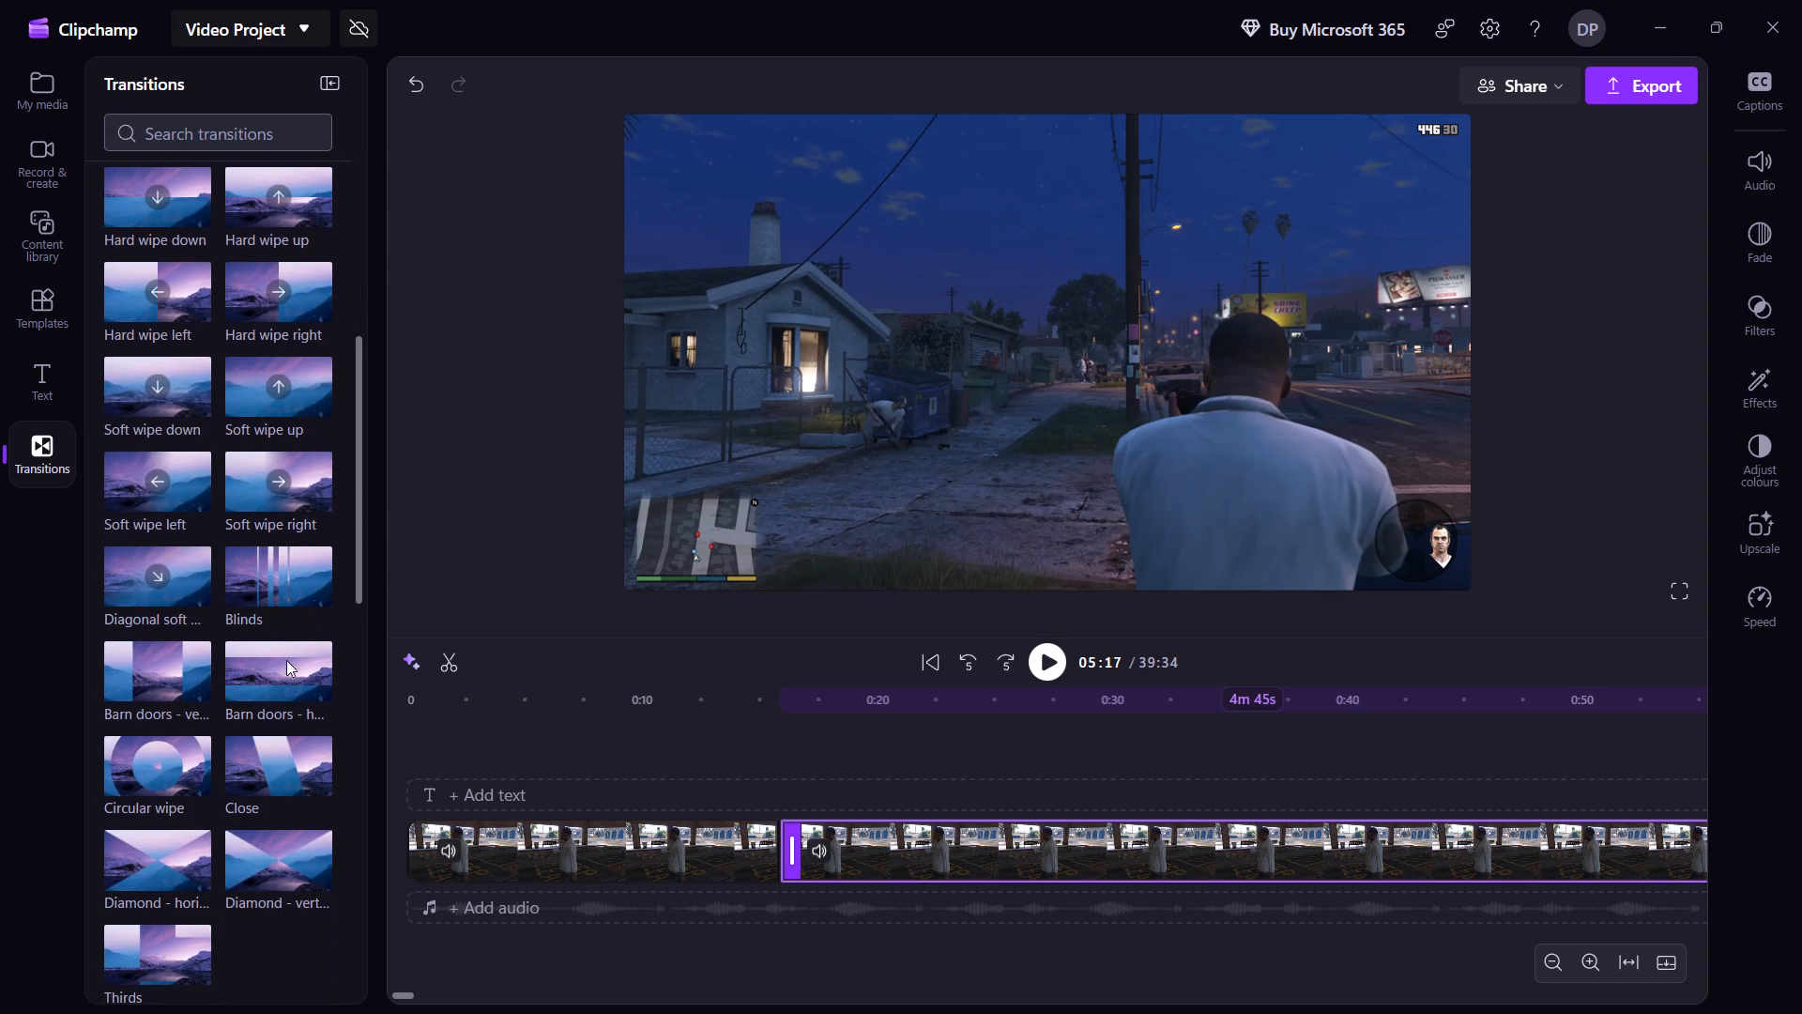
pyautogui.scroll(-1, 272, 710)
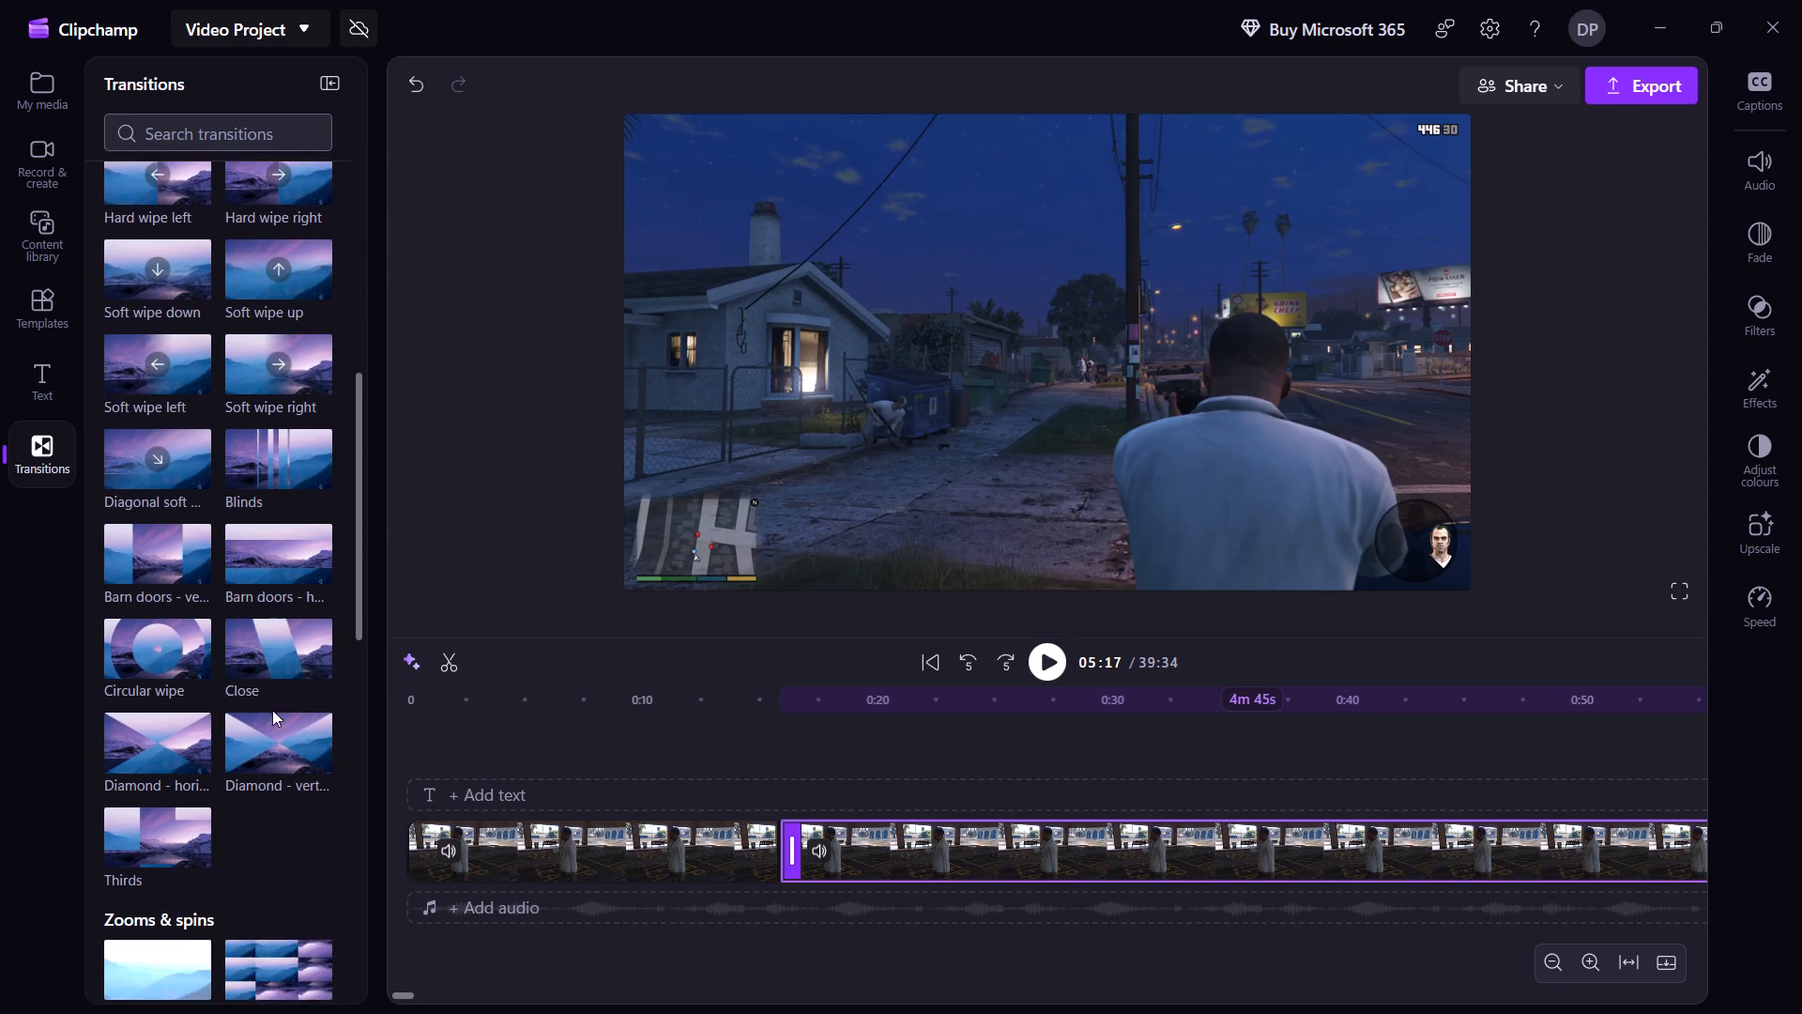
pyautogui.scroll(-1, 272, 710)
pyautogui.scroll(-1, 272, 788)
pyautogui.moveTo(272, 737); pyautogui.dragTo(810, 866)
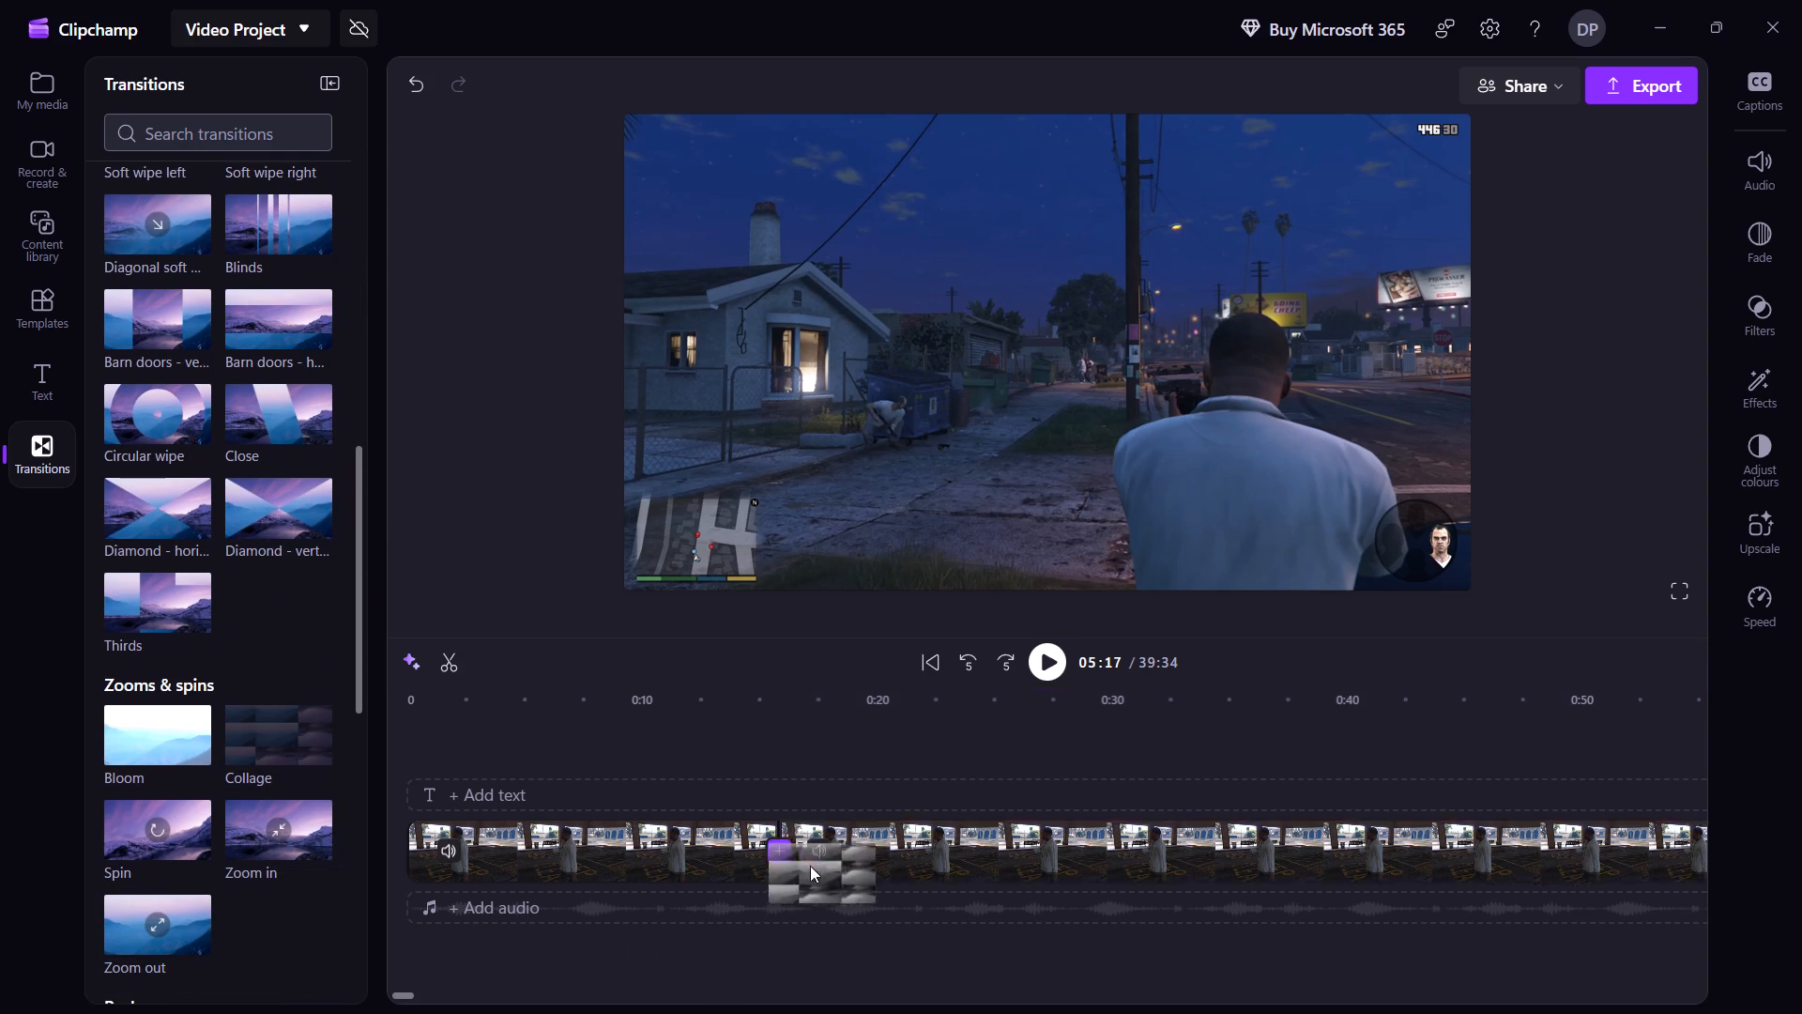
pyautogui.moveTo(810, 866); pyautogui.dragTo(775, 850)
# Move the original 15-second shootout segment up to 5:01 to close the gap before it.
pyautogui.press('Left')
pyautogui.press('Left')
pyautogui.press('Left')
pyautogui.press('Left')
pyautogui.press('Left')
pyautogui.press('Left')
pyautogui.press('Left')
pyautogui.press('Left')
pyautogui.press('Left')
pyautogui.press('Left')
pyautogui.press('Left')
pyautogui.press('Left')
pyautogui.press('Left')
pyautogui.press('Left')
pyautogui.press('Left')
pyautogui.press('Left')
pyautogui.press('Left')
pyautogui.press('Left')
pyautogui.press('Left')
pyautogui.press('Left')
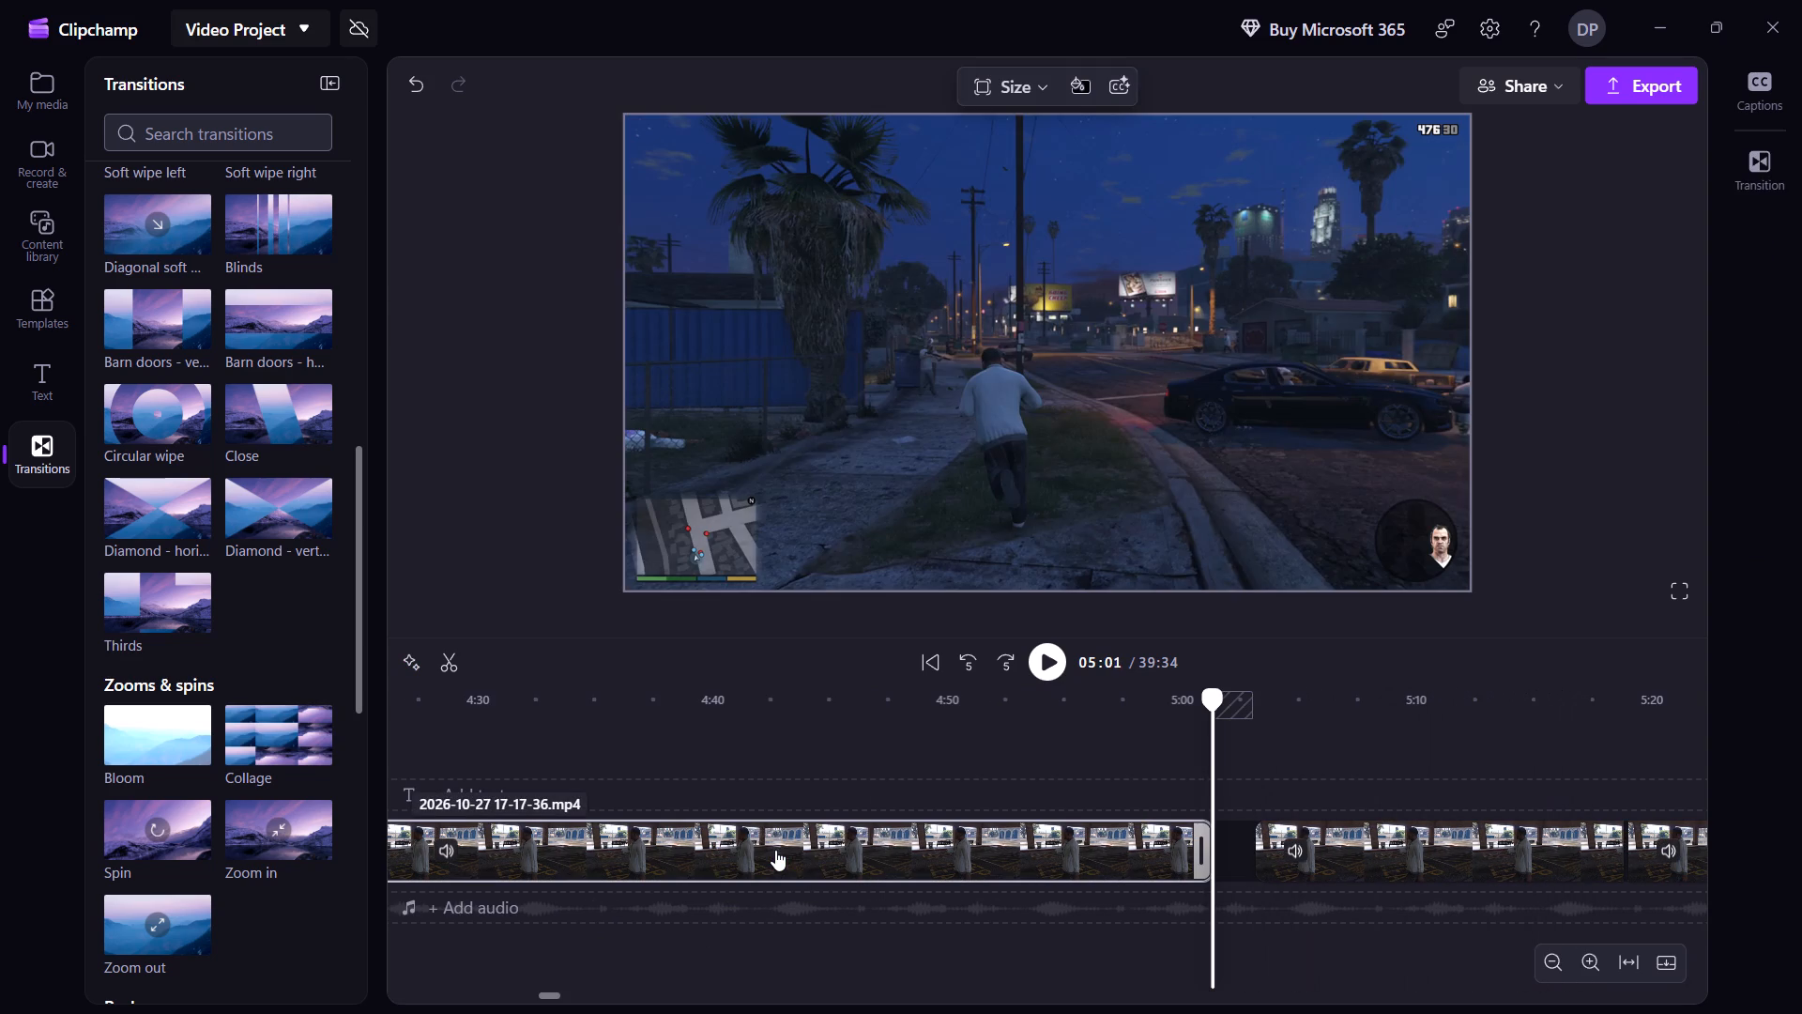
pyautogui.moveTo(1376, 833); pyautogui.dragTo(1356, 843)
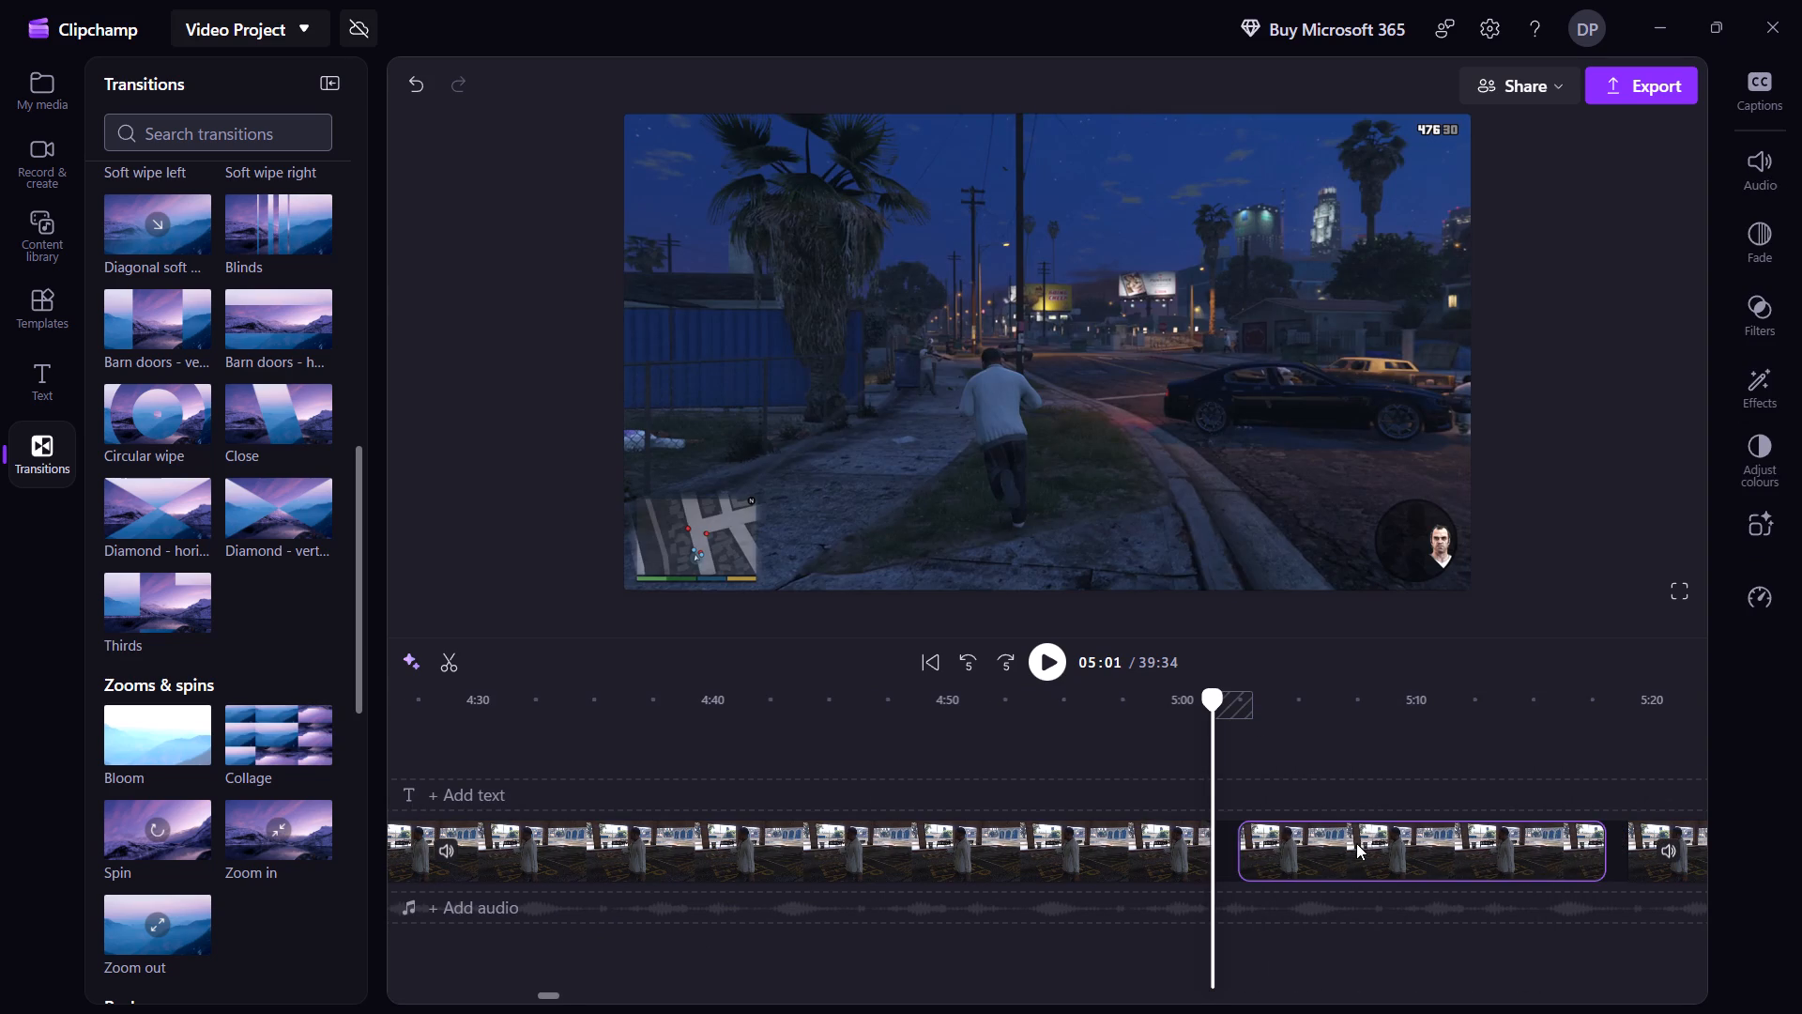
pyautogui.moveTo(1356, 843); pyautogui.dragTo(1328, 854)
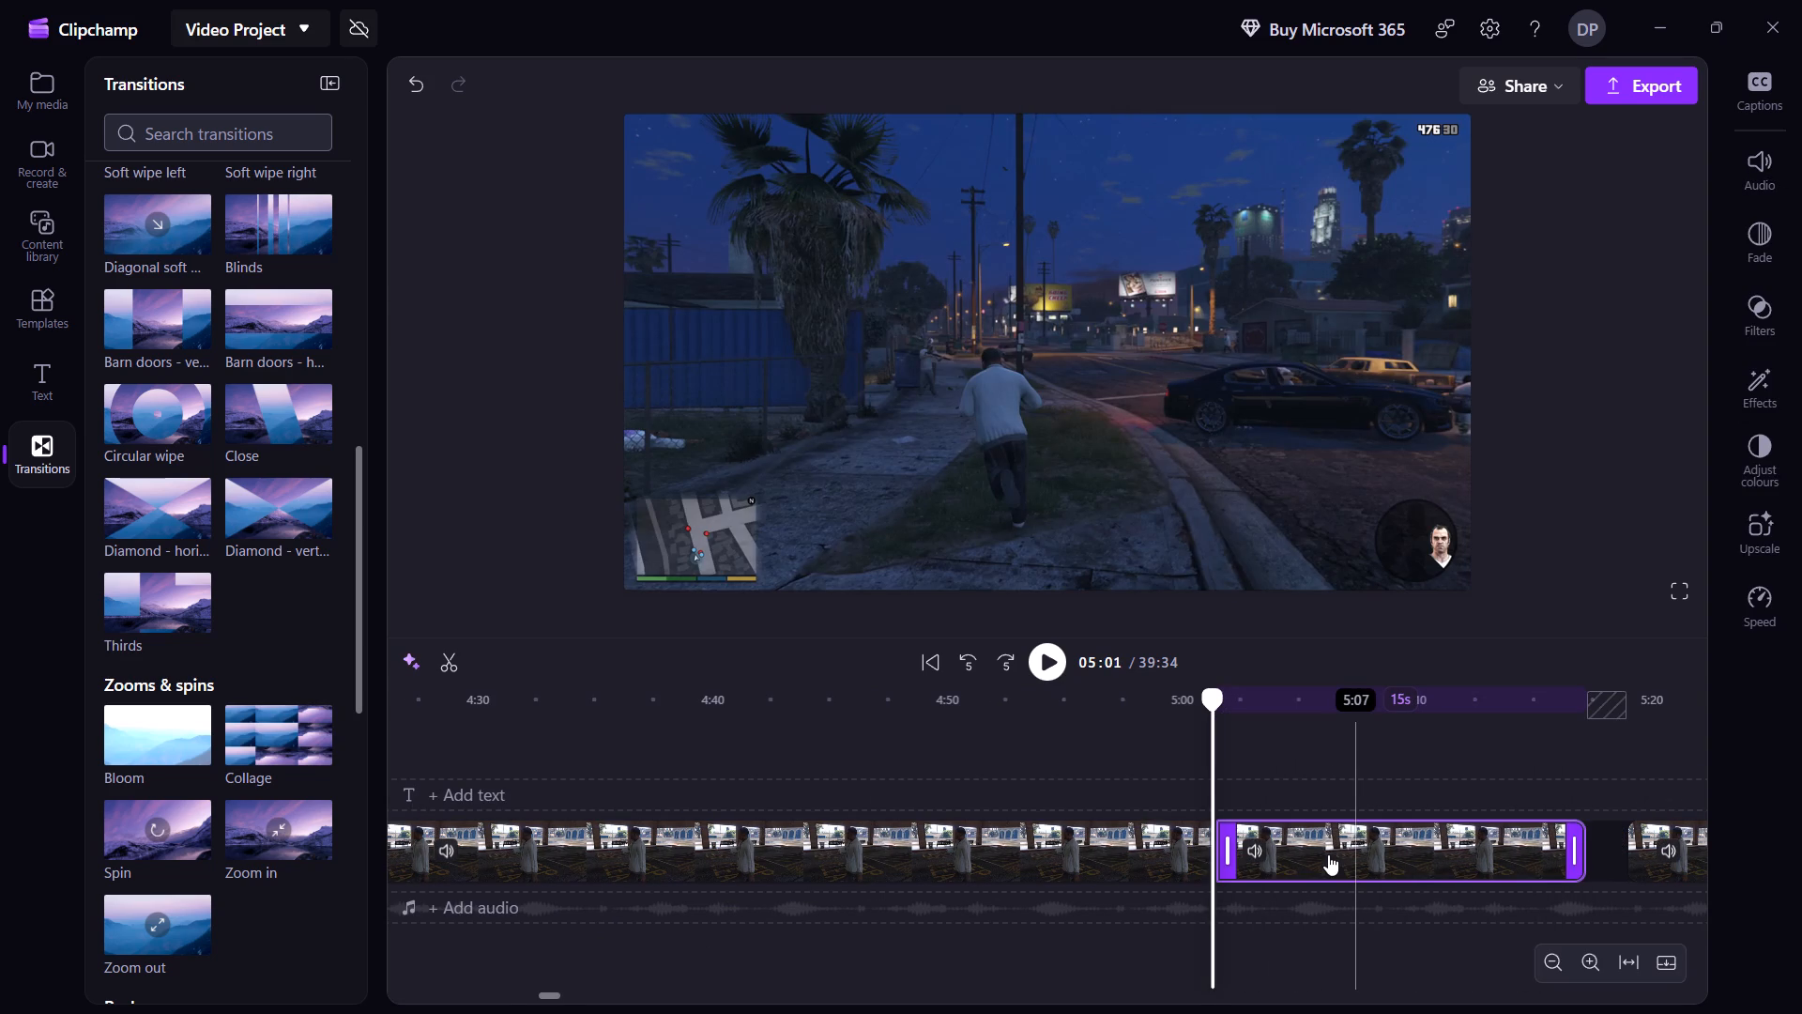
# Move the long gameplay clip after the original shootout segment up against that segment to close the gap between them.
pyautogui.moveTo(1676, 854); pyautogui.dragTo(1626, 867)
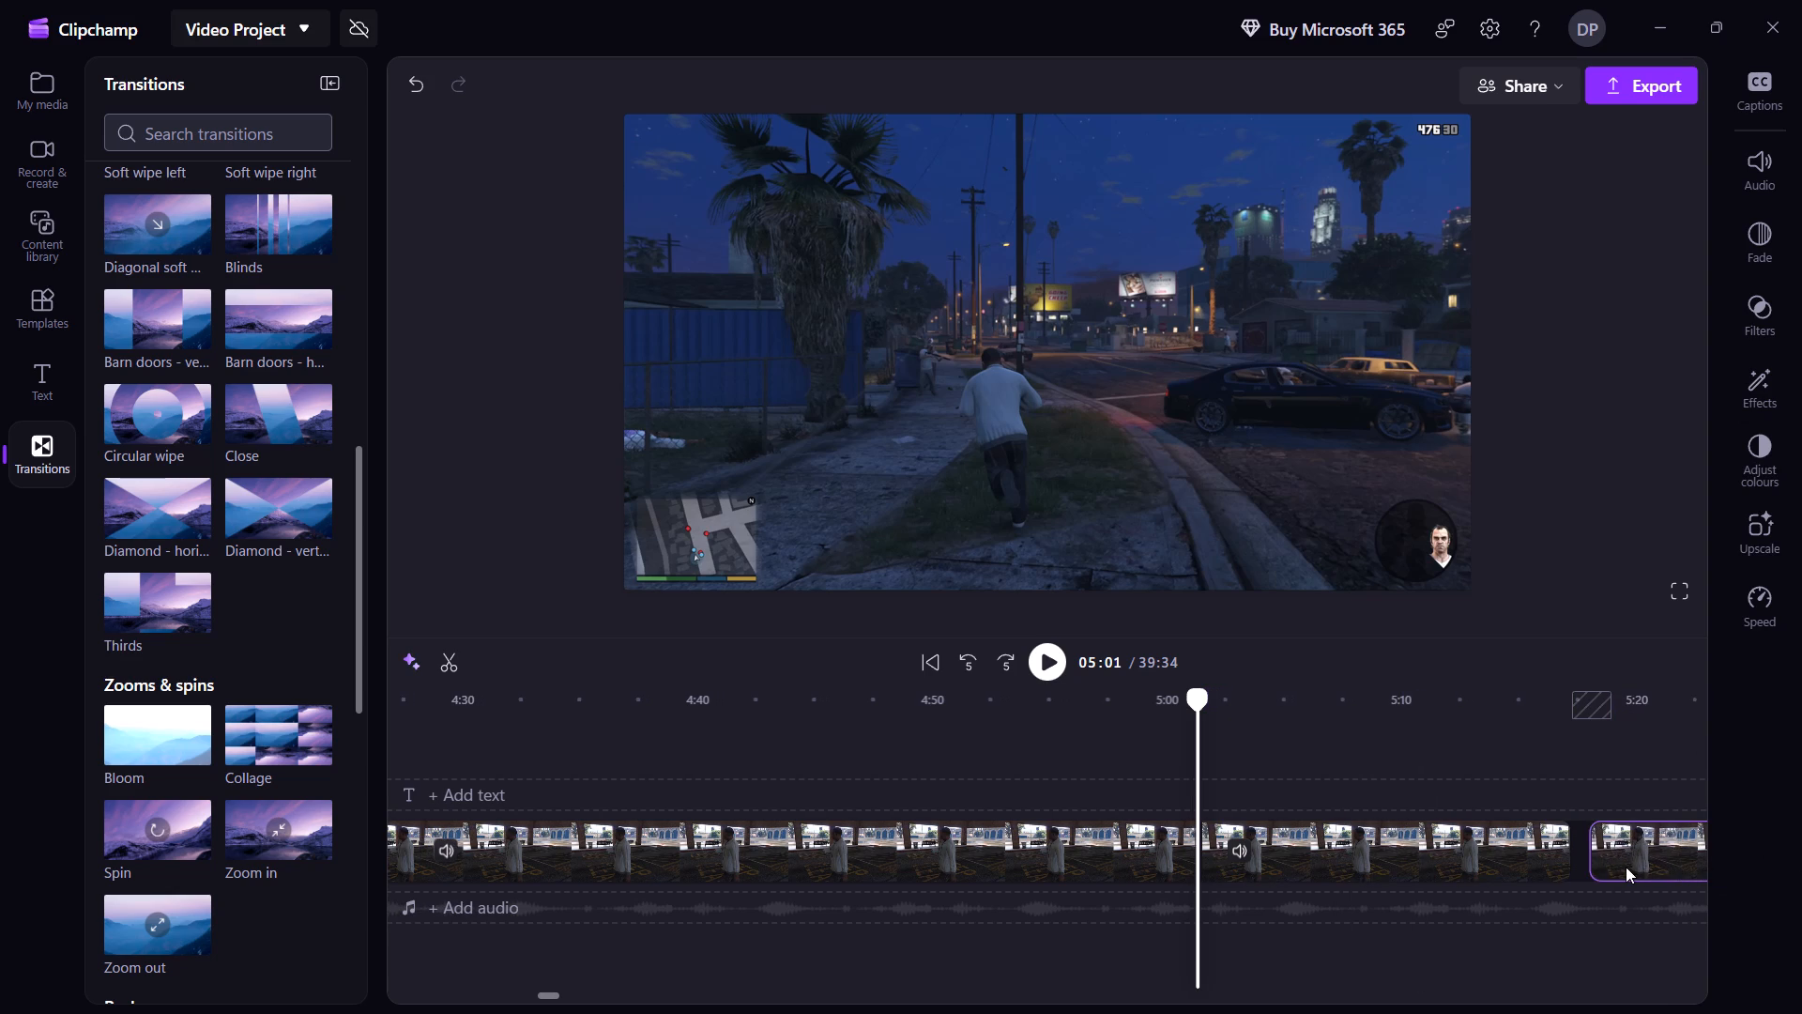
pyautogui.moveTo(1626, 867); pyautogui.dragTo(1602, 862)
# Play the video from 0:00 to review the opening shootout segment.
pyautogui.hotkey('shift', 'Left')
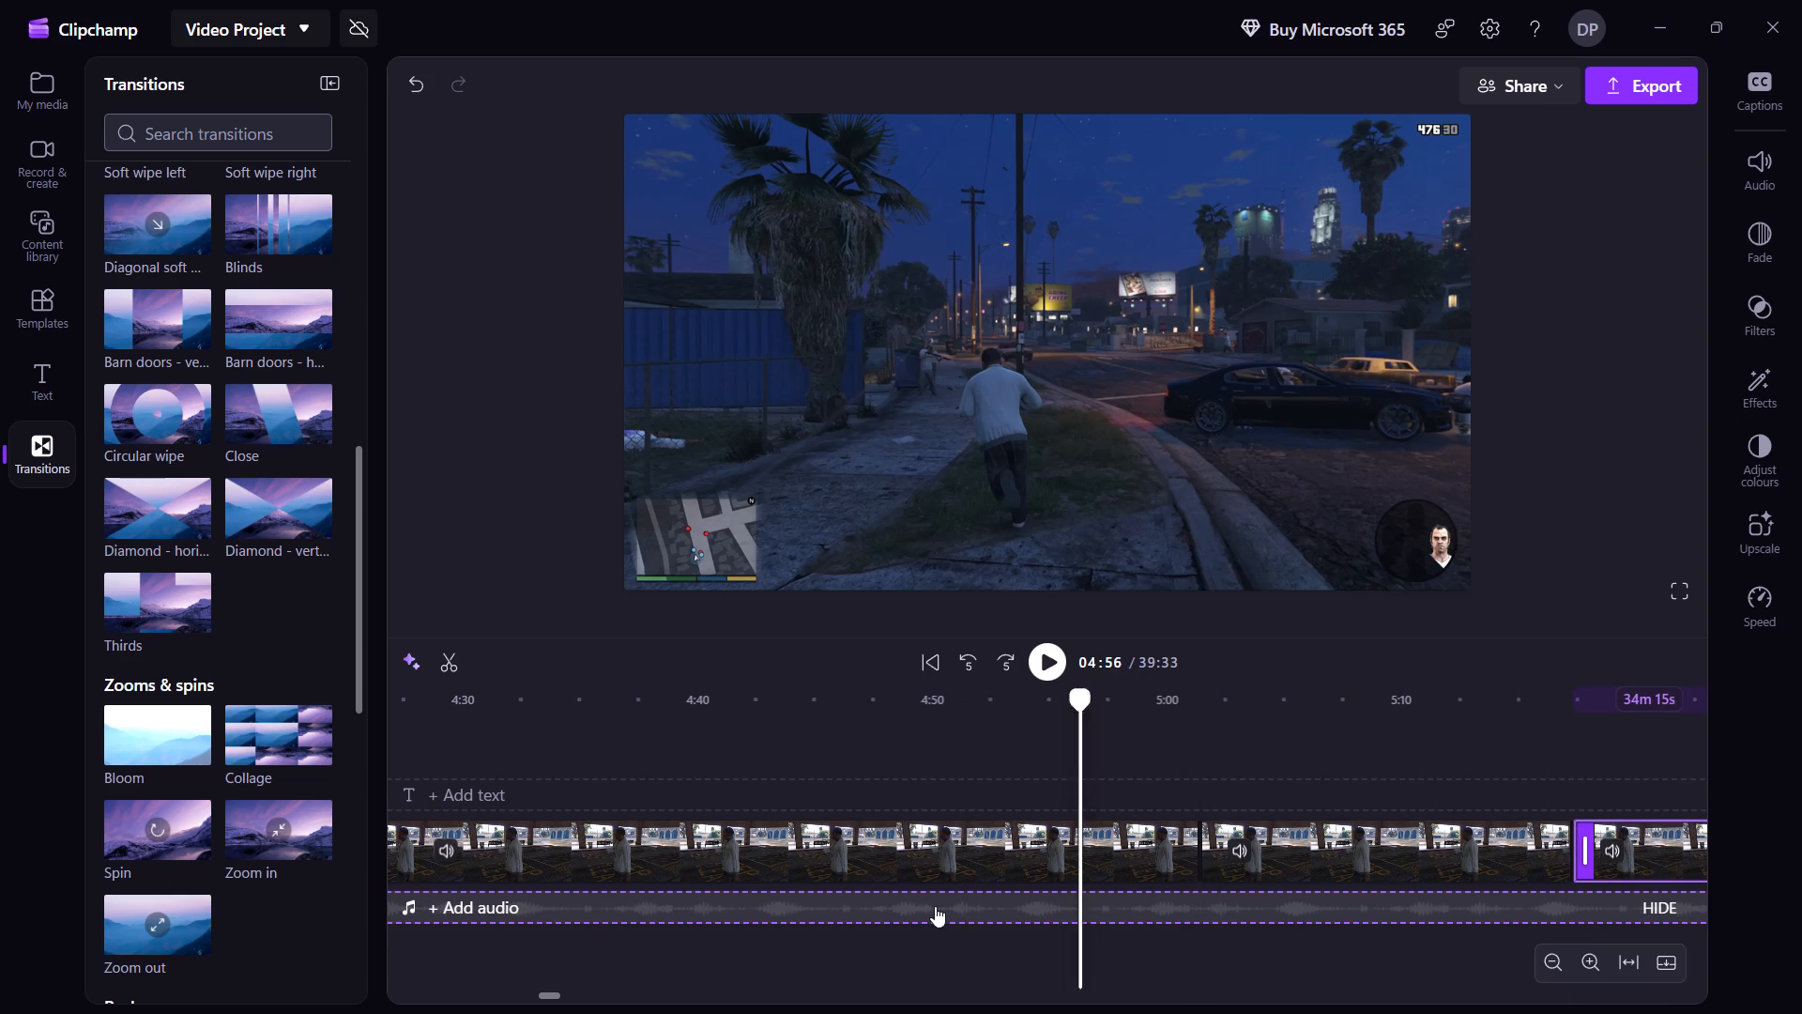
pyautogui.hotkey('shift', 'Left')
pyautogui.hotkey('shift', 'Left')
pyautogui.hotkey('shift', 'Left')
pyautogui.hotkey('shift', 'Left')
pyautogui.hotkey('shift', 'Left')
pyautogui.hotkey('shift', 'Left')
pyautogui.hotkey('shift', 'Left')
pyautogui.hotkey('shift', 'Left')
pyautogui.hotkey('shift', 'Left')
pyautogui.hotkey('shift', 'Left')
pyautogui.hotkey('shift', 'Left')
pyautogui.hotkey('shift', 'Left')
pyautogui.hotkey('shift', 'Left')
pyautogui.hotkey('shift', 'Left')
pyautogui.hotkey('shift', 'Left')
pyautogui.hotkey('shift', 'Left')
pyautogui.hotkey('shift', 'Left')
pyautogui.hotkey('shift', 'Left')
pyautogui.hotkey('shift', 'Left')
pyautogui.hotkey('shift', 'Left')
pyautogui.hotkey('shift', 'Left')
pyautogui.hotkey('shift', 'Left')
pyautogui.hotkey('shift', 'Left')
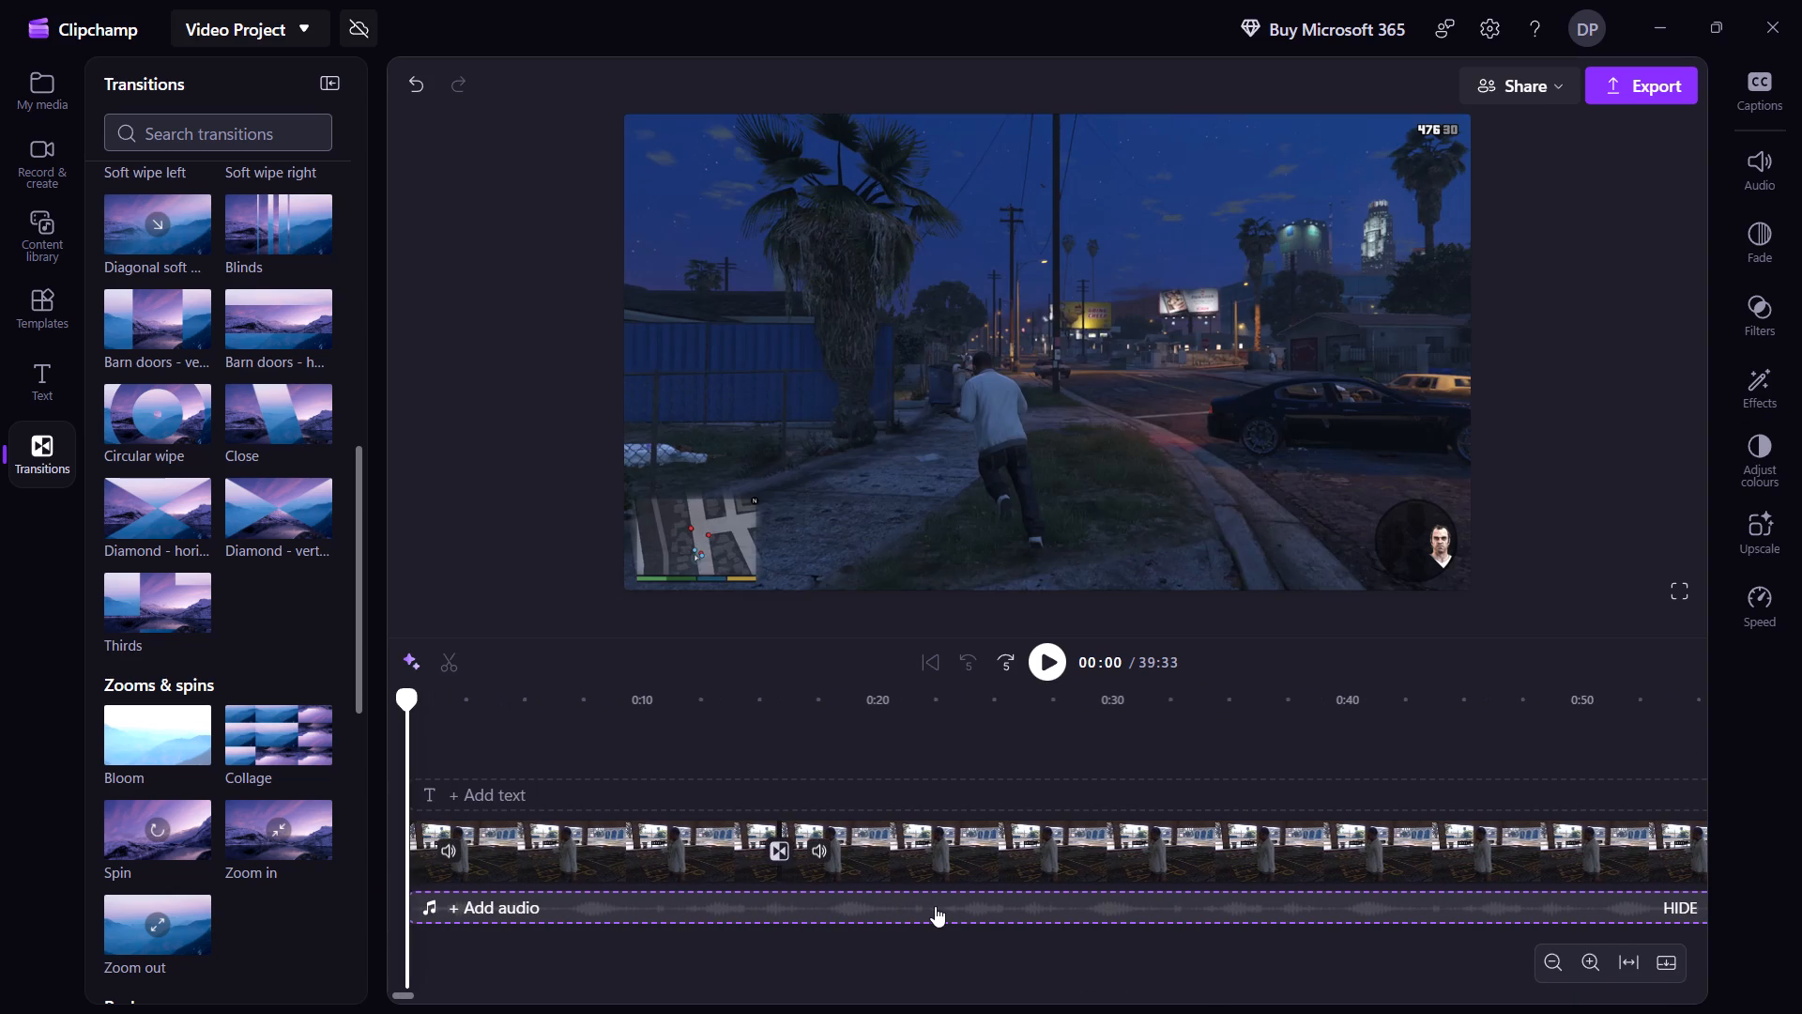
pyautogui.press('space')
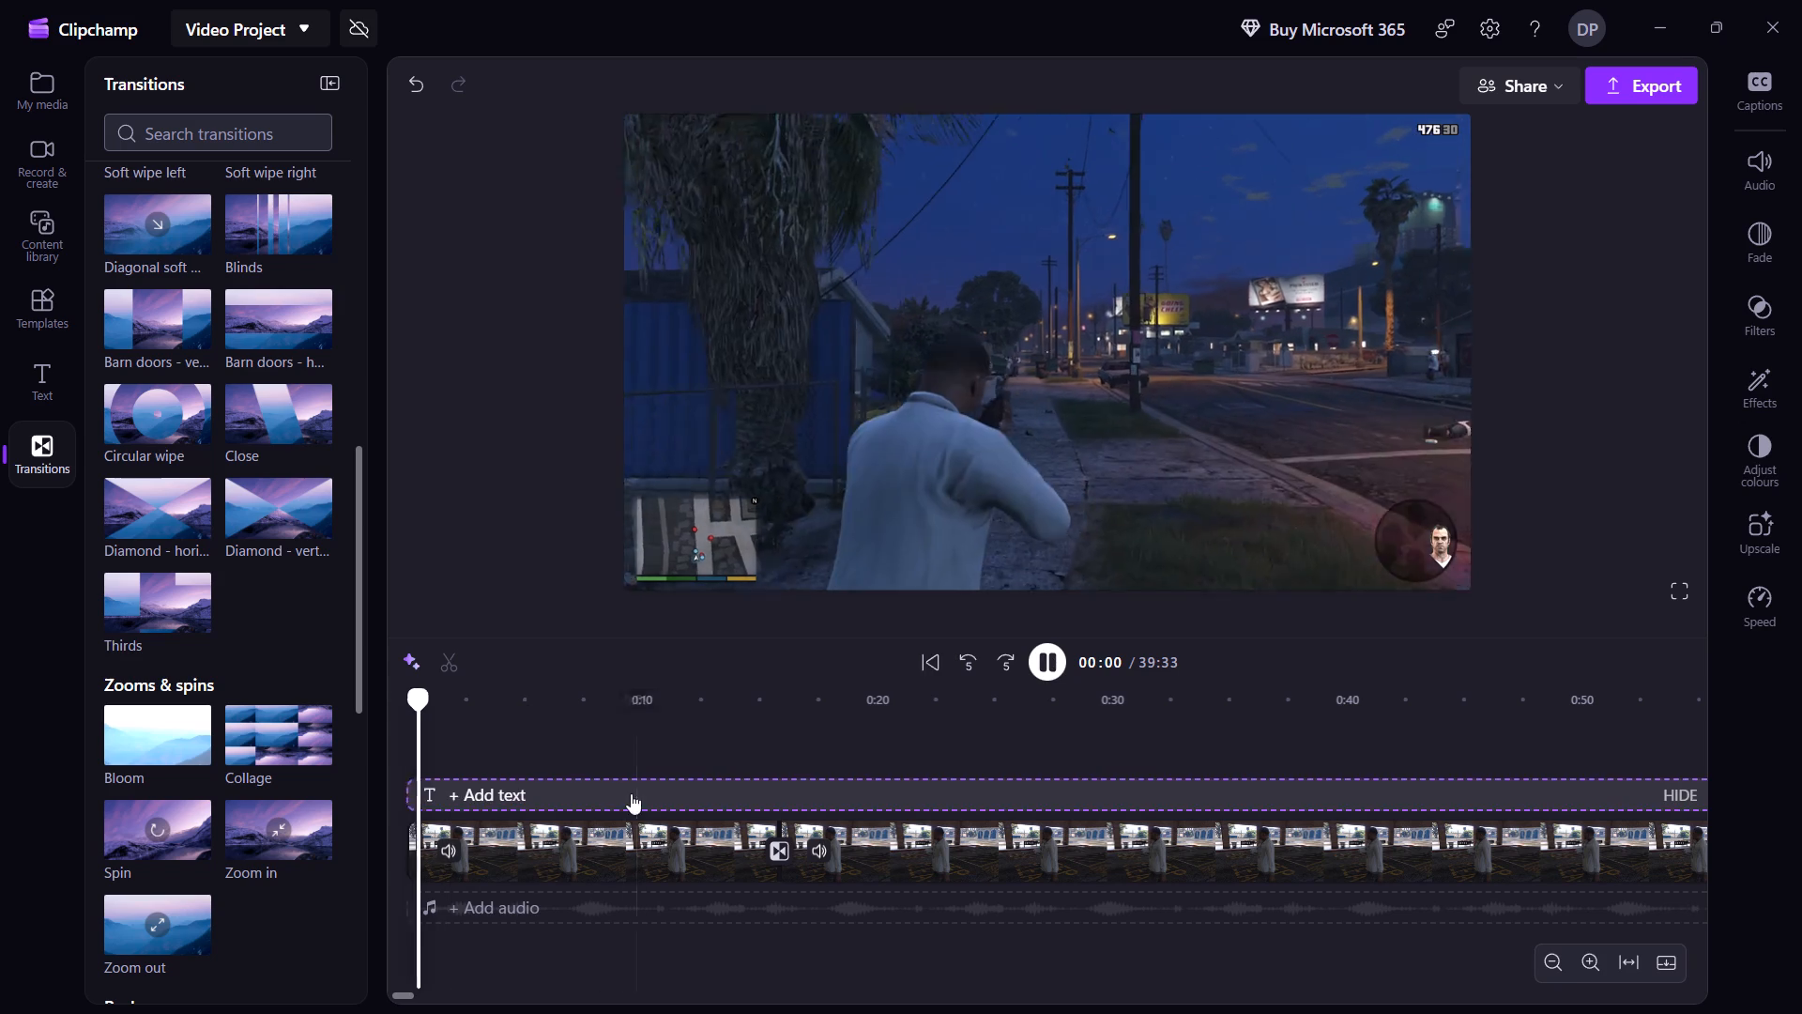
# Split the opening shootout segment at 0:08 and delete the part after the split.
pyautogui.click(490, 843)
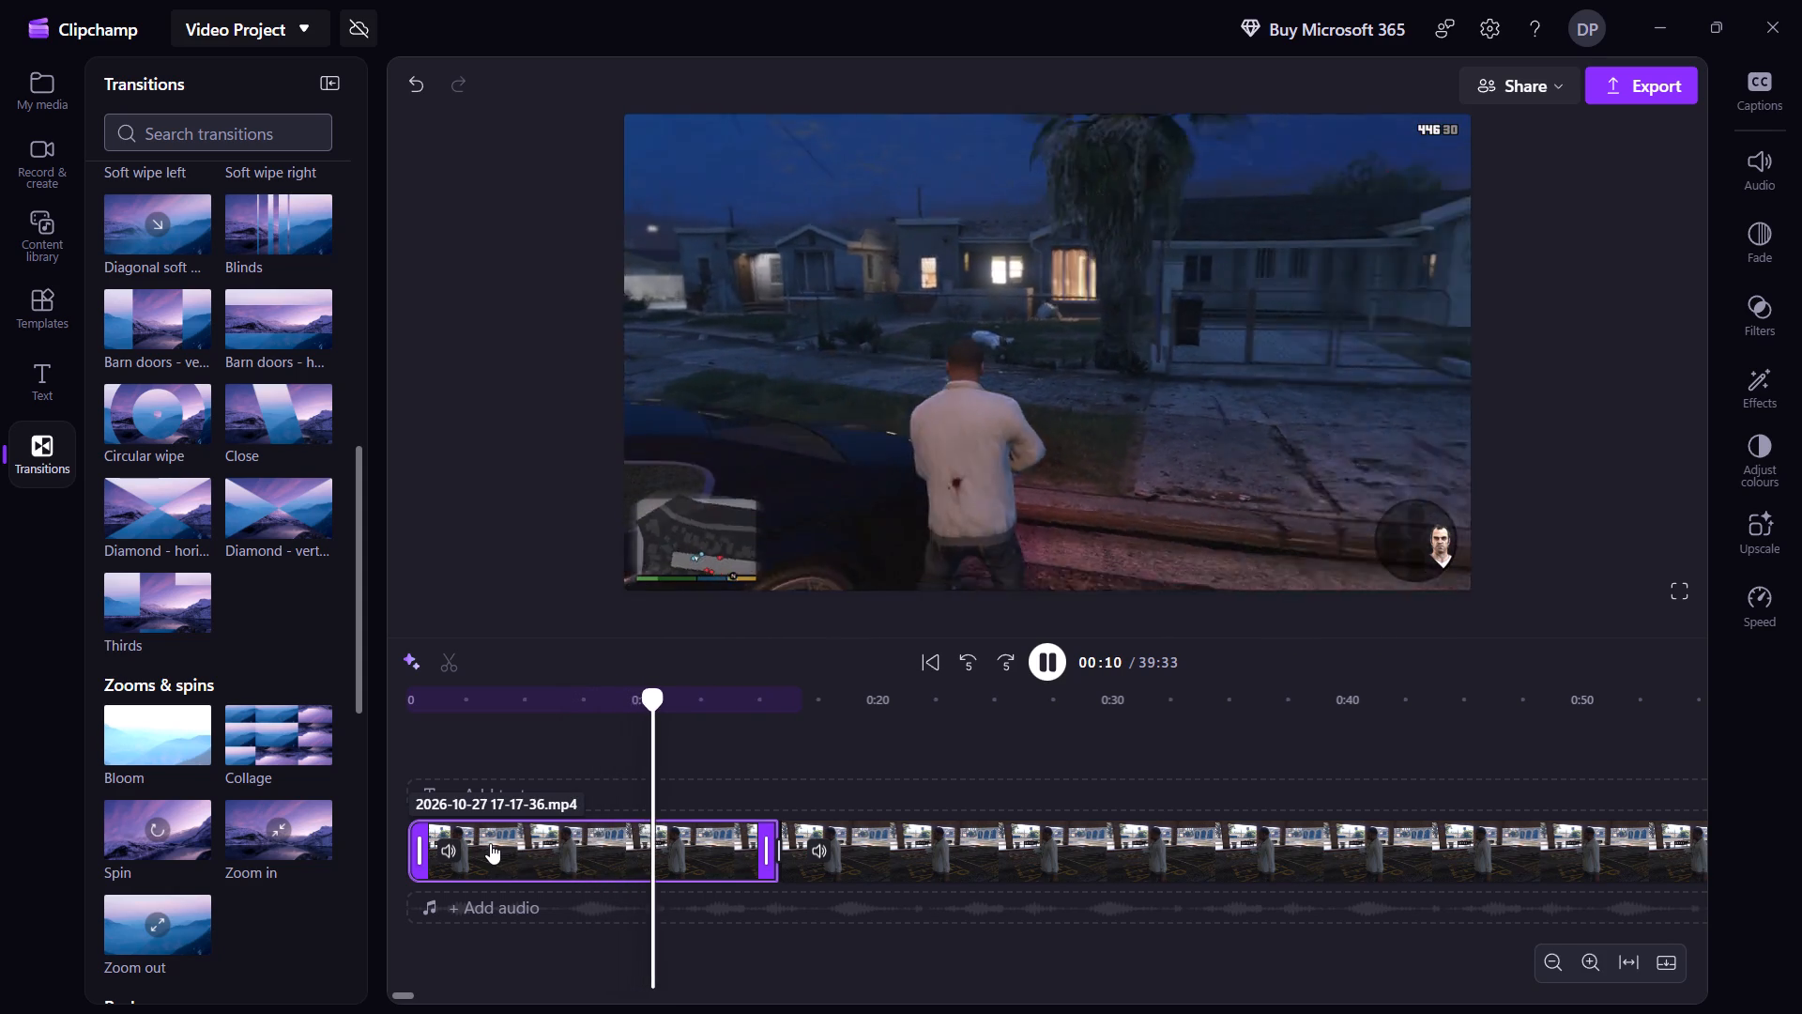
pyautogui.press('space')
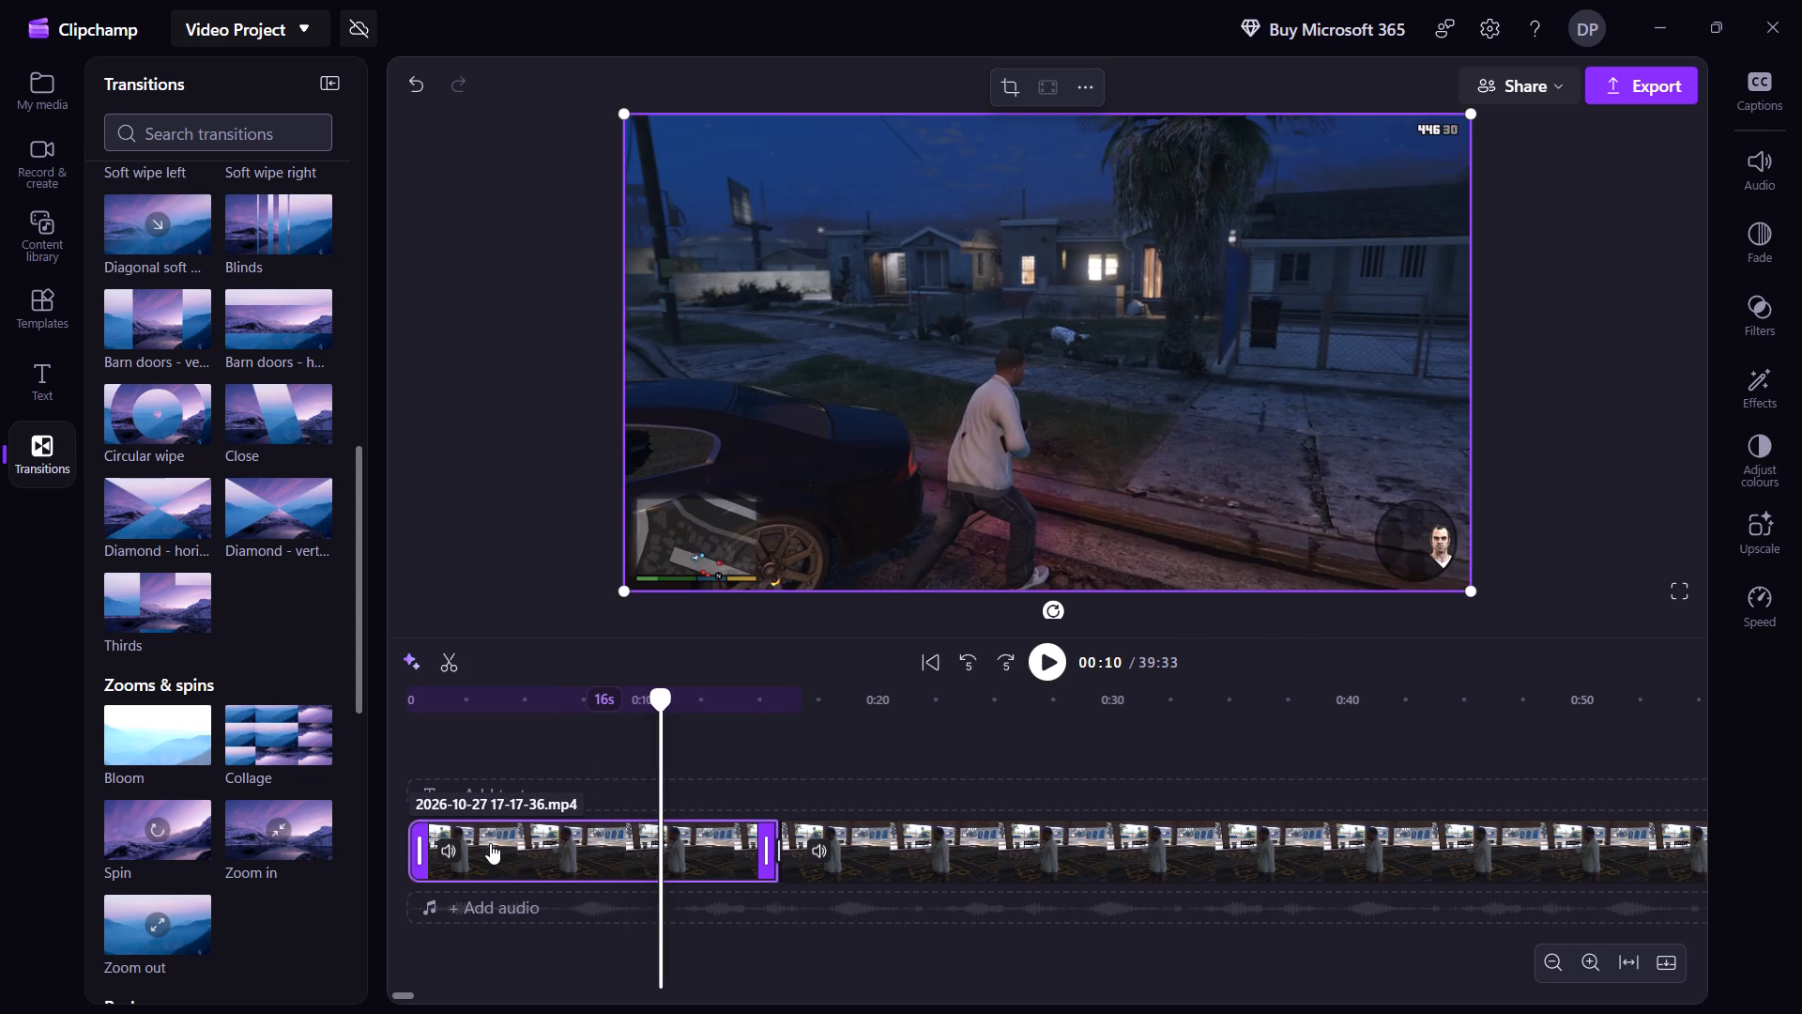
pyautogui.press('Left')
pyautogui.press('Left')
pyautogui.press('Left')
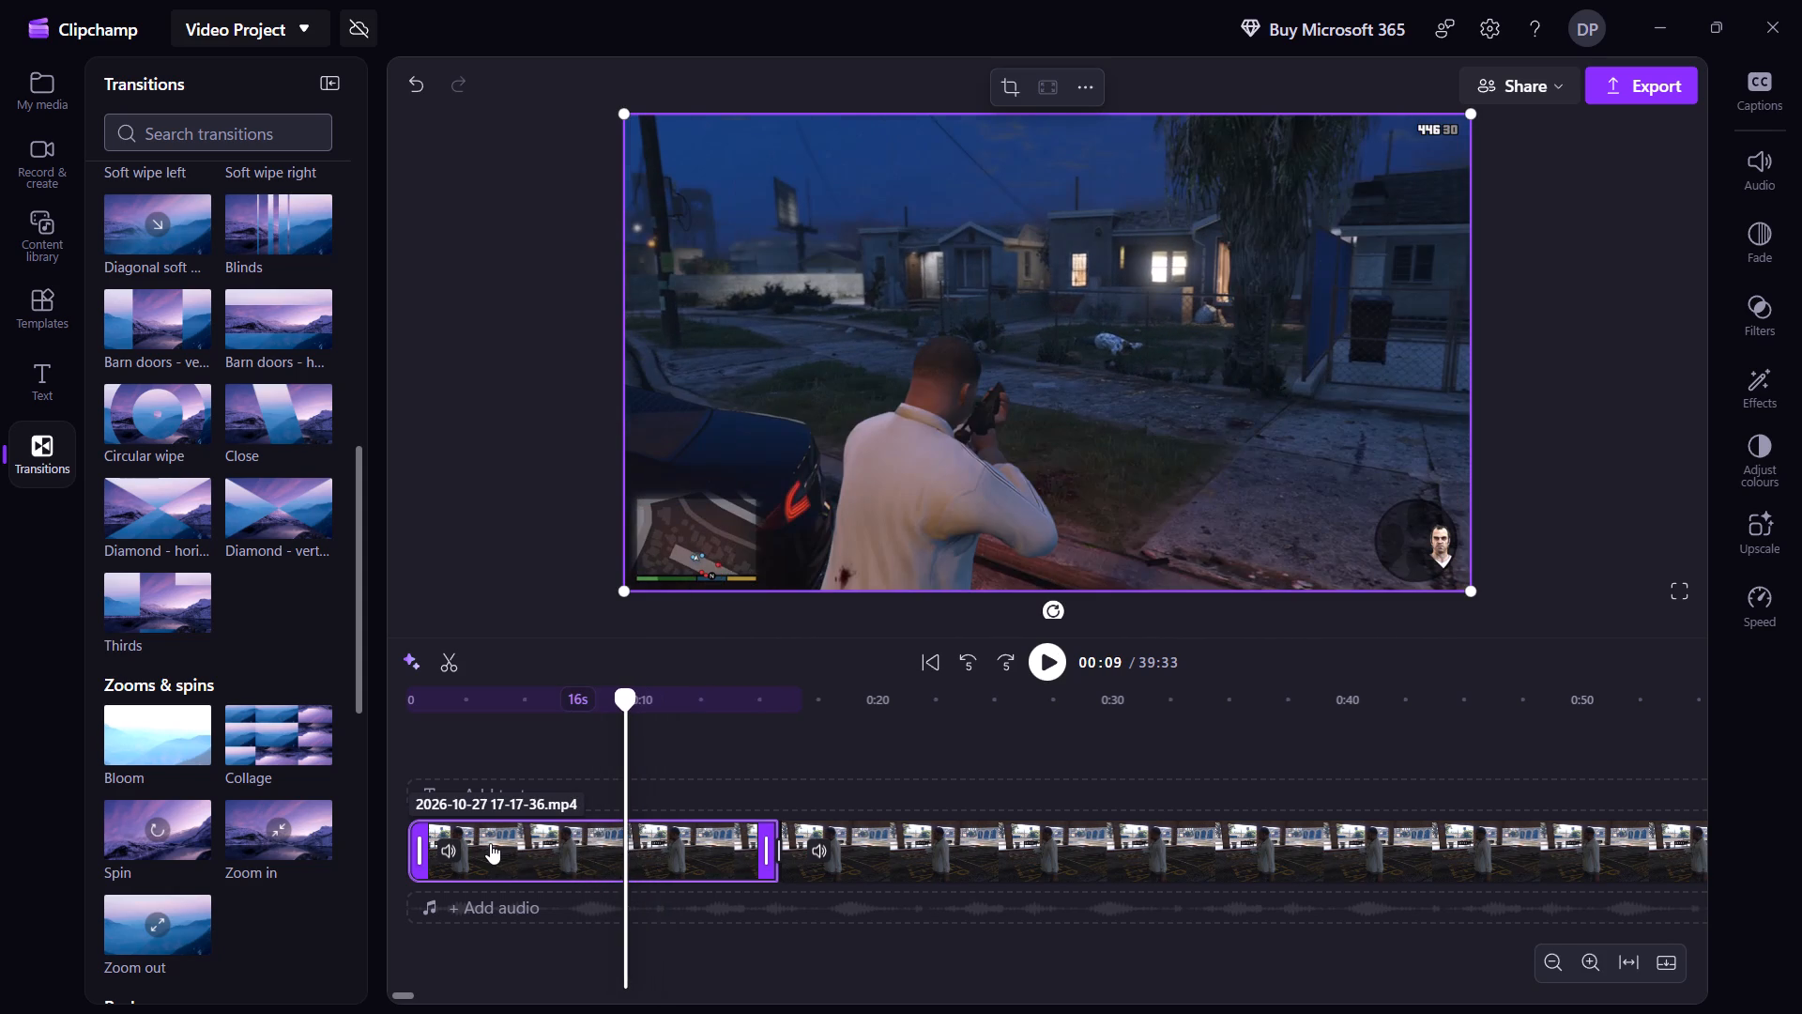
pyautogui.press('Left')
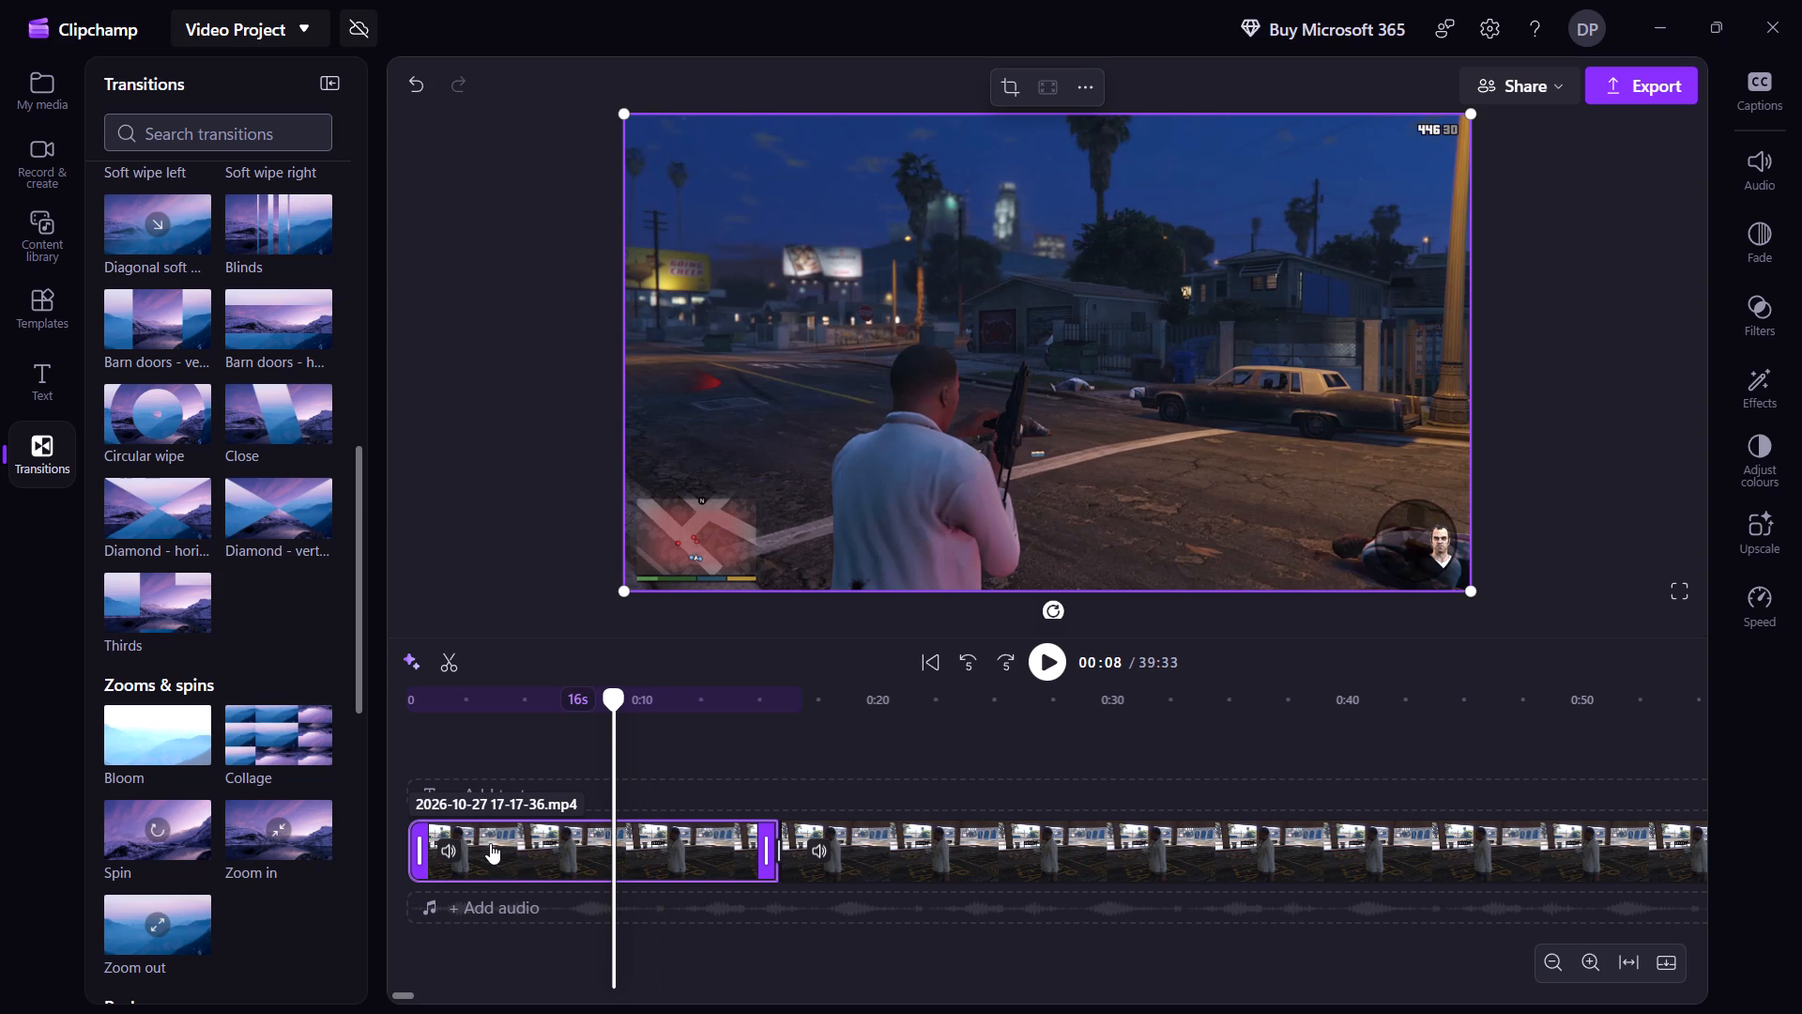
pyautogui.press('s')
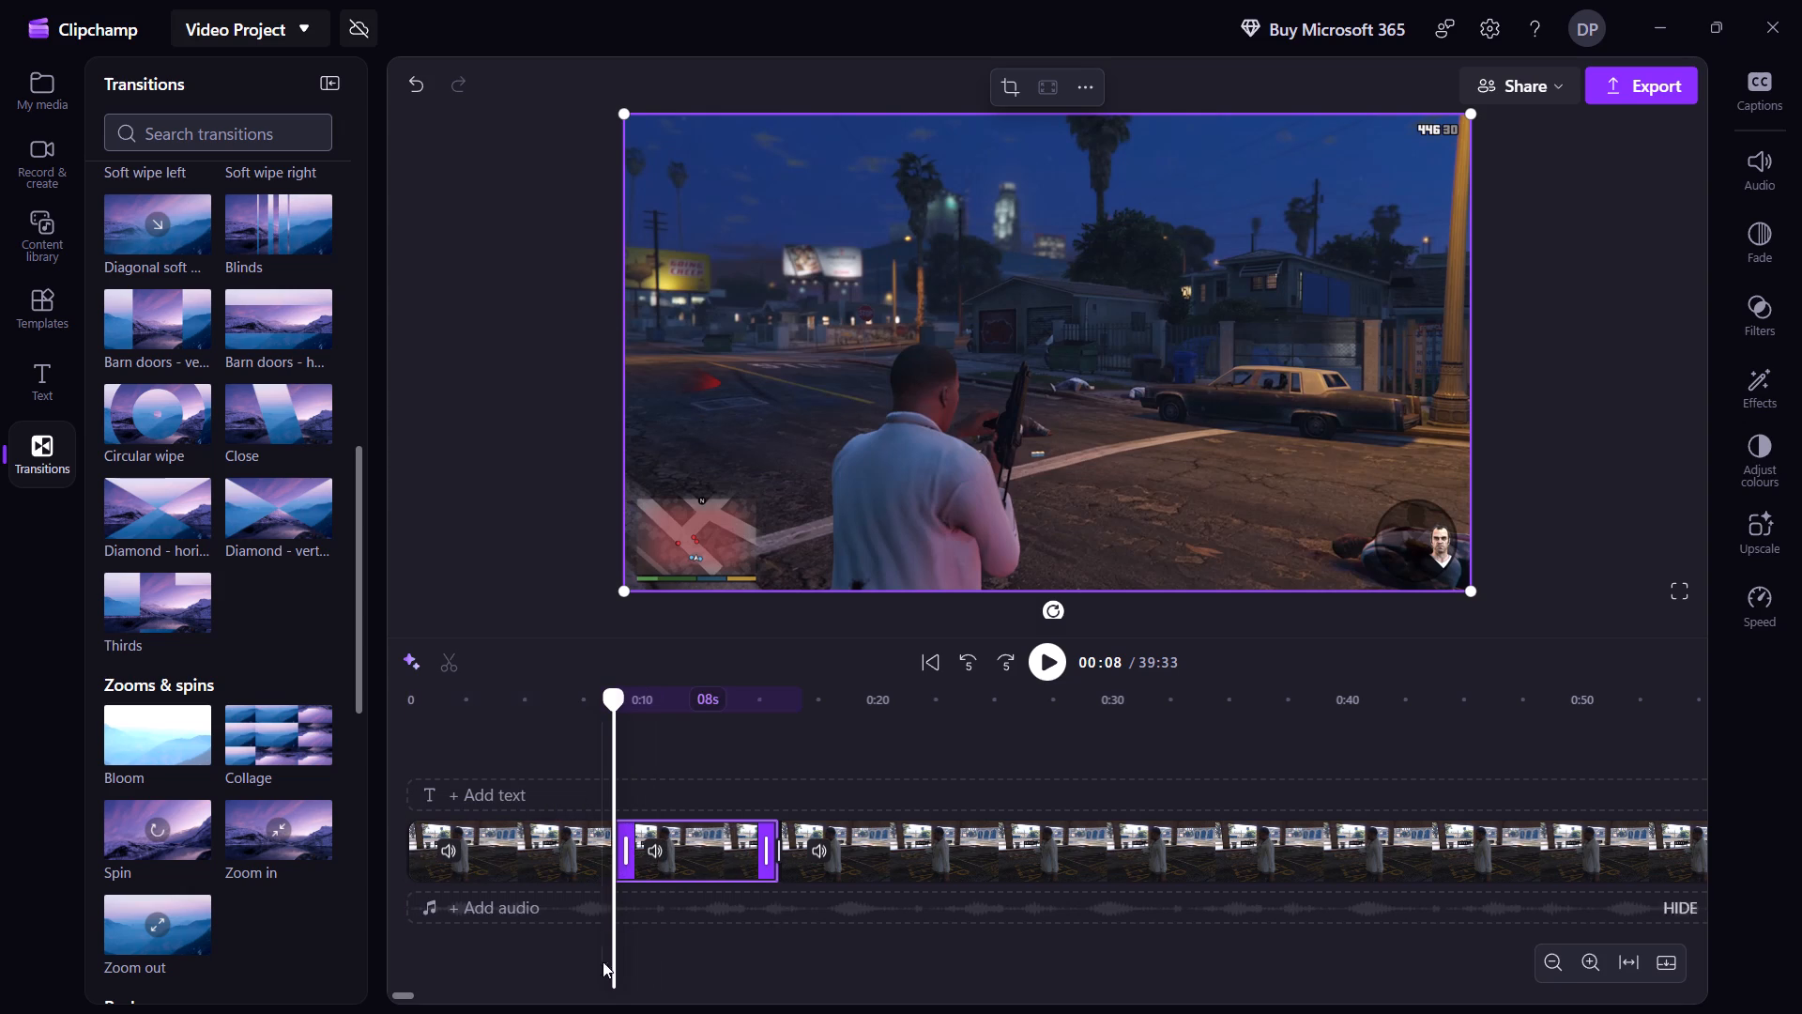
pyautogui.click(666, 864)
pyautogui.rightClick(666, 864)
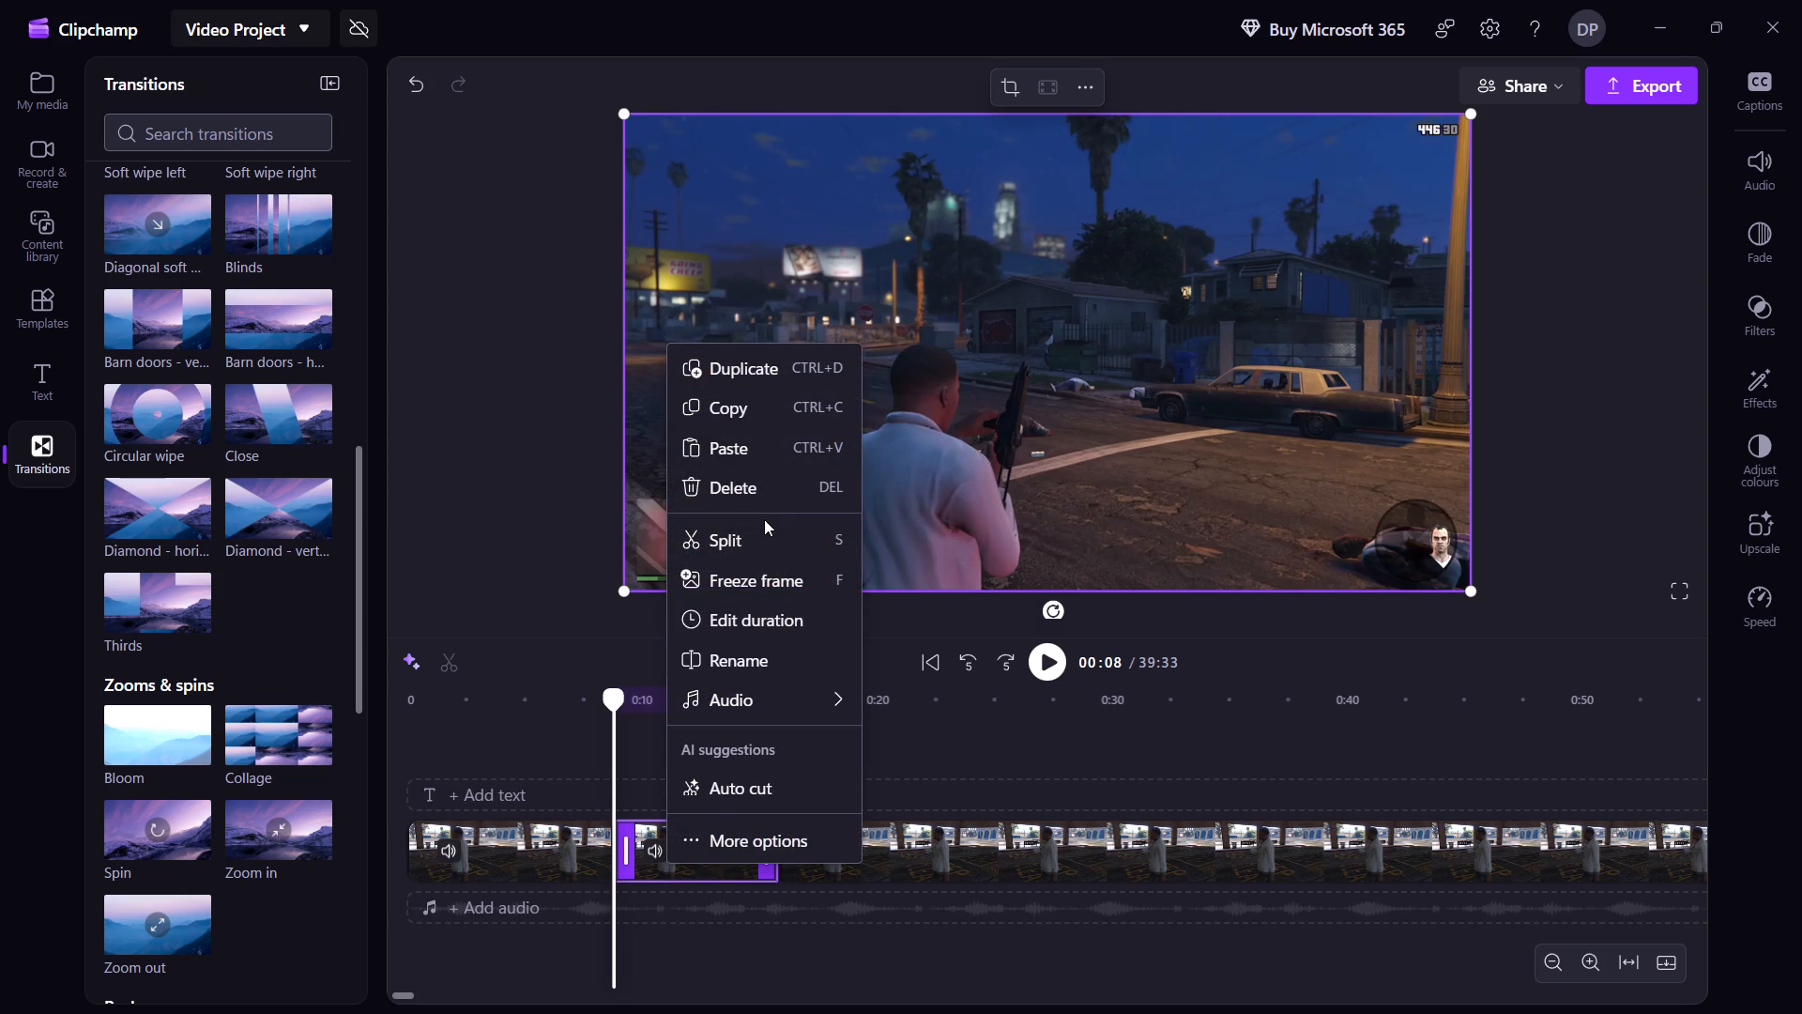
pyautogui.click(775, 493)
# Move the following gameplay clip up to 0:08, directly after the shortened opening segment without a gap.
pyautogui.moveTo(943, 843); pyautogui.dragTo(741, 887)
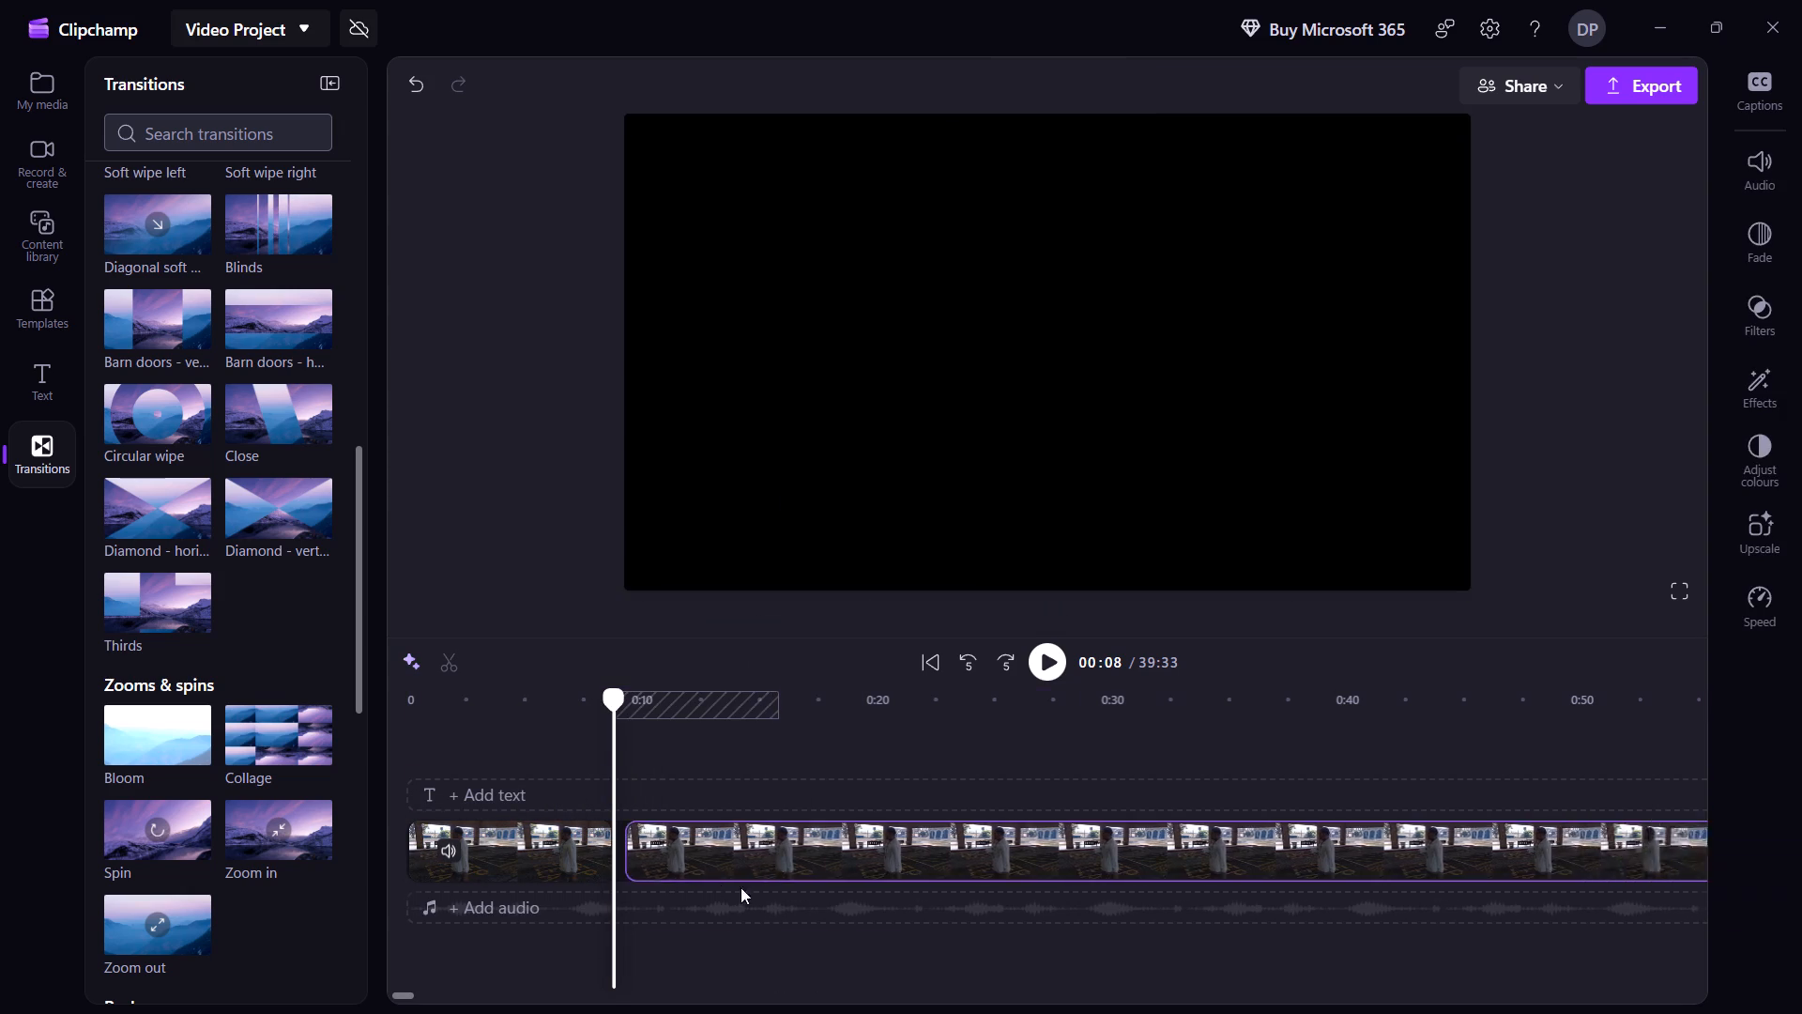
pyautogui.moveTo(741, 887); pyautogui.dragTo(772, 880)
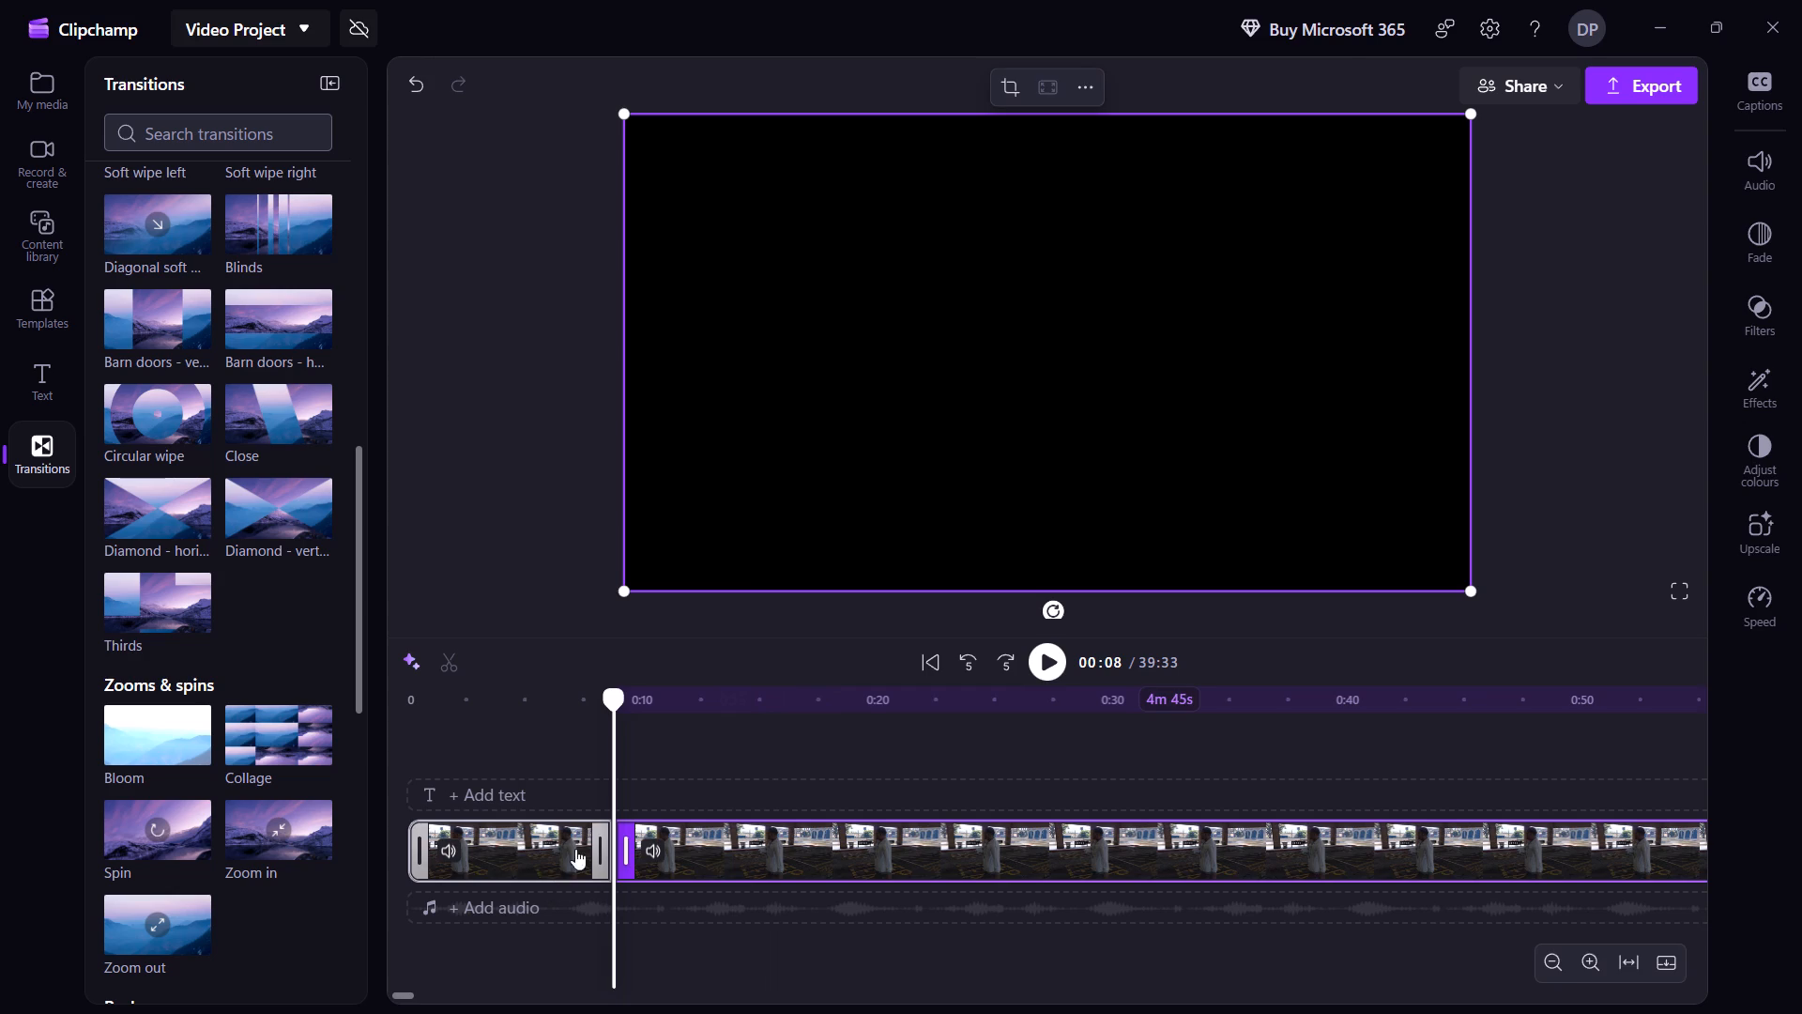
# Add a Collage transition between the shortened opening segment and the gameplay clip.
pyautogui.click(515, 835)
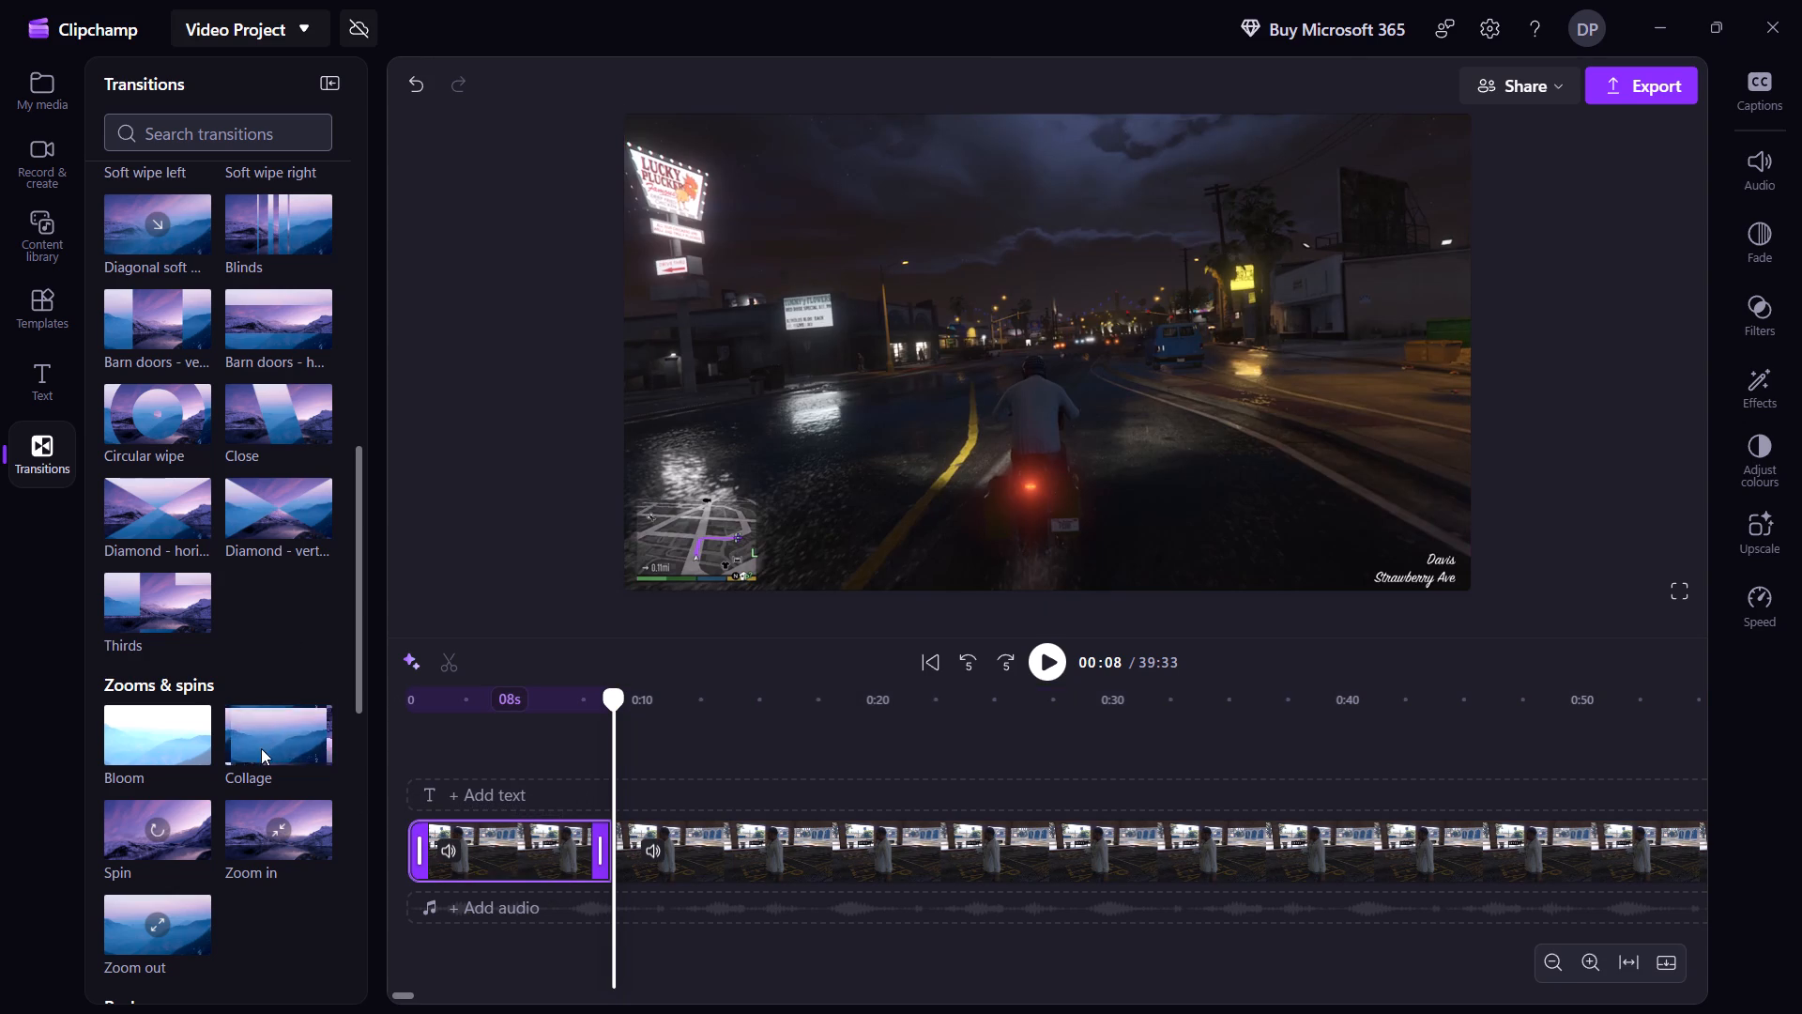
pyautogui.moveTo(261, 748); pyautogui.dragTo(603, 865)
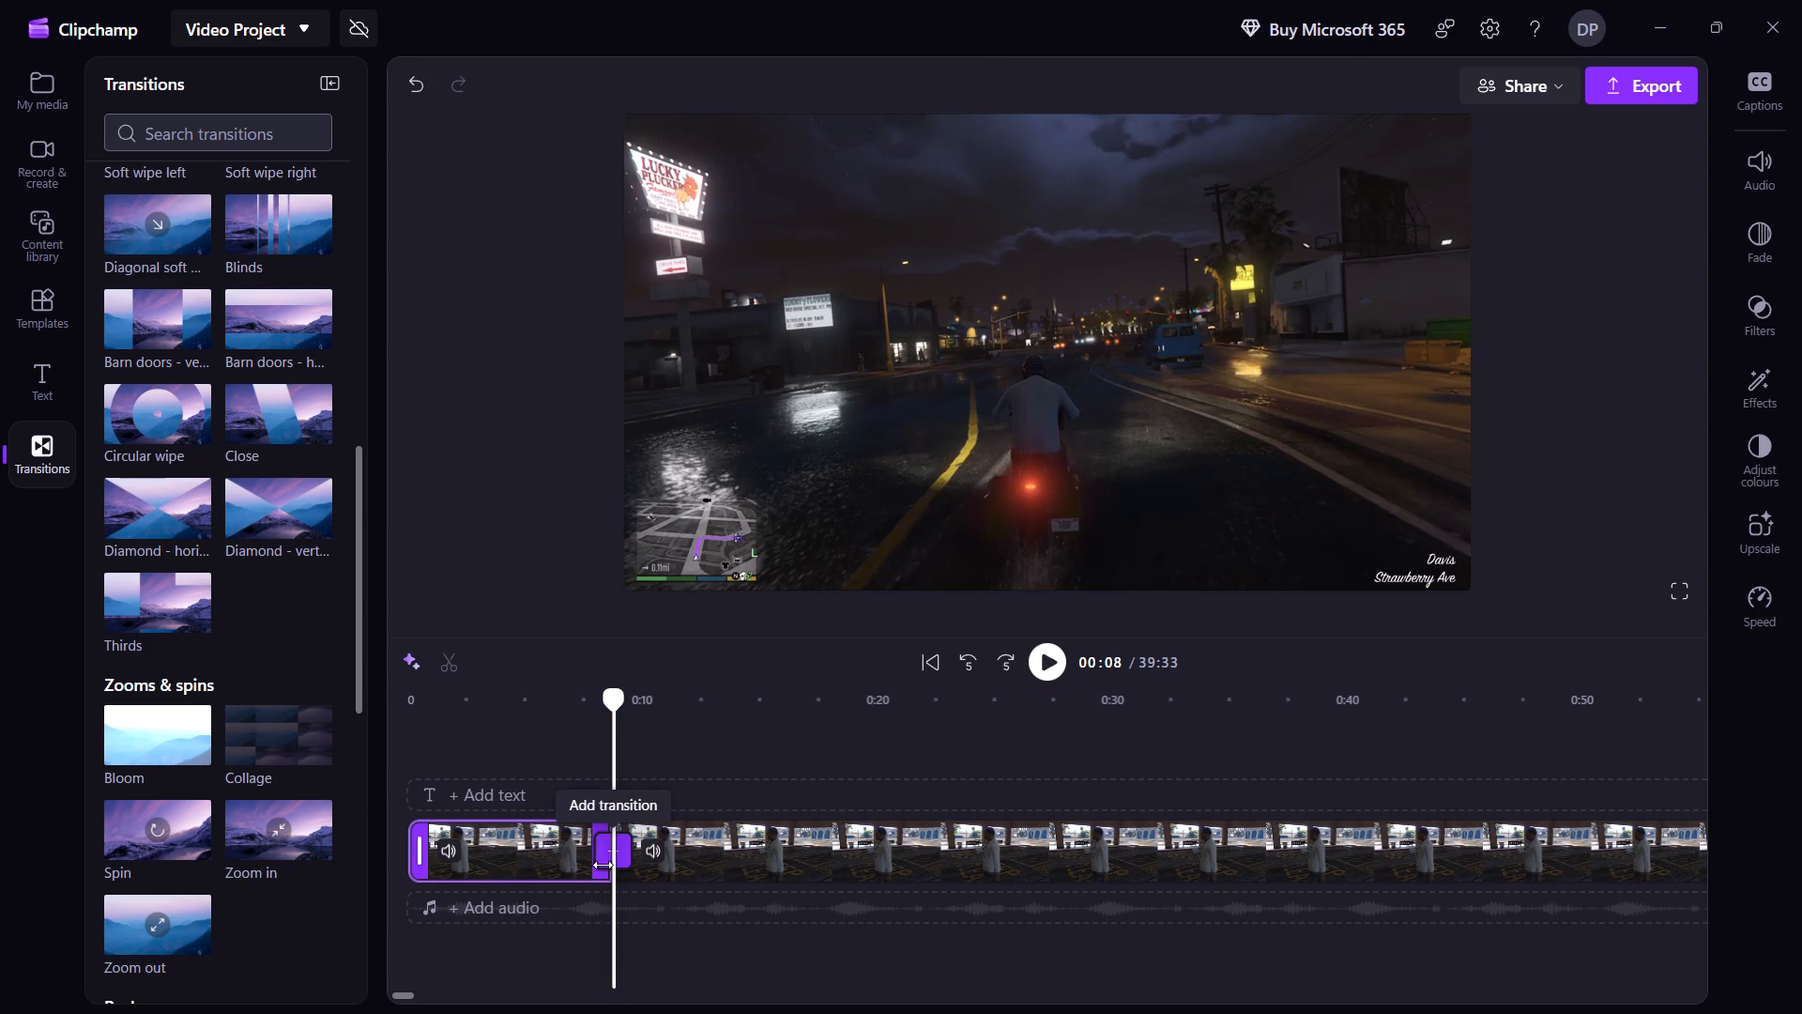
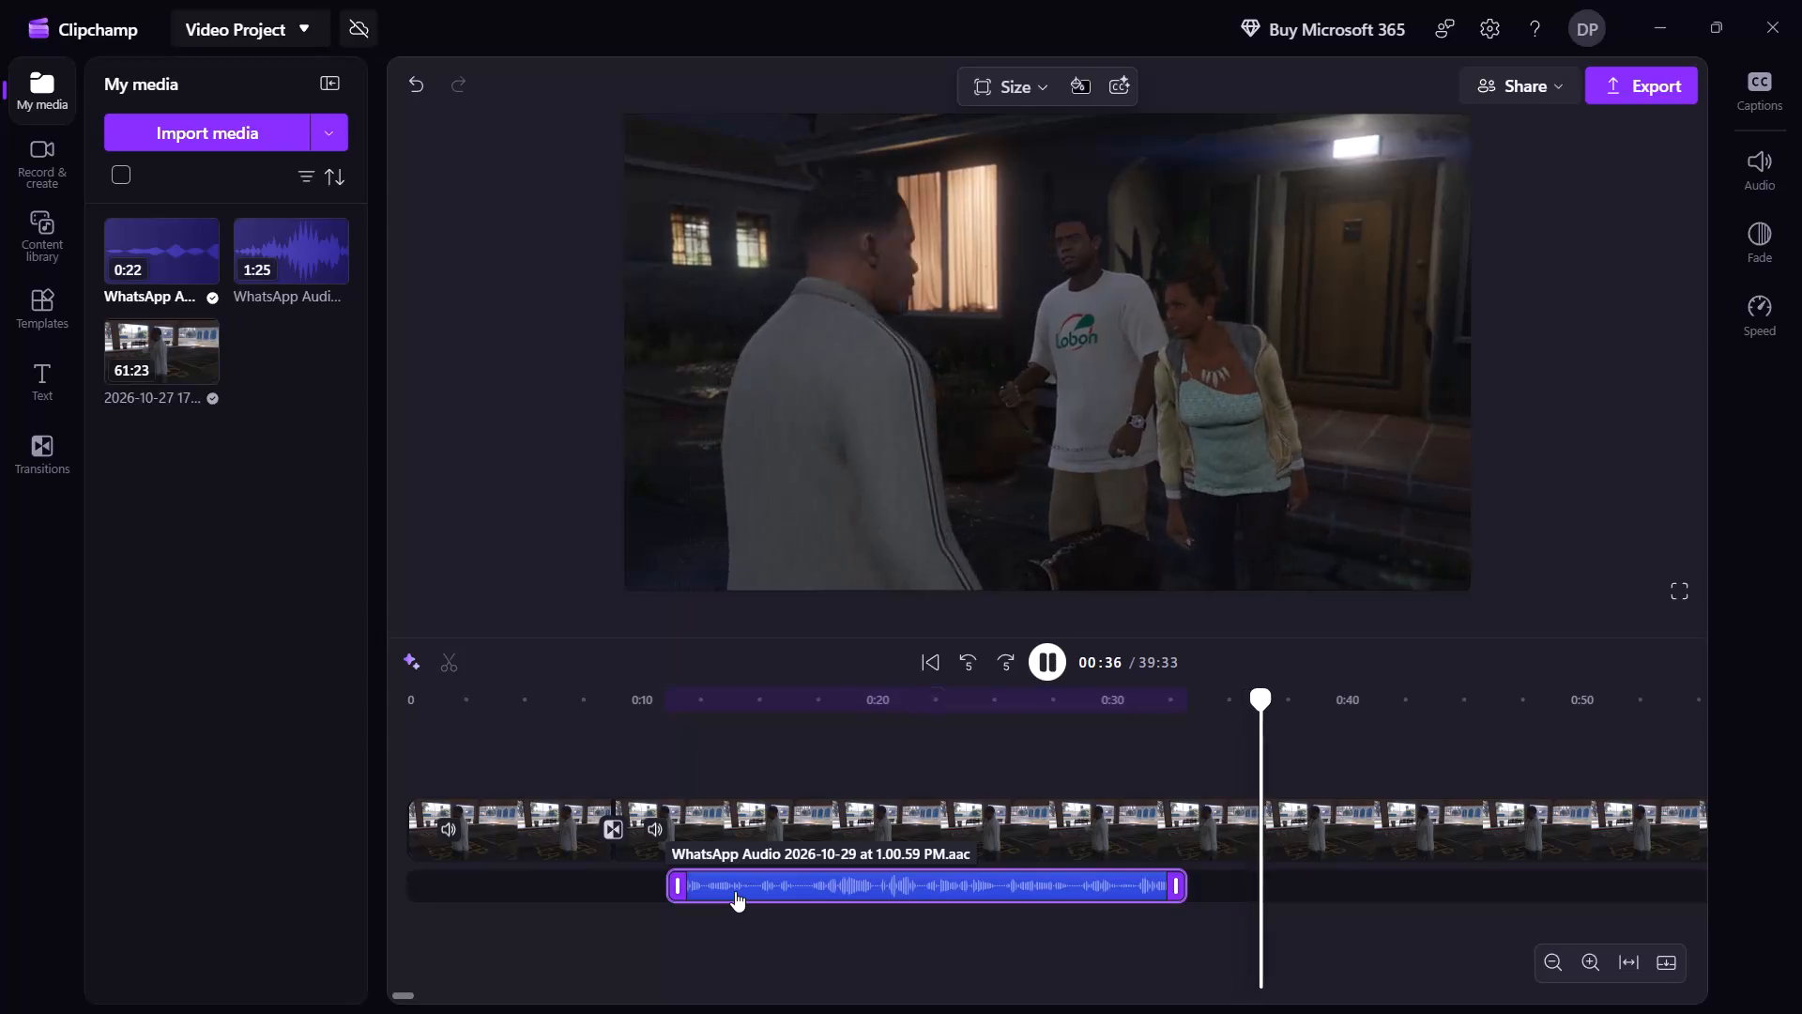
# Stop playback and move the WhatsApp audio clip to the very start of the timeline at 0:00.
pyautogui.press('space')
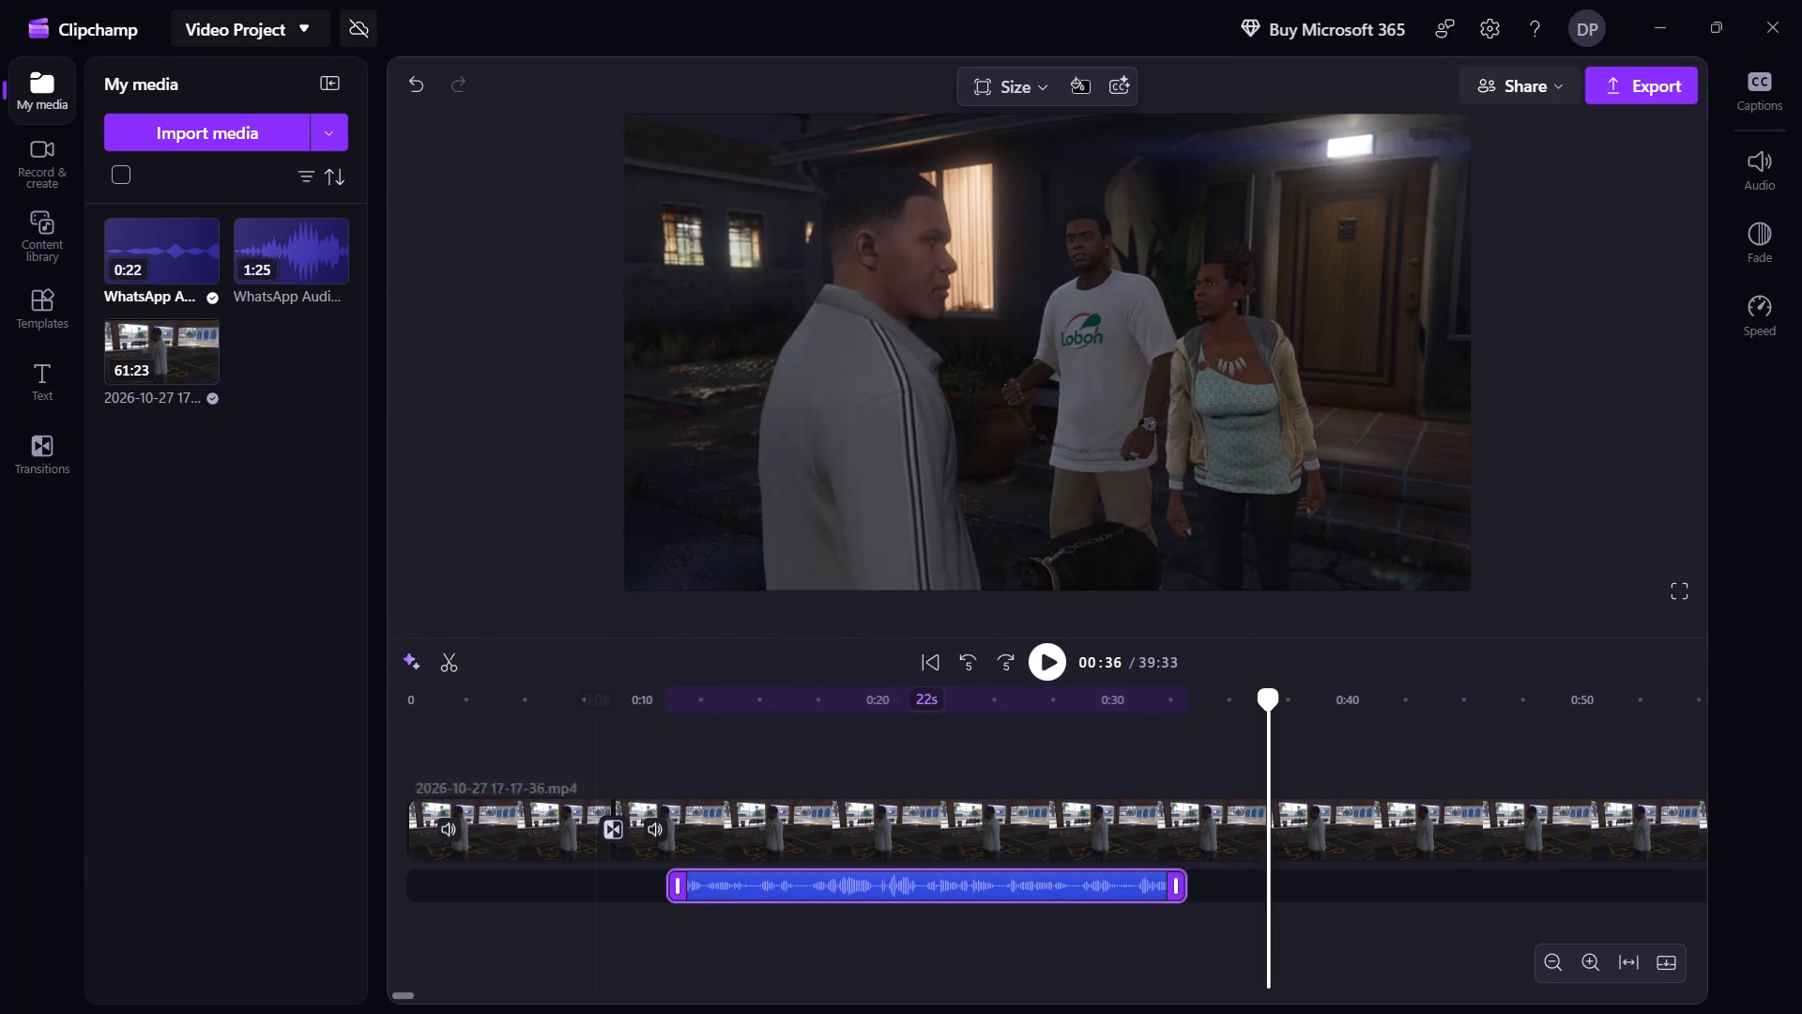
pyautogui.moveTo(888, 875); pyautogui.dragTo(726, 863)
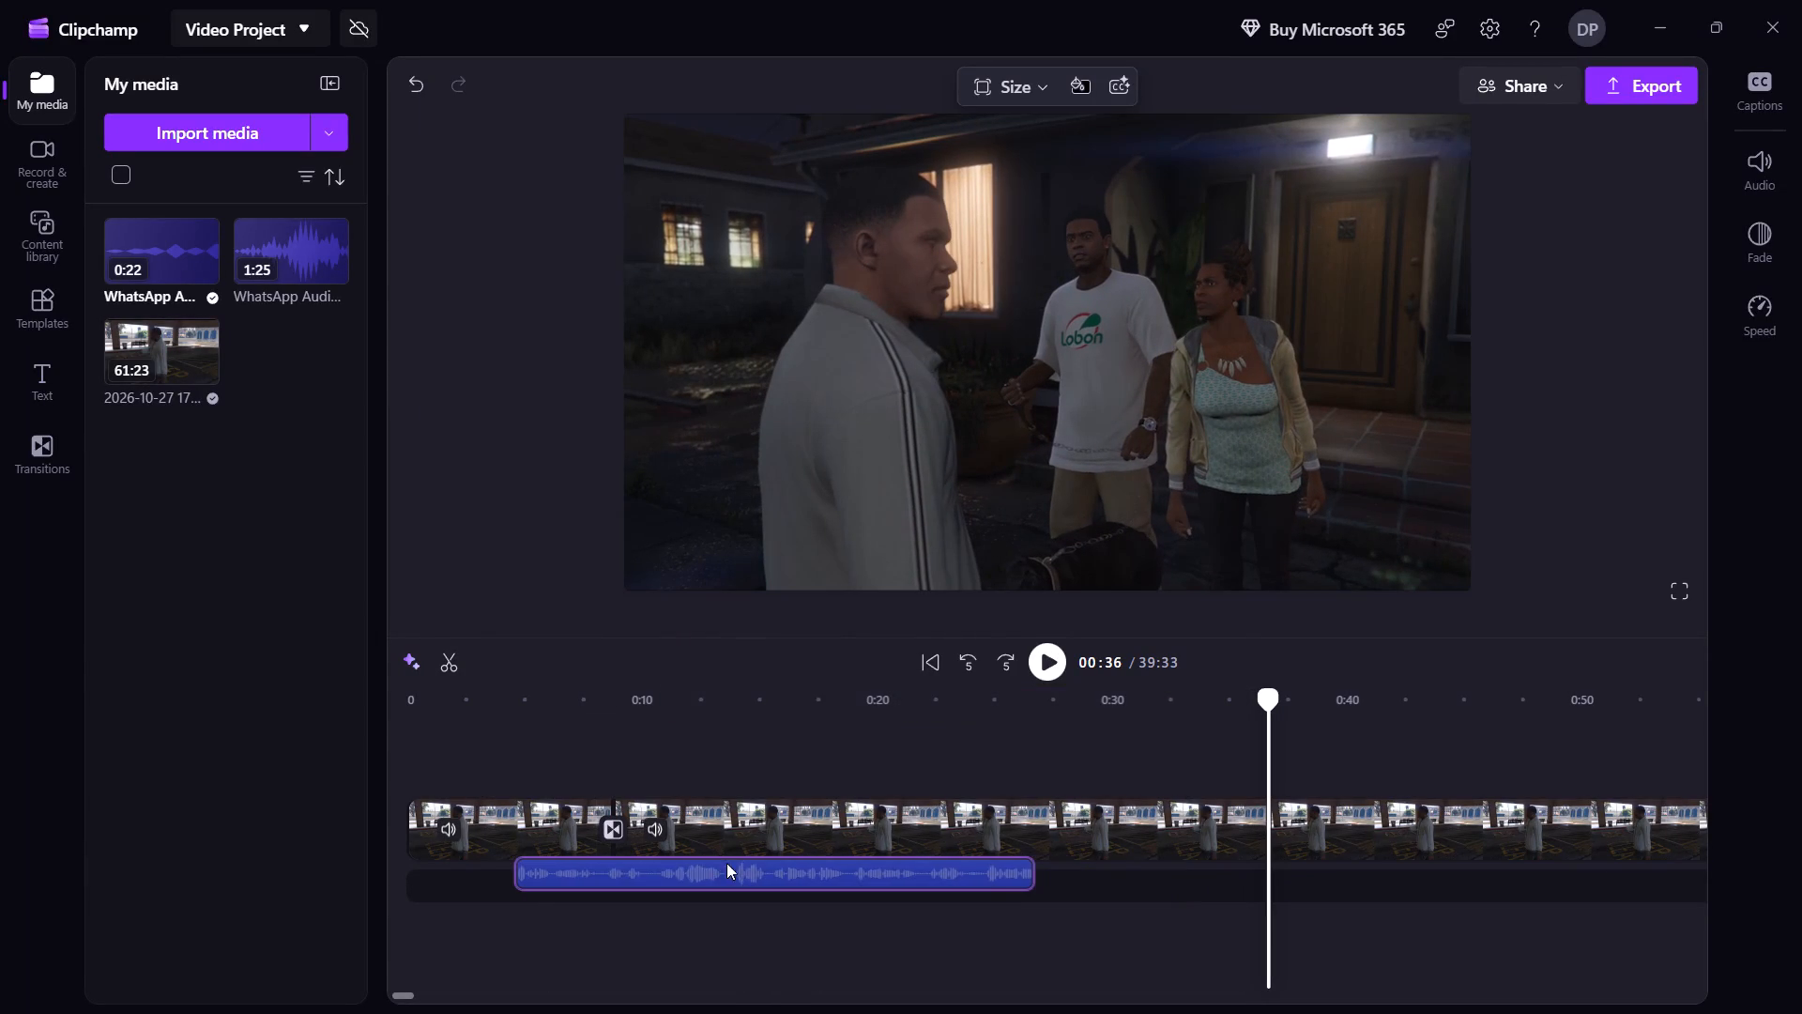
pyautogui.moveTo(726, 863); pyautogui.dragTo(603, 863)
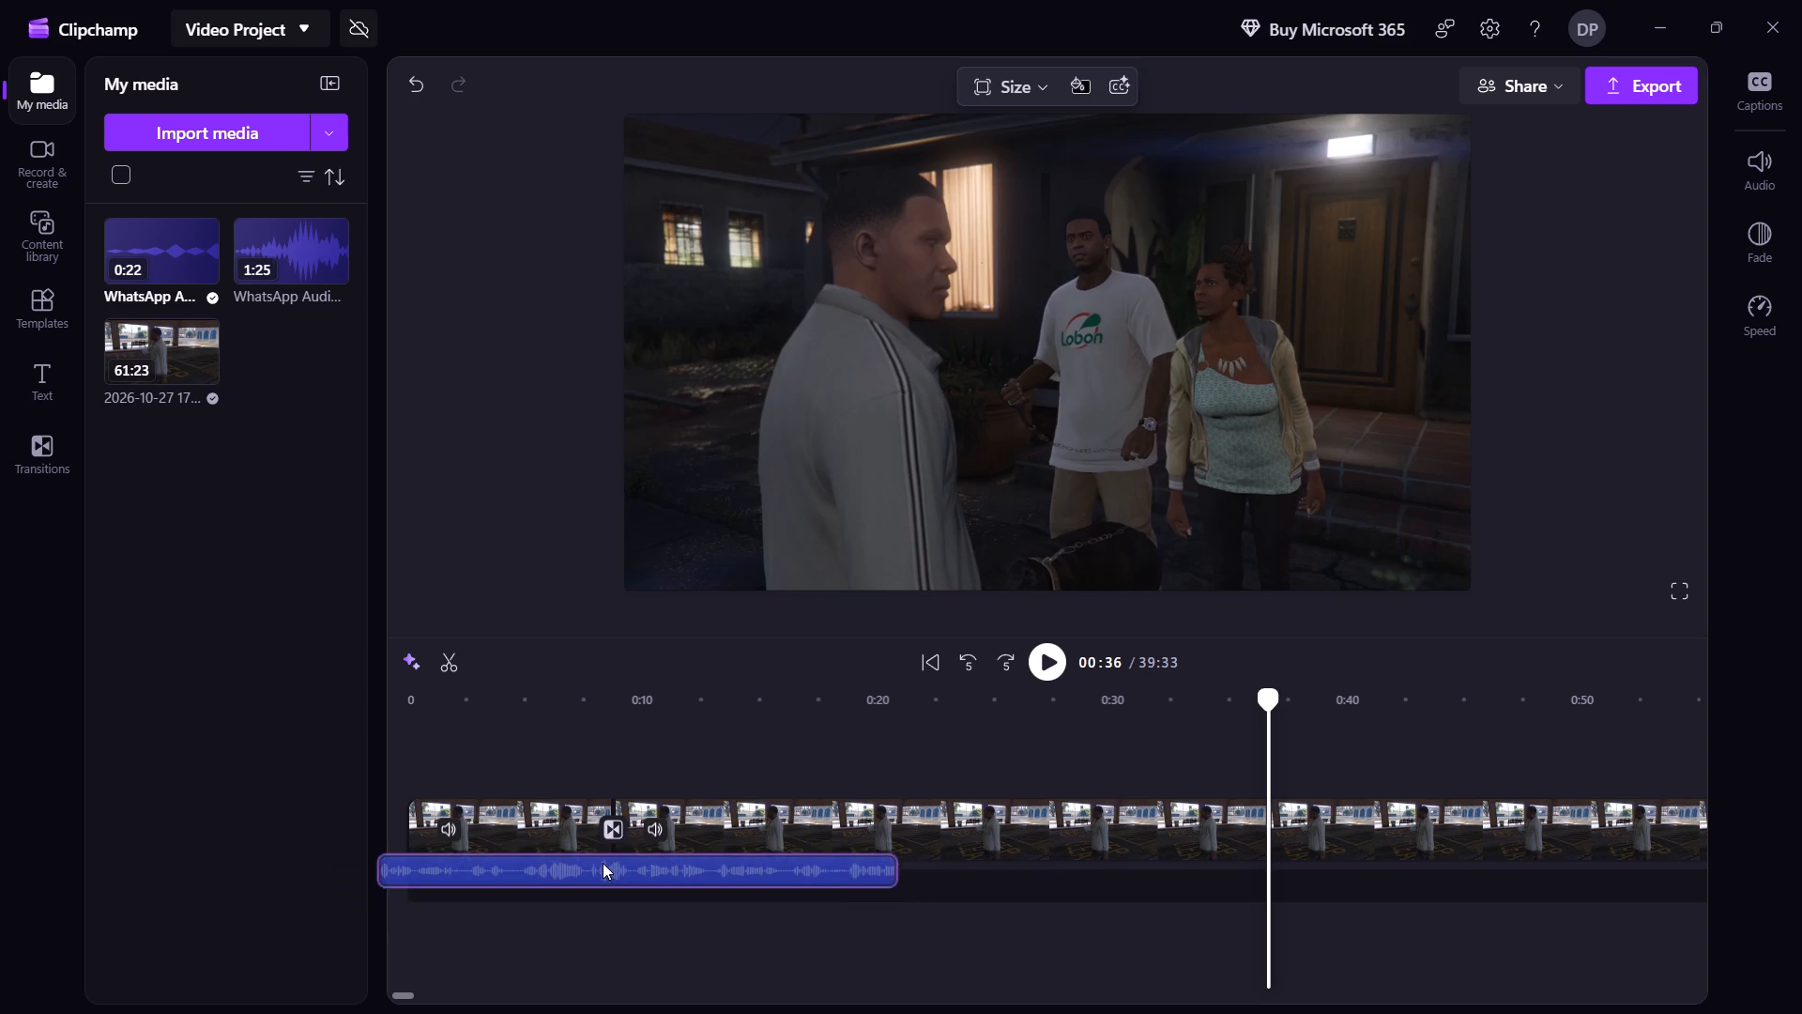
pyautogui.moveTo(603, 863); pyautogui.dragTo(626, 856)
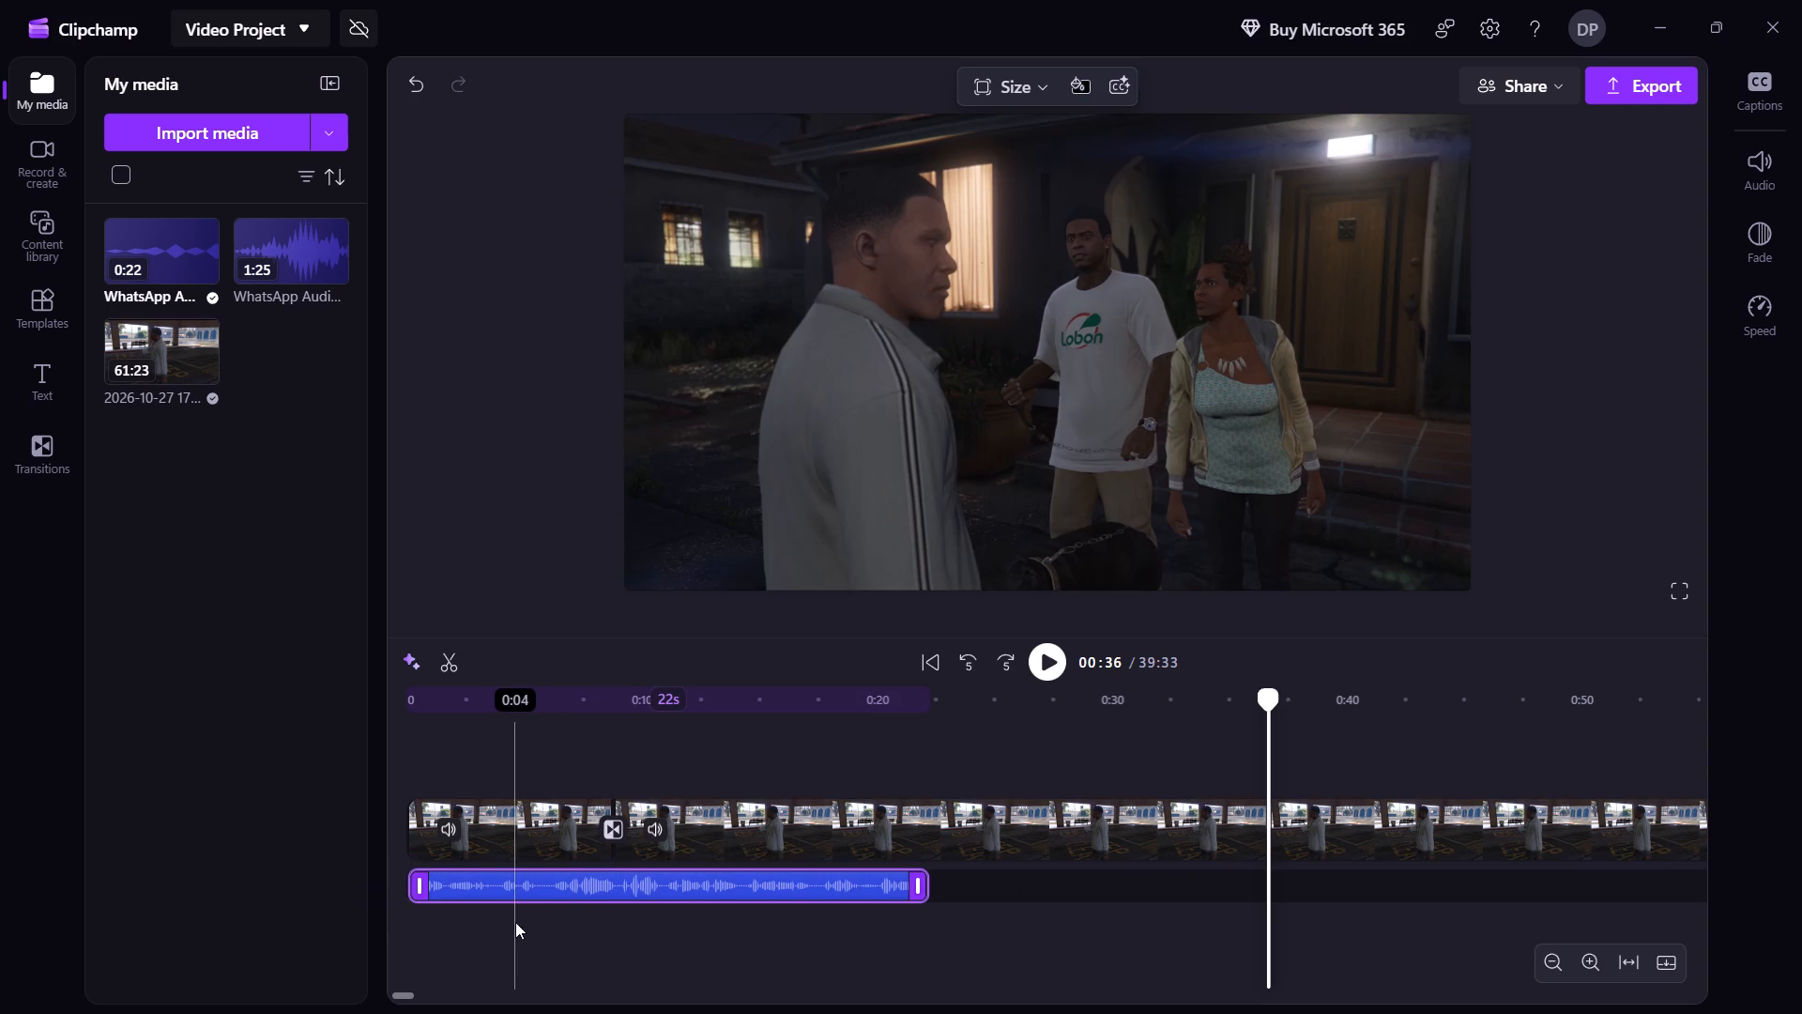
# Play the project from 0:00 to hear the WhatsApp audio against the gameplay sound, stopping at about 0:03.
pyautogui.hotkey('ctrl', 'Left')
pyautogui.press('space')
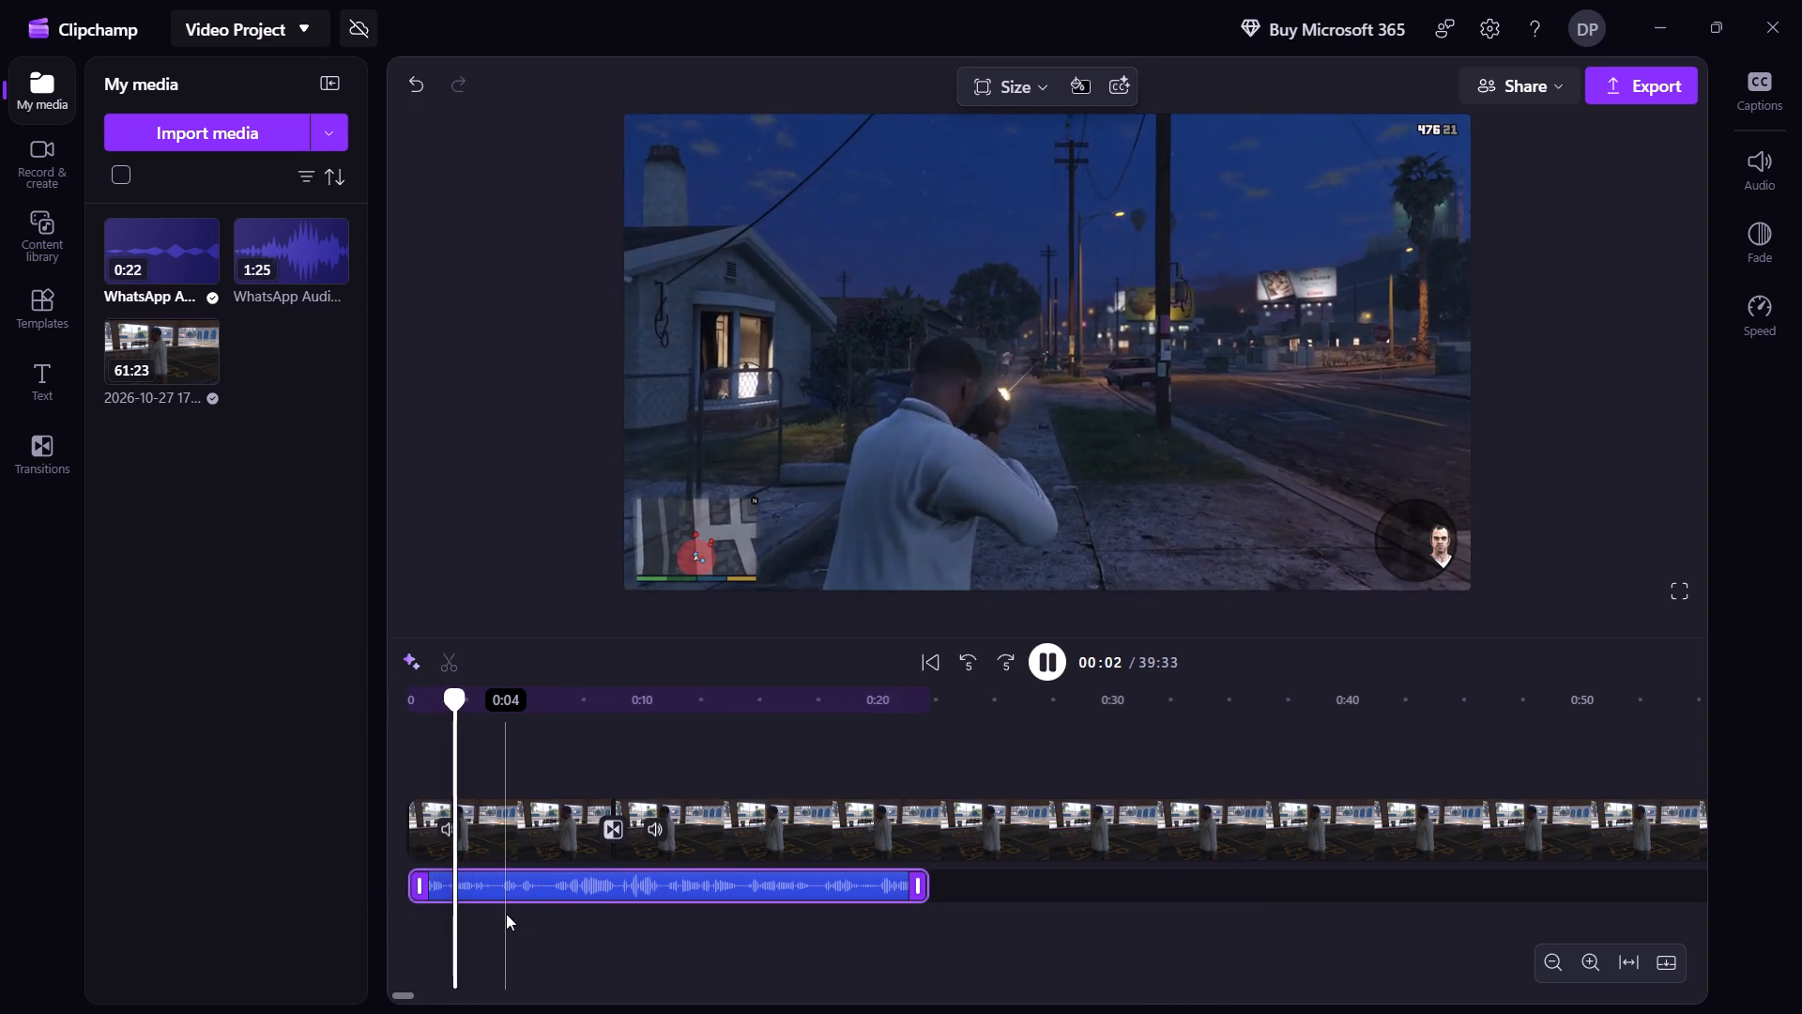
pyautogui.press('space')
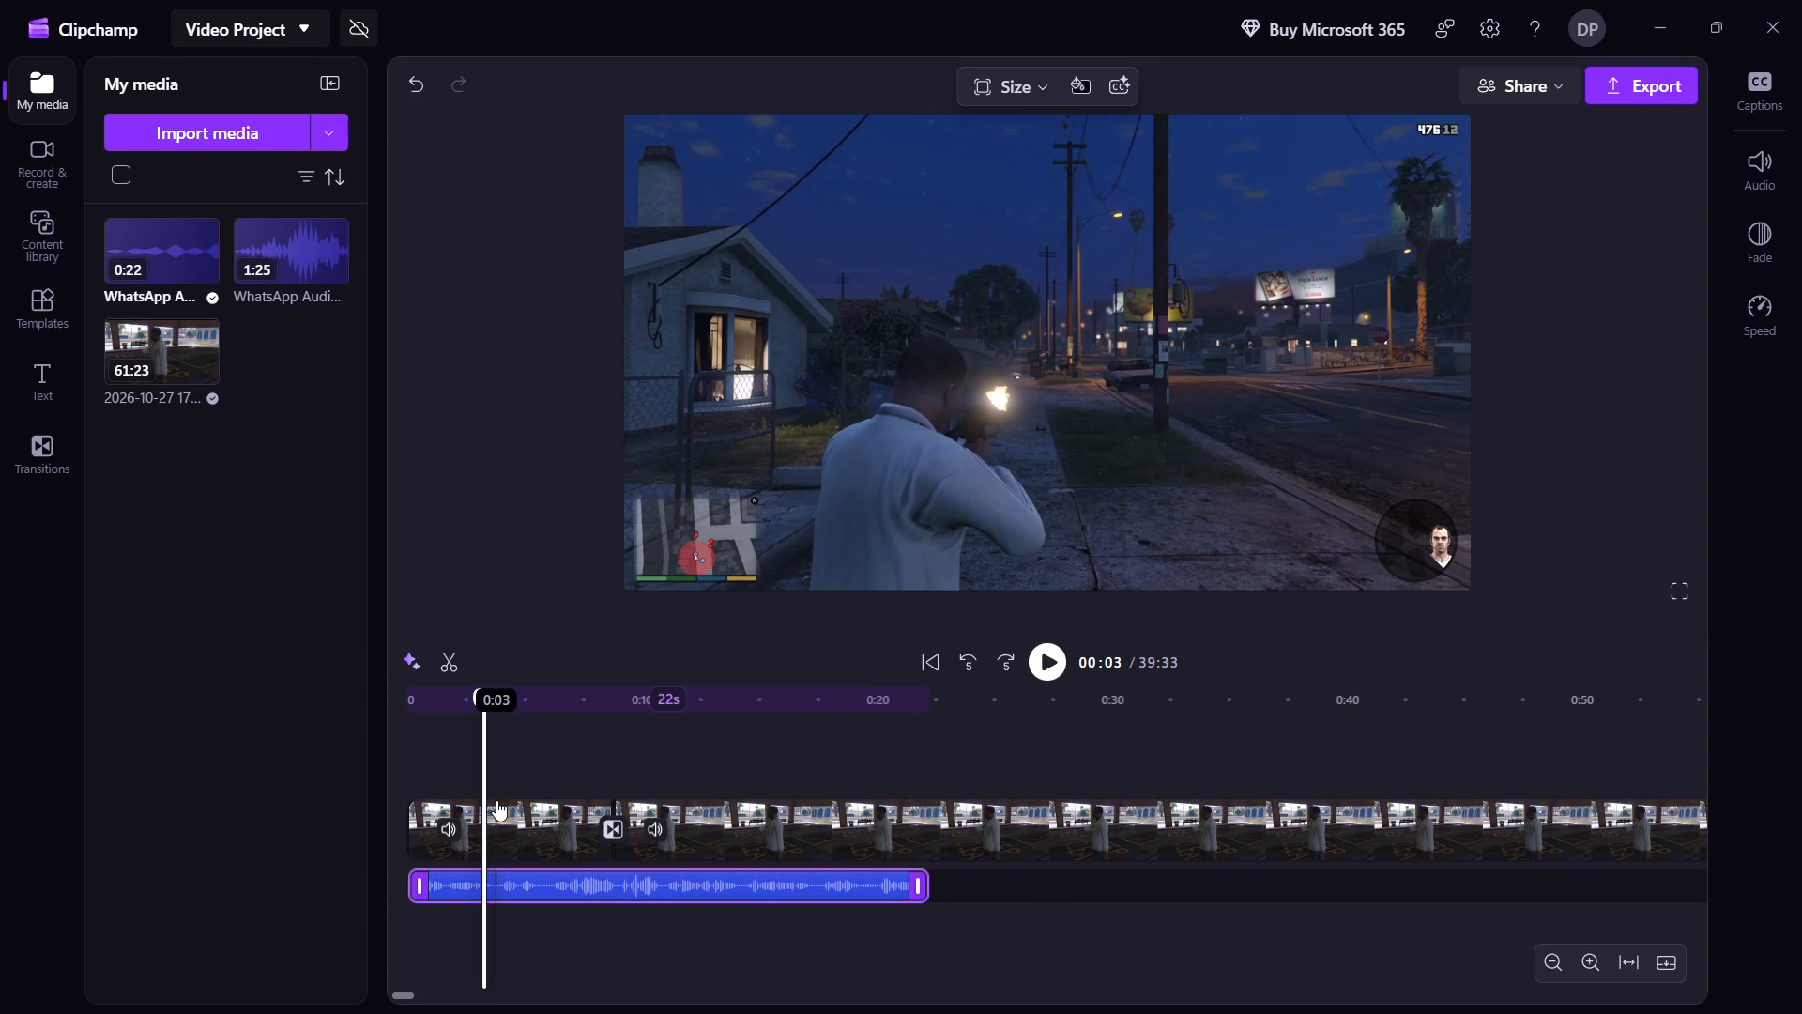
# Lower the opening gameplay segment's volume to 73% and play on to about 0:05 to check the balance.
pyautogui.click(496, 828)
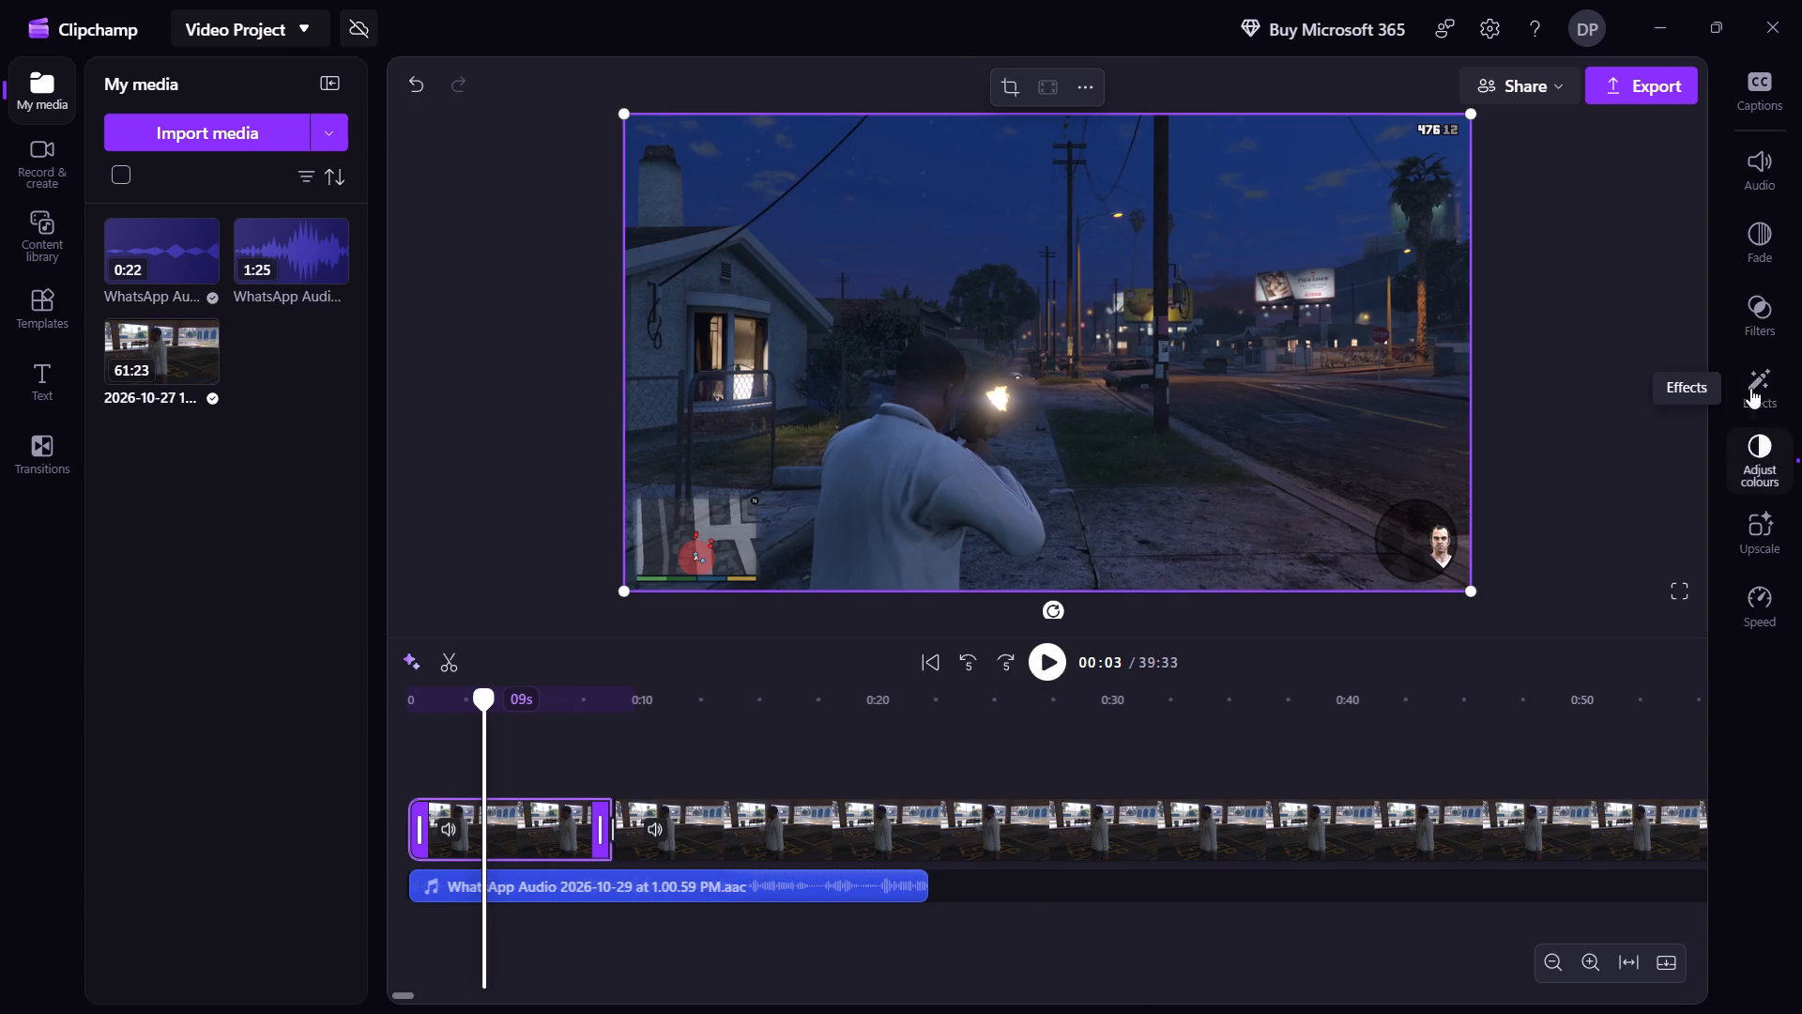
pyautogui.click(1752, 167)
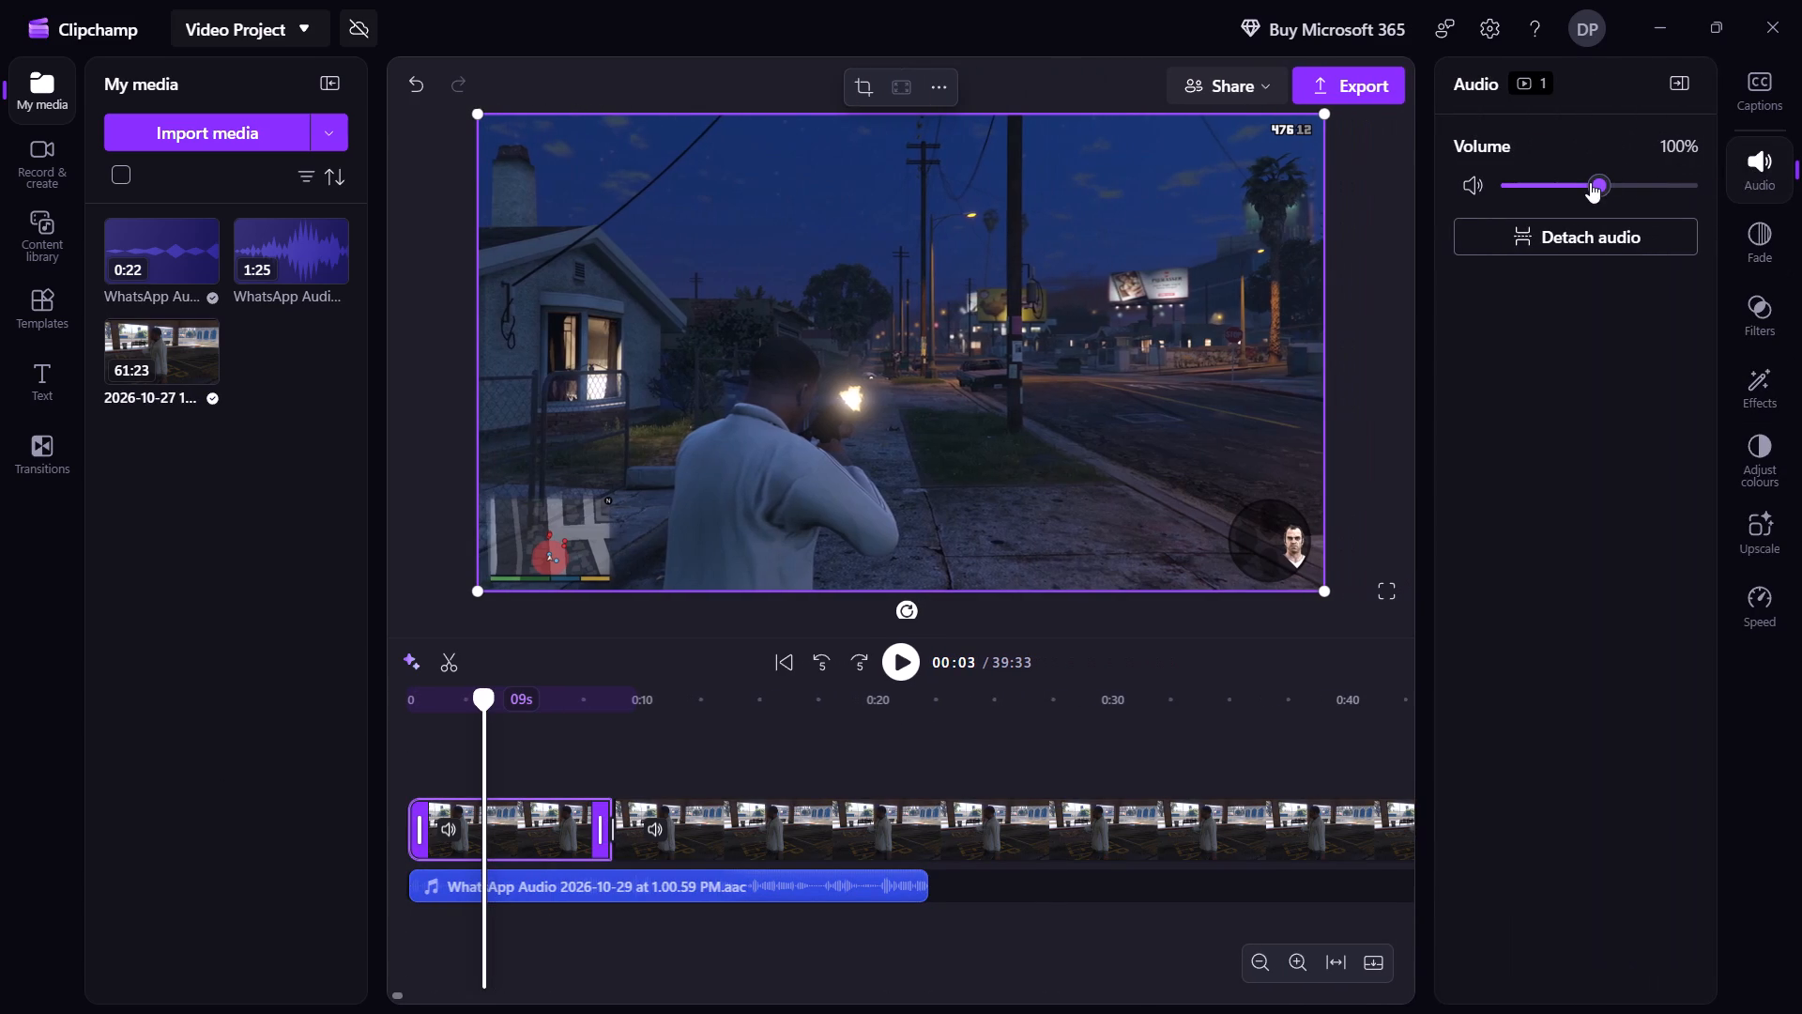
pyautogui.click(1575, 183)
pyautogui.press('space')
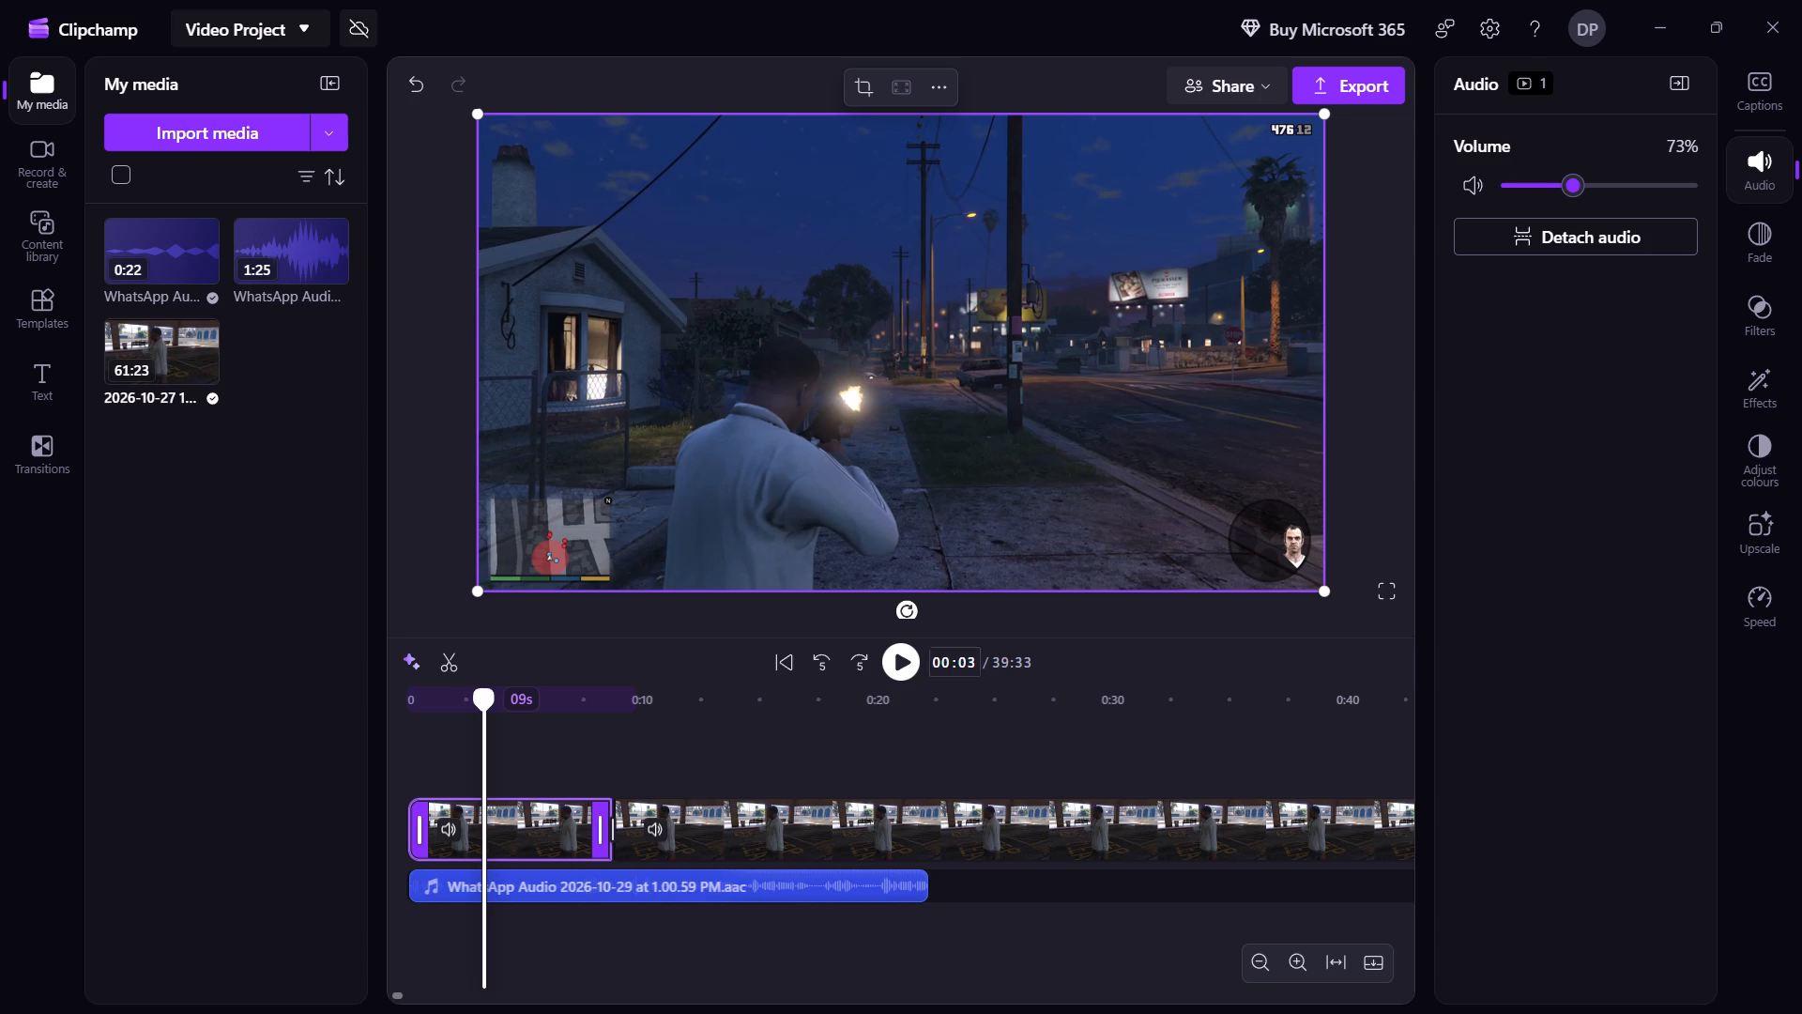
pyautogui.click(911, 673)
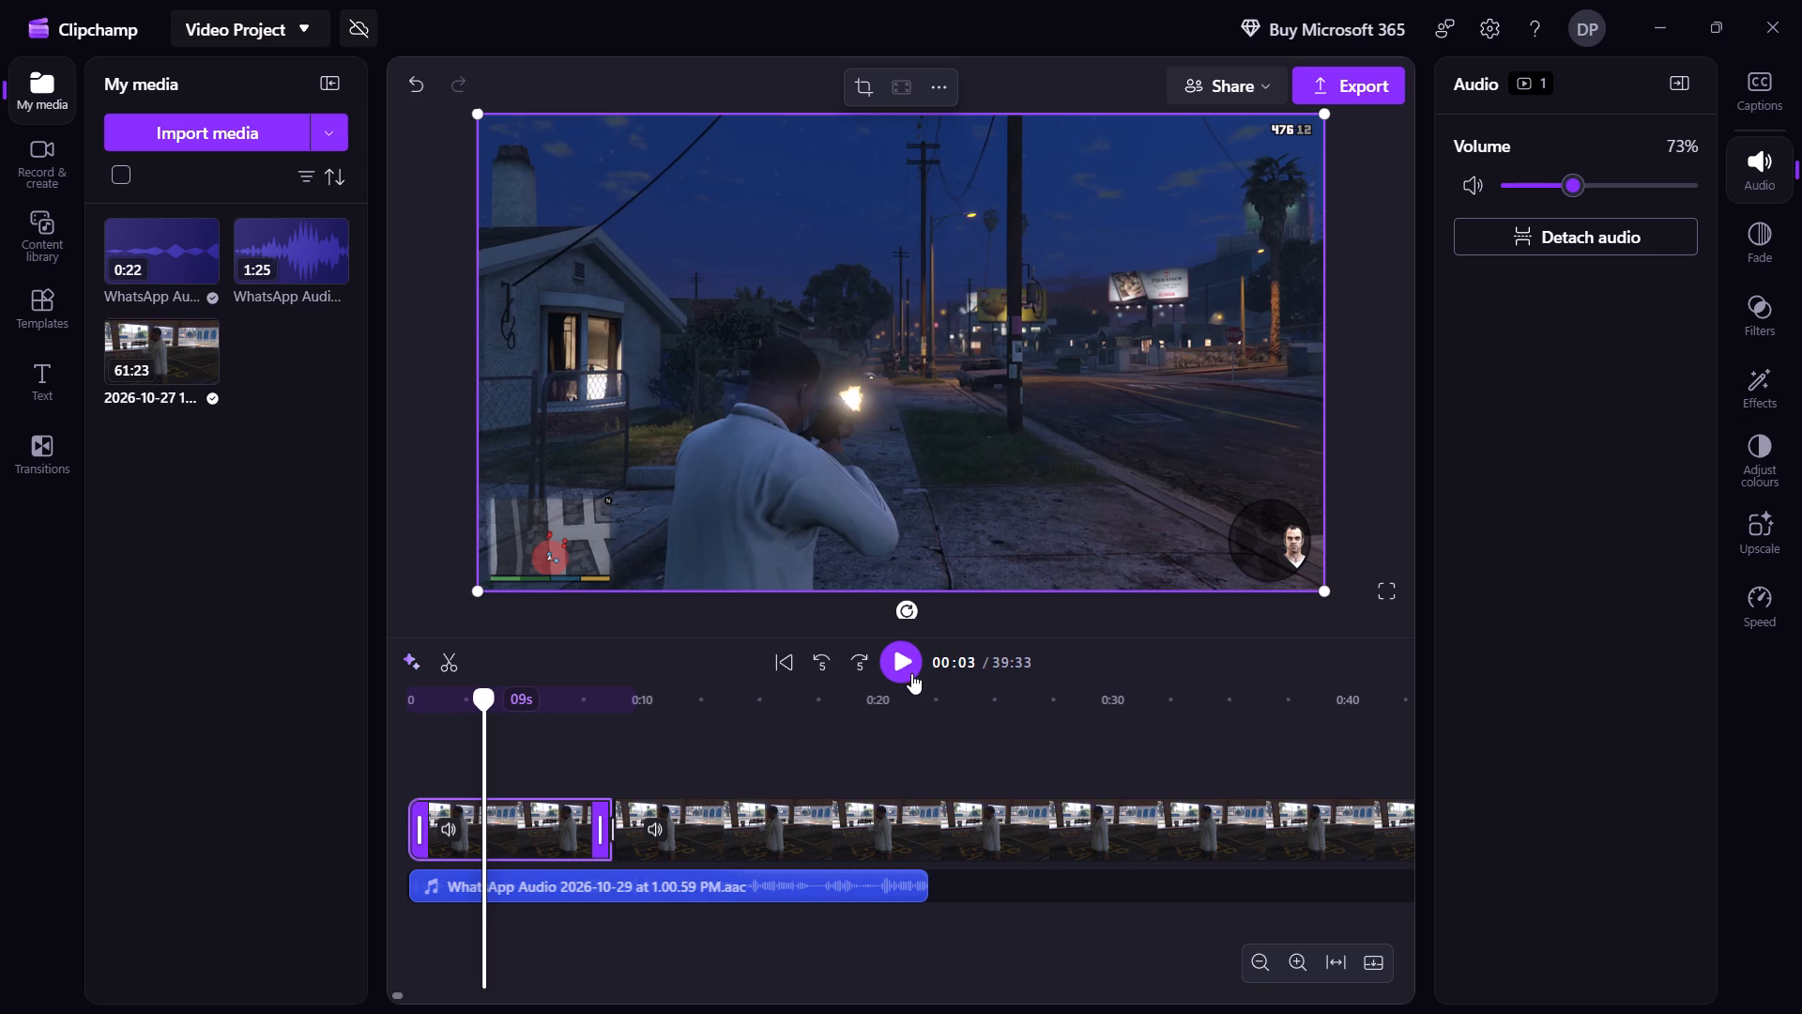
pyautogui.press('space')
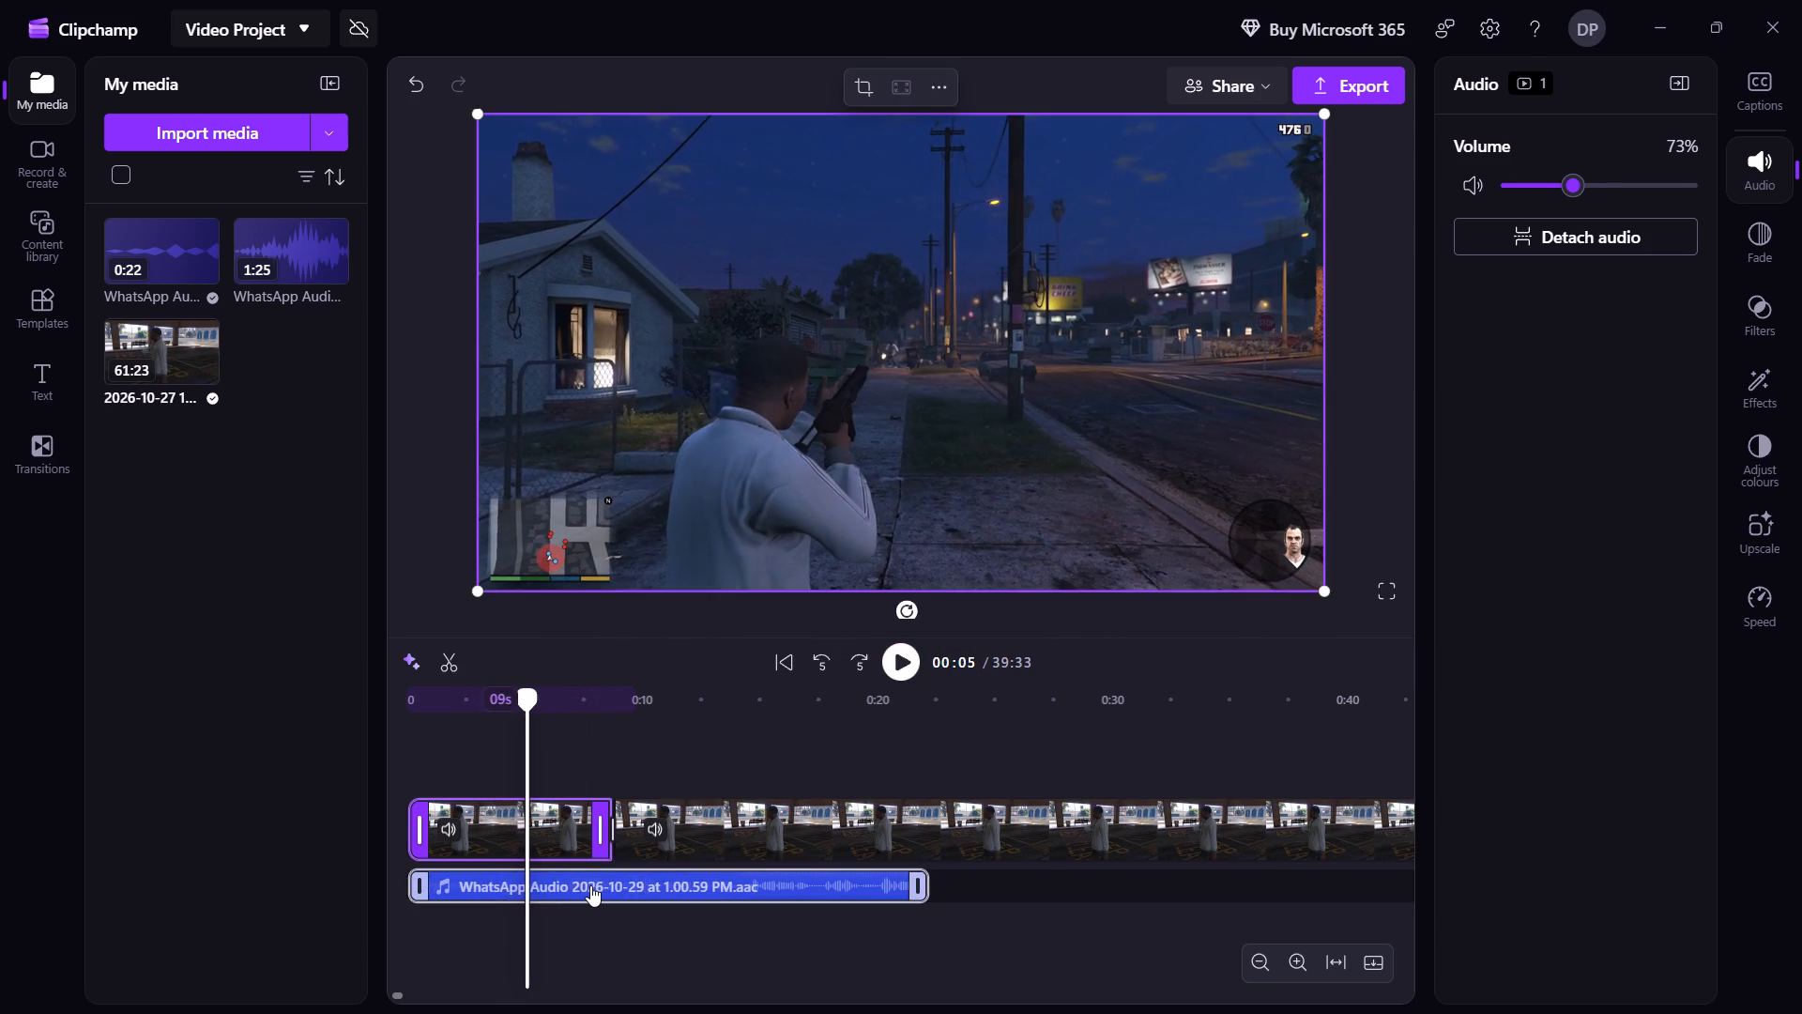
# Raise the WhatsApp audio clip's volume to 200%, close the audio settings and resume playback from 0:05.
pyautogui.click(590, 885)
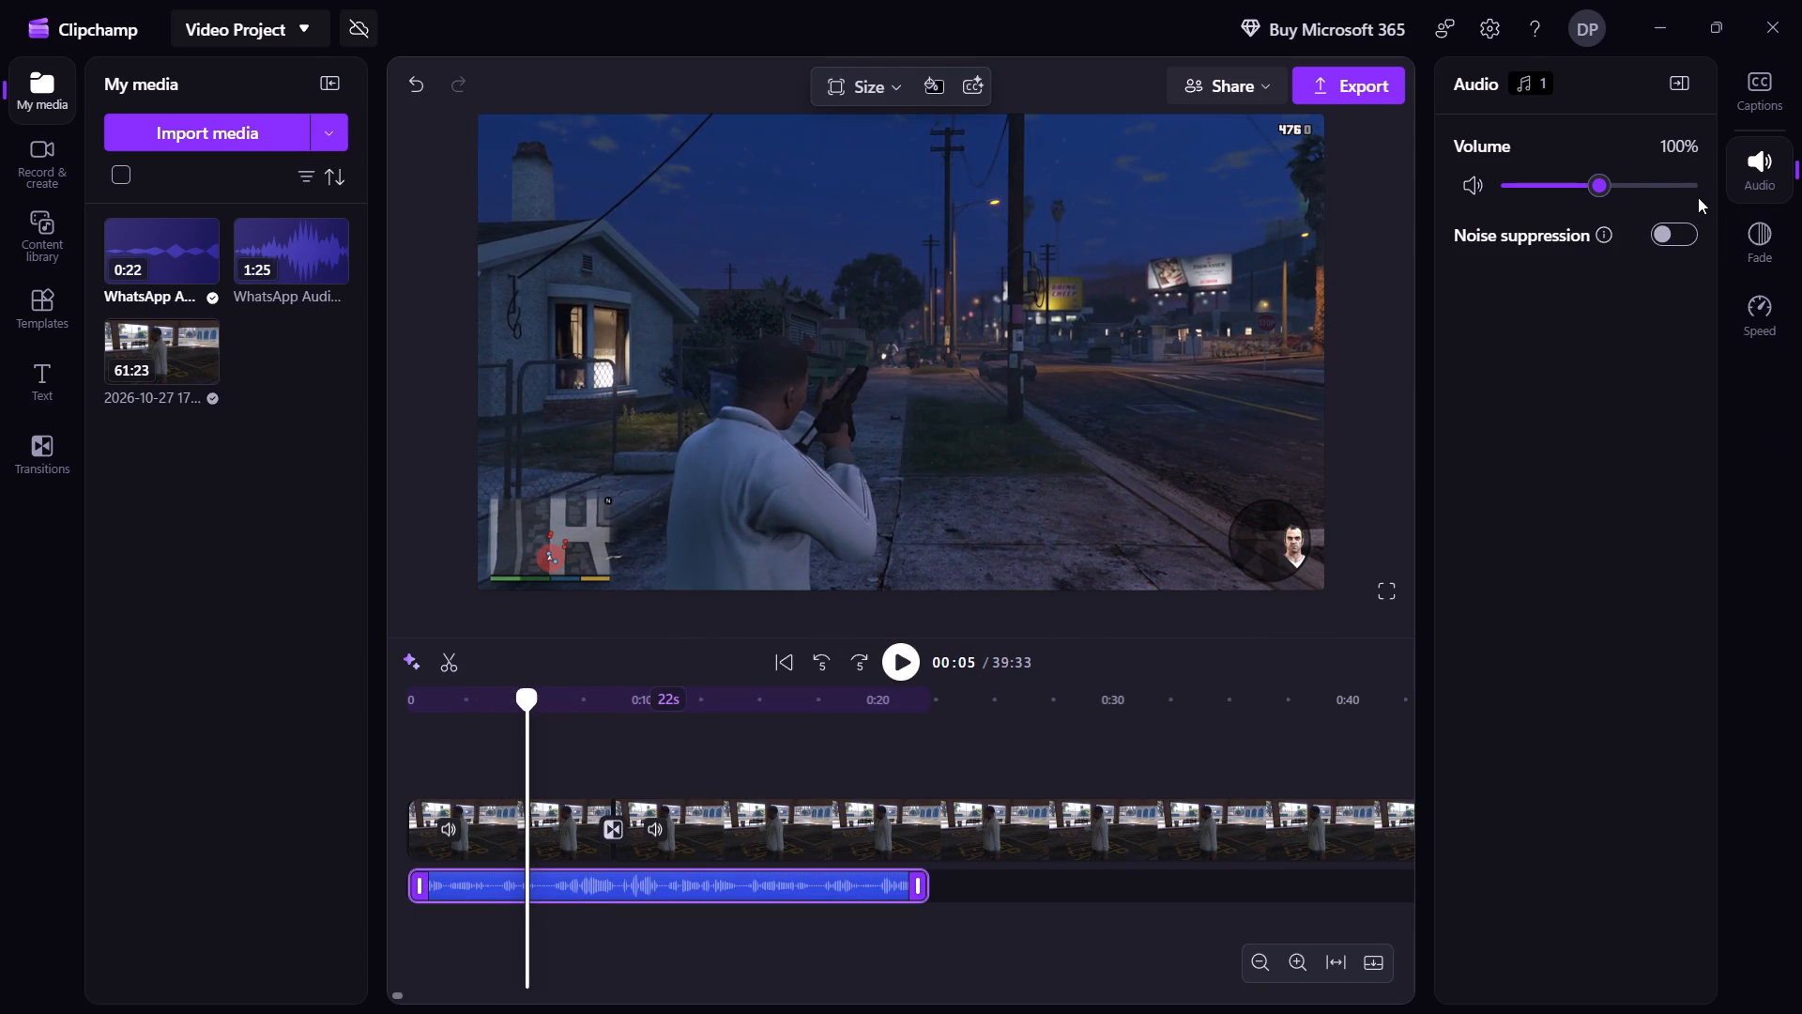
pyautogui.moveTo(1601, 192); pyautogui.dragTo(1724, 204)
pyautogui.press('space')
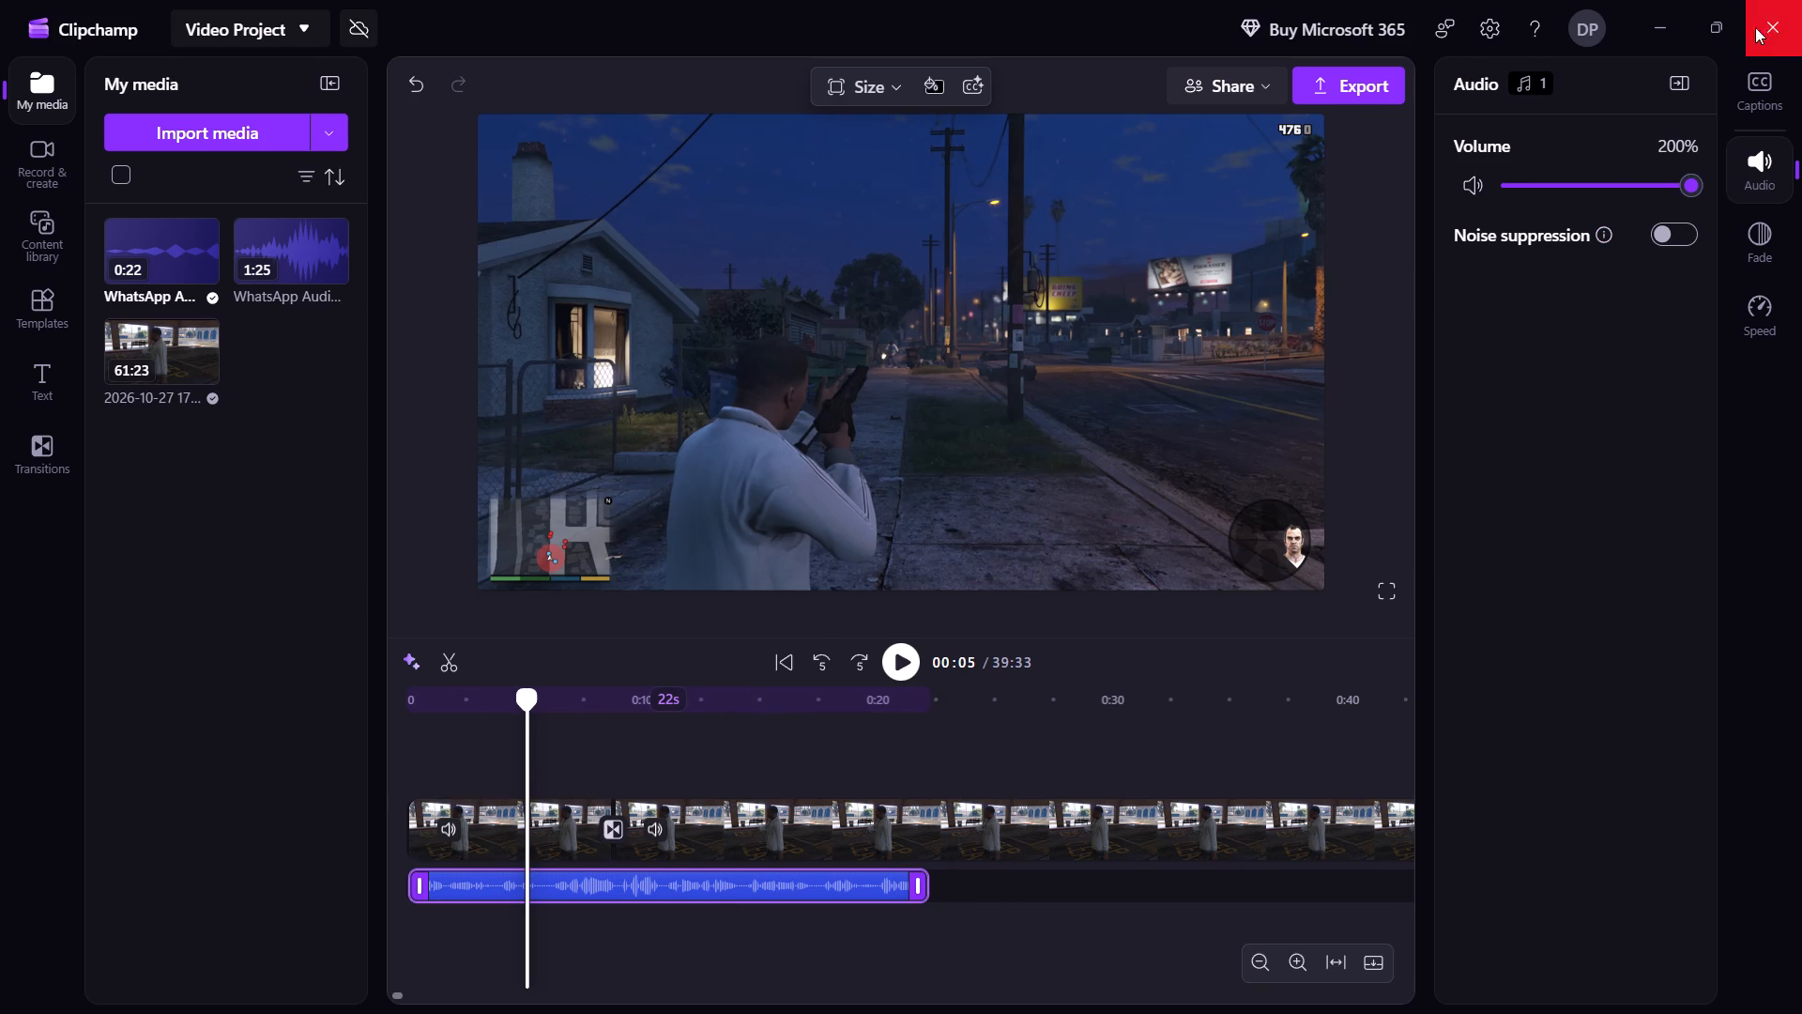
pyautogui.click(1687, 75)
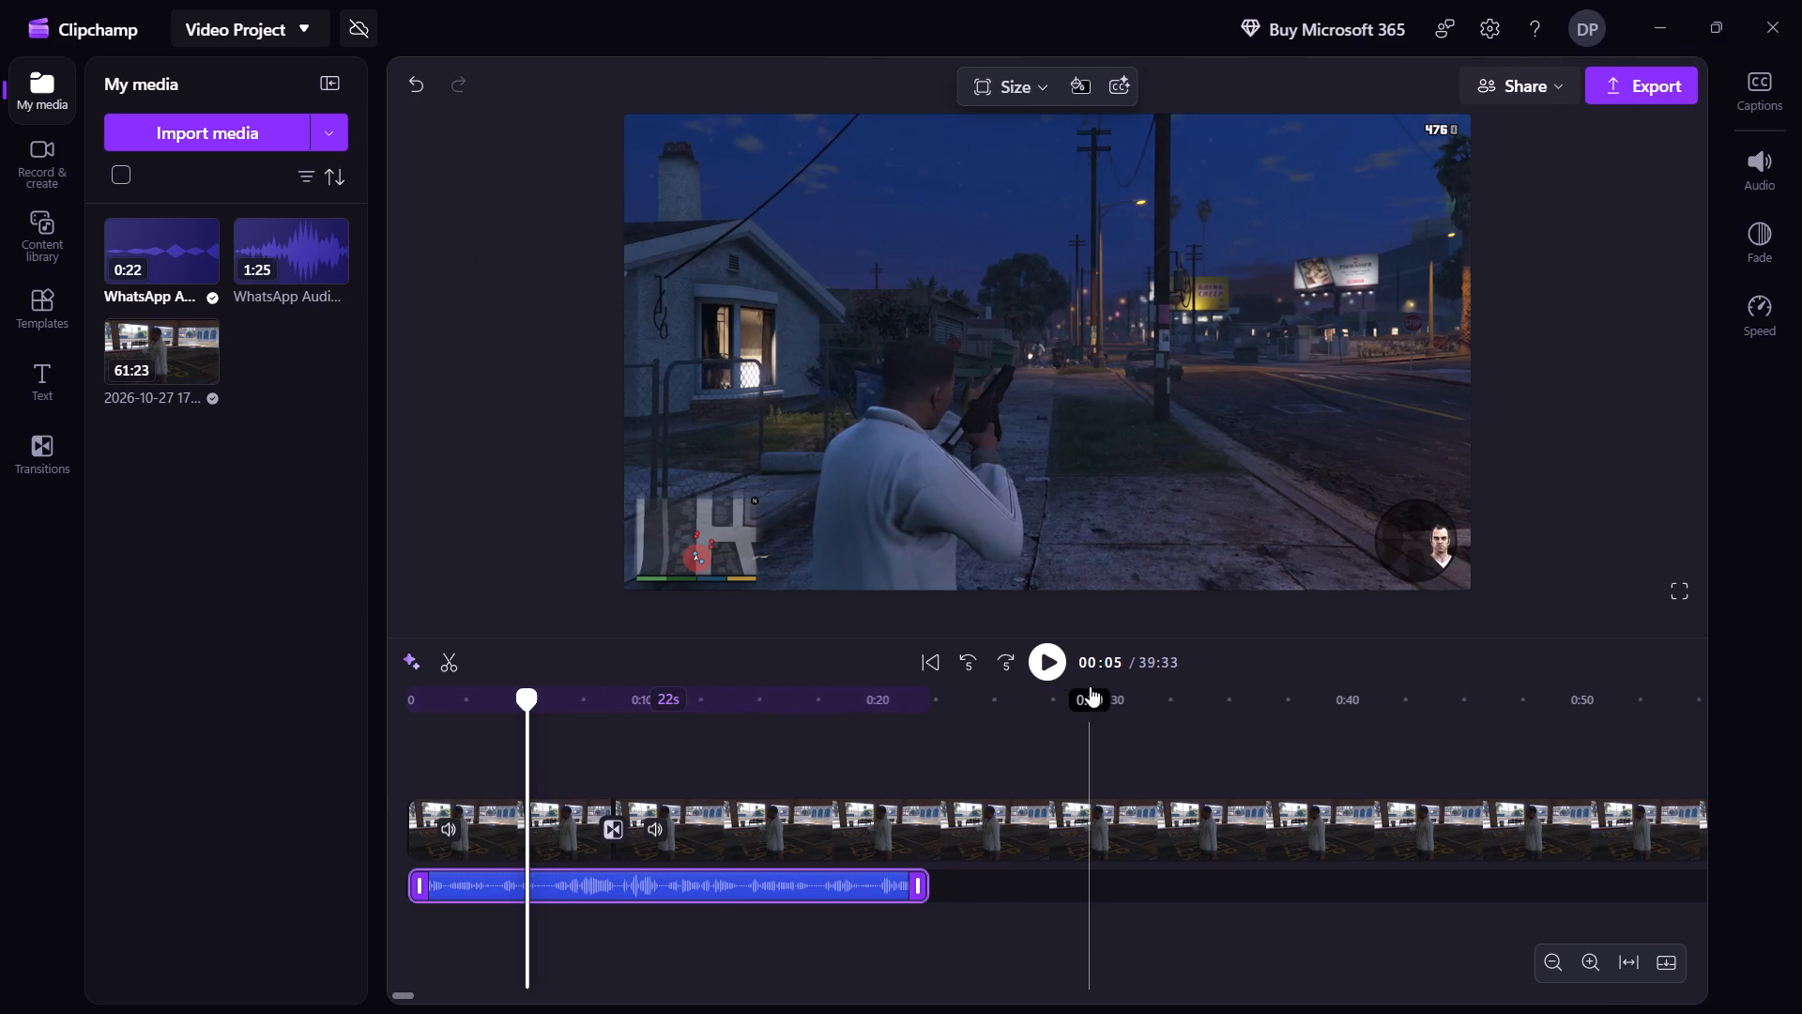
pyautogui.click(1064, 666)
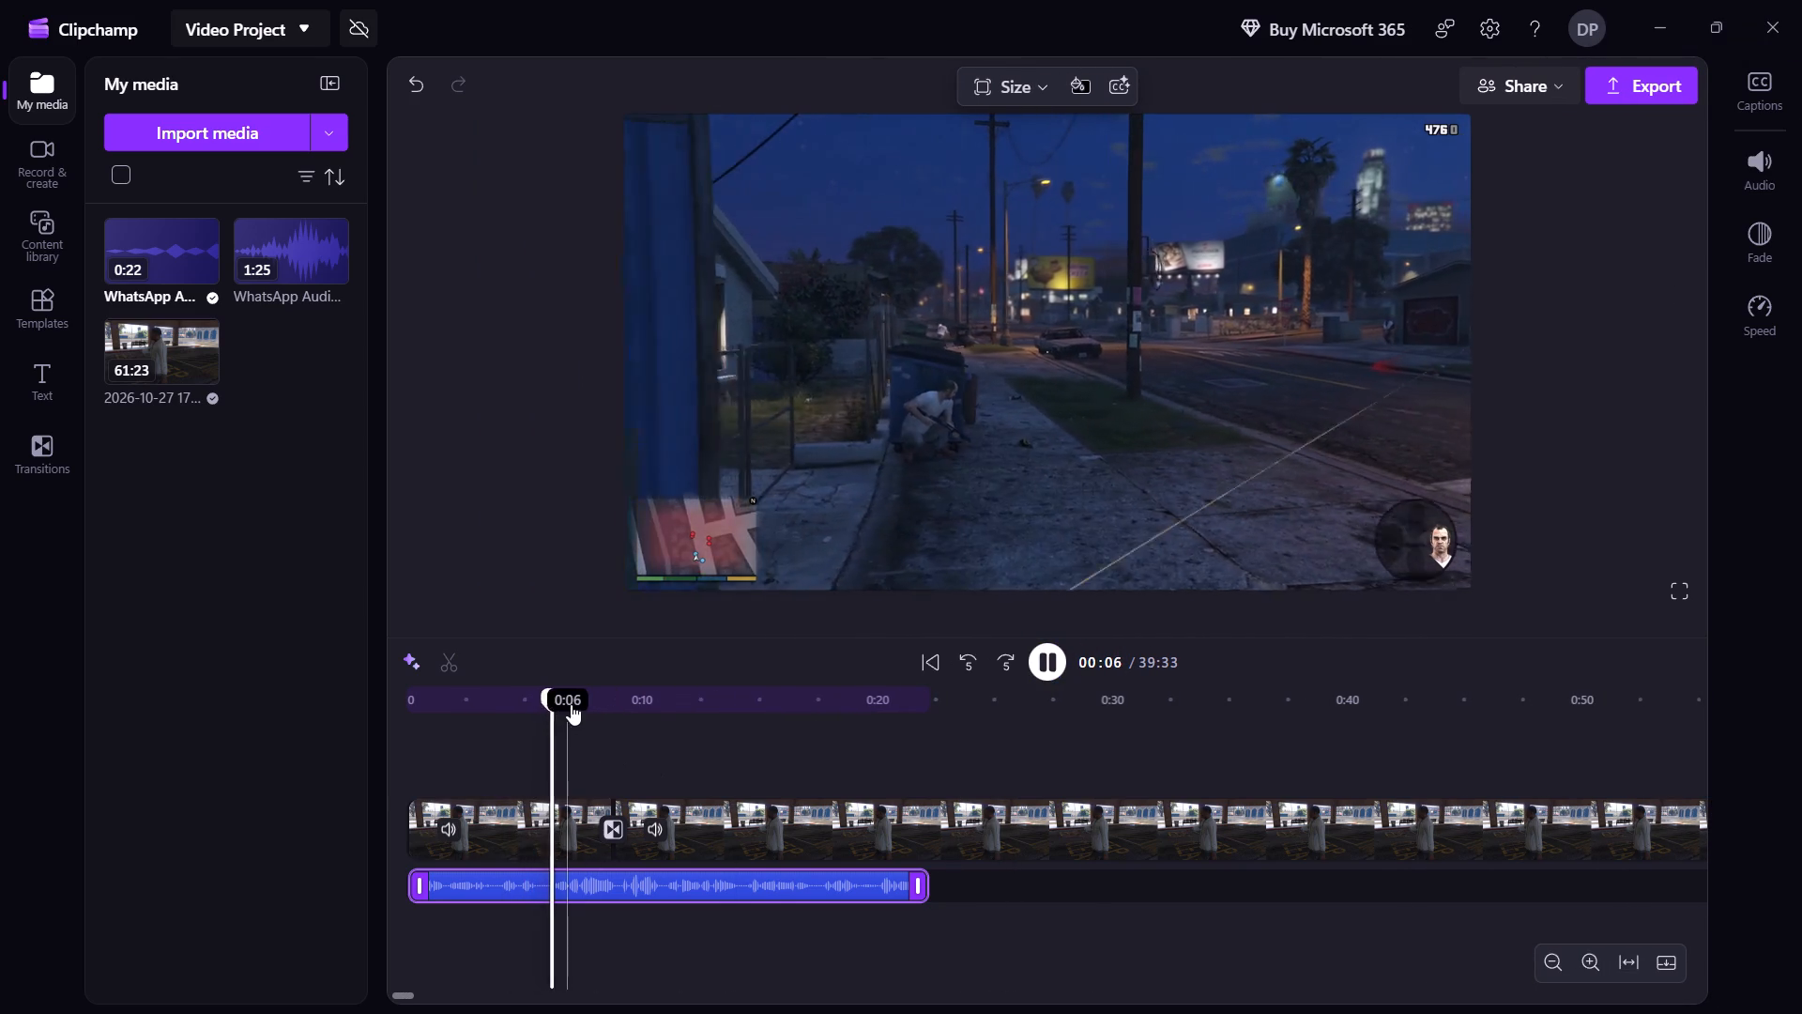
# Play from 0:00 to the end of the WhatsApp audio, split the gameplay clip at 0:22 and move the remainder to about 0:31.
pyautogui.moveTo(568, 692); pyautogui.dragTo(232, 713)
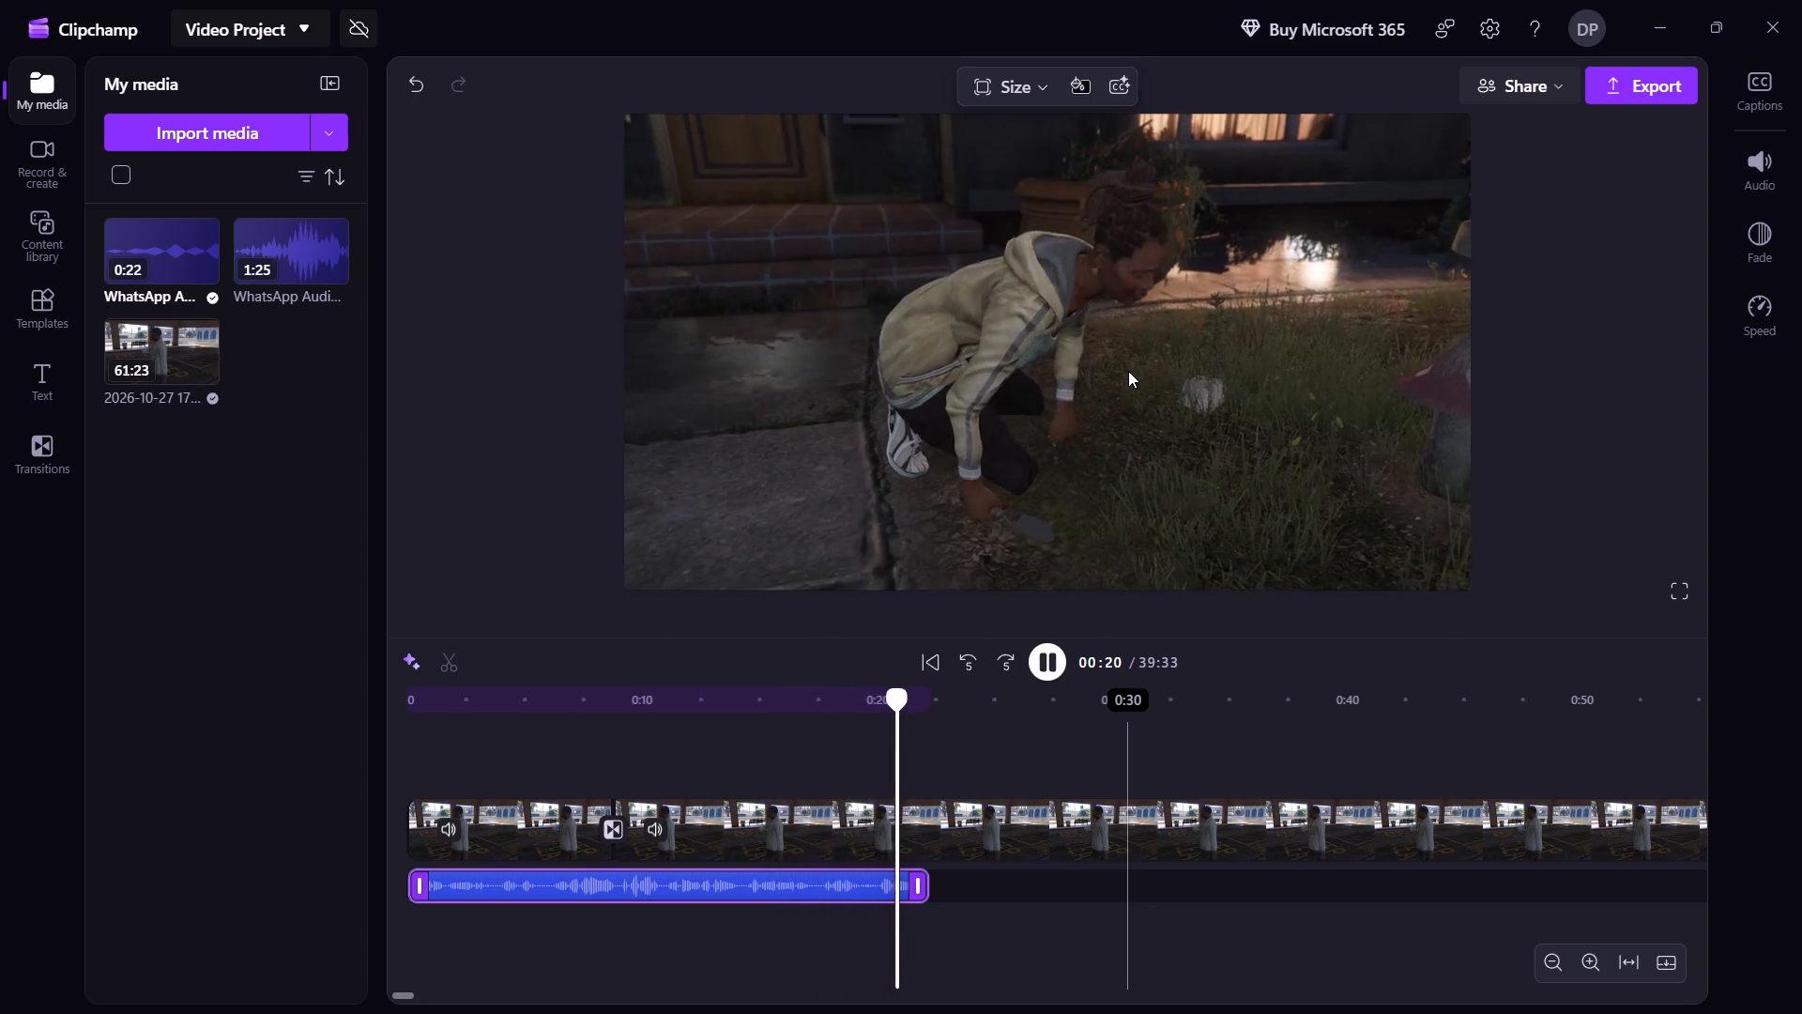
pyautogui.press('space')
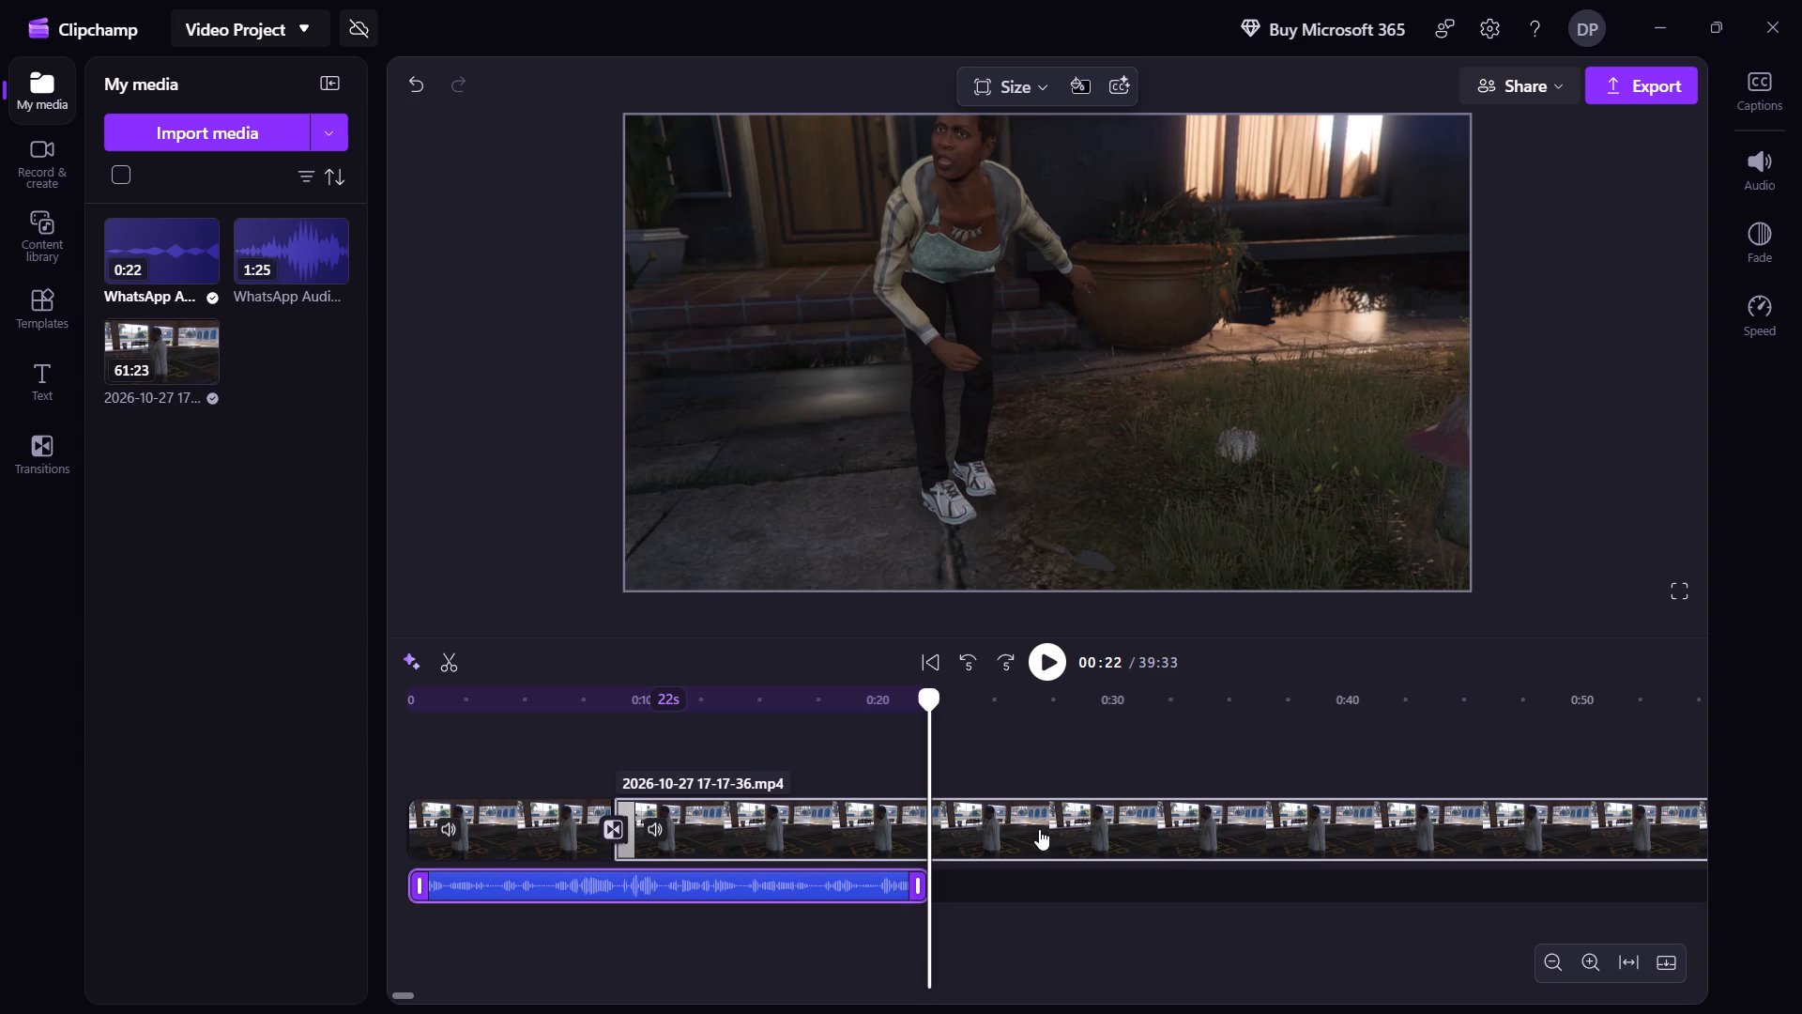
pyautogui.press('s')
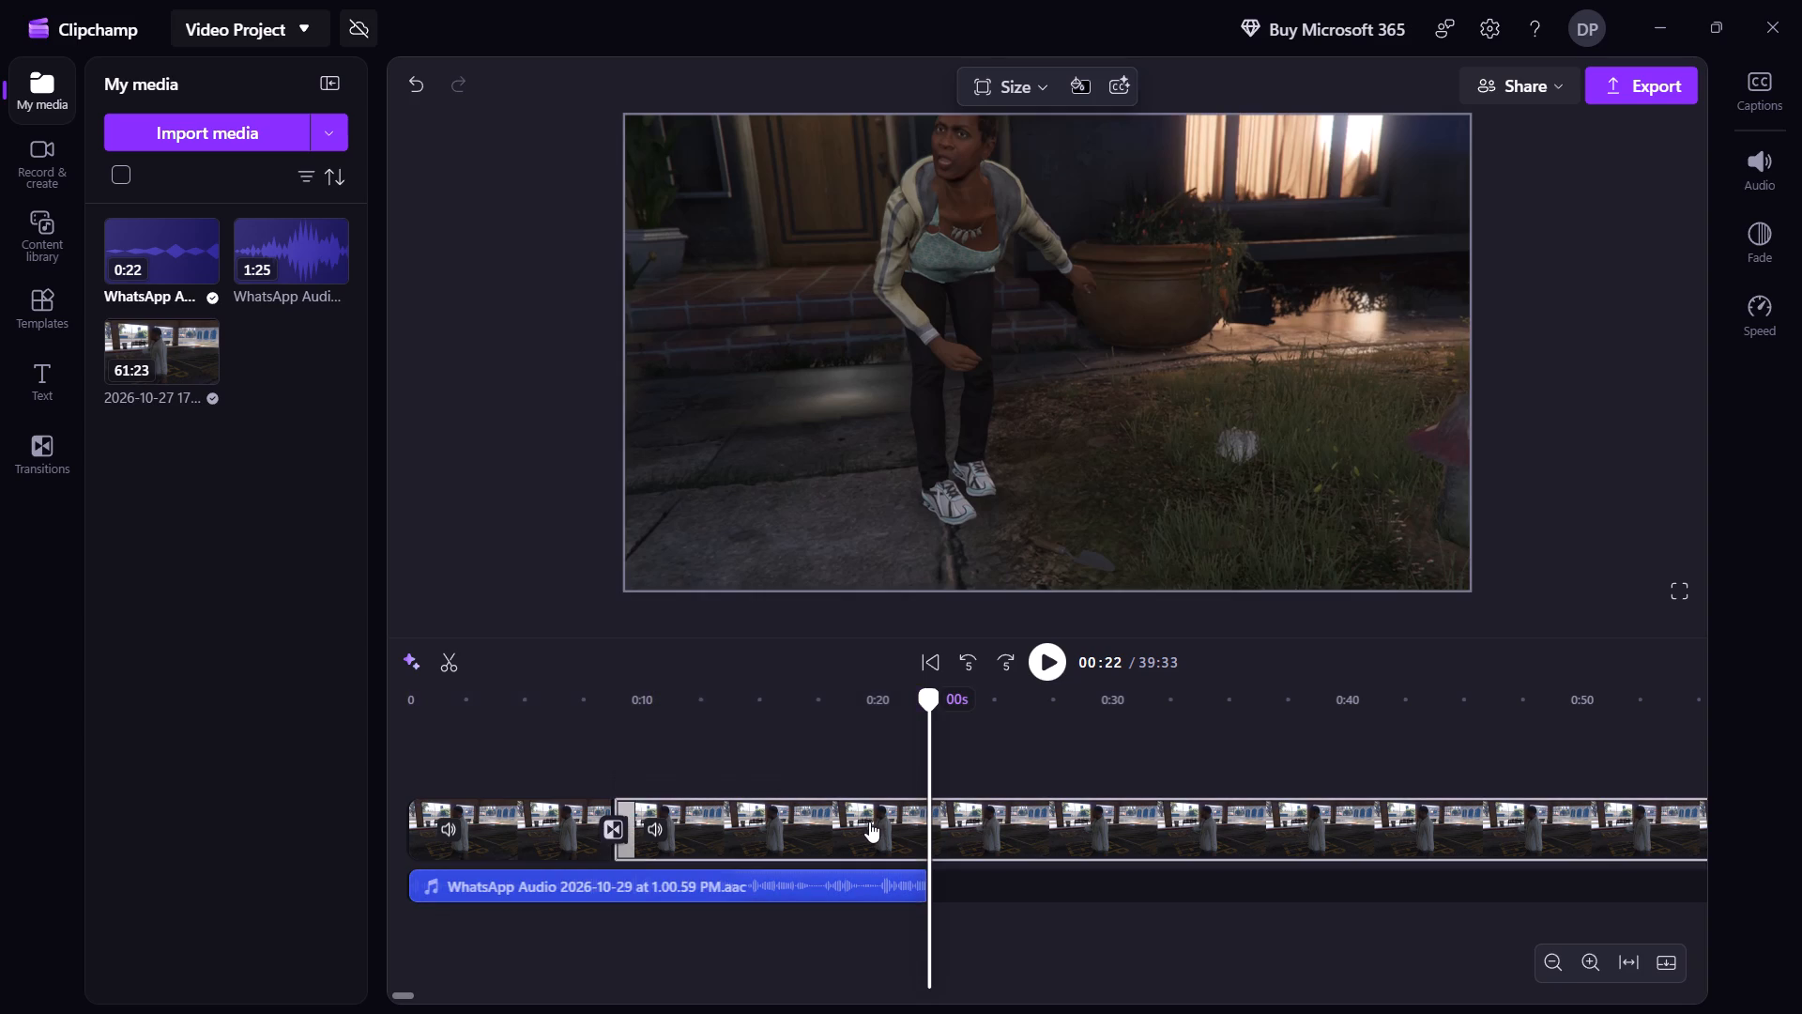
pyautogui.click(869, 822)
pyautogui.press('s')
pyautogui.moveTo(987, 822); pyautogui.dragTo(1078, 822)
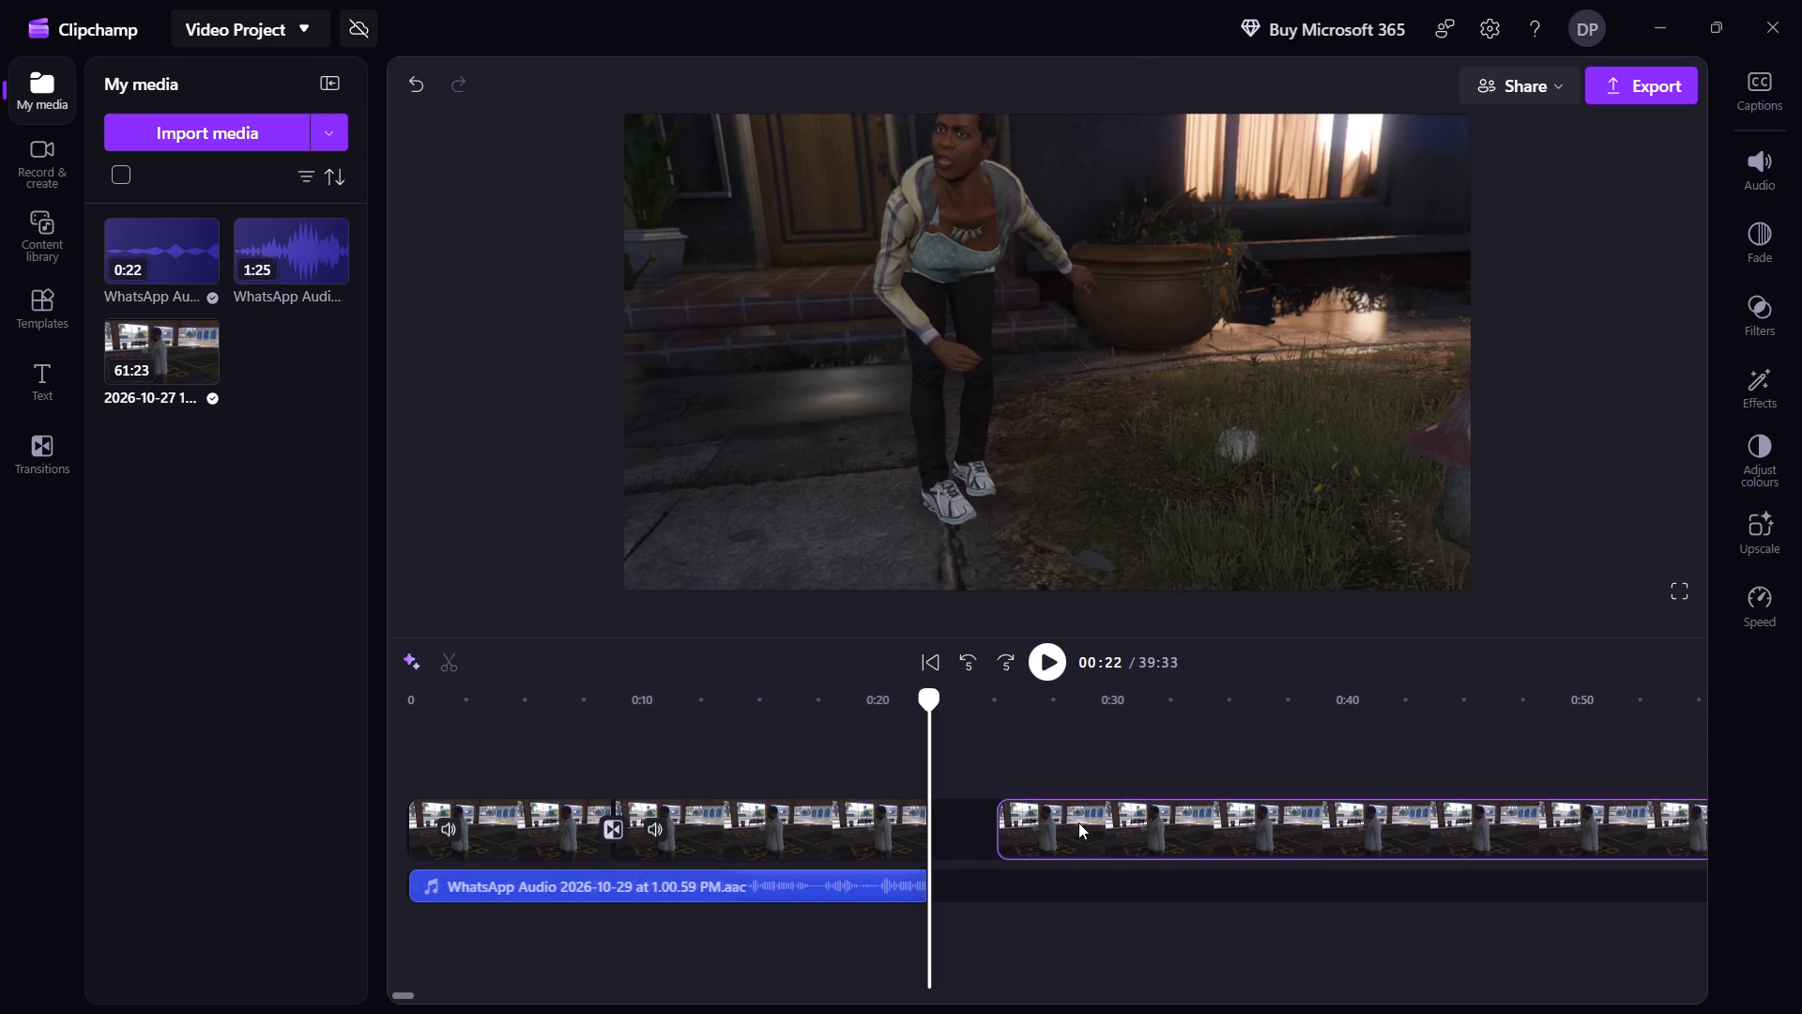
pyautogui.moveTo(1078, 822); pyautogui.dragTo(1192, 822)
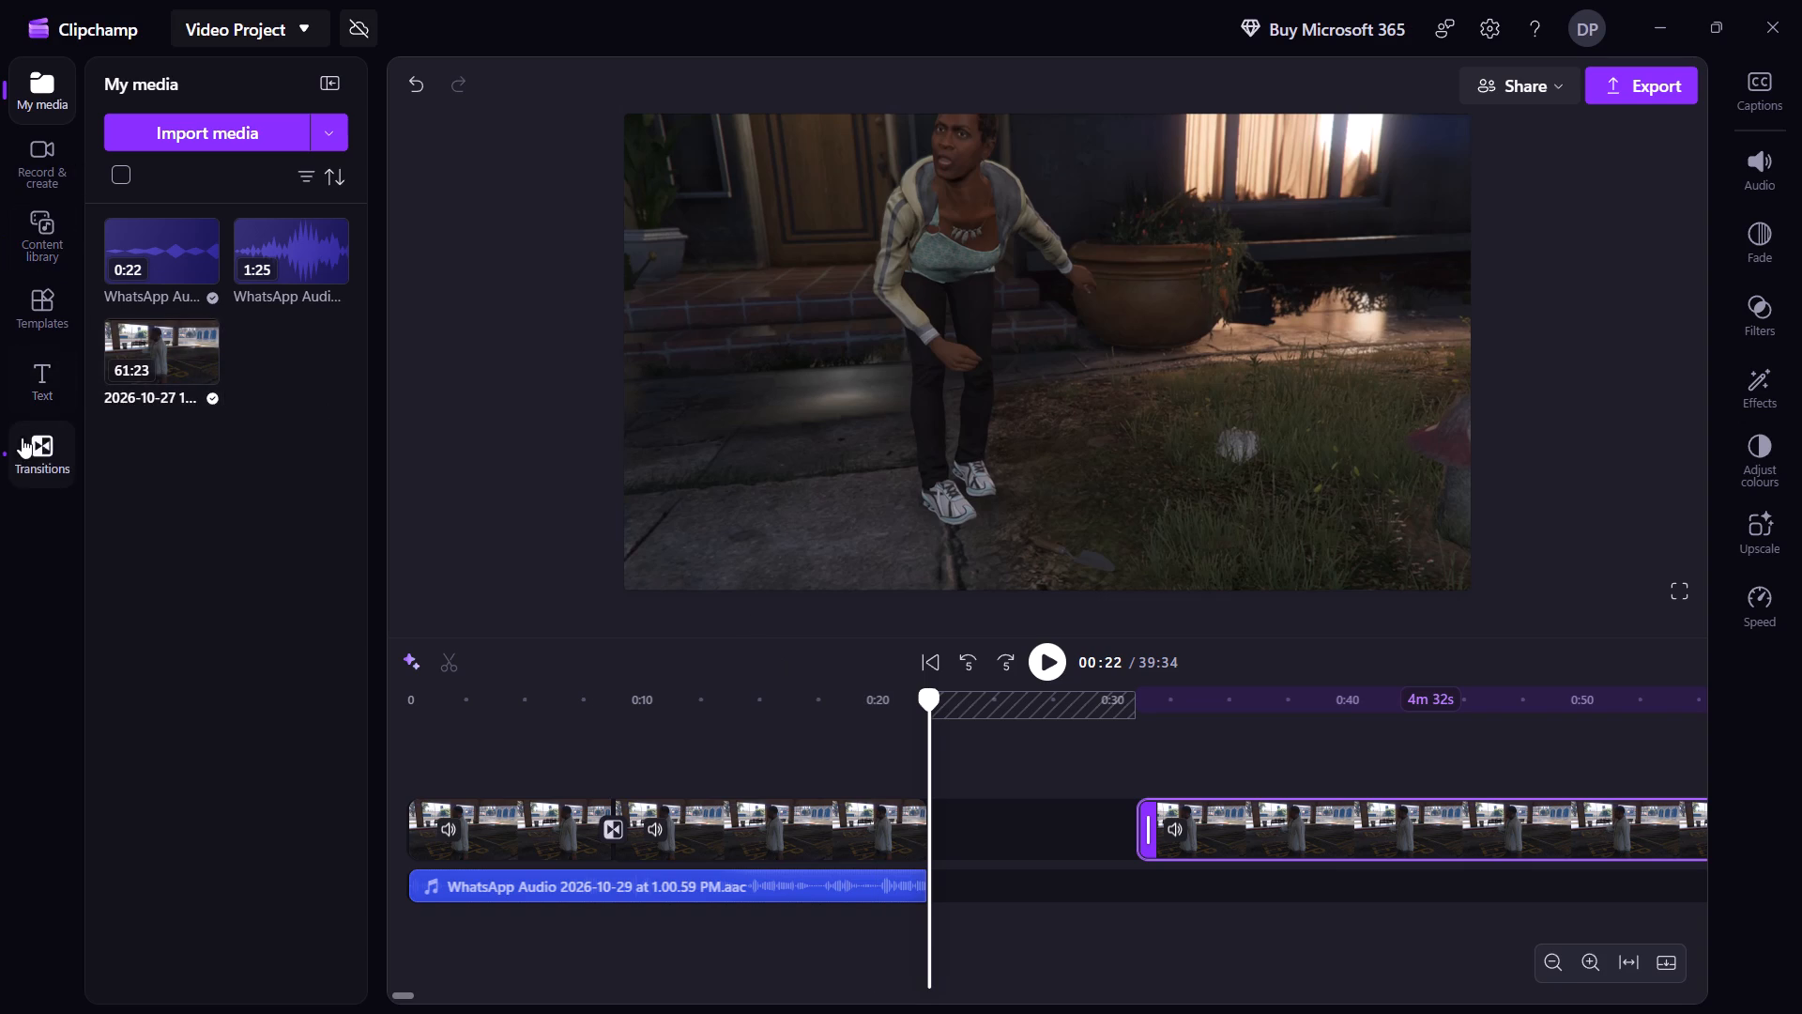
# Add the gaming template "Colourful Minecraft YouTube intro" to the timeline at 0:22, in the gap between the gameplay clips.
pyautogui.click(42, 247)
pyautogui.click(38, 285)
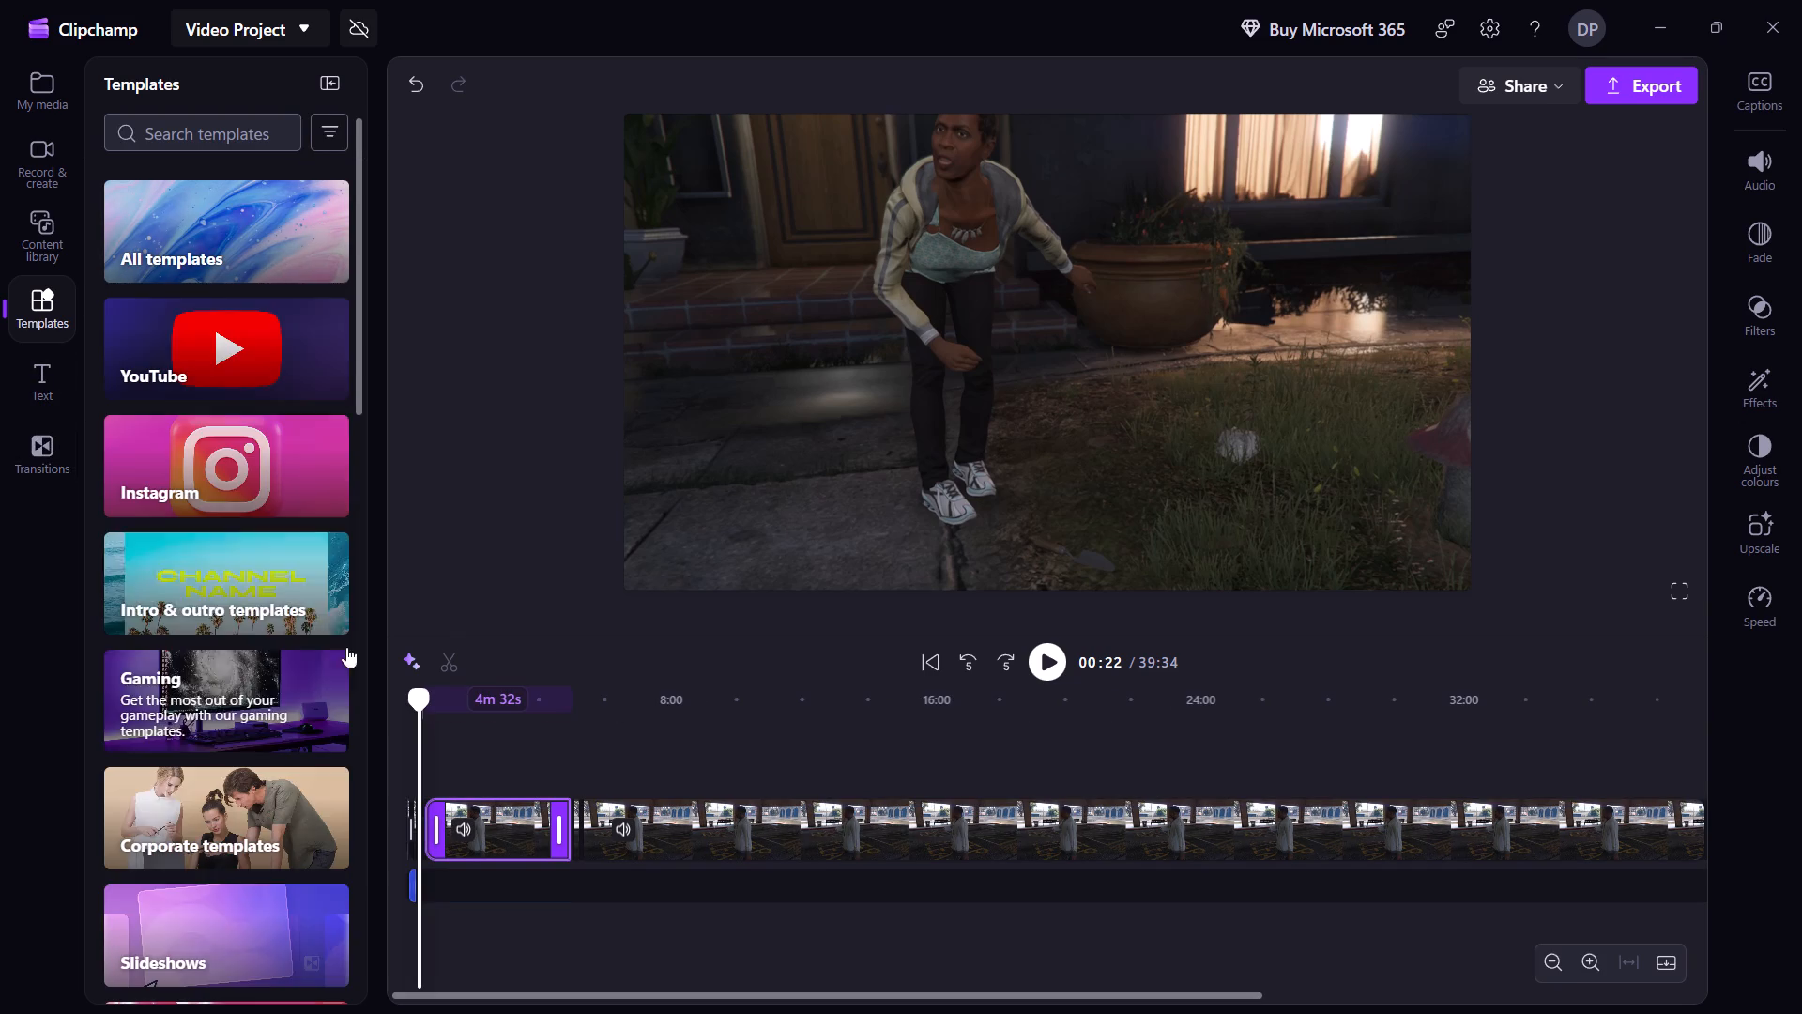
pyautogui.click(238, 716)
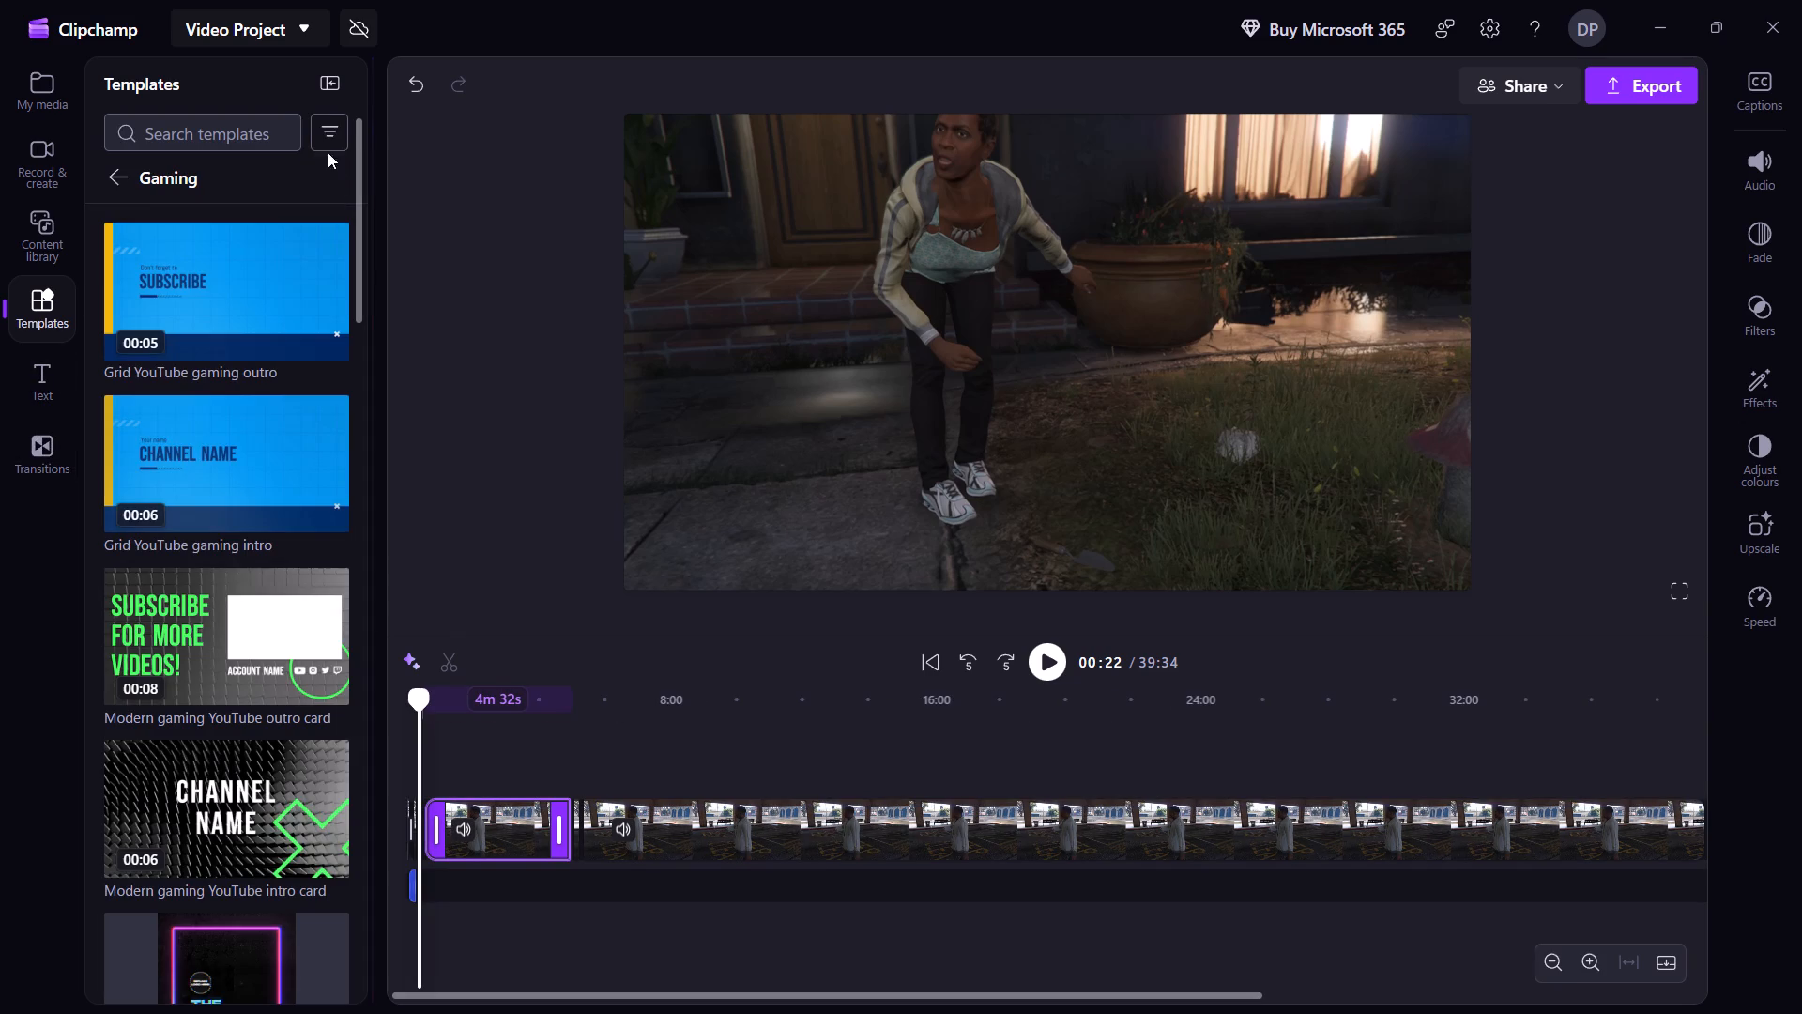
pyautogui.scroll(-10, 233, 815)
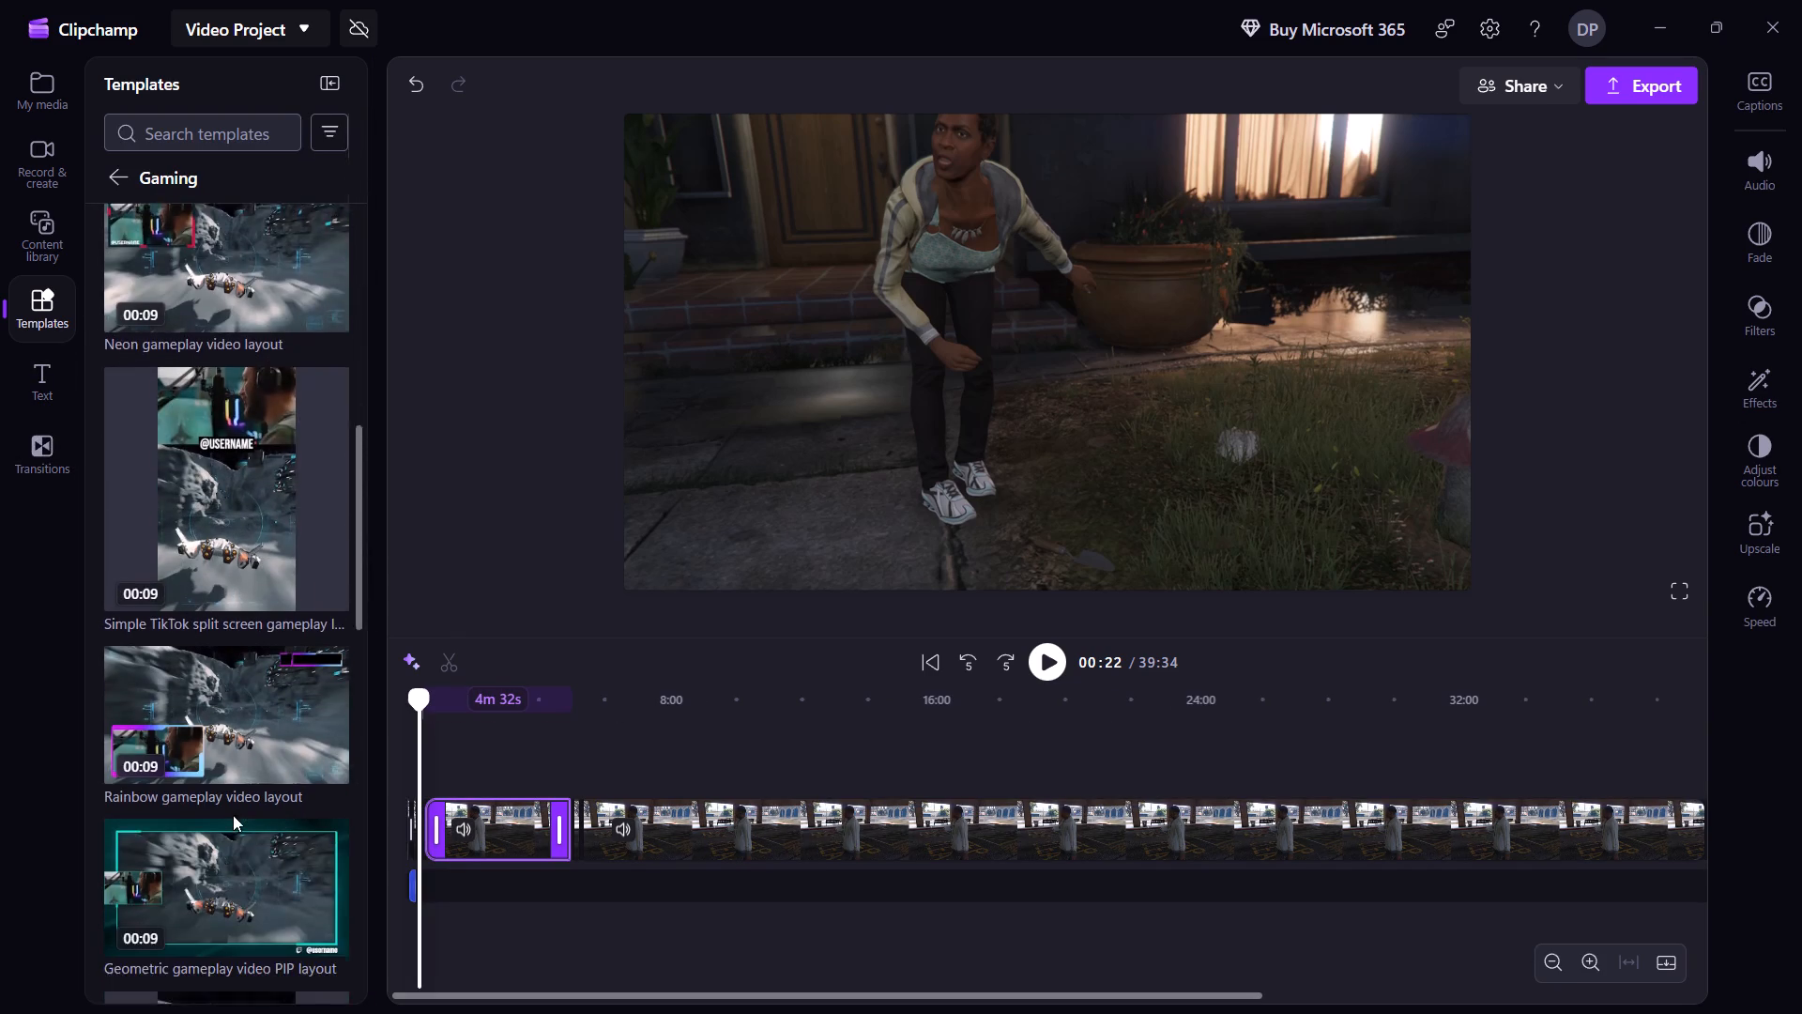
pyautogui.scroll(-8, 233, 815)
pyautogui.click(263, 670)
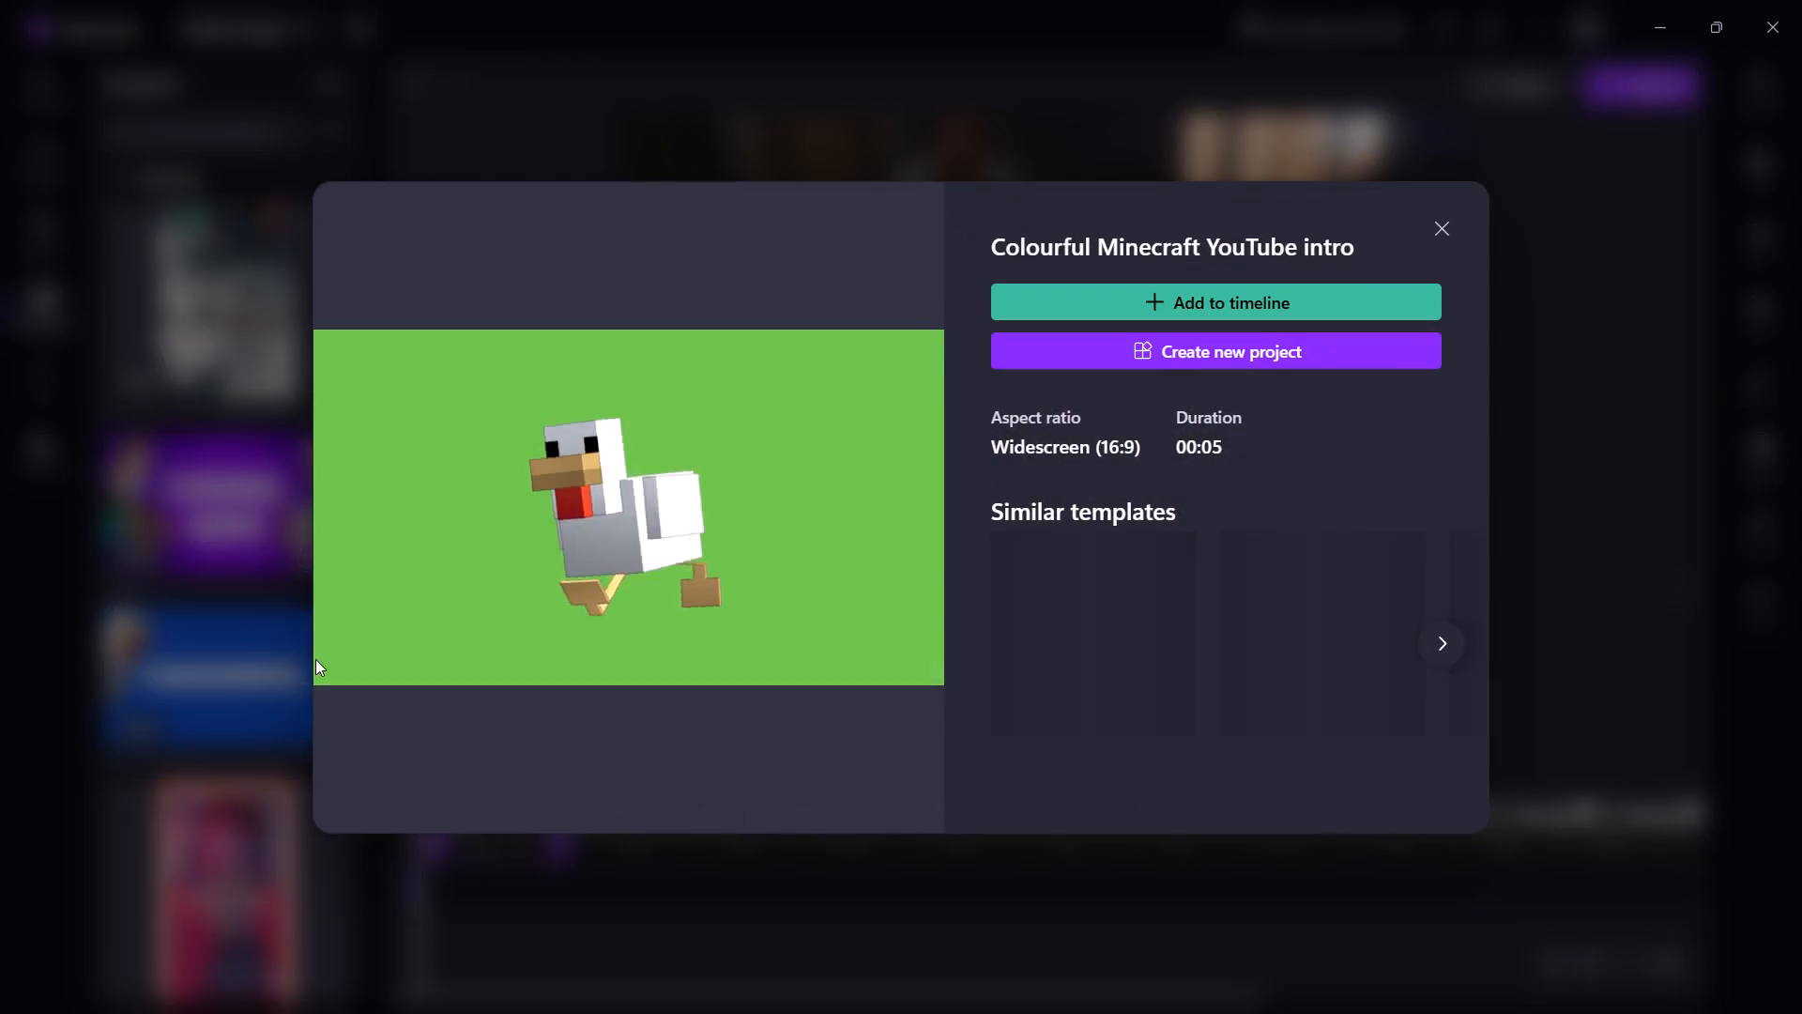
pyautogui.click(1199, 307)
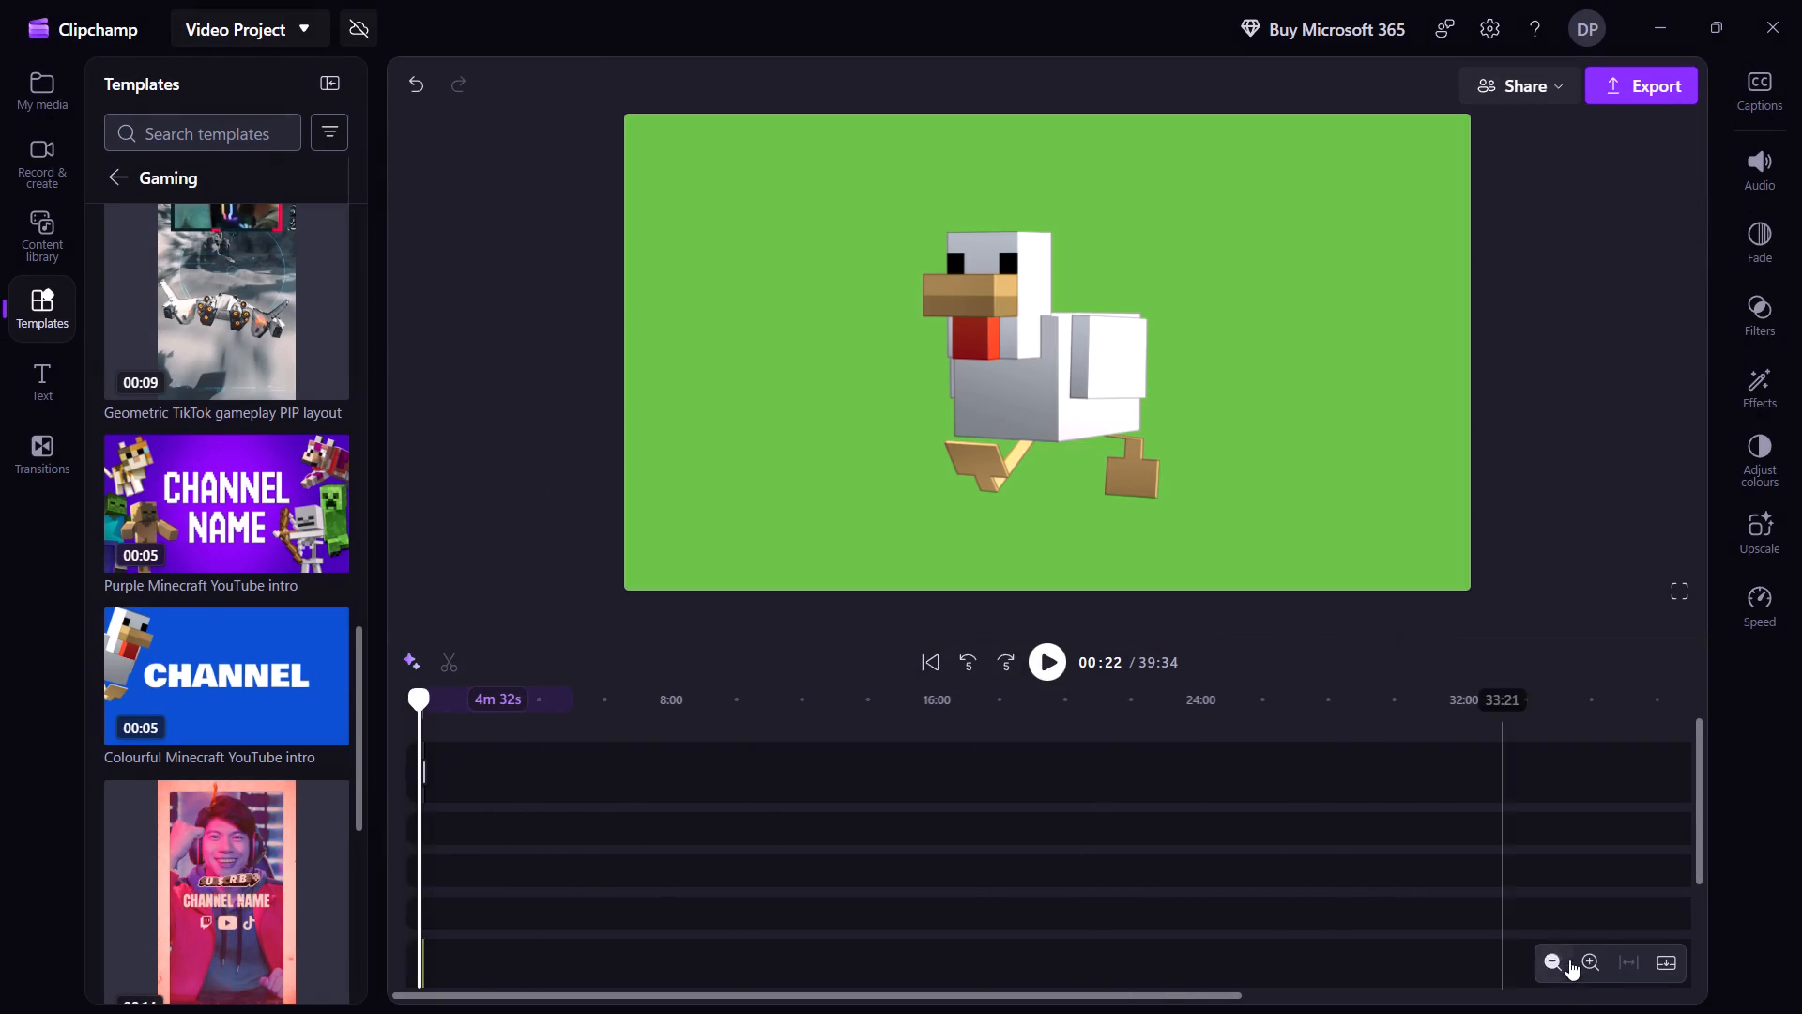
# Move the gameplay clip after the gap back so that it starts directly at the end of the Minecraft intro template.
pyautogui.tripleClick(1583, 961)
pyautogui.tripleClick(1583, 961)
pyautogui.tripleClick(1583, 961)
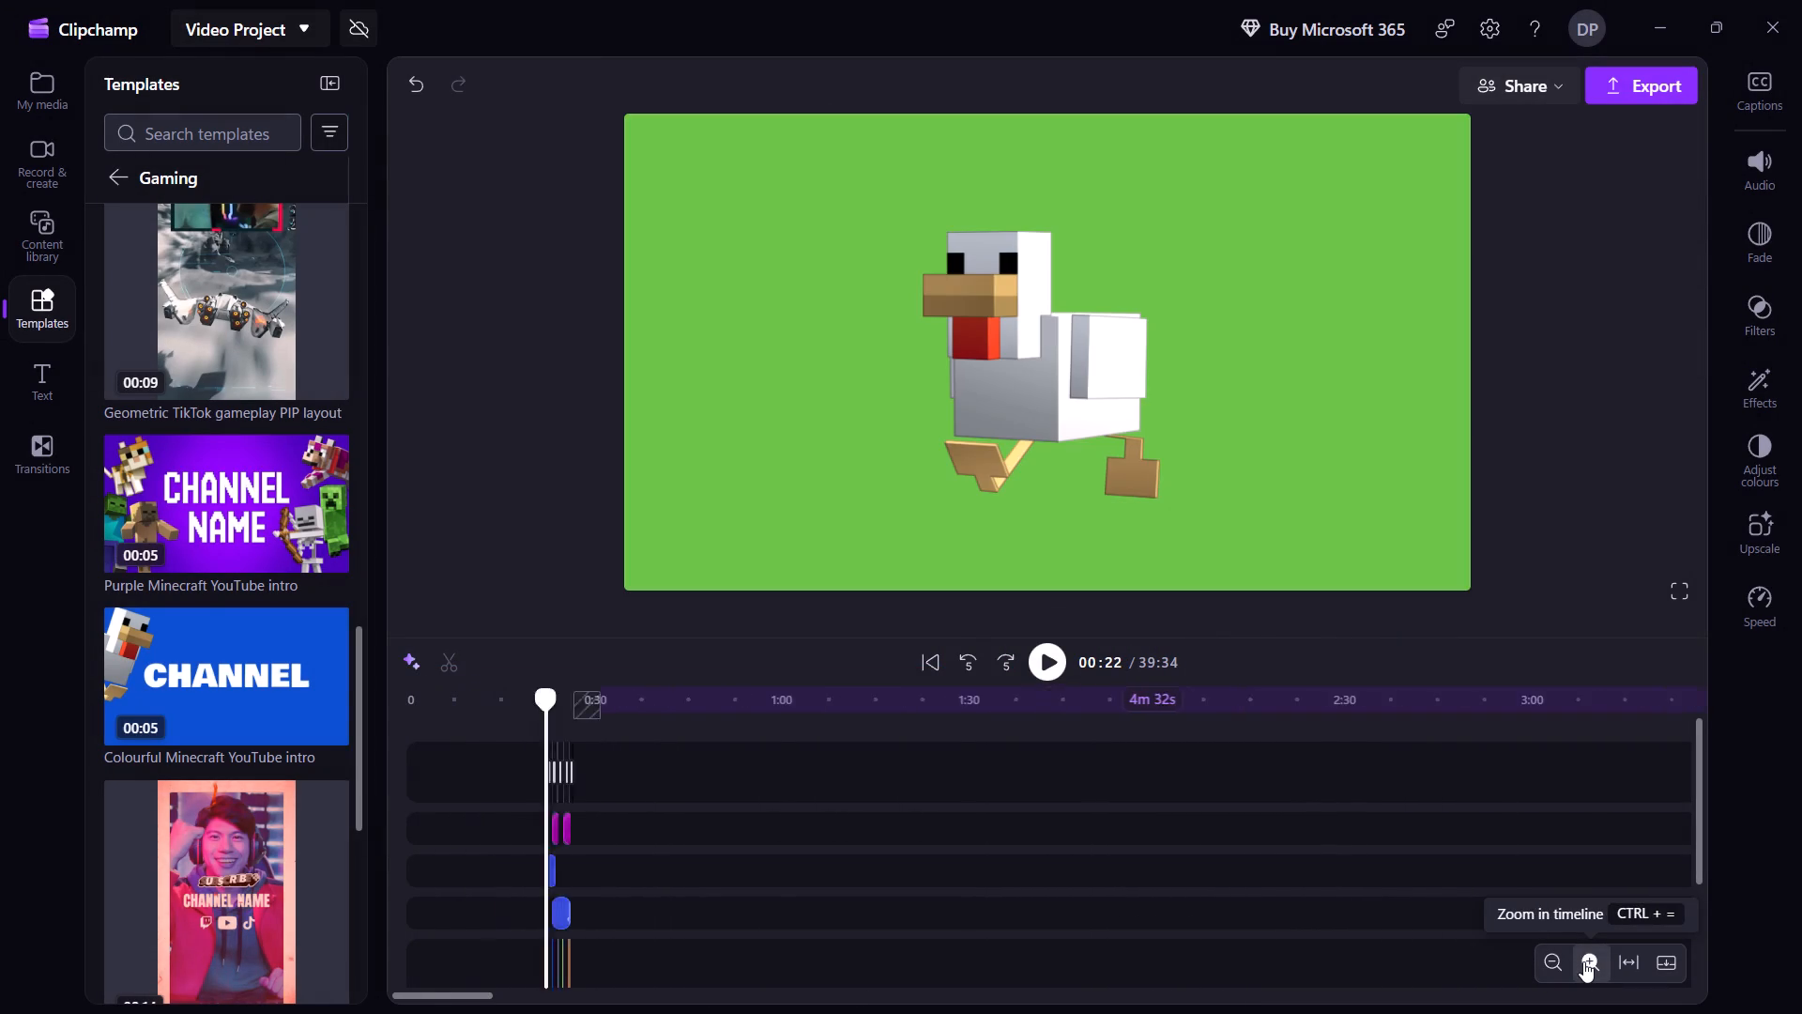
pyautogui.doubleClick(1583, 961)
pyautogui.scroll(-3, 1340, 806)
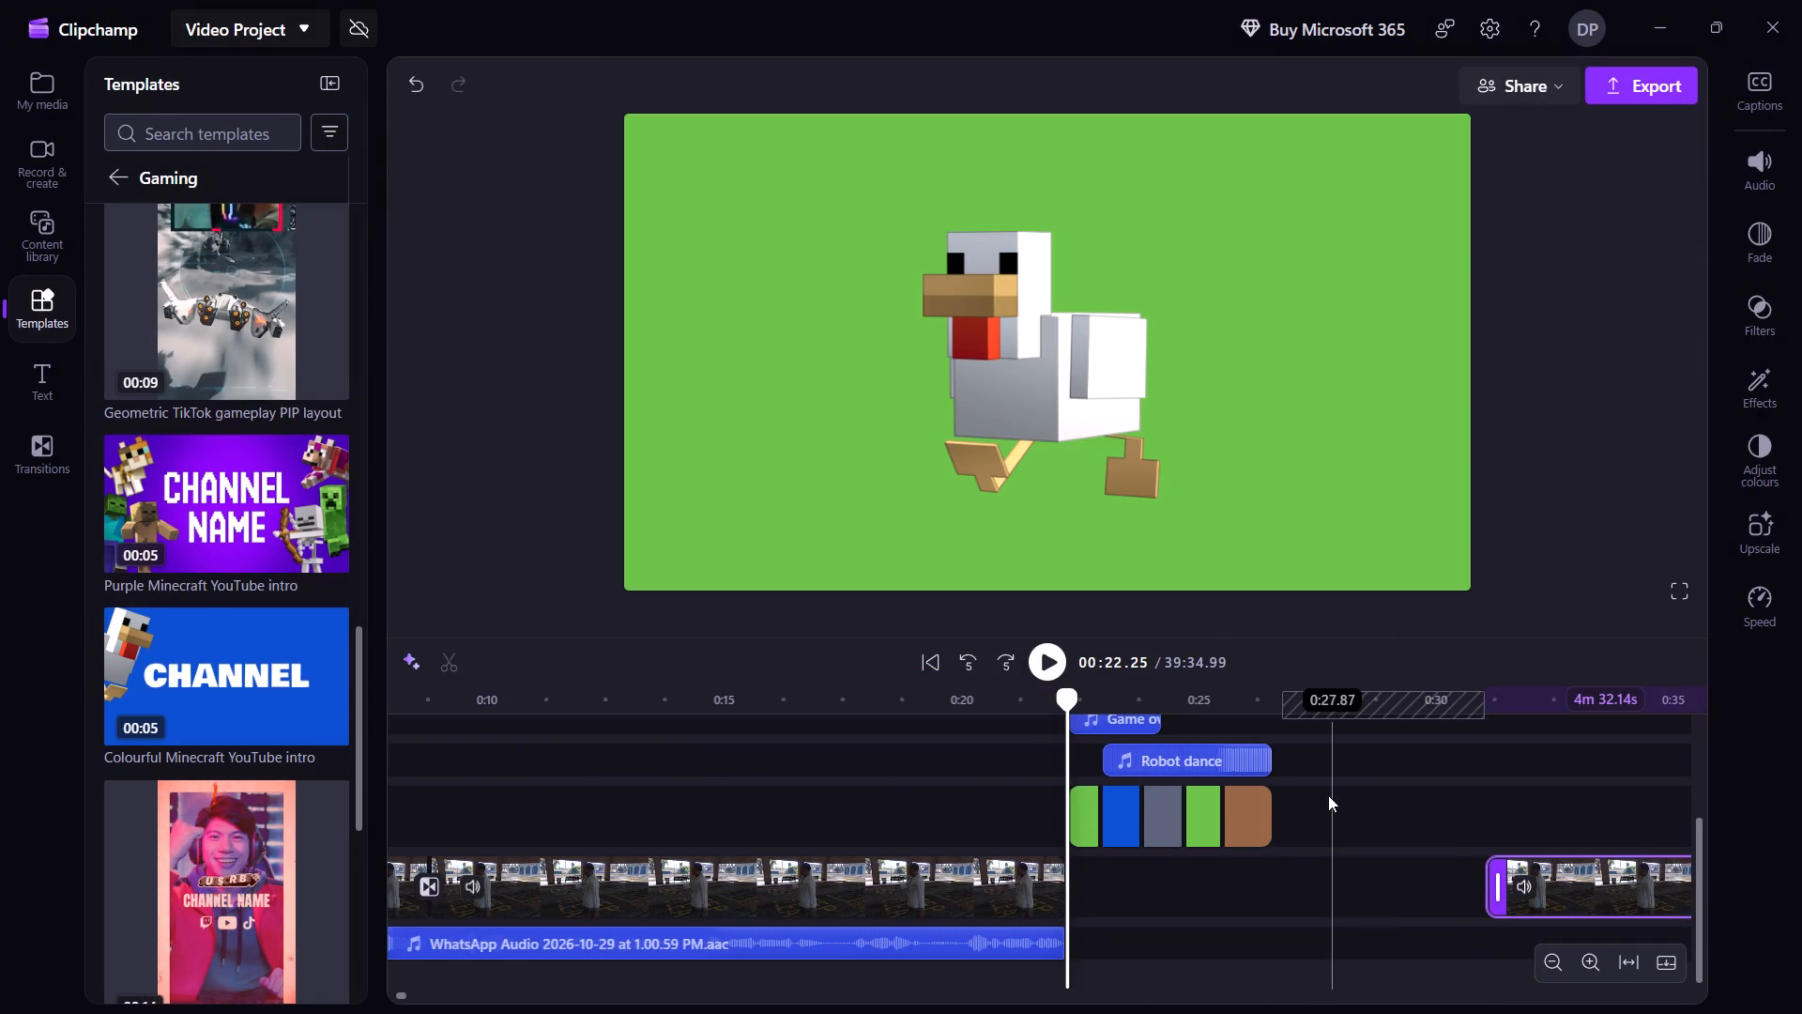
pyautogui.moveTo(1577, 876); pyautogui.dragTo(1416, 905)
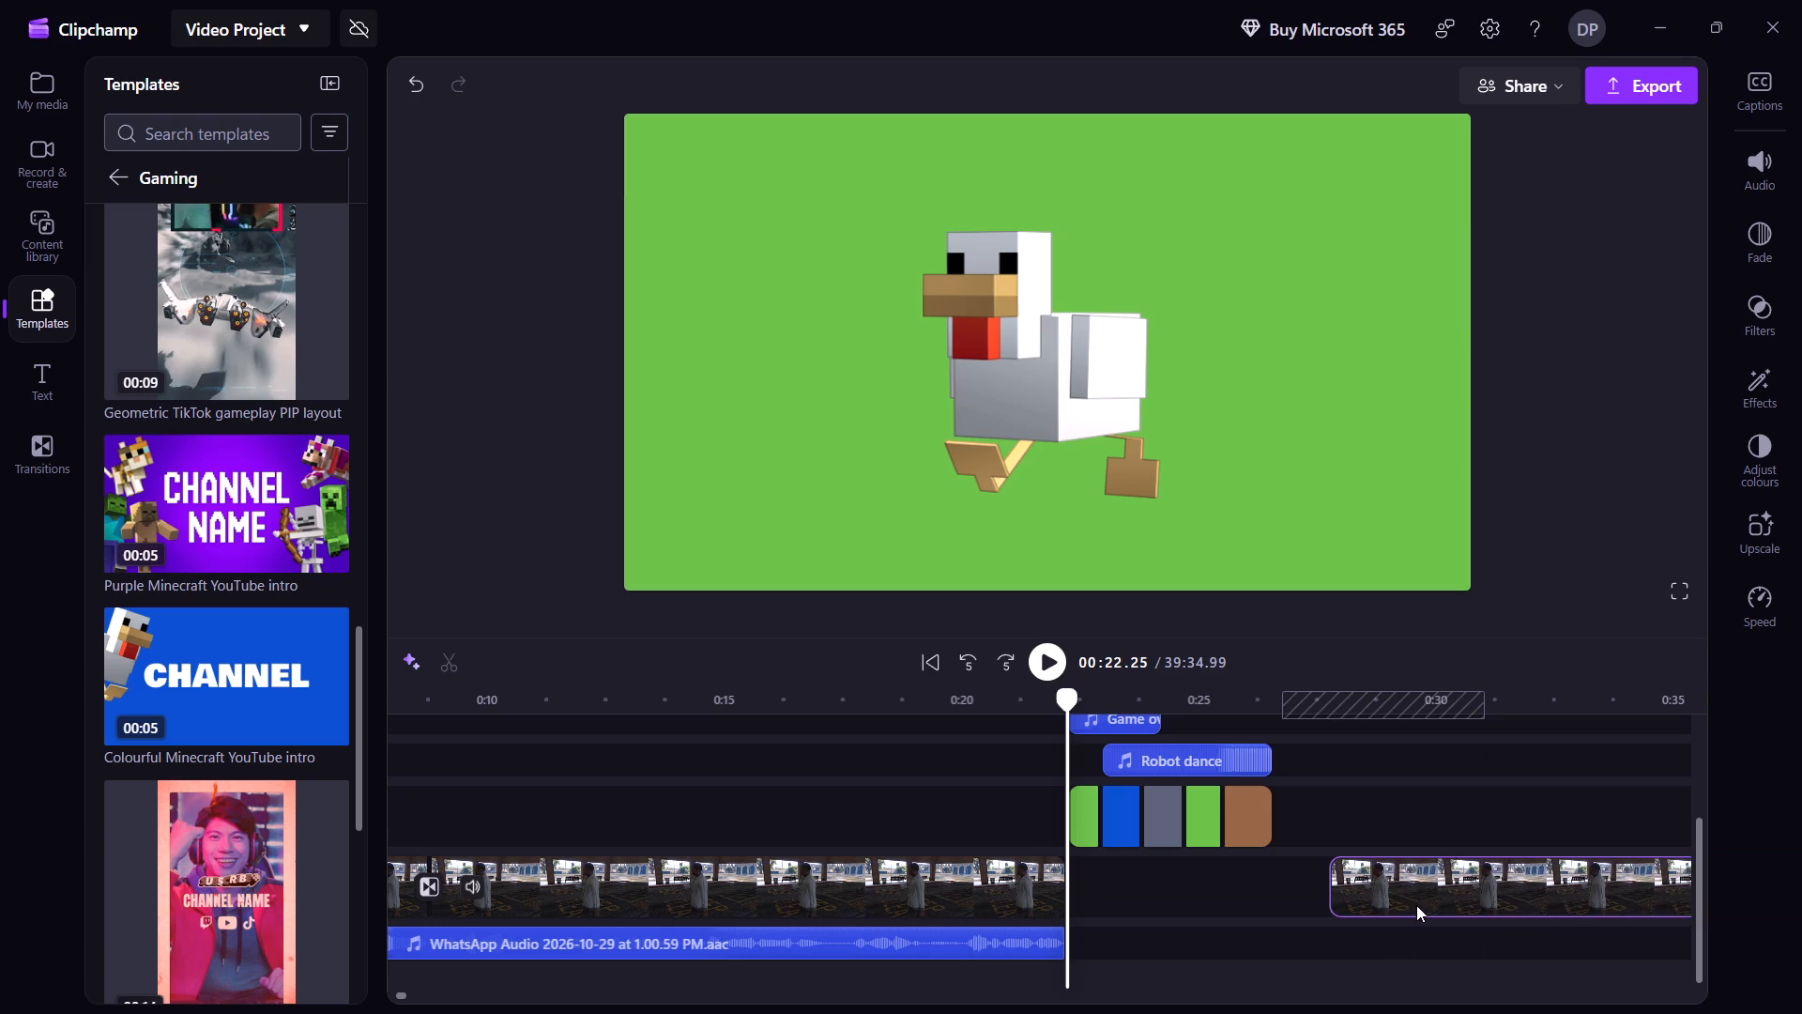
pyautogui.moveTo(1416, 905); pyautogui.dragTo(1358, 905)
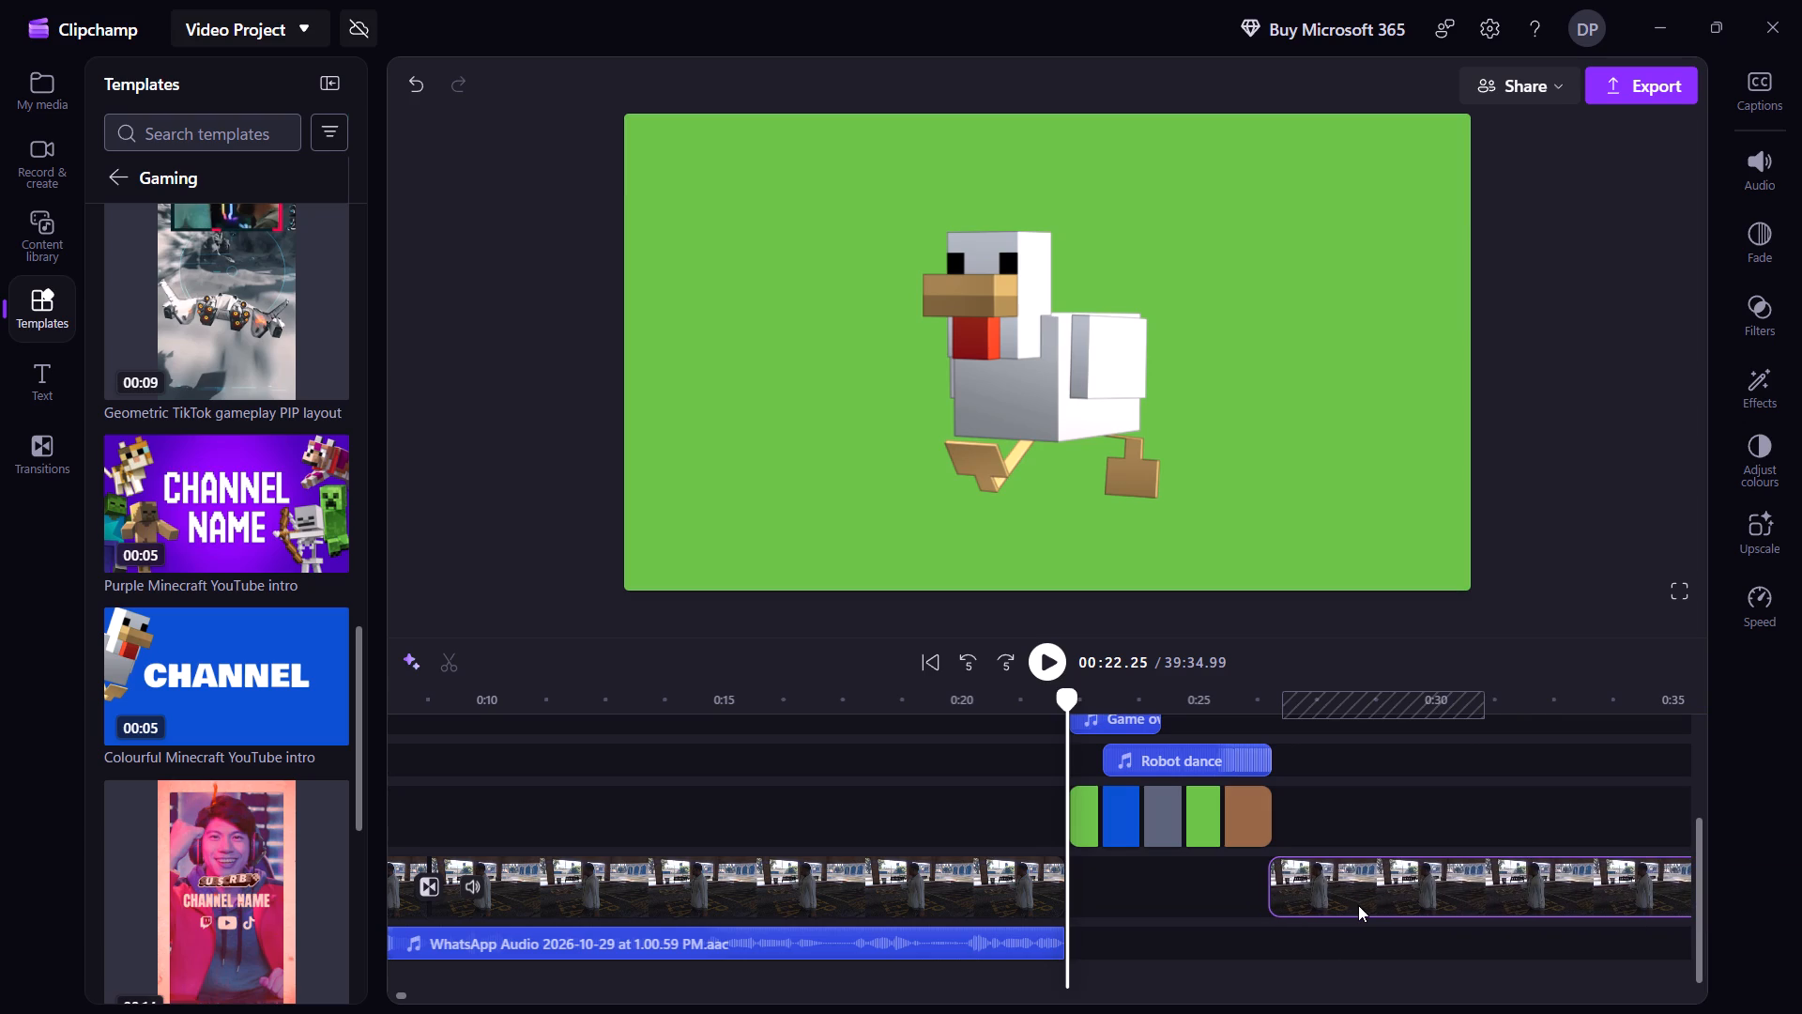
pyautogui.moveTo(1358, 905); pyautogui.dragTo(1367, 905)
# Replace the intro template's CHANNEL title with "SilentShift Plays", copied from the YouTube account page in Chrome.
pyautogui.scroll(2, 1345, 838)
pyautogui.scroll(-1, 1345, 838)
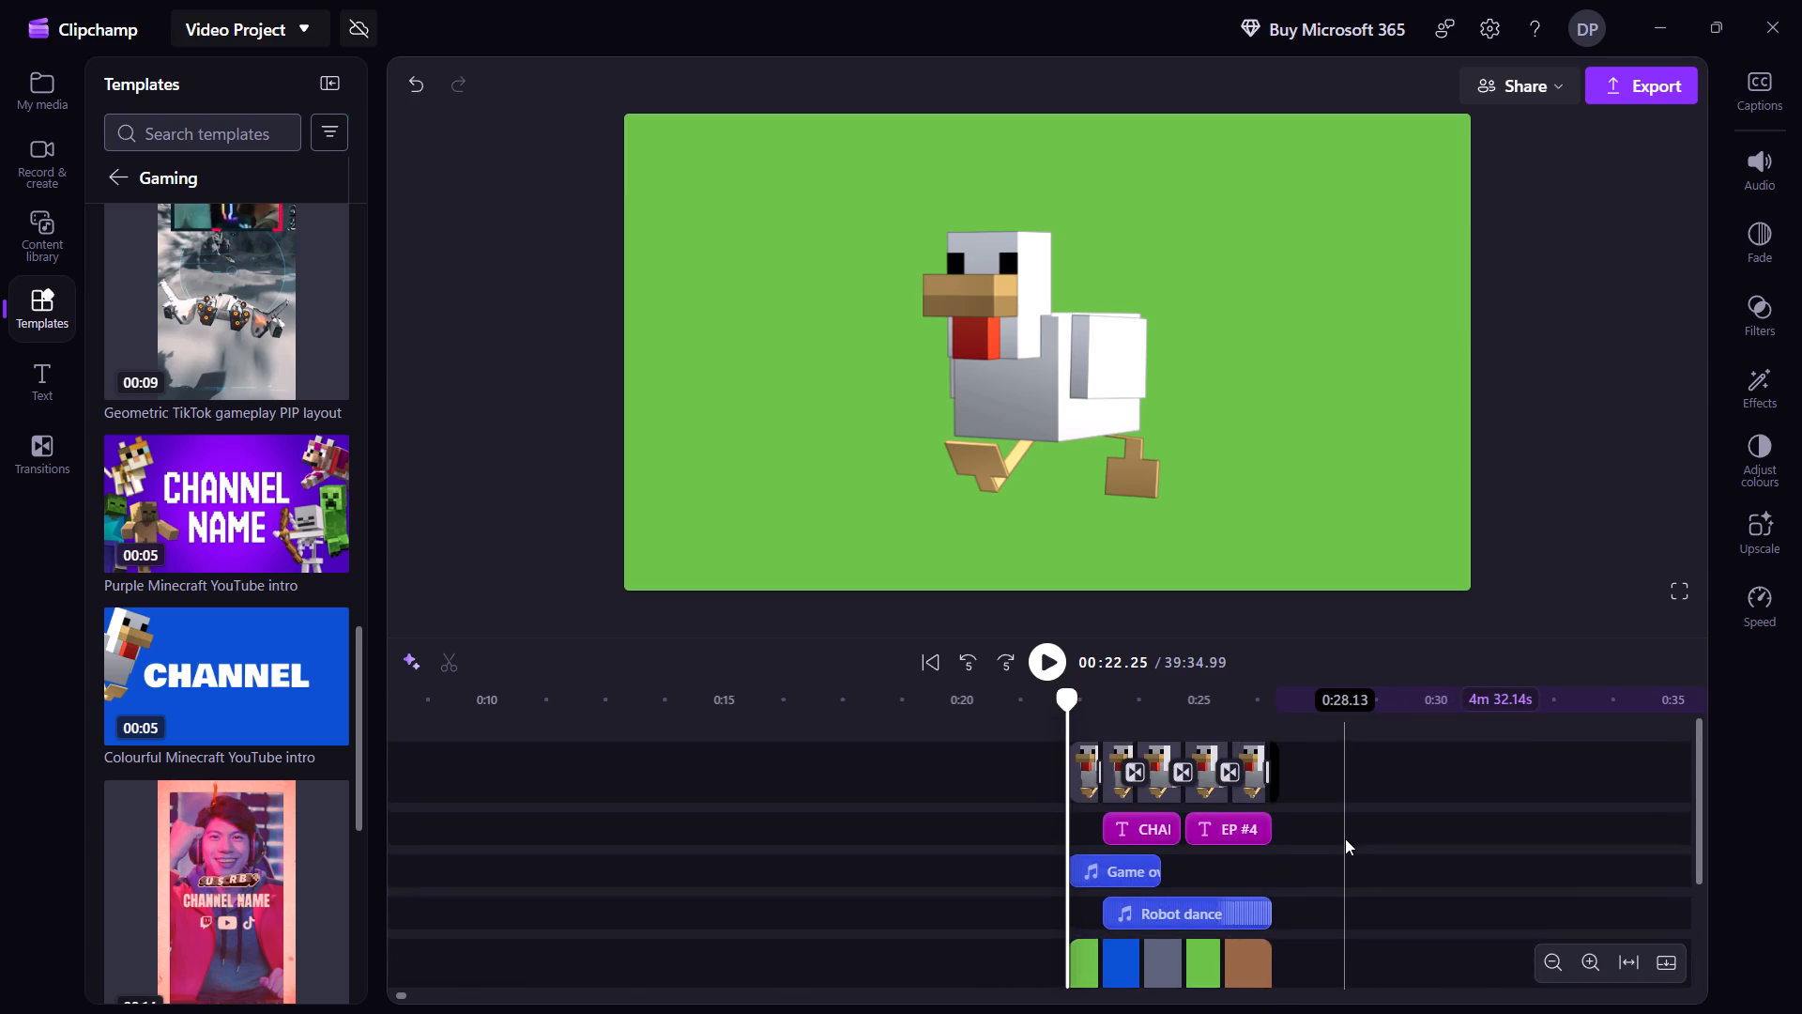
pyautogui.scroll(2, 1345, 838)
pyautogui.tripleClick(1124, 819)
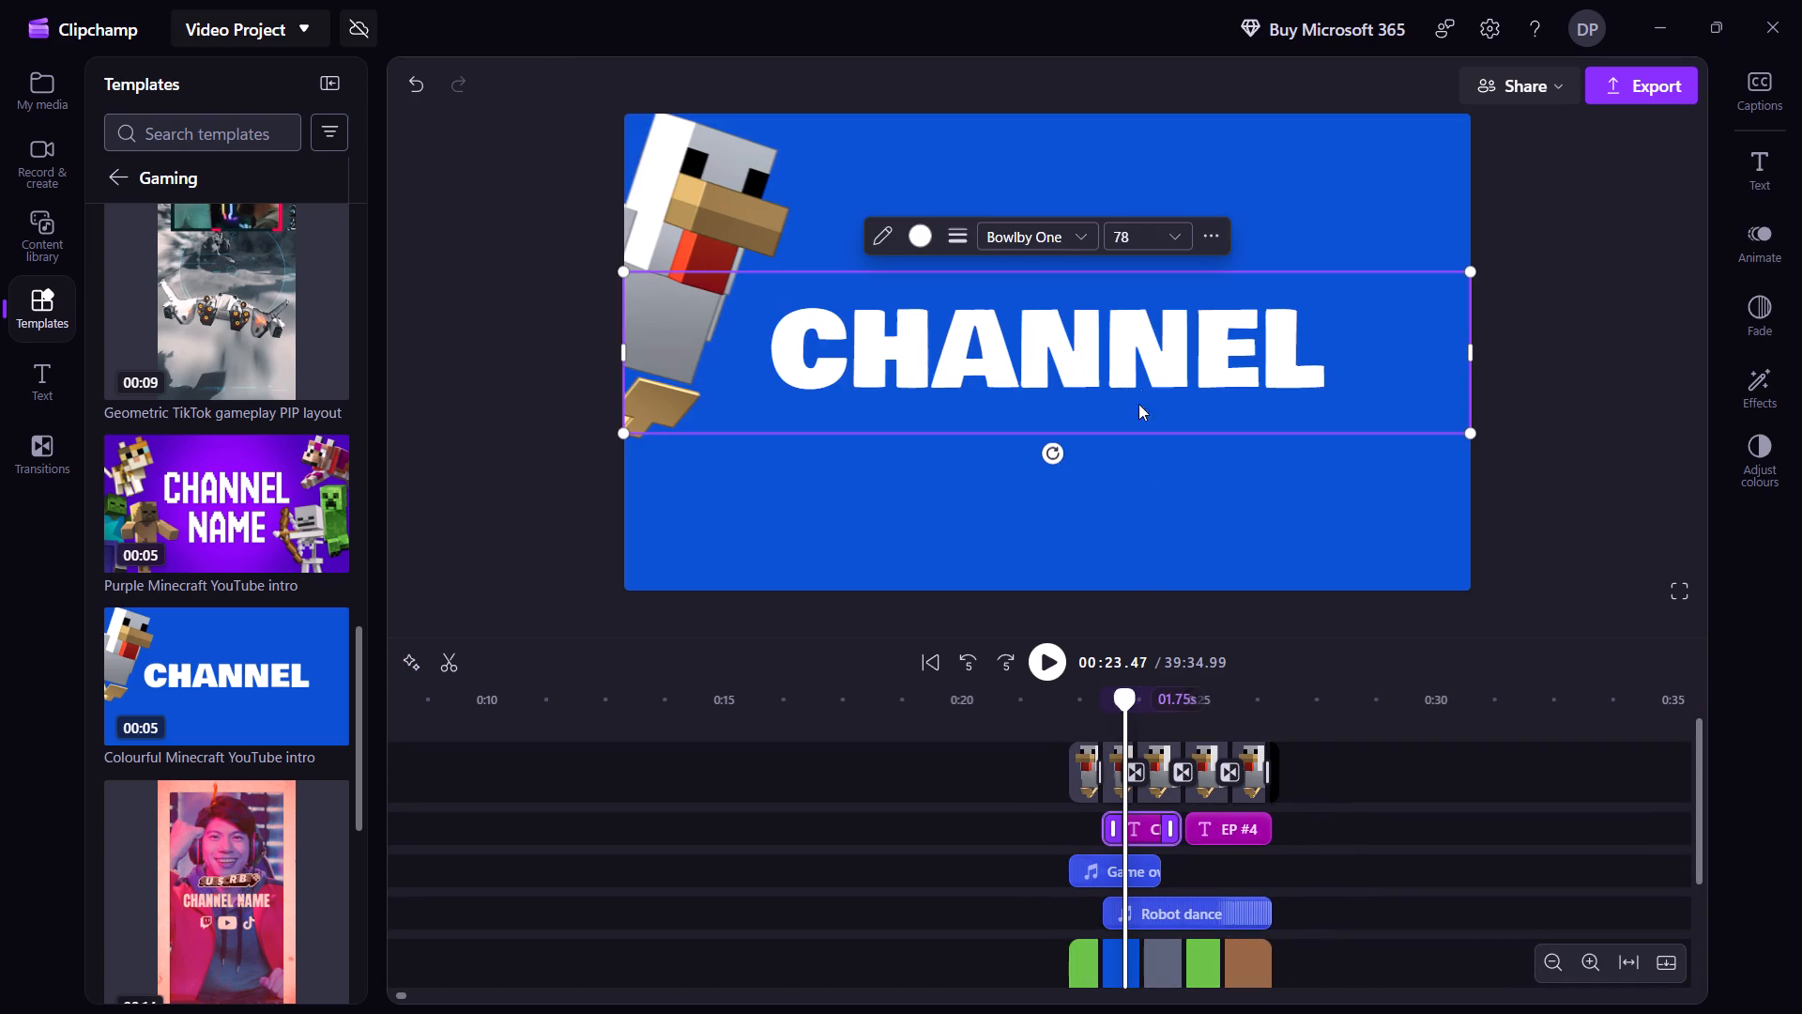
pyautogui.click(1273, 341)
pyautogui.click(1273, 341)
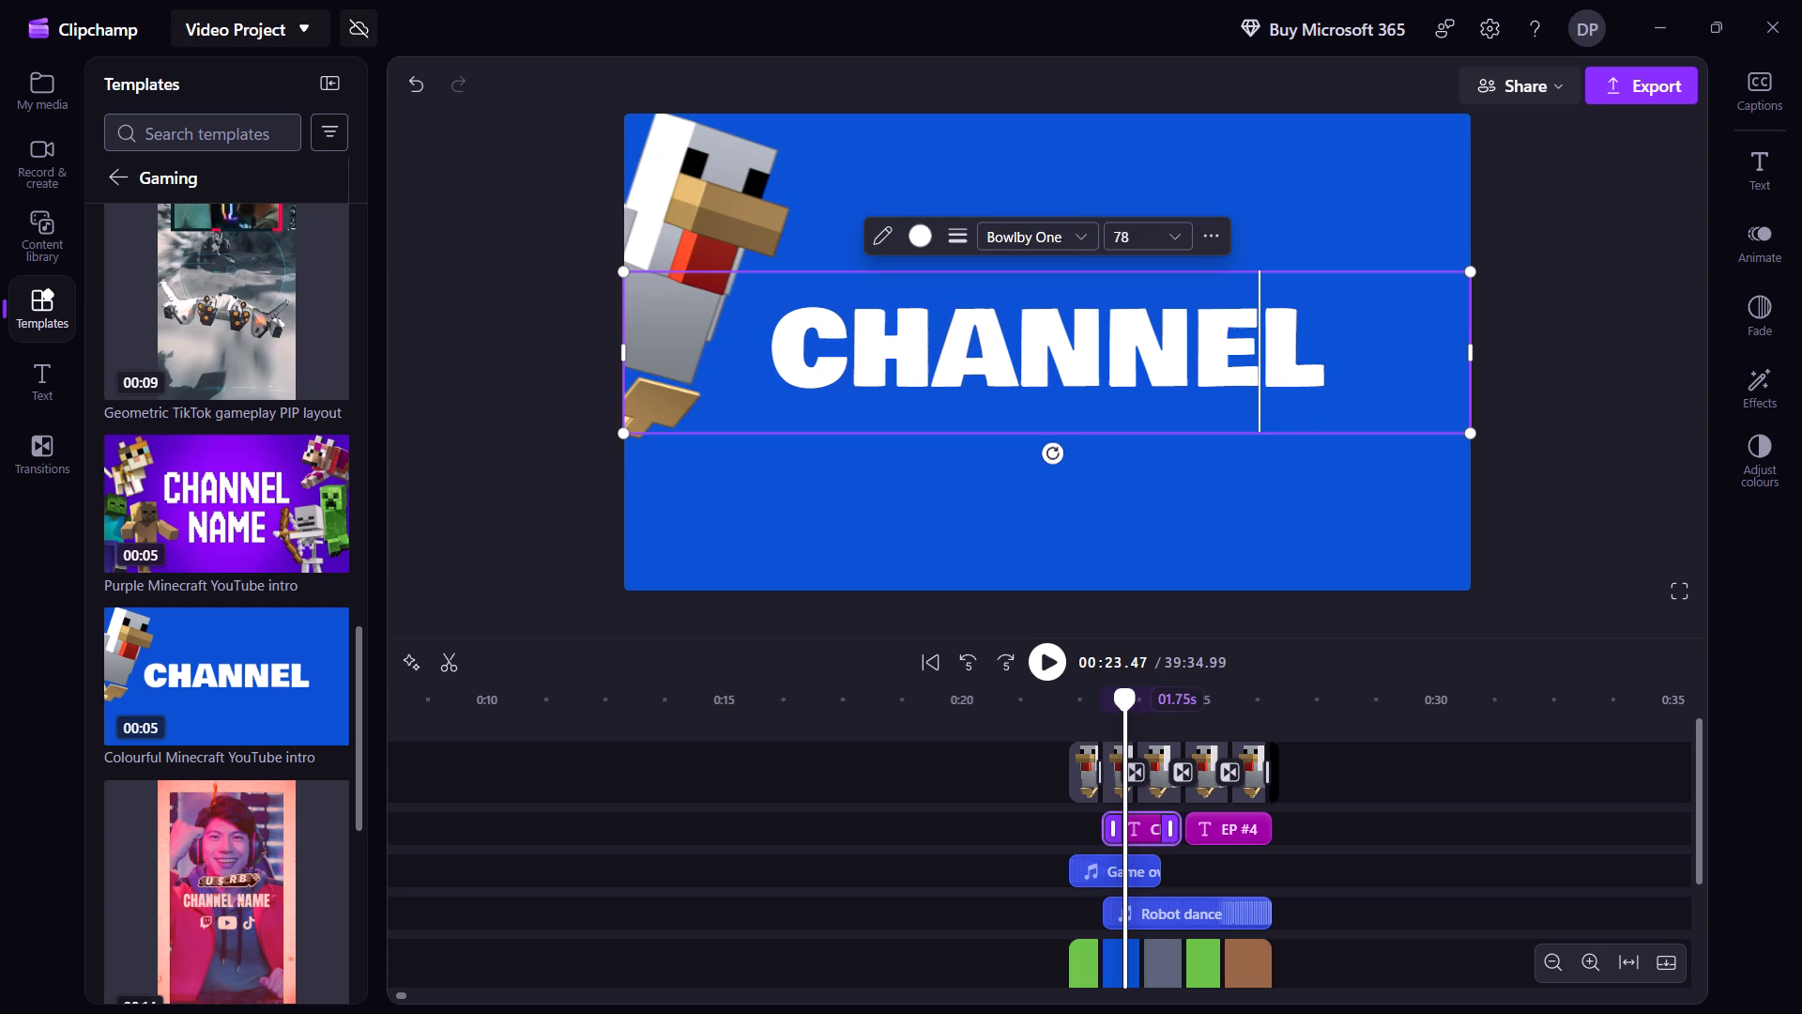
pyautogui.click(1316, 330)
pyautogui.hotkey('alt', 'Tab')
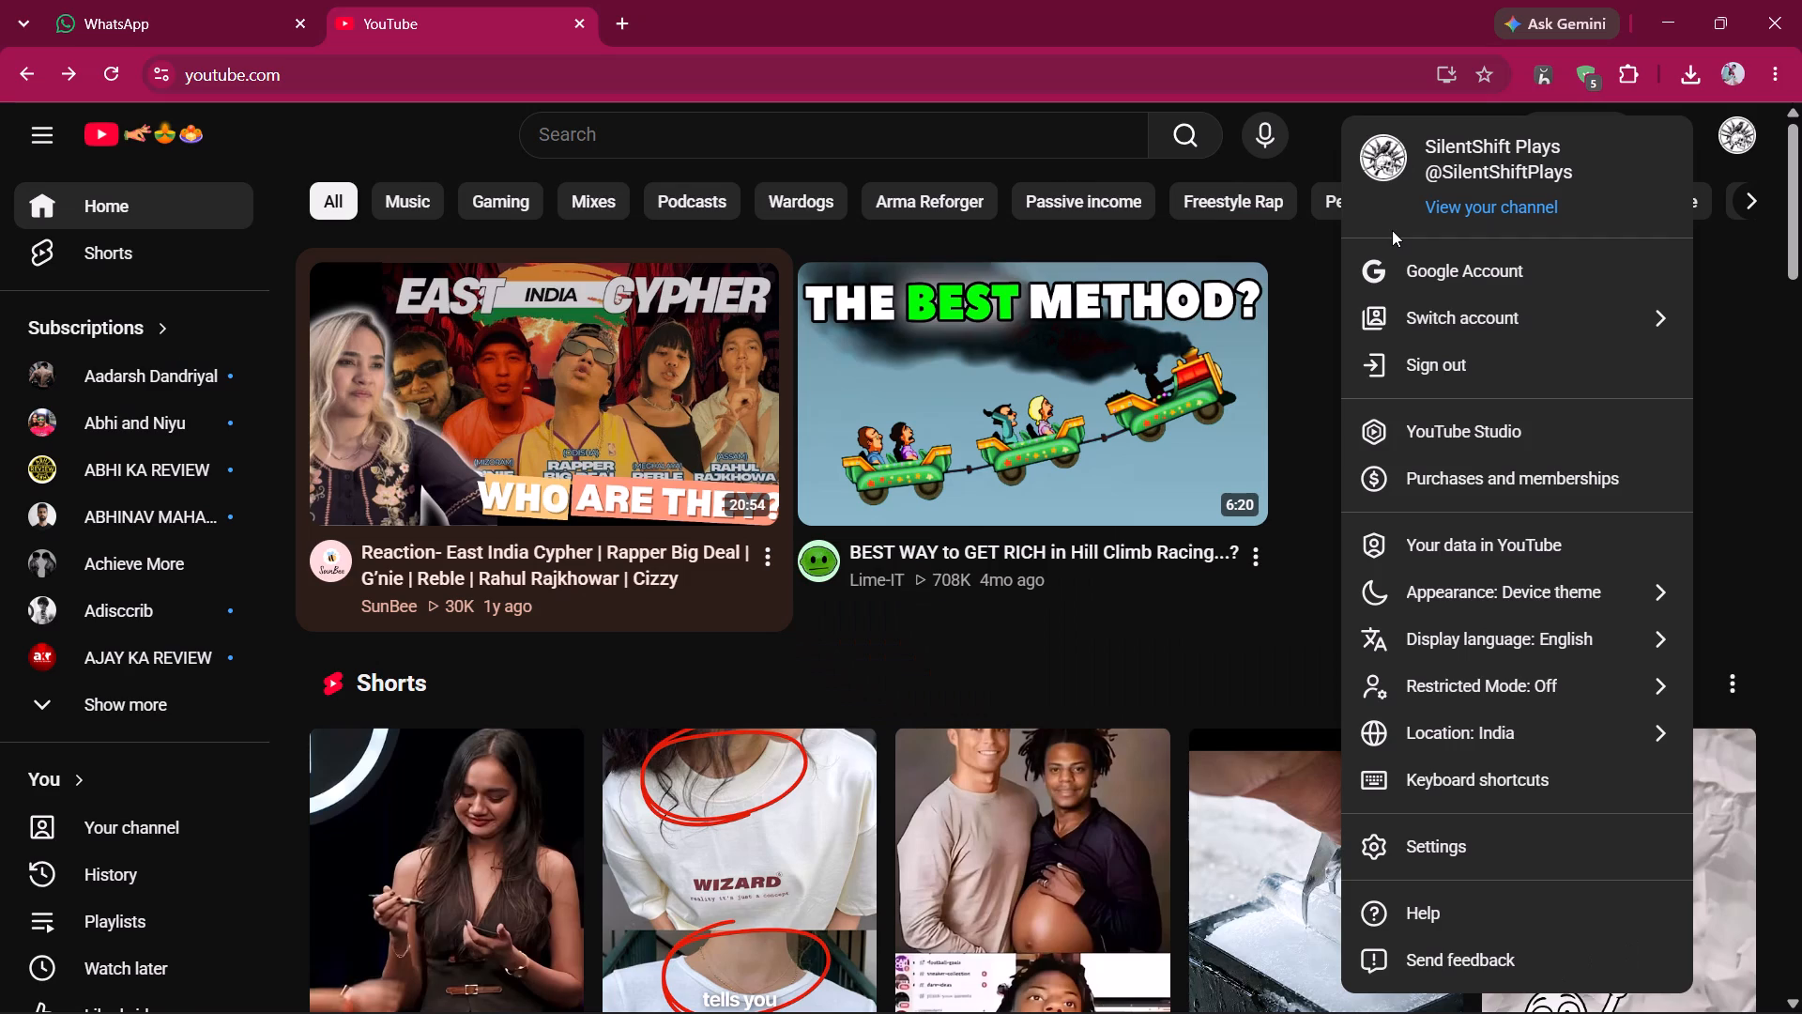
pyautogui.tripleClick(1472, 156)
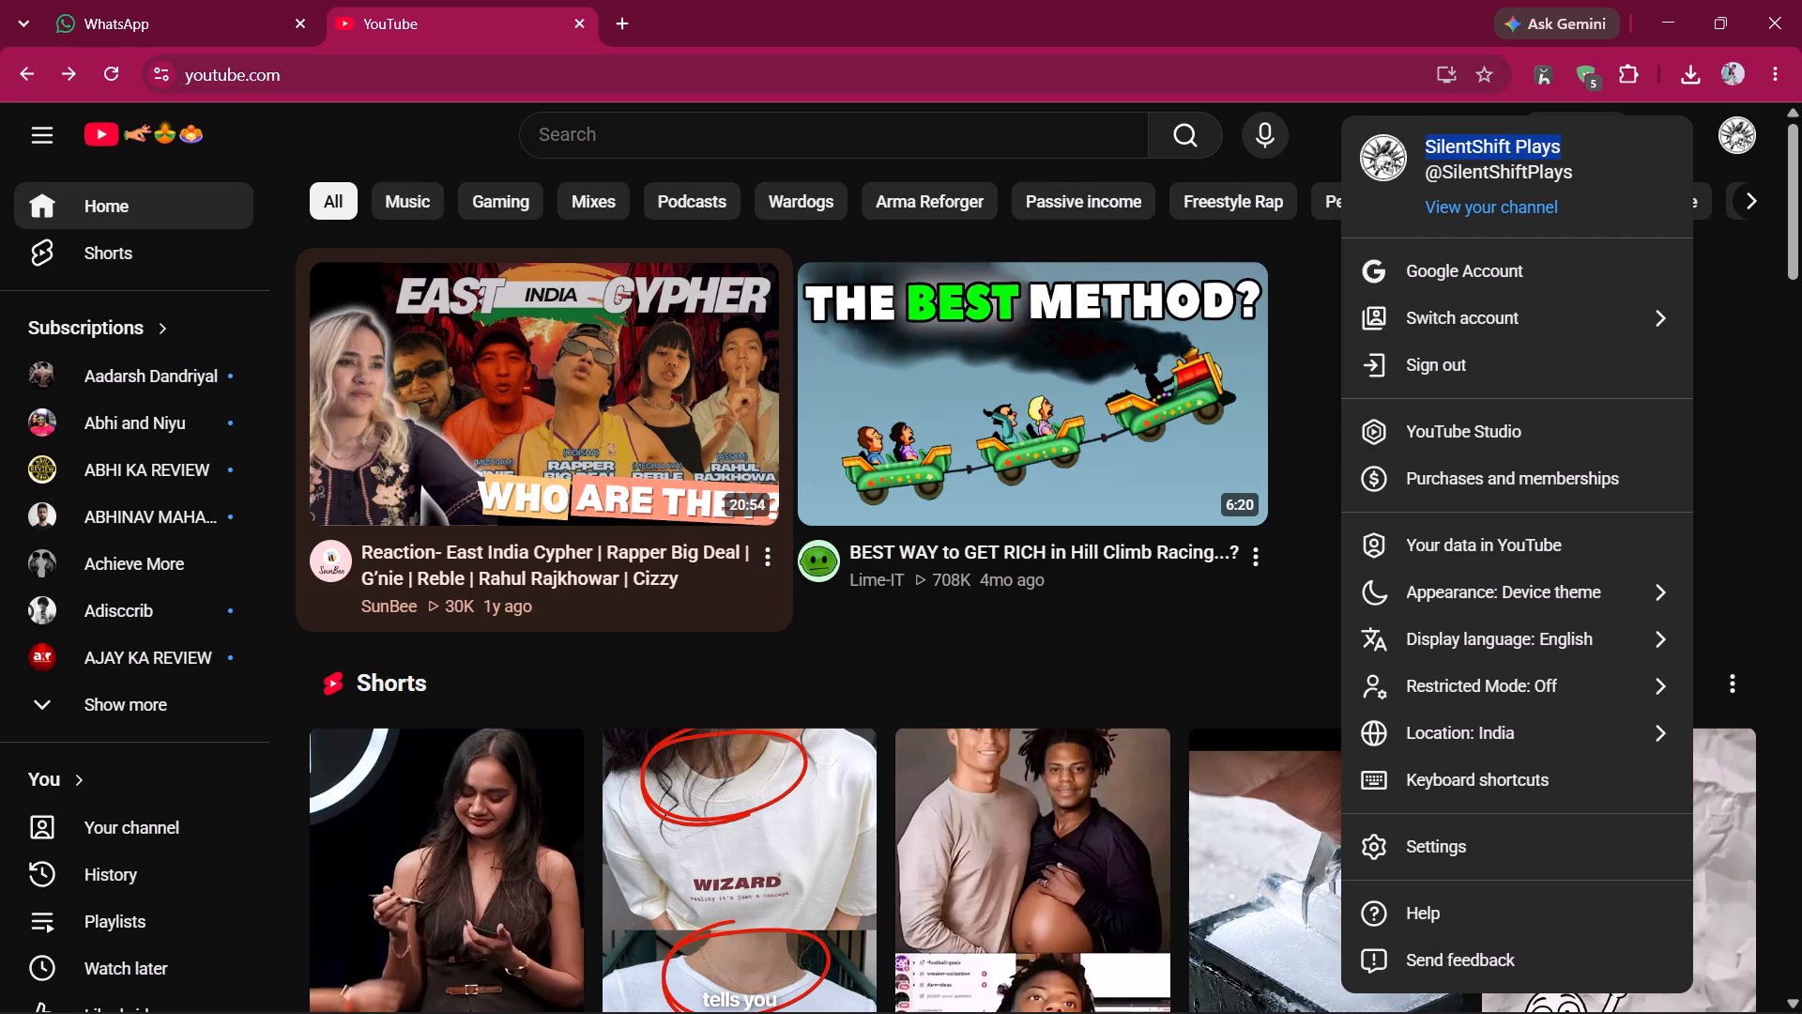
pyautogui.hotkey('ctrl', 'c')
pyautogui.hotkey('alt', 'Tab')
pyautogui.hotkey('ctrl', 'BackSpace')
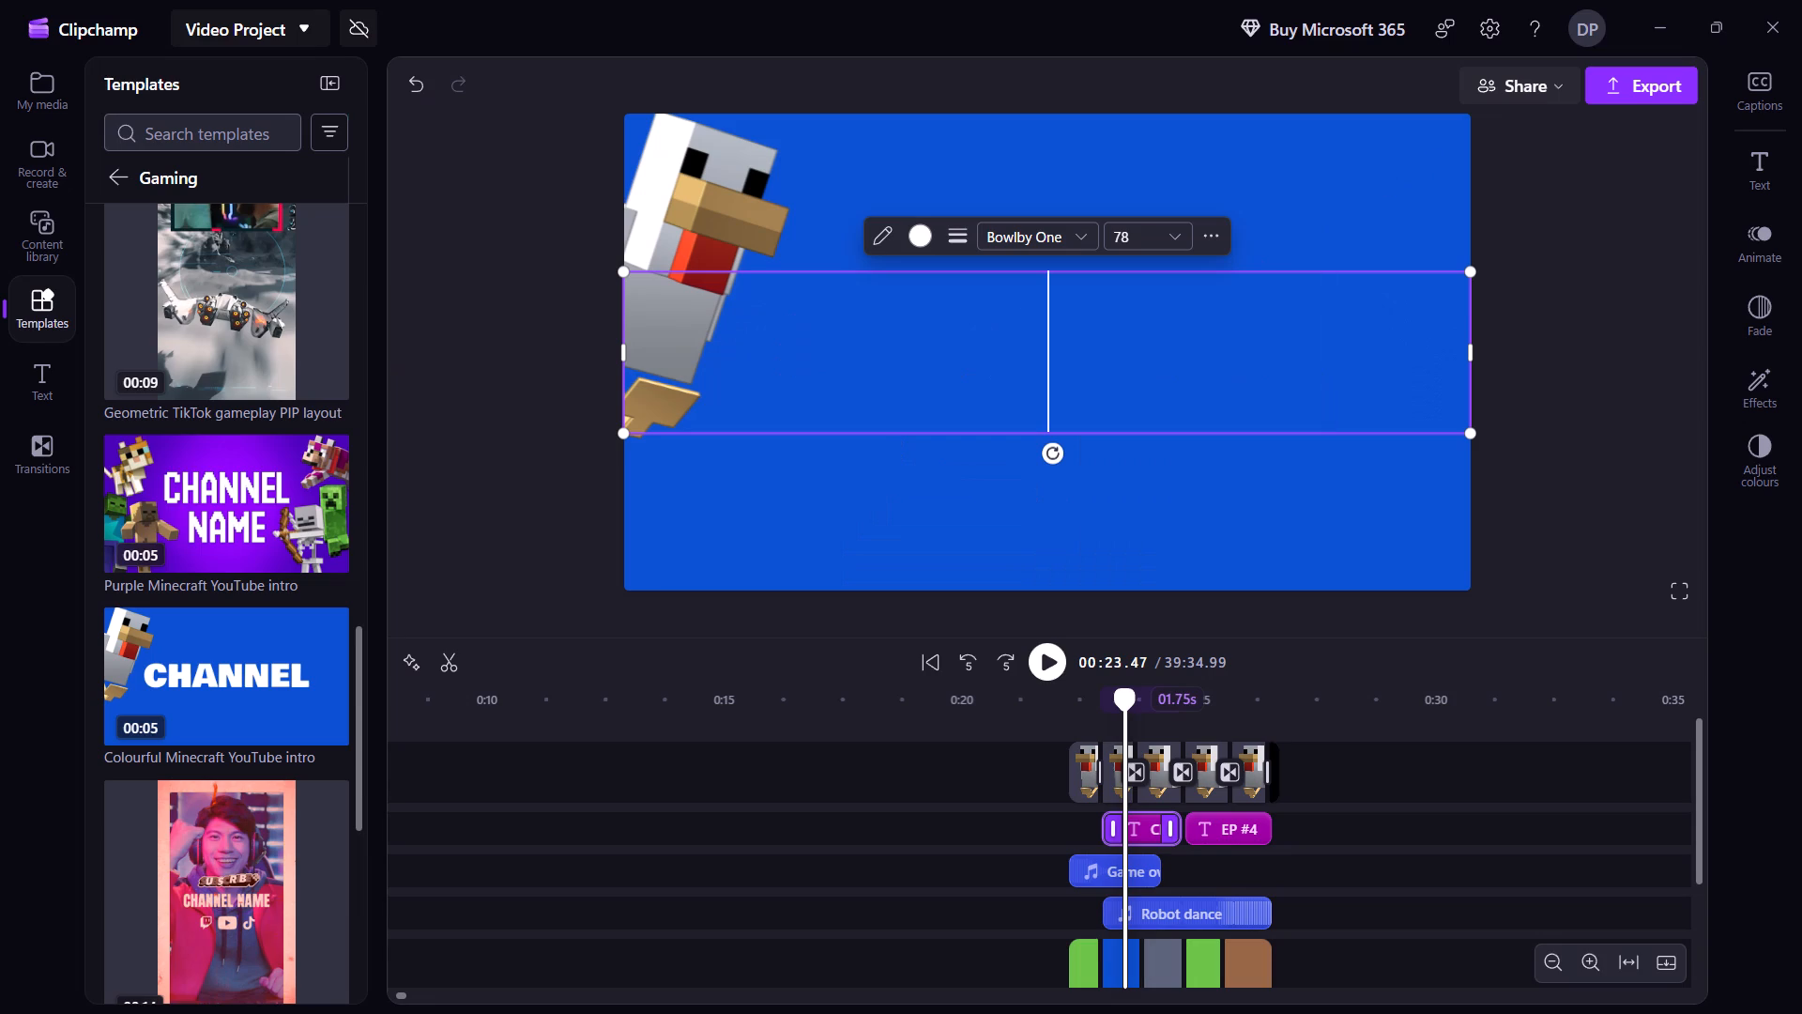
pyautogui.hotkey('ctrl', 'v')
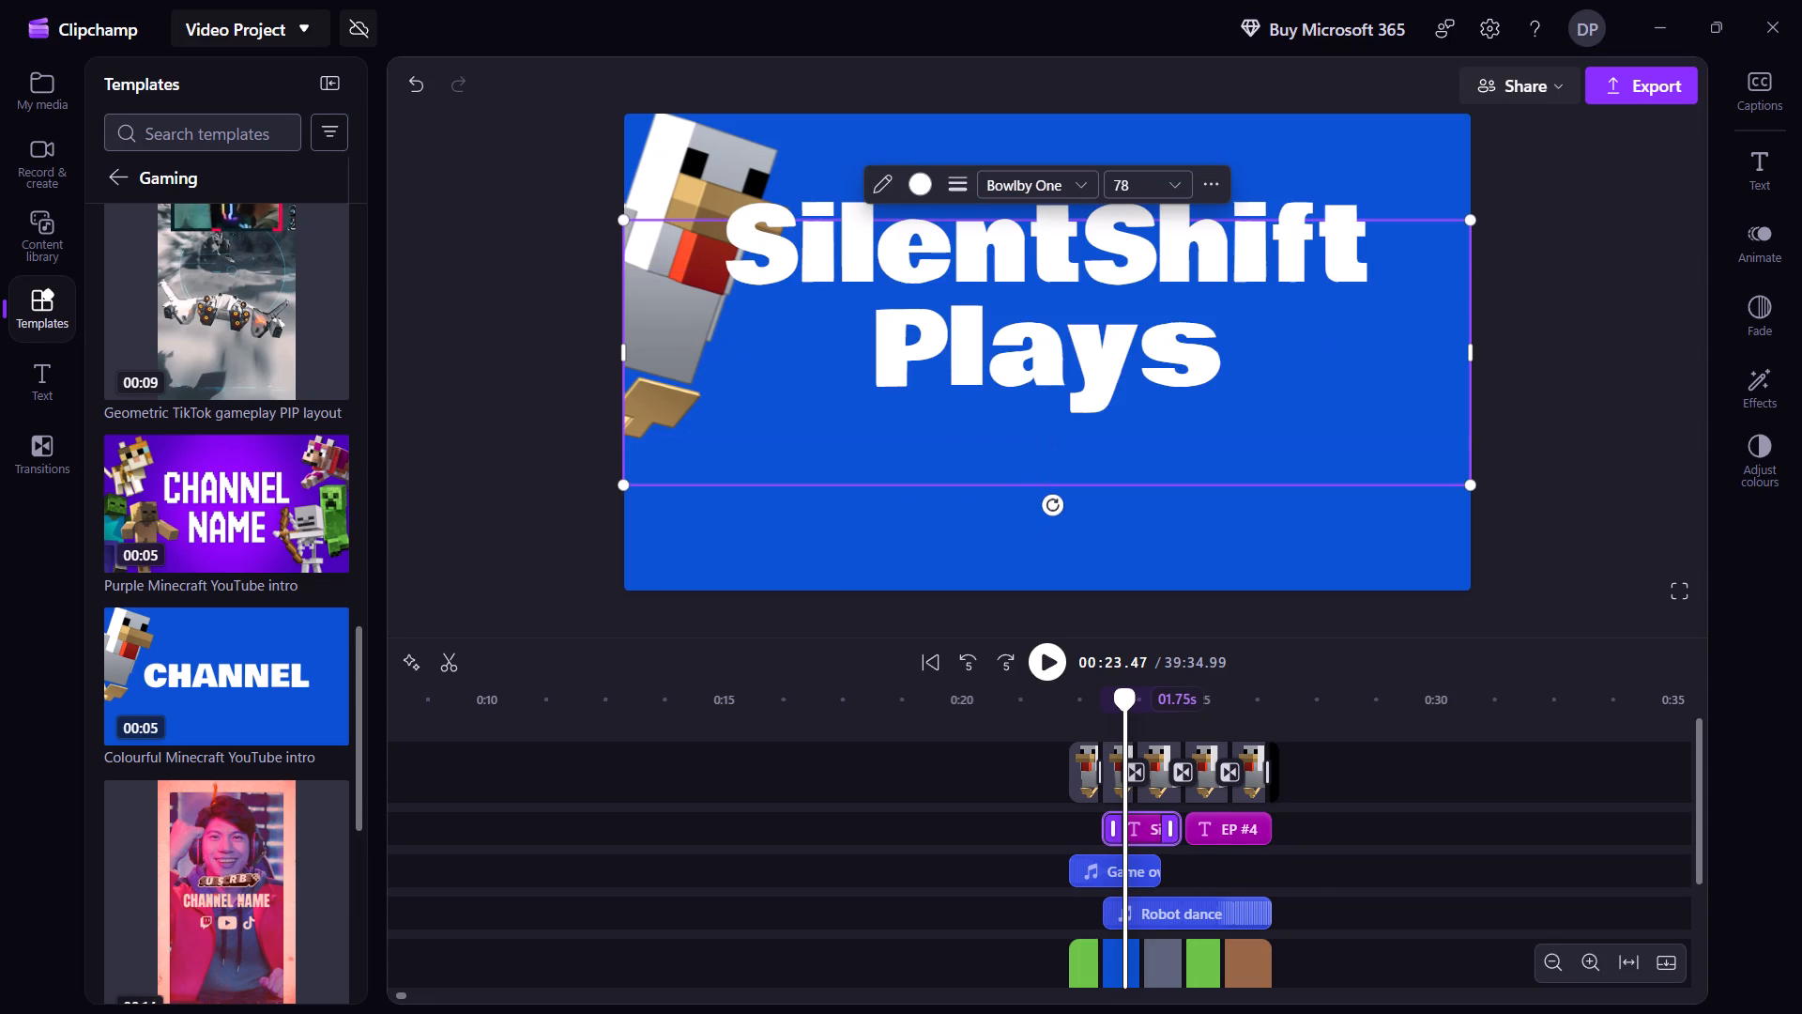
# Change the episode title in the intro template to "EP #11".
pyautogui.click(1230, 824)
pyautogui.doubleClick(1230, 824)
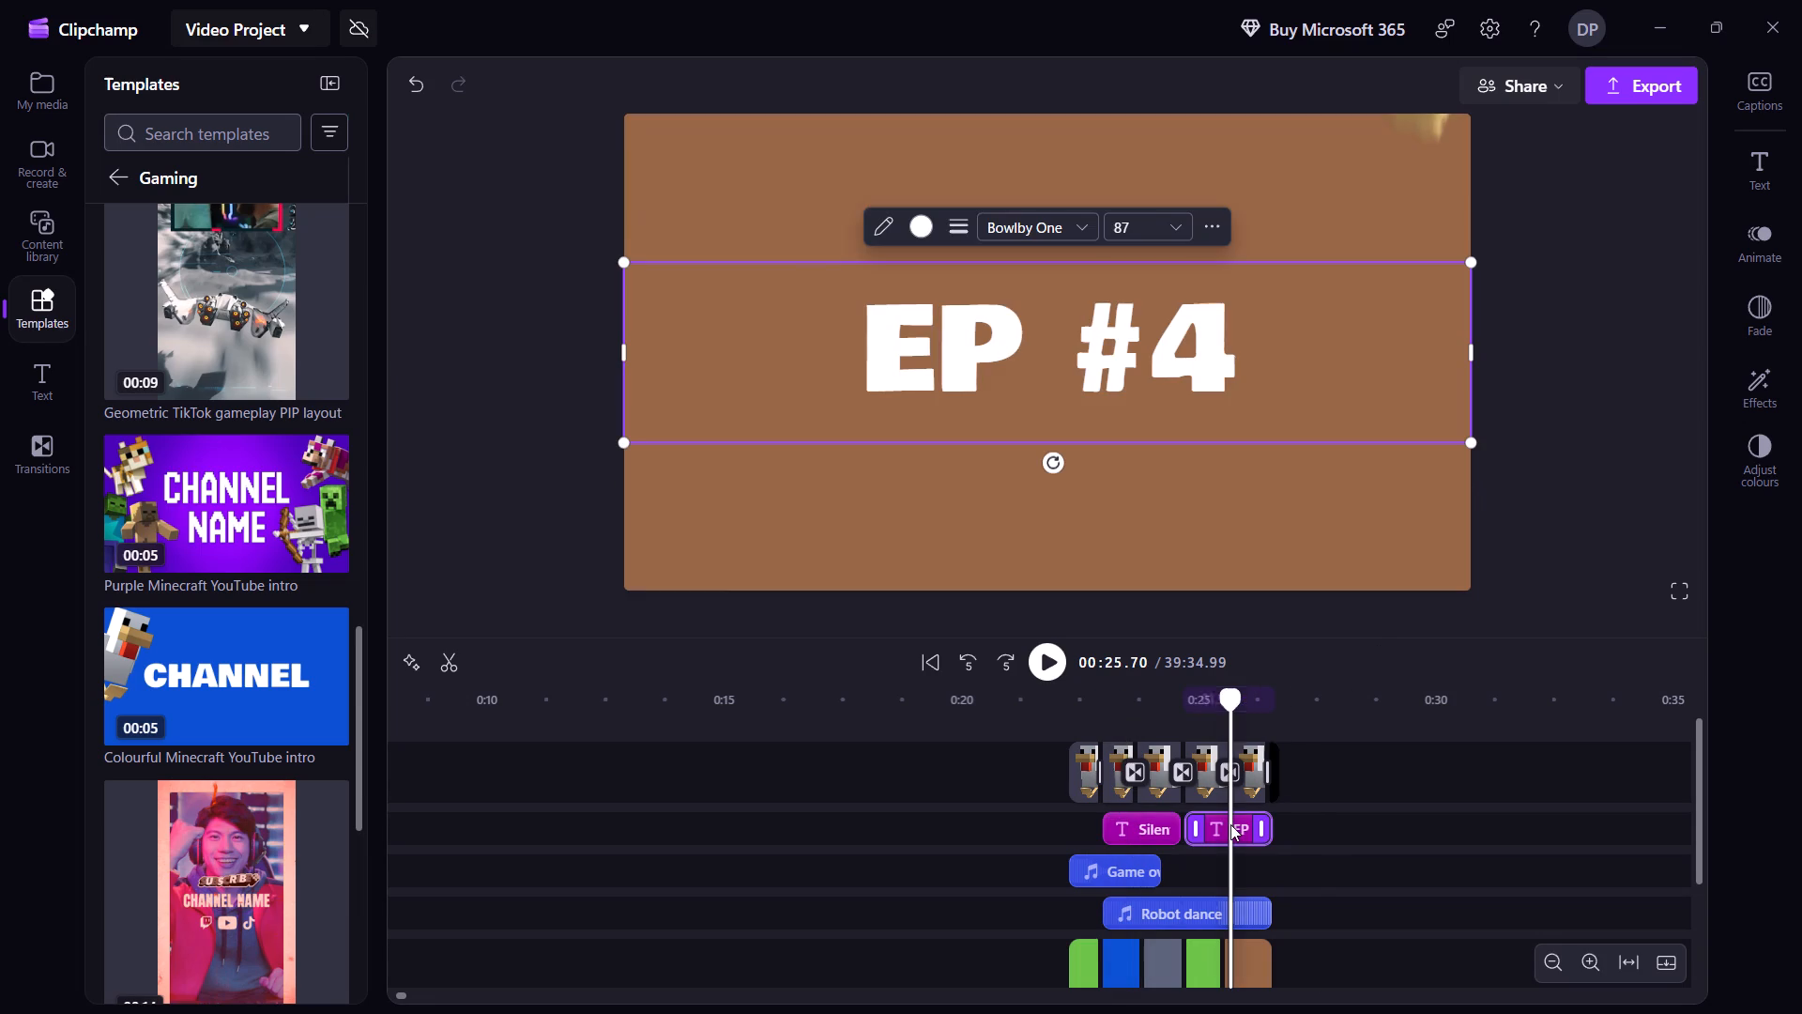
pyautogui.click(1182, 317)
pyautogui.click(1211, 330)
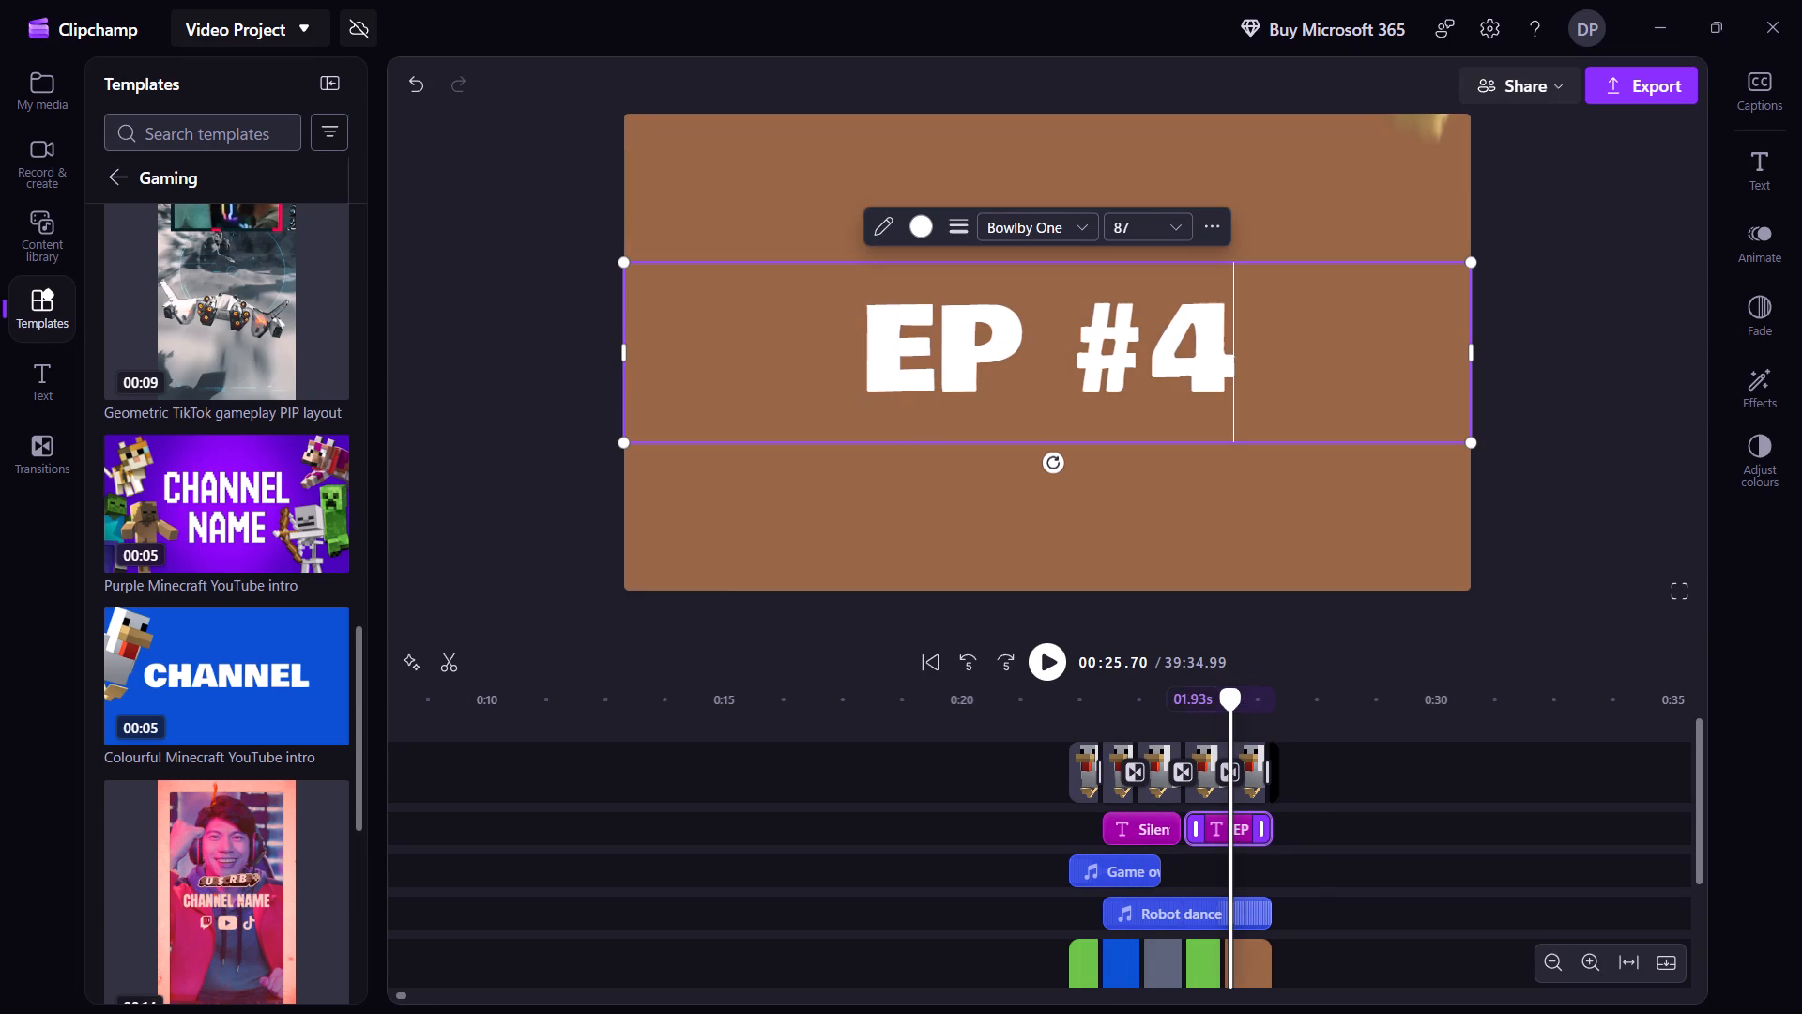
pyautogui.press('BackSpace')
pyautogui.write('11')
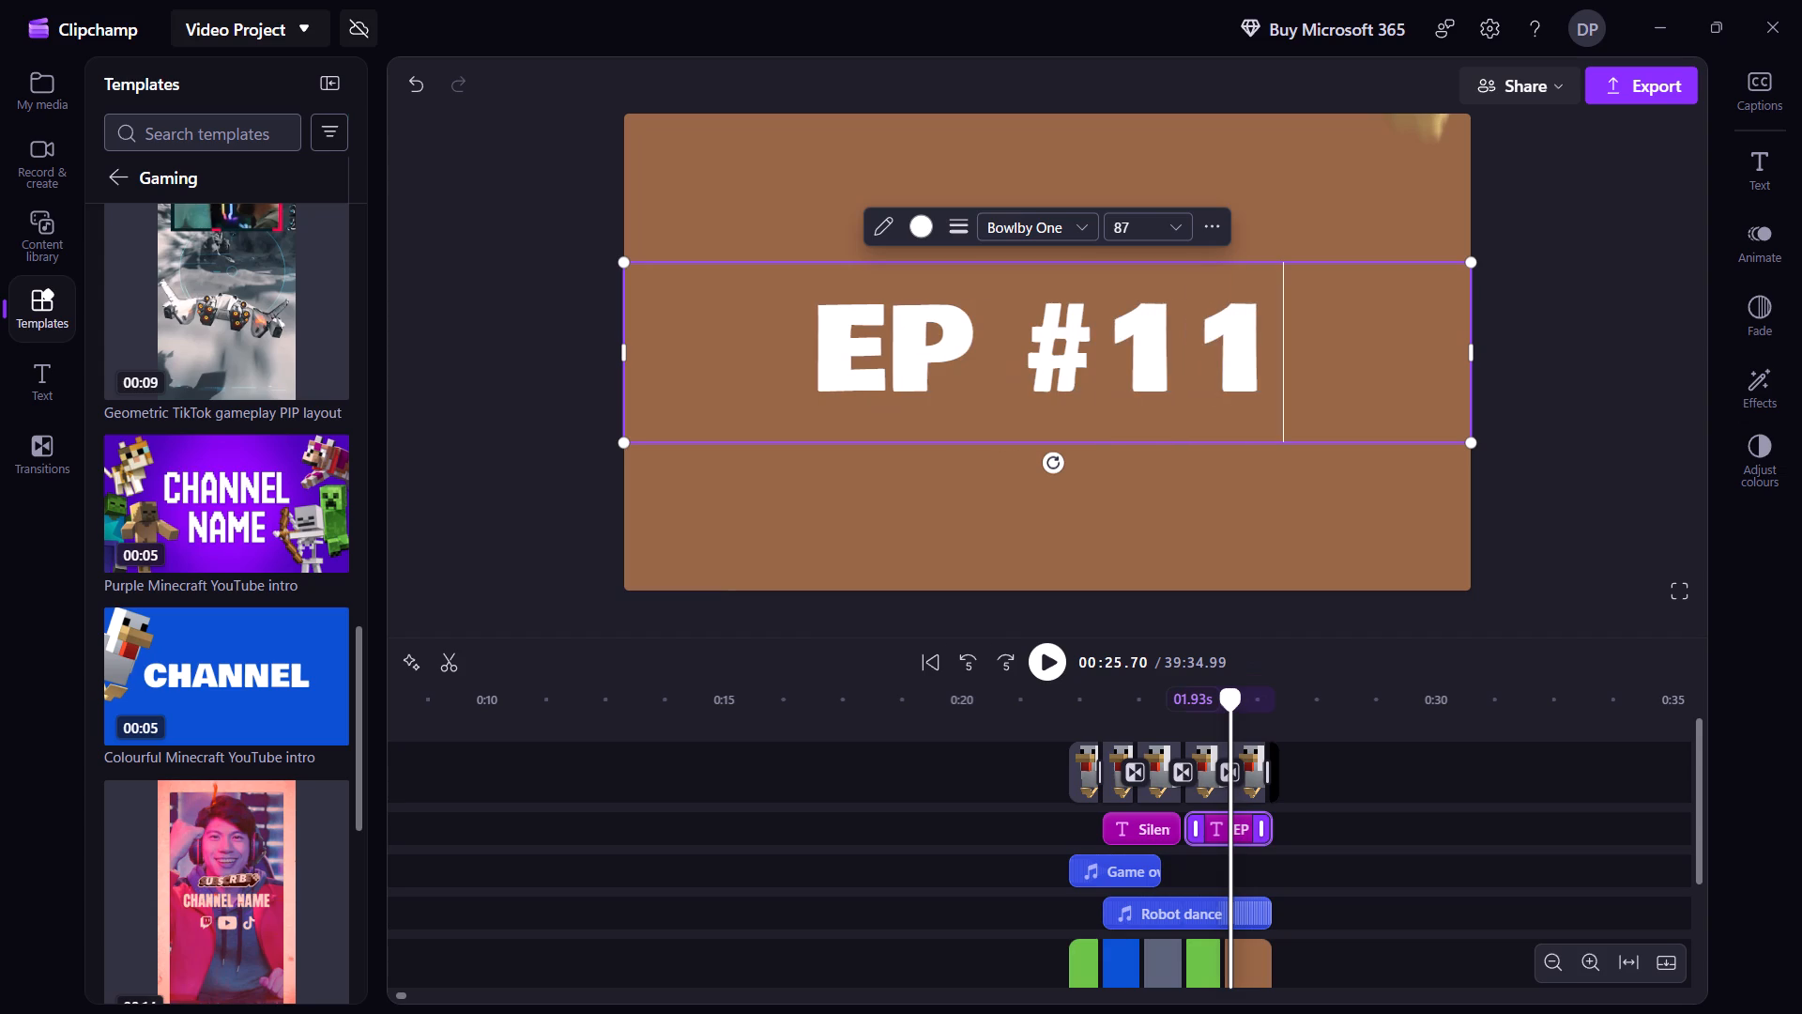
pyautogui.doubleClick(1312, 847)
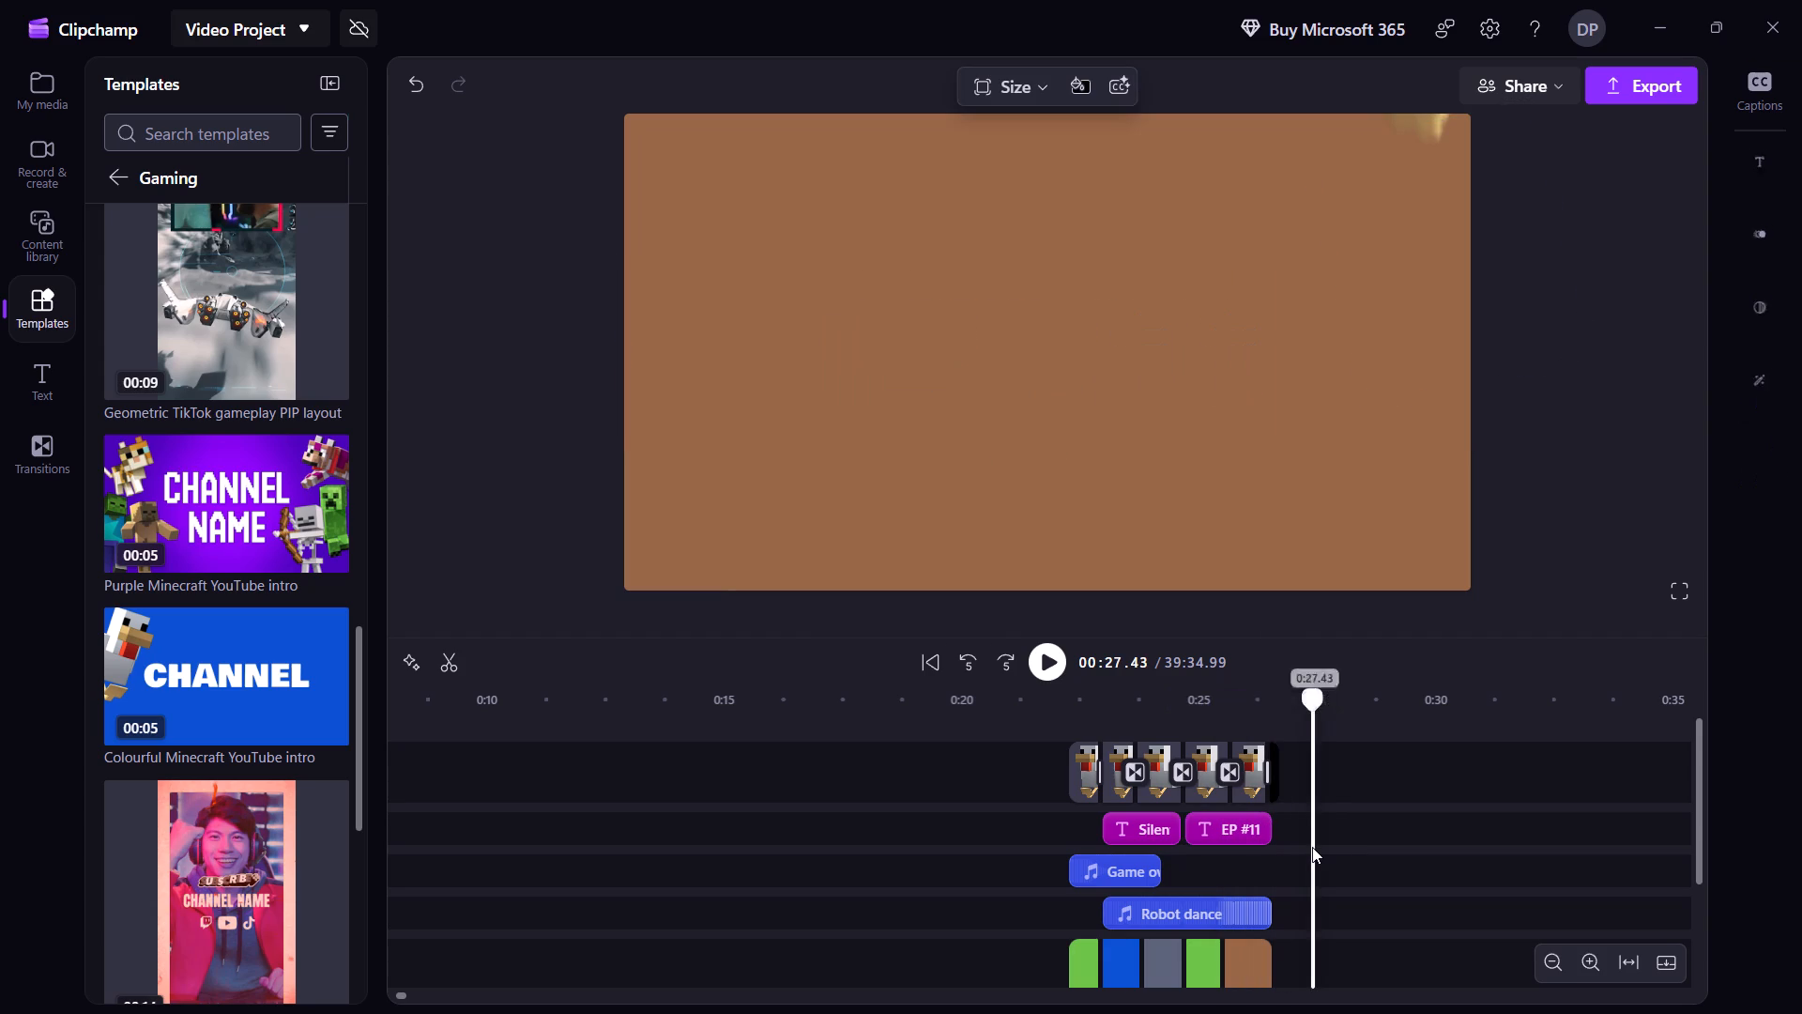
# Rewind to about 0:04 and play the edited opening to review the teaser, WhatsApp audio and customised intro.
pyautogui.press('Left')
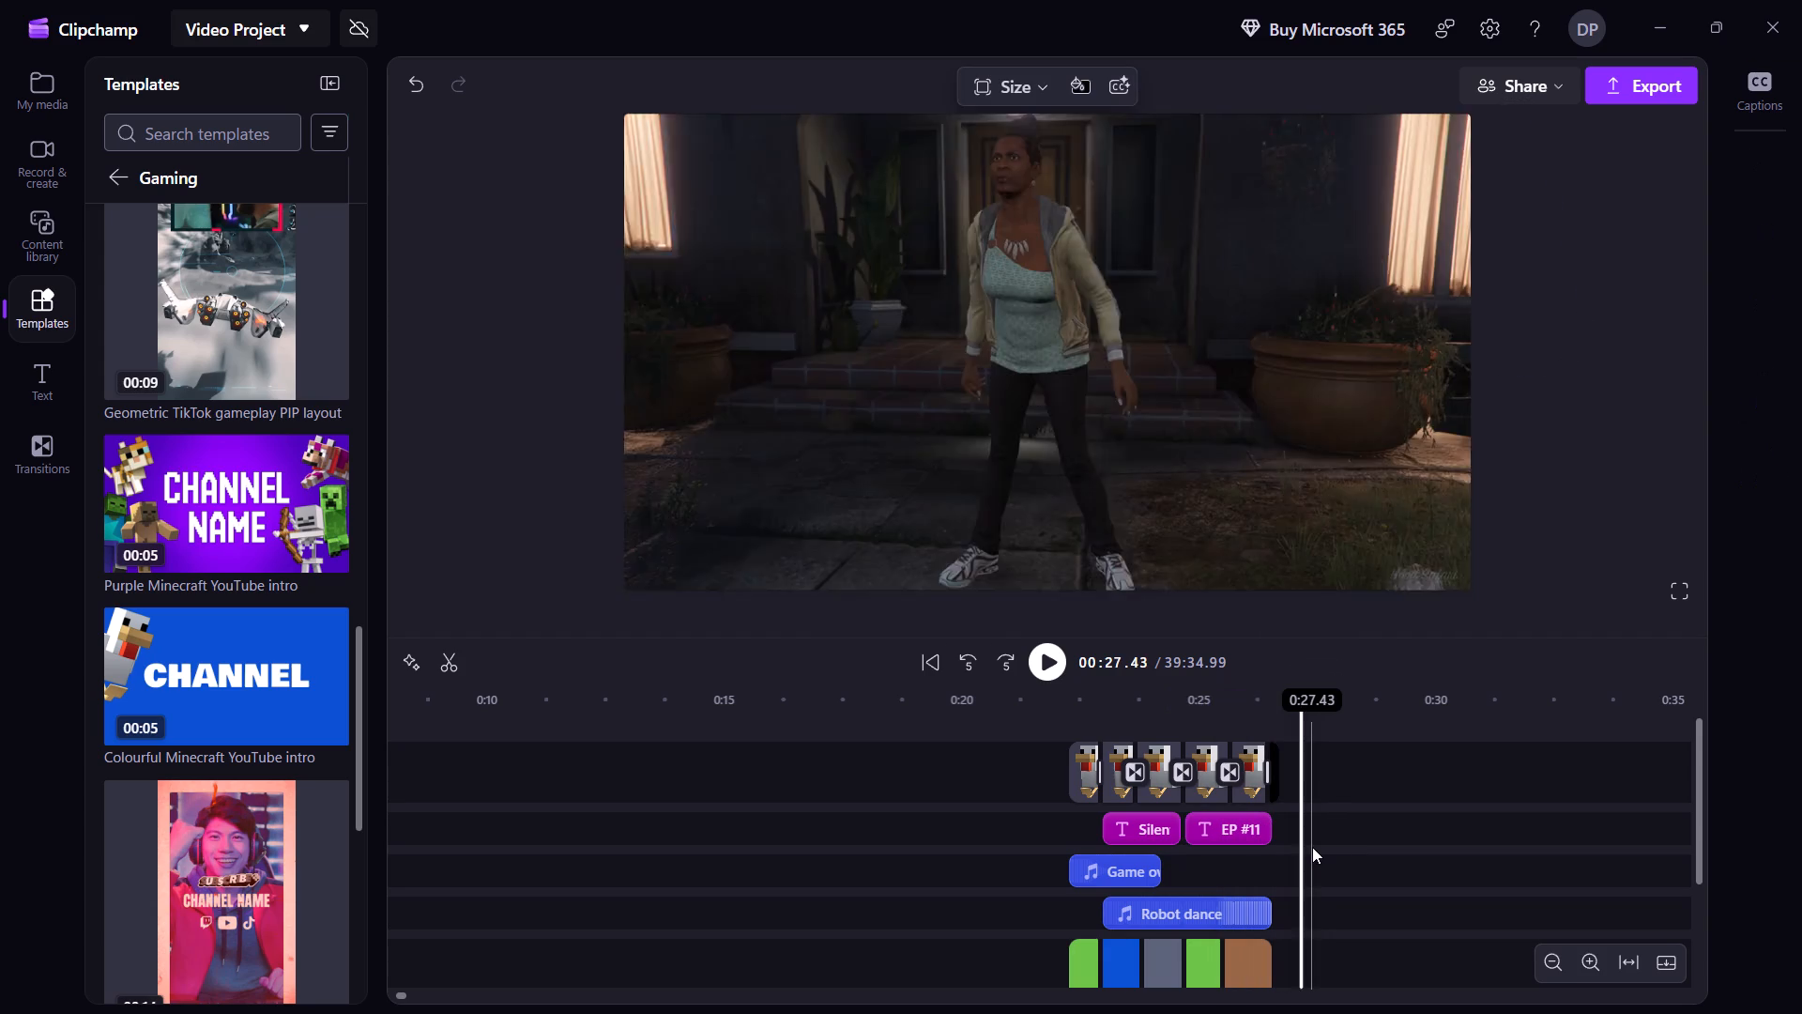
pyautogui.press('Left')
pyautogui.press('Left')
pyautogui.press('Left')
pyautogui.press('Left')
pyautogui.press('Left')
pyautogui.press('Left')
pyautogui.press('Left')
pyautogui.press('Left')
pyautogui.press('Left')
pyautogui.press('Left')
pyautogui.press('Left')
pyautogui.press('Left')
pyautogui.press('Left')
pyautogui.press('Left')
pyautogui.press('Left')
pyautogui.press('Left')
pyautogui.press('Left')
pyautogui.press('Left')
pyautogui.press('Left')
pyautogui.press('Left')
pyautogui.press('Left')
pyautogui.press('Left')
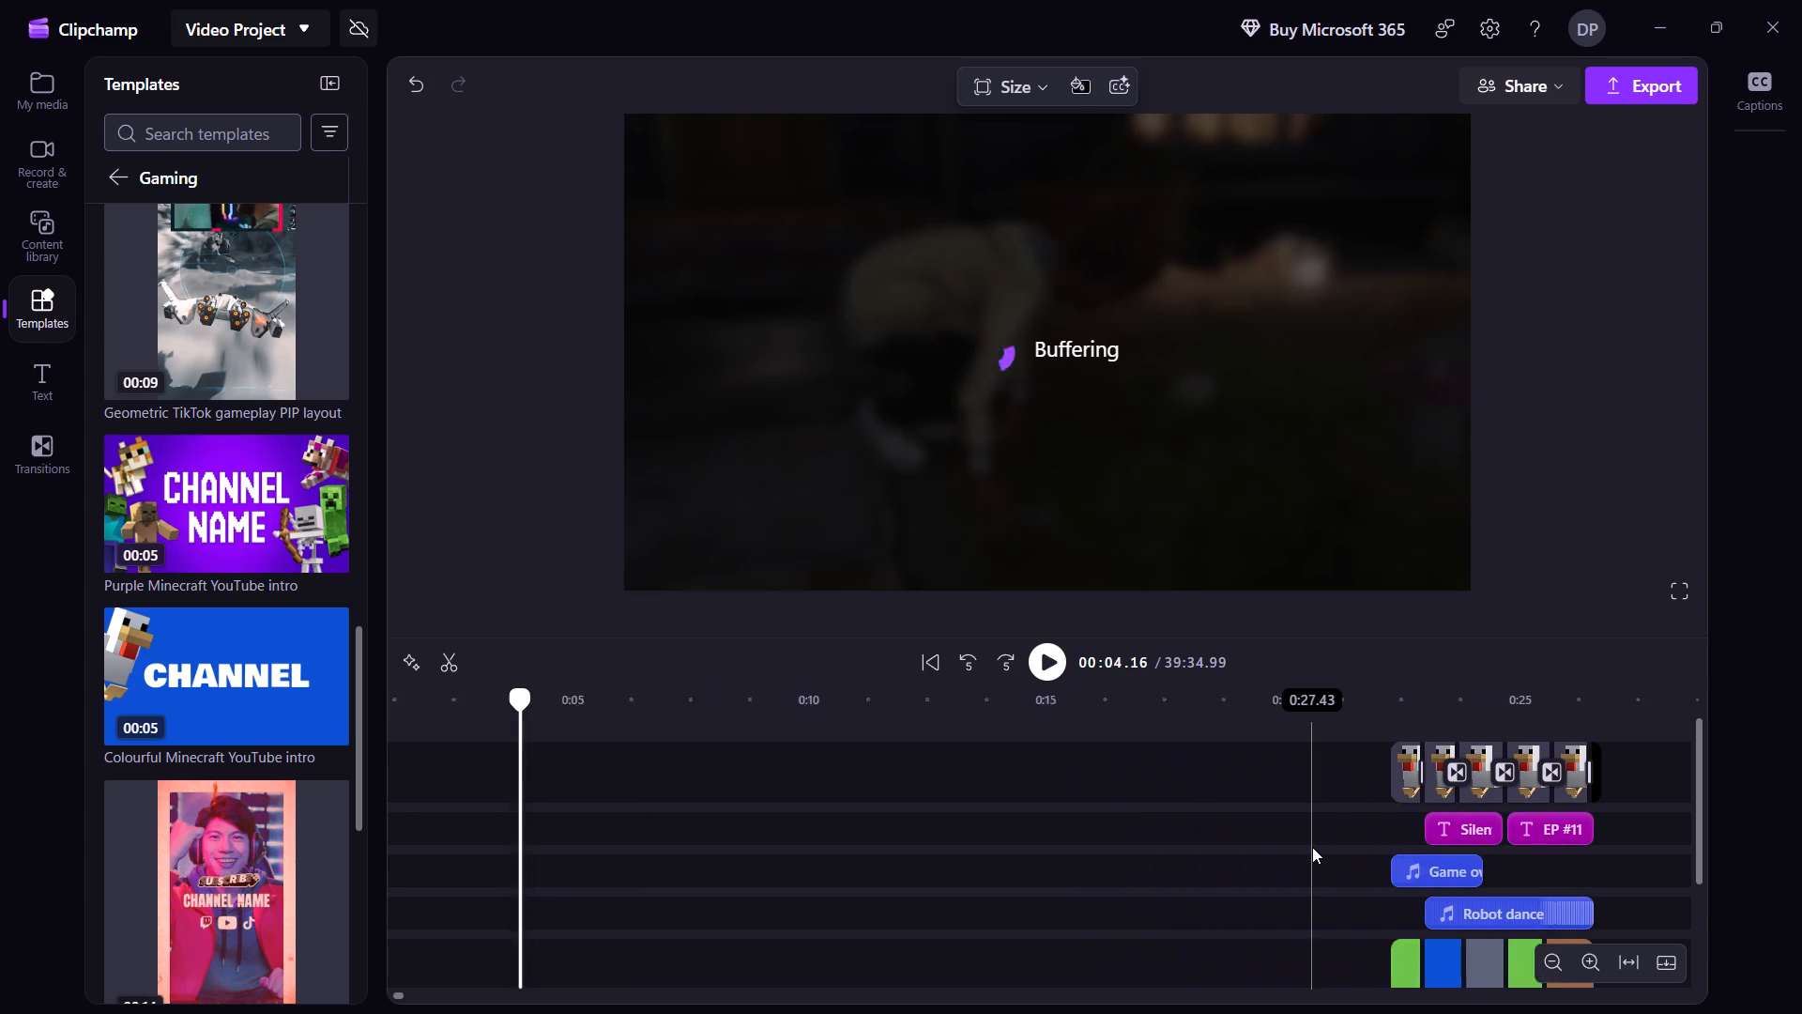
pyautogui.press('space')
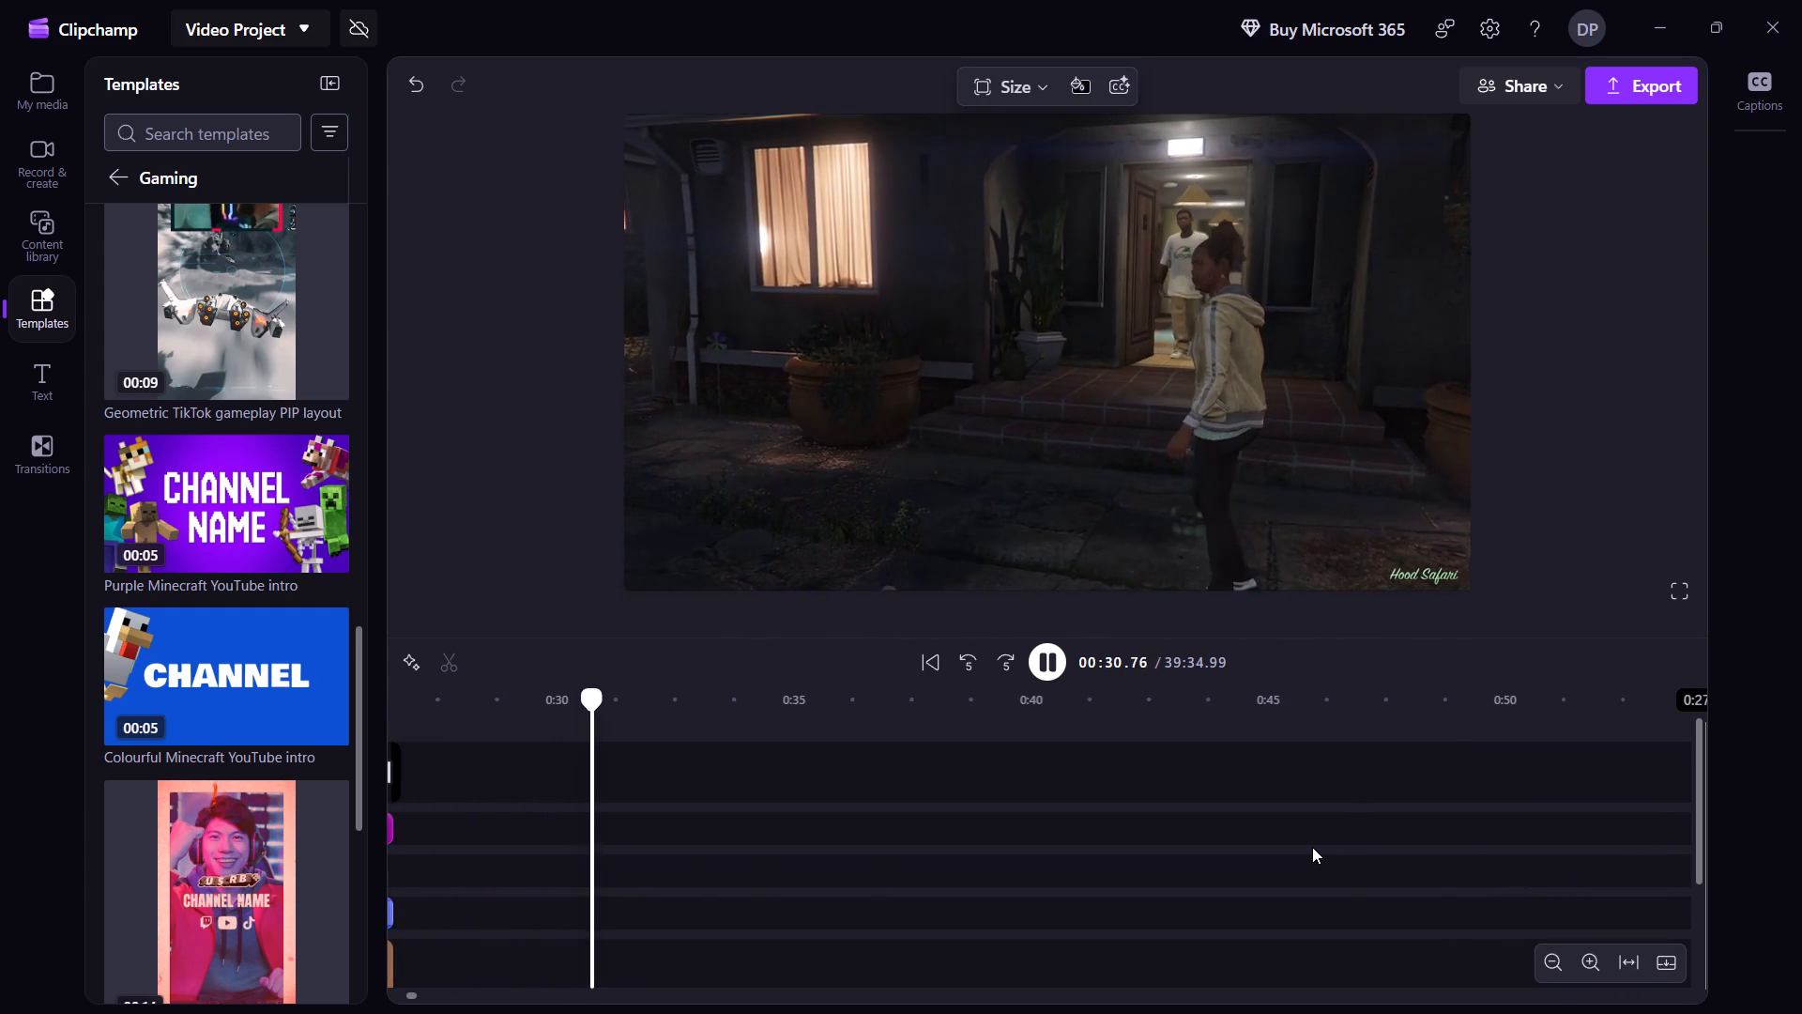
# Skim forward in playback through the main gameplay clip from about 0:30 to 15:18, examining the mission footage after the intro.
pyautogui.scroll(-3, 1312, 847)
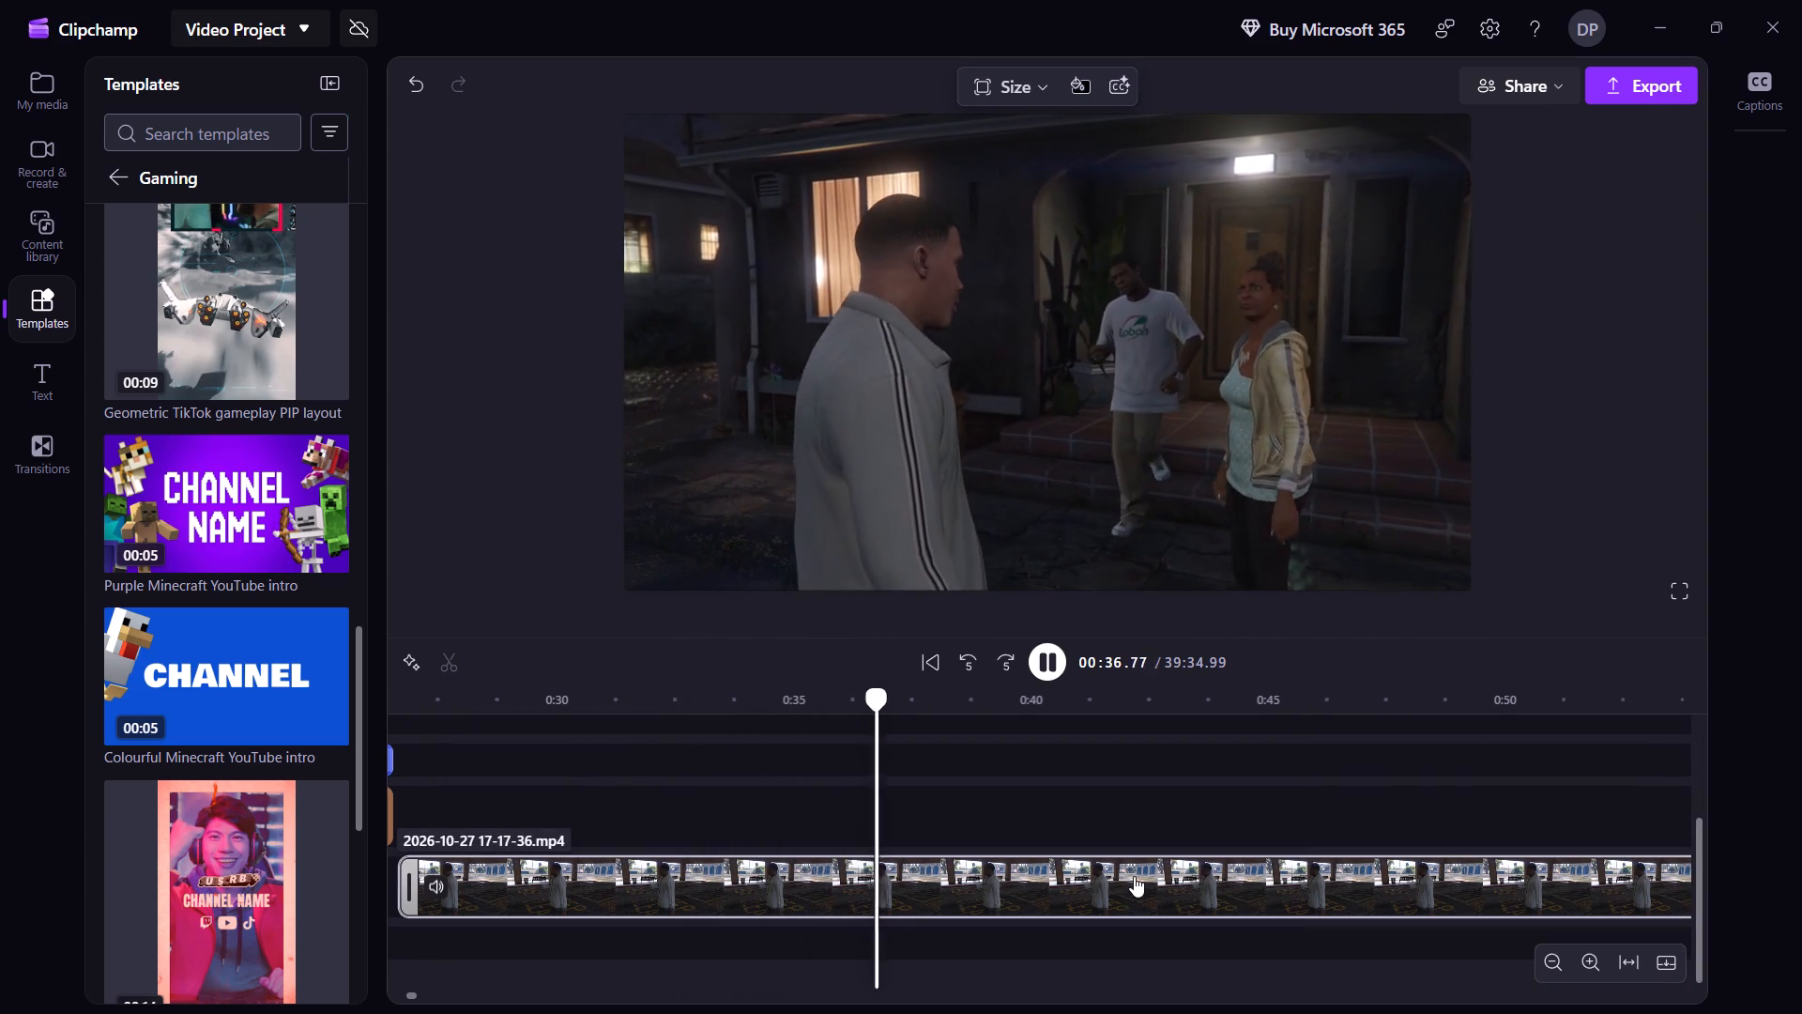
pyautogui.press('Right')
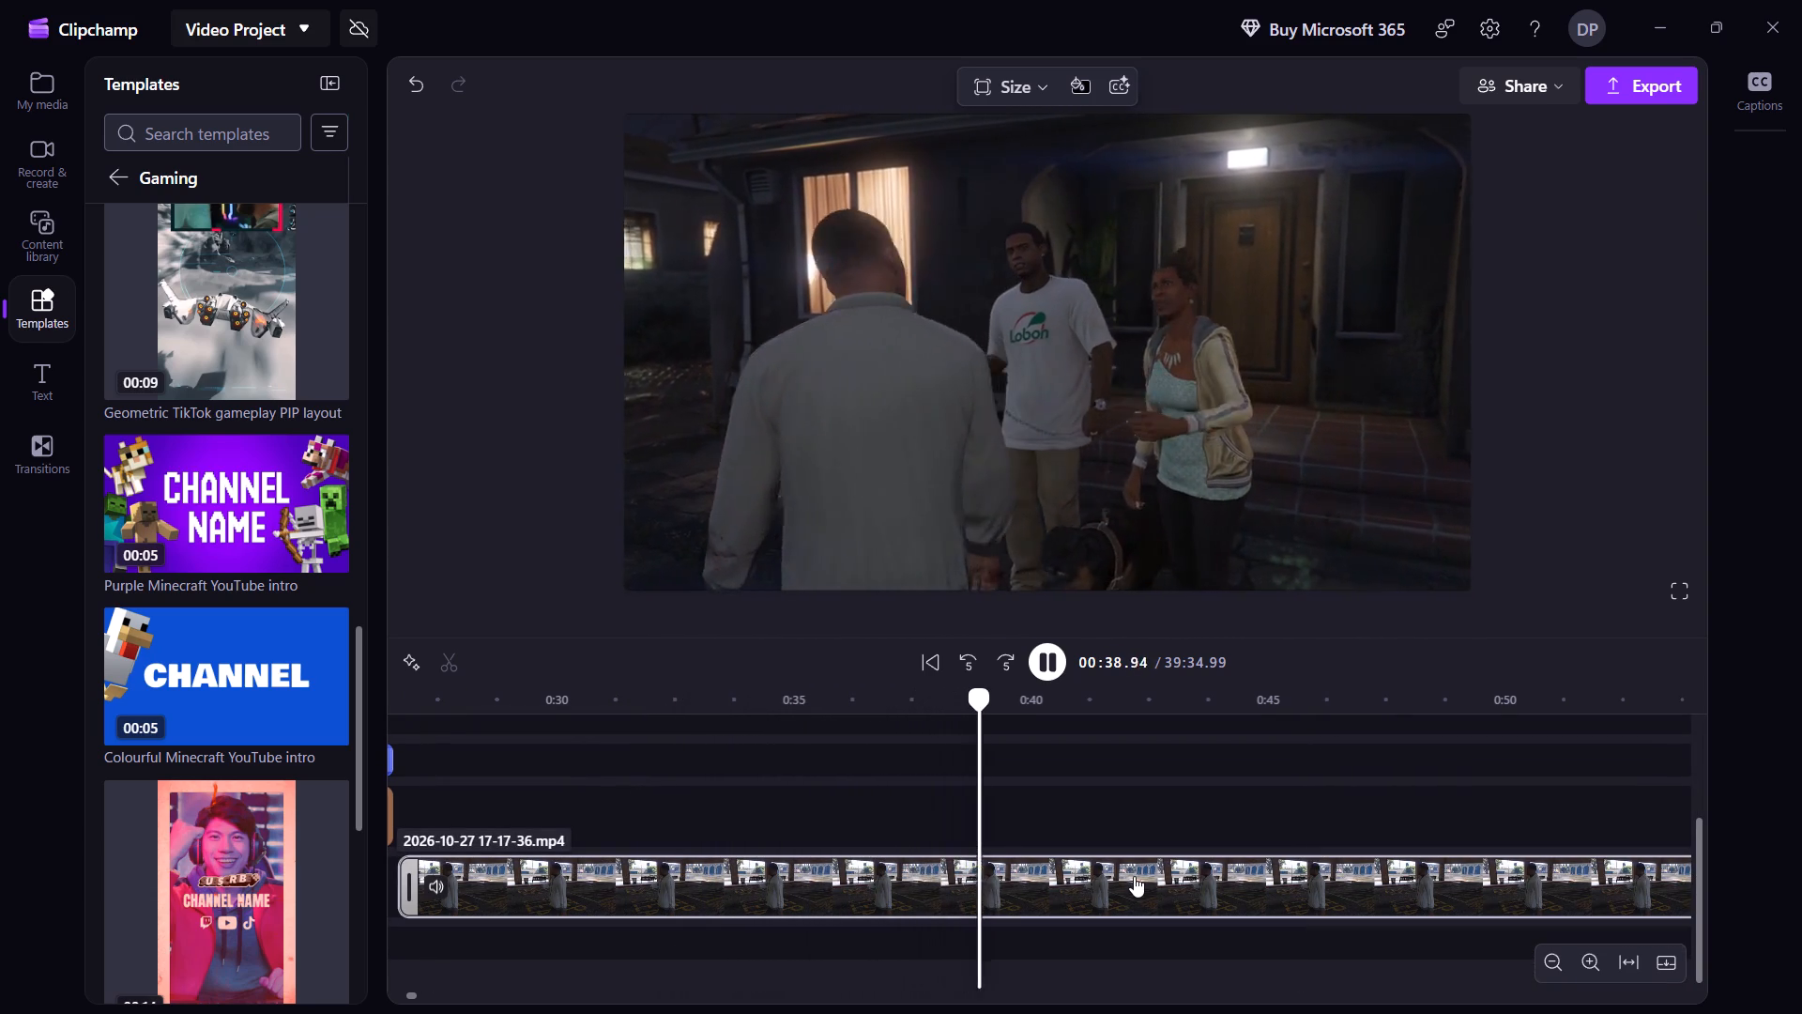
pyautogui.hotkey('shift', 'Right')
pyautogui.hotkey('shift', 'Right')
pyautogui.hotkey('shift', 'Right')
pyautogui.hotkey('shift', 'Right')
pyautogui.hotkey('shift', 'Right')
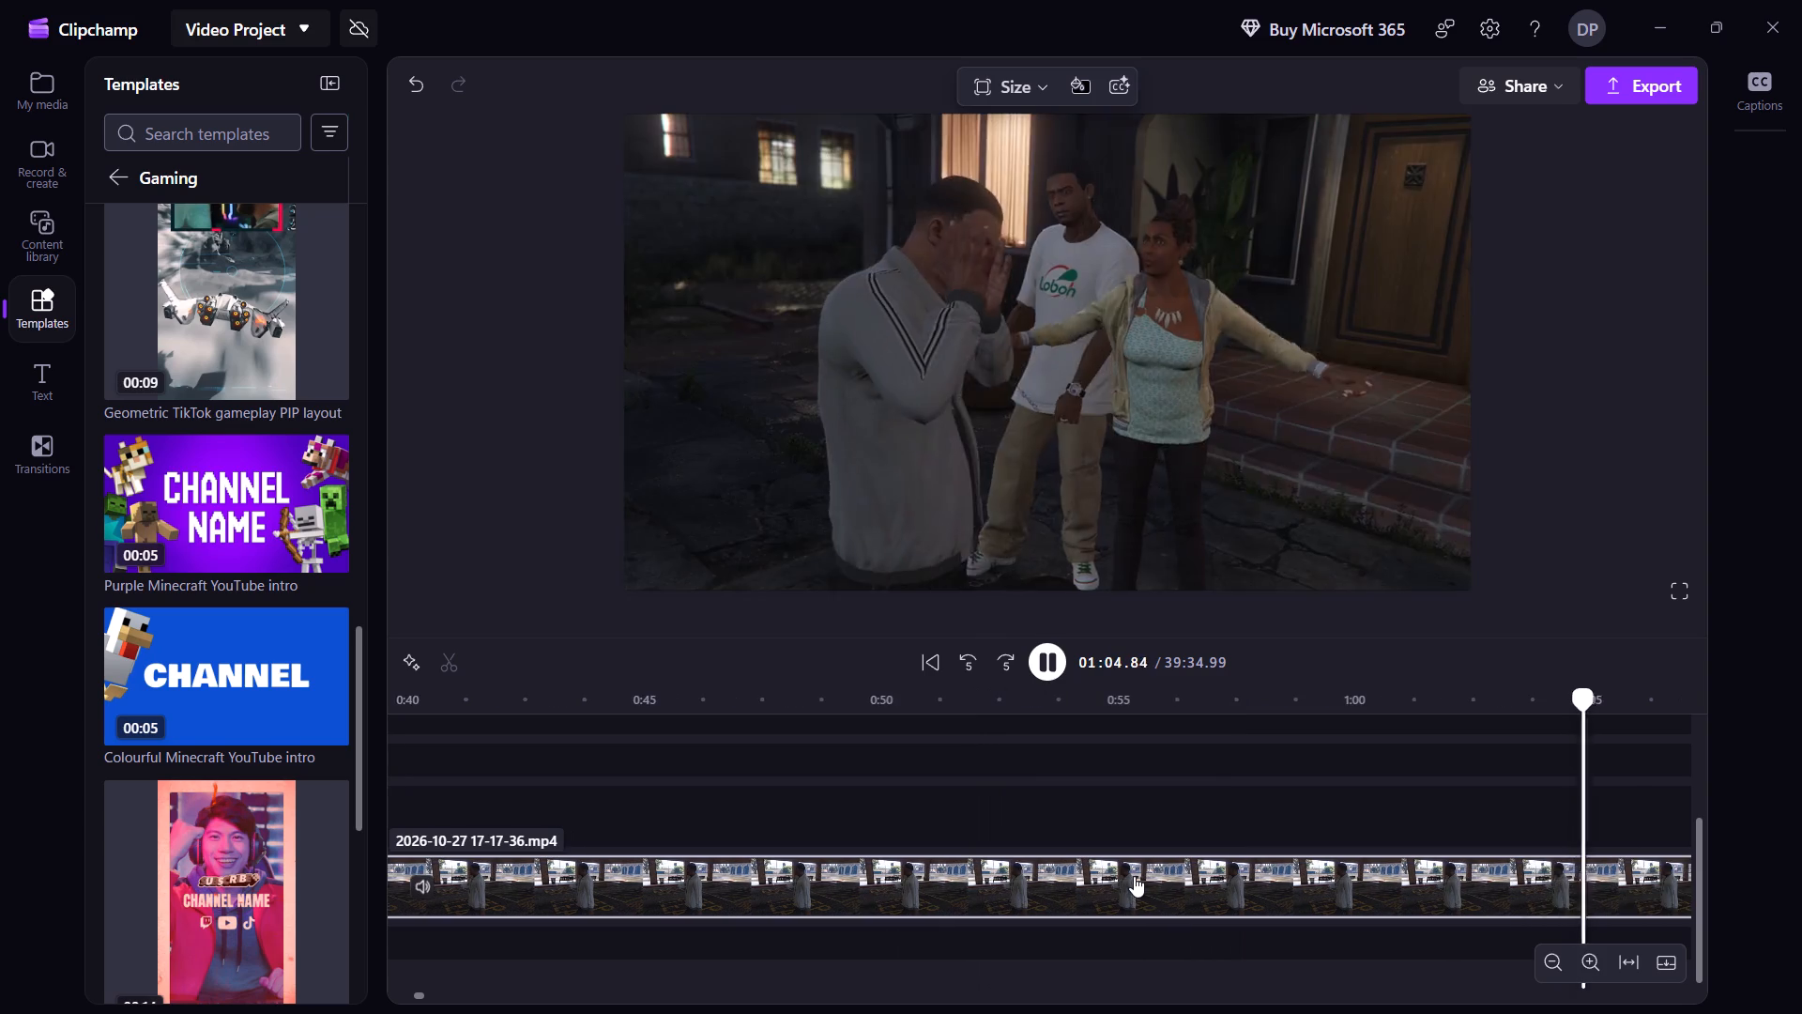
pyautogui.hotkey('shift', 'Right')
pyautogui.hotkey('shift', 'Right')
pyautogui.hotkey('shift', 'Right')
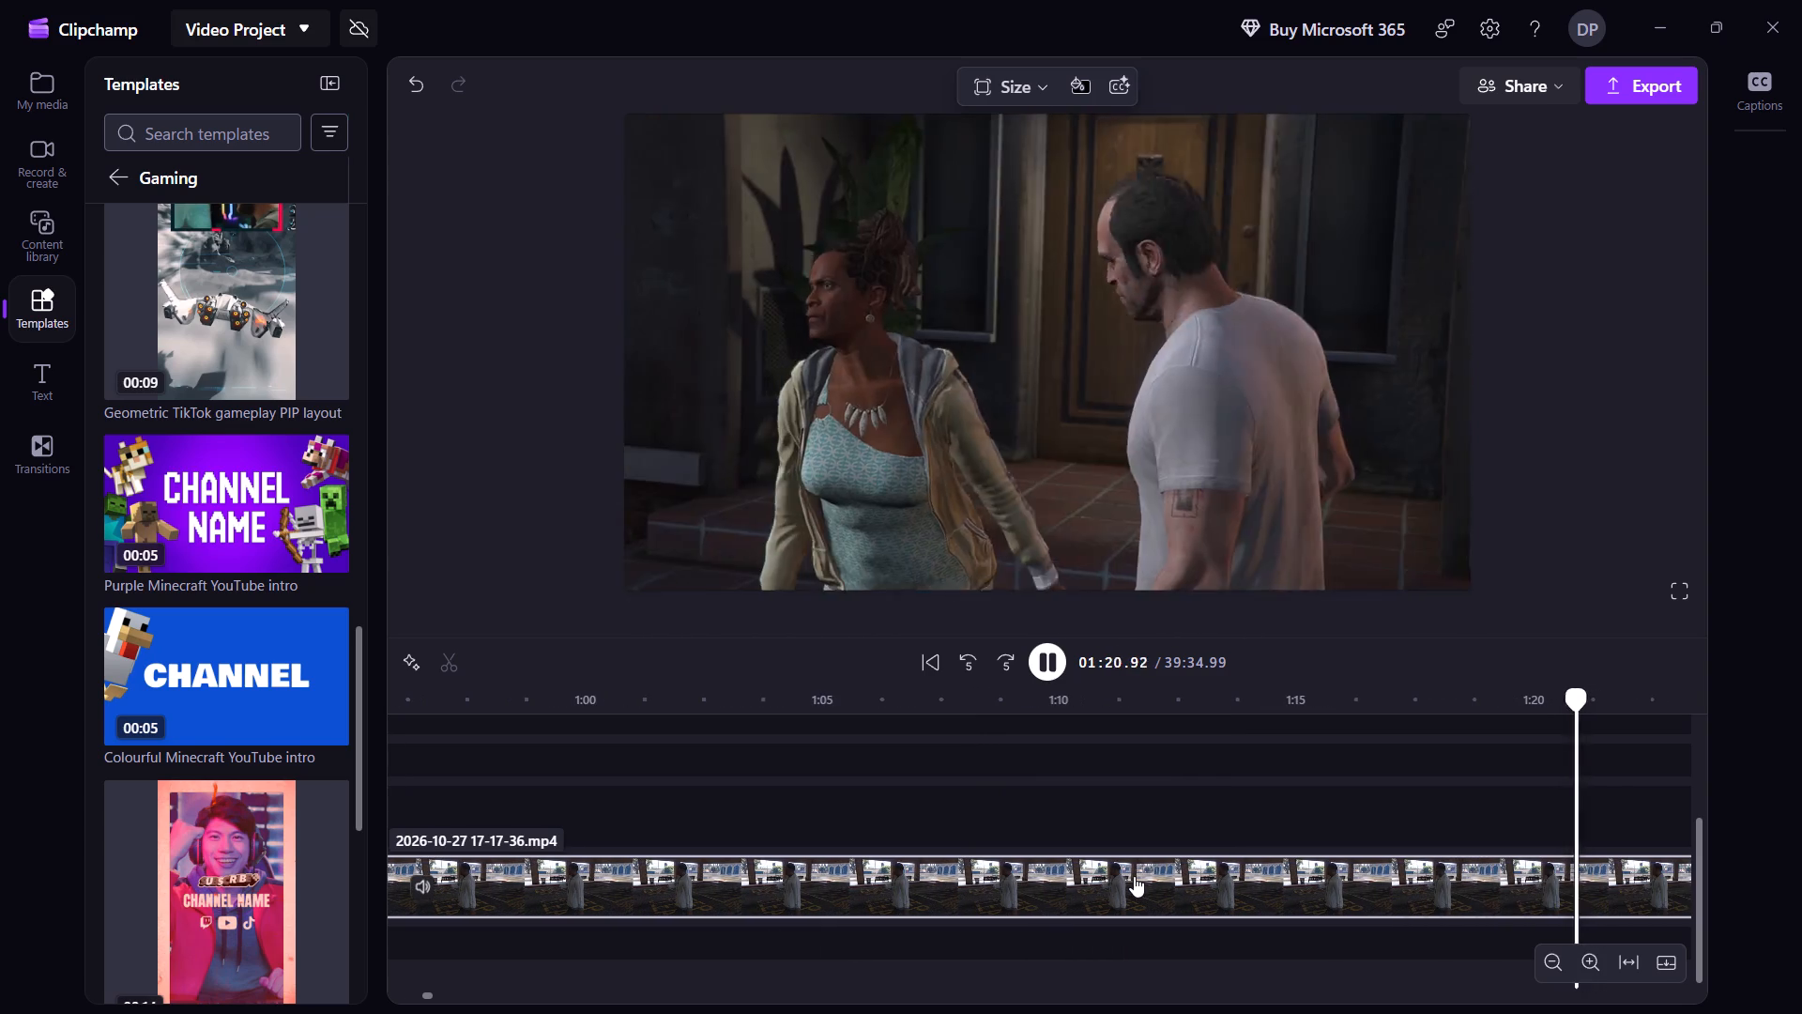
pyautogui.hotkey('shift', 'Right')
pyautogui.hotkey('shift', 'Right')
pyautogui.hotkey('shift', 'Right')
pyautogui.hotkey('shift', 'Right')
pyautogui.hotkey('shift', 'Right')
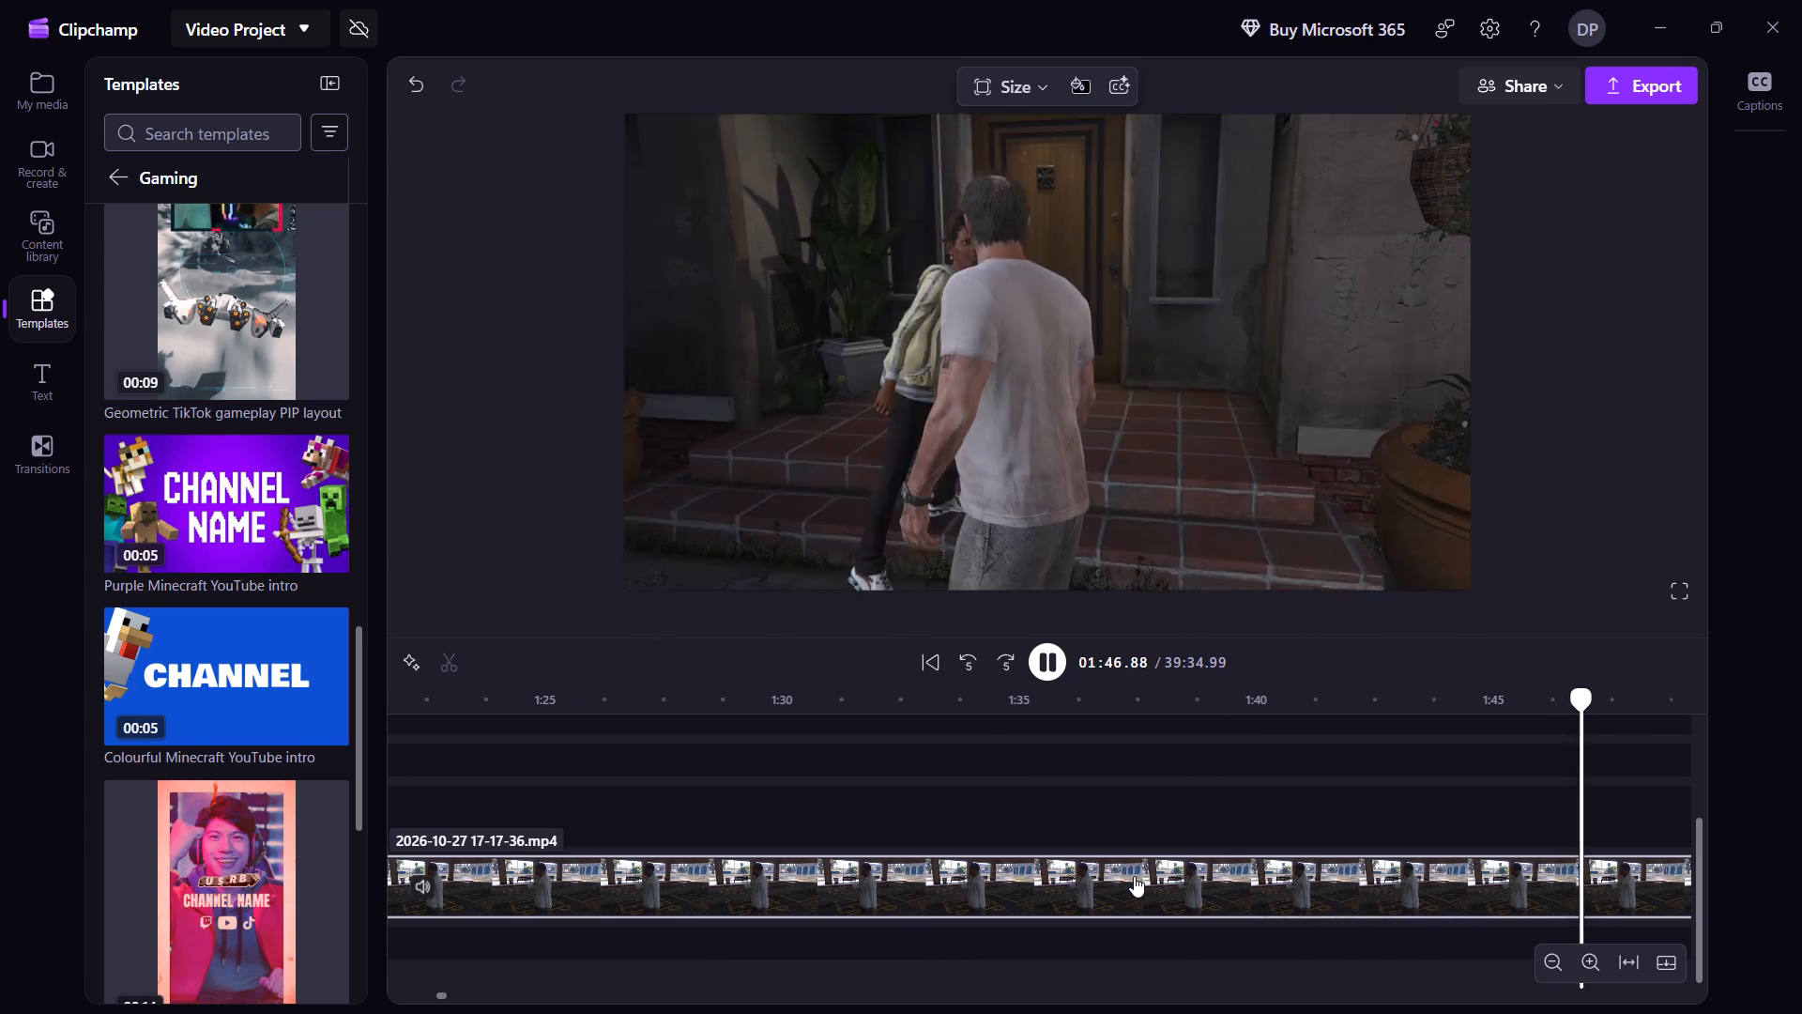
pyautogui.hotkey('shift', 'Right')
pyautogui.hotkey('shift', 'Right')
pyautogui.hotkey('shift', 'Right')
pyautogui.hotkey('shift', 'Right')
pyautogui.hotkey('shift', 'Right')
pyautogui.hotkey('shift', 'Right')
pyautogui.hotkey('shift', 'Right')
pyautogui.hotkey('shift', 'Right')
pyautogui.hotkey('shift', 'Right')
pyautogui.hotkey('shift', 'Right')
pyautogui.hotkey('shift', 'Right')
pyautogui.hotkey('shift', 'Right')
pyautogui.hotkey('shift', 'Right')
pyautogui.hotkey('shift', 'Right')
pyautogui.hotkey('shift', 'Right')
pyautogui.hotkey('shift', 'Right')
pyautogui.hotkey('shift', 'Right')
pyautogui.hotkey('shift', 'Right')
pyautogui.hotkey('shift', 'Right')
pyautogui.hotkey('shift', 'Right')
pyautogui.hotkey('shift', 'Right')
pyautogui.hotkey('shift', 'Right')
pyautogui.hotkey('shift', 'Right')
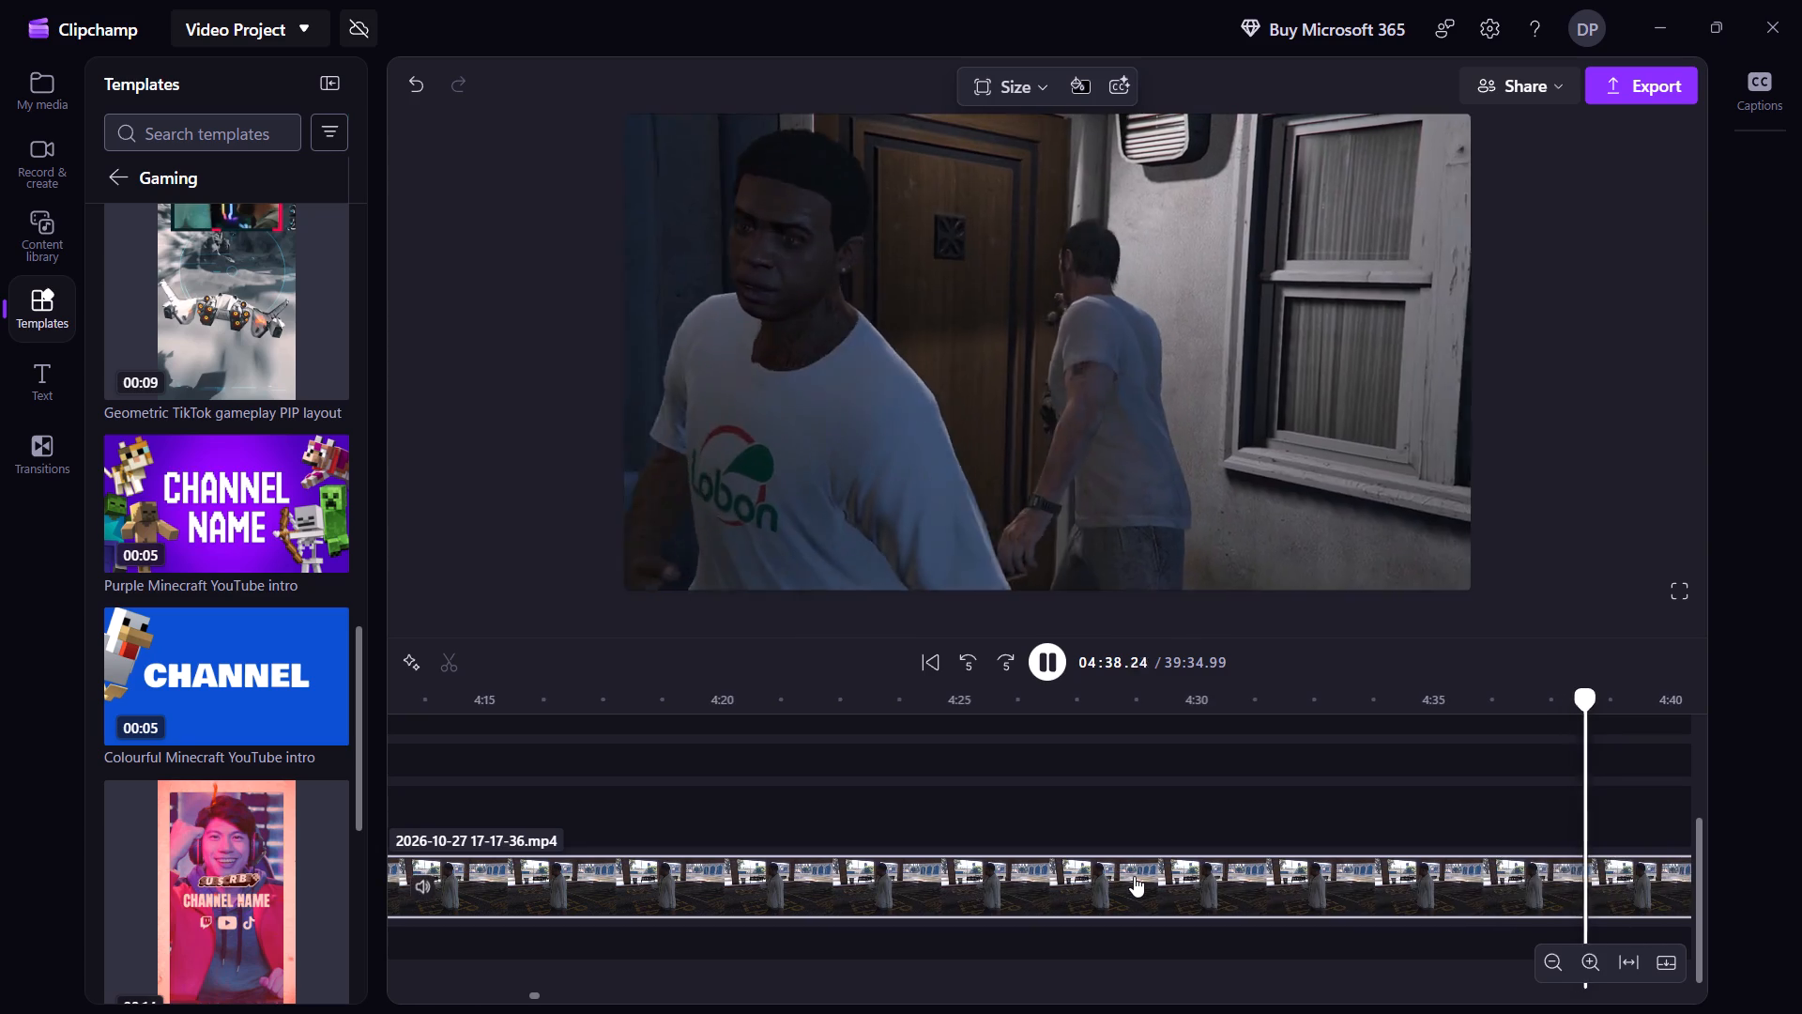
pyautogui.hotkey('shift', 'Right')
pyautogui.hotkey('shift', 'Right')
pyautogui.hotkey('shift', 'Right')
pyautogui.hotkey('shift', 'Right')
pyautogui.hotkey('shift', 'Right')
pyautogui.hotkey('shift', 'Right')
pyautogui.hotkey('shift', 'Right')
pyautogui.hotkey('shift', 'Right')
pyautogui.hotkey('shift', 'Right')
pyautogui.hotkey('shift', 'Right')
pyautogui.hotkey('shift', 'Right')
pyautogui.hotkey('shift', 'Right')
pyautogui.hotkey('shift', 'Right')
pyautogui.hotkey('shift', 'Right')
pyautogui.hotkey('shift', 'Right')
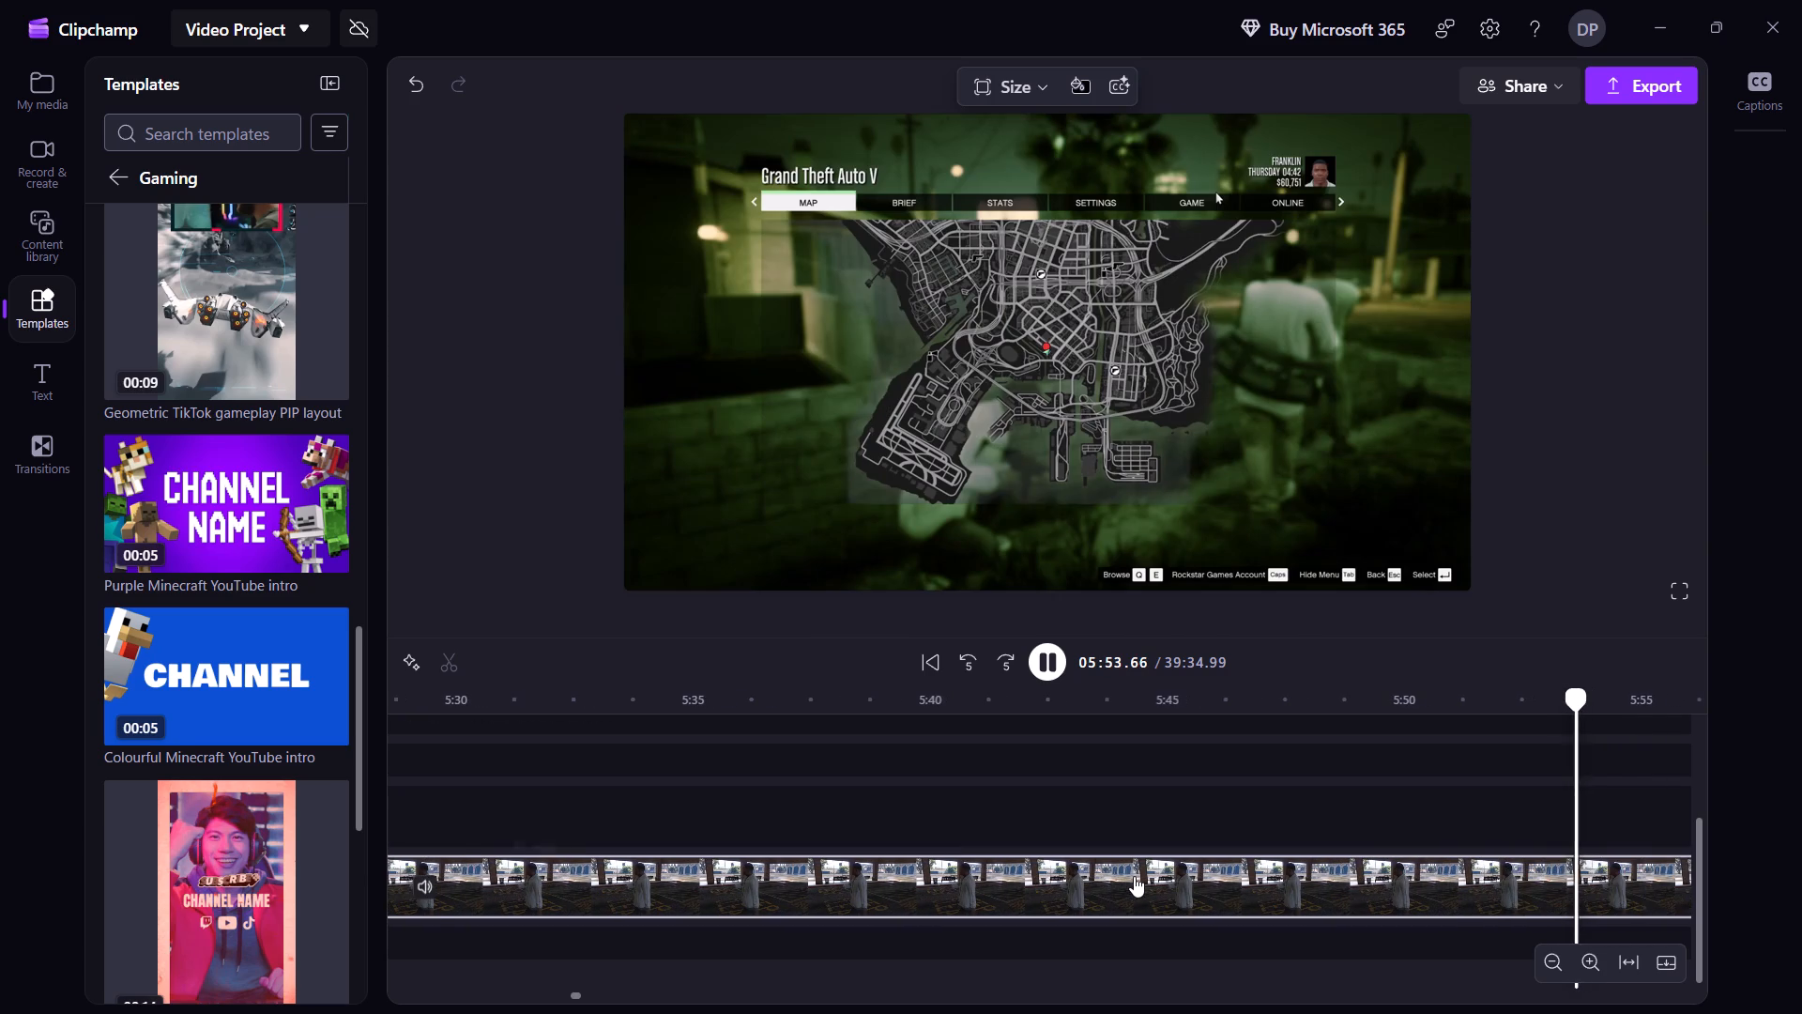
pyautogui.hotkey('shift', 'Right')
pyautogui.hotkey('shift', 'Right')
pyautogui.hotkey('shift', 'Right')
pyautogui.hotkey('shift', 'Right')
pyautogui.hotkey('shift', 'Right')
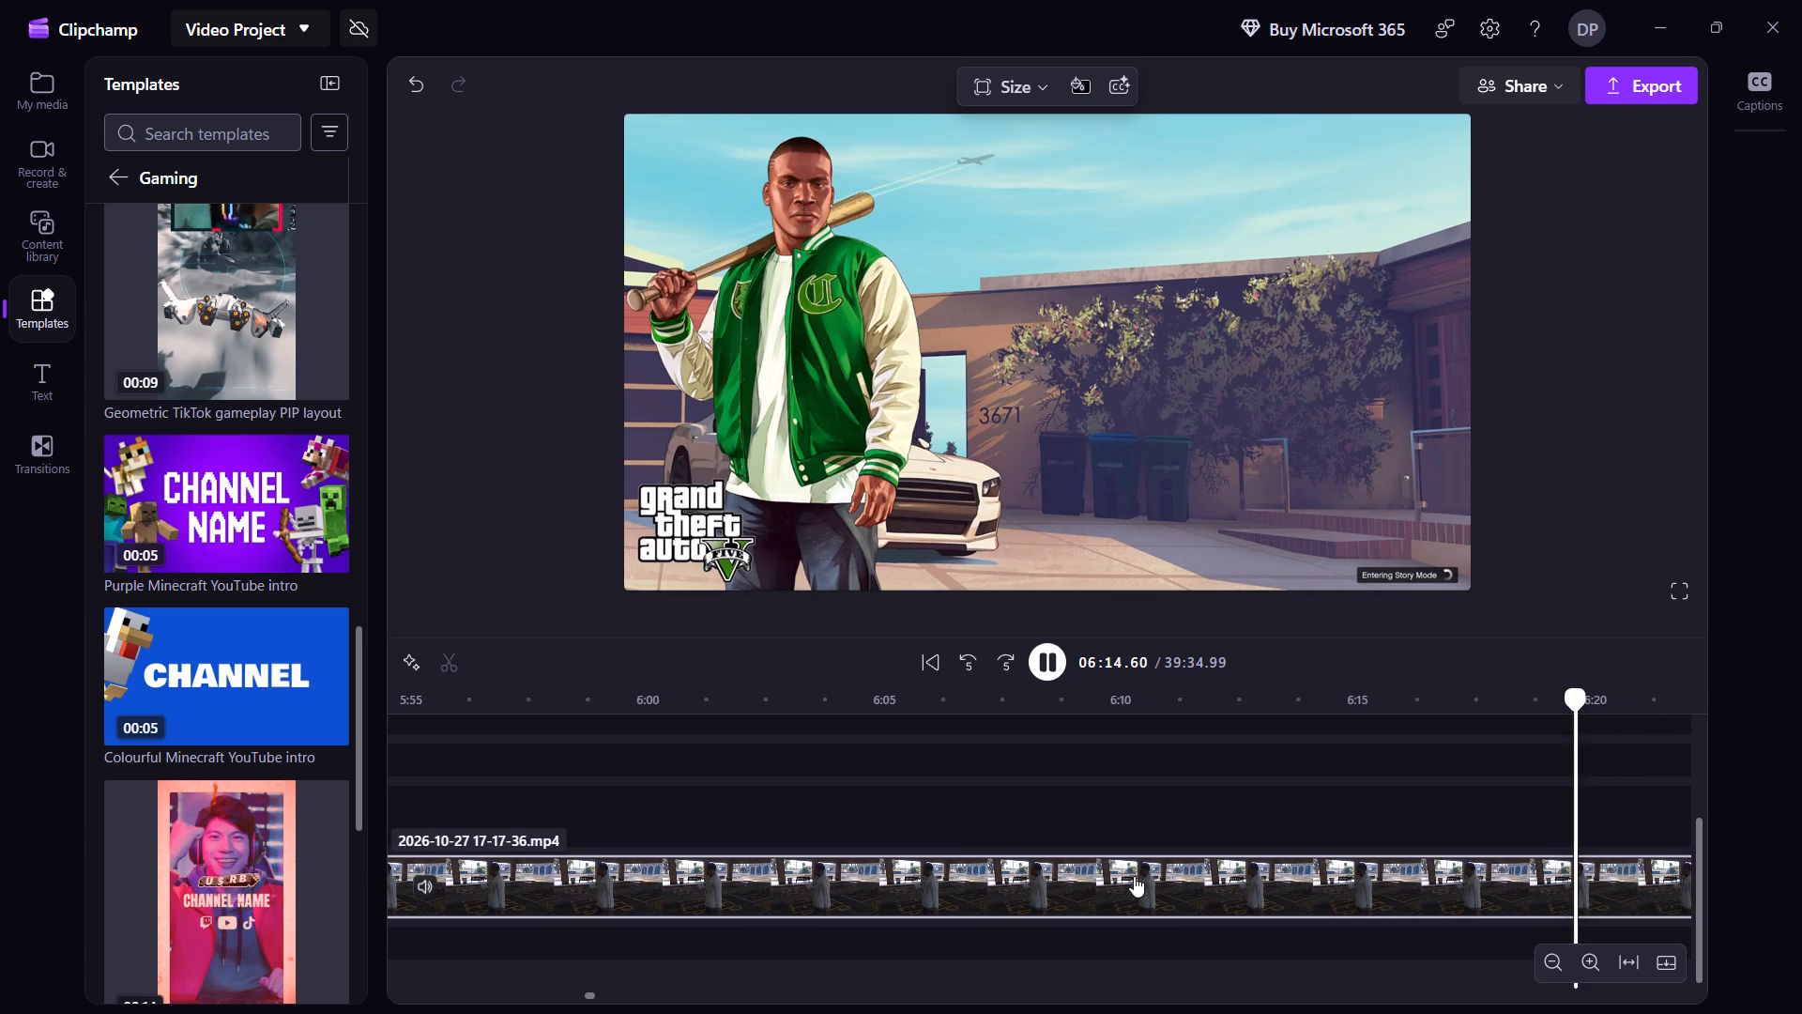
pyautogui.hotkey('shift', 'Right')
pyautogui.hotkey('shift', 'Right')
pyautogui.hotkey('shift', 'Right')
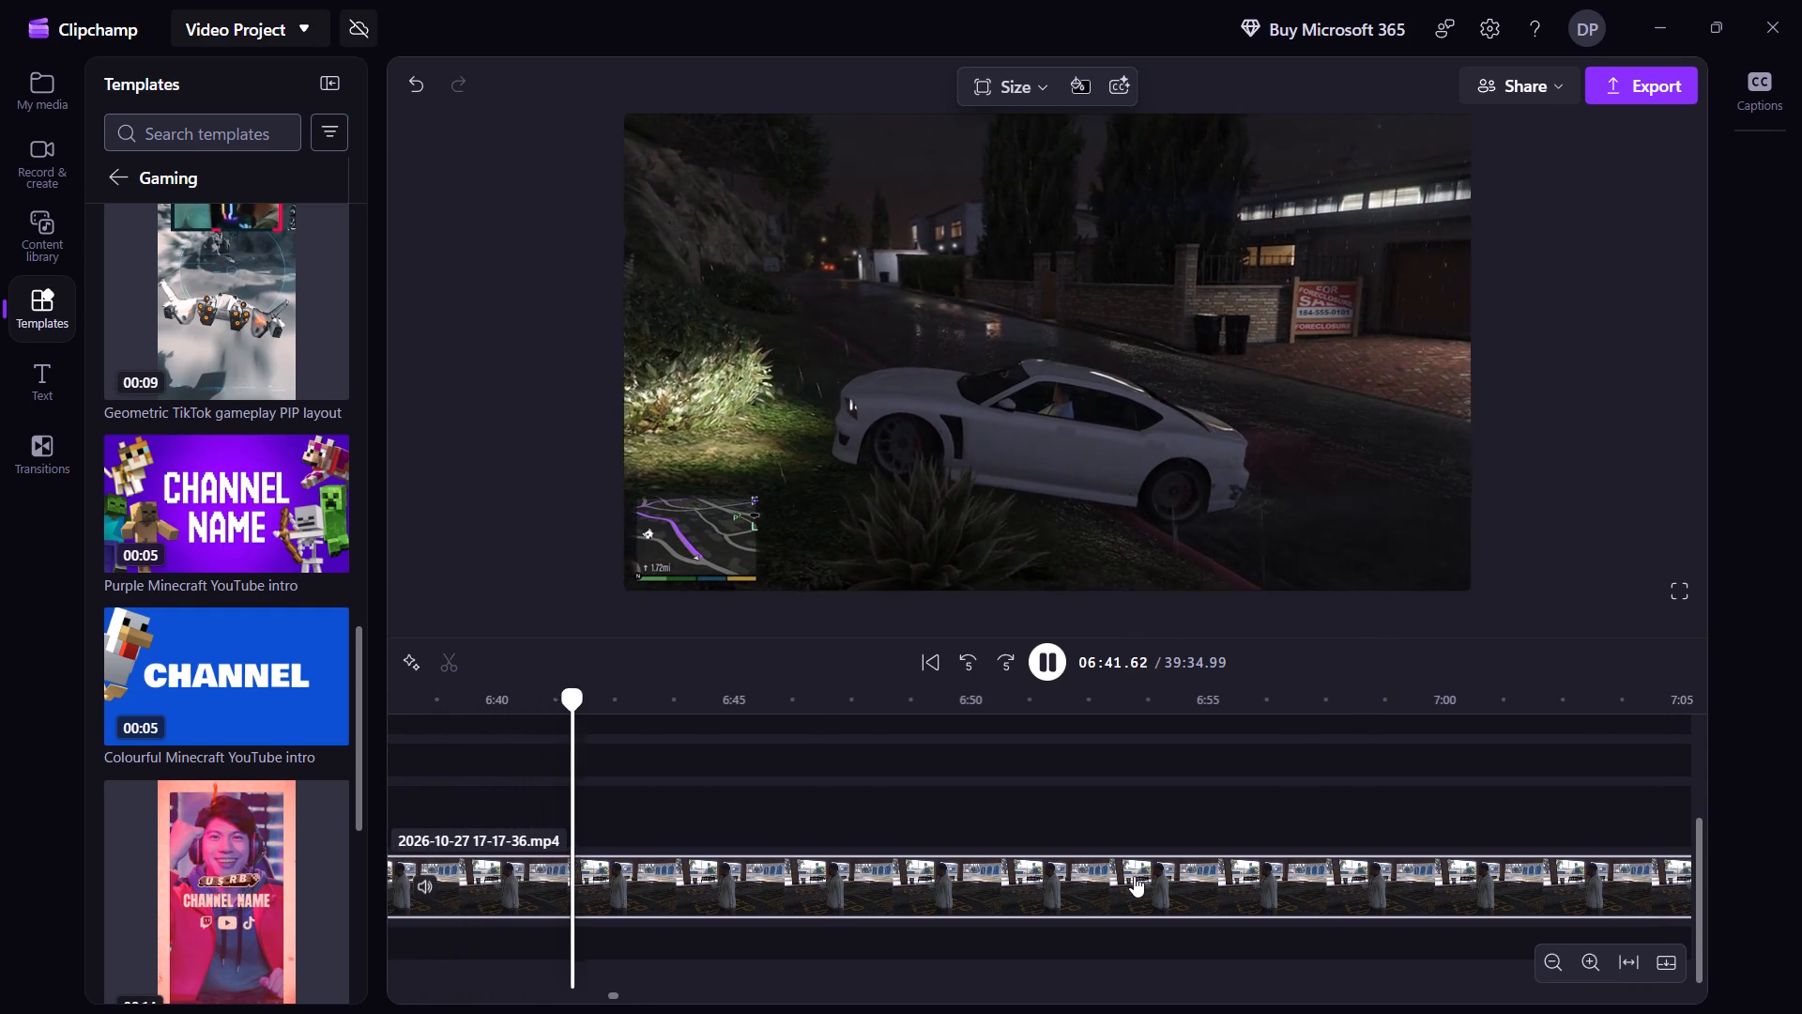
pyautogui.hotkey('shift', 'Right')
pyautogui.hotkey('shift', 'Right')
pyautogui.hotkey('shift', 'Right')
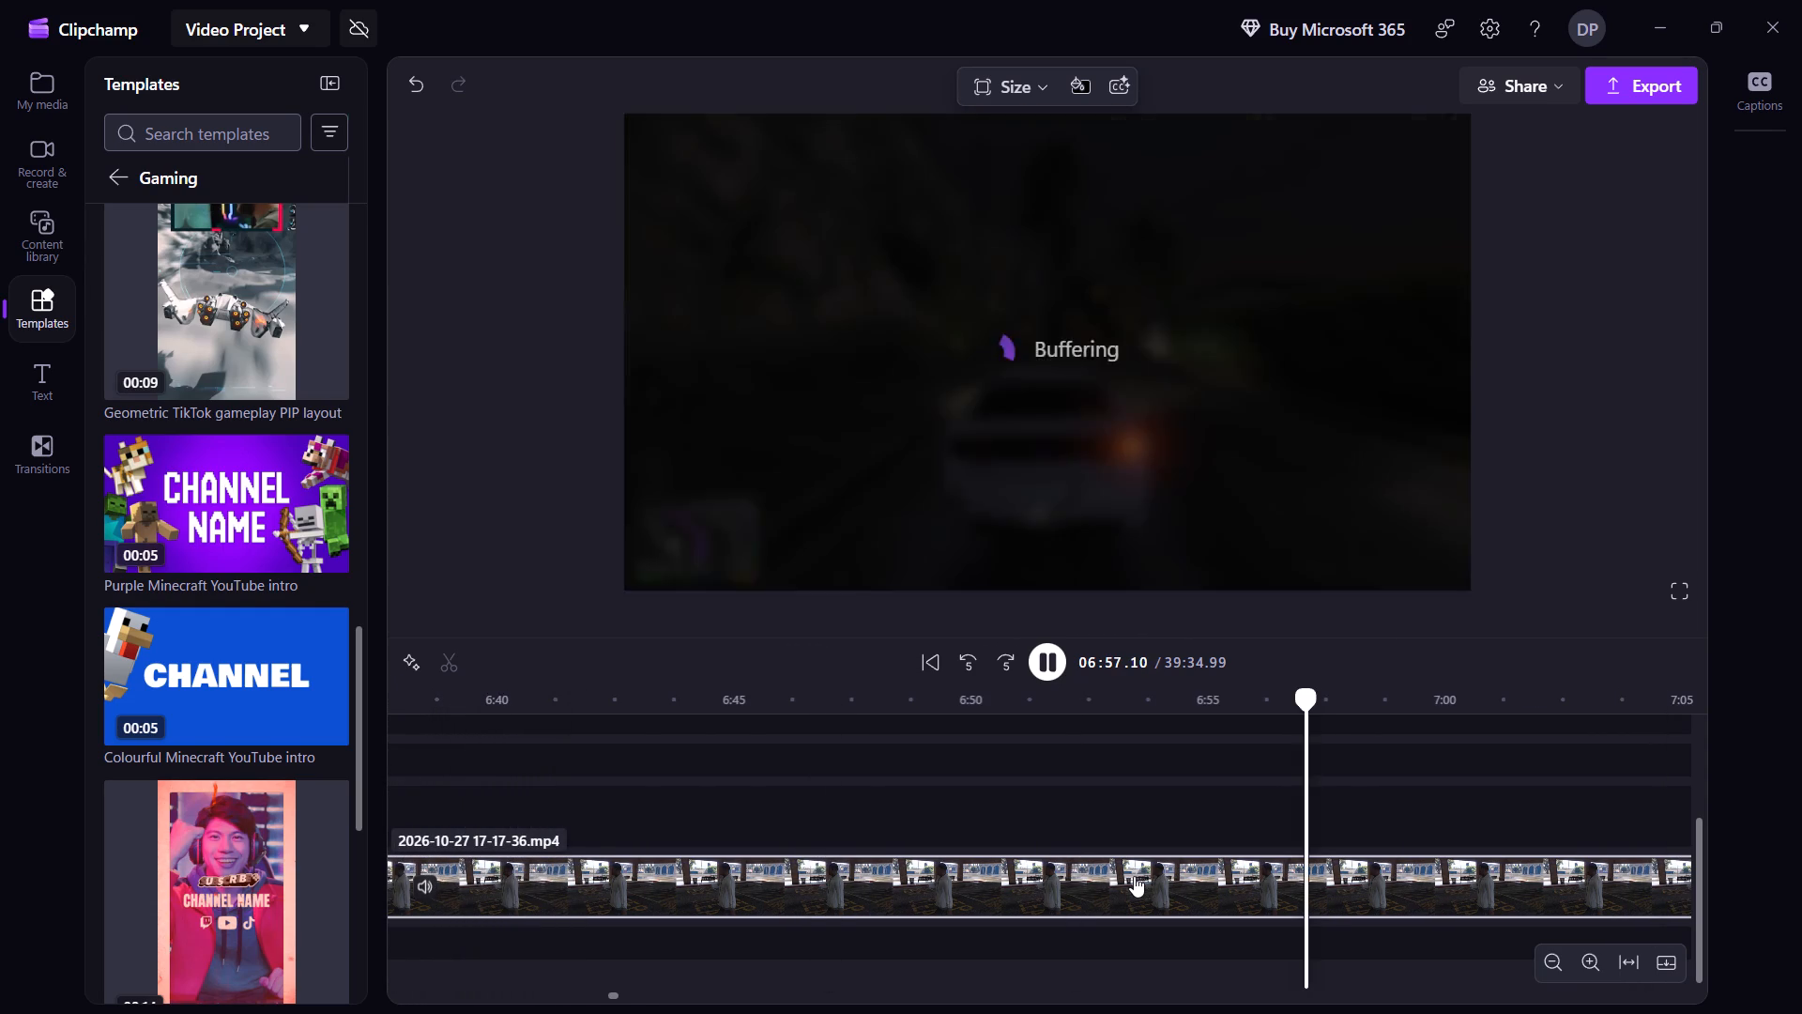
pyautogui.hotkey('shift', 'Right')
pyautogui.hotkey('shift', 'Right')
pyautogui.hotkey('shift', 'Right')
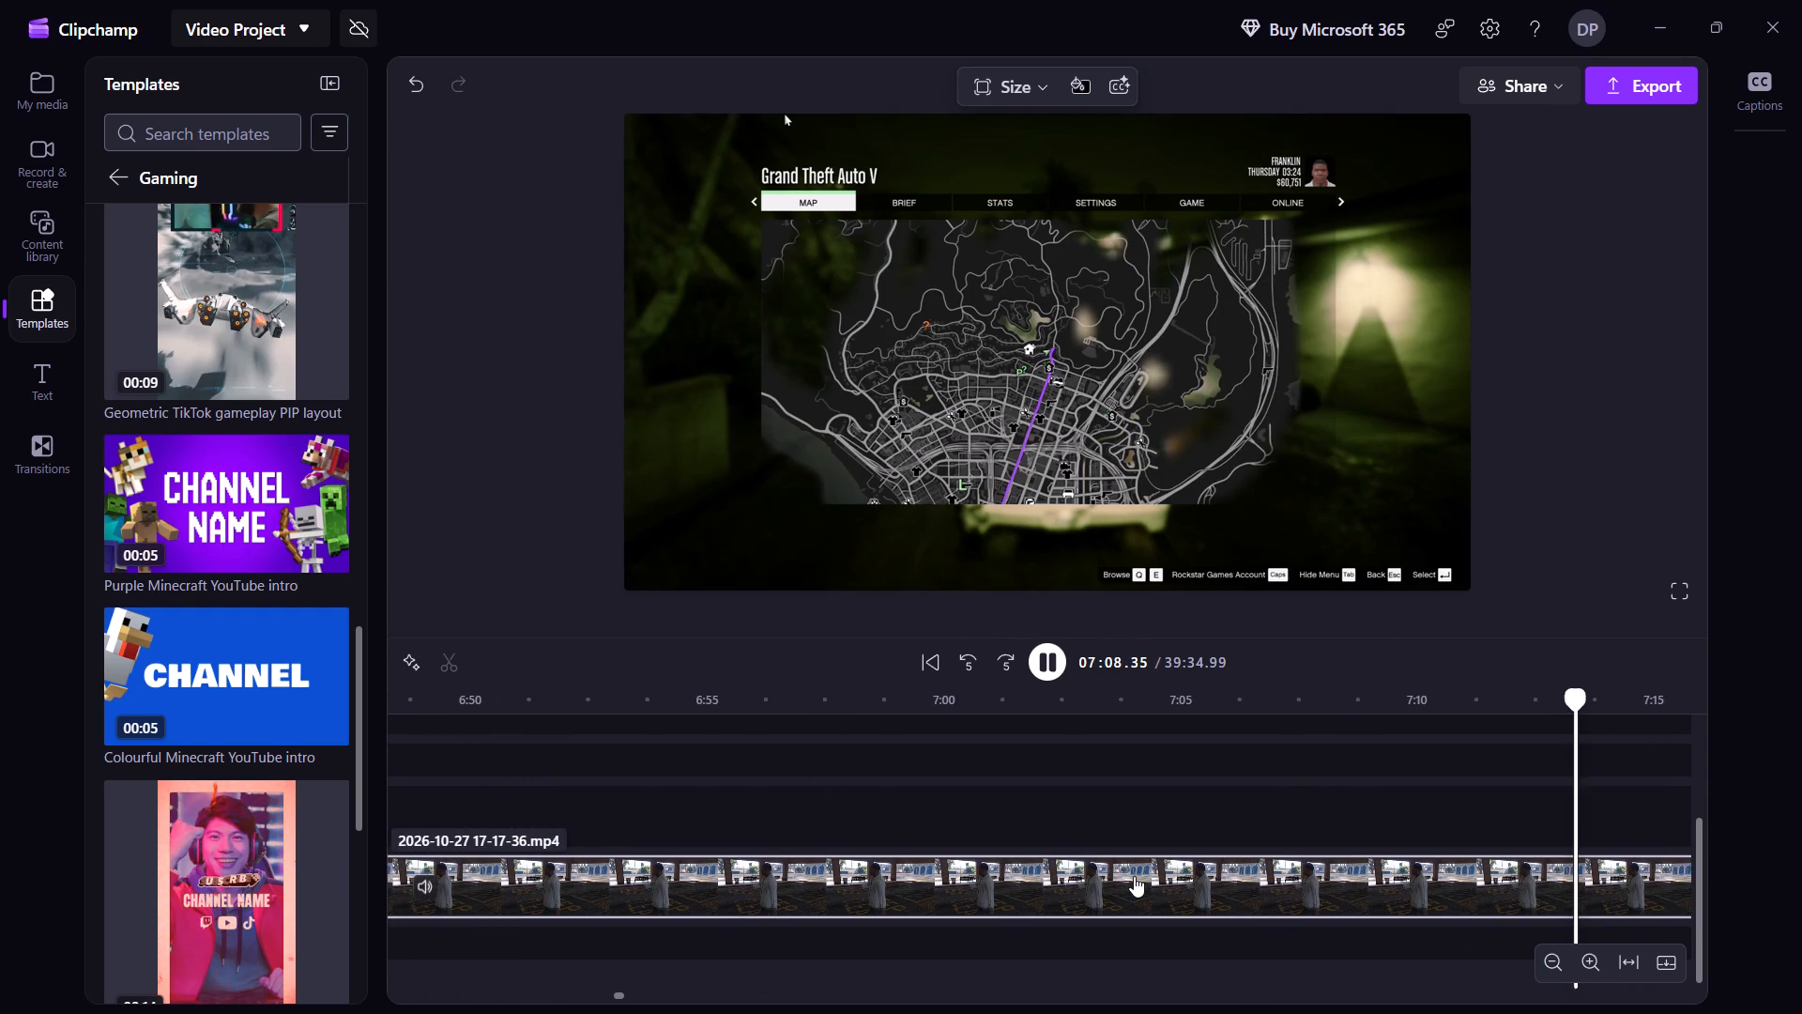
pyautogui.hotkey('shift', 'Right')
pyautogui.hotkey('shift', 'Right')
pyautogui.hotkey('shift', 'Right')
pyautogui.hotkey('shift', 'Right')
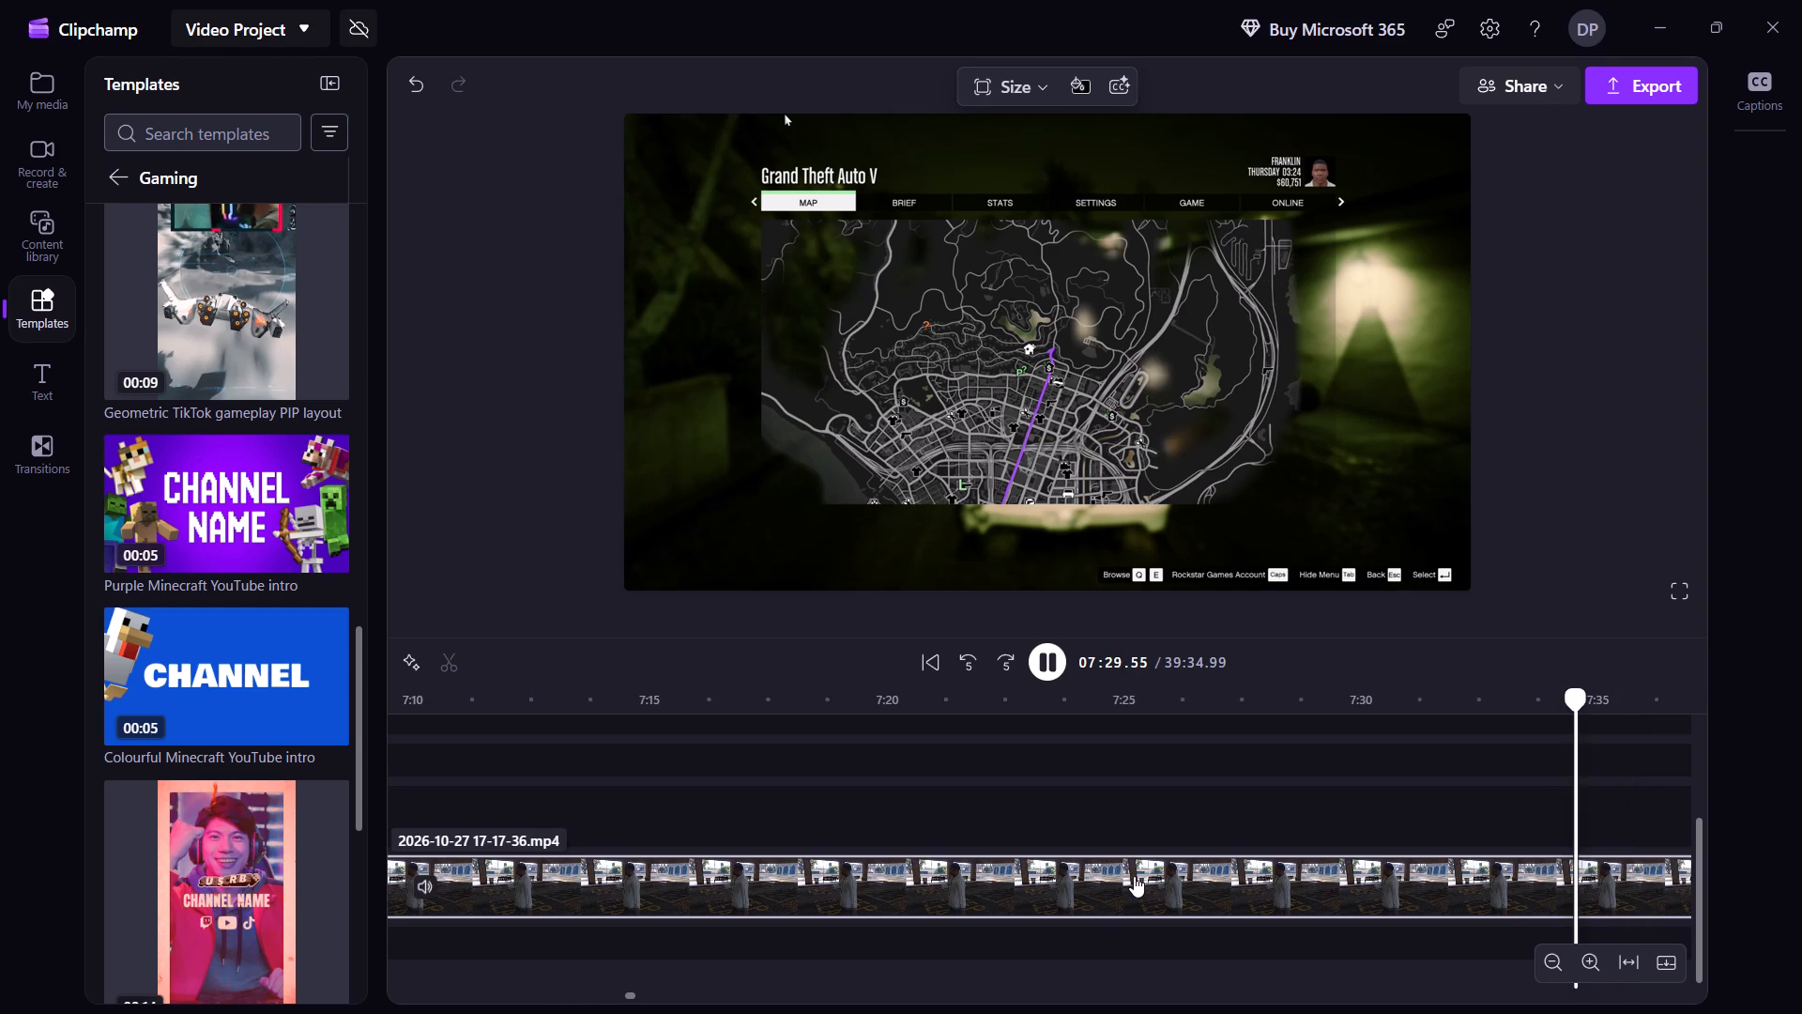
pyautogui.hotkey('shift', 'Right')
pyautogui.hotkey('shift', 'Right')
pyautogui.hotkey('shift', 'Right')
pyautogui.hotkey('shift', 'Right')
pyautogui.hotkey('shift', 'Right')
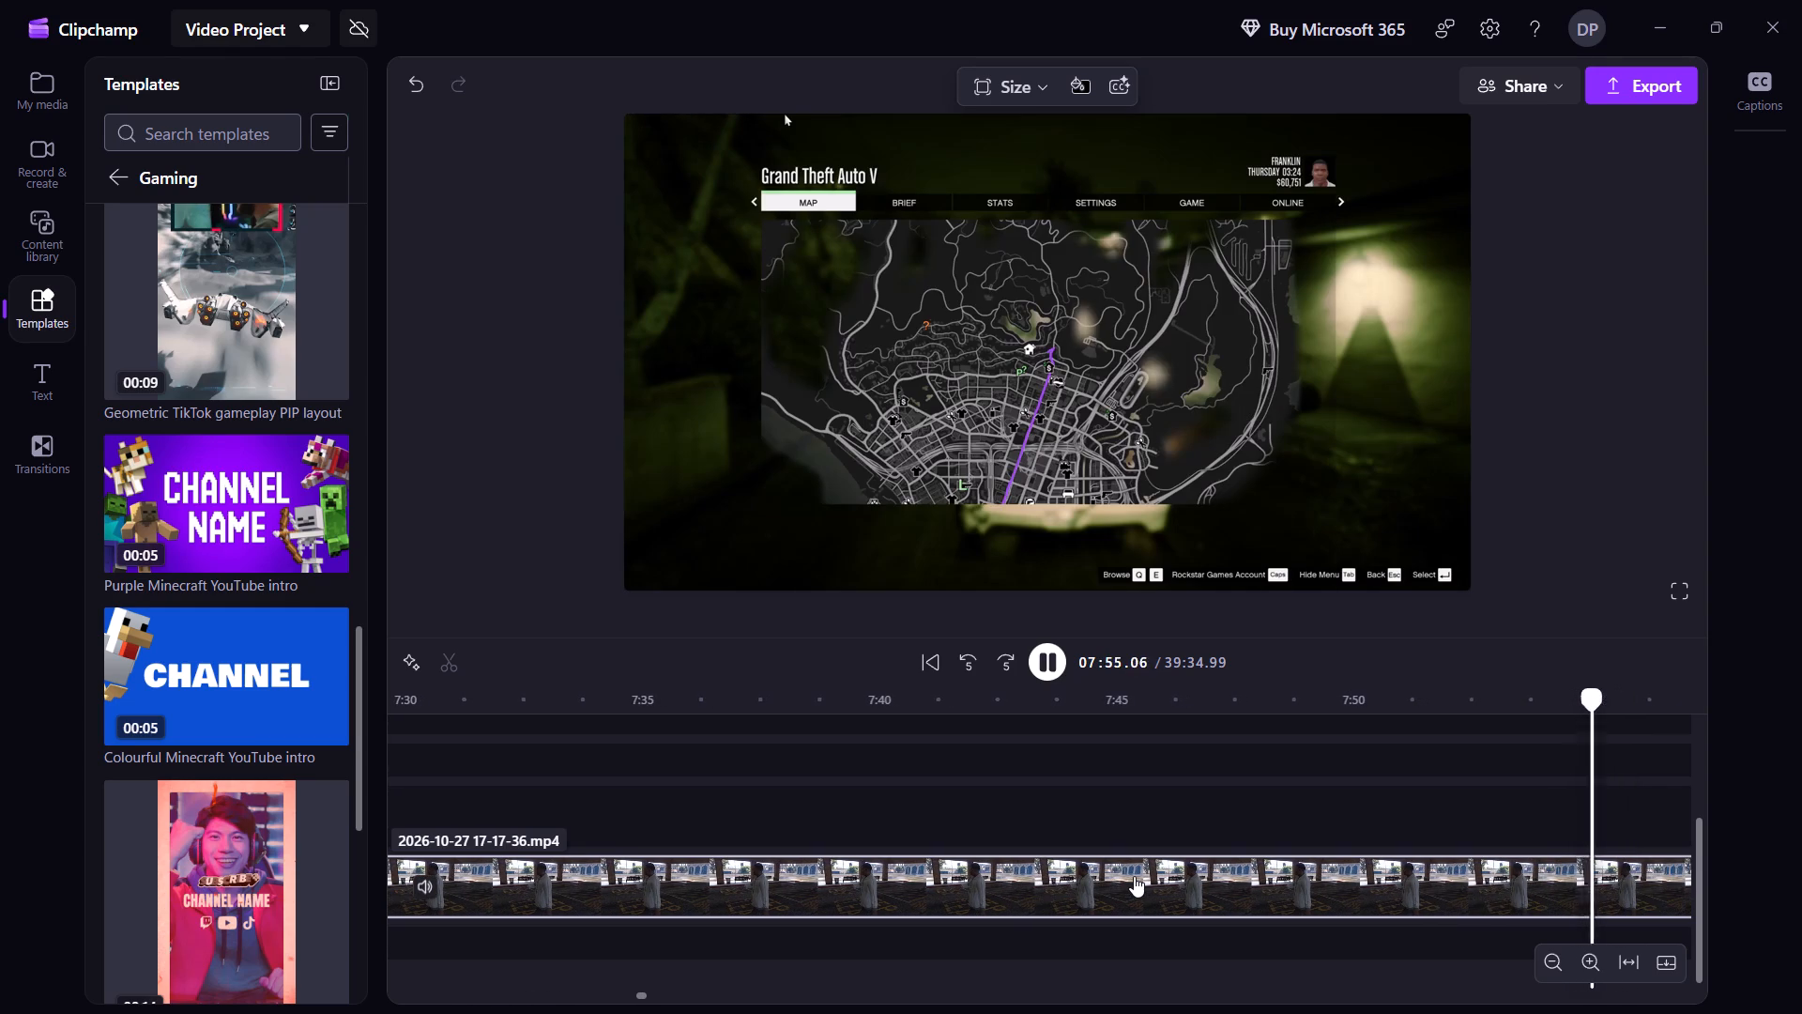
pyautogui.hotkey('shift', 'Right')
pyautogui.hotkey('shift', 'Right')
pyautogui.hotkey('shift', 'Right')
pyautogui.hotkey('shift', 'Right')
pyautogui.hotkey('shift', 'Right')
pyautogui.hotkey('shift', 'Right')
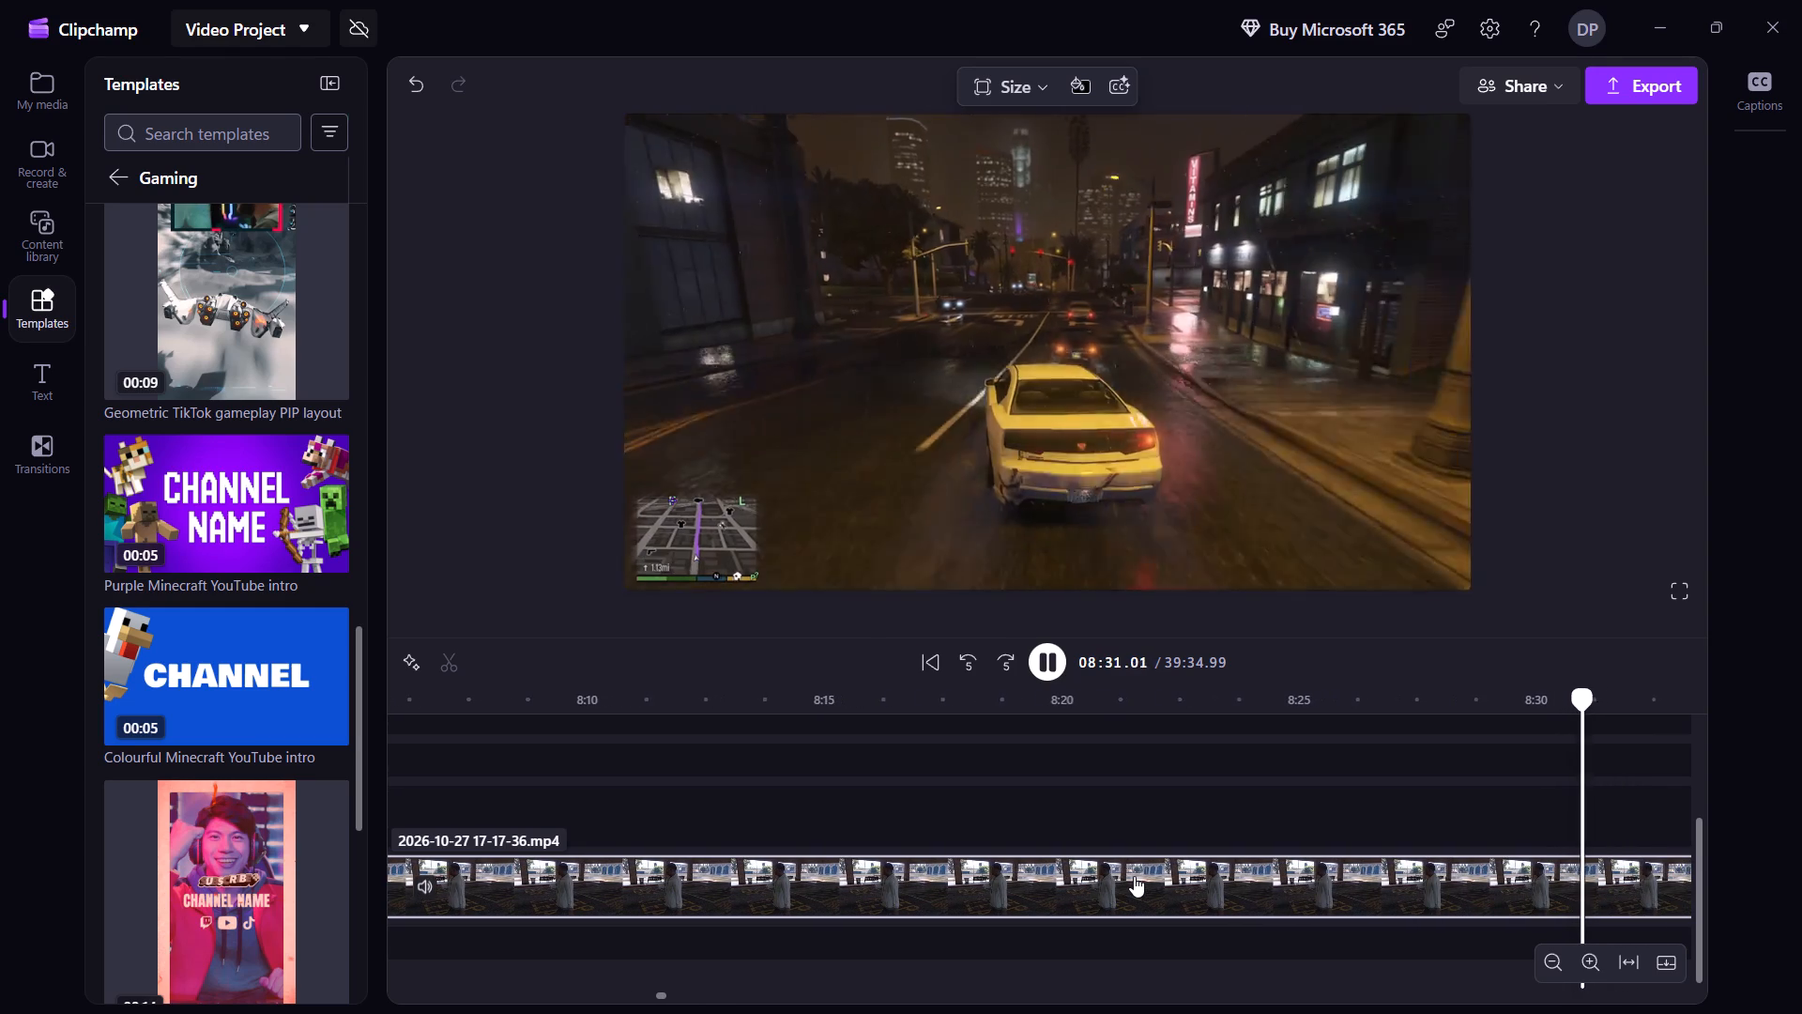
pyautogui.hotkey('shift', 'Right')
pyautogui.hotkey('shift', 'Right')
pyautogui.hotkey('shift', 'Right')
pyautogui.hotkey('shift', 'Right')
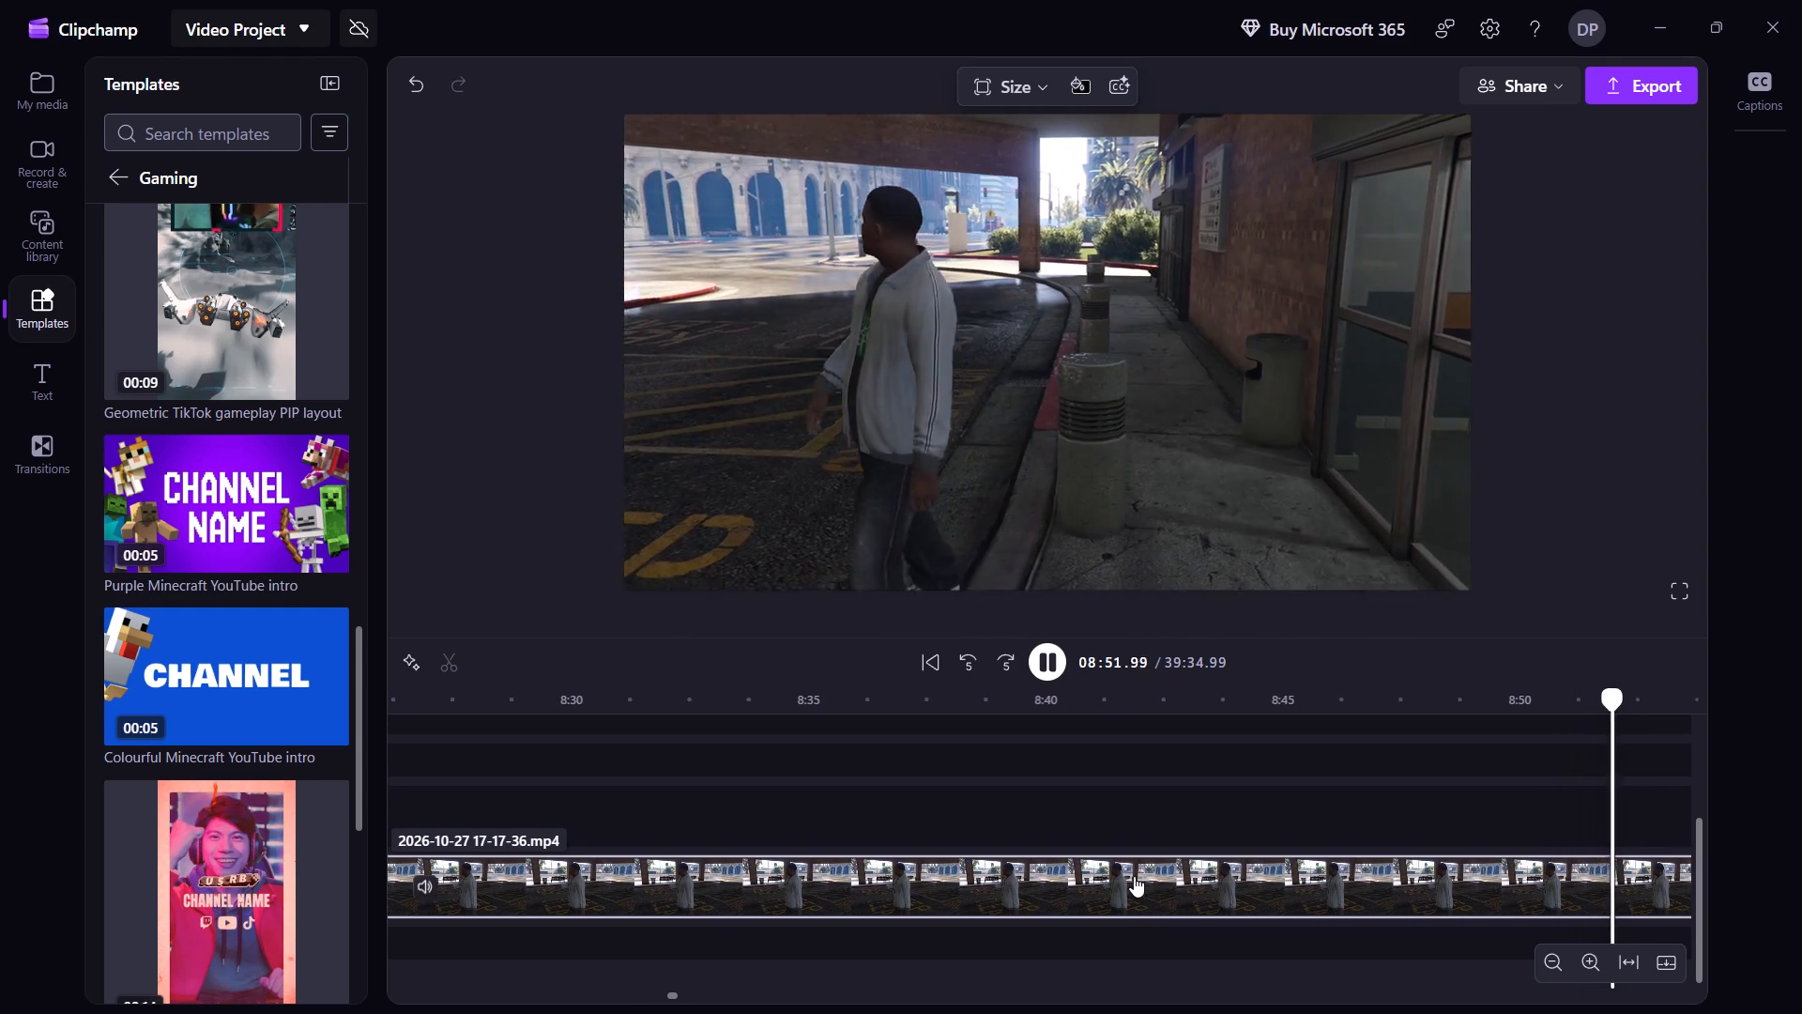
pyautogui.hotkey('shift', 'Right')
pyautogui.hotkey('shift', 'Right')
pyautogui.hotkey('shift', 'Right')
pyautogui.hotkey('shift', 'Right')
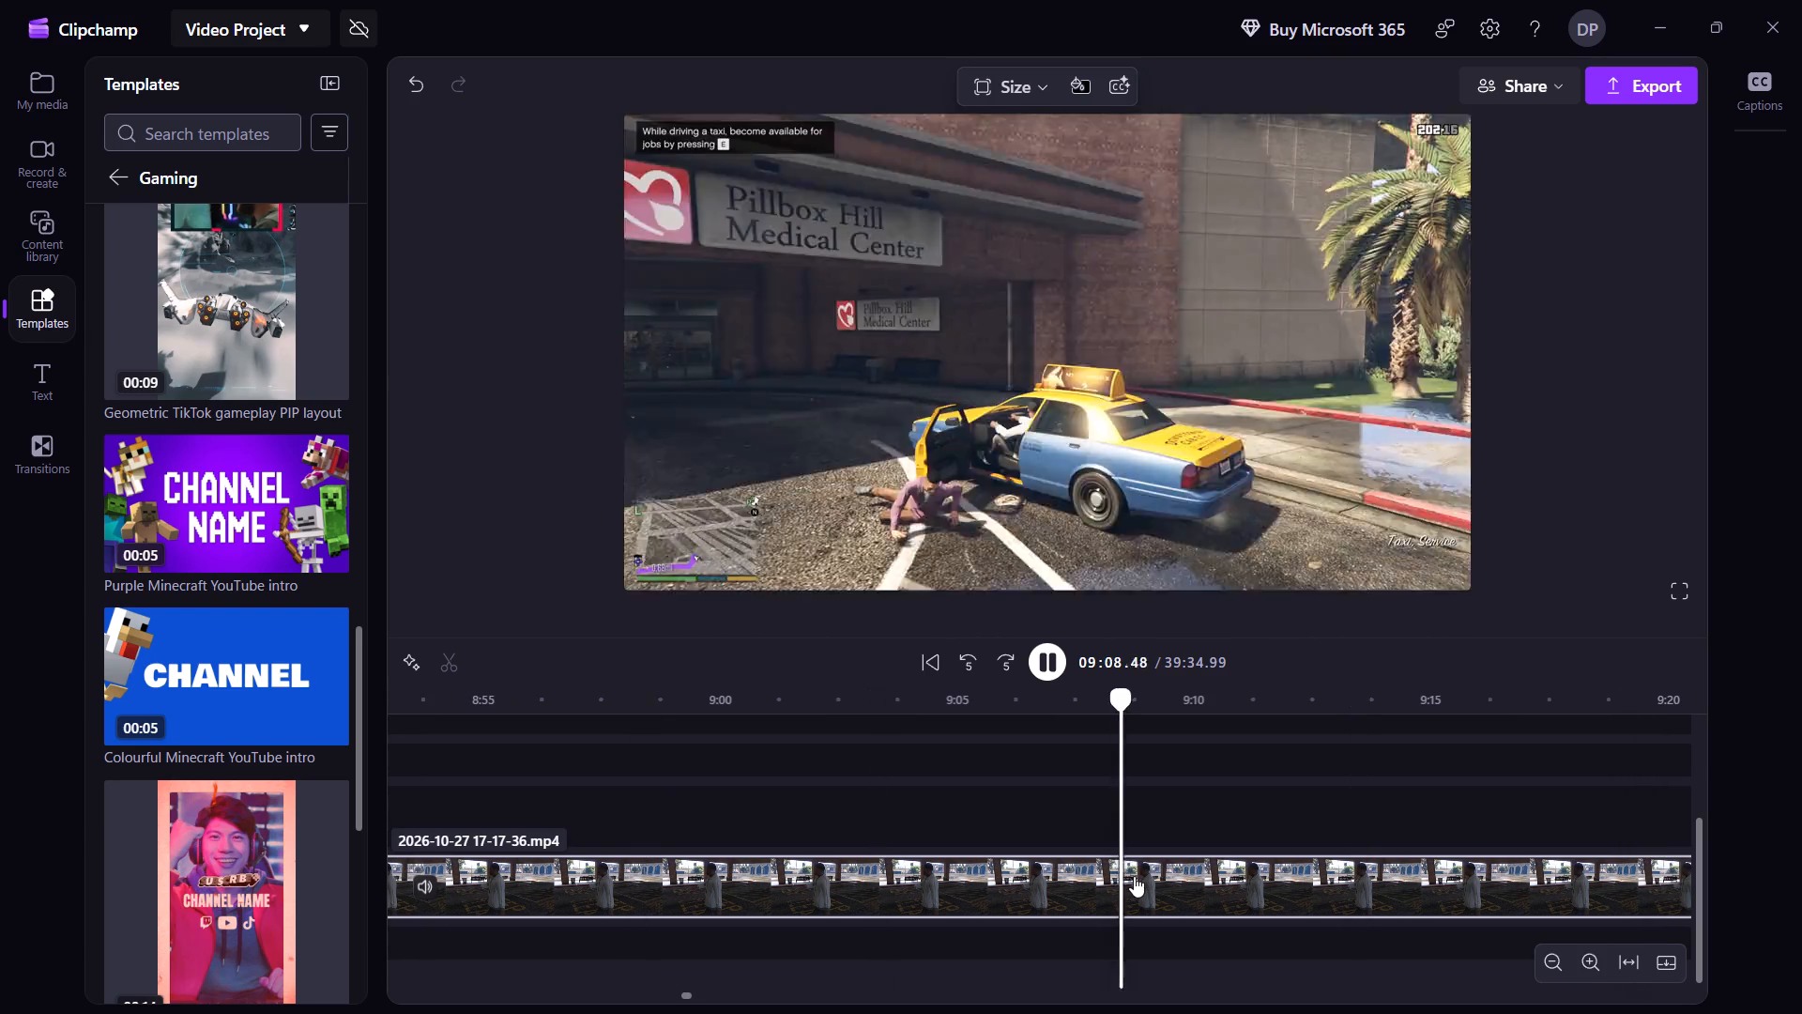
pyautogui.hotkey('shift', 'Right')
pyautogui.hotkey('shift', 'Right')
pyautogui.hotkey('shift', 'Right')
pyautogui.hotkey('shift', 'Right')
pyautogui.hotkey('shift', 'Right')
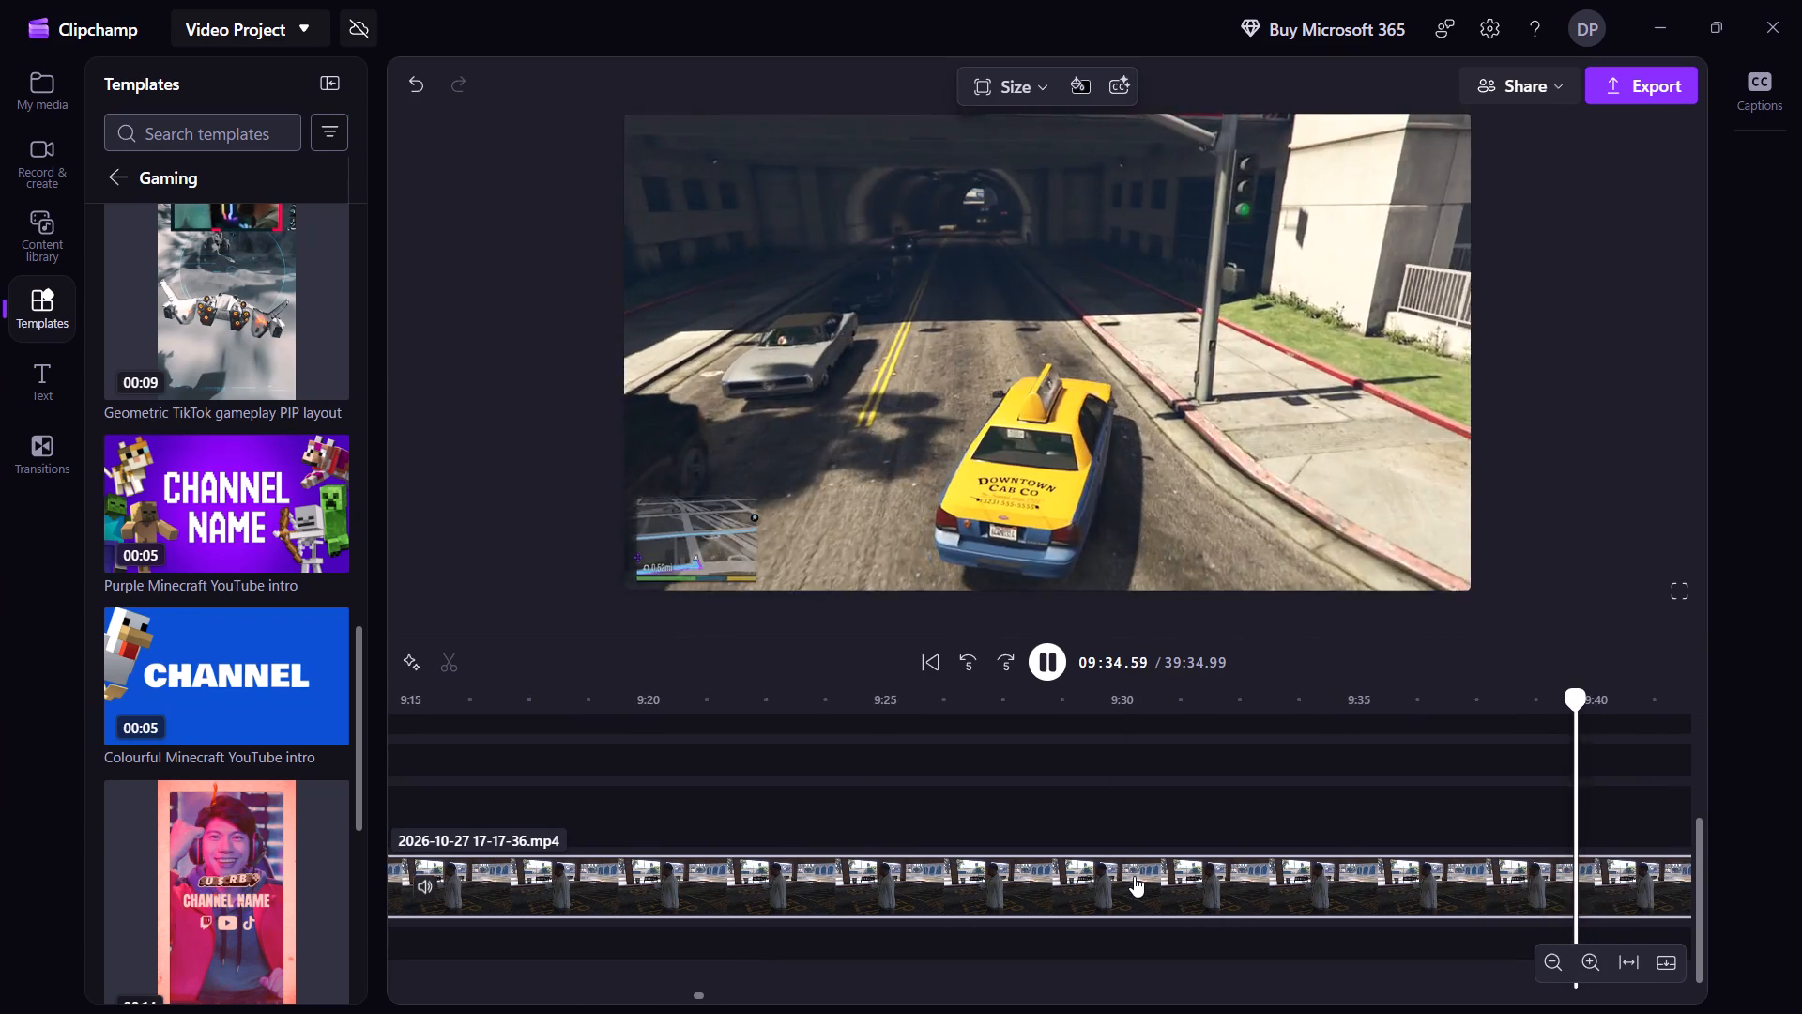
pyautogui.hotkey('shift', 'Right')
pyautogui.hotkey('shift', 'Right')
pyautogui.hotkey('shift', 'Right')
pyautogui.hotkey('shift', 'Right')
pyautogui.hotkey('shift', 'Right')
pyautogui.hotkey('shift', 'Right')
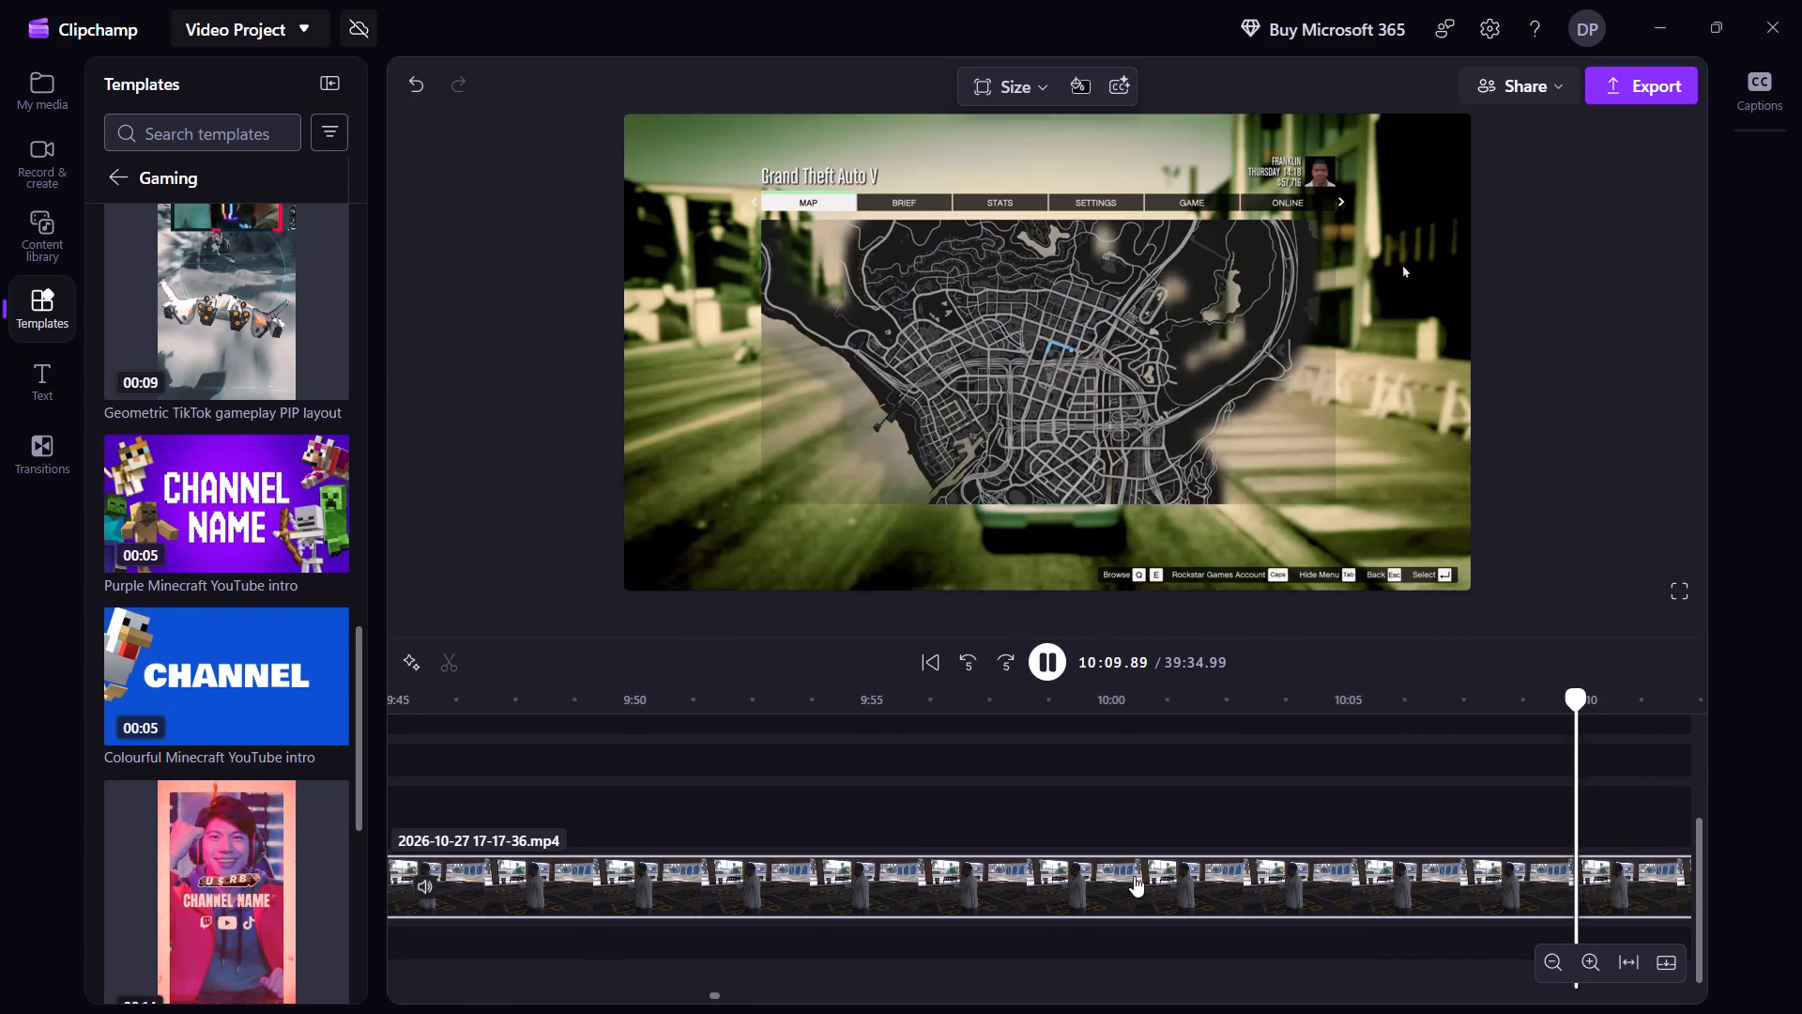
pyautogui.hotkey('shift', 'Right')
pyautogui.hotkey('shift', 'Right')
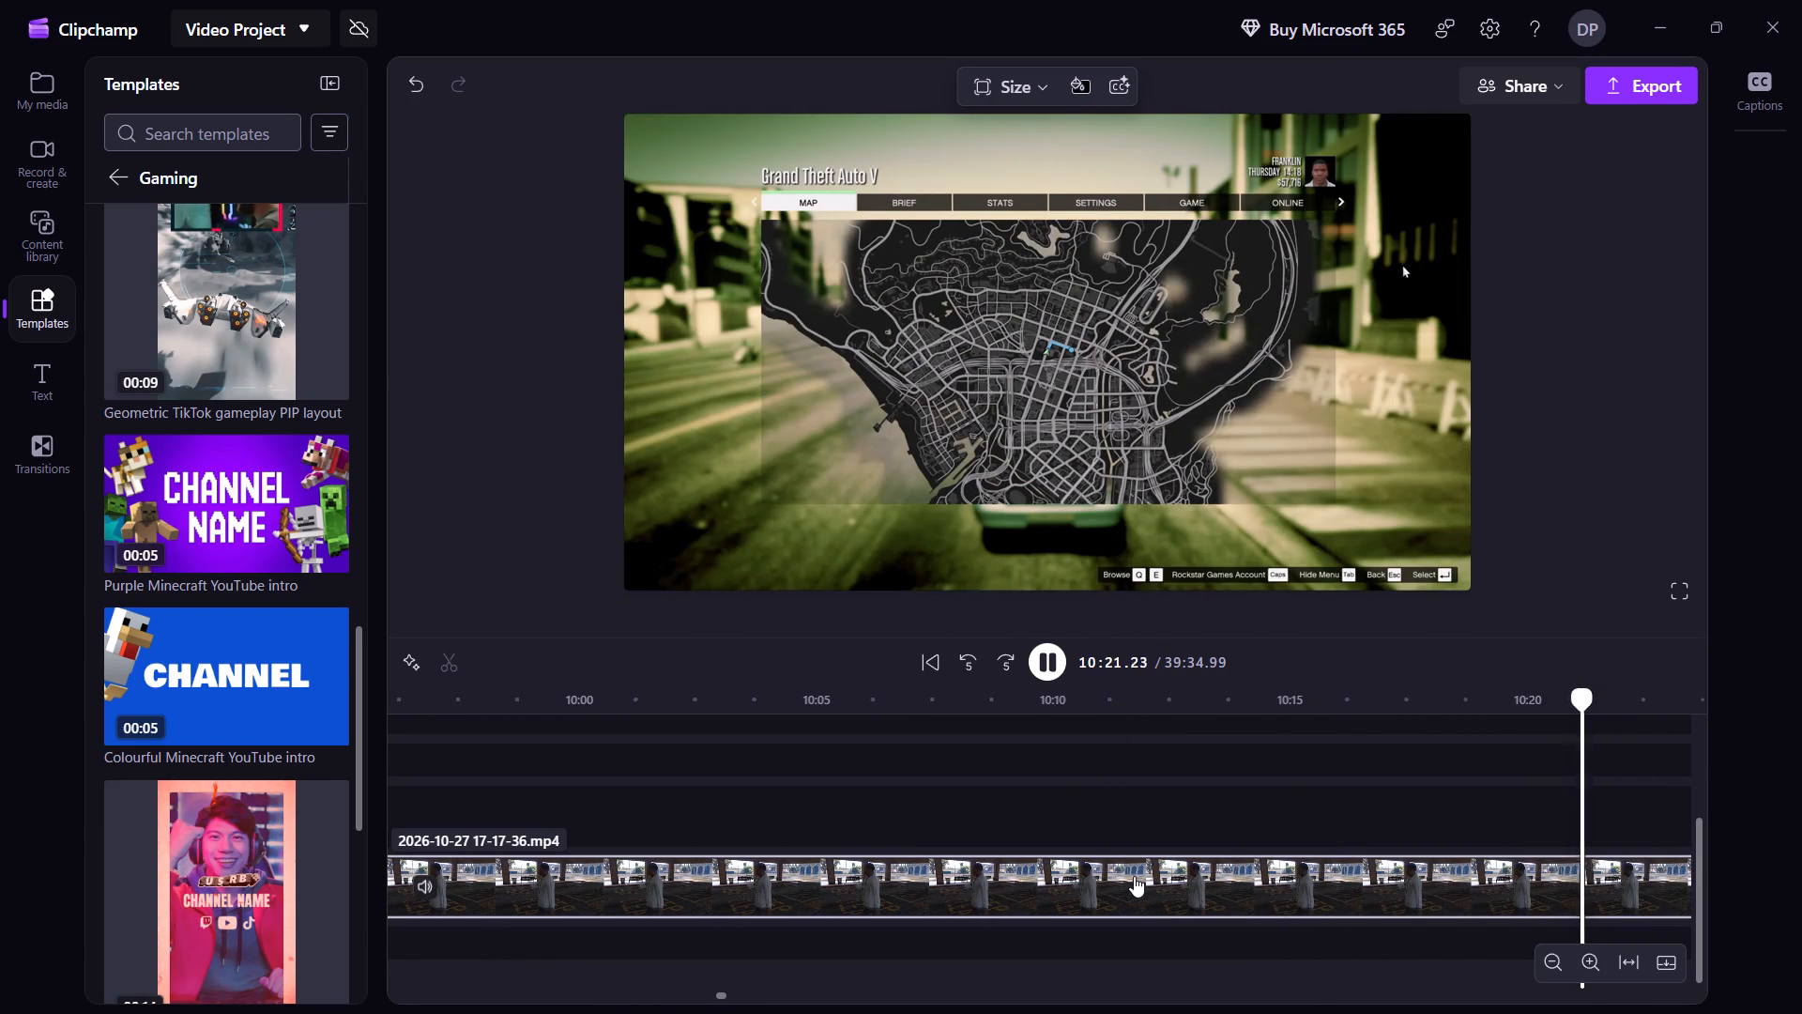
pyautogui.hotkey('shift', 'Right')
pyautogui.hotkey('shift', 'Right')
pyautogui.hotkey('shift', 'Right')
pyautogui.hotkey('shift', 'Right')
pyautogui.hotkey('shift', 'Right')
pyautogui.hotkey('shift', 'Right')
pyautogui.hotkey('shift', 'Right')
pyautogui.hotkey('shift', 'Right')
pyautogui.hotkey('shift', 'Right')
pyautogui.hotkey('shift', 'Right')
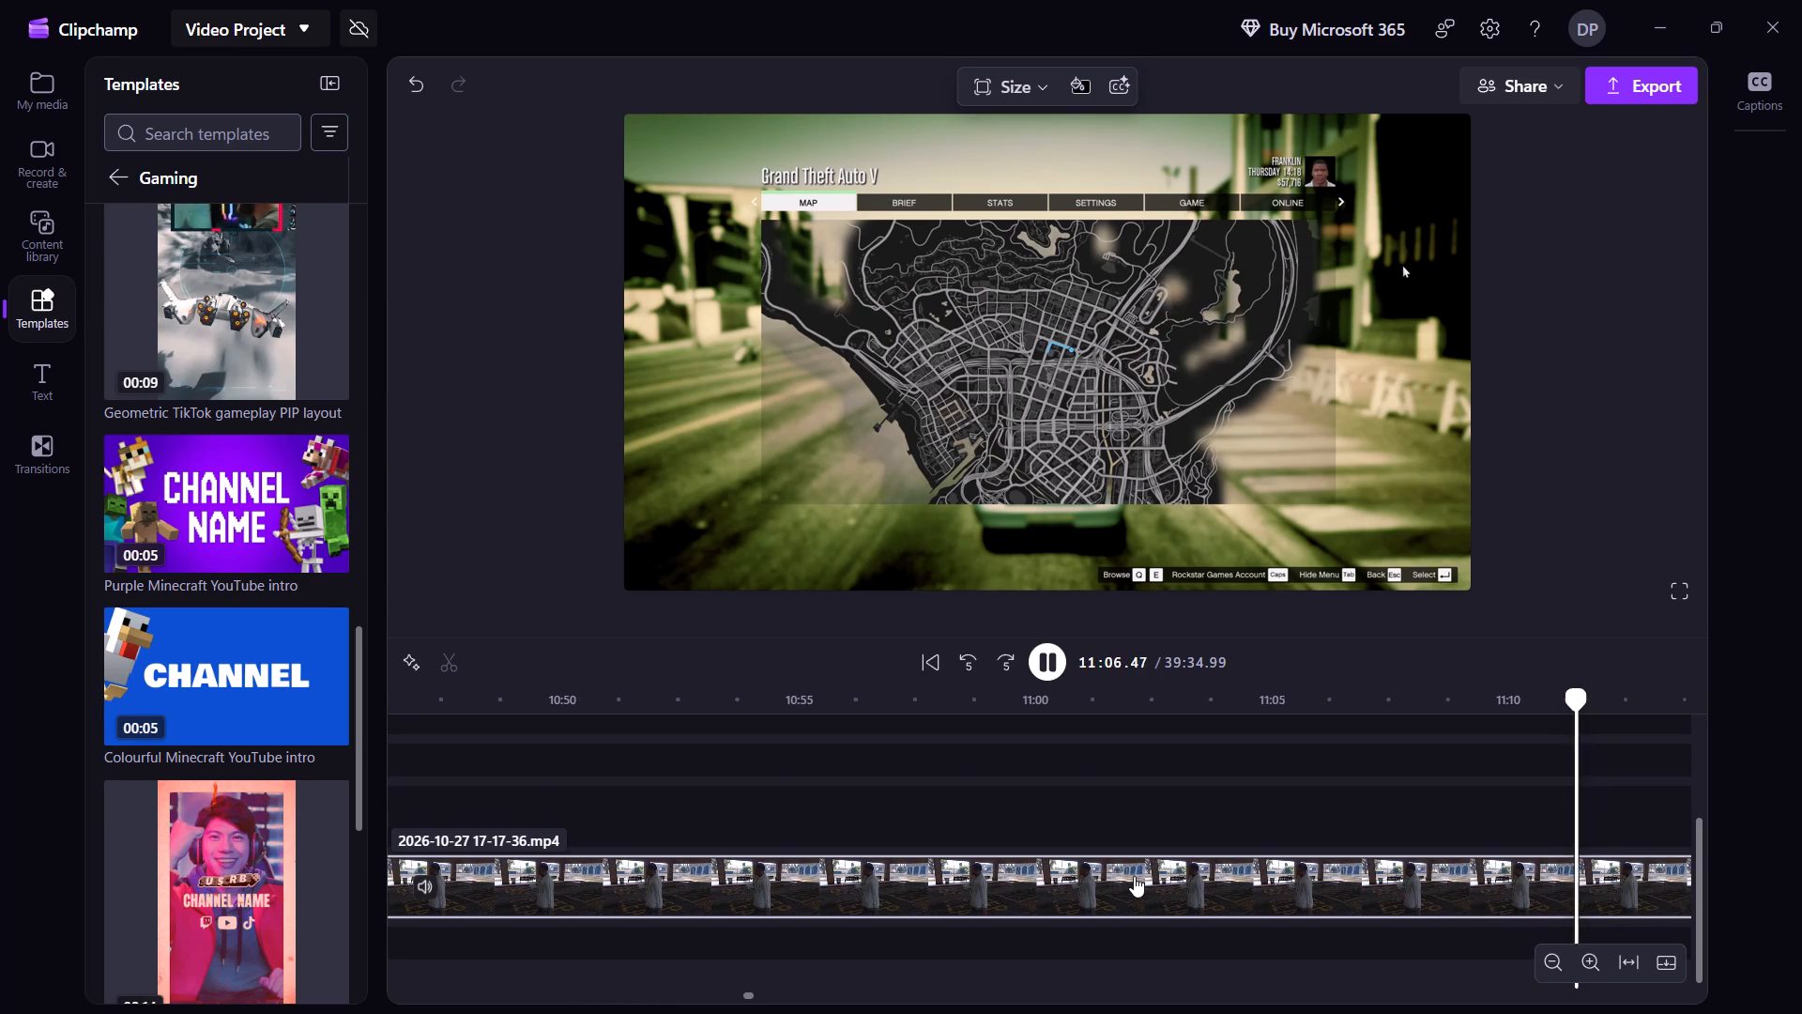
pyautogui.hotkey('shift', 'Right')
pyautogui.hotkey('shift', 'Right')
pyautogui.hotkey('shift', 'Right')
pyautogui.hotkey('shift', 'Right')
pyautogui.hotkey('shift', 'Right')
pyautogui.hotkey('shift', 'Right')
pyautogui.hotkey('shift', 'Right')
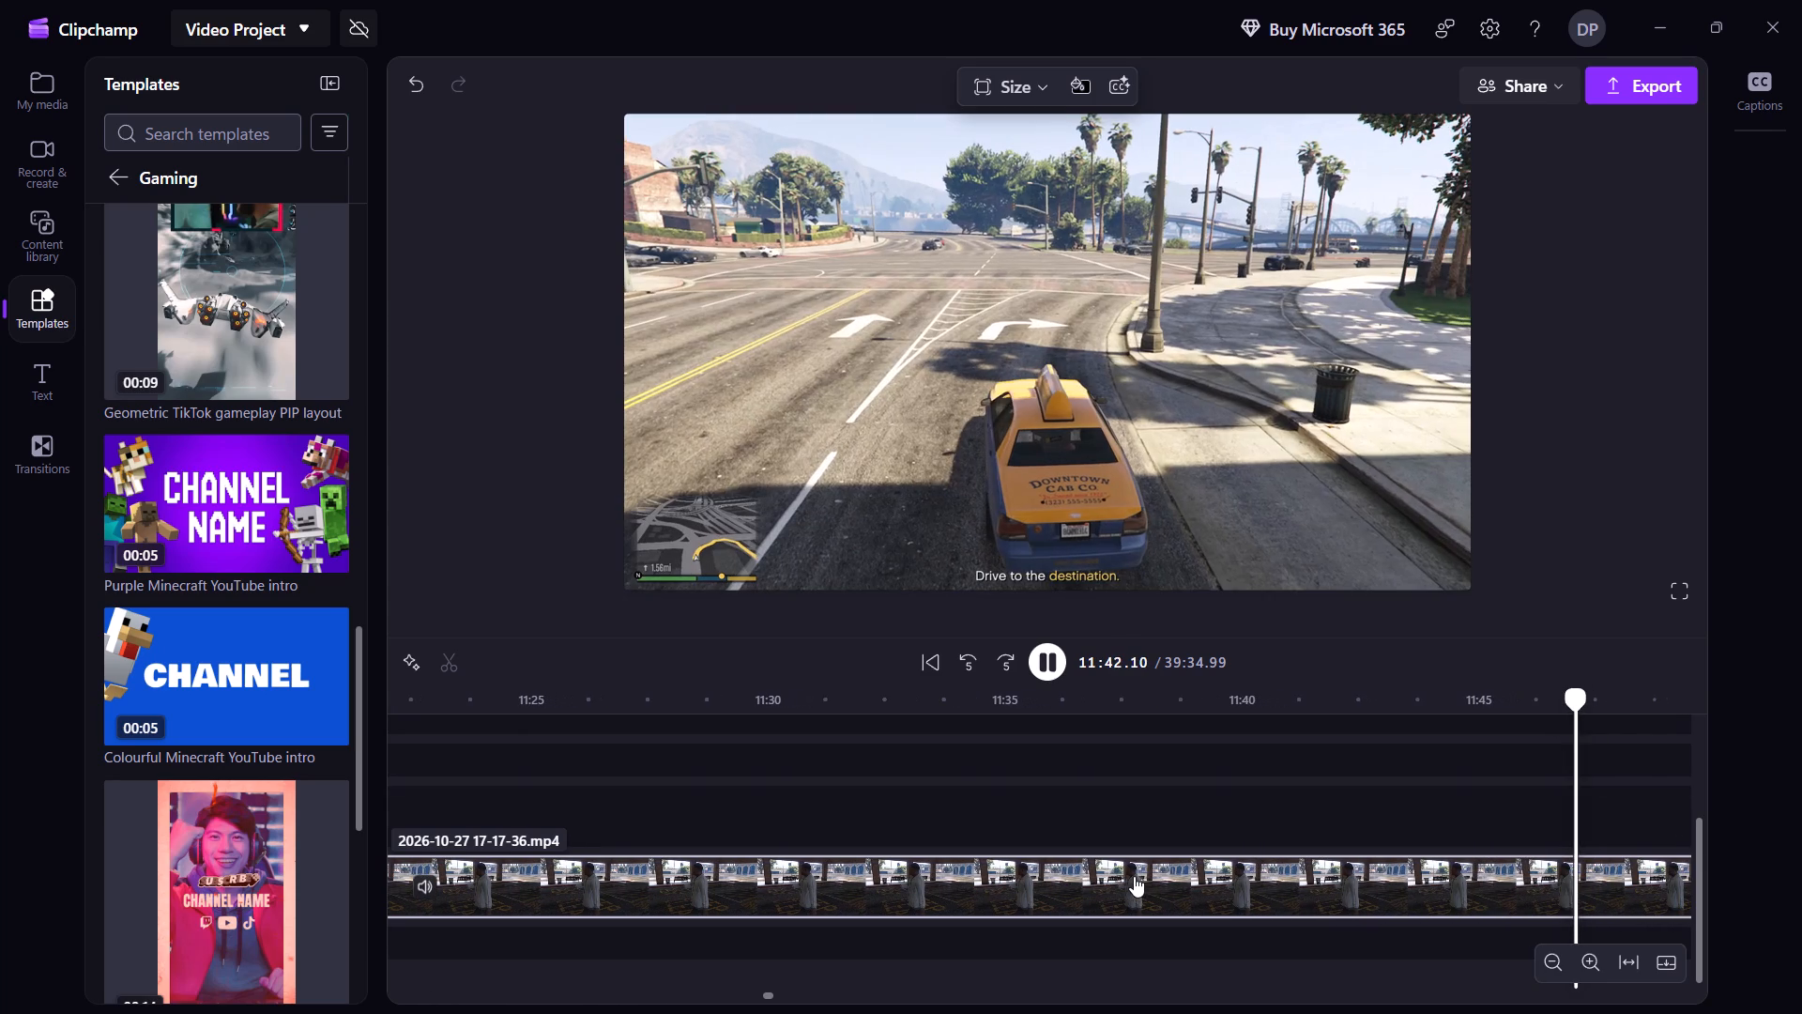
pyautogui.hotkey('shift', 'Right')
pyautogui.hotkey('shift', 'Right')
pyautogui.hotkey('shift', 'Right')
pyautogui.hotkey('shift', 'Right')
pyautogui.hotkey('shift', 'Right')
pyautogui.hotkey('shift', 'Right')
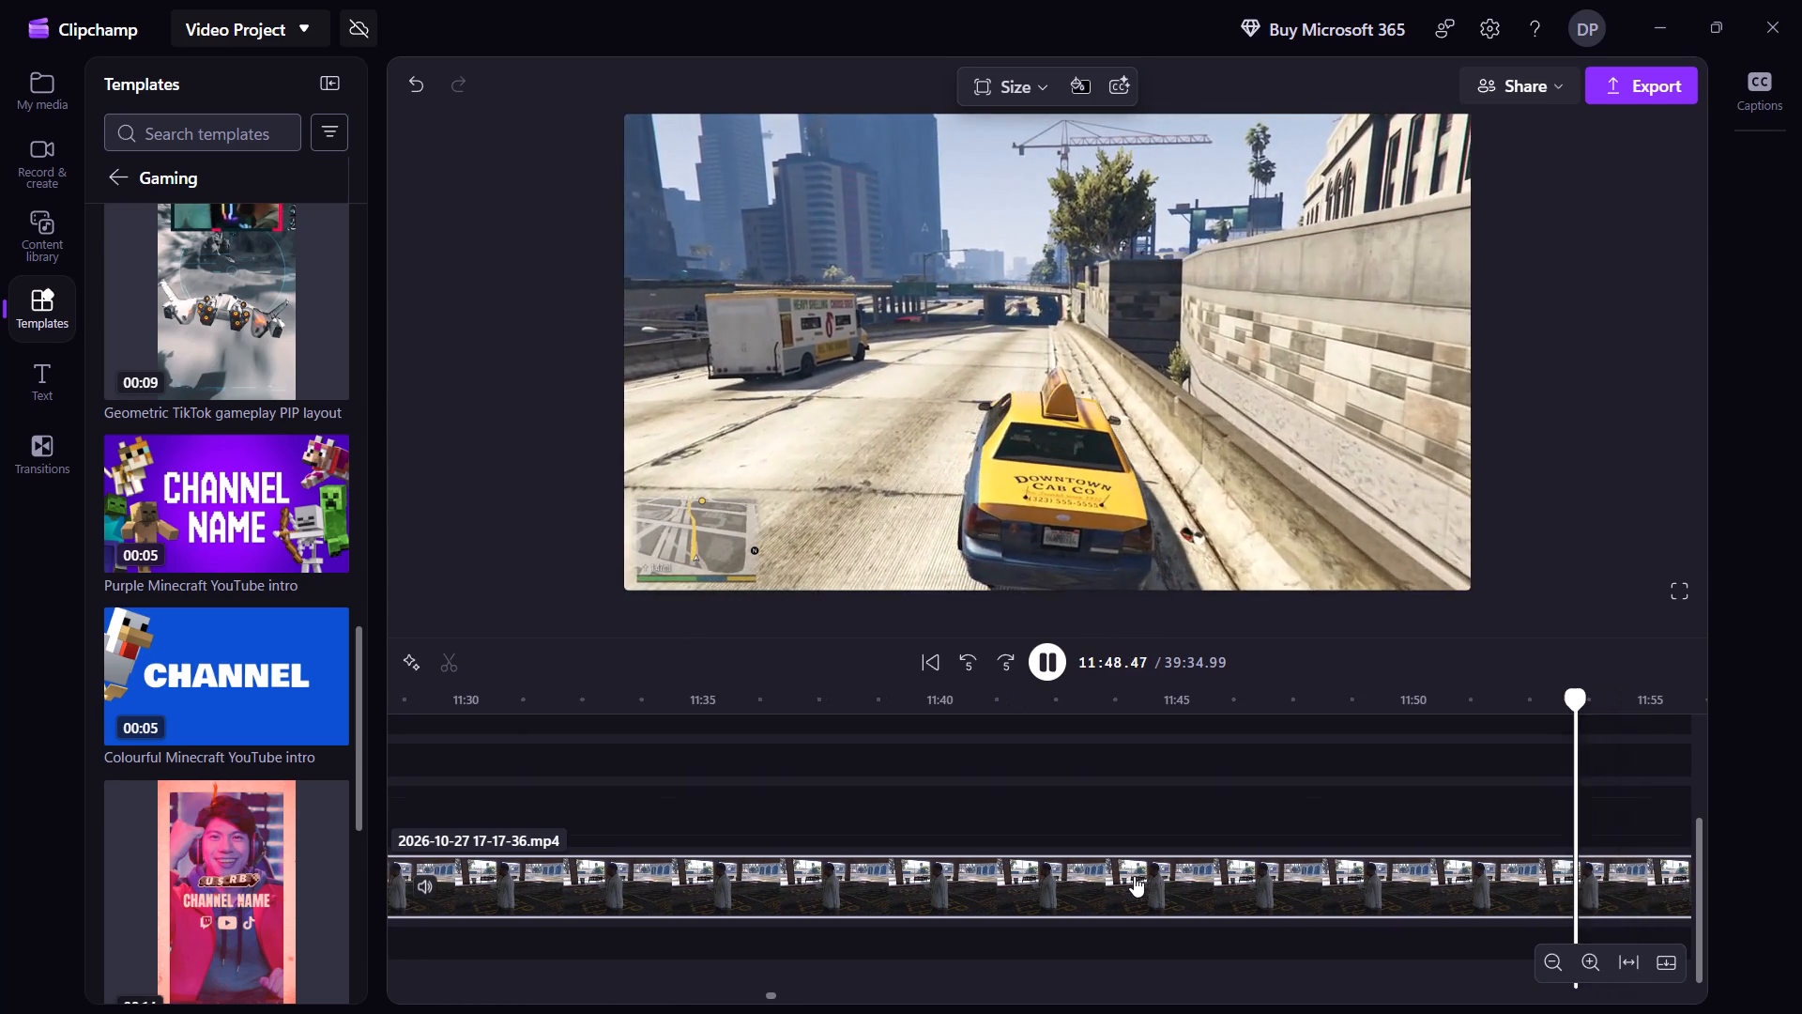
pyautogui.hotkey('shift', 'Right')
pyautogui.hotkey('shift', 'Right')
pyautogui.hotkey('shift', 'Right')
pyautogui.hotkey('shift', 'Right')
pyautogui.hotkey('shift', 'Right')
pyautogui.hotkey('shift', 'Right')
pyautogui.hotkey('shift', 'Right')
pyautogui.hotkey('shift', 'Right')
pyautogui.hotkey('shift', 'Right')
pyautogui.hotkey('shift', 'Right')
pyautogui.hotkey('shift', 'Right')
pyautogui.hotkey('shift', 'Right')
pyautogui.hotkey('shift', 'Right')
pyautogui.hotkey('shift', 'Right')
pyautogui.hotkey('shift', 'Right')
pyautogui.hotkey('shift', 'Right')
pyautogui.hotkey('shift', 'Right')
pyautogui.hotkey('shift', 'Right')
pyautogui.hotkey('shift', 'Right')
pyautogui.hotkey('shift', 'Right')
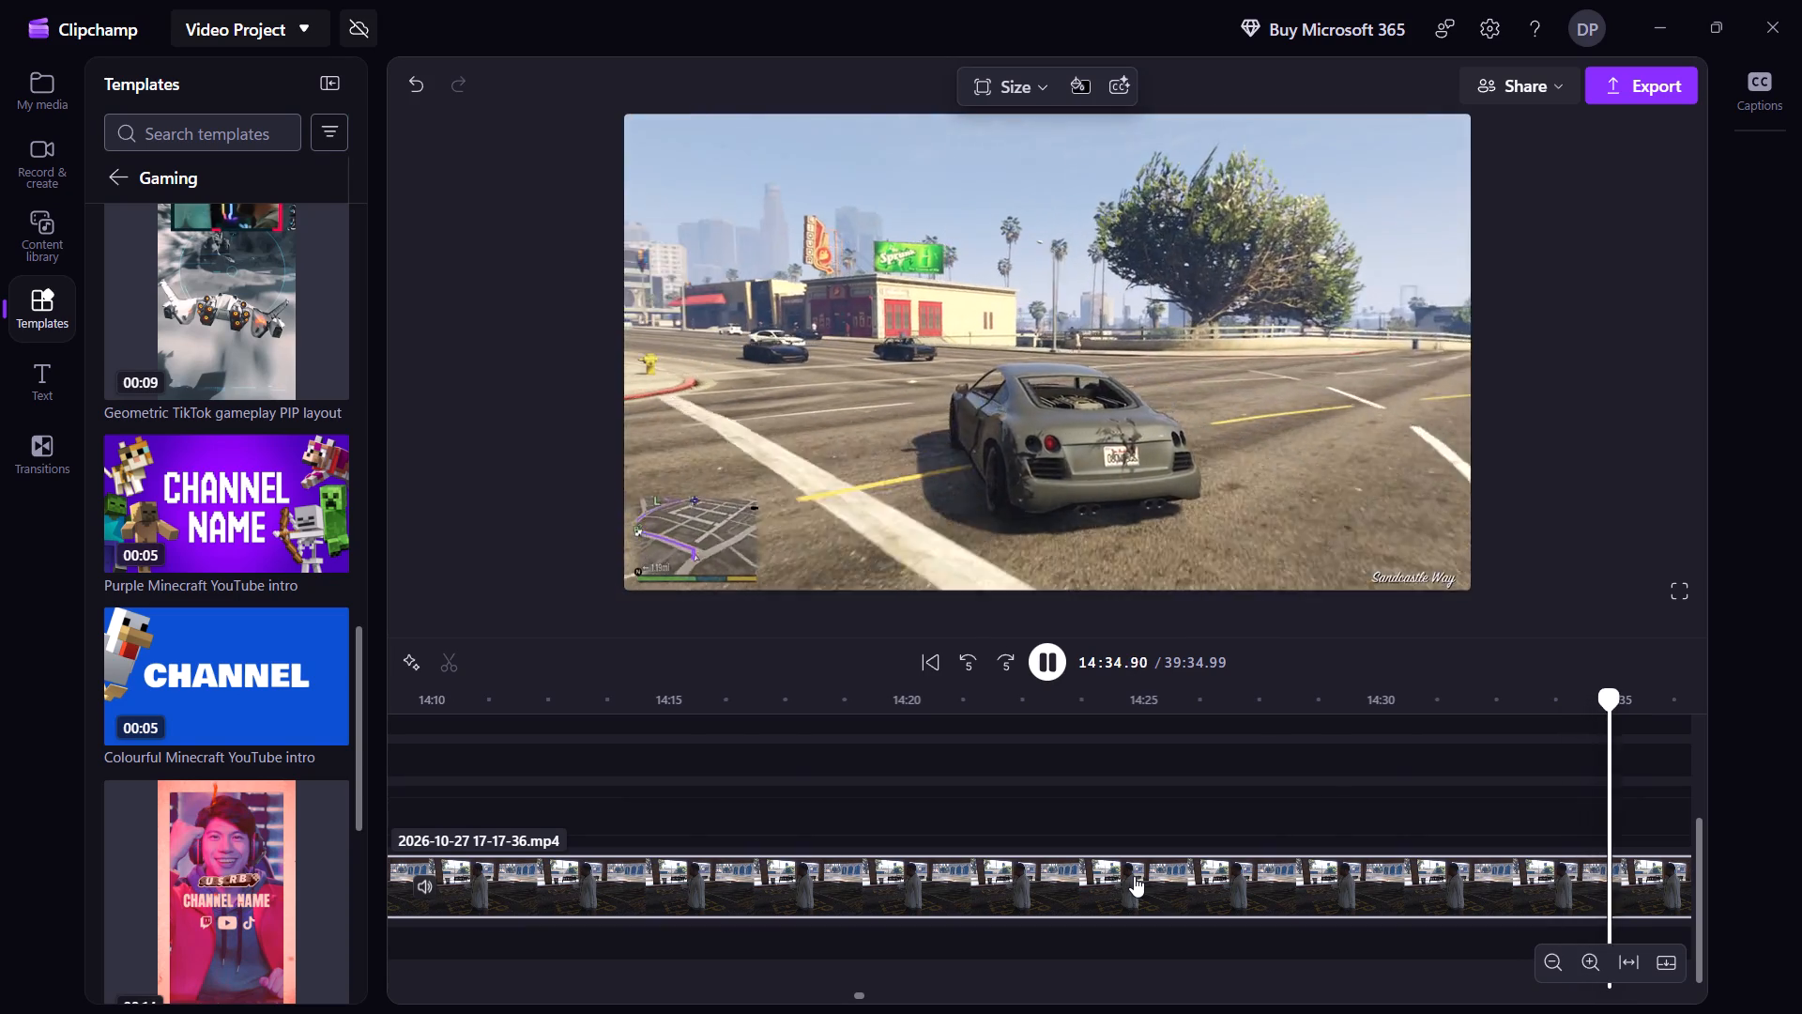
pyautogui.hotkey('shift', 'Right')
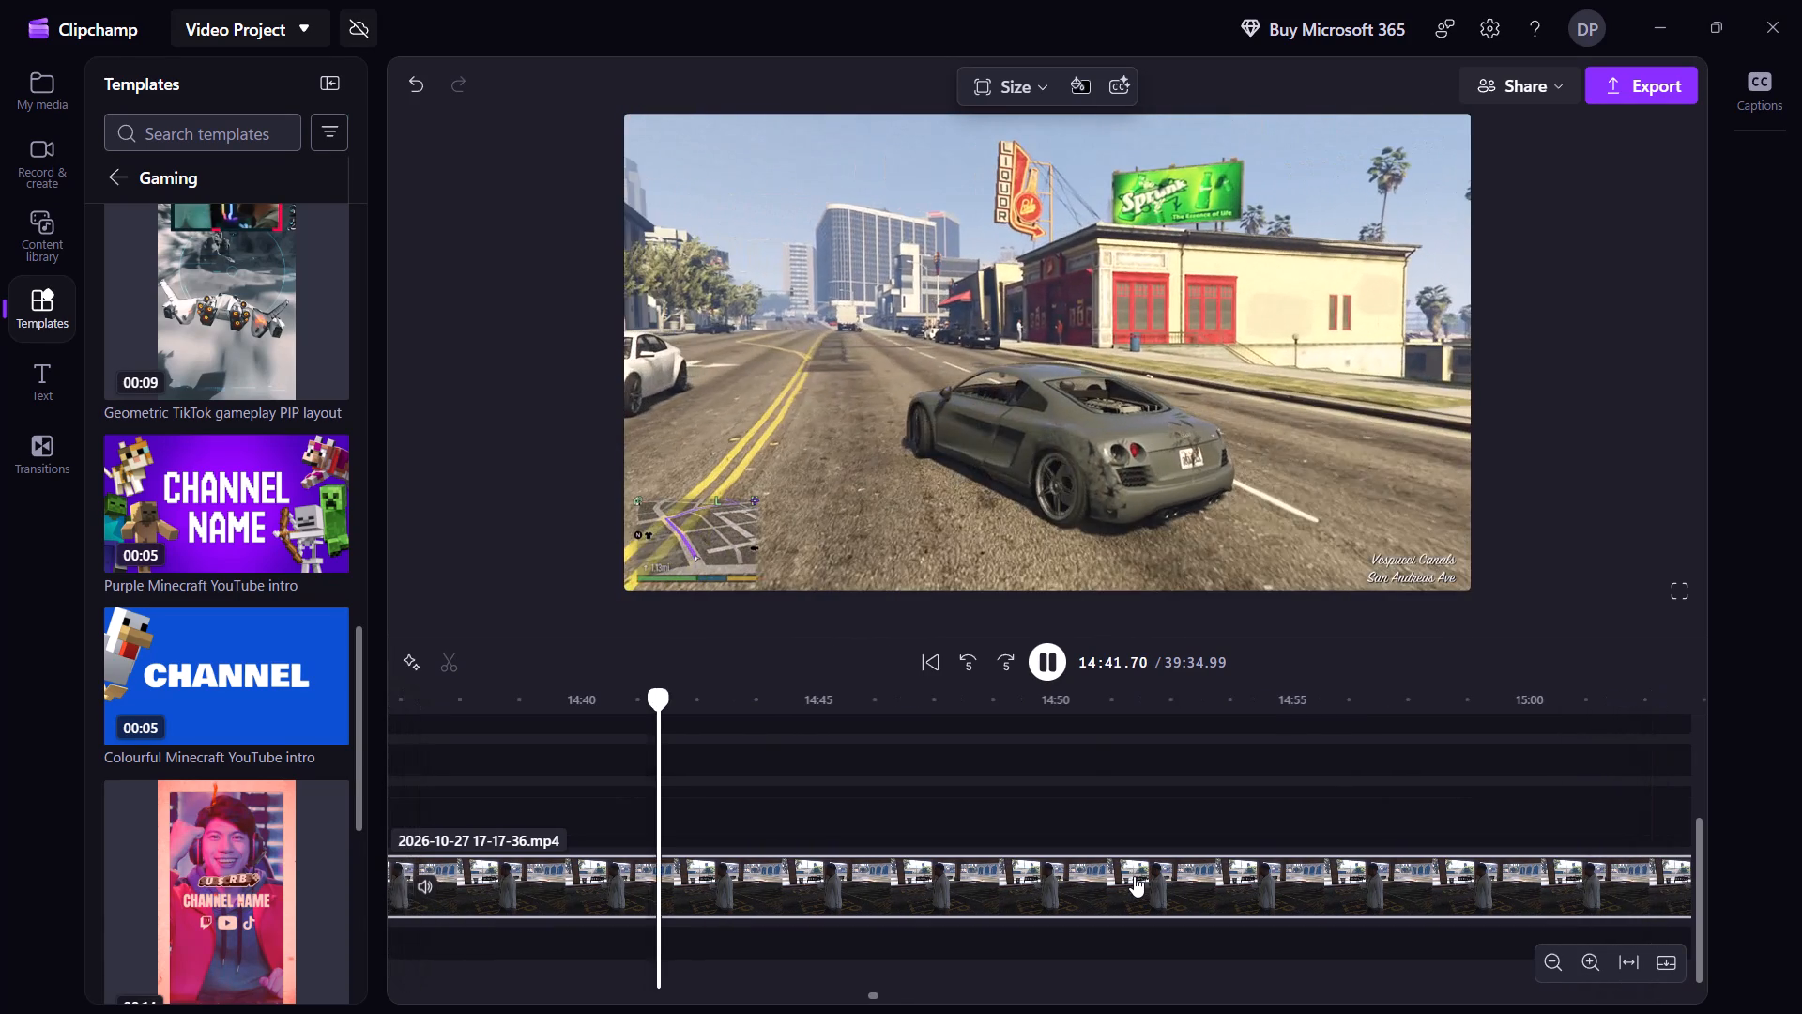
pyautogui.hotkey('shift', 'Right')
pyautogui.hotkey('shift', 'Right')
pyautogui.hotkey('shift', 'Right')
pyautogui.hotkey('shift', 'Right')
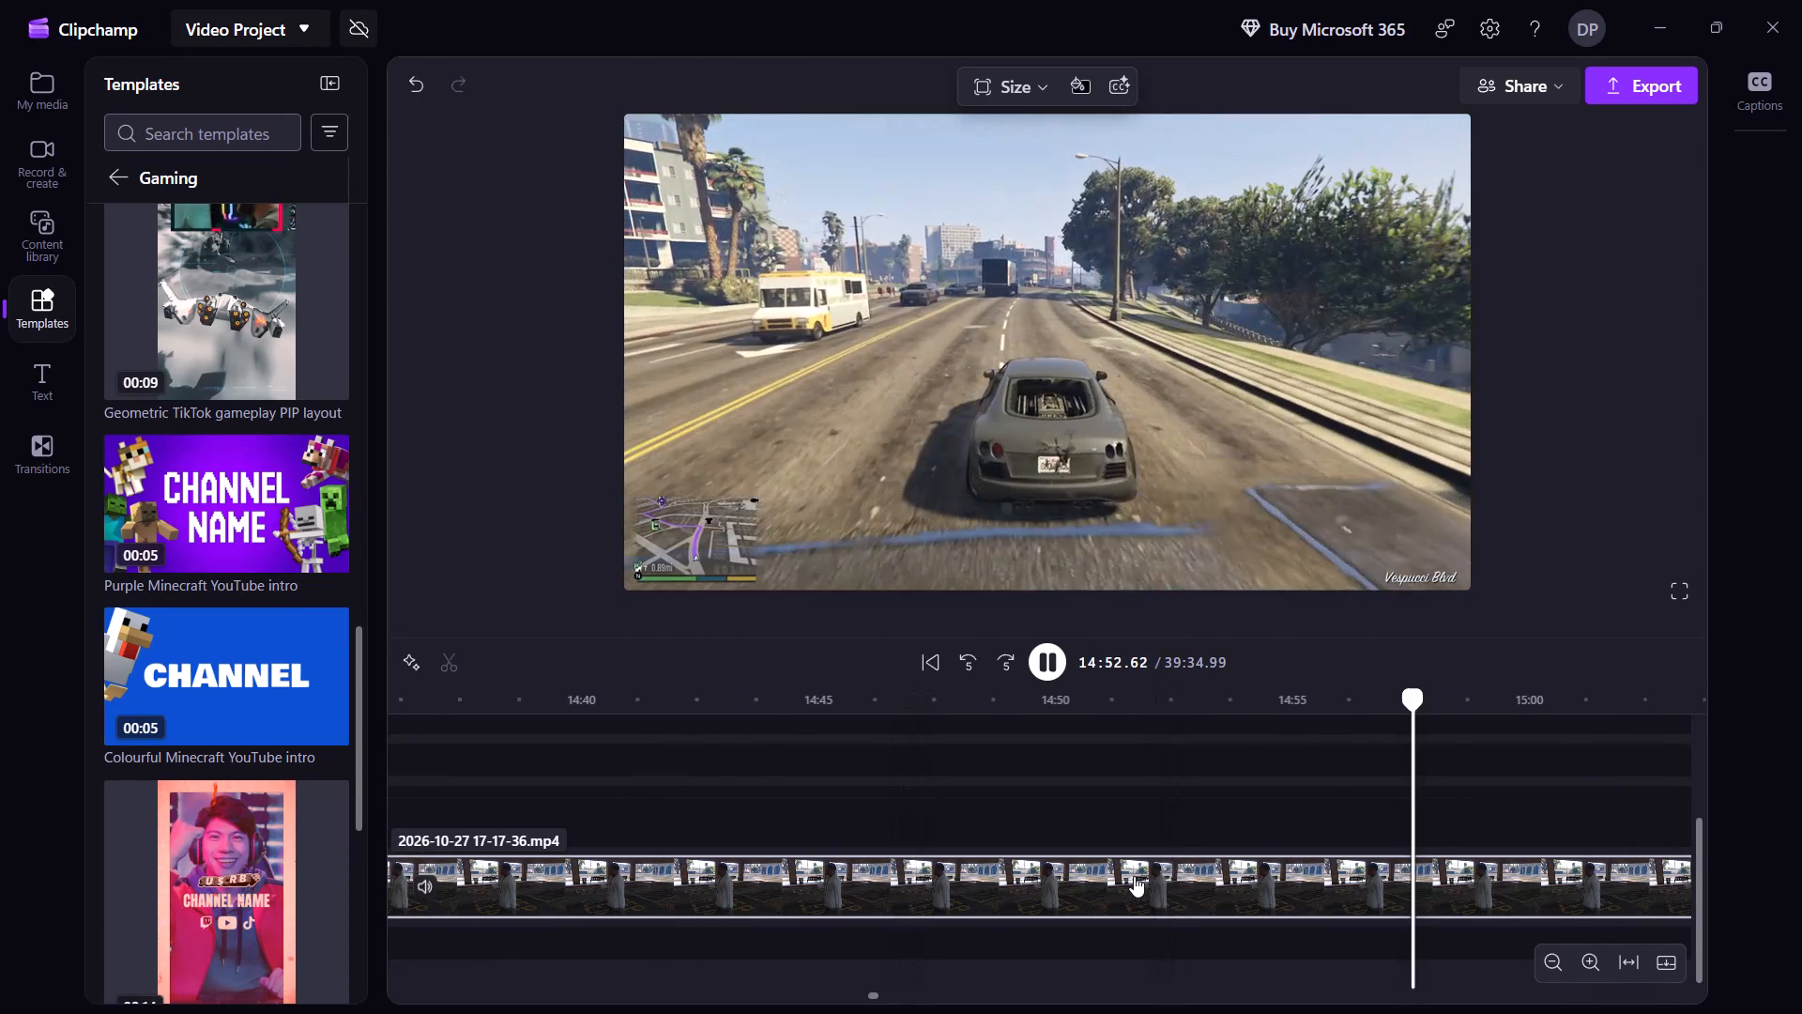
pyautogui.hotkey('shift', 'Right')
pyautogui.hotkey('shift', 'Right')
pyautogui.hotkey('shift', 'Right')
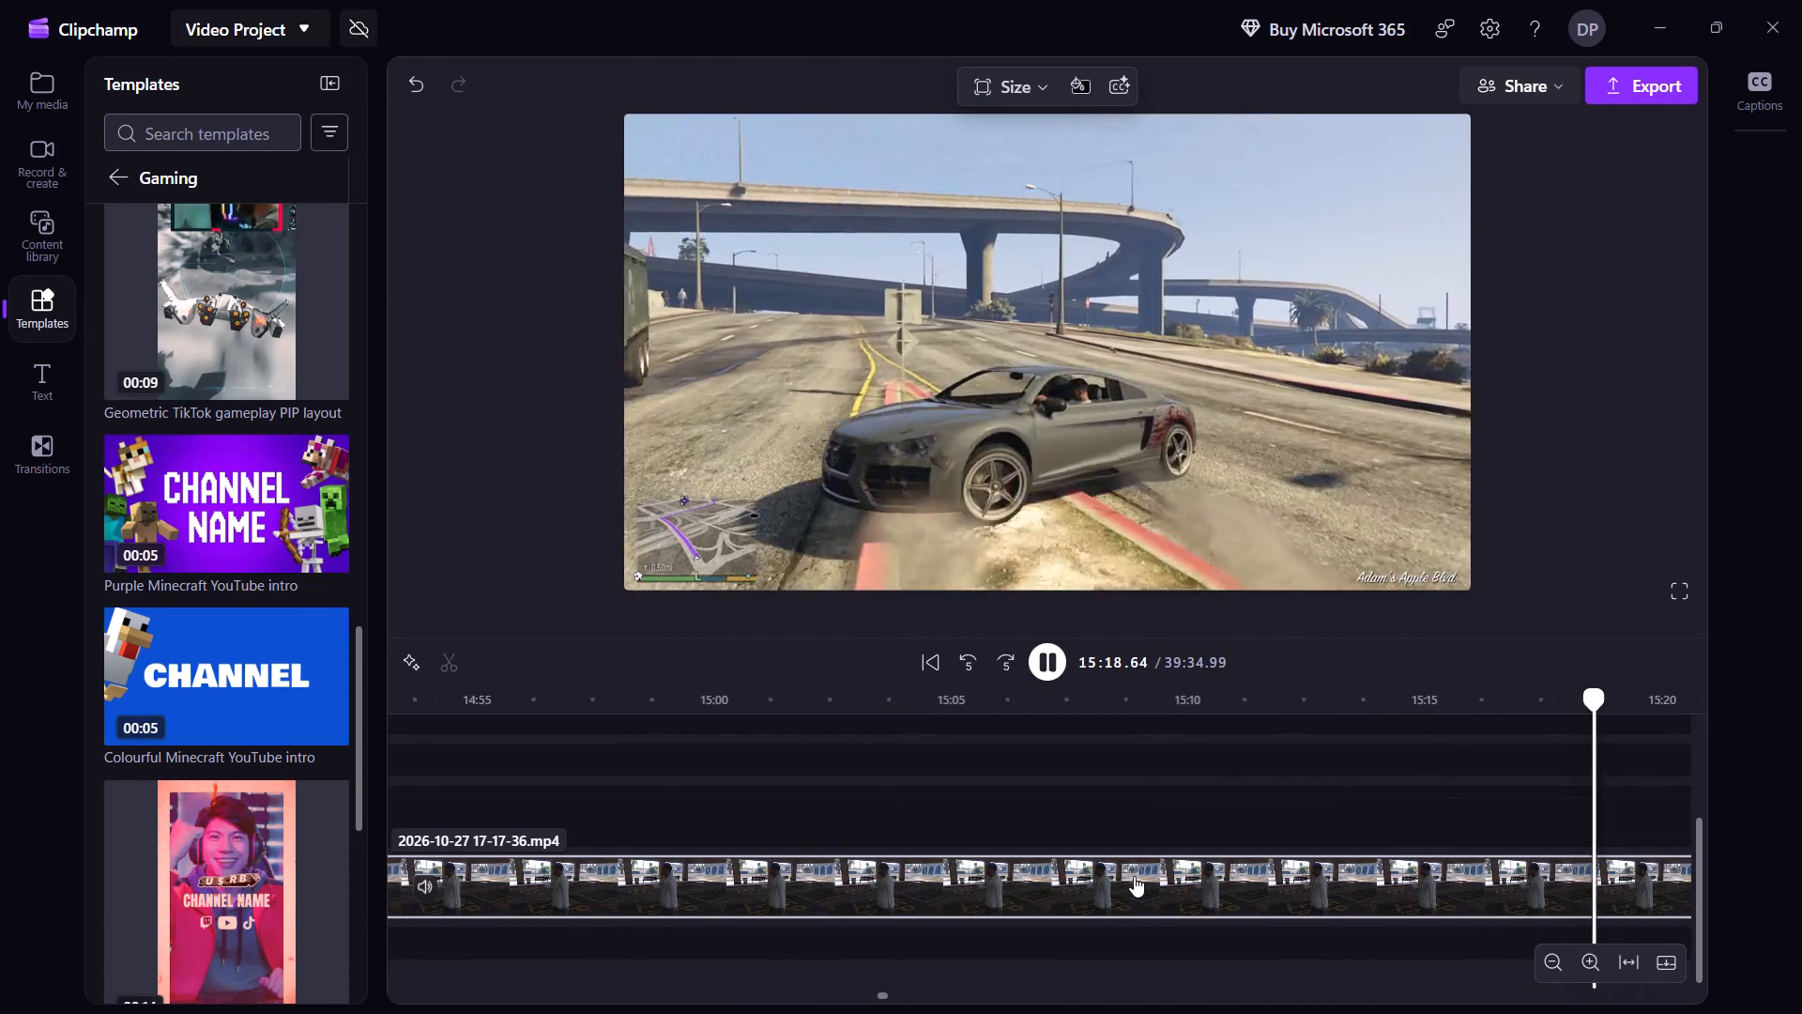
# Skim forward in playback through the main gameplay clip from about 15:18 to 18:25, examining the driving footage.
pyautogui.hotkey('shift', 'Right')
pyautogui.hotkey('shift', 'Right')
pyautogui.hotkey('shift', 'Right')
pyautogui.hotkey('shift', 'Right')
pyautogui.hotkey('shift', 'Right')
pyautogui.hotkey('shift', 'Right')
pyautogui.hotkey('shift', 'Right')
pyautogui.hotkey('shift', 'Right')
pyautogui.hotkey('shift', 'Right')
pyautogui.hotkey('shift', 'Right')
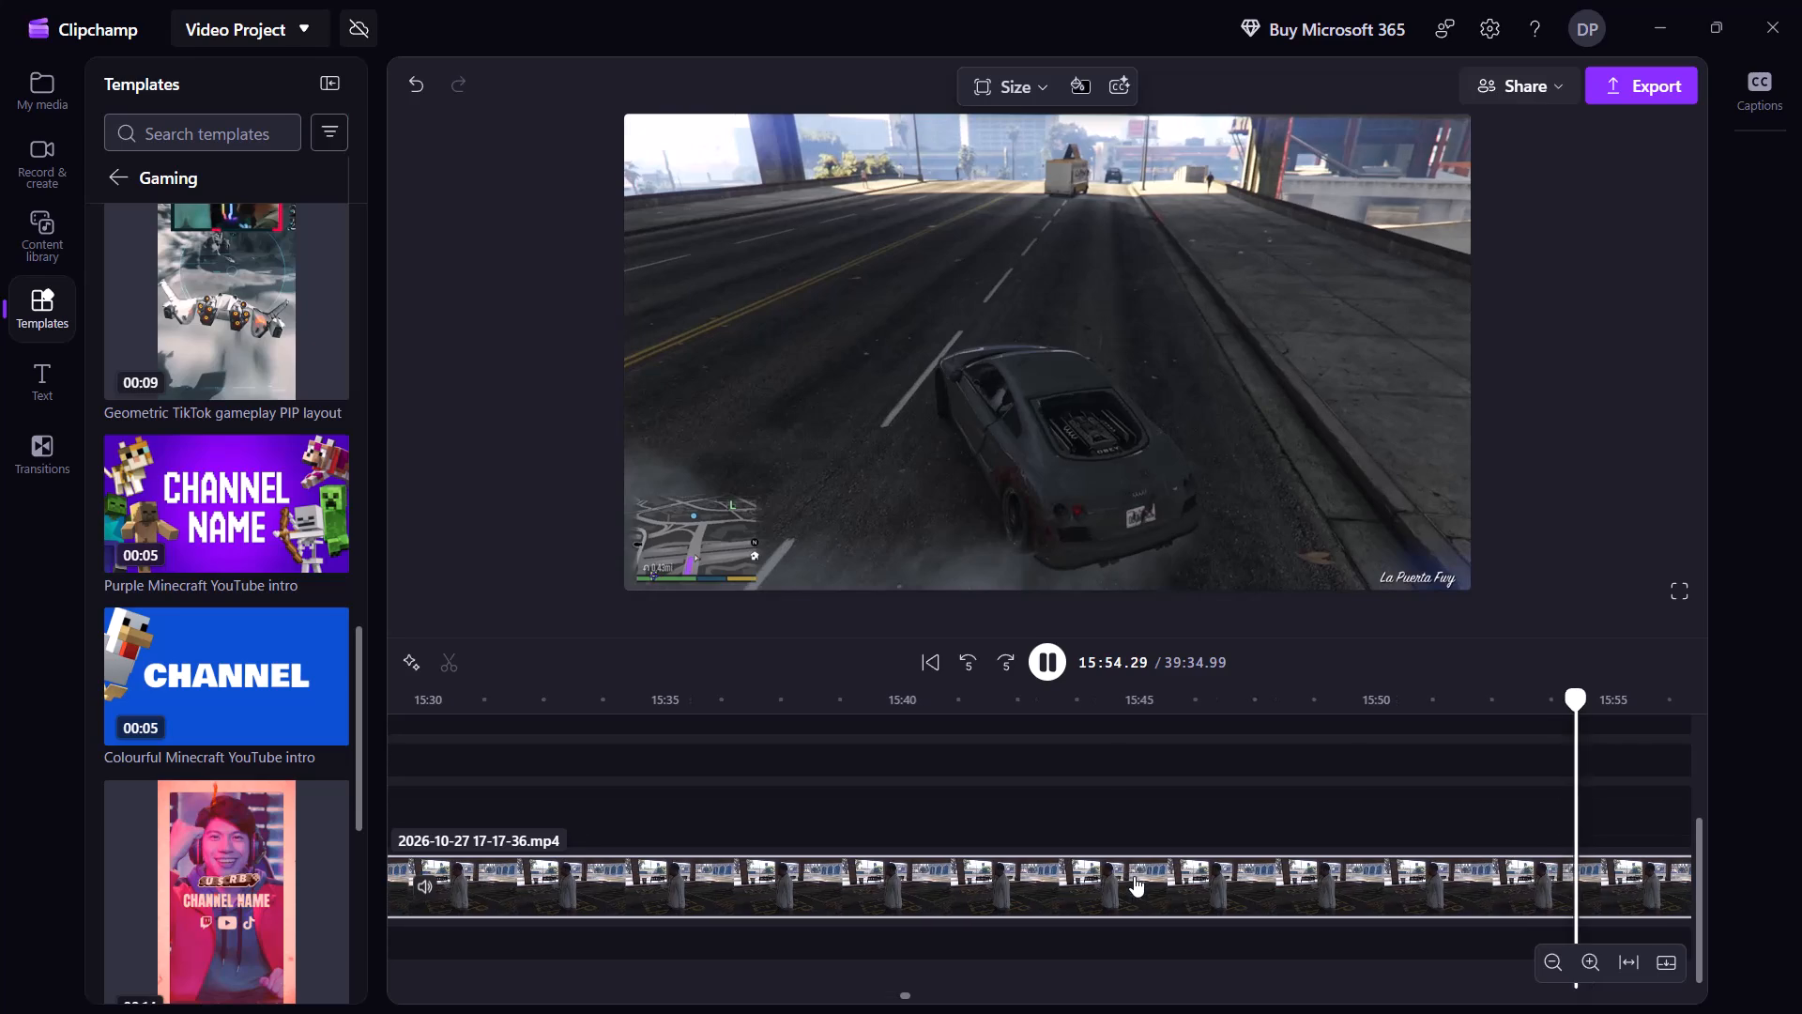
pyautogui.hotkey('shift', 'Right')
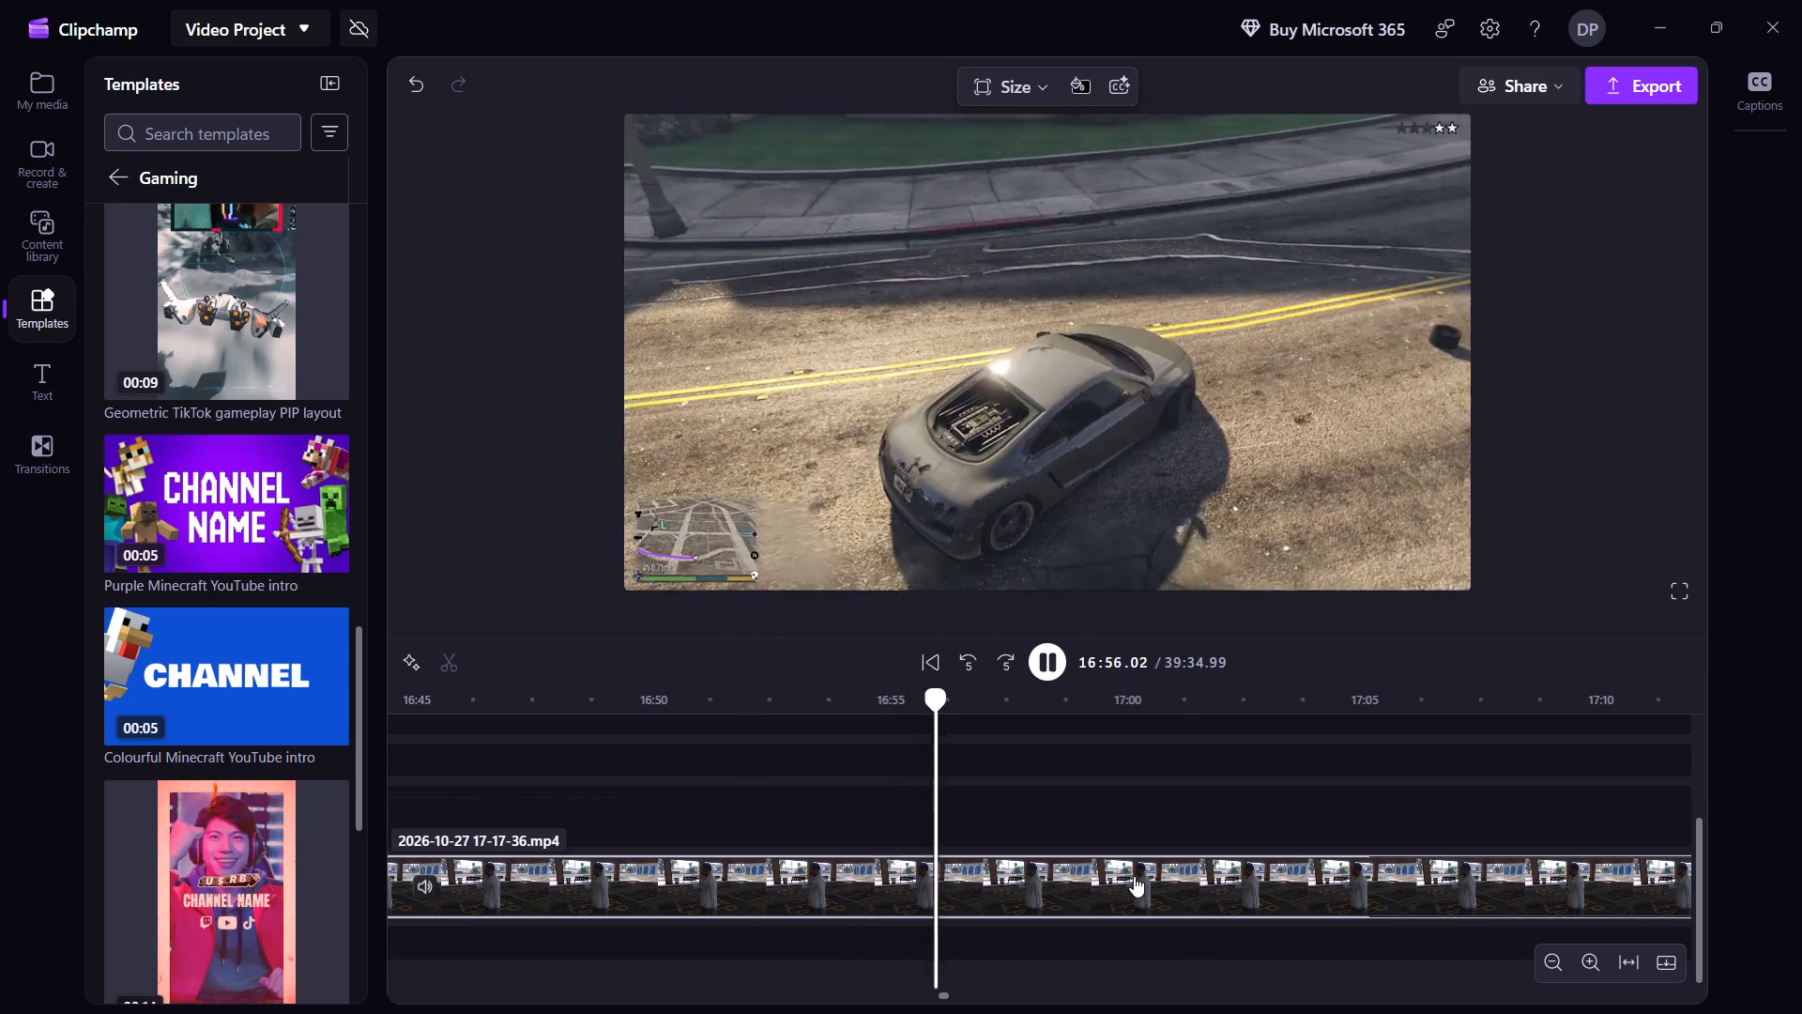
pyautogui.hotkey('shift', 'Right')
pyautogui.hotkey('shift', 'Right')
pyautogui.hotkey('shift', 'Right')
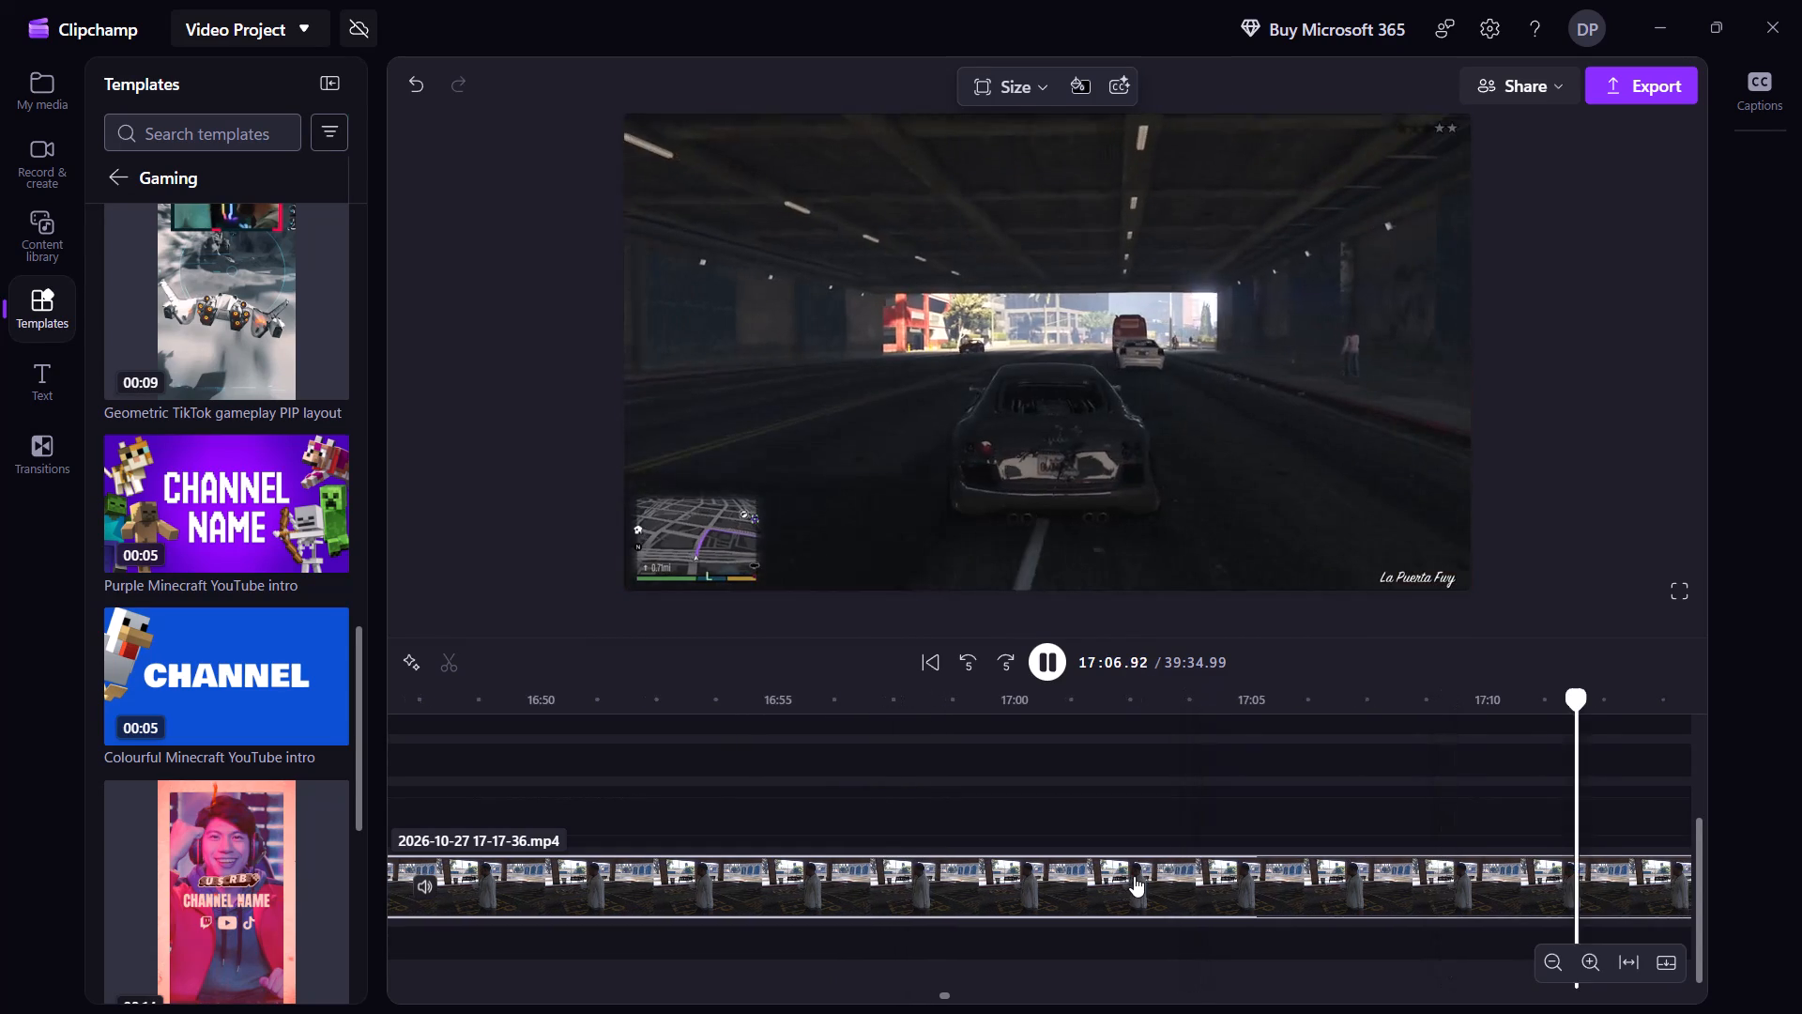
pyautogui.hotkey('shift', 'Right')
pyautogui.hotkey('shift', 'Right')
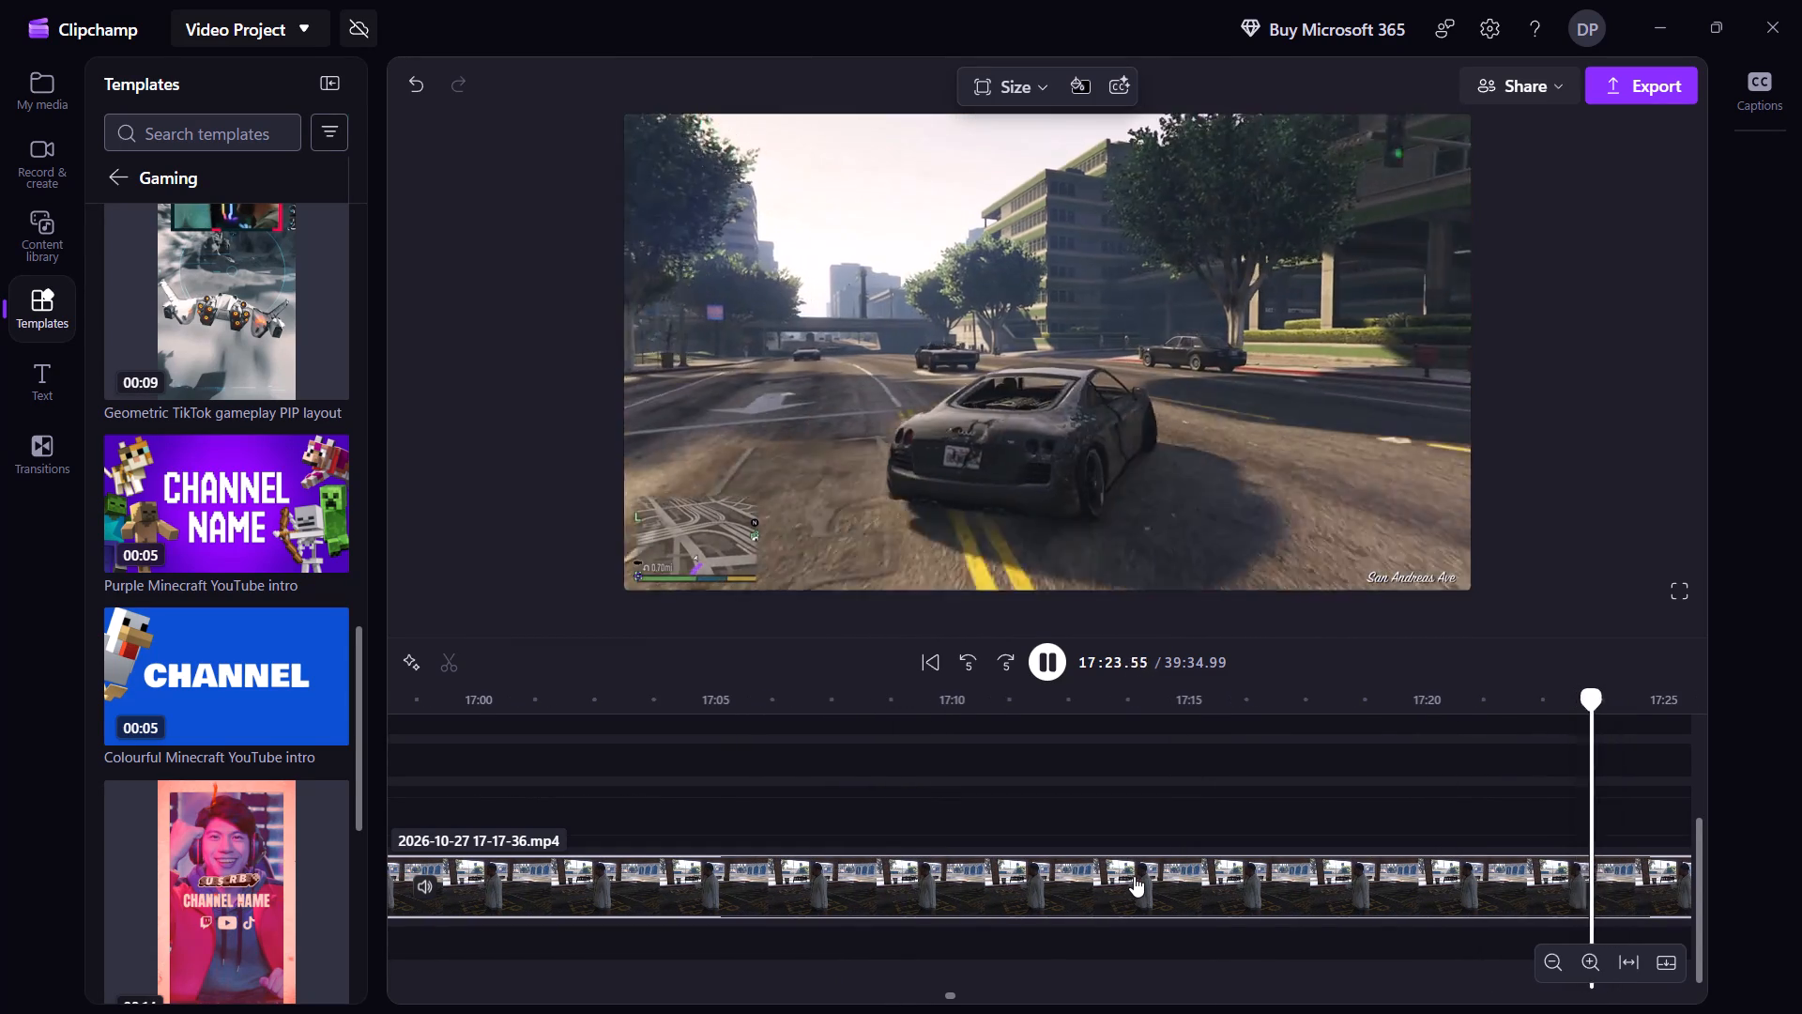
pyautogui.hotkey('shift', 'Right')
pyautogui.hotkey('shift', 'Right')
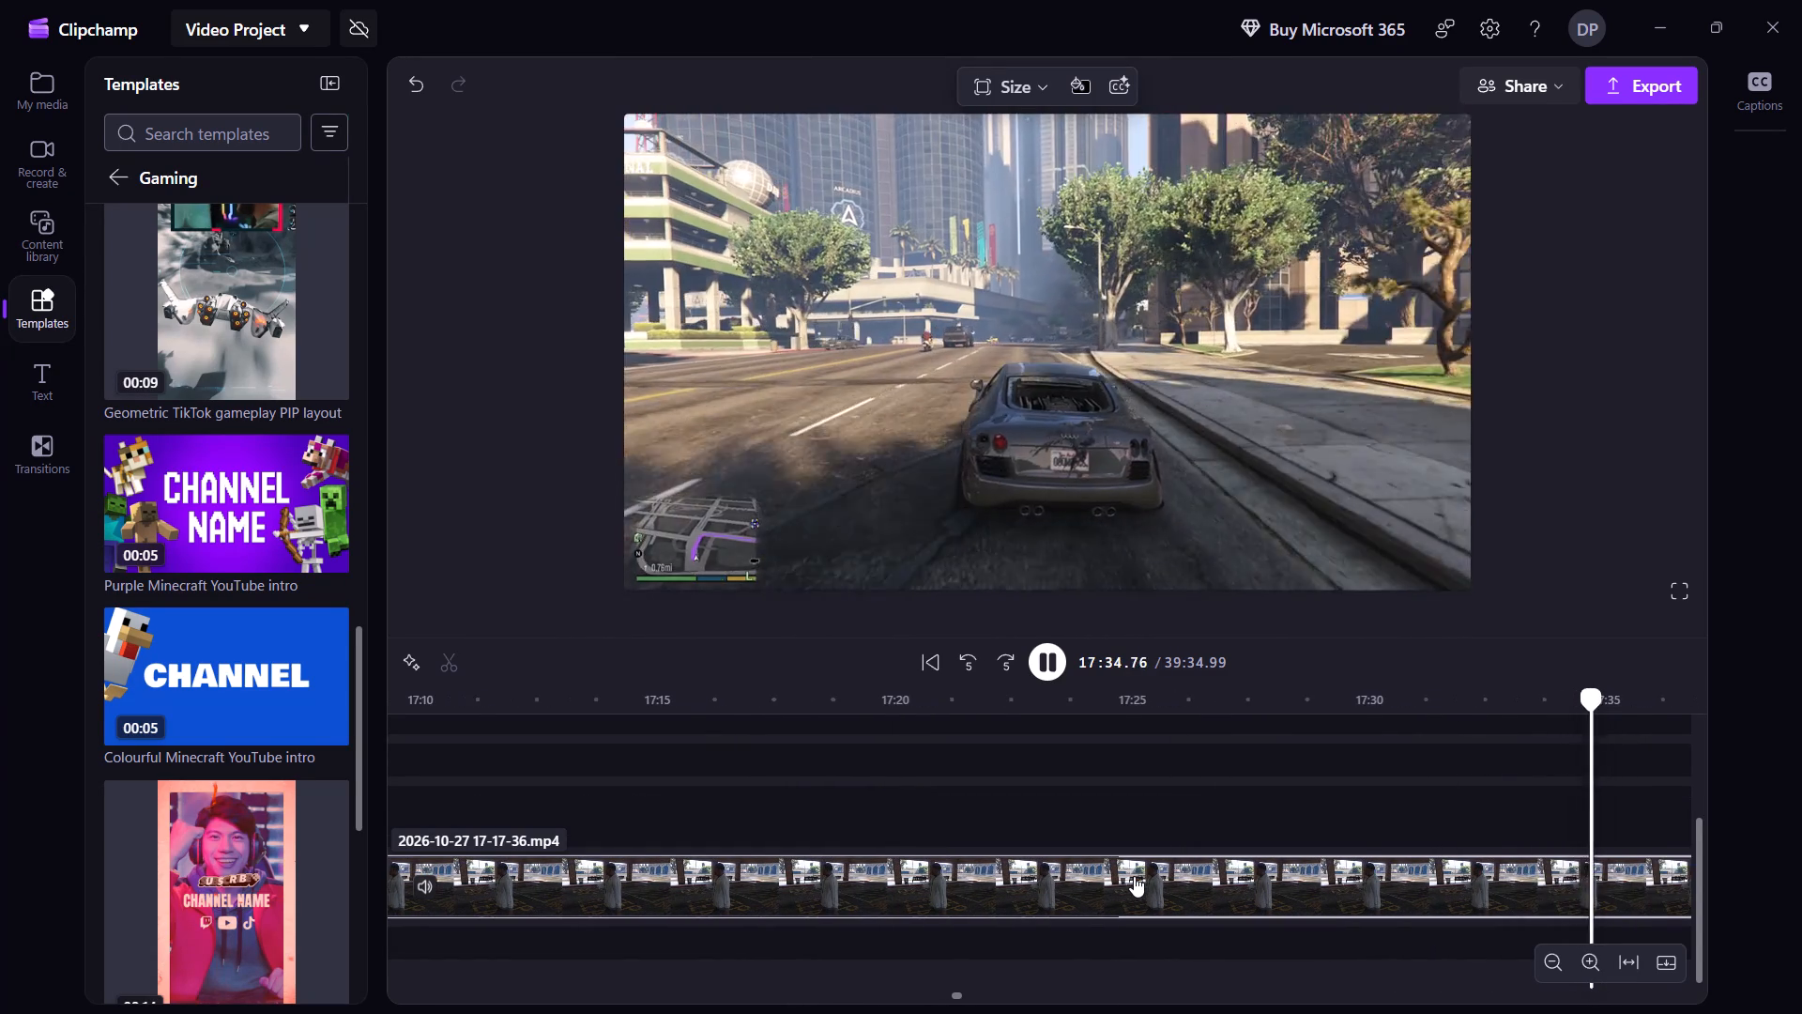
pyautogui.hotkey('shift', 'Right')
pyautogui.hotkey('shift', 'Right')
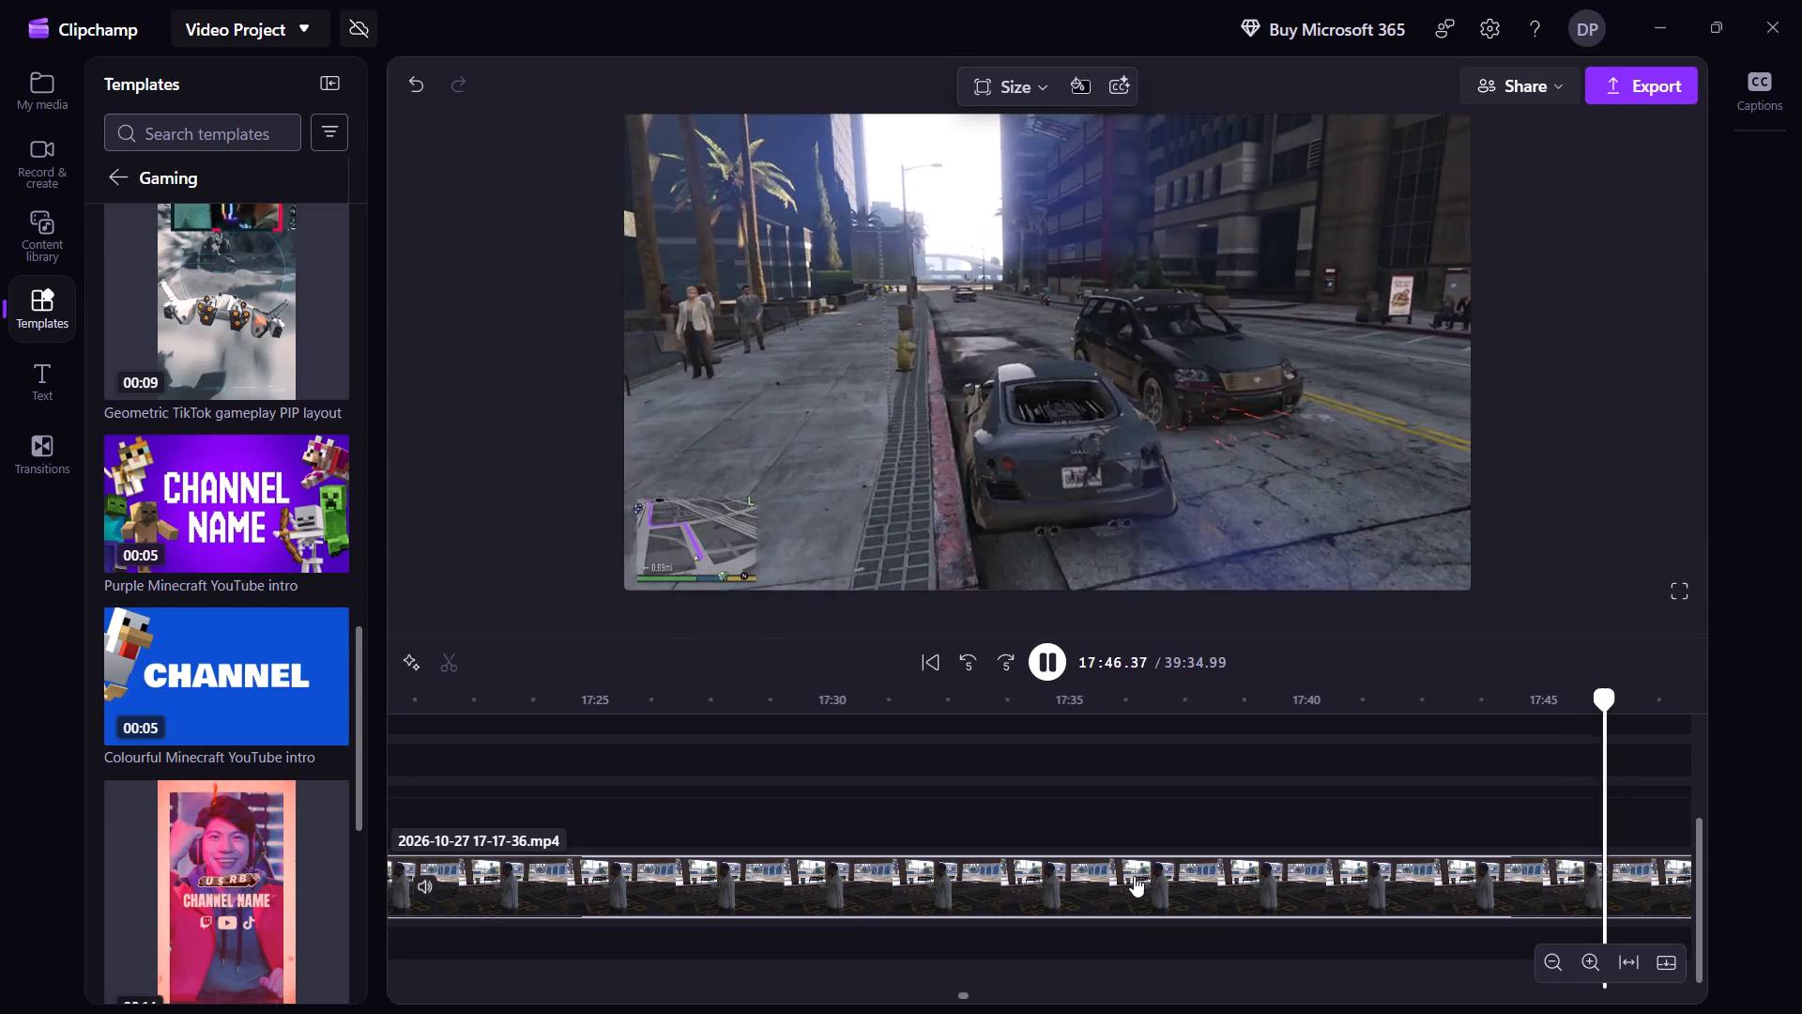
pyautogui.hotkey('shift', 'Right')
pyautogui.hotkey('shift', 'Right')
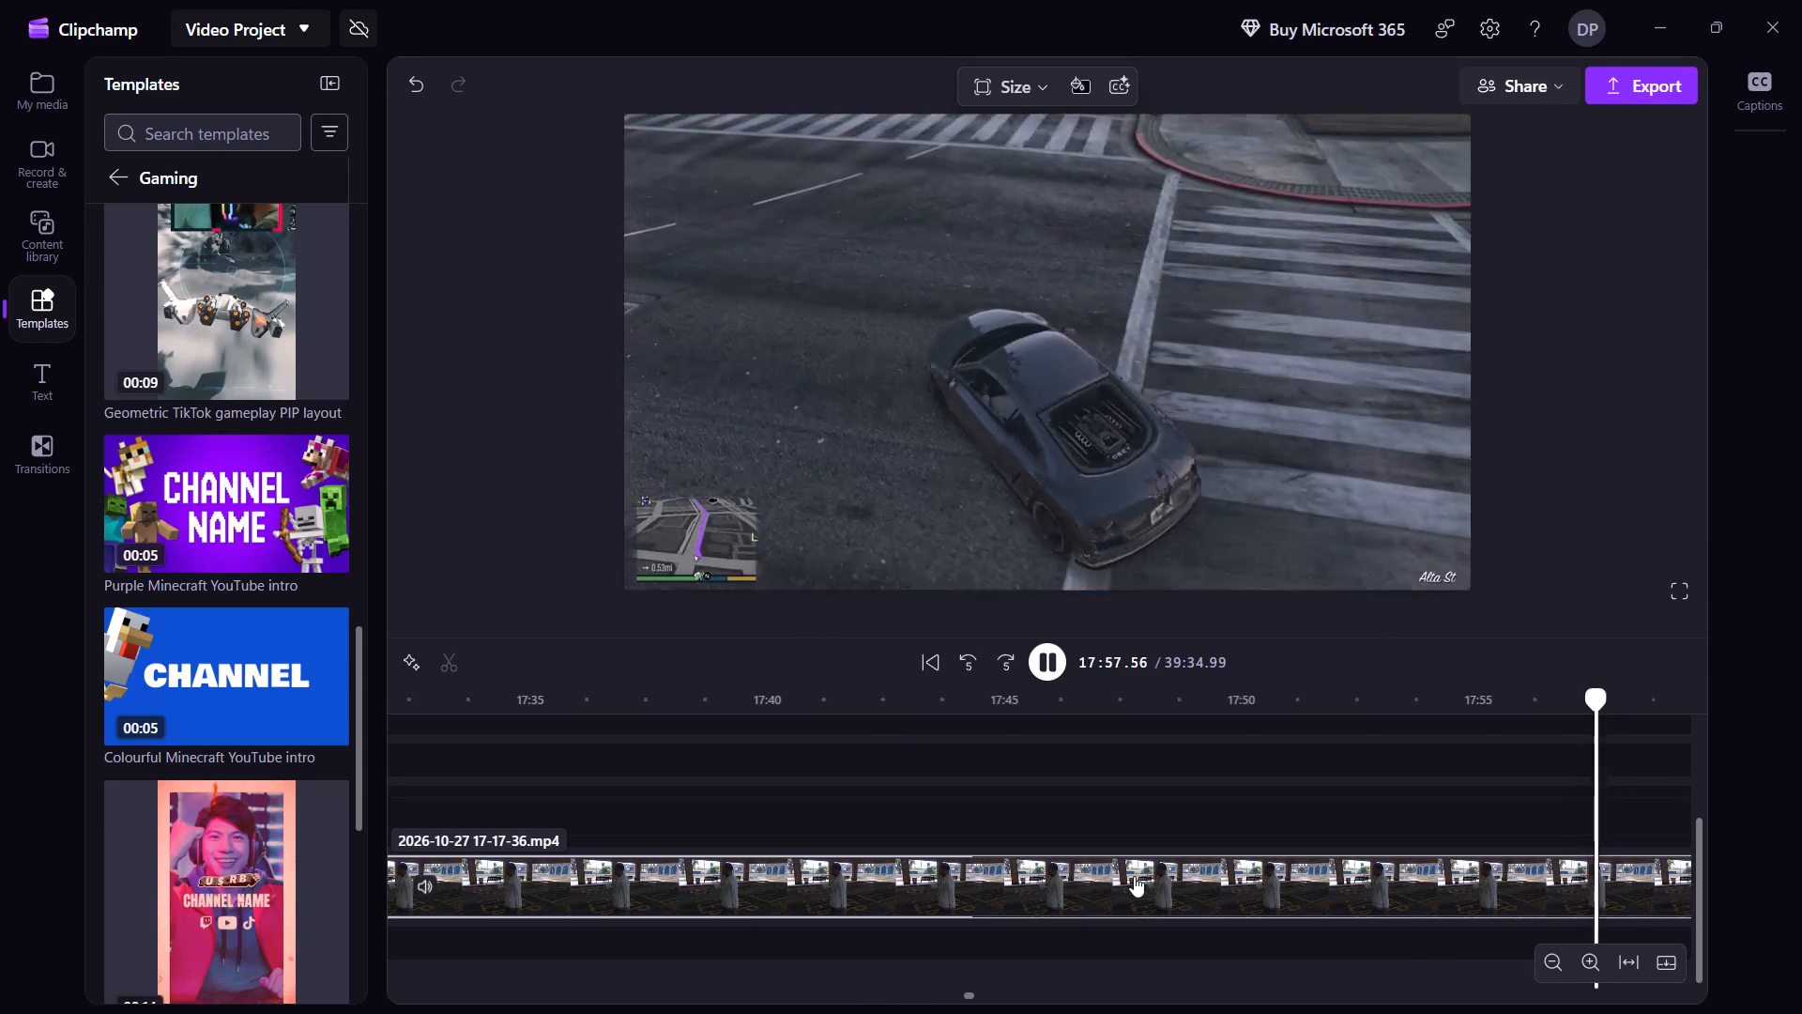
pyautogui.hotkey('shift', 'Right')
pyautogui.hotkey('shift', 'Right')
pyautogui.hotkey('shift', 'Right')
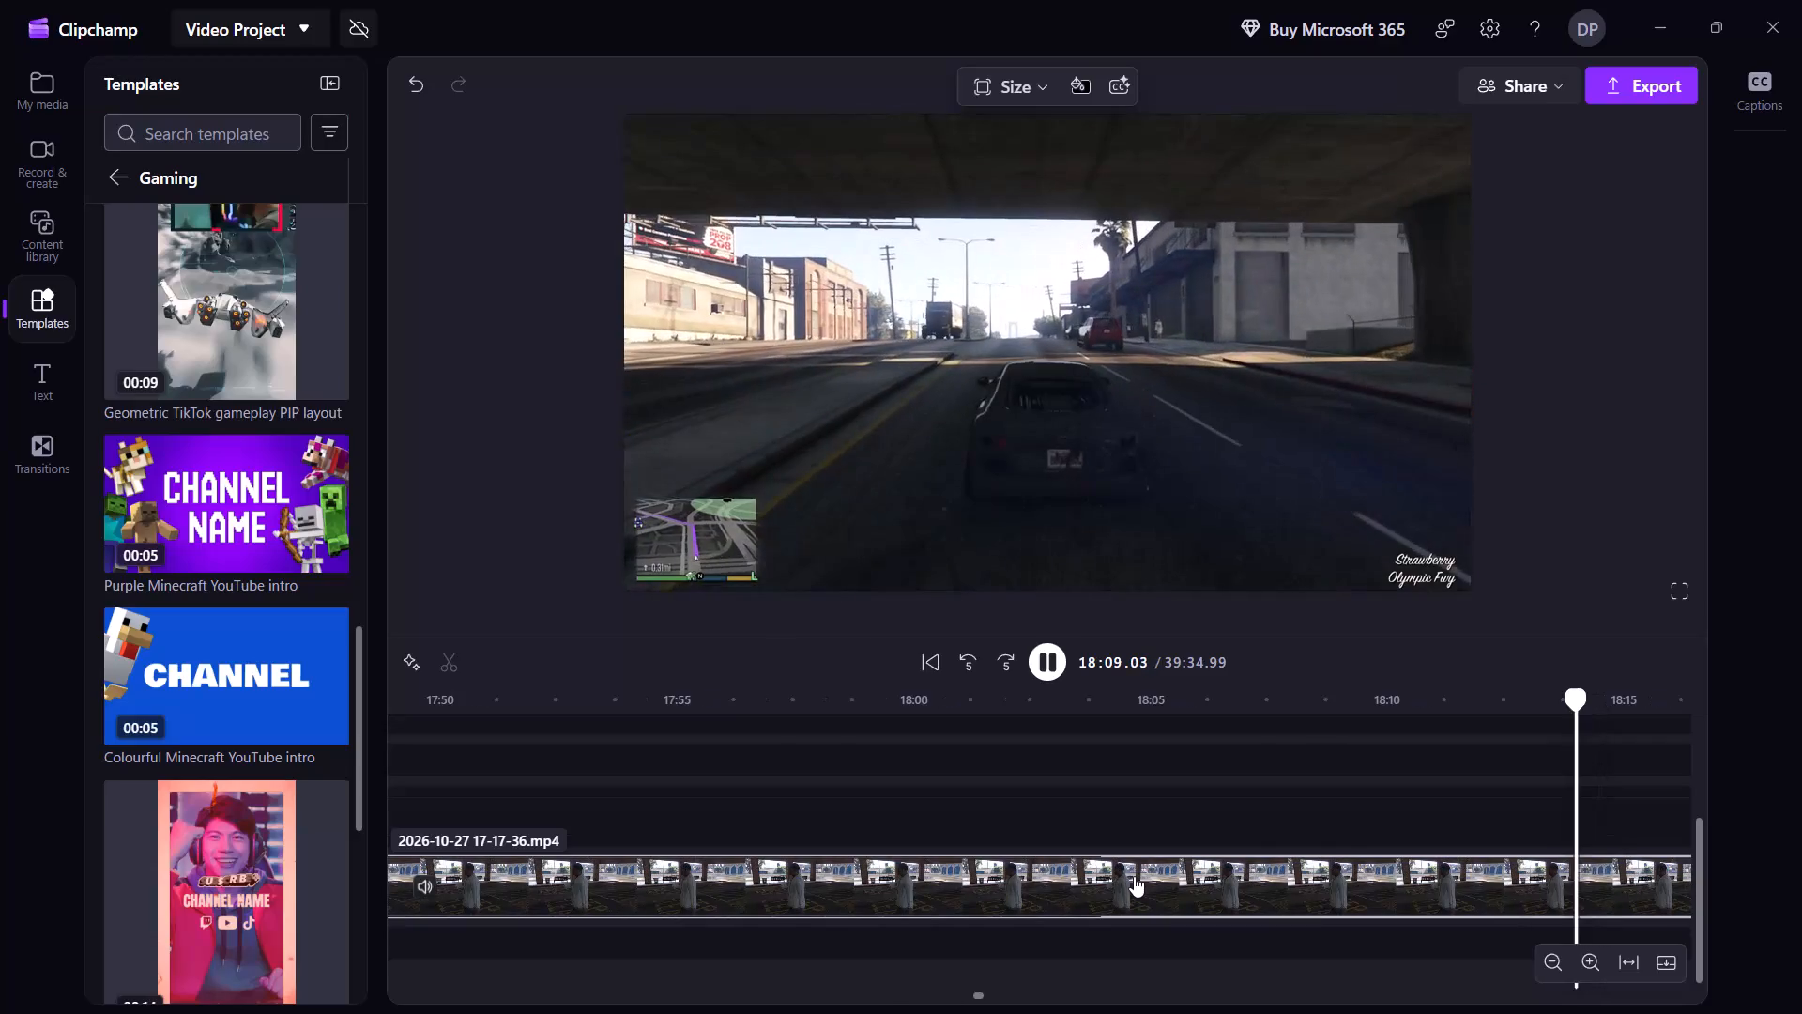
pyautogui.hotkey('shift', 'Right')
pyautogui.hotkey('shift', 'Right')
pyautogui.hotkey('shift', 'Right')
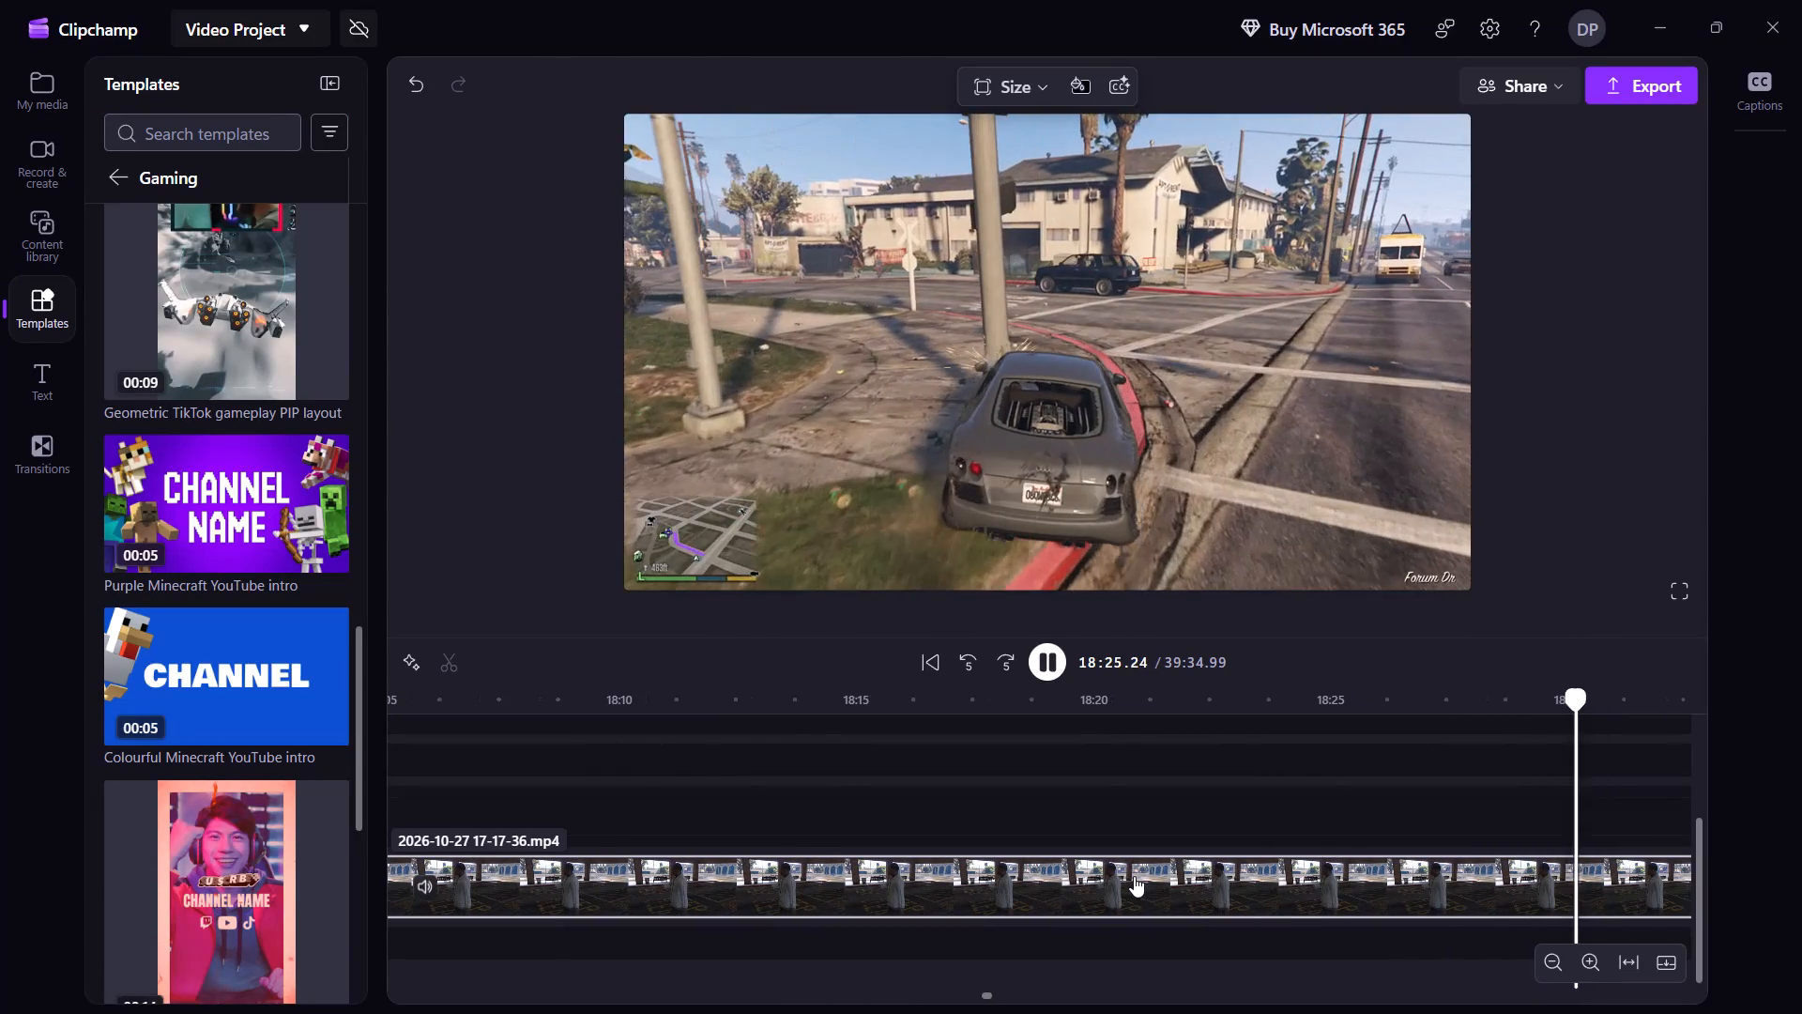
# Go back to about 17:49 in the driving footage and split the main gameplay clip there.
pyautogui.hotkey('shift', 'Left')
pyautogui.hotkey('shift', 'Left')
pyautogui.hotkey('shift', 'Left')
pyautogui.hotkey('shift', 'Left')
pyautogui.hotkey('shift', 'Left')
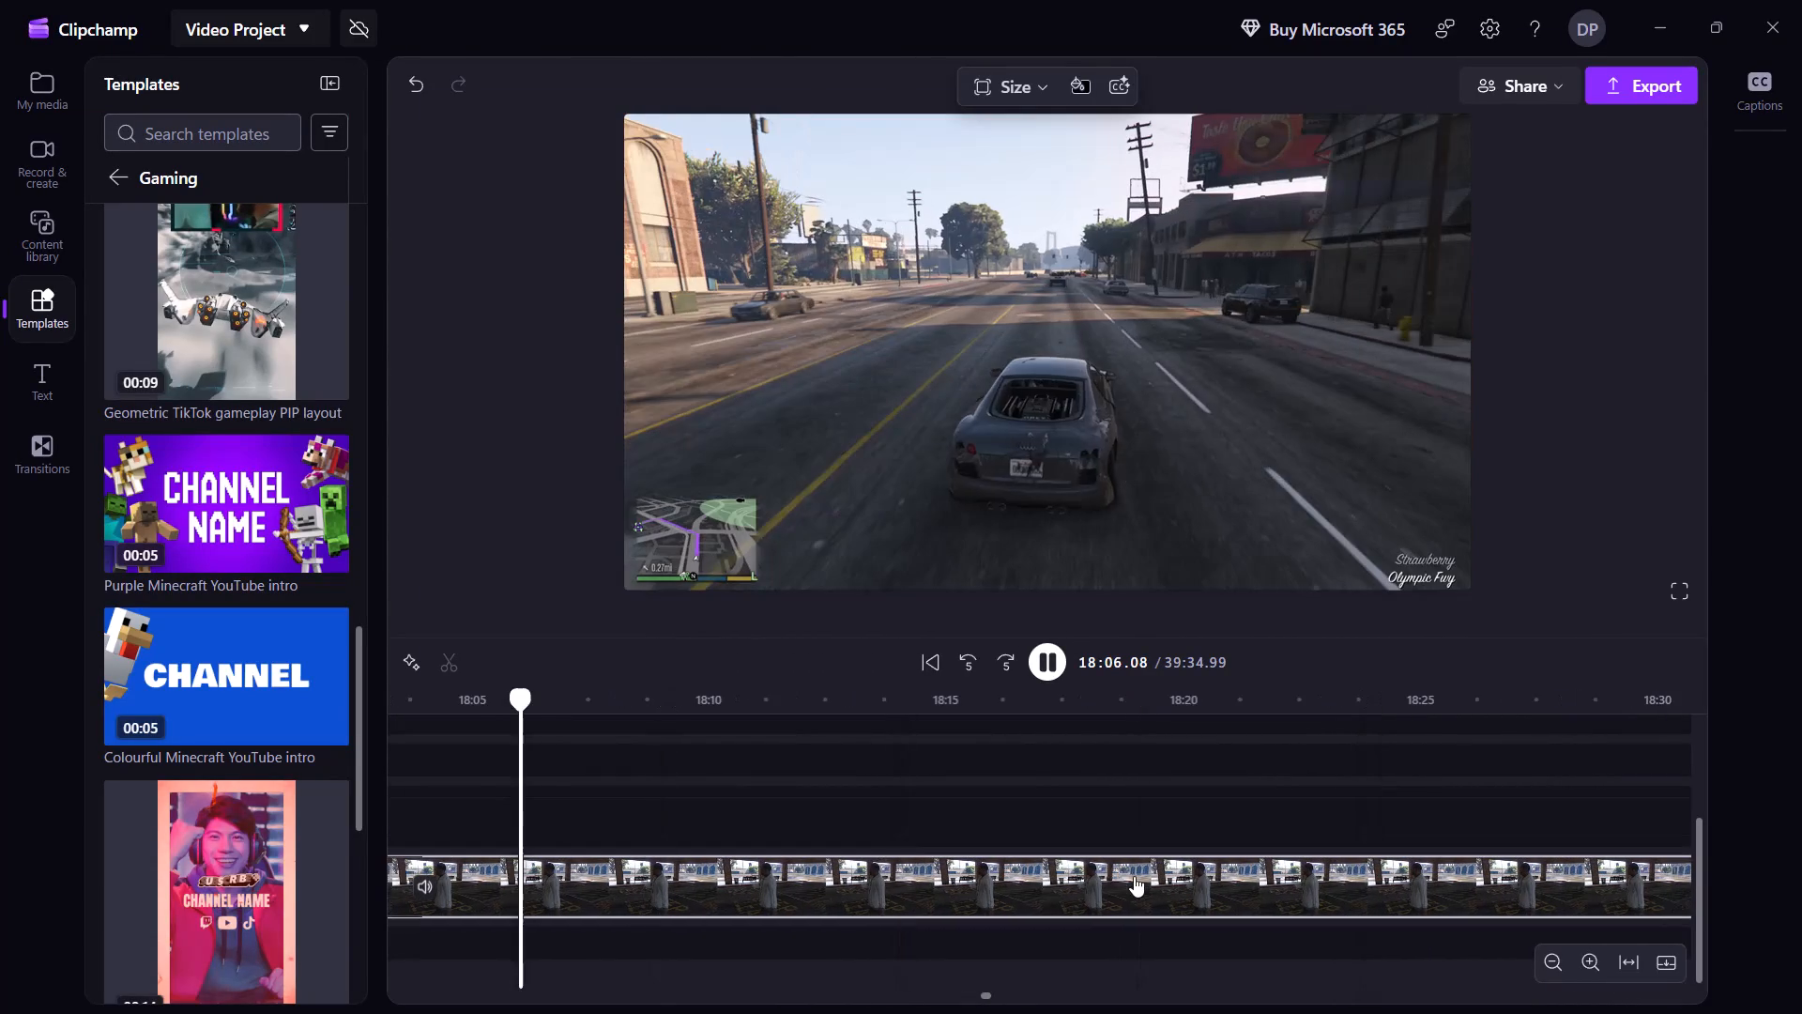
pyautogui.hotkey('shift', 'Left')
pyautogui.hotkey('shift', 'Left')
pyautogui.hotkey('shift', 'Left')
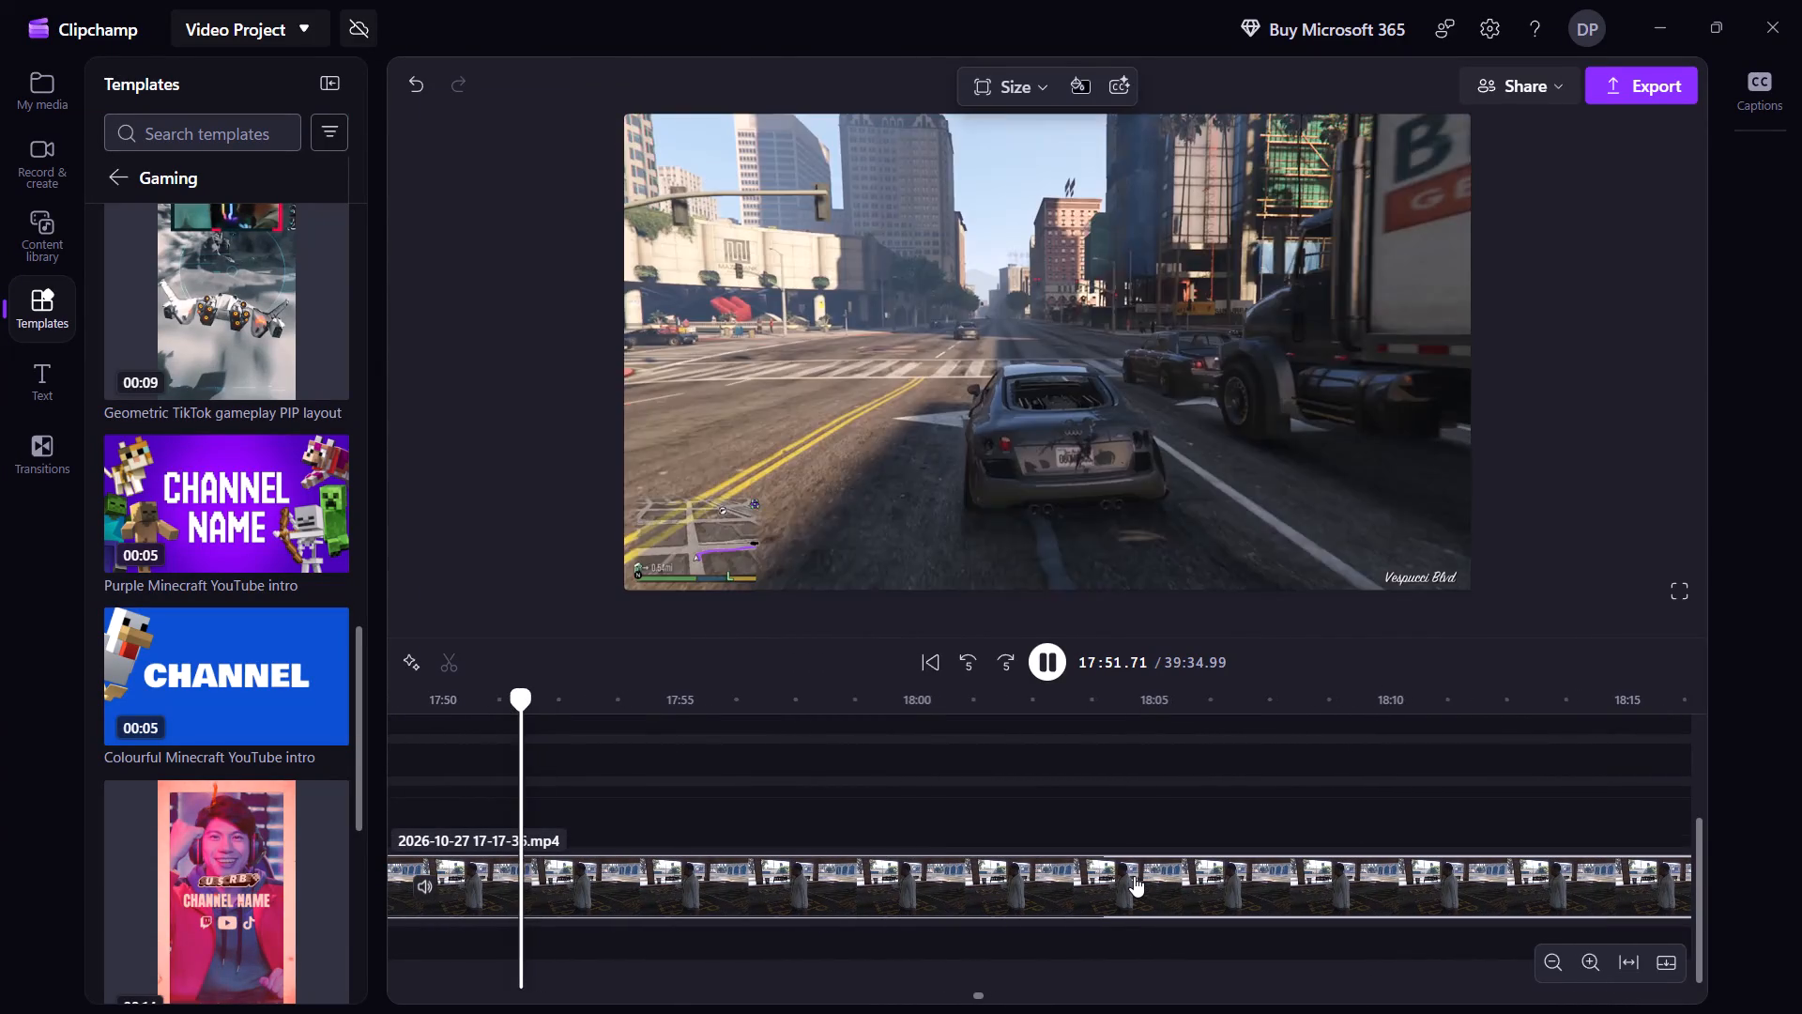
pyautogui.hotkey('shift', 'Left')
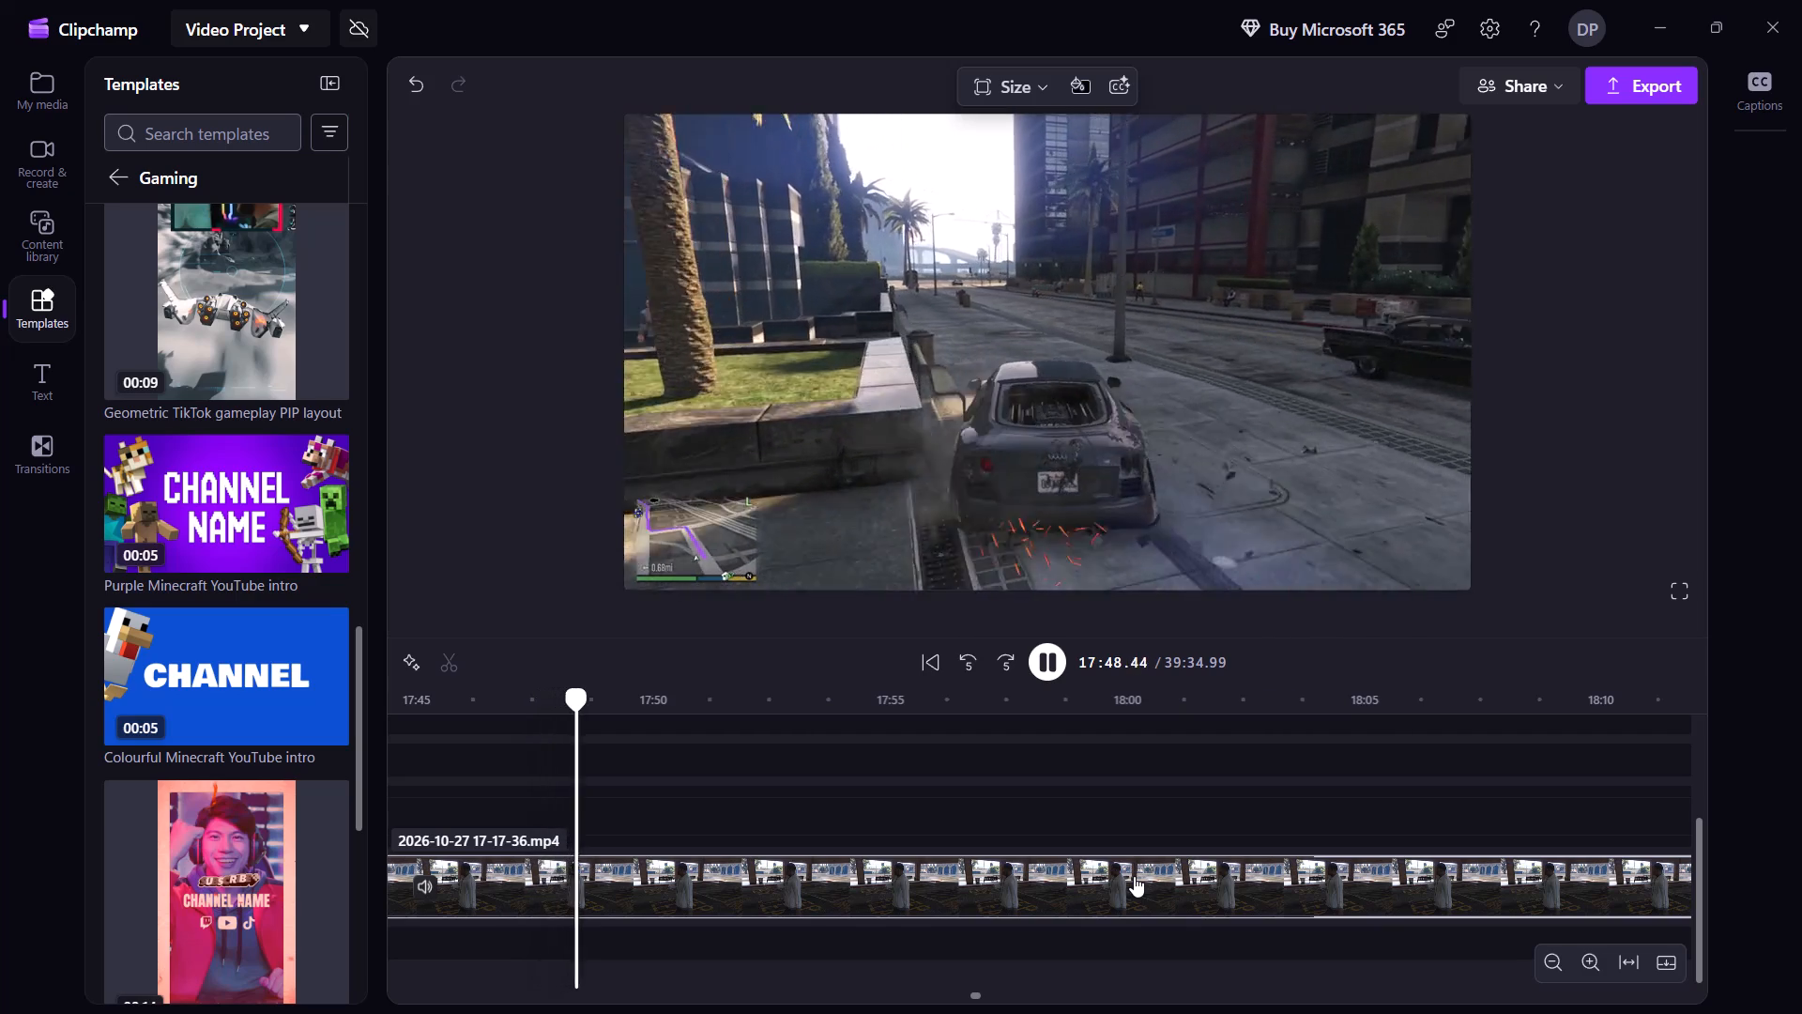
pyautogui.press('space')
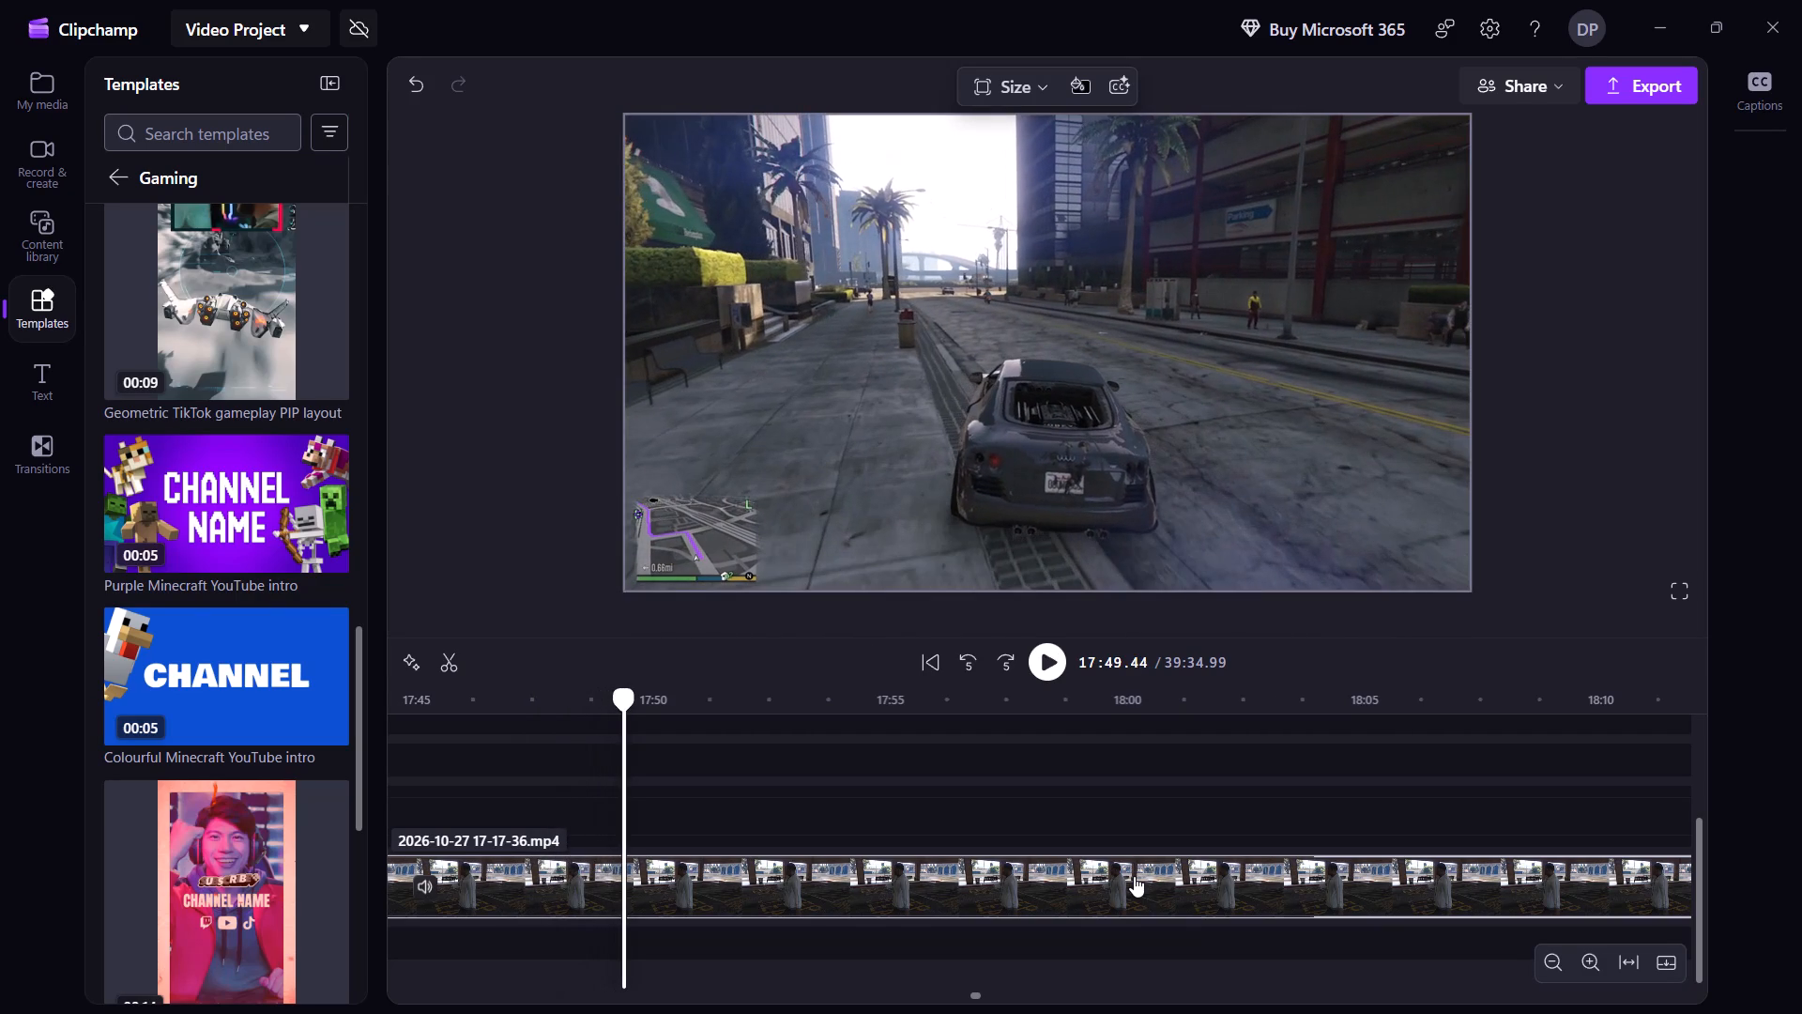
pyautogui.click(504, 887)
pyautogui.rightClick(504, 887)
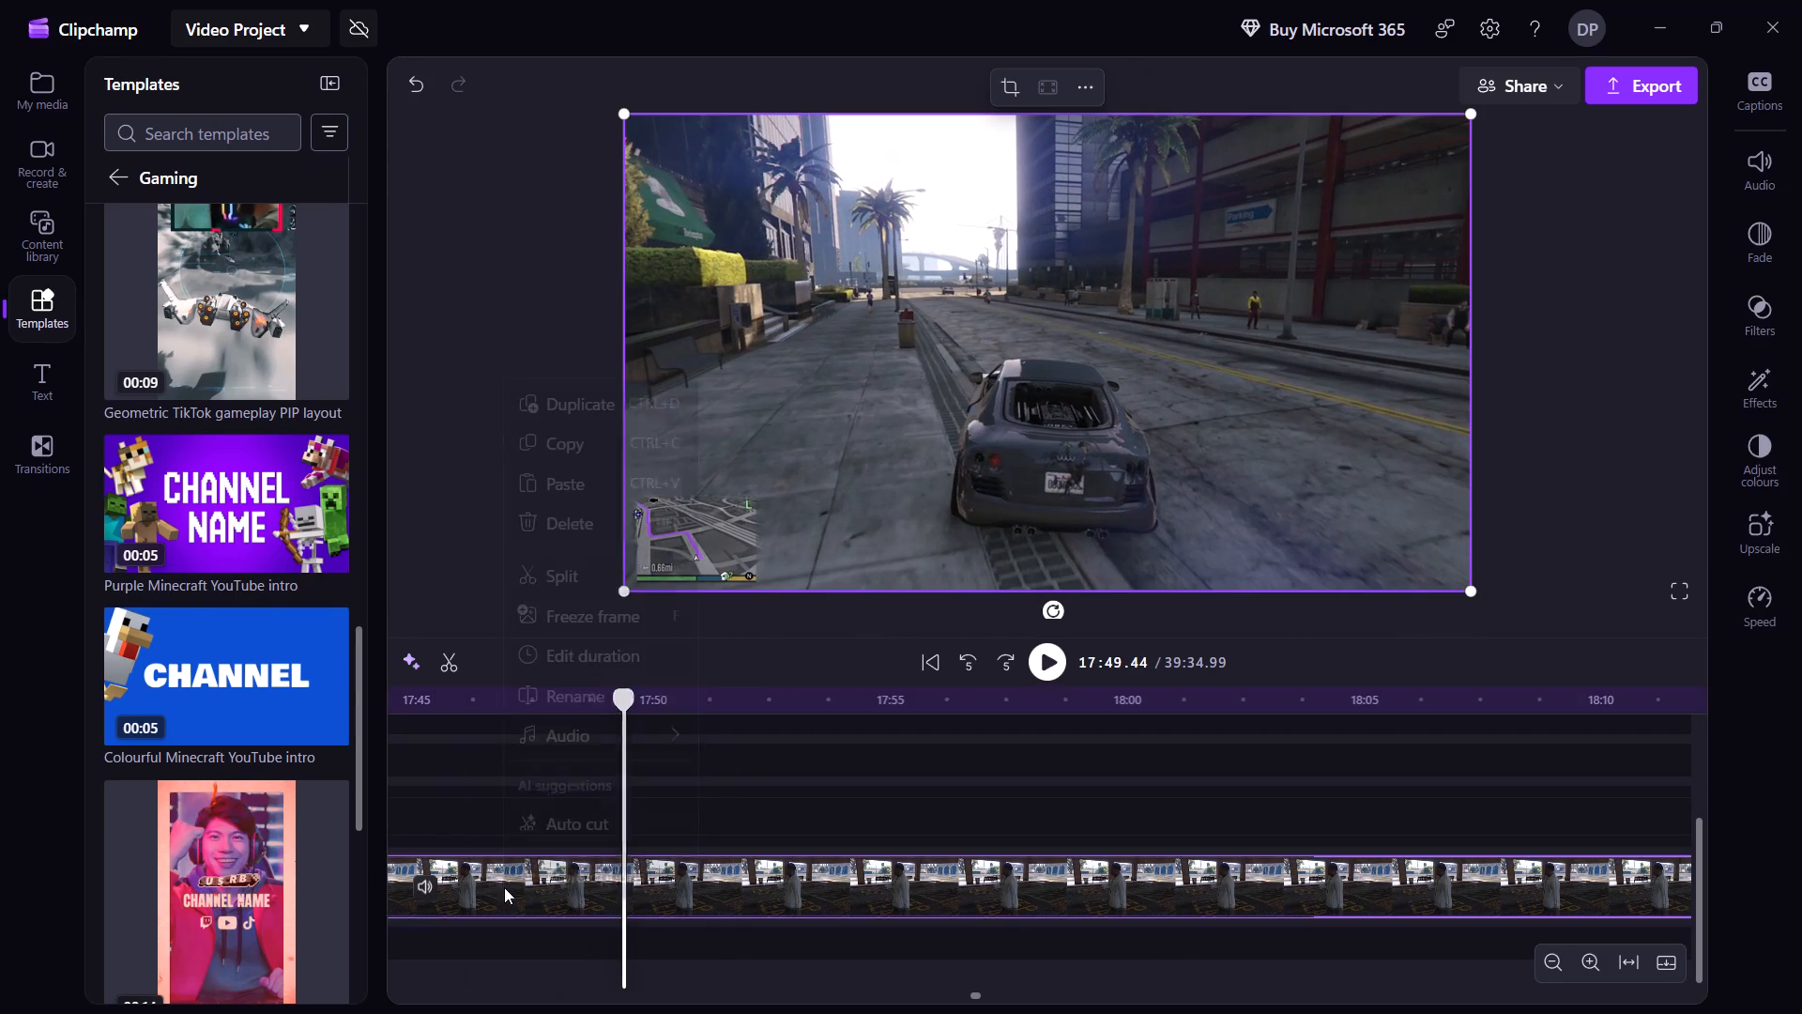
pyautogui.click(533, 907)
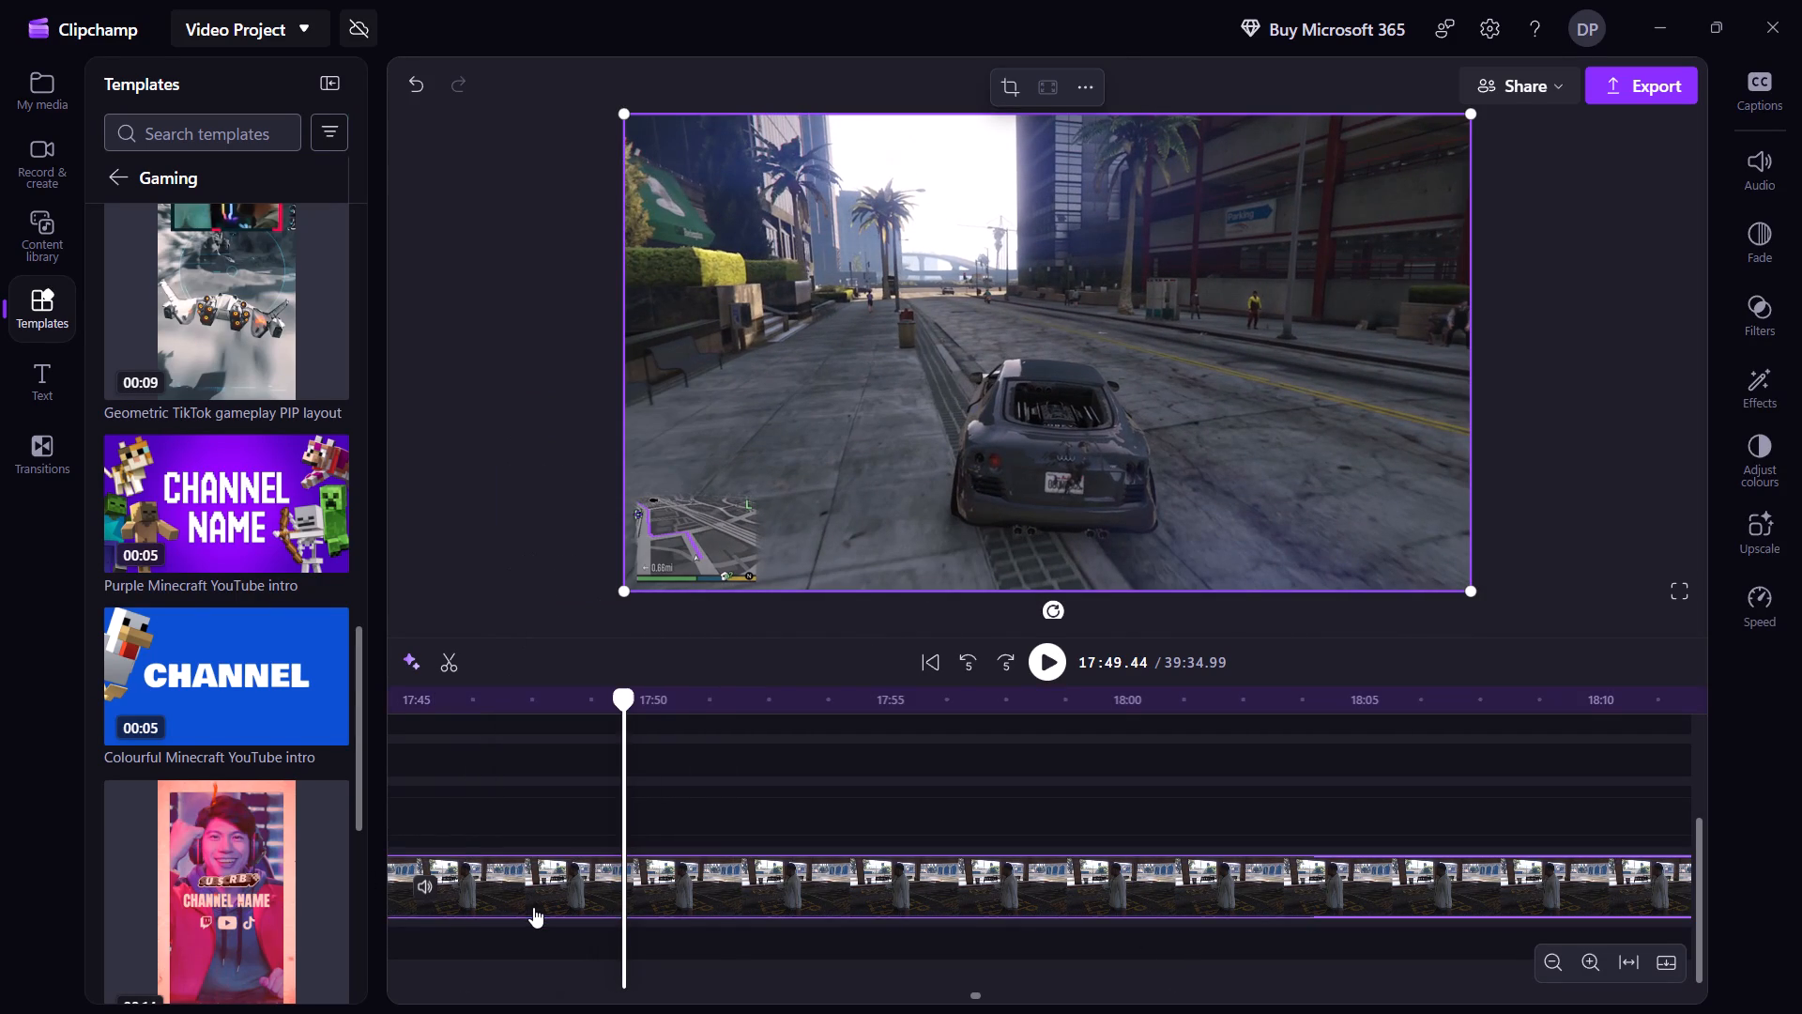
pyautogui.press('s')
# Delete the gameplay segment of about 12 min 30 s before the 17:49 split and close the gap it leaves.
pyautogui.click(542, 899)
pyautogui.moveTo(521, 906); pyautogui.dragTo(394, 945, button='right')
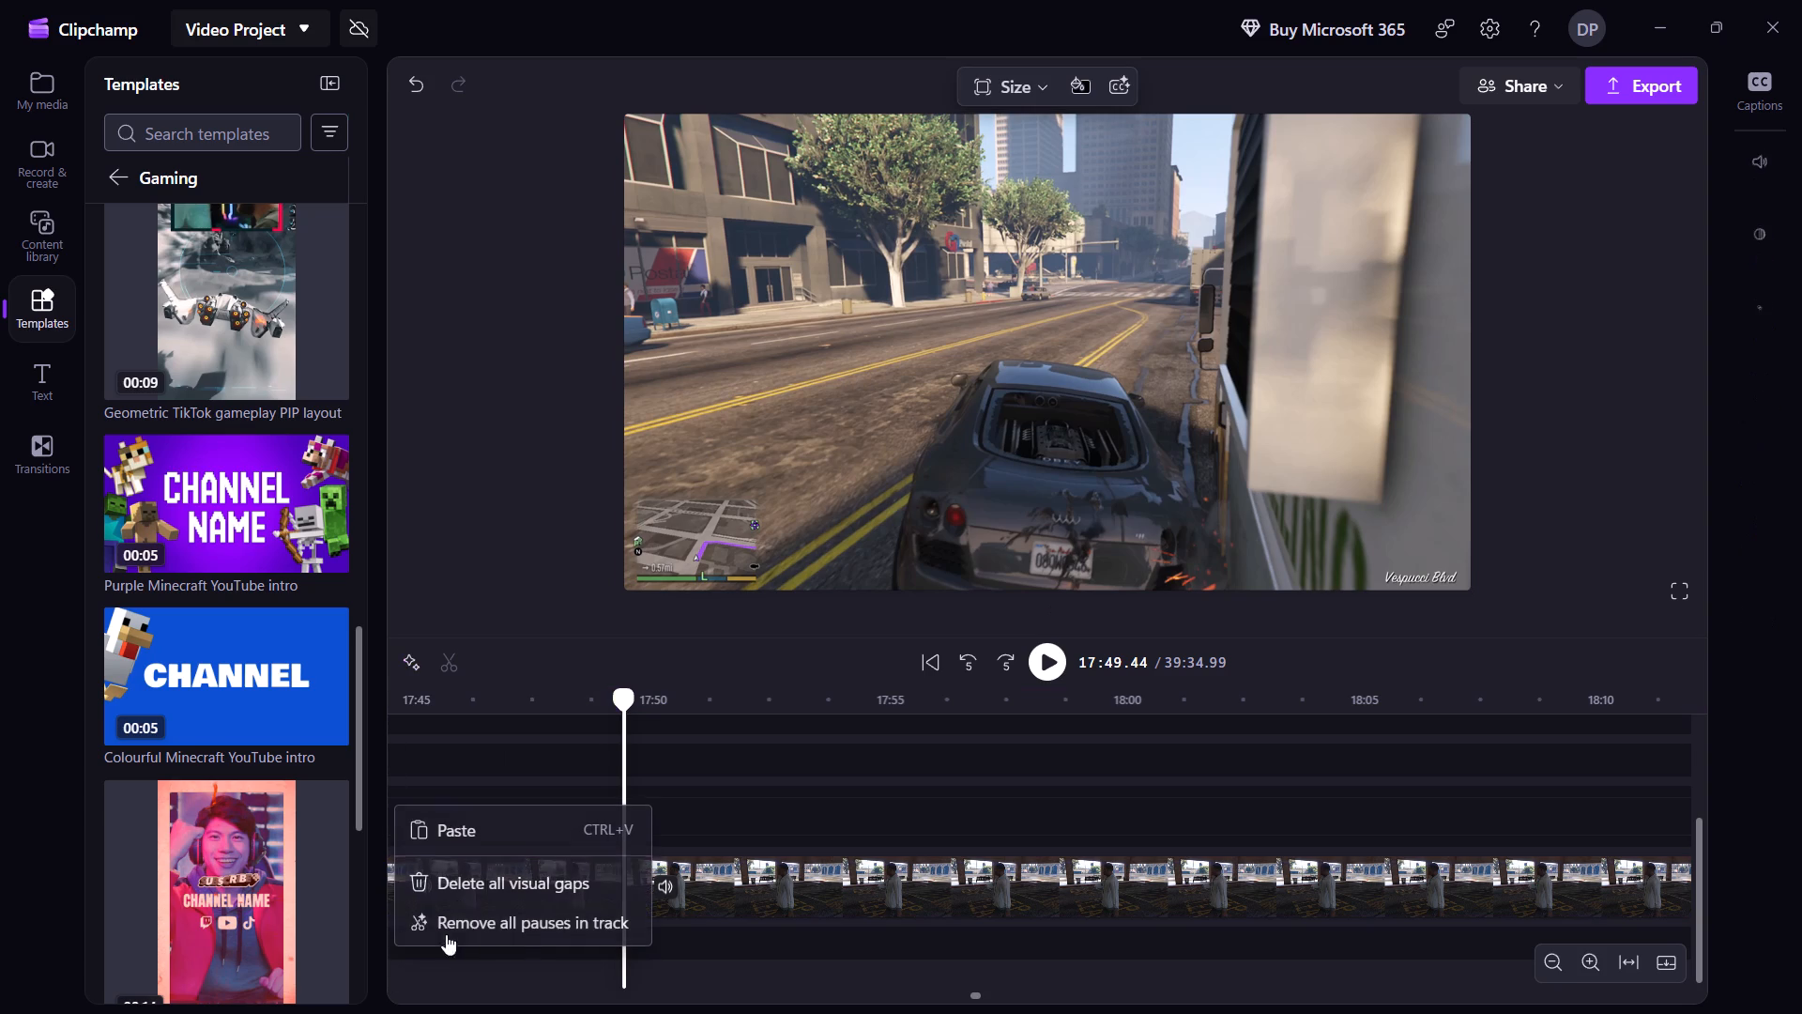
pyautogui.click(562, 1013)
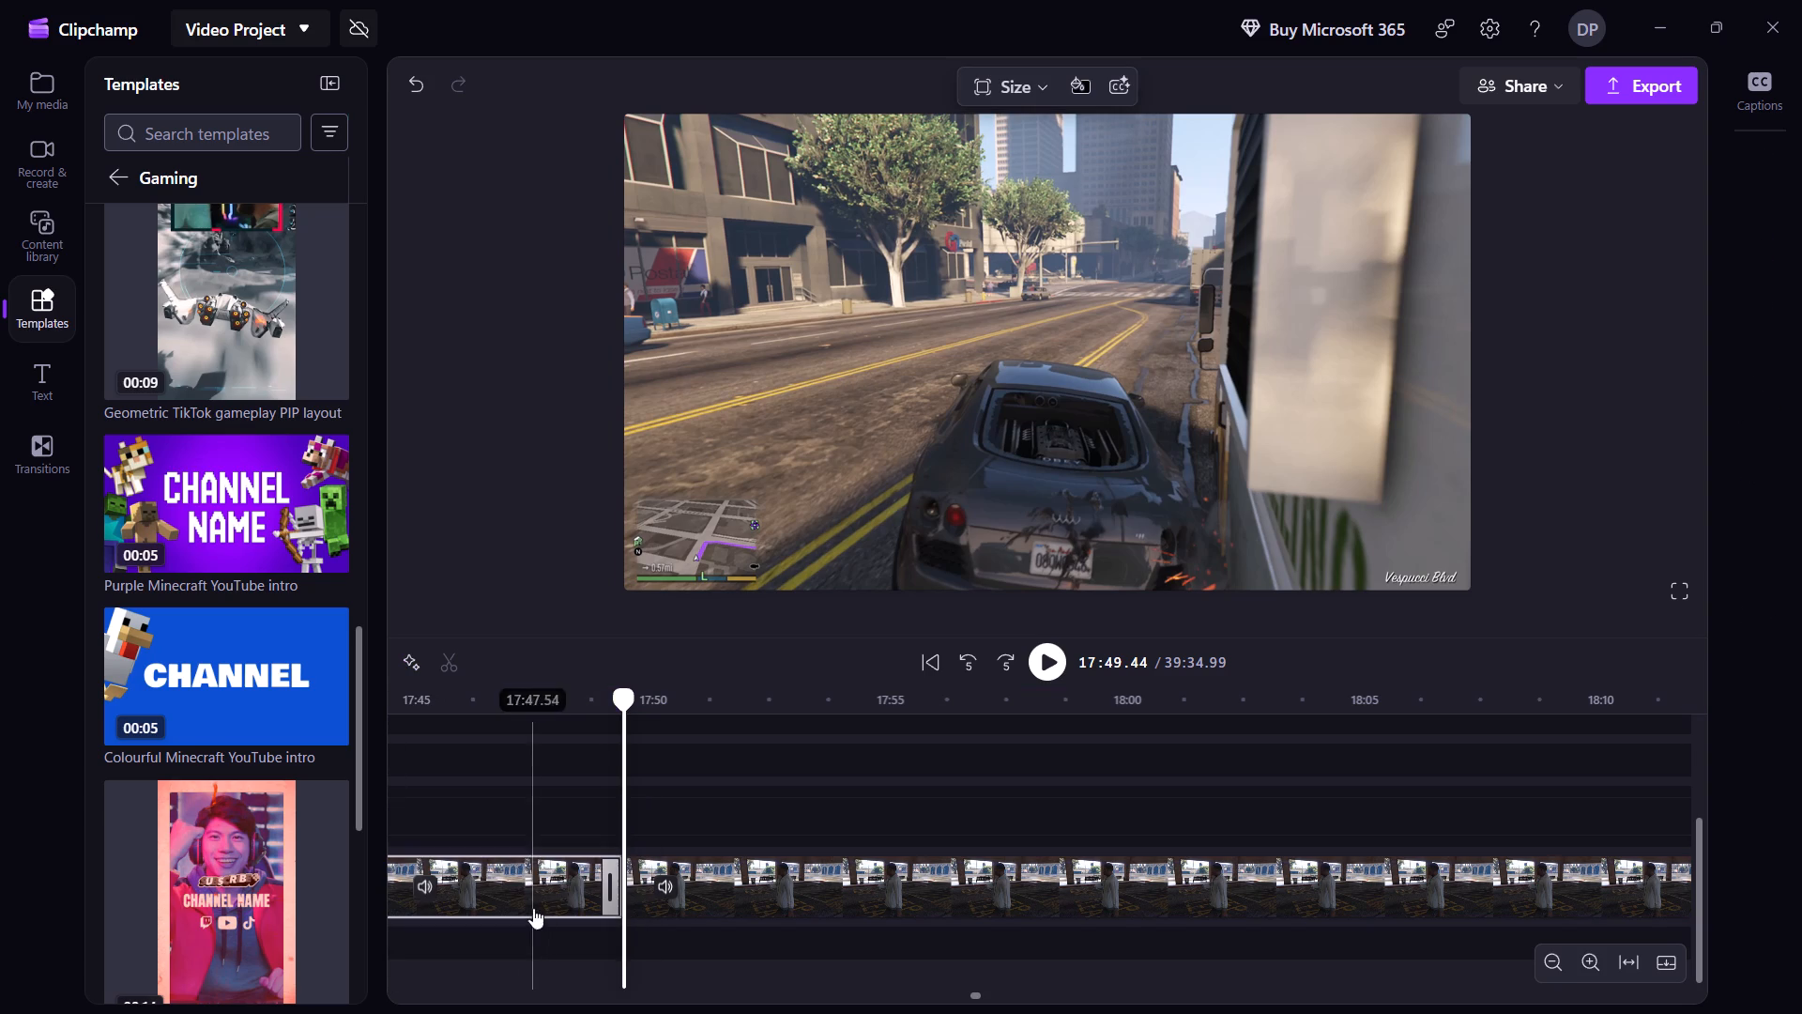
pyautogui.rightClick(551, 885)
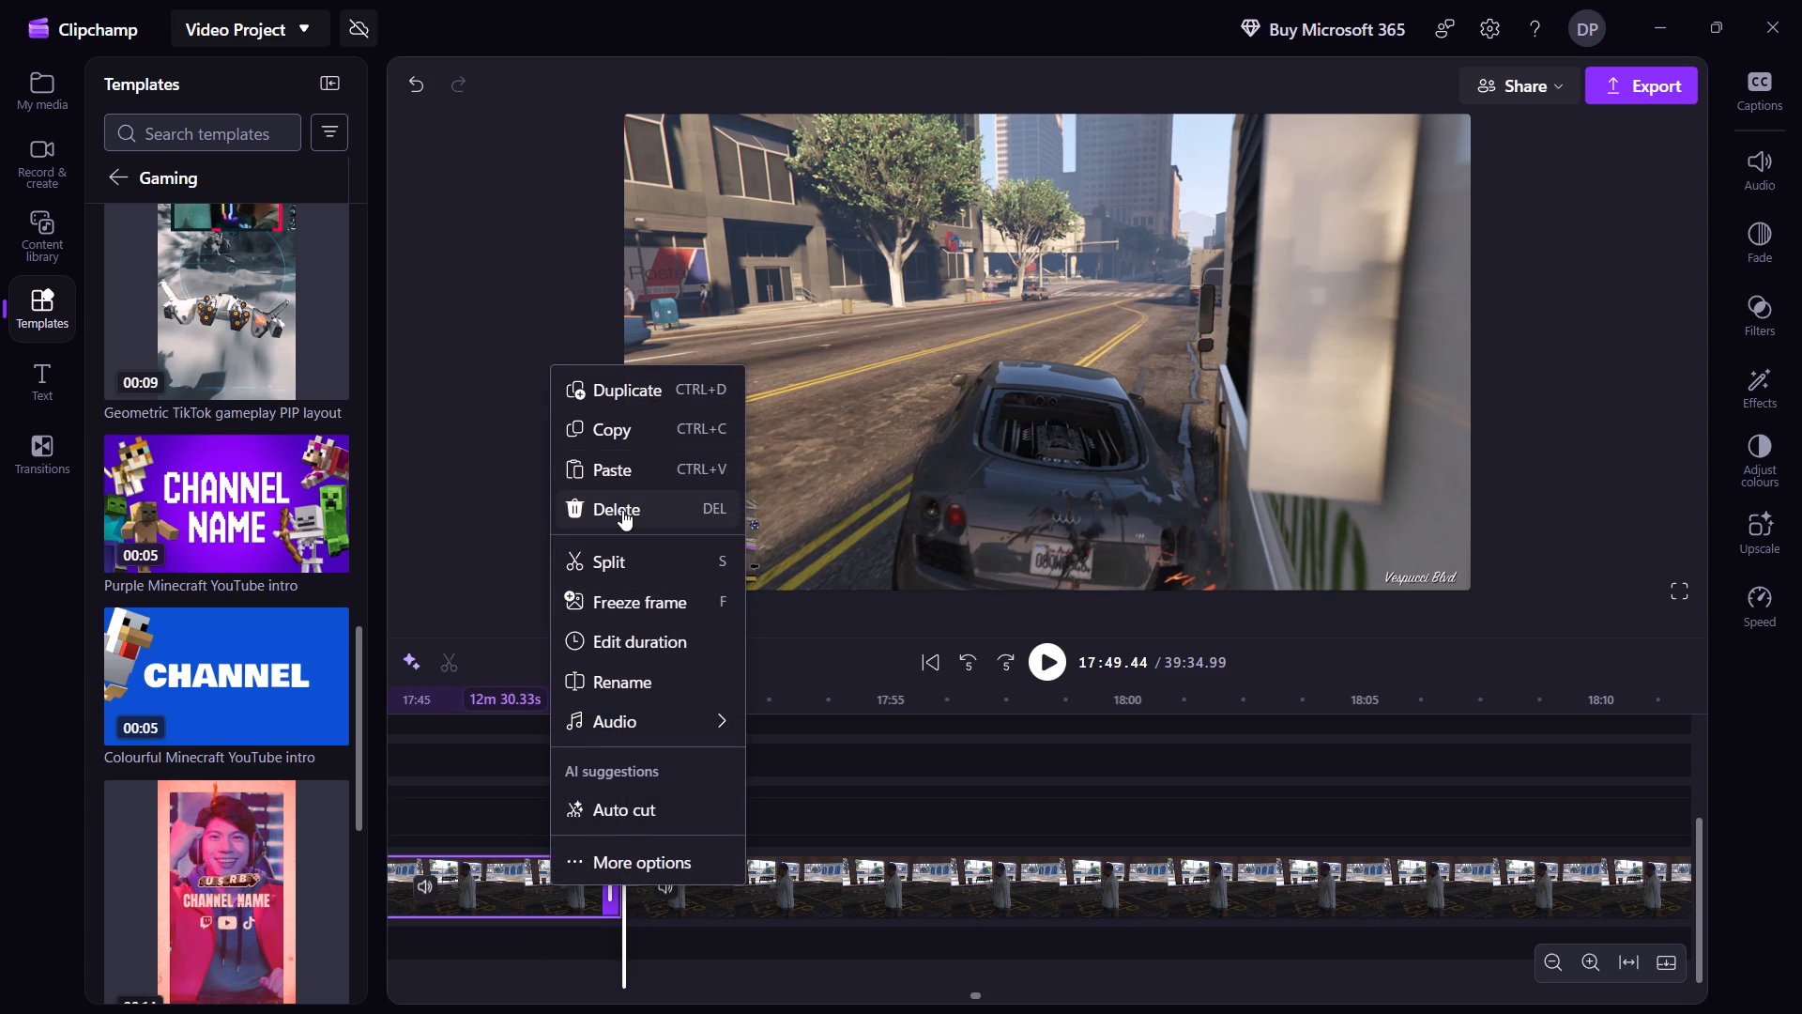
pyautogui.click(622, 510)
pyautogui.click(515, 895)
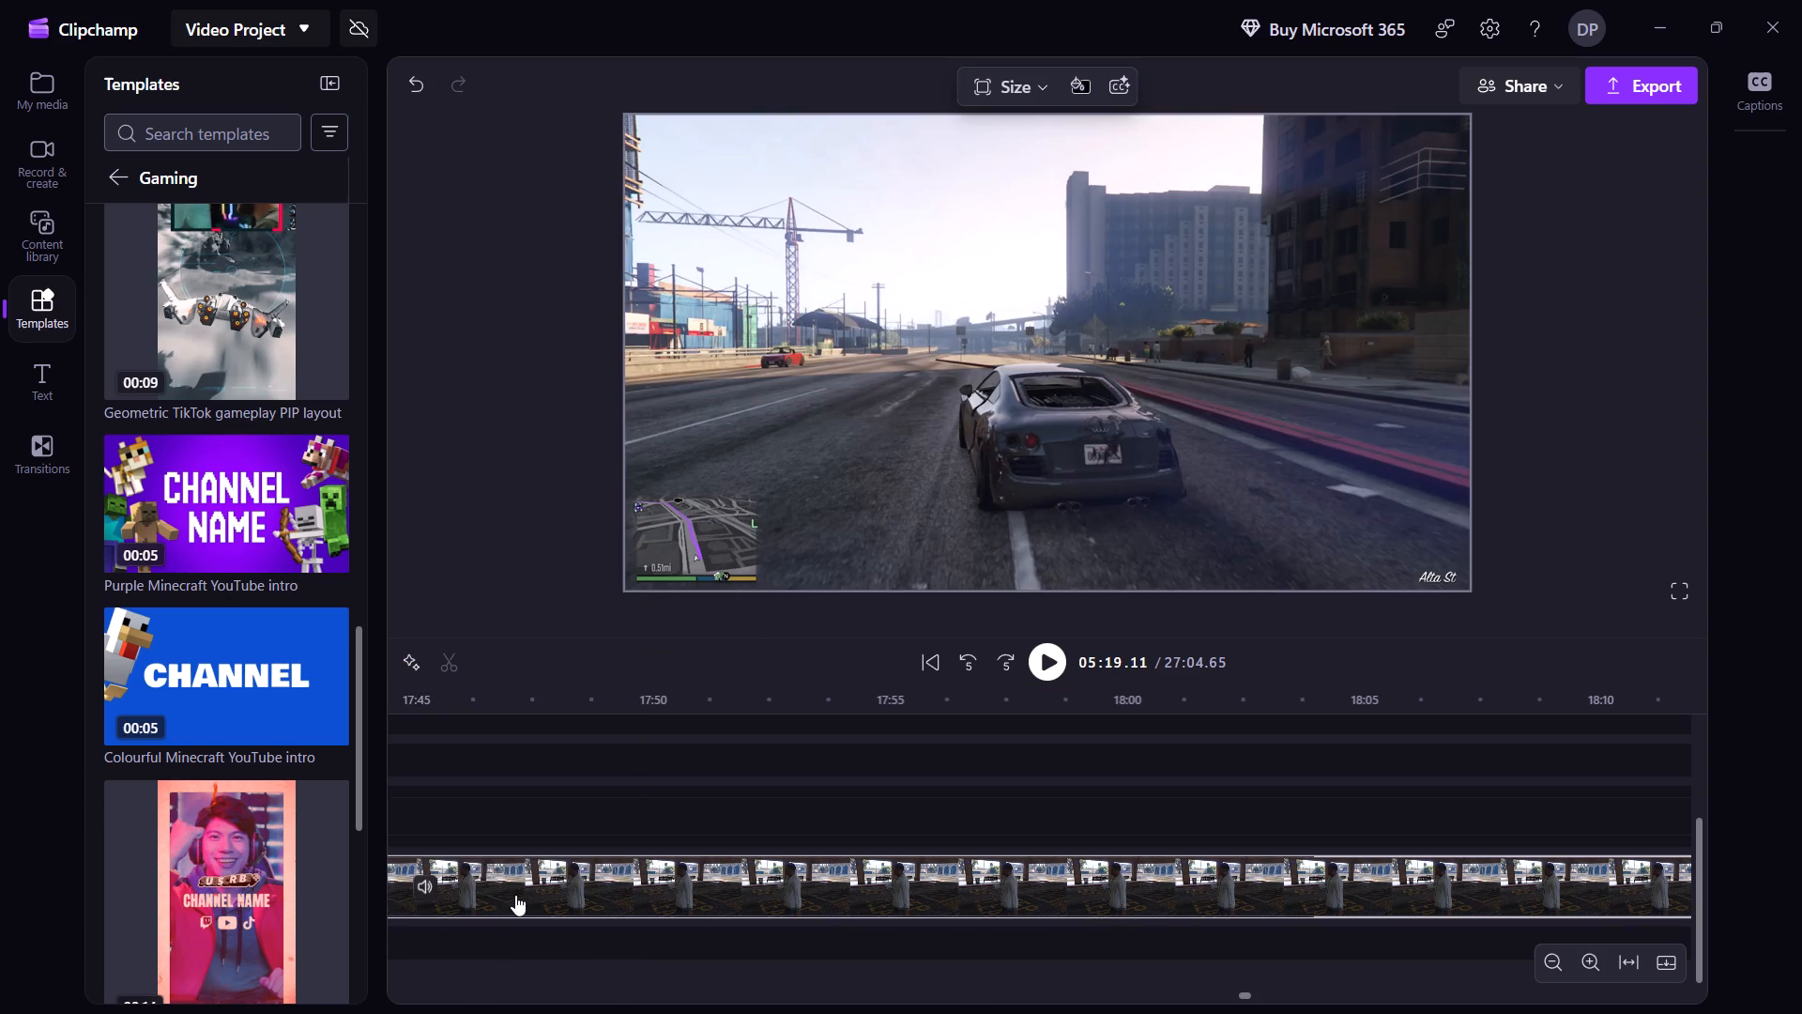
# Step back through the footage before the 5:19 cut to about 3:40, delete that gameplay clip and close its gap.
pyautogui.press('Left')
pyautogui.press('Left')
pyautogui.press('Left')
pyautogui.press('Left')
pyautogui.press('Left')
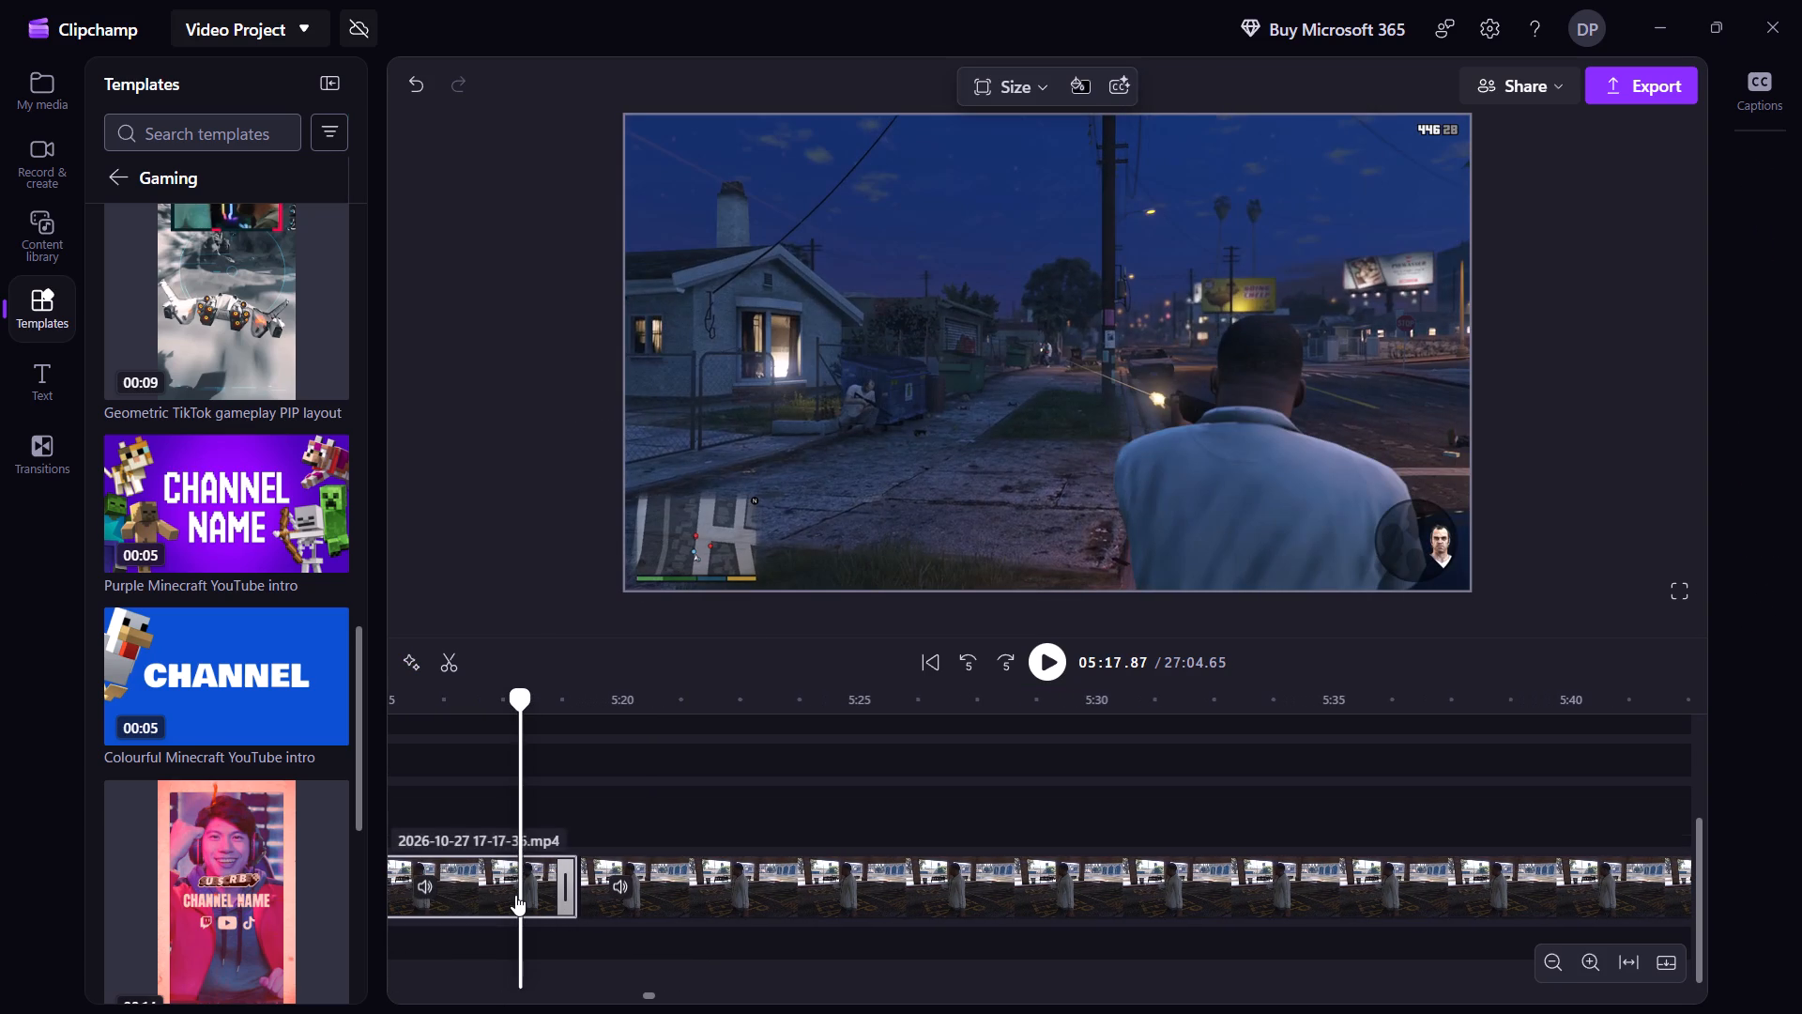
pyautogui.press('Right')
pyautogui.press('Right')
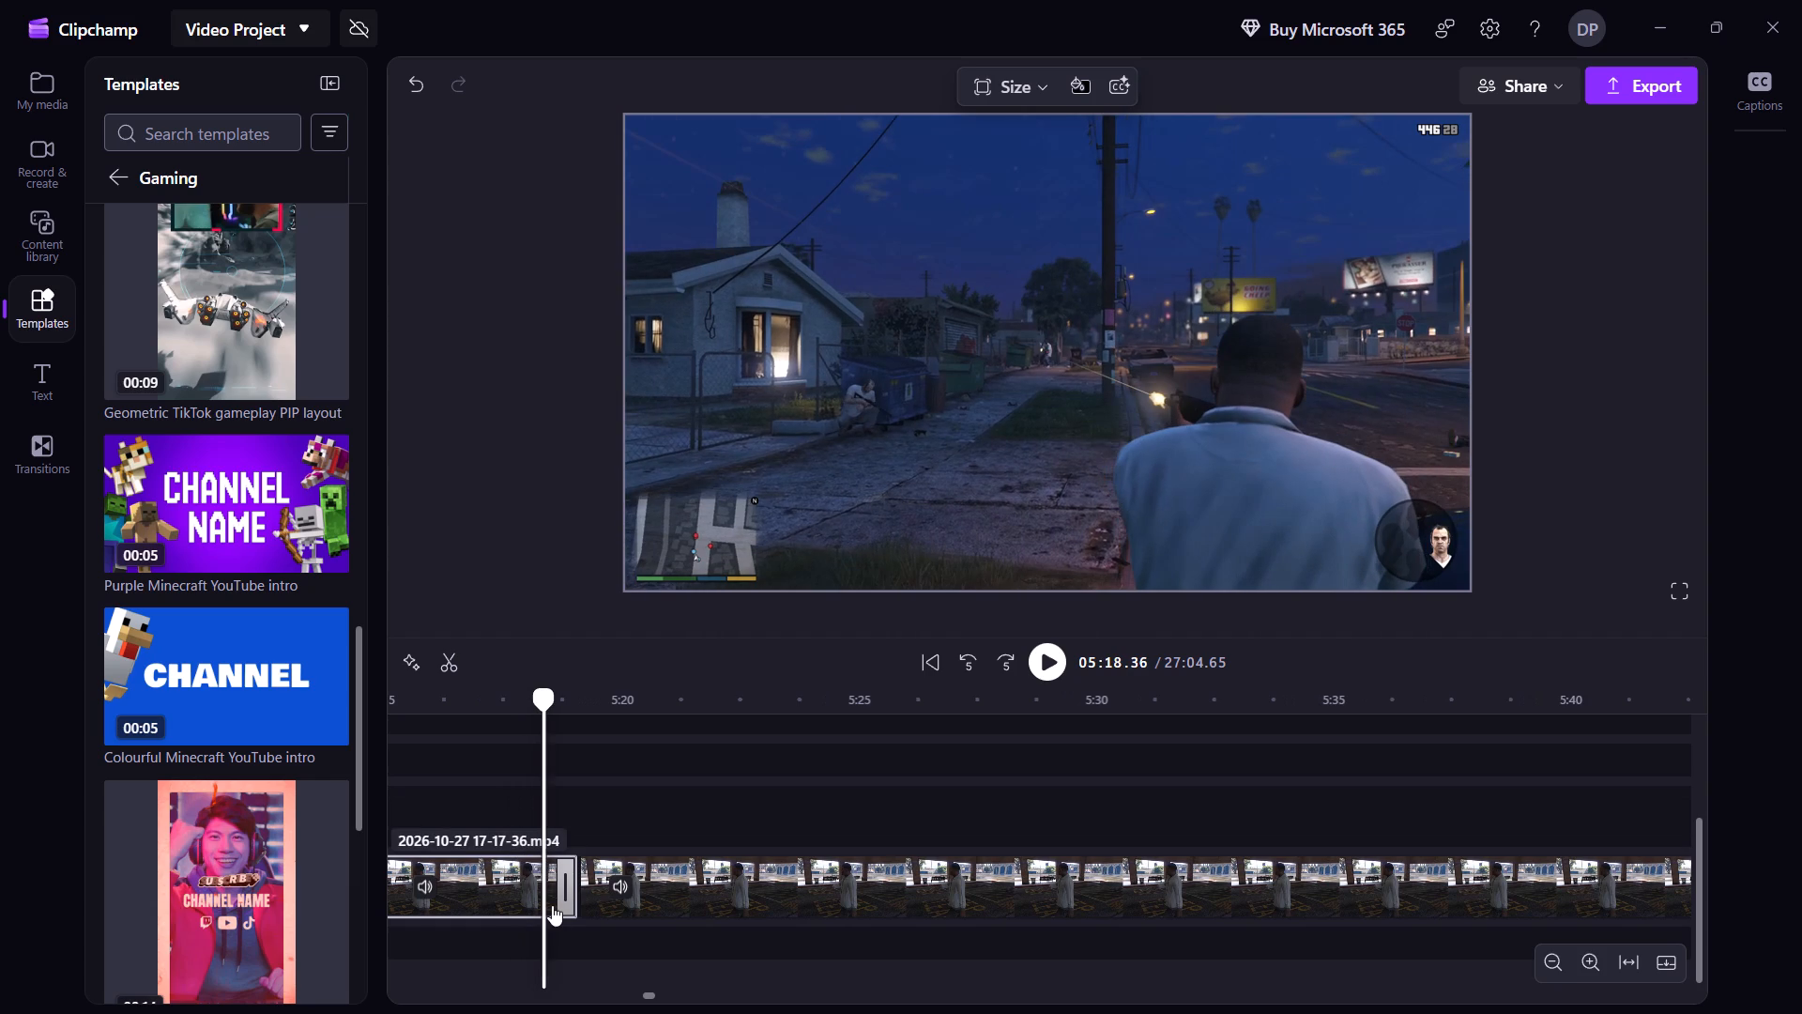
pyautogui.scroll(7, 618, 883)
pyautogui.scroll(-5, 618, 883)
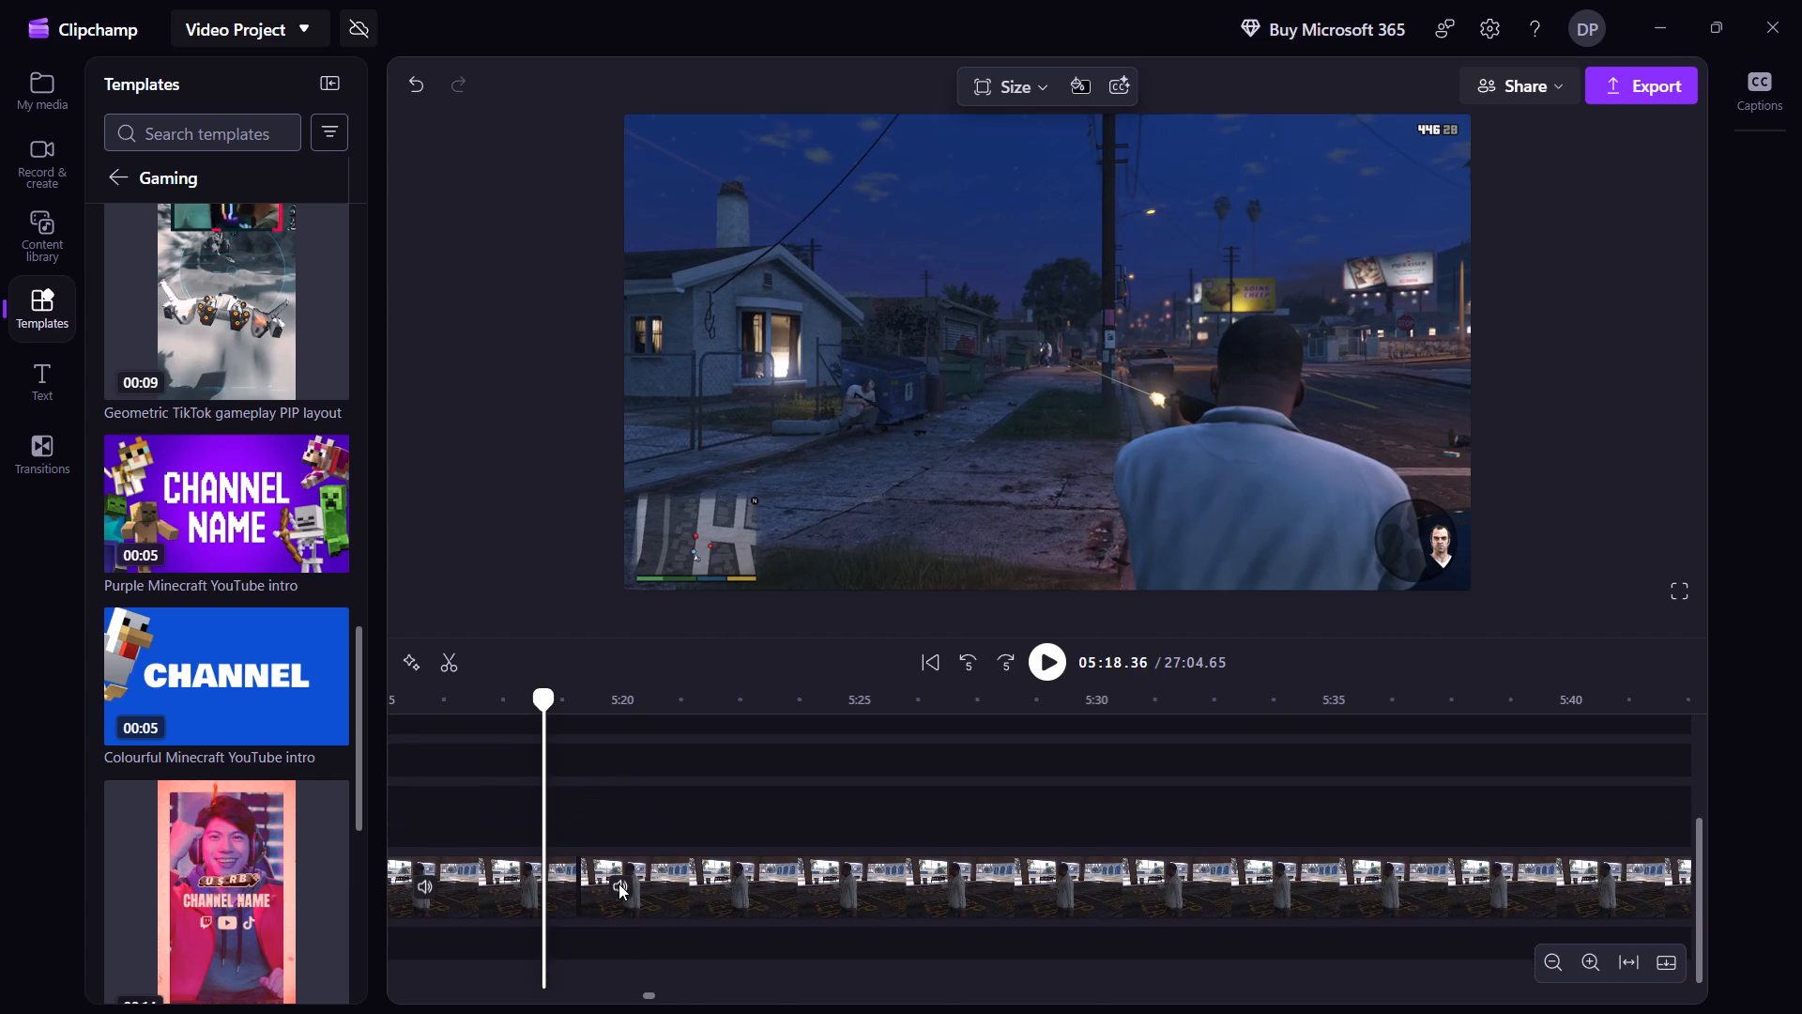
pyautogui.press('Left')
pyautogui.press('Left')
pyautogui.press('Left')
pyautogui.press('Left')
pyautogui.press('Left')
pyautogui.press('Left')
pyautogui.press('Left')
pyautogui.press('Left')
pyautogui.press('Left')
pyautogui.press('Left')
pyautogui.press('Left')
pyautogui.press('Left')
pyautogui.press('Left')
pyautogui.press('Left')
pyautogui.press('Left')
pyautogui.press('Left')
pyautogui.press('Left')
pyautogui.press('Left')
pyautogui.press('Left')
pyautogui.press('Left')
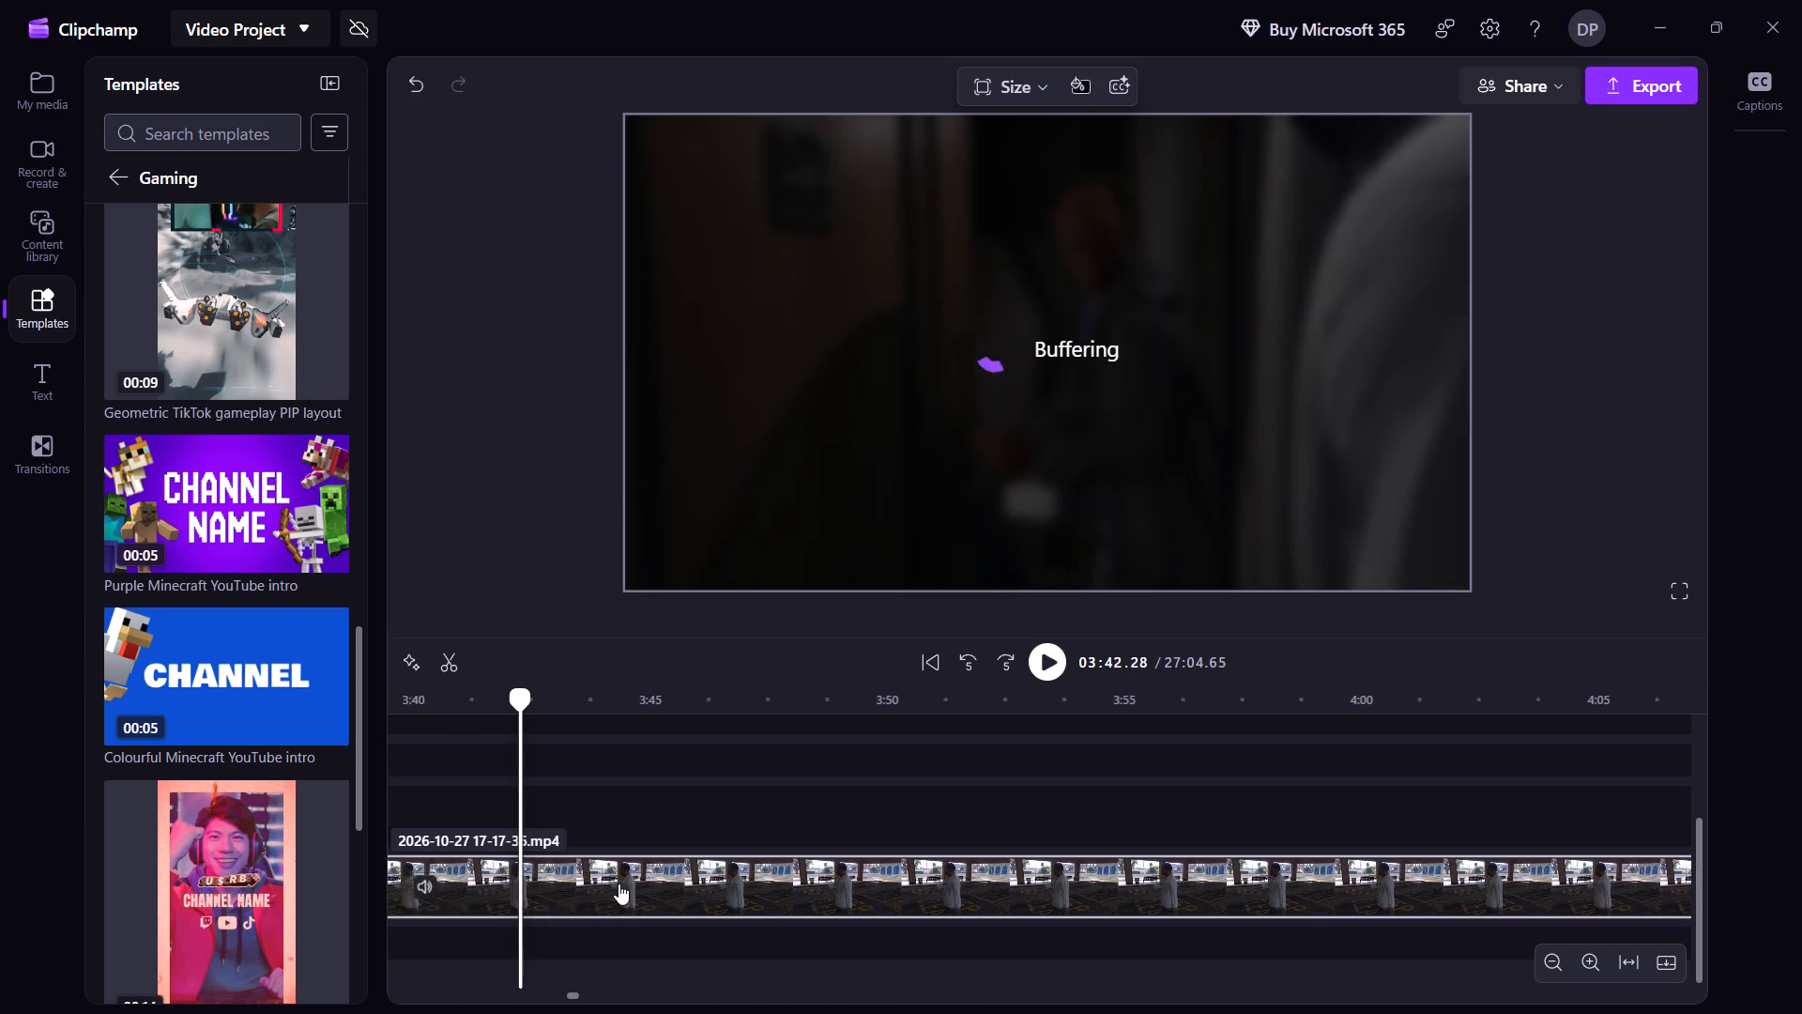
pyautogui.click(618, 883)
pyautogui.rightClick(618, 883)
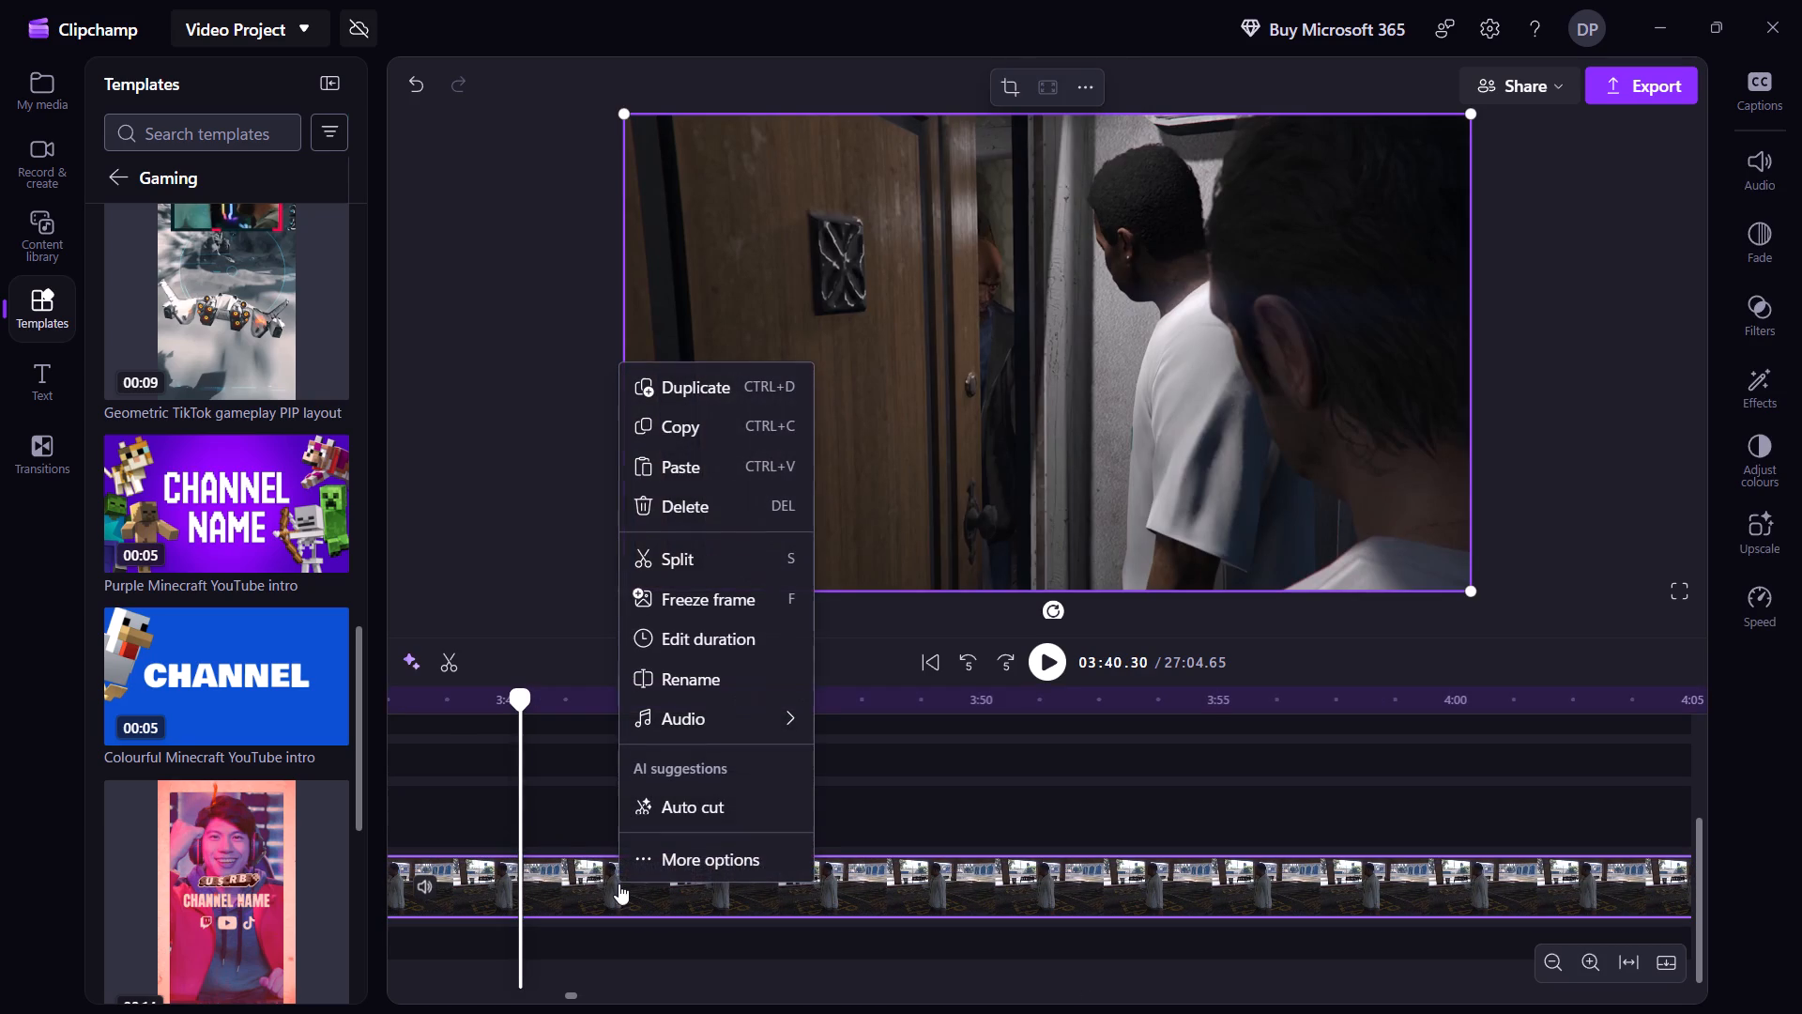
pyautogui.click(726, 520)
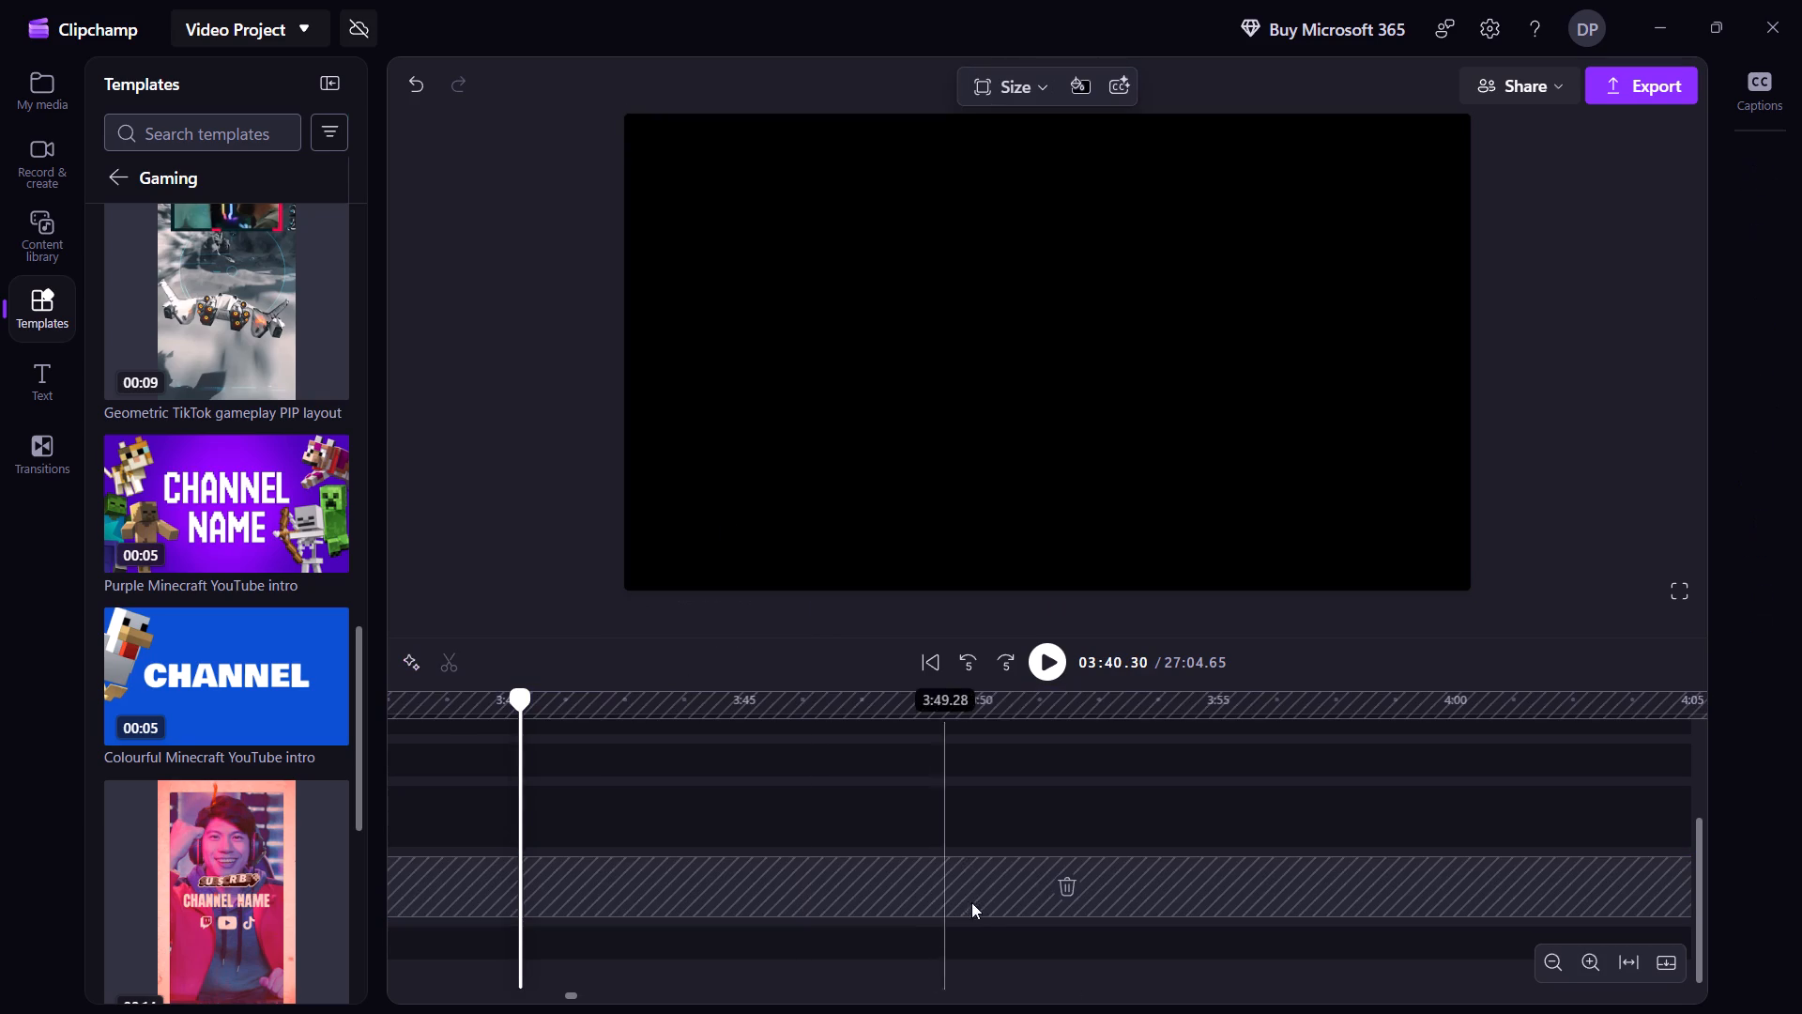
pyautogui.click(1077, 884)
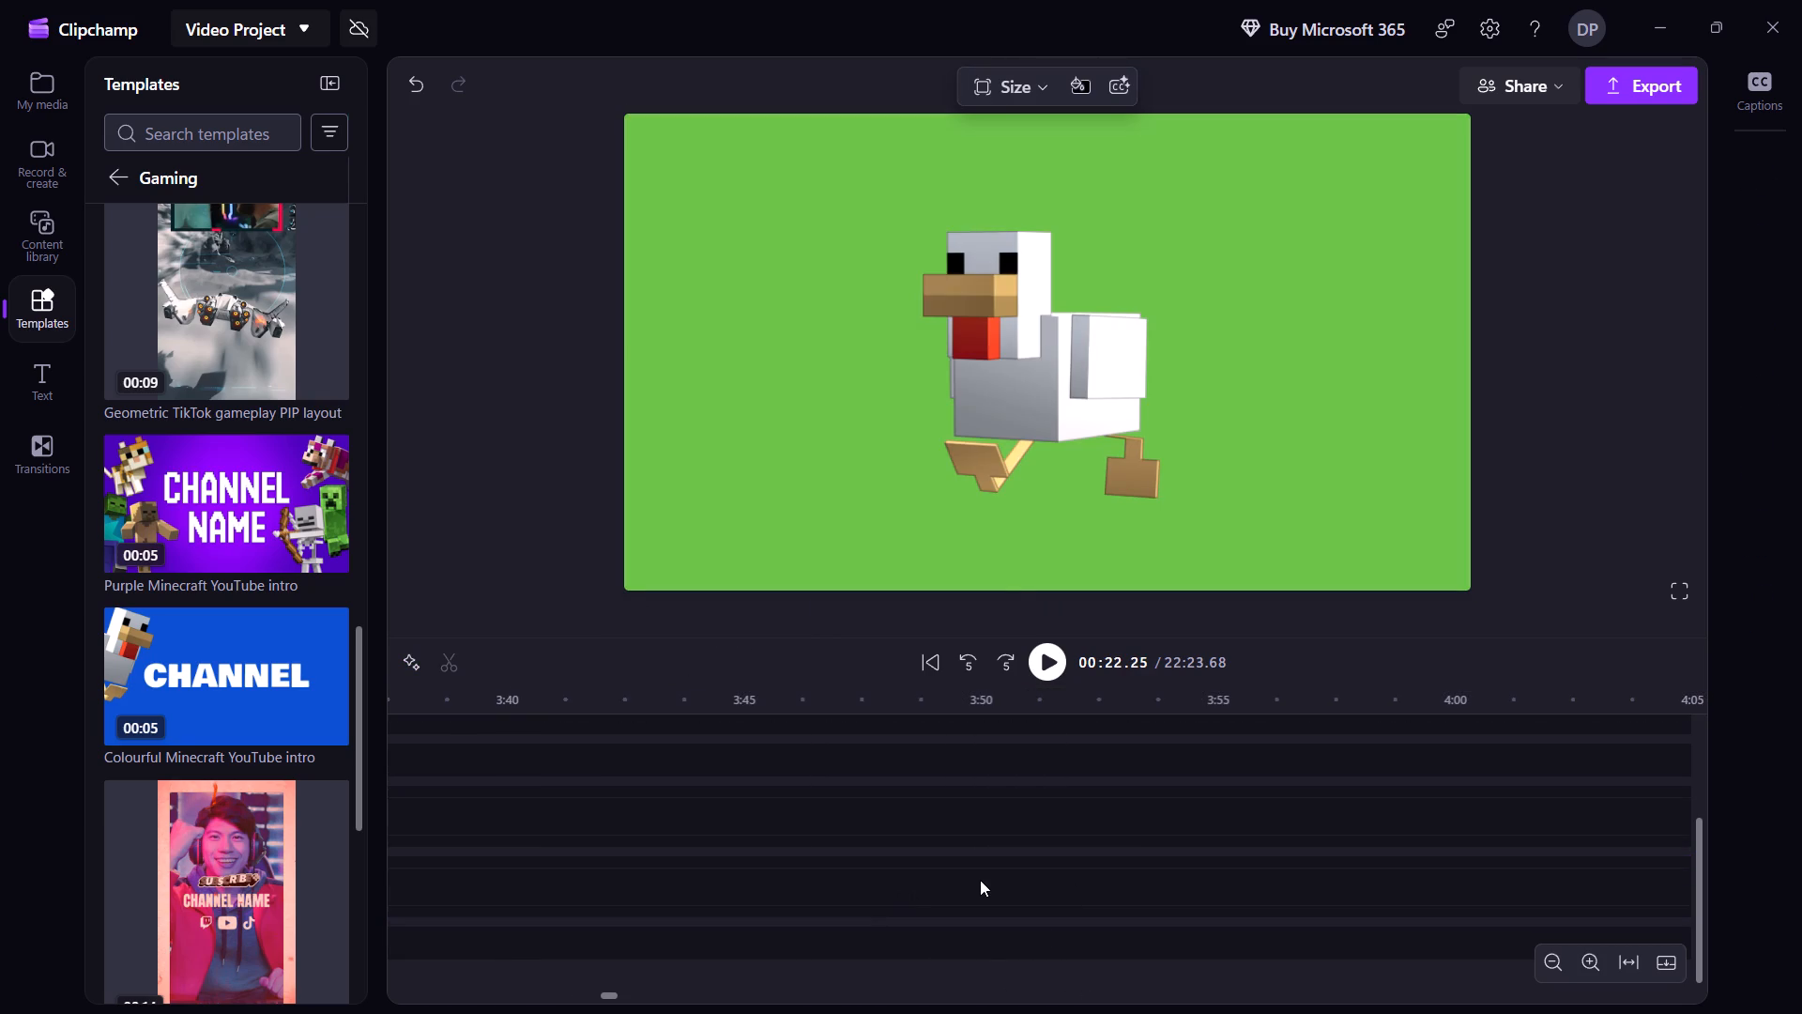
# Return to the start of the timeline and skip forward to about 0:50, examining the clips around the intro.
pyautogui.click(980, 880)
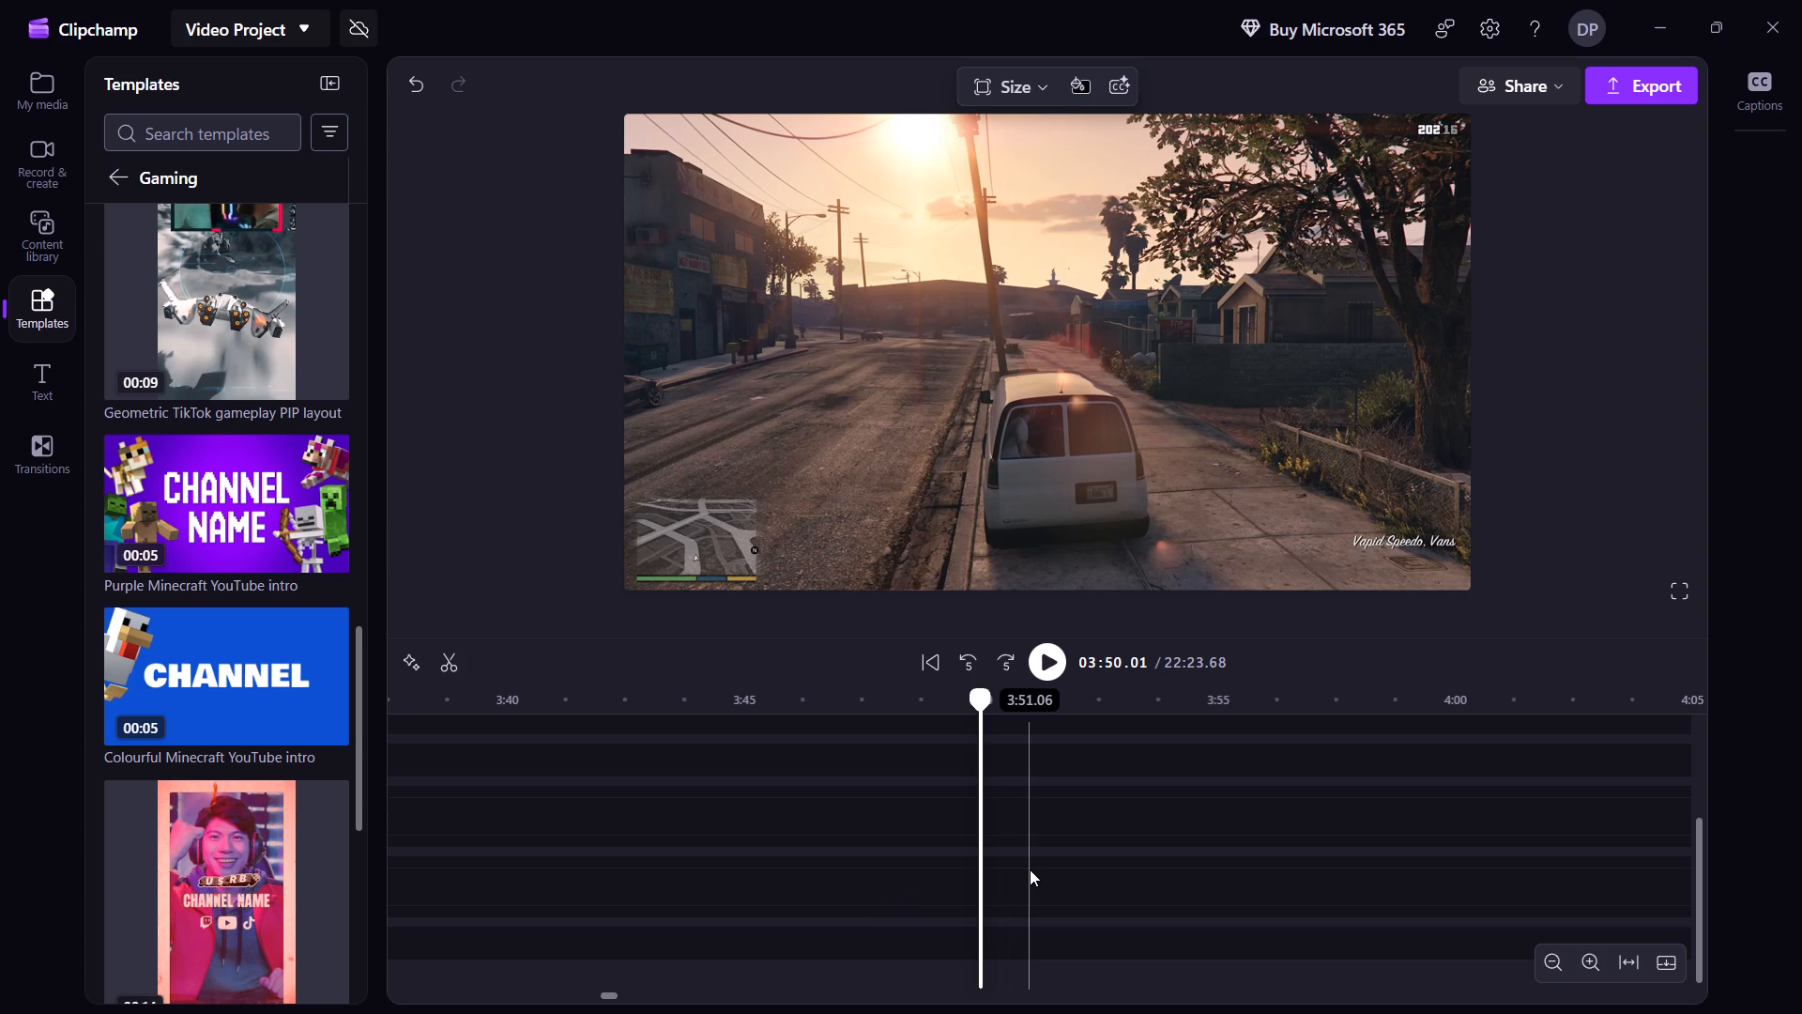
pyautogui.scroll(-6, 1030, 869)
pyautogui.scroll(5, 1030, 869)
pyautogui.scroll(-5, 1030, 869)
pyautogui.hotkey('shift', 'Left')
pyautogui.hotkey('shift', 'Left')
pyautogui.hotkey('shift', 'Left')
pyautogui.hotkey('shift', 'Left')
pyautogui.hotkey('shift', 'Left')
pyautogui.hotkey('shift', 'Left')
pyautogui.hotkey('shift', 'Left')
pyautogui.hotkey('shift', 'Left')
pyautogui.hotkey('shift', 'Left')
pyautogui.hotkey('shift', 'Left')
pyautogui.hotkey('shift', 'Left')
pyautogui.hotkey('shift', 'Left')
pyautogui.hotkey('shift', 'Left')
pyautogui.hotkey('shift', 'Left')
pyautogui.hotkey('shift', 'Left')
pyautogui.hotkey('shift', 'Left')
pyautogui.hotkey('shift', 'Left')
pyautogui.hotkey('shift', 'Left')
pyautogui.hotkey('shift', 'Left')
pyautogui.hotkey('shift', 'Left')
pyautogui.hotkey('shift', 'Left')
pyautogui.hotkey('shift', 'Left')
pyautogui.hotkey('shift', 'Left')
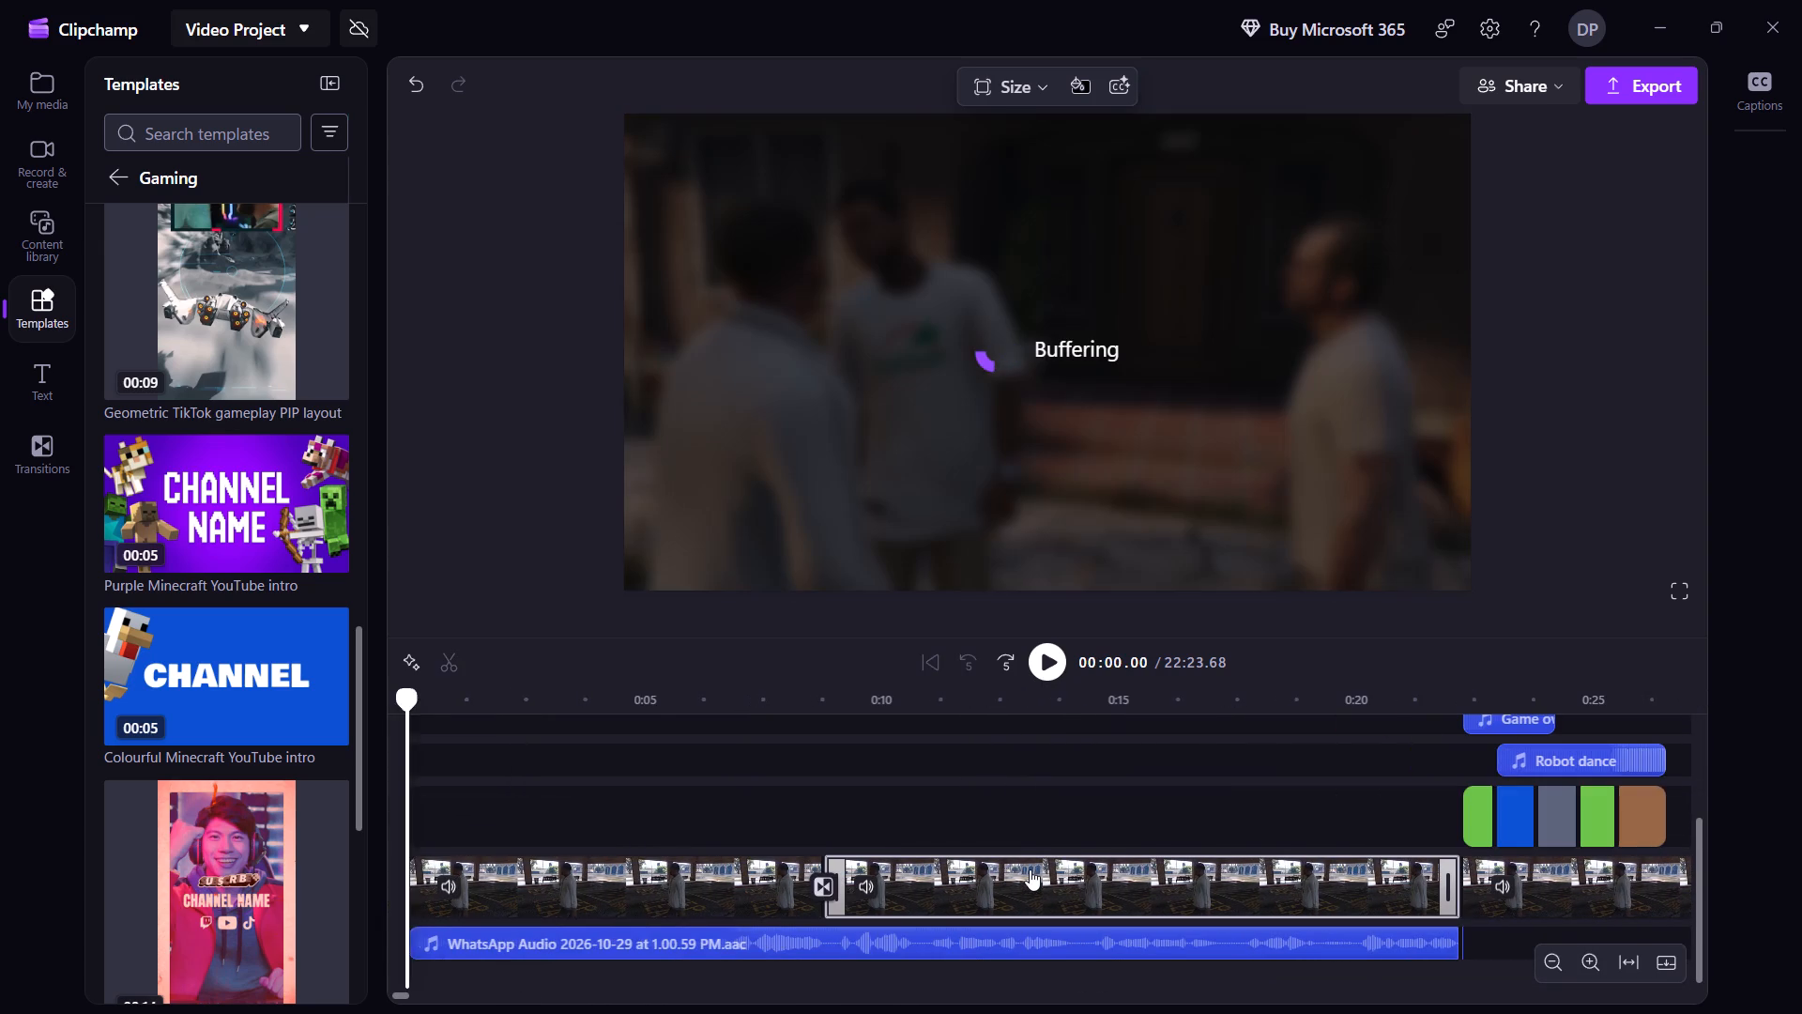
pyautogui.hotkey('shift', 'Right')
pyautogui.hotkey('shift', 'Right')
pyautogui.hotkey('shift', 'Right')
pyautogui.hotkey('shift', 'Right')
pyautogui.hotkey('shift', 'Right')
pyautogui.hotkey('shift', 'Right')
pyautogui.hotkey('shift', 'Right')
pyautogui.hotkey('shift', 'Right')
pyautogui.hotkey('shift', 'Right')
pyautogui.hotkey('shift', 'Right')
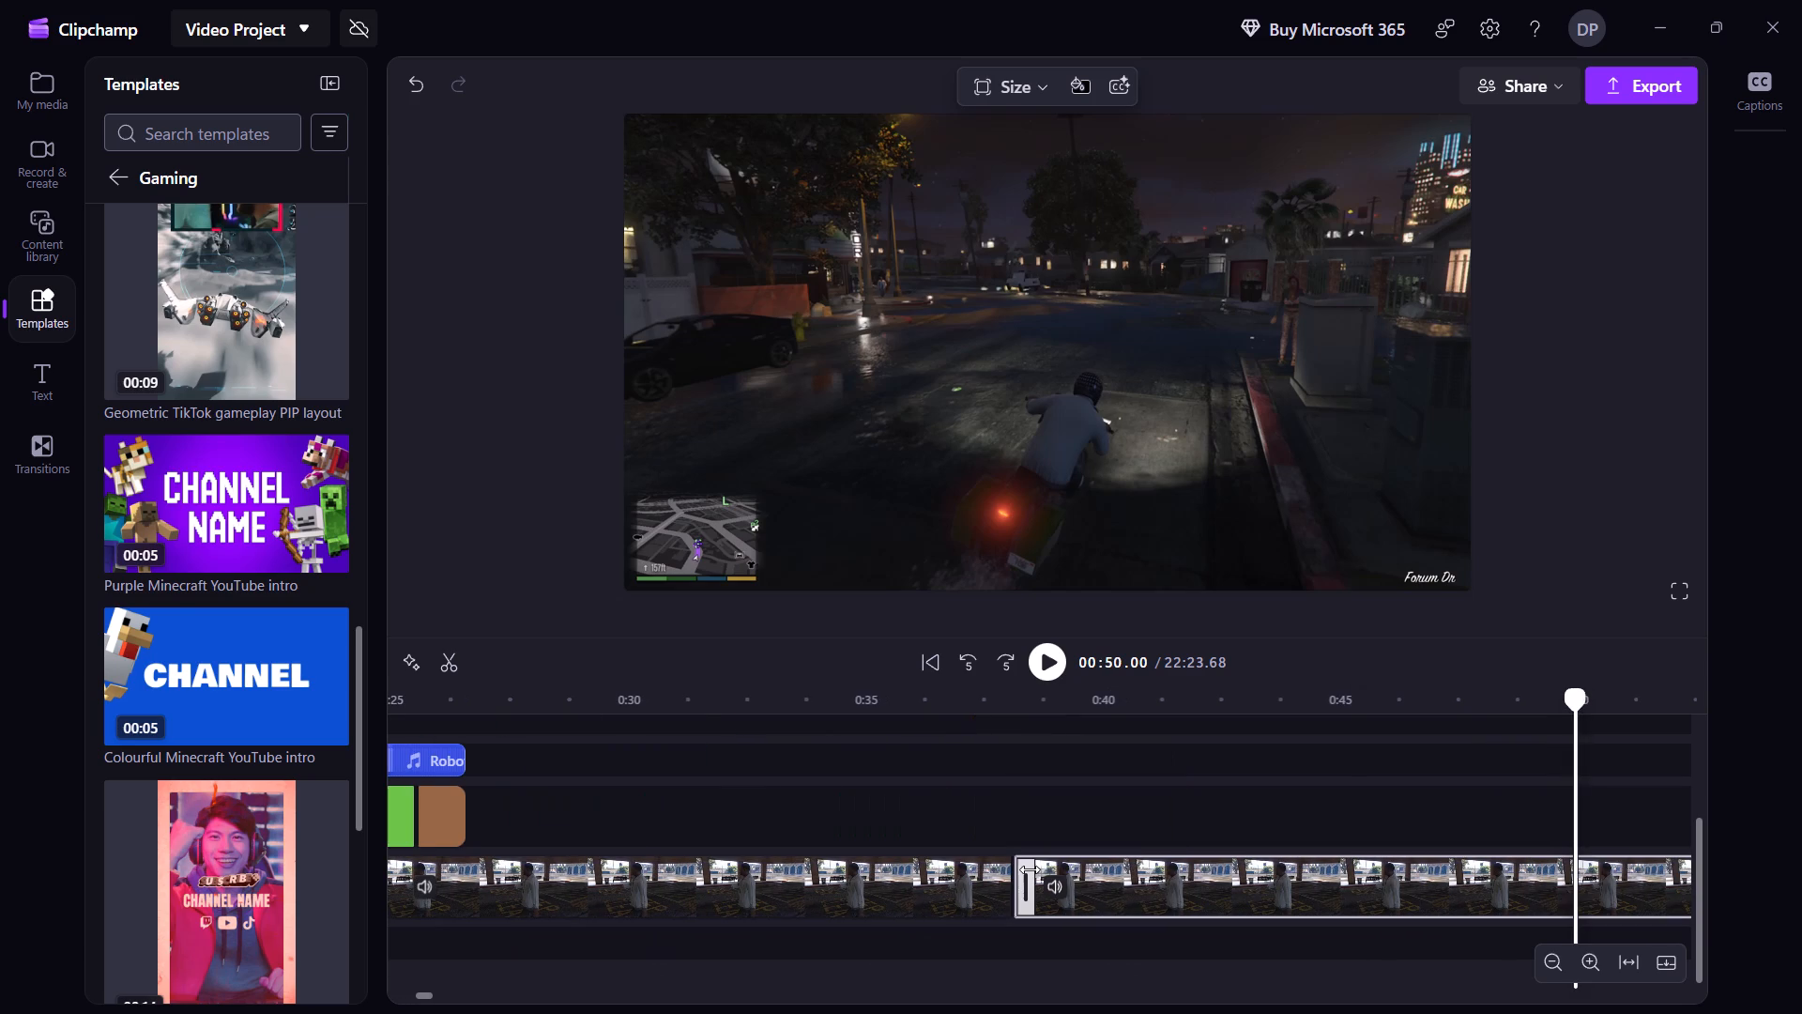
# Shift the gameplay clip under the intro template so it starts right after the intro, and play the join from 0:20 to 0:30.
pyautogui.hotkey('shift', 'Left')
pyautogui.hotkey('shift', 'Left')
pyautogui.hotkey('shift', 'Left')
pyautogui.hotkey('shift', 'Left')
pyautogui.hotkey('shift', 'Left')
pyautogui.hotkey('shift', 'Left')
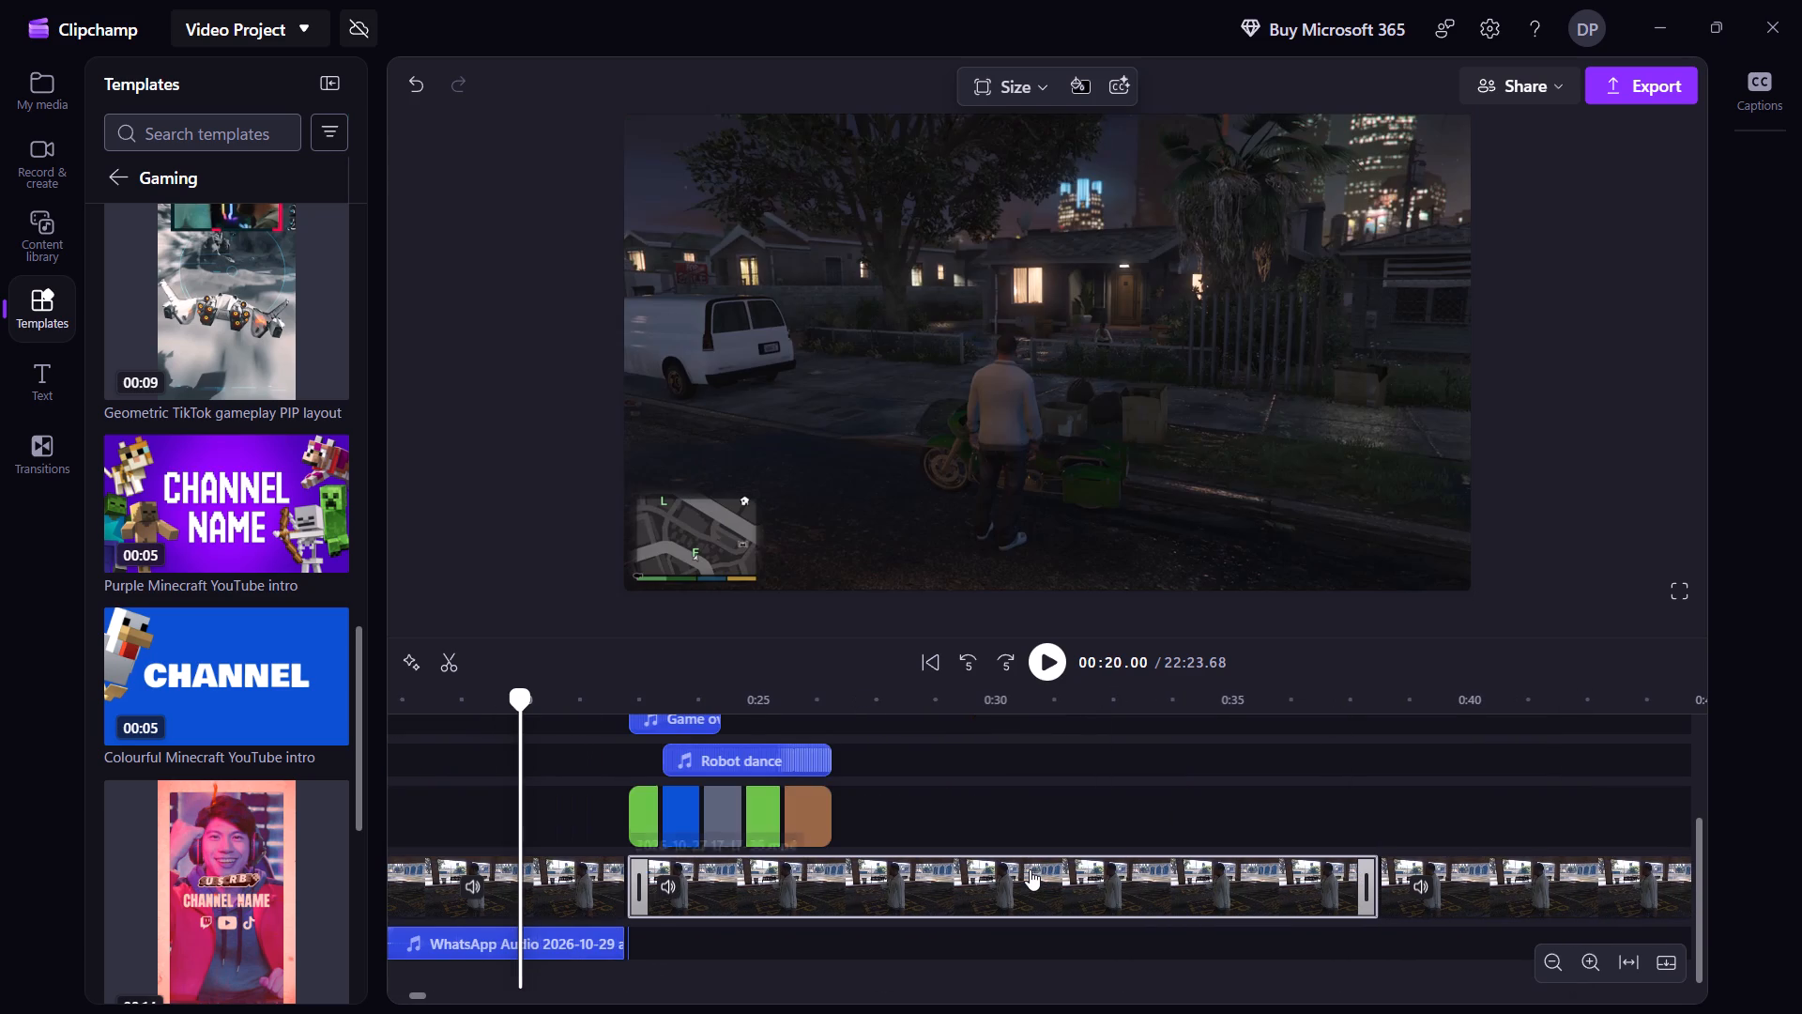
pyautogui.moveTo(771, 883); pyautogui.dragTo(899, 883)
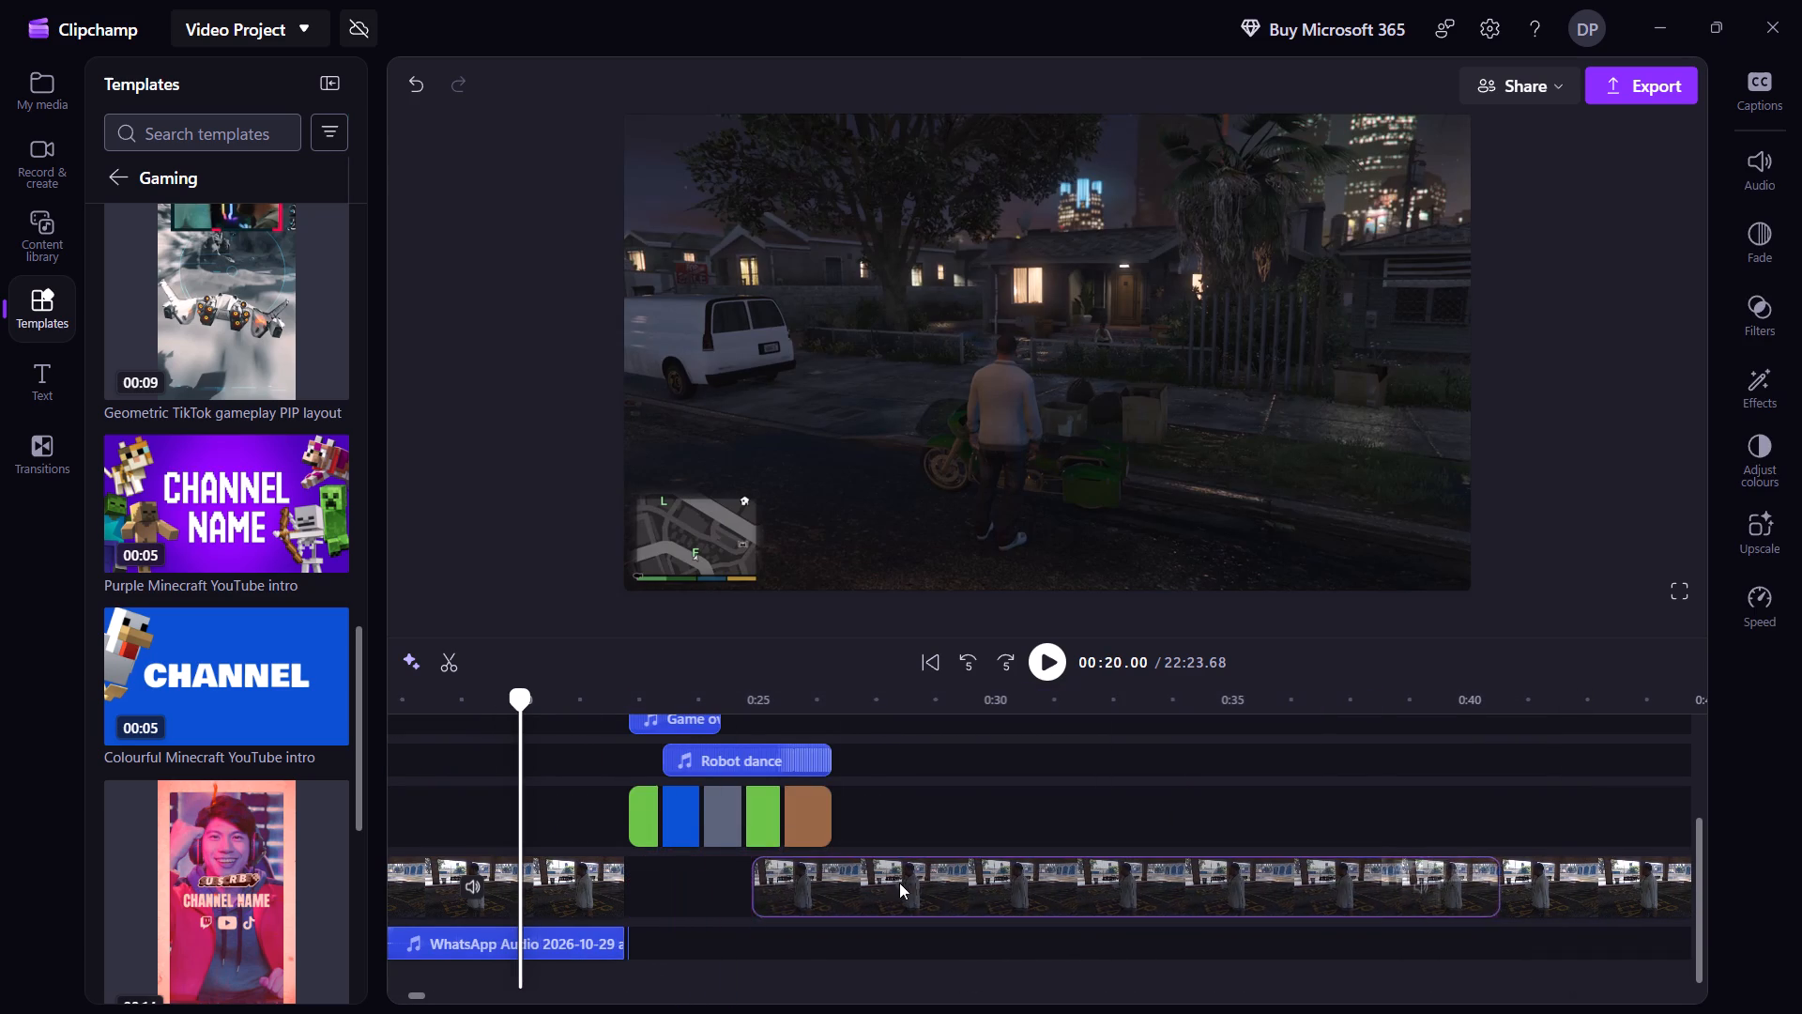
pyautogui.moveTo(899, 883); pyautogui.dragTo(973, 869)
pyautogui.press('space')
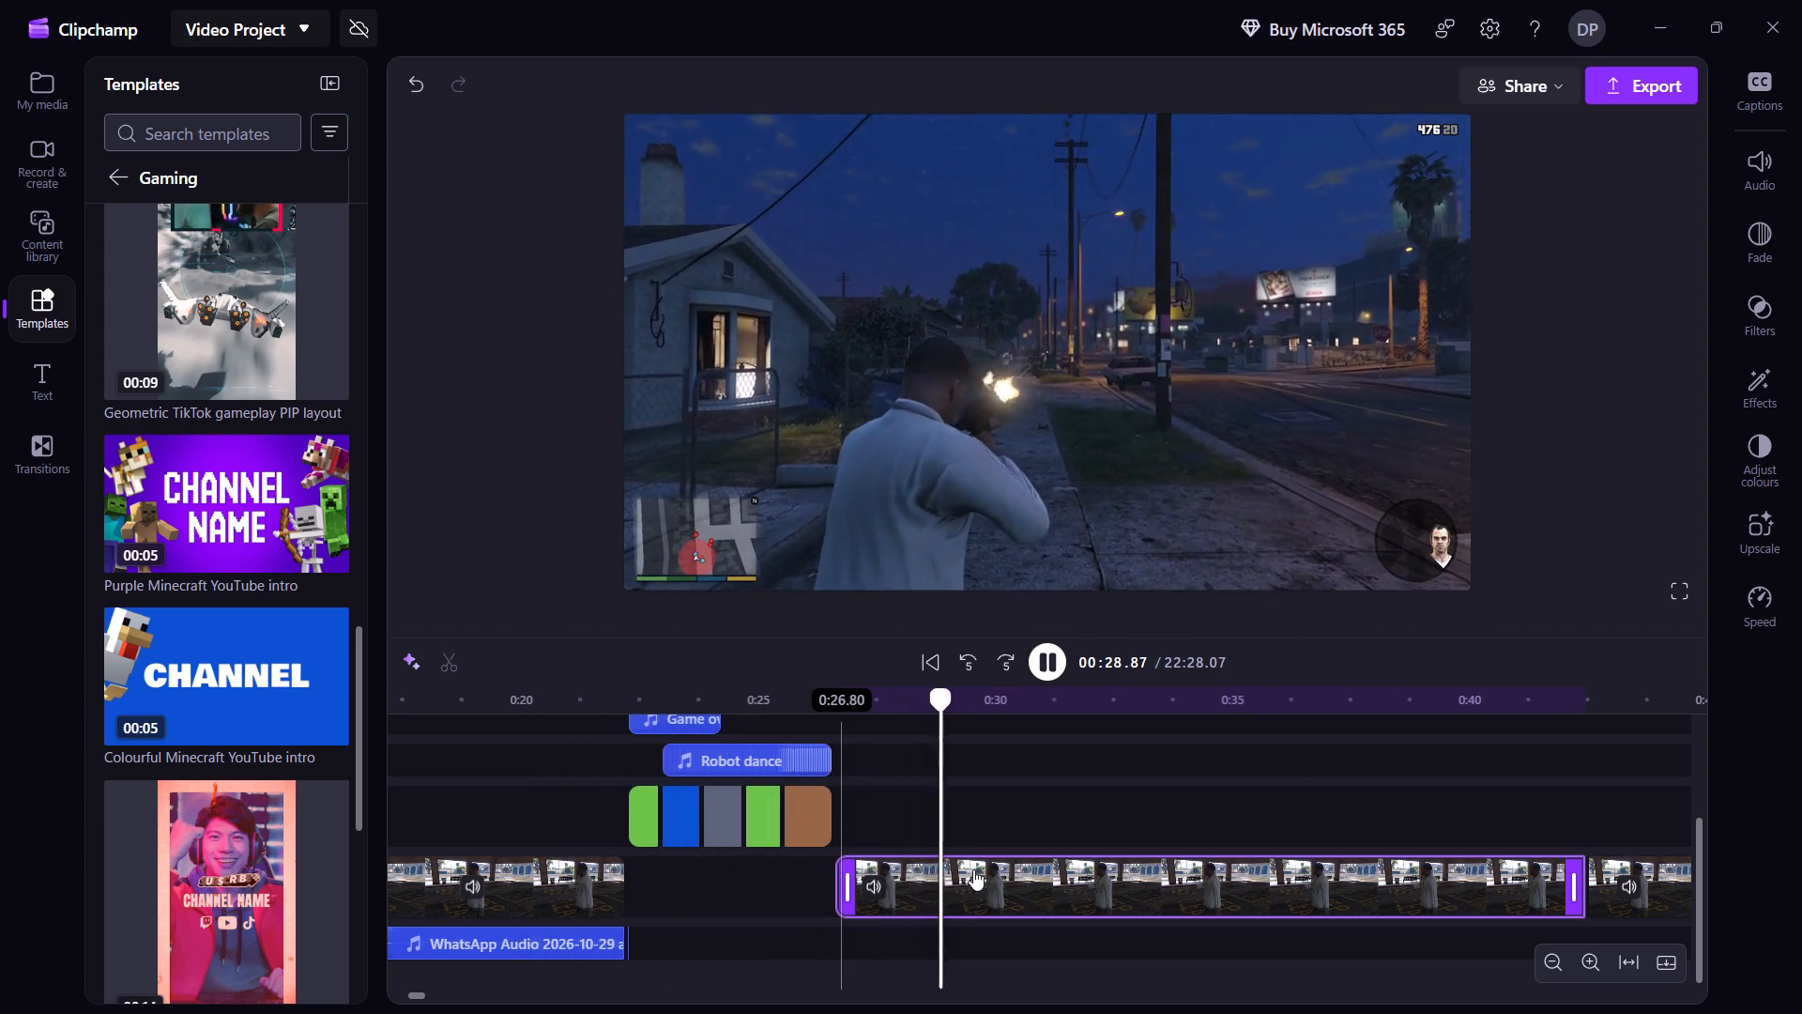
pyautogui.press('space')
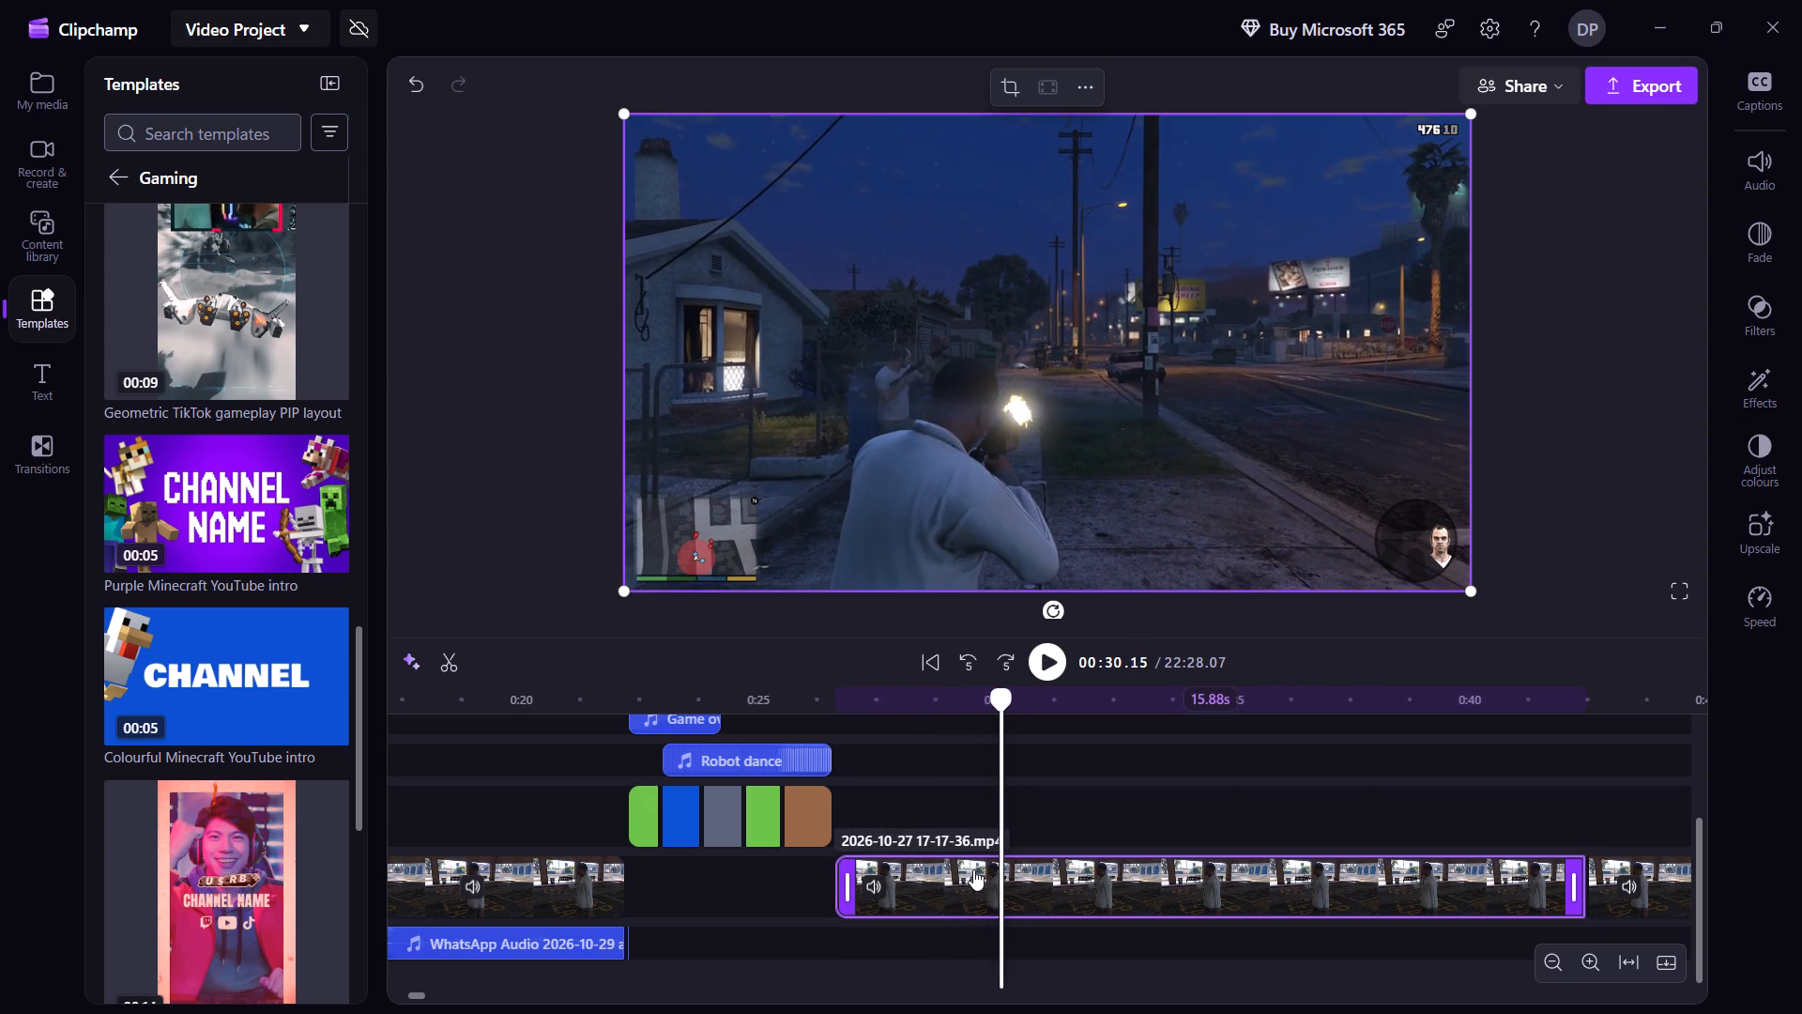
# Delete the 15.88 s gameplay clip right after the intro and close the gap it leaves.
pyautogui.click(1077, 878)
pyautogui.rightClick(1077, 878)
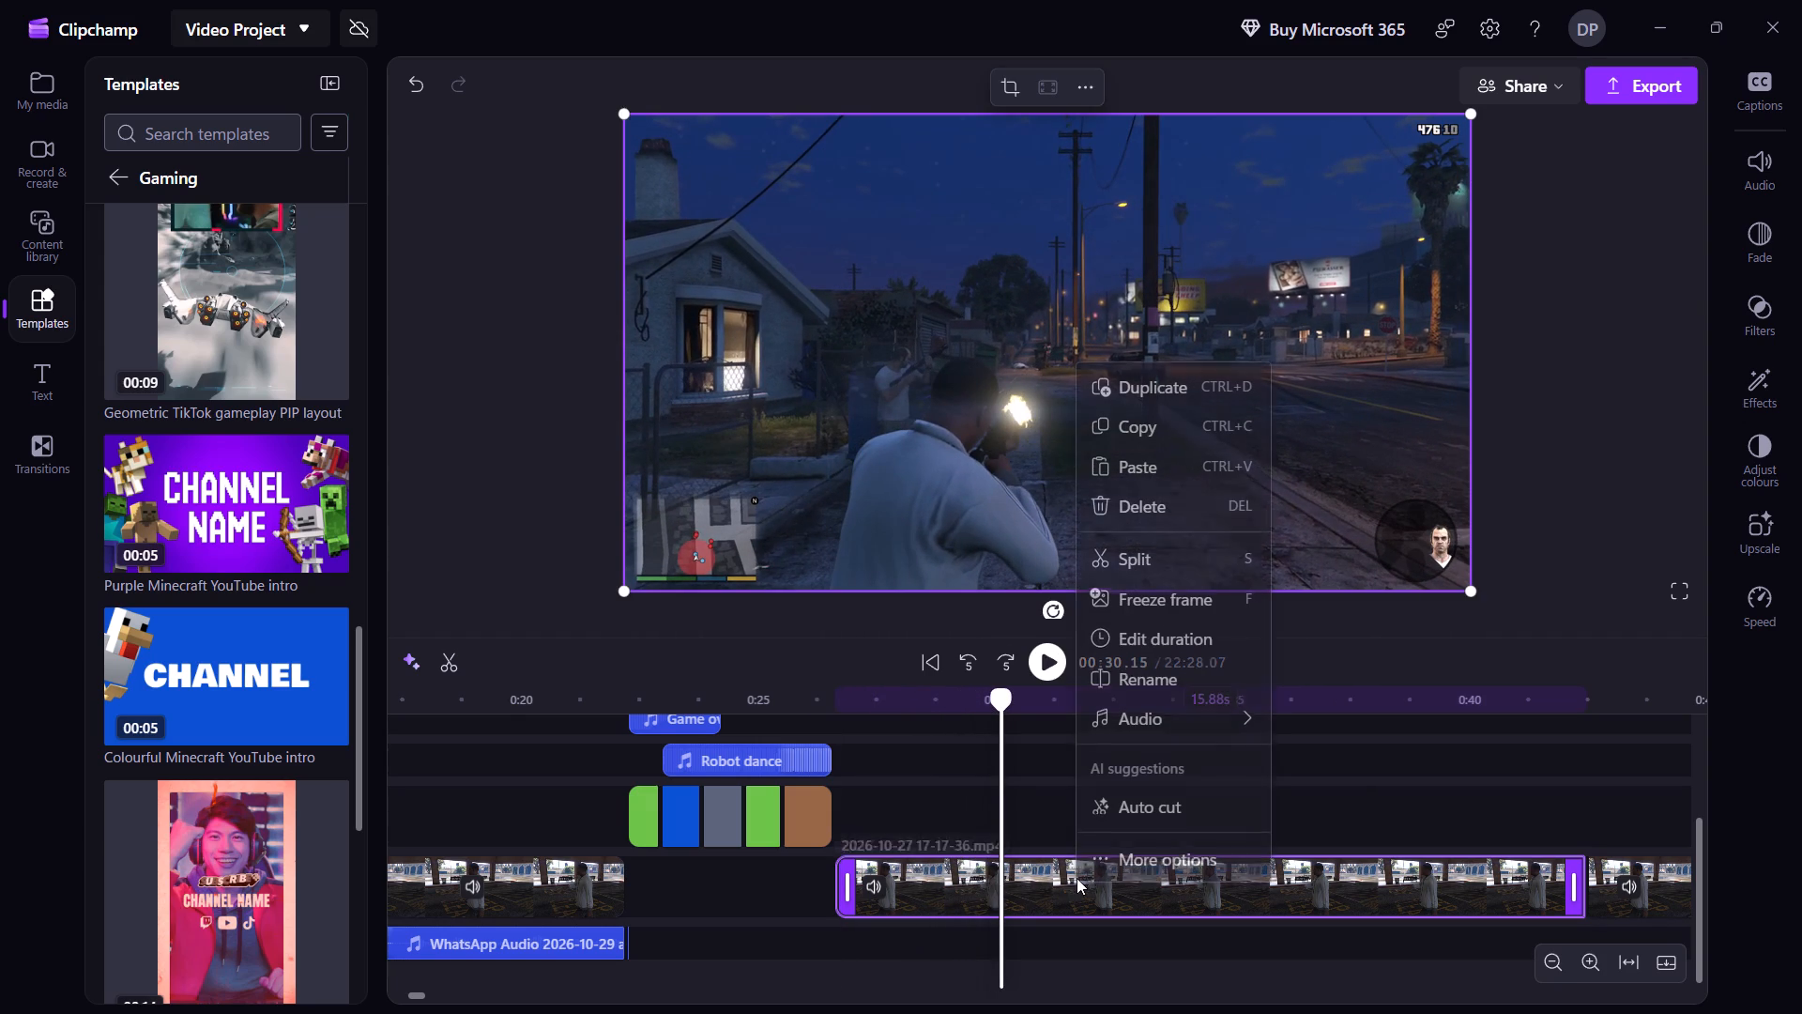
pyautogui.click(1147, 494)
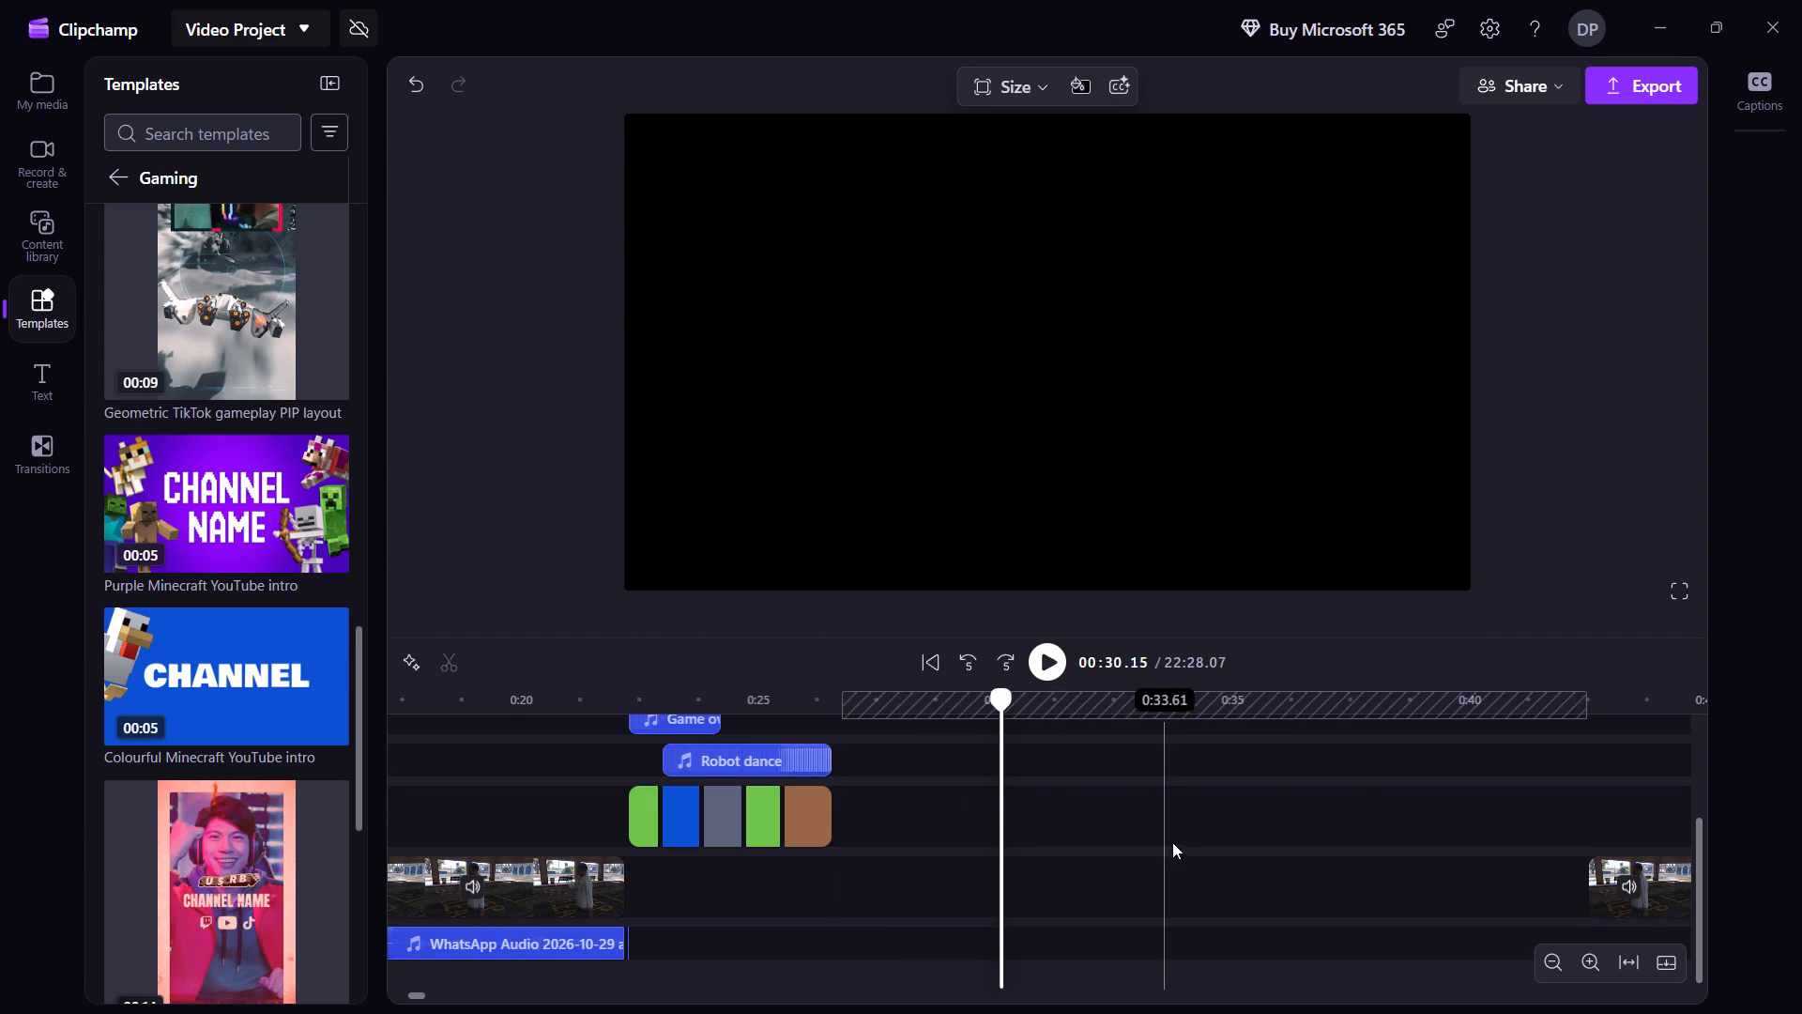
pyautogui.click(1114, 883)
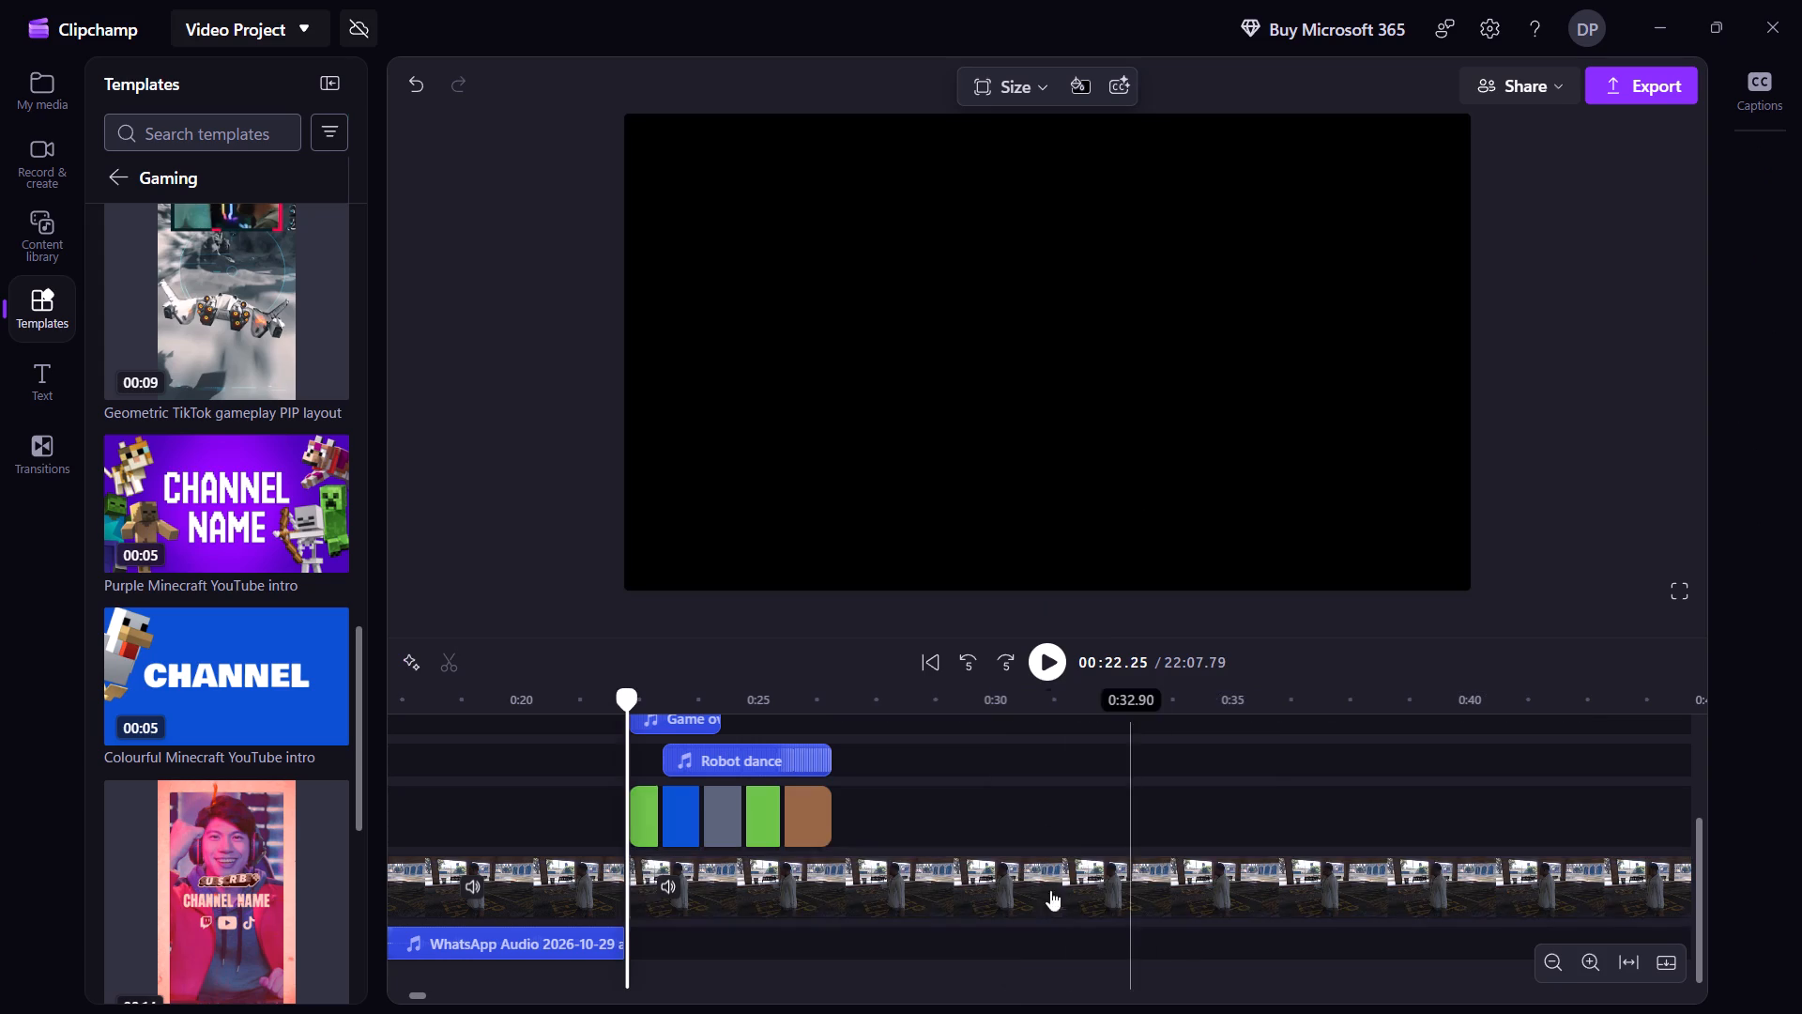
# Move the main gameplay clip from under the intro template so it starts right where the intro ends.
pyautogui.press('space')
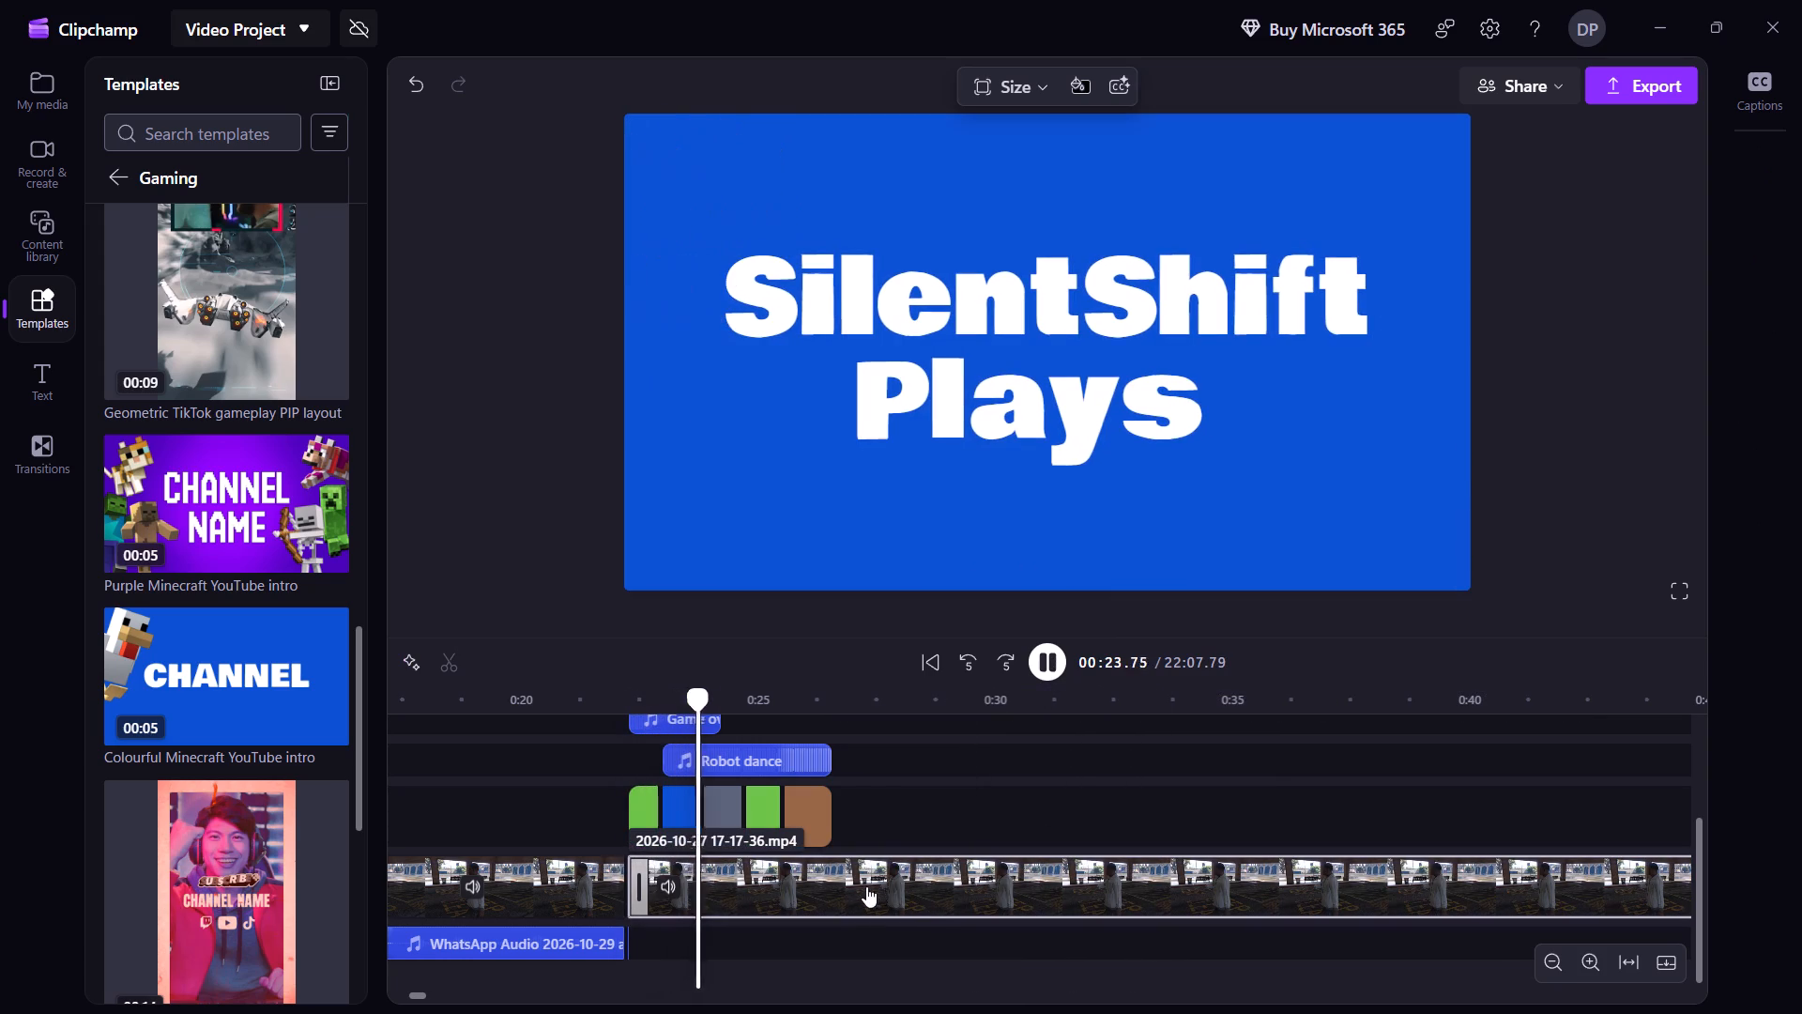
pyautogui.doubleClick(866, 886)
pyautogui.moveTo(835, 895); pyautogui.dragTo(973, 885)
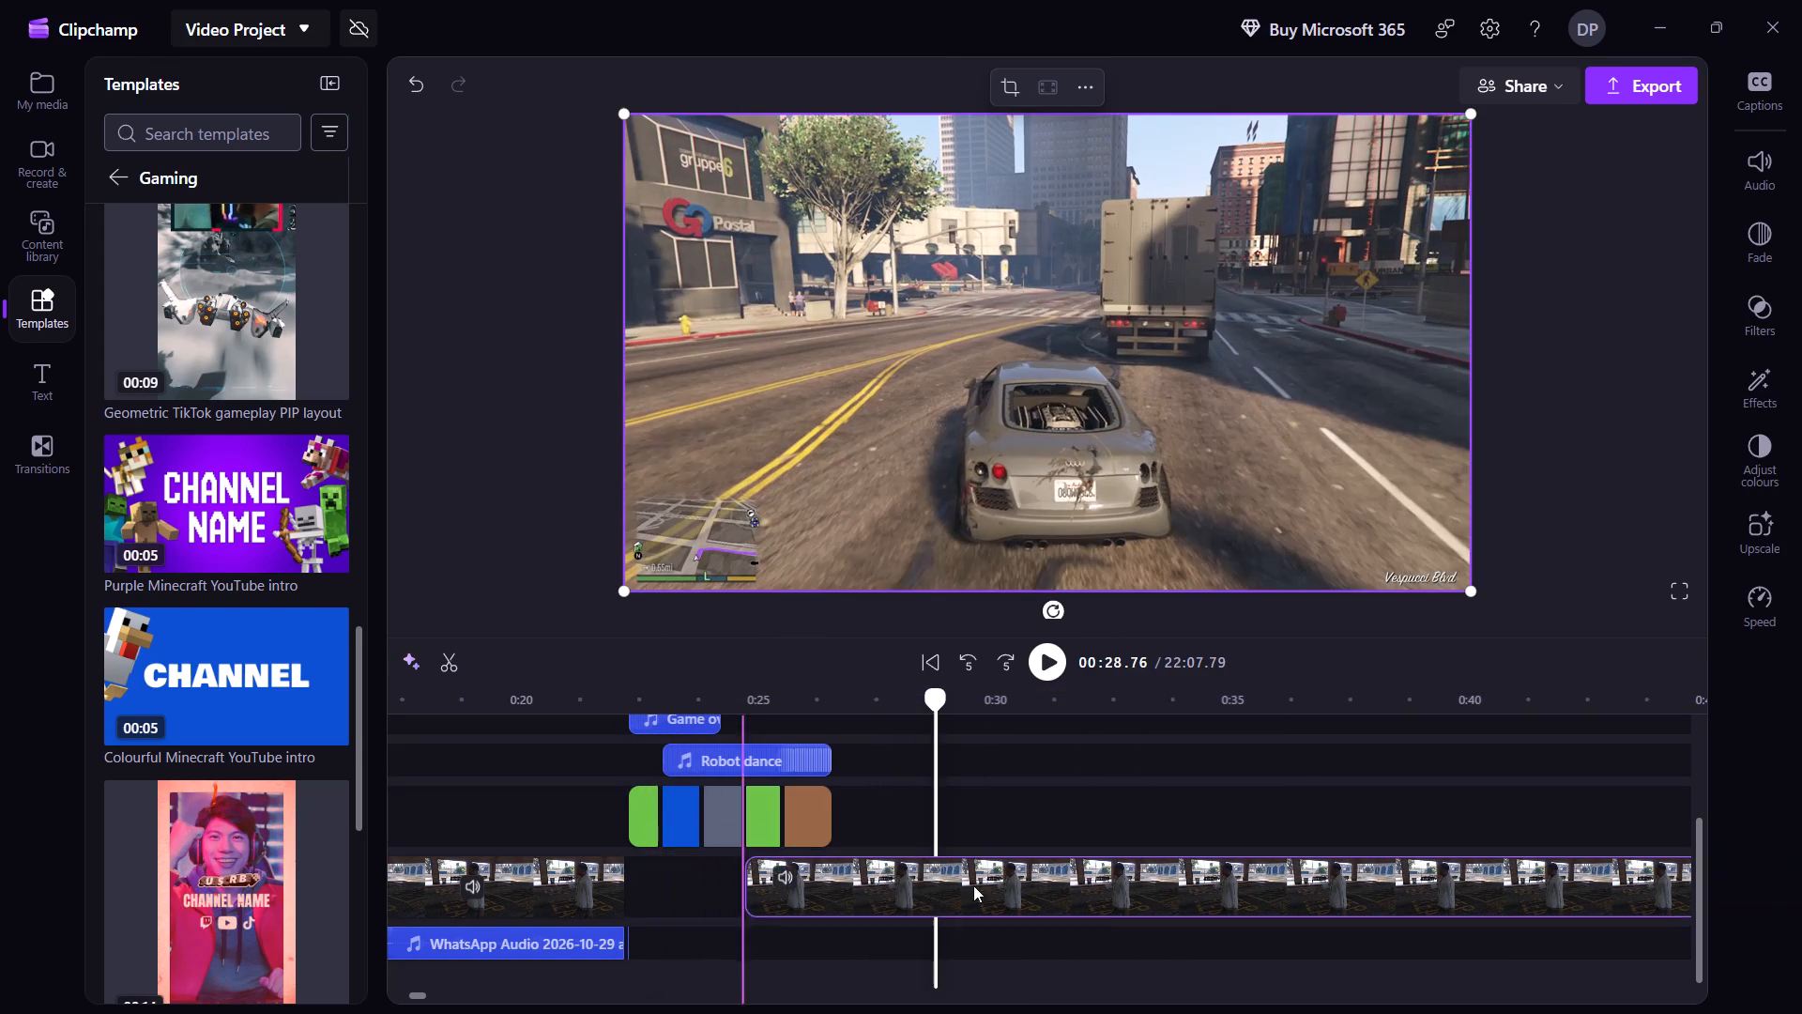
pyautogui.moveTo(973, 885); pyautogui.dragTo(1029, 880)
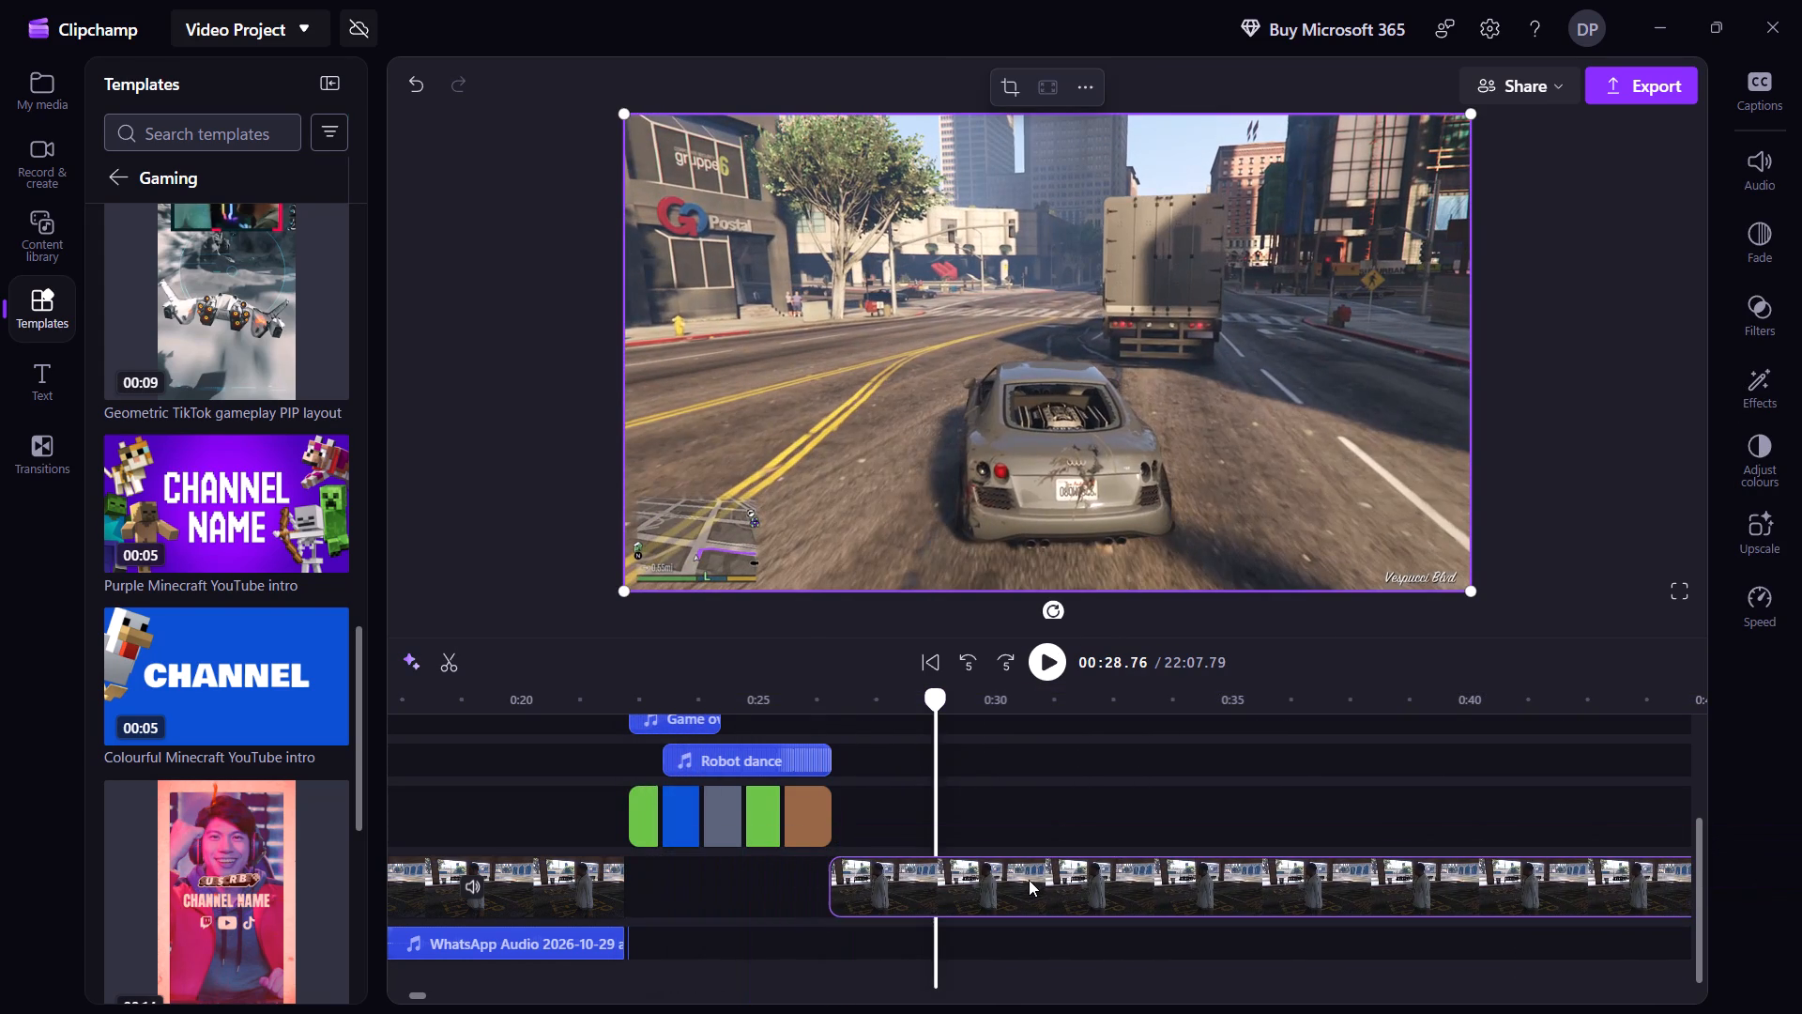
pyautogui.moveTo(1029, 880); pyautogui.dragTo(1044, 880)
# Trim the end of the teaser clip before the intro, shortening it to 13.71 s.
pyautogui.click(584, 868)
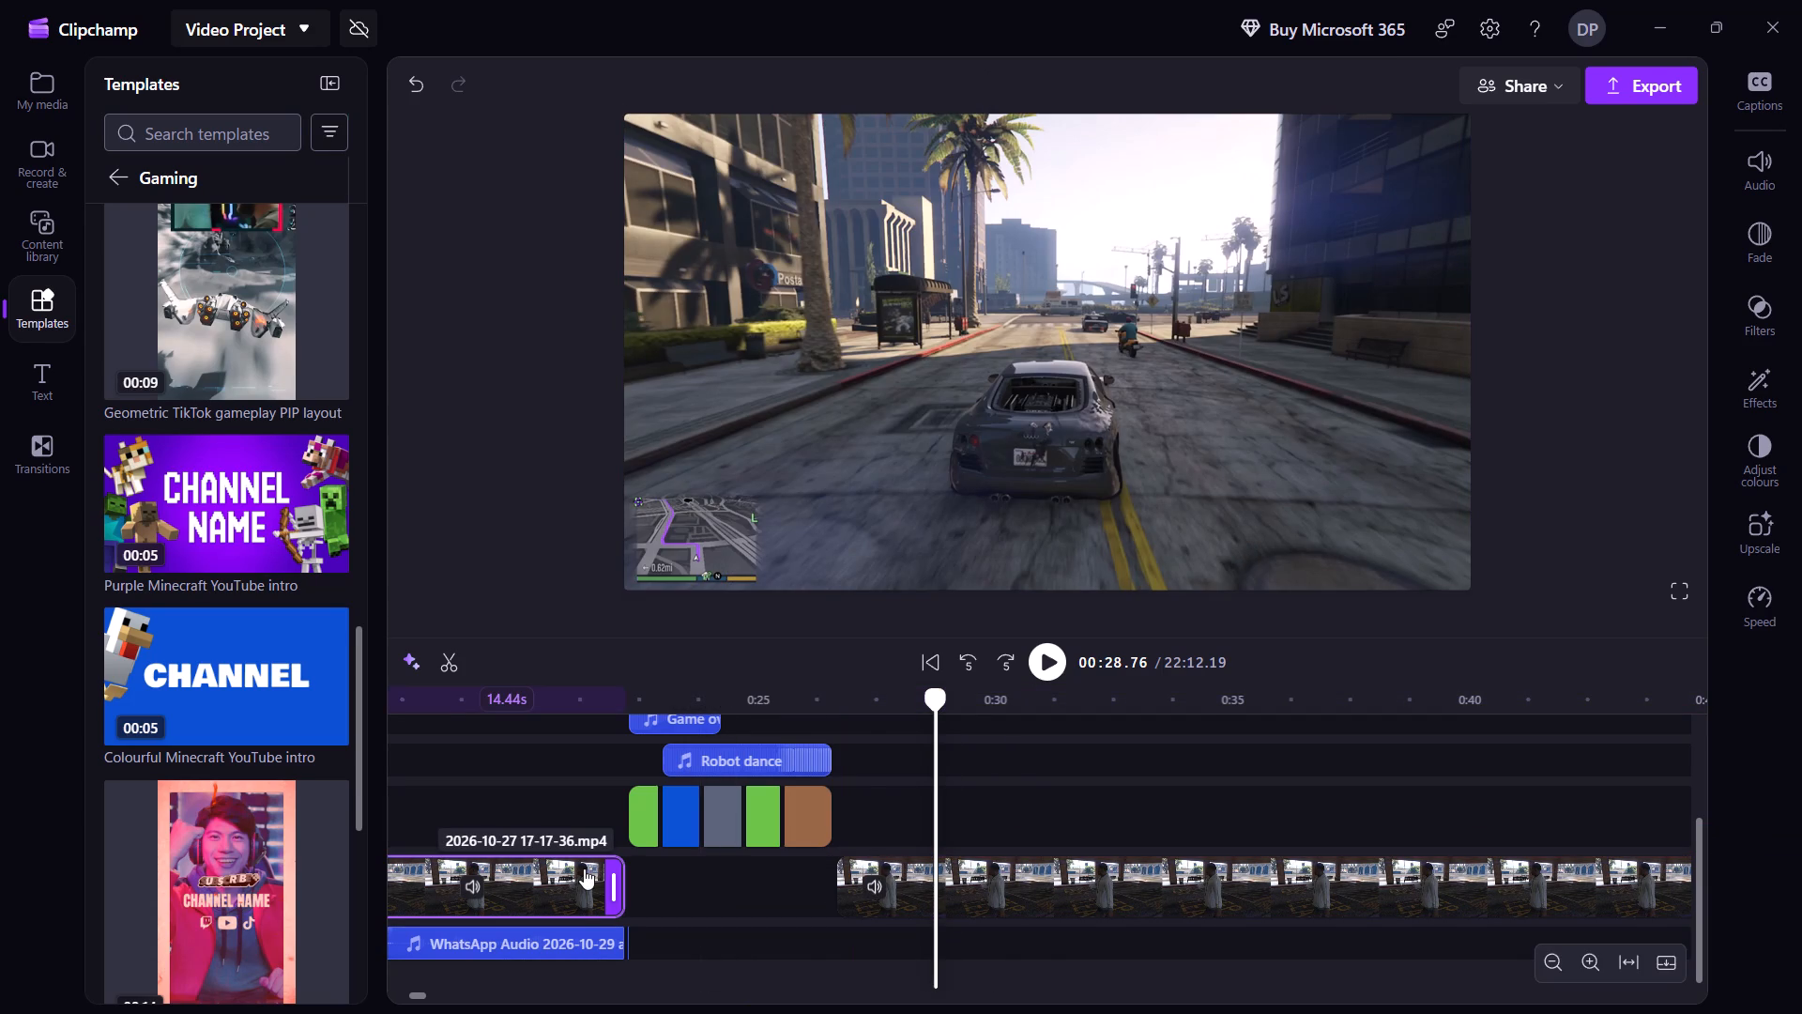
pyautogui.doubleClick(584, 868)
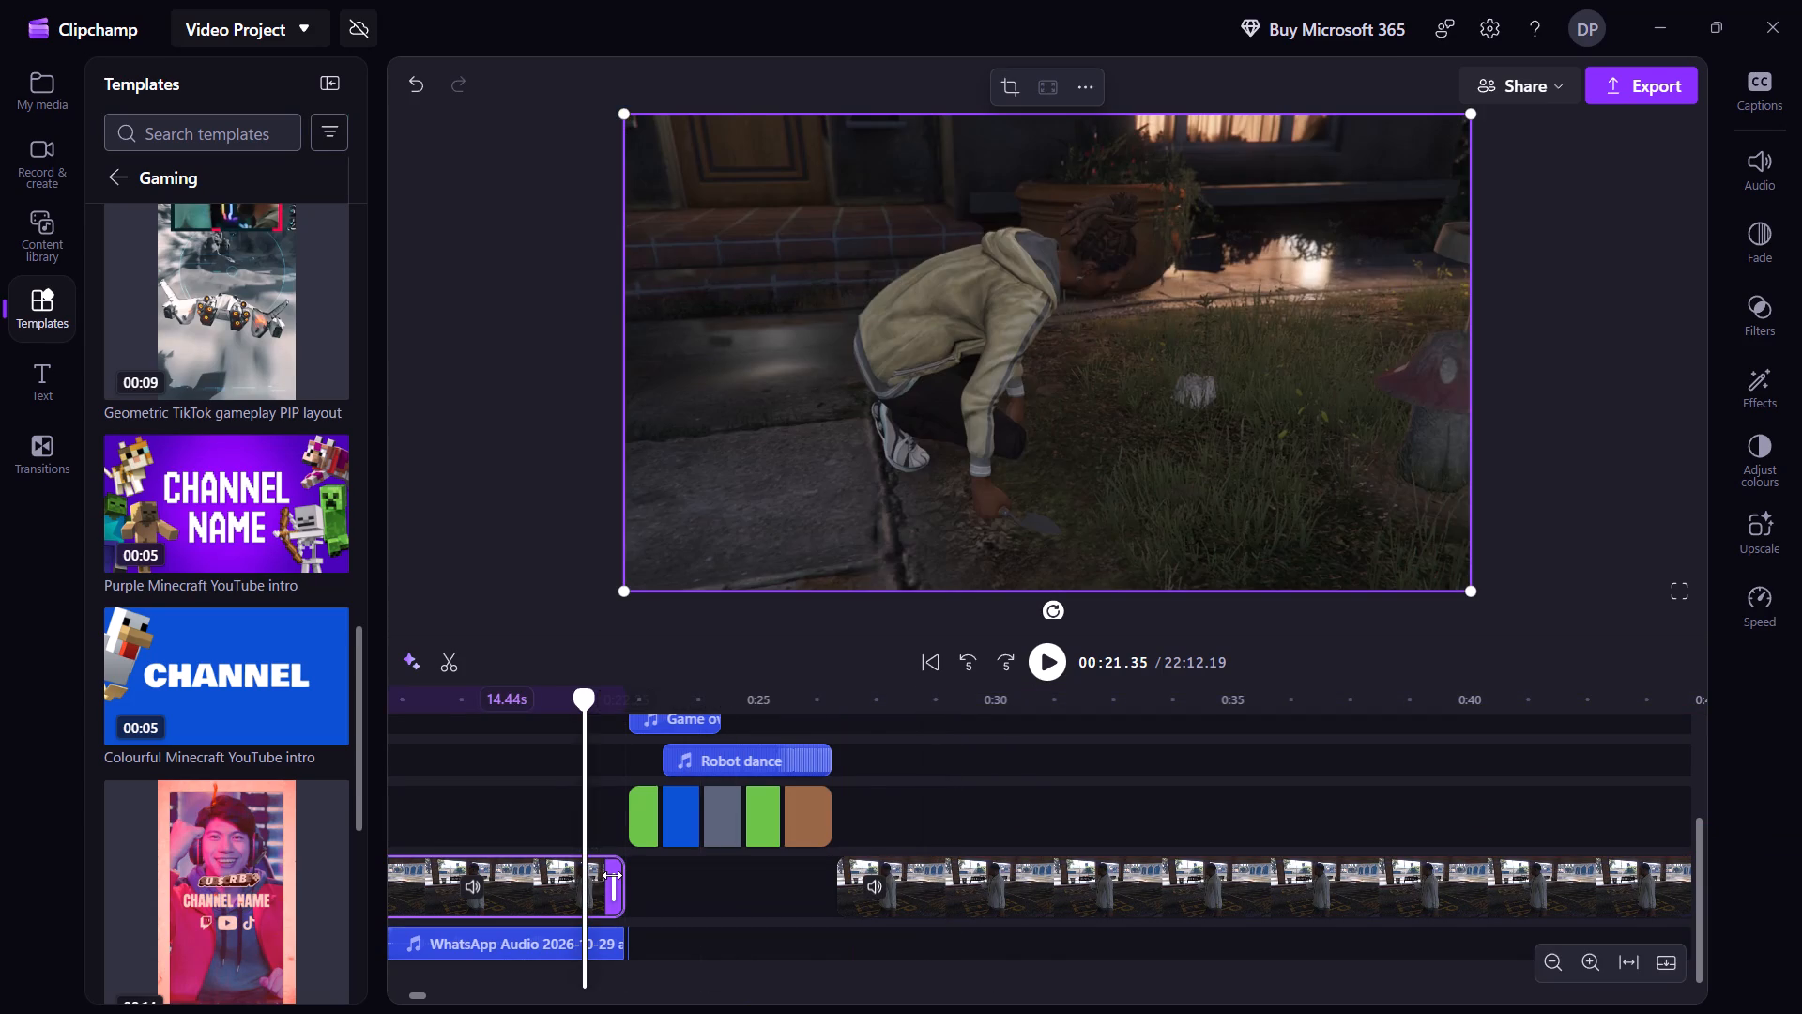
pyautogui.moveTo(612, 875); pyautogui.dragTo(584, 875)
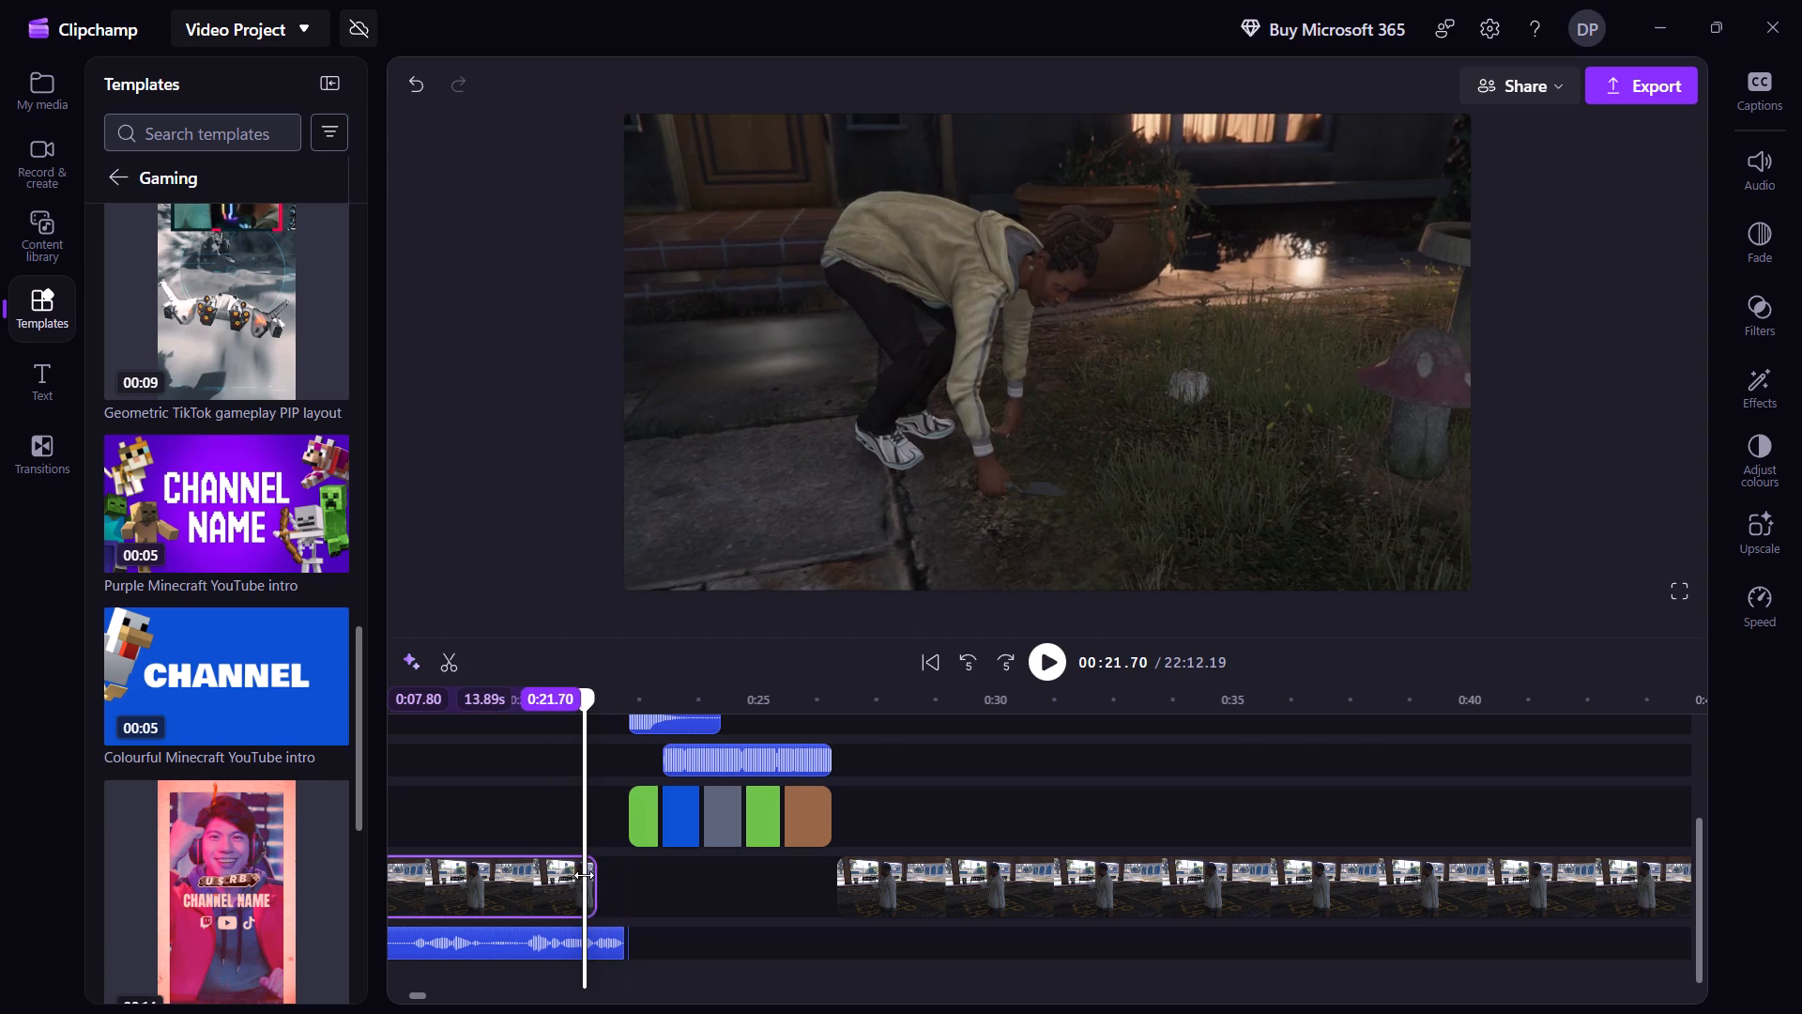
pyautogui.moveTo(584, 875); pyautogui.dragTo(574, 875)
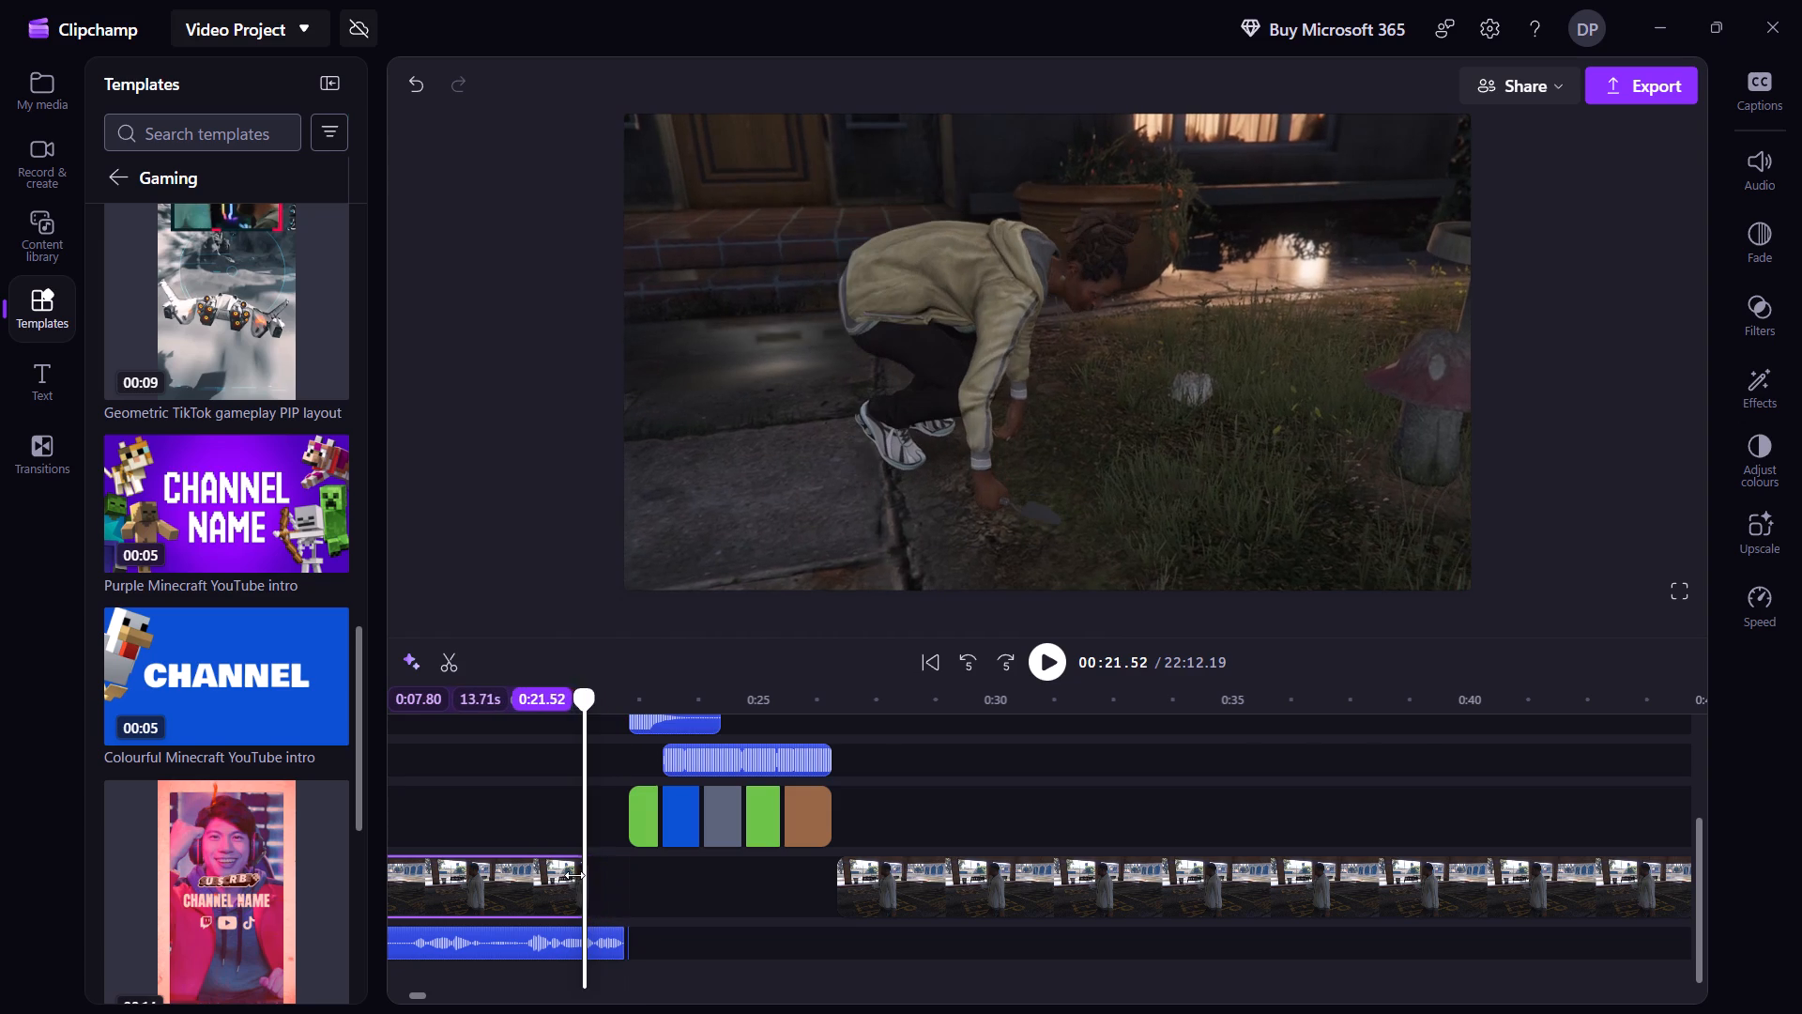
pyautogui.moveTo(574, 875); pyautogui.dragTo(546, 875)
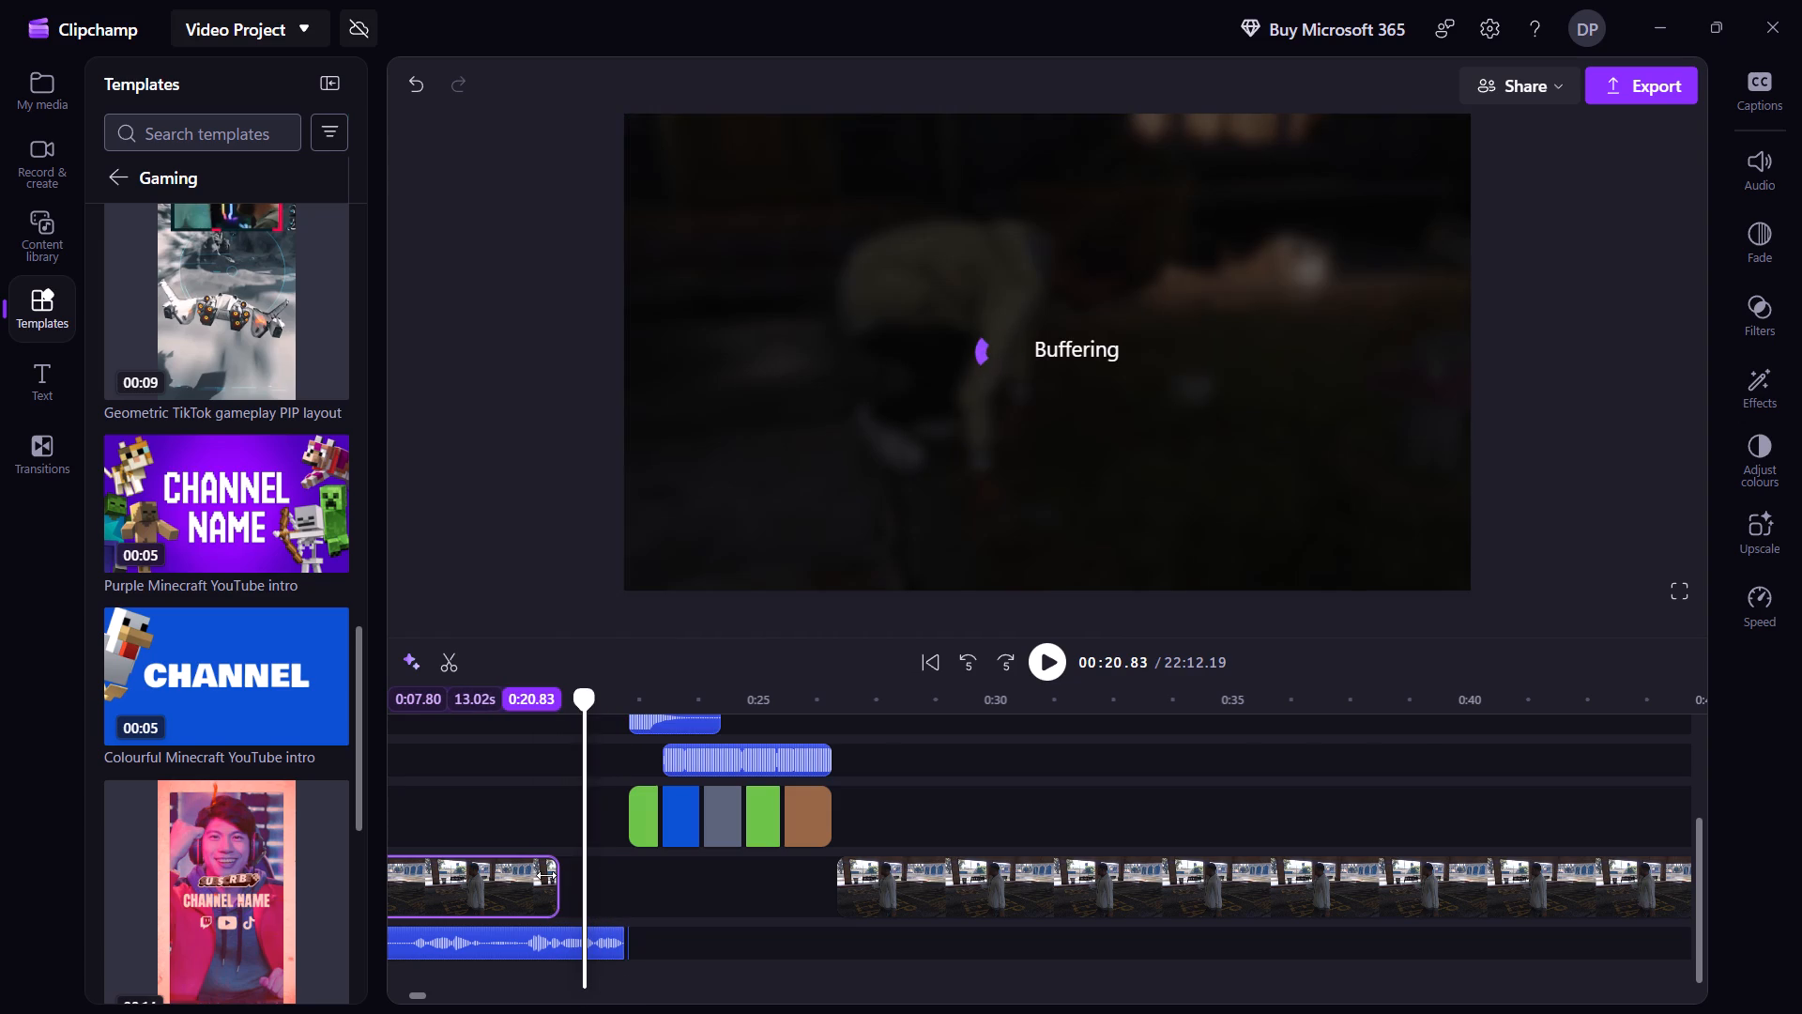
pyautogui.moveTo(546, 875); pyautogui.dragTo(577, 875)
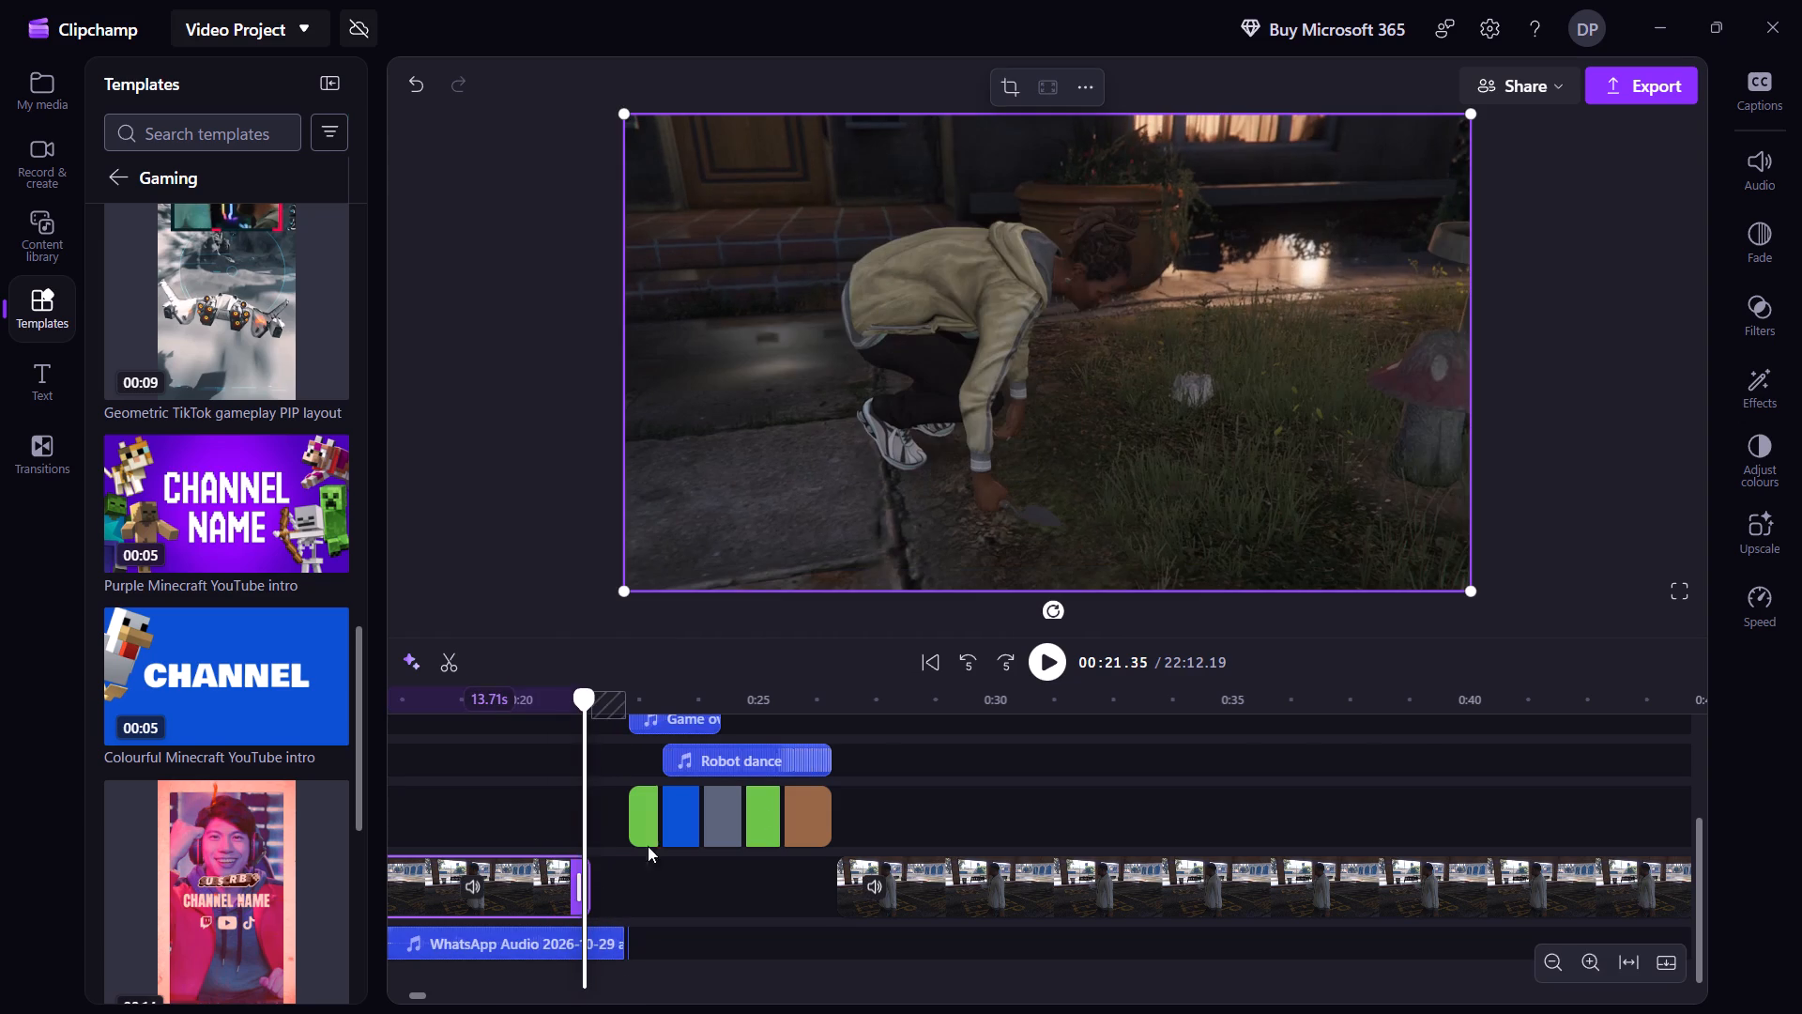
# Delete the second teaser gameplay clip, which sits above the voice-over just before the intro.
pyautogui.scroll(-6, 760, 807)
pyautogui.keyDown('shift'); pyautogui.scroll(-5, 808, 807); pyautogui.keyUp('shift')
pyautogui.keyDown('shift'); pyautogui.scroll(3, 808, 807); pyautogui.keyUp('shift')
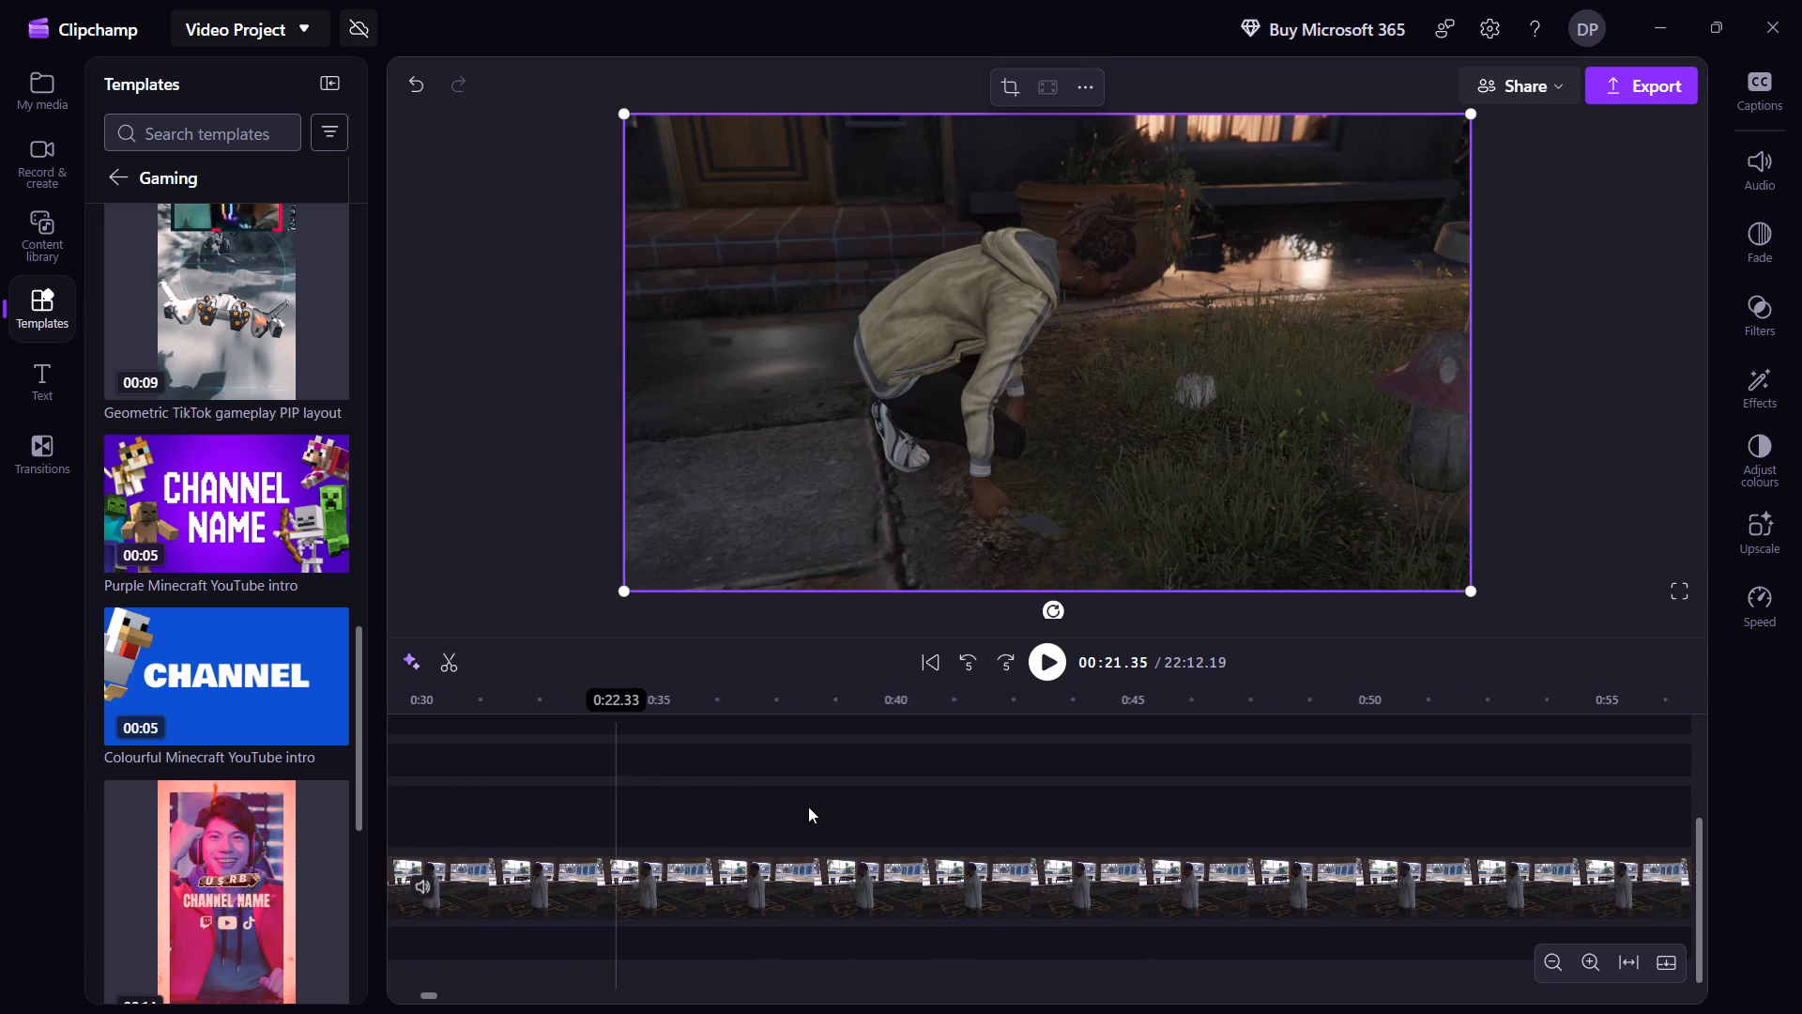
pyautogui.keyDown('shift'); pyautogui.scroll(15, 808, 807); pyautogui.keyUp('shift')
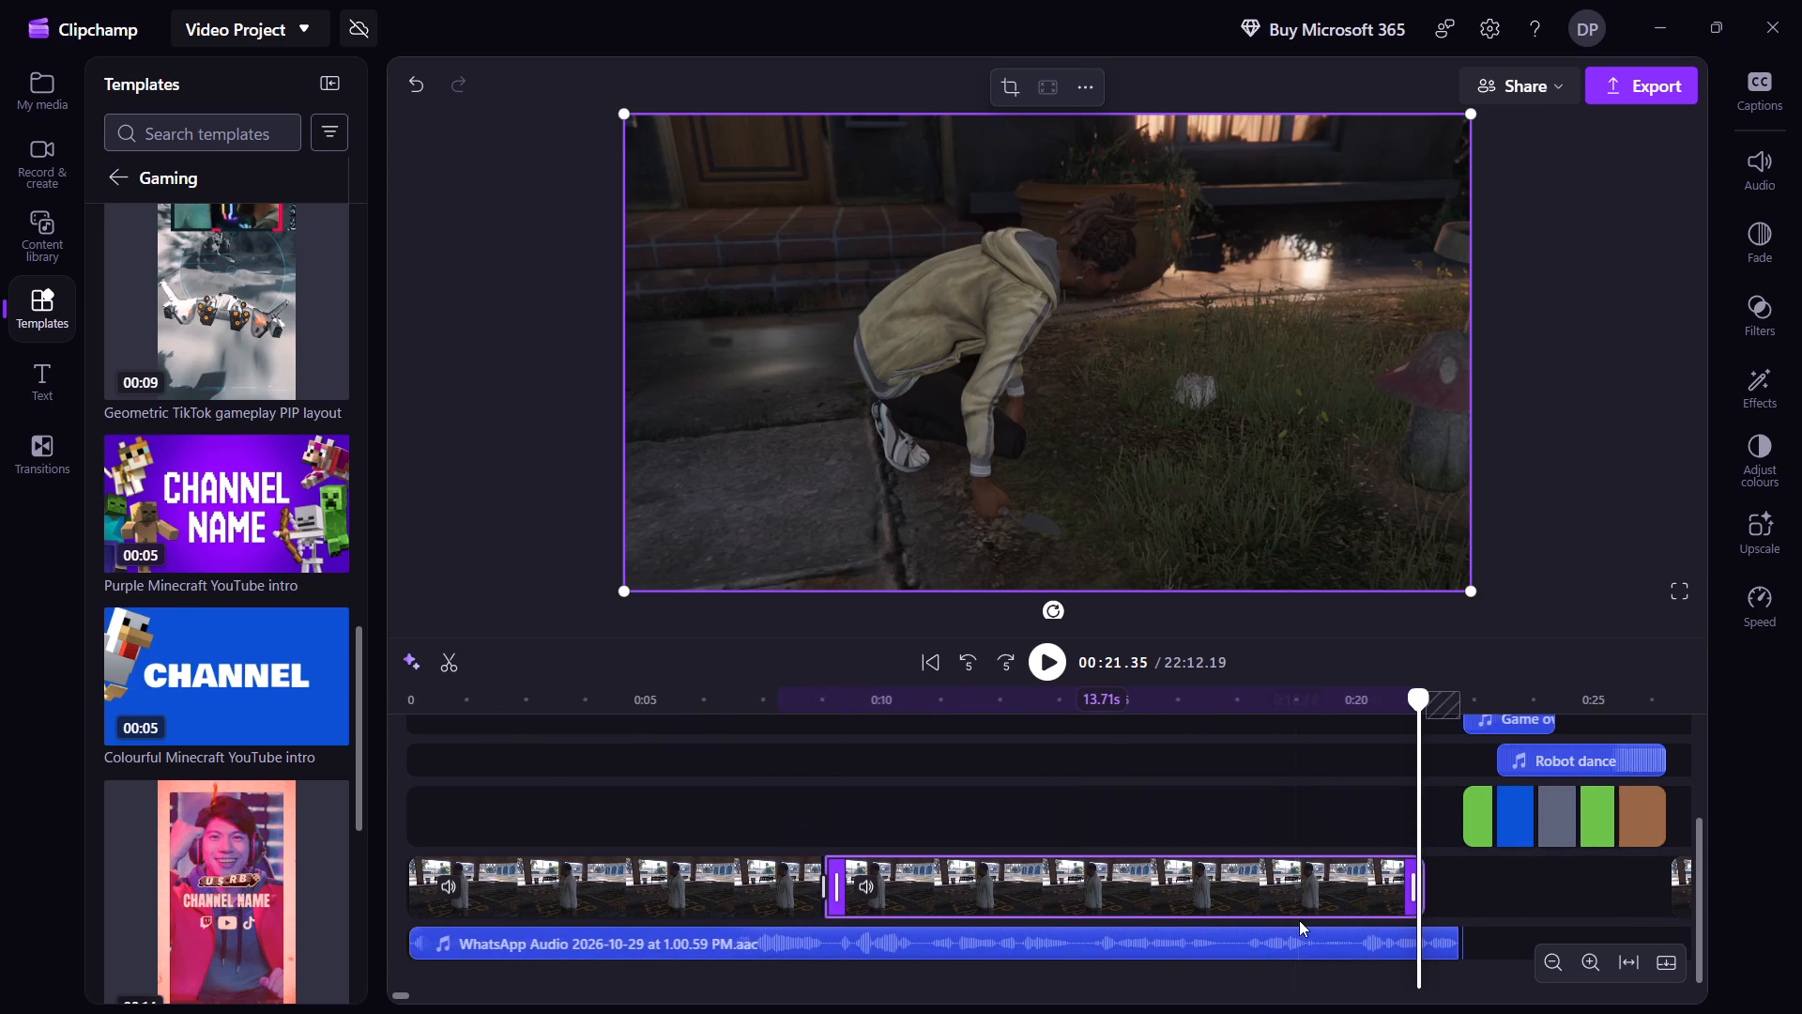
pyautogui.rightClick(1236, 908)
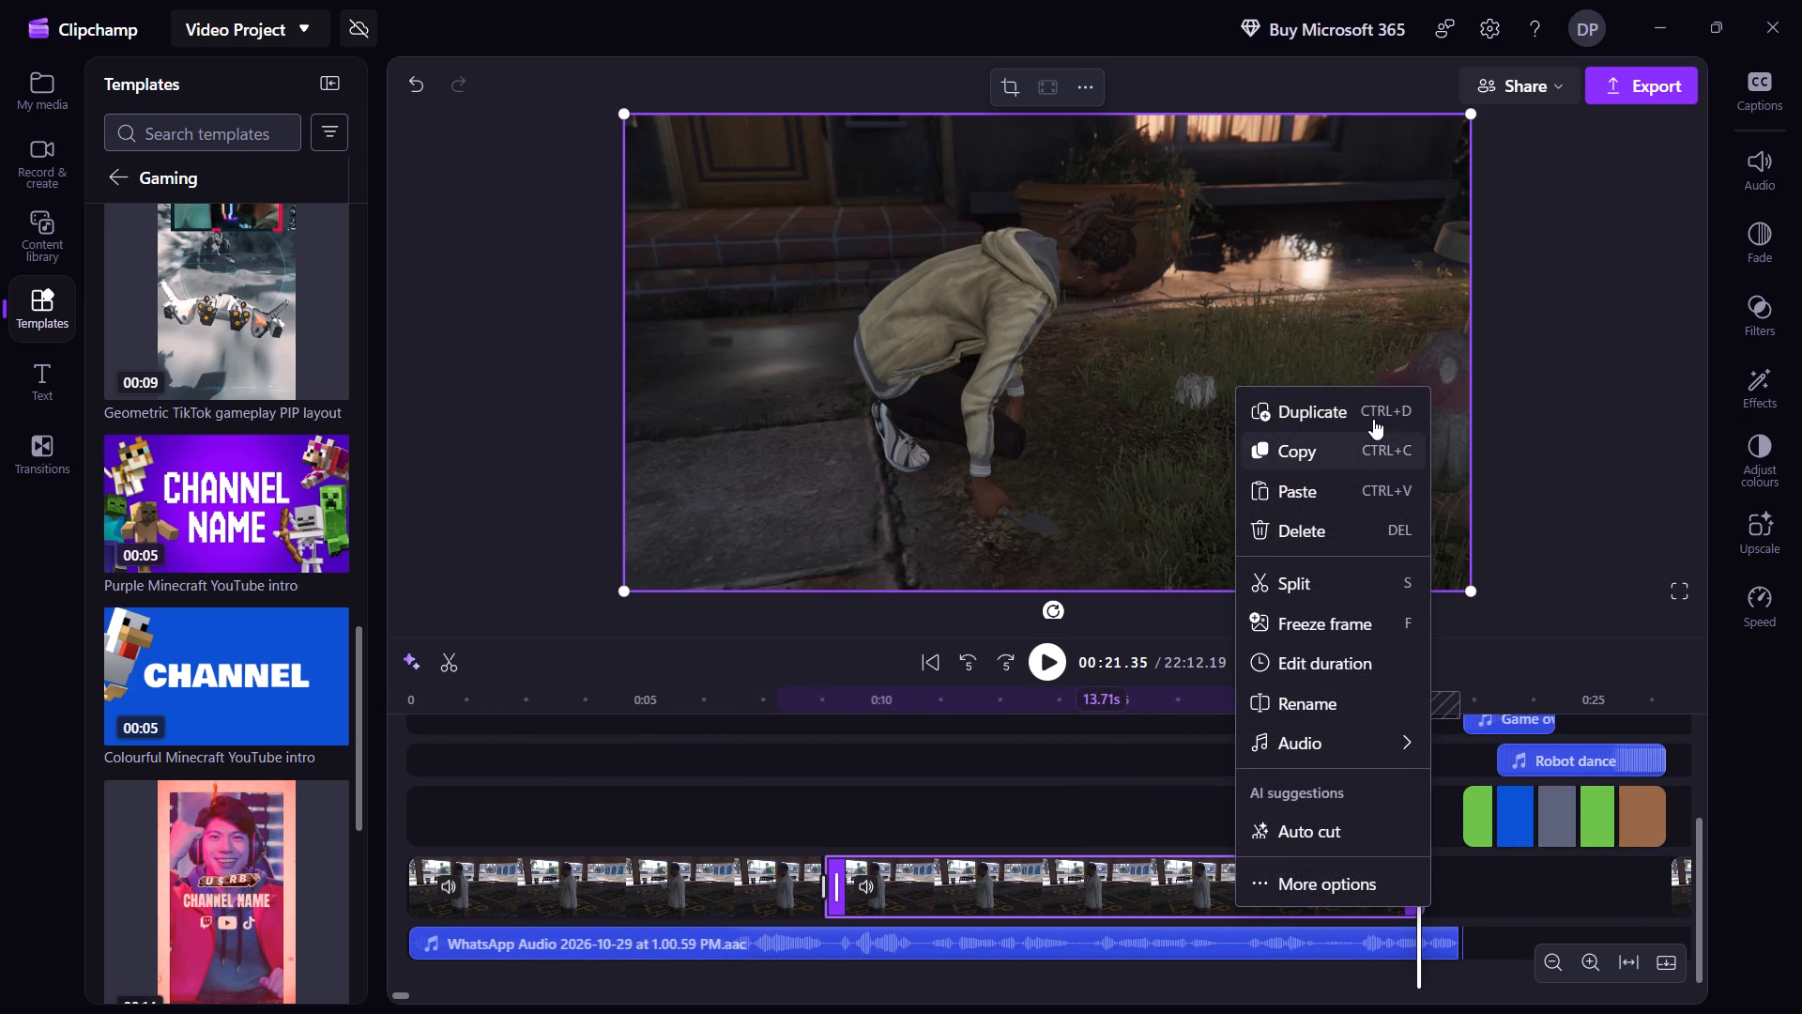
pyautogui.click(1327, 528)
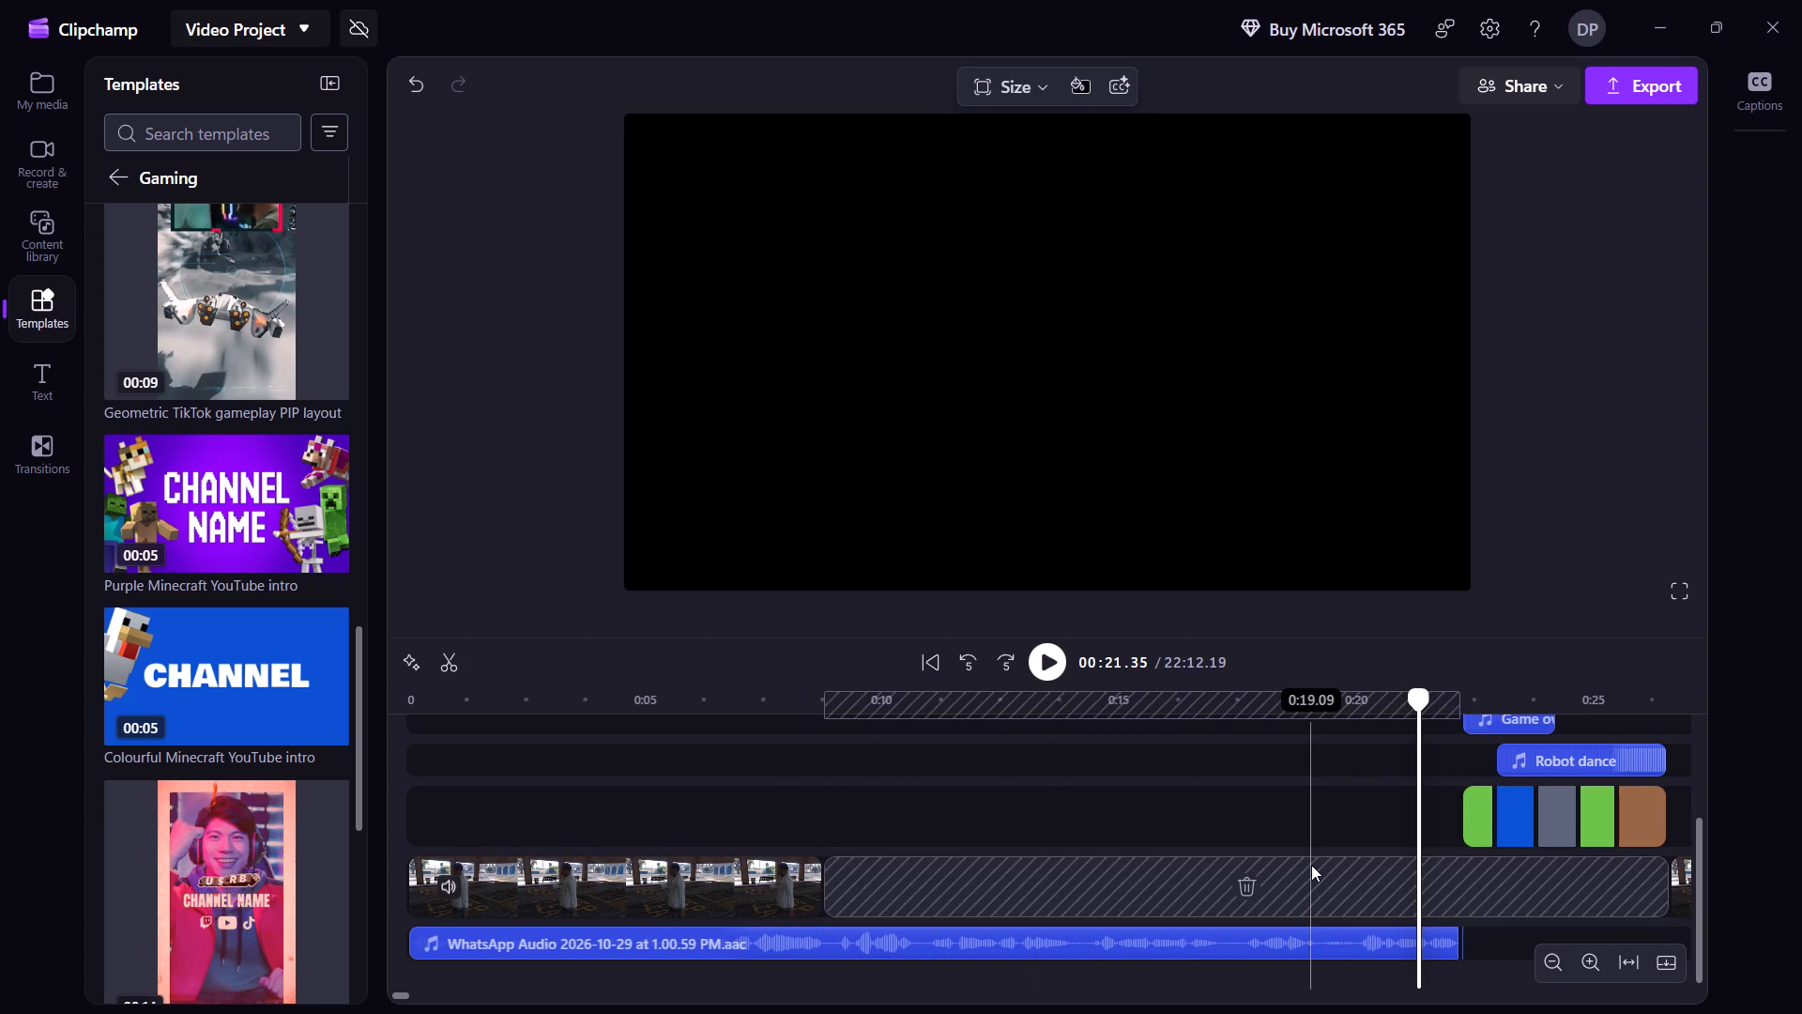
# Move the main gameplay clip back along its track so it starts directly after the first teaser clip, at about 0:09.
pyautogui.scroll(-2, 1311, 865)
pyautogui.keyDown('shift'); pyautogui.scroll(-4, 1460, 843); pyautogui.keyUp('shift')
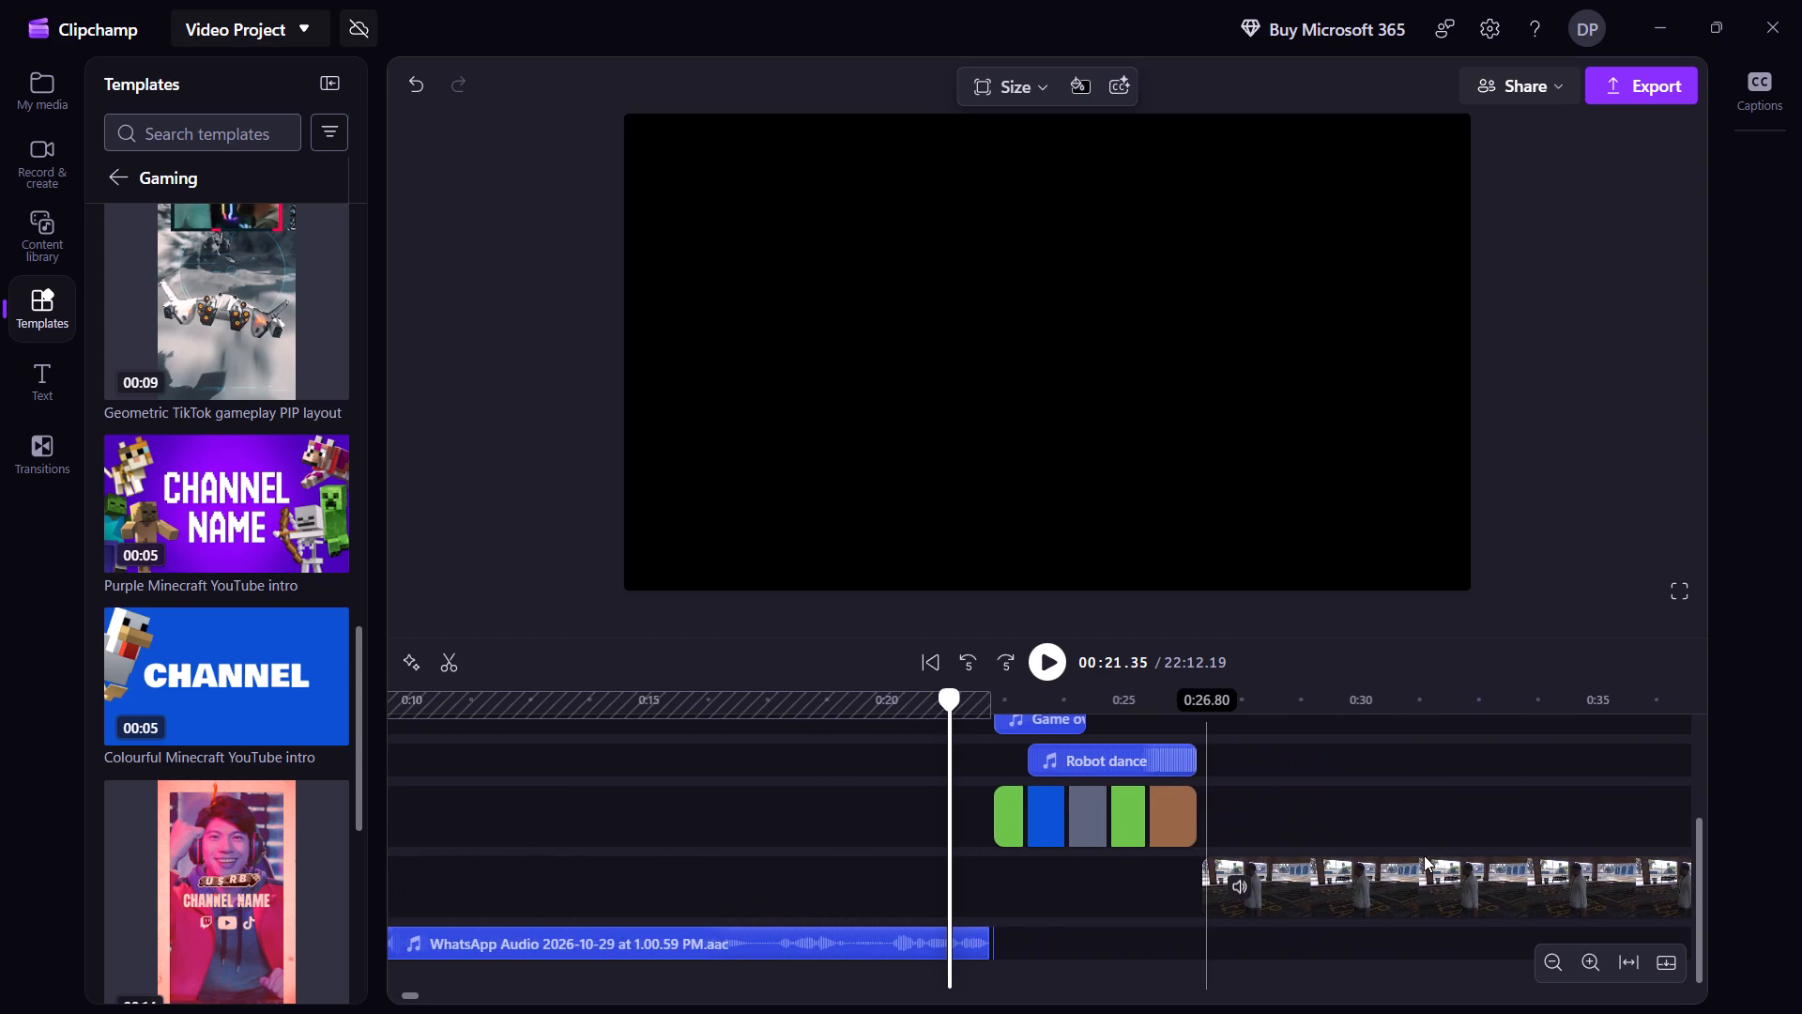
pyautogui.keyDown('shift'); pyautogui.moveTo(1404, 883); pyautogui.dragTo(334, 910); pyautogui.keyUp('shift')
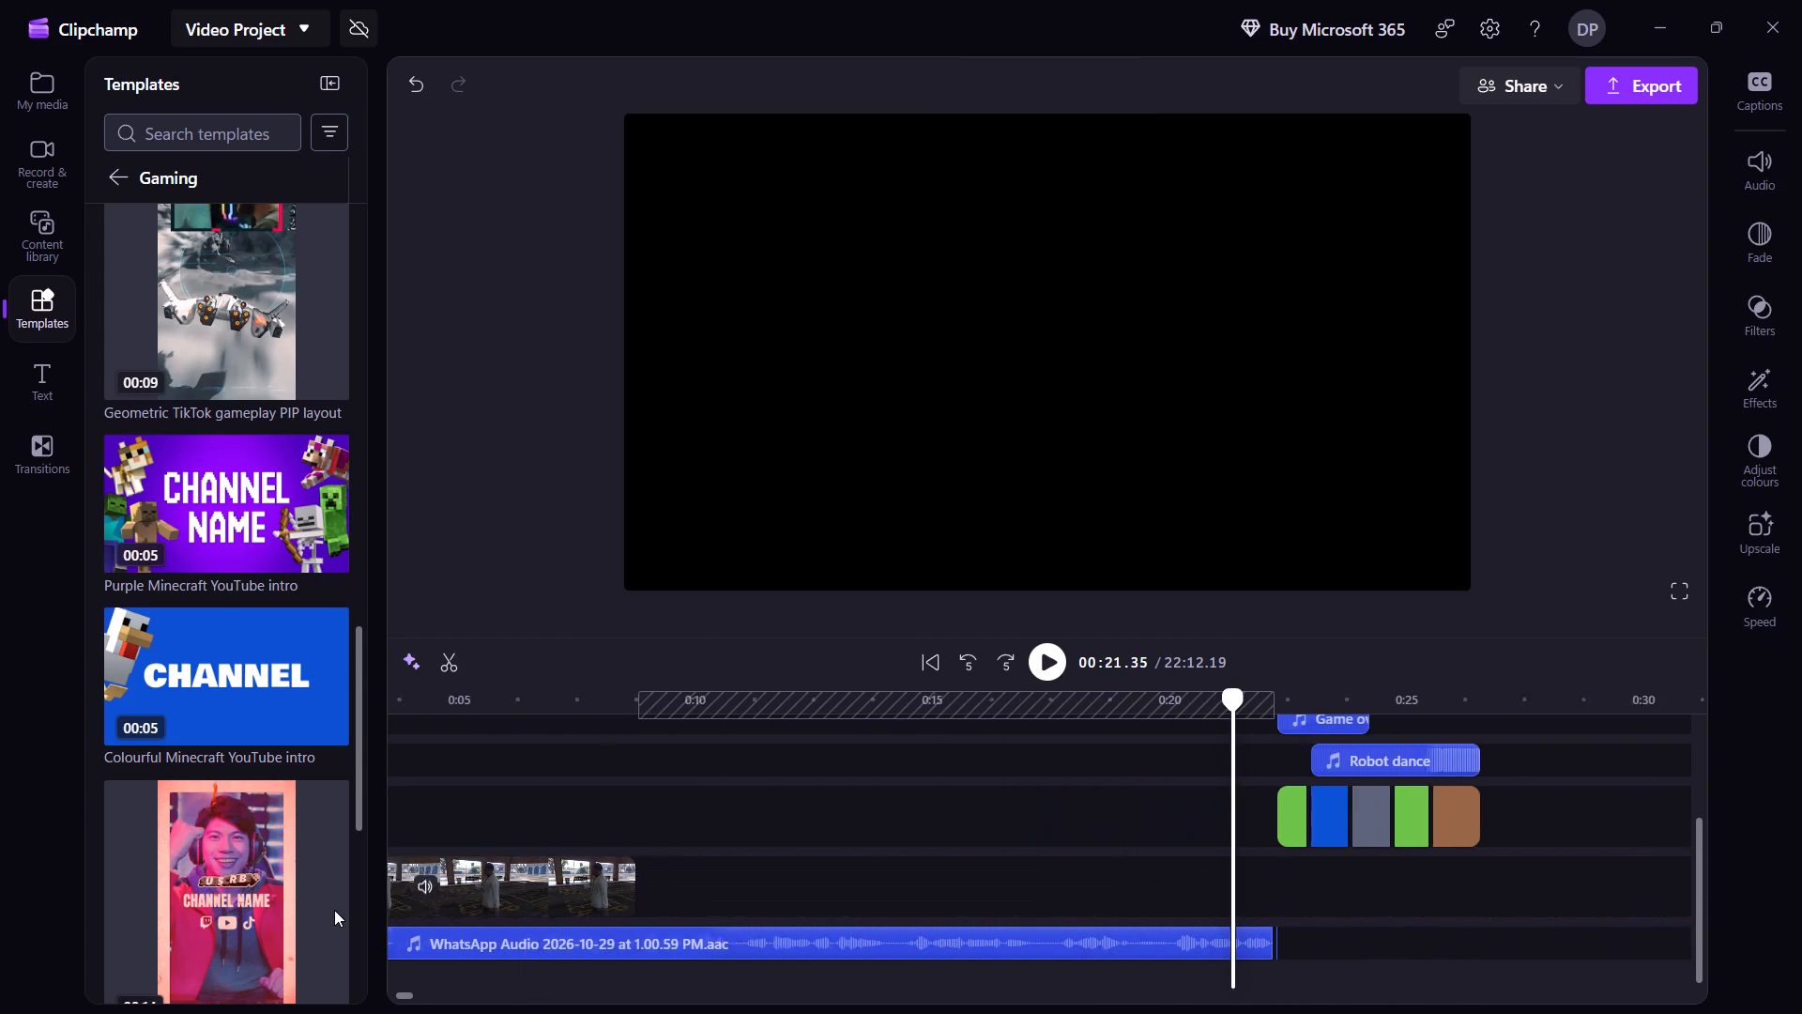
pyautogui.keyDown('shift'); pyautogui.moveTo(334, 910); pyautogui.dragTo(973, 907); pyautogui.keyUp('shift')
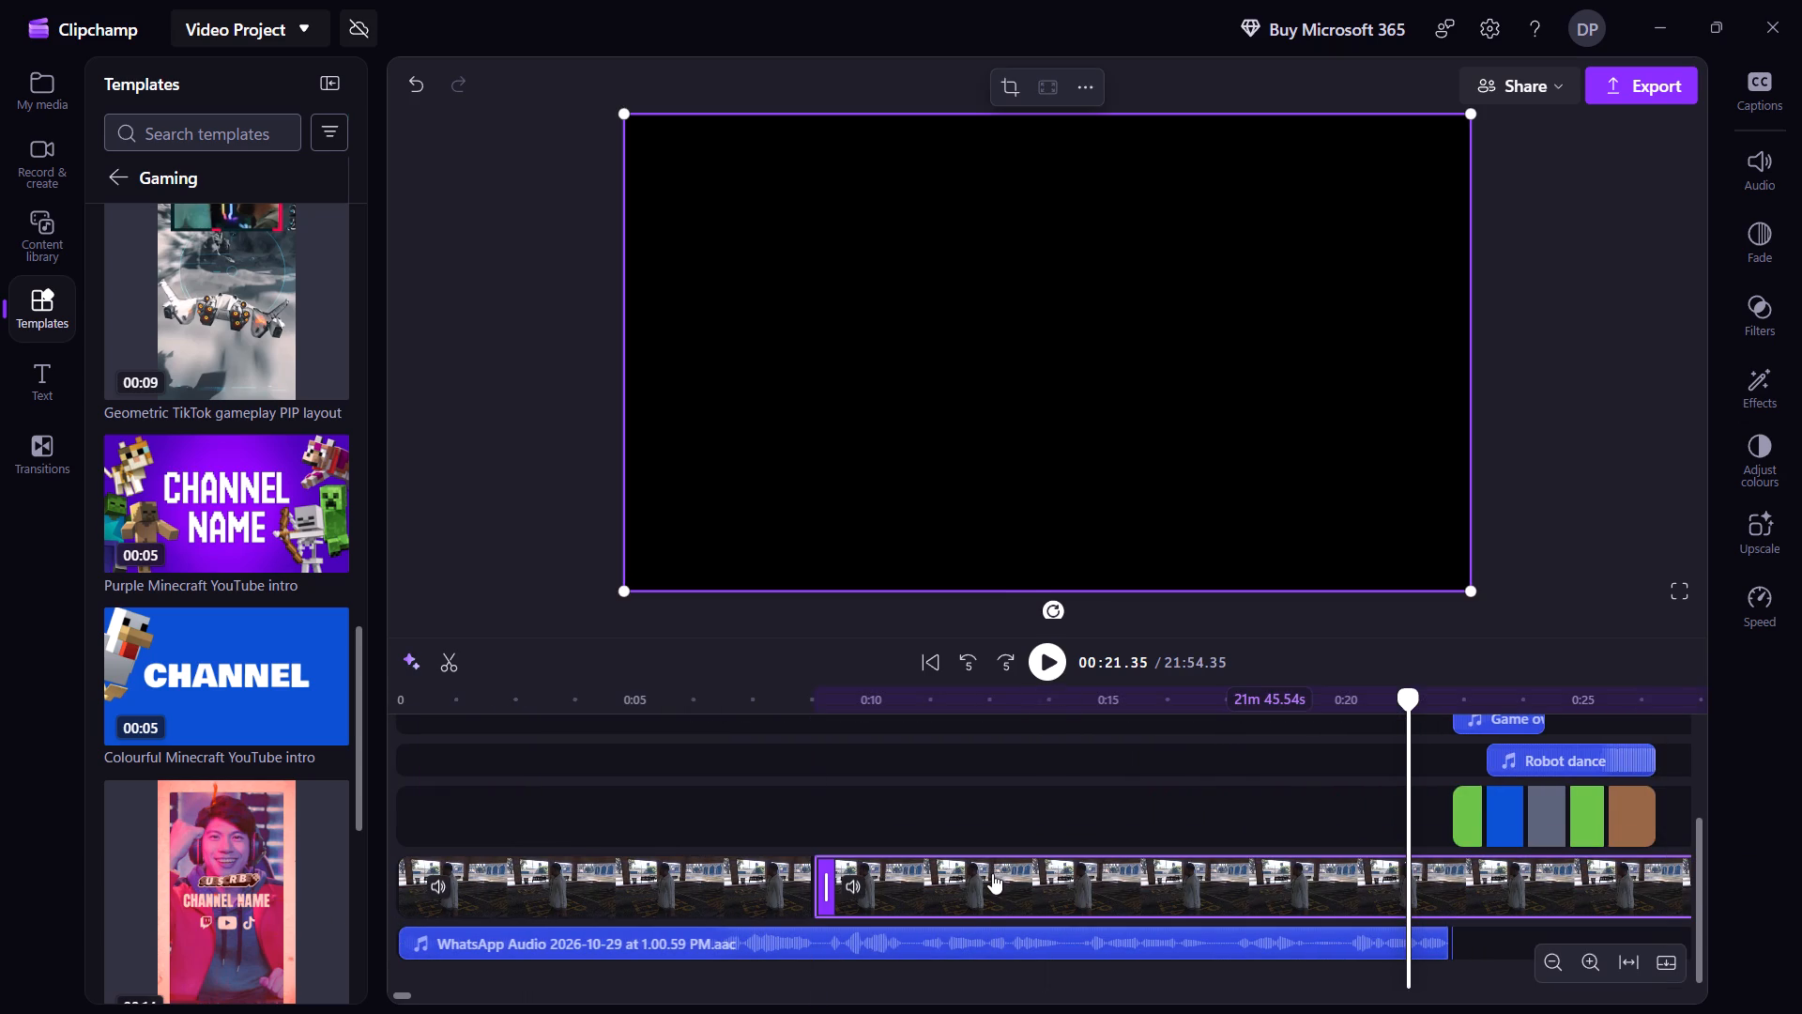
# Add the Collage transition at the join between the first teaser clip and the main gameplay clip.
pyautogui.scroll(2, 143, 485)
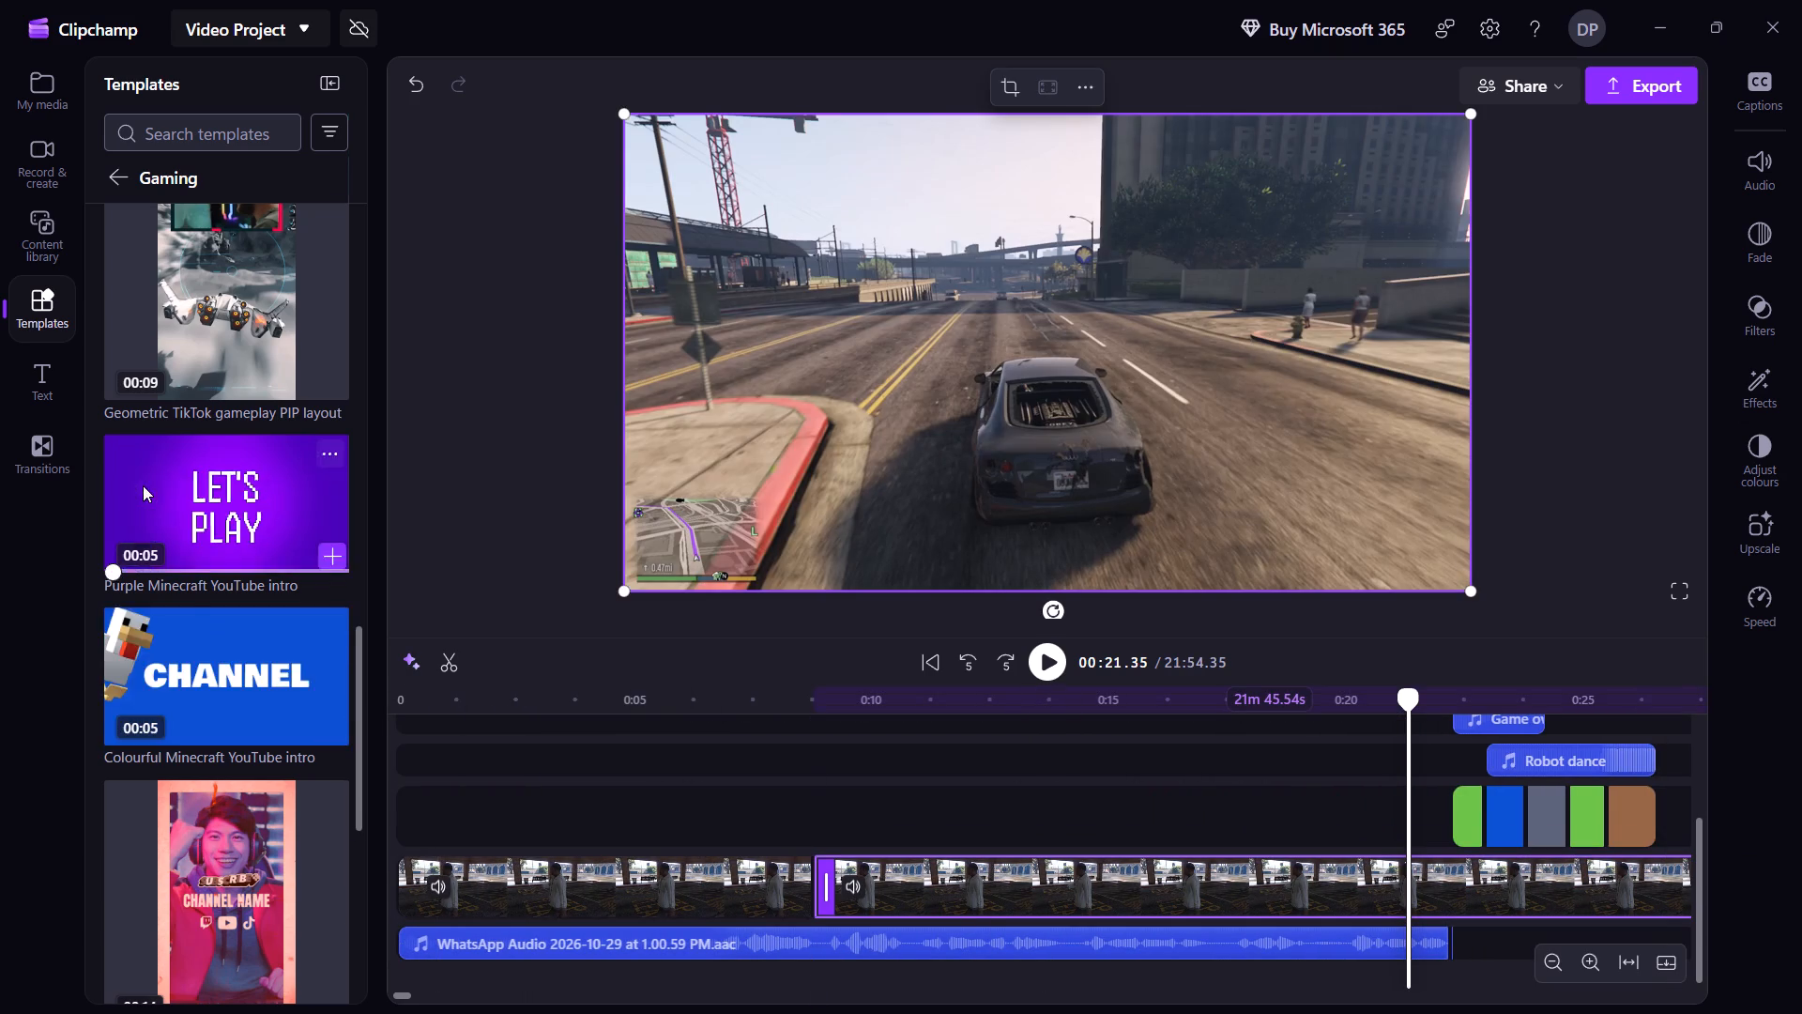
pyautogui.scroll(5, 143, 485)
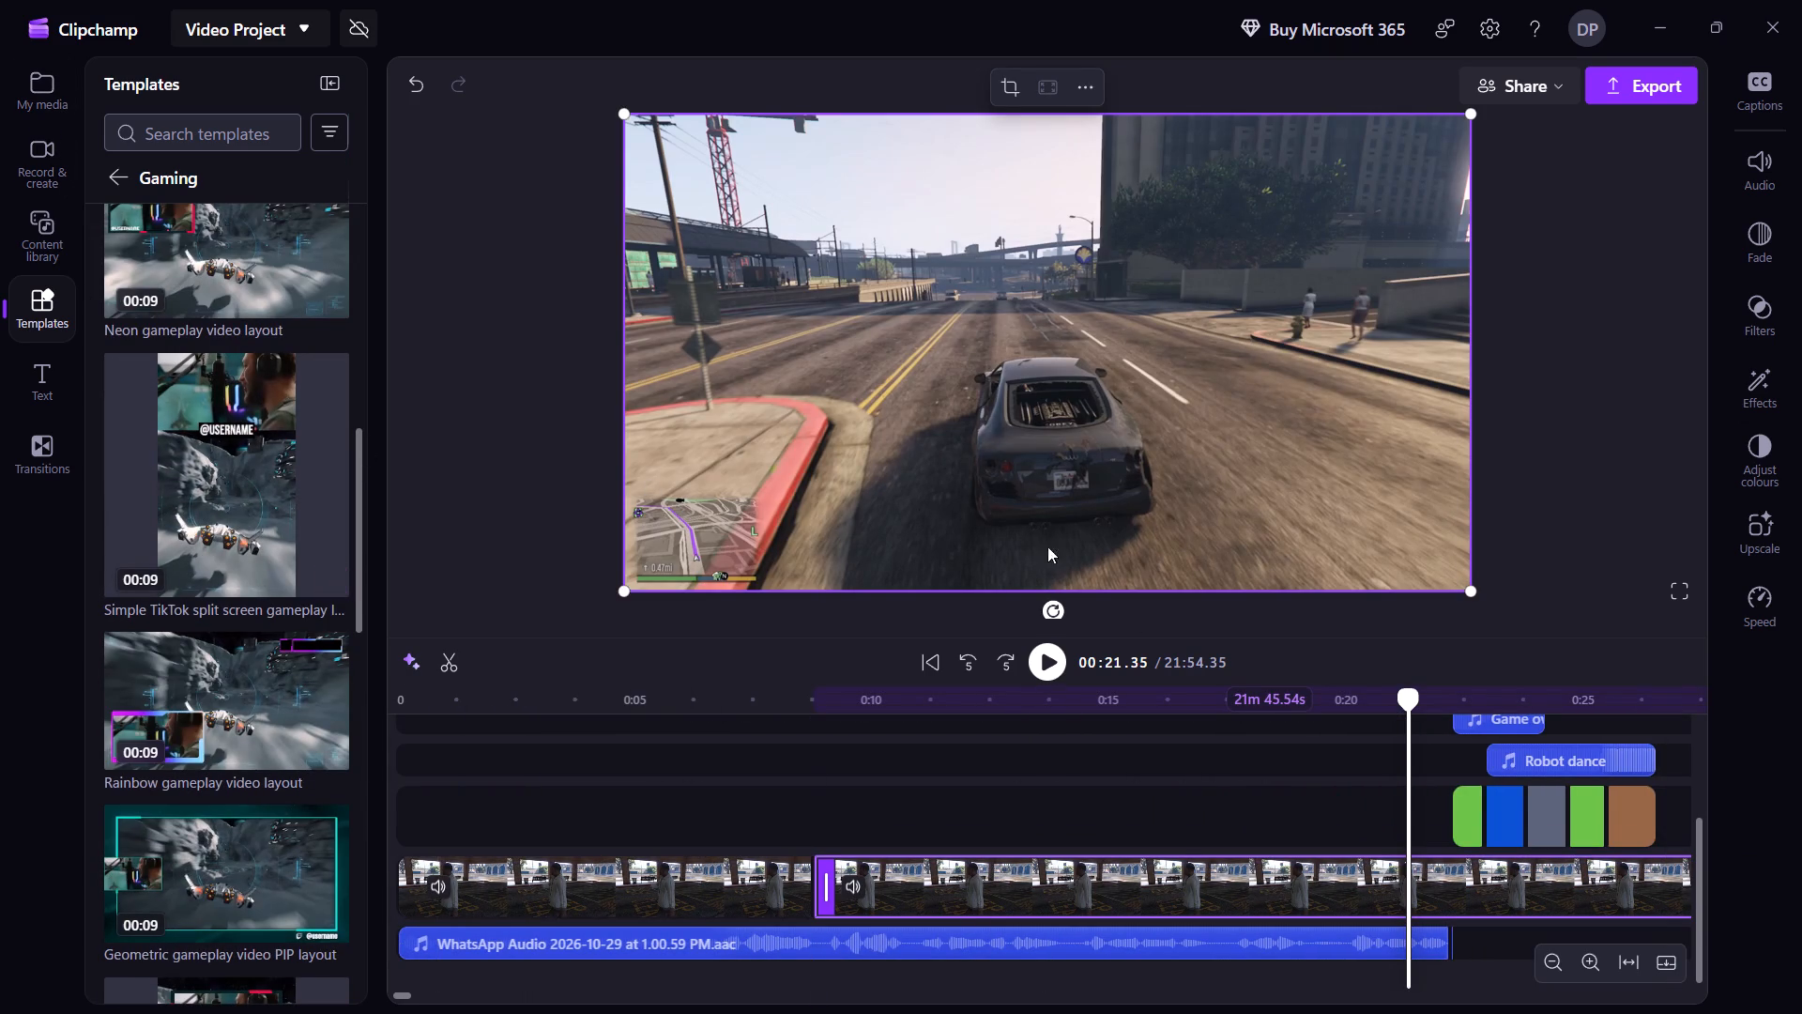
pyautogui.click(43, 463)
pyautogui.scroll(-1, 299, 934)
pyautogui.scroll(-2, 298, 775)
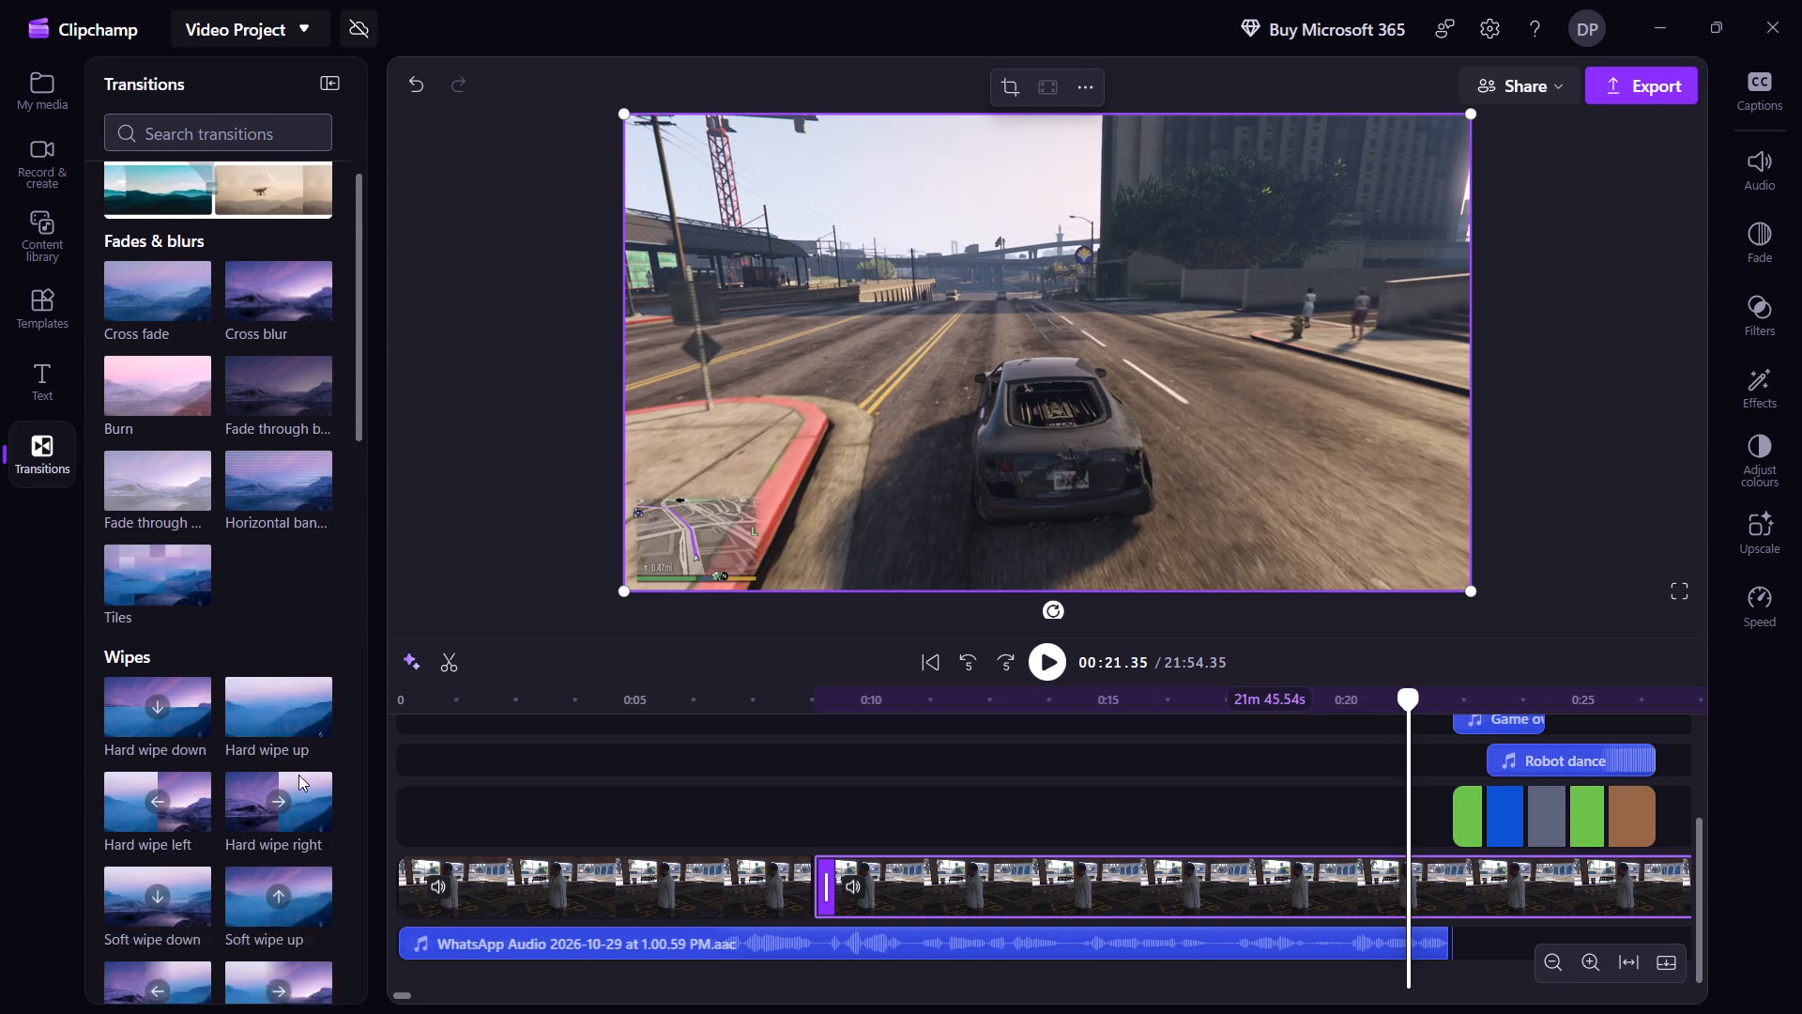
pyautogui.scroll(-2, 298, 775)
pyautogui.scroll(-4, 339, 876)
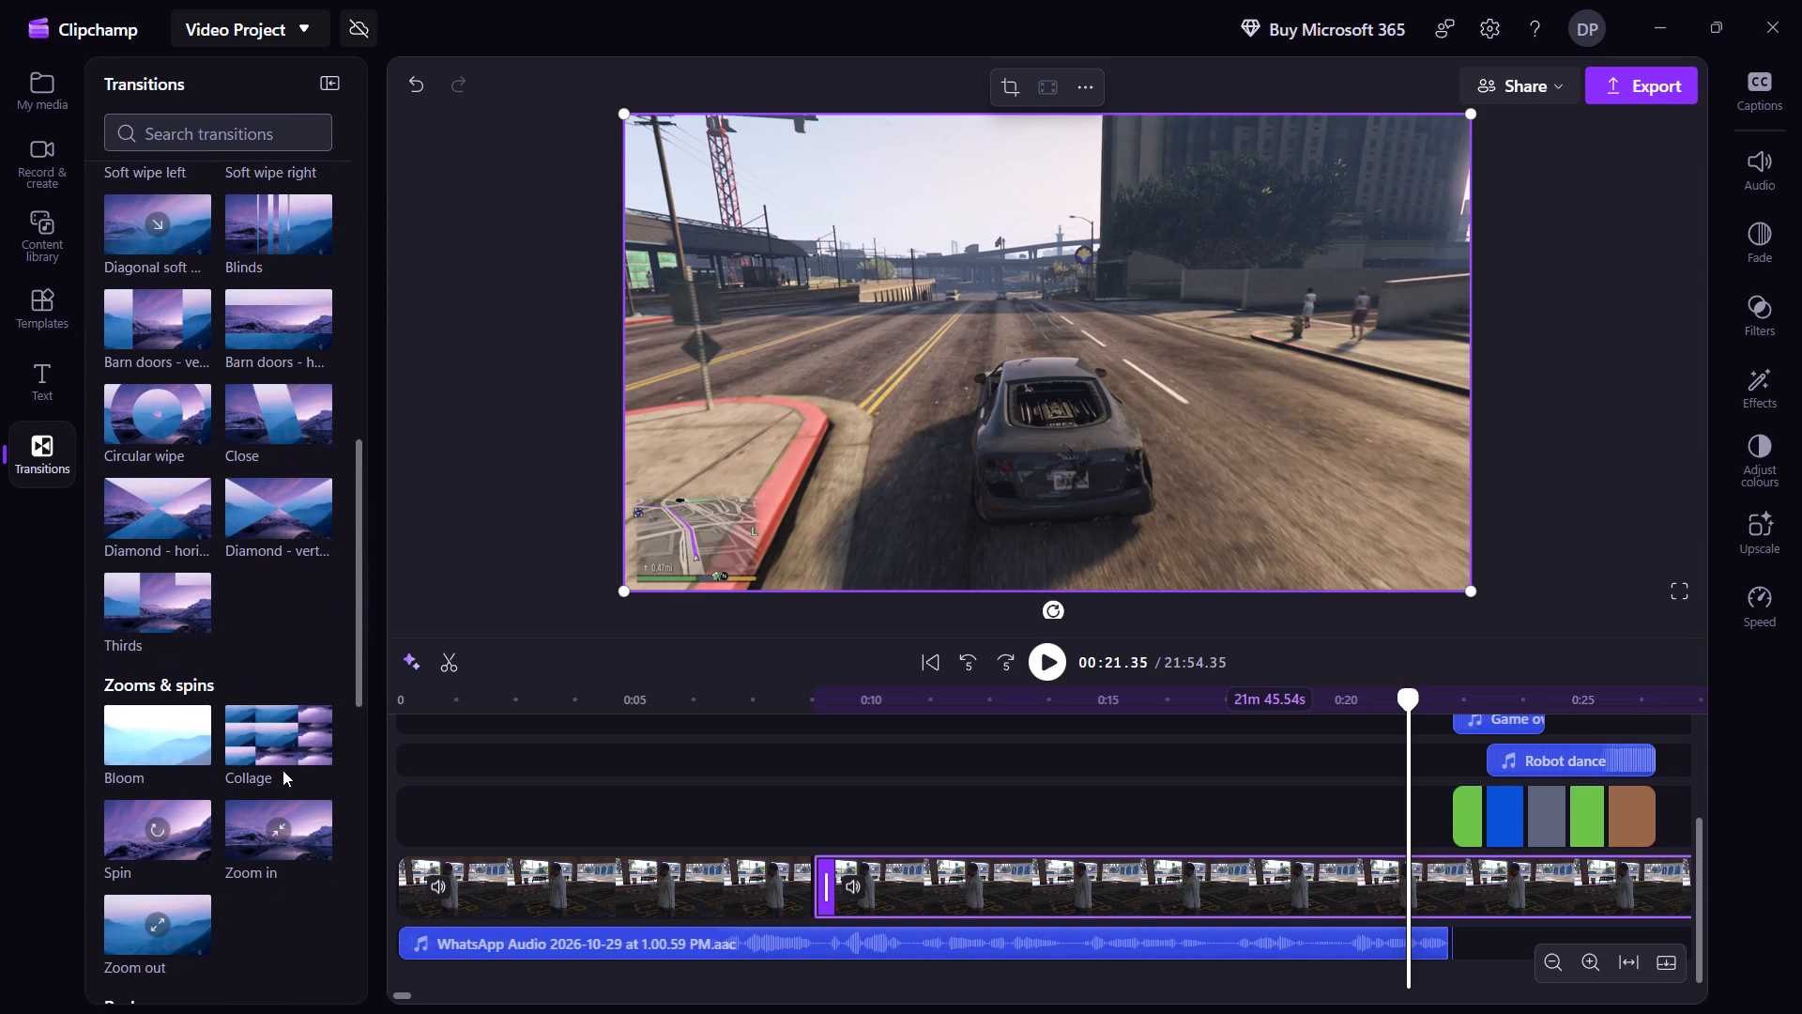
pyautogui.moveTo(274, 732); pyautogui.dragTo(813, 900)
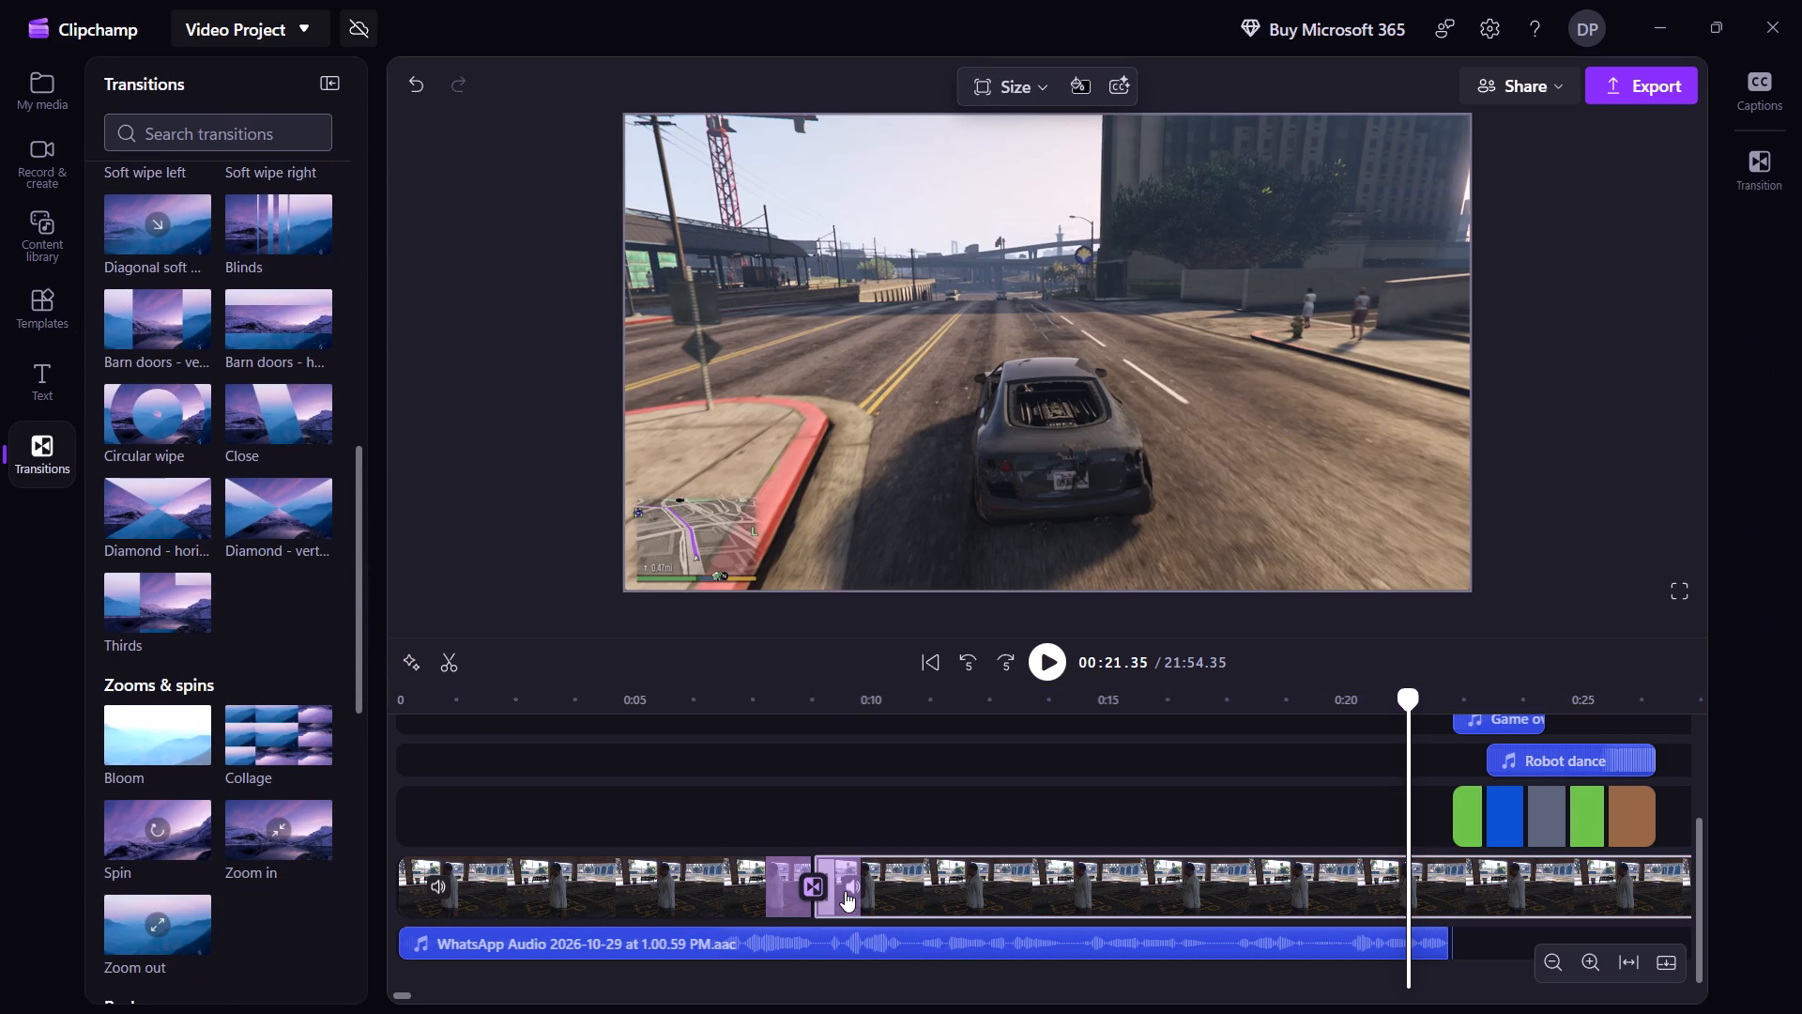
# Split the clips at 0:22.34, just after the intro template begins.
pyautogui.press('Right')
pyautogui.press('Right')
pyautogui.press('Right')
pyautogui.press('Right')
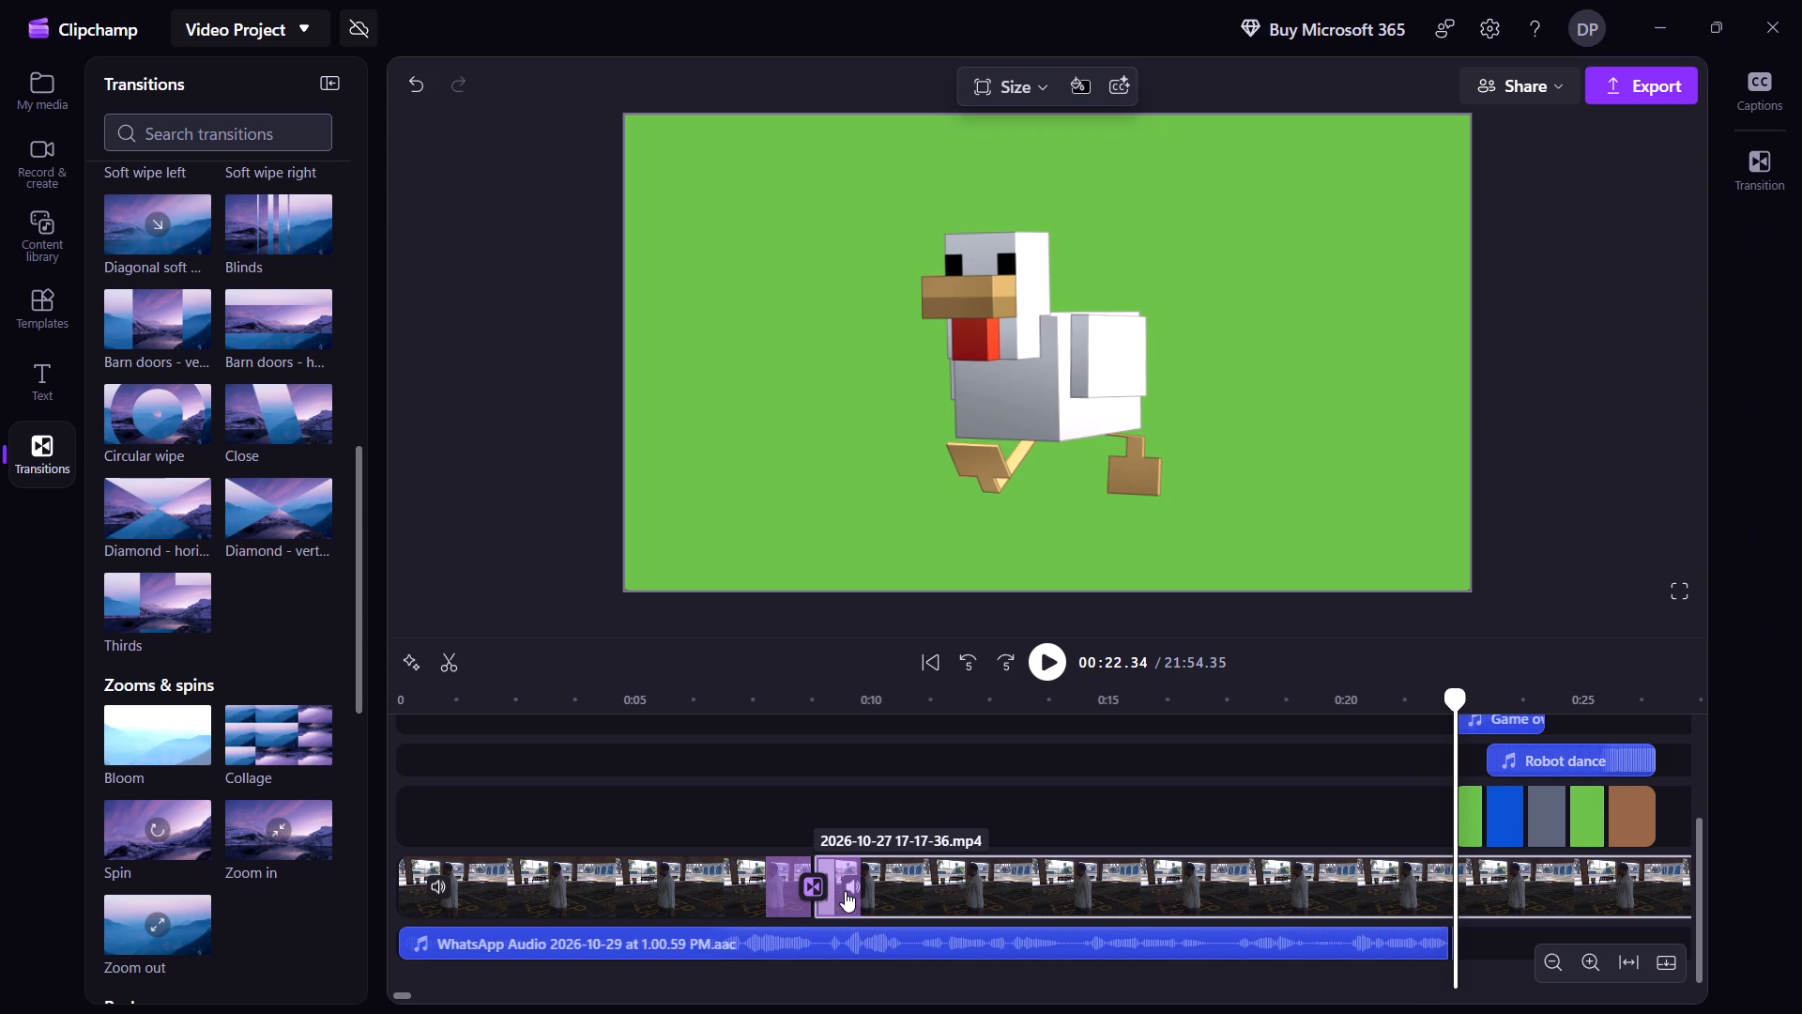
pyautogui.press('s')
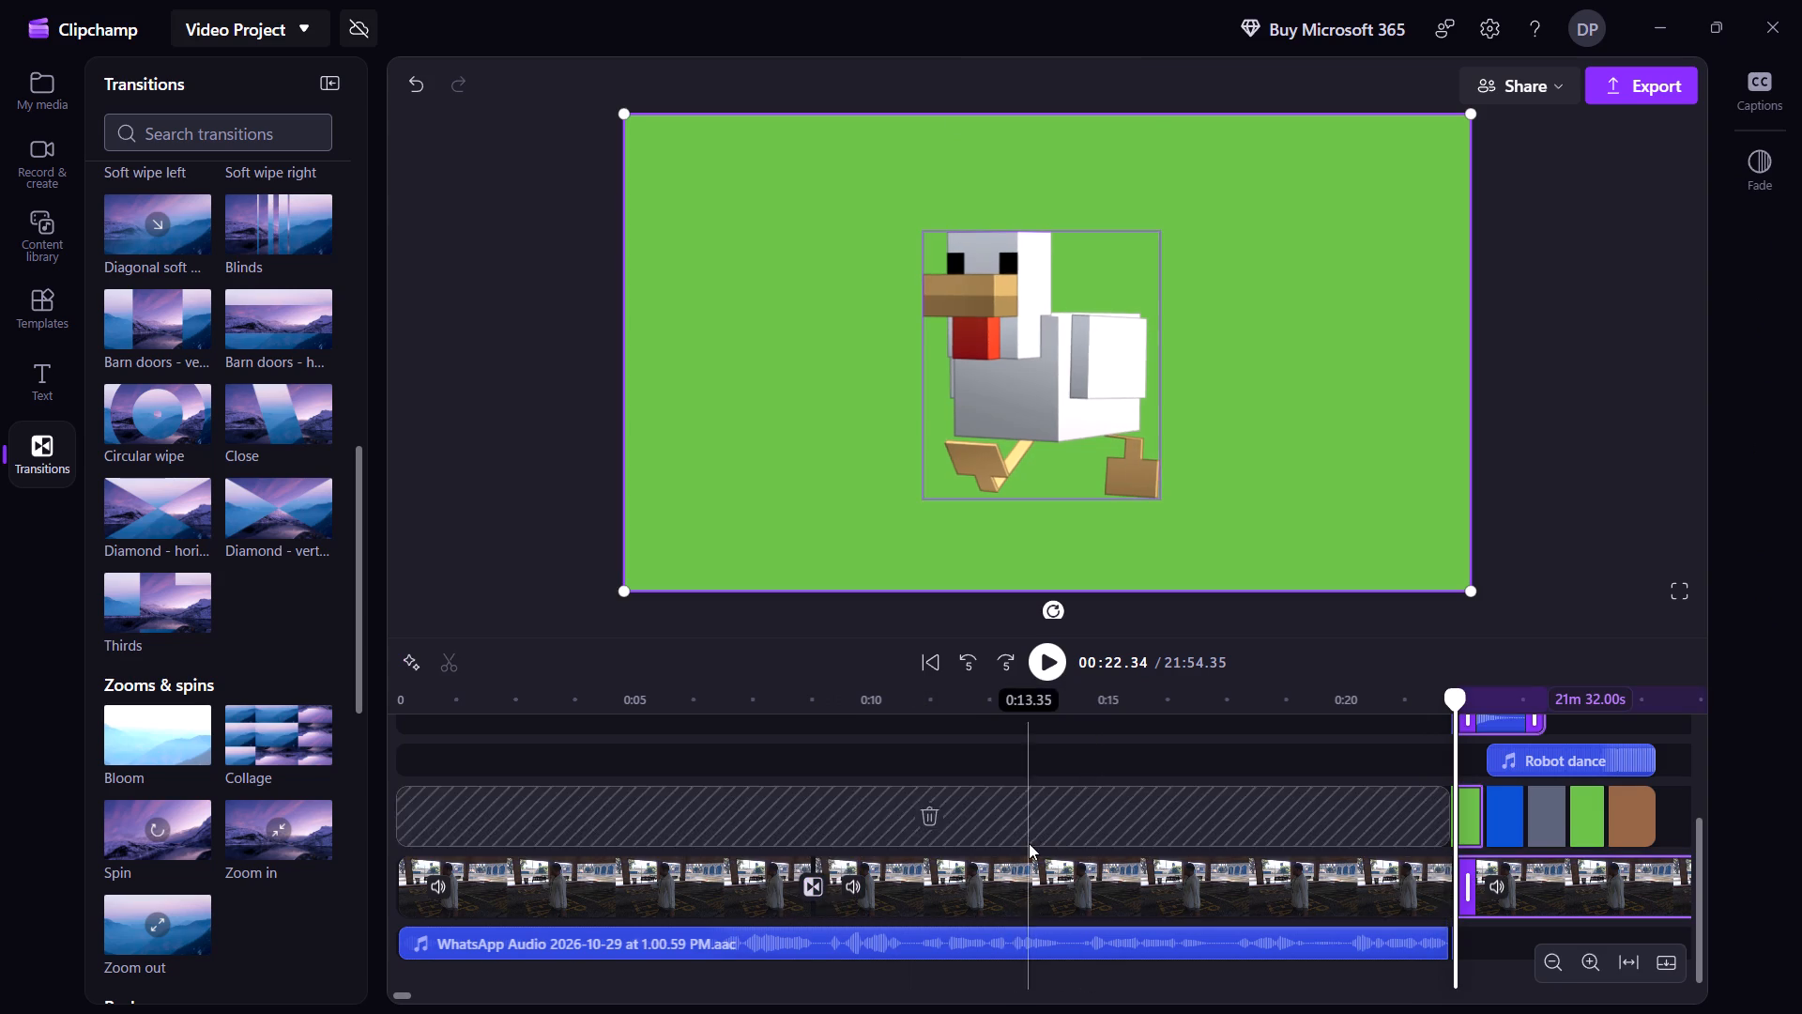
# Rewind into the teaser and play through the intro to about 0:26.8, checking the edit.
pyautogui.click(721, 895)
pyautogui.press('space')
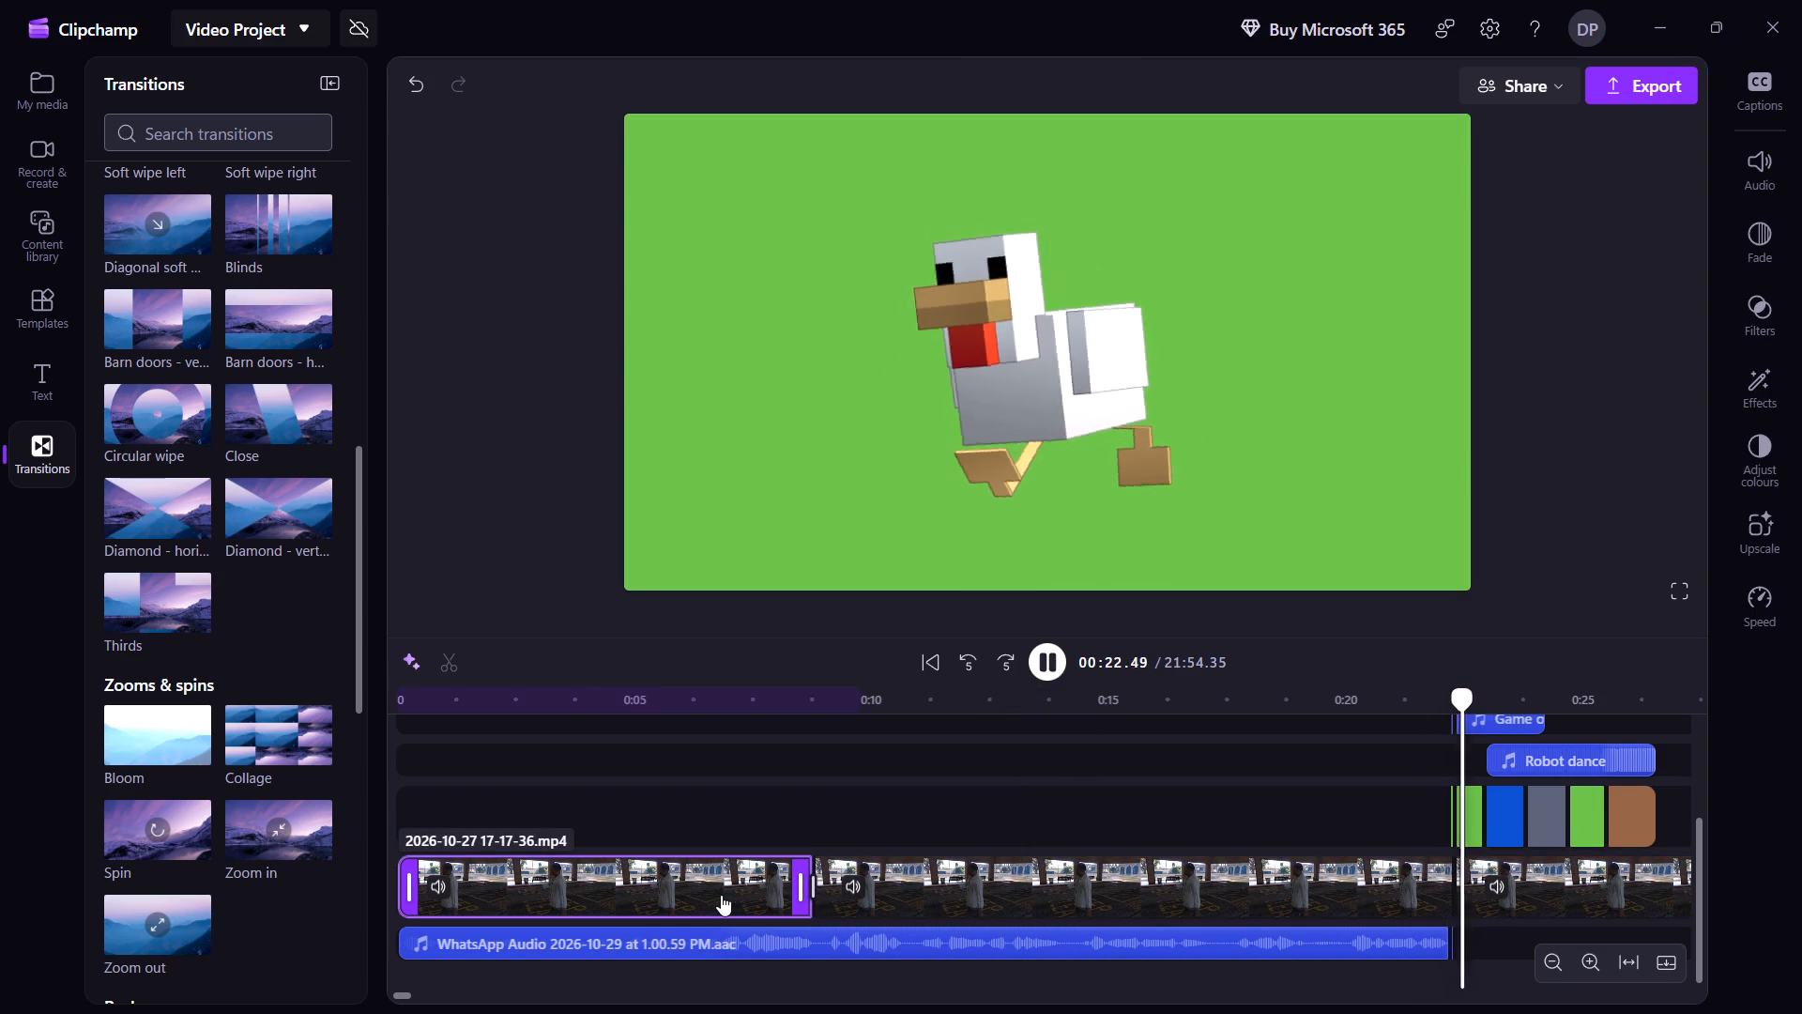
pyautogui.press('Left')
pyautogui.press('Left')
pyautogui.press('Left')
pyautogui.press('Left')
pyautogui.press('Left')
pyautogui.press('Left')
pyautogui.press('Left')
pyautogui.press('Left')
pyautogui.press('Left')
pyautogui.press('Left')
pyautogui.press('Left')
pyautogui.press('Left')
pyautogui.press('Left')
pyautogui.press('Left')
pyautogui.press('Left')
pyautogui.press('Left')
pyautogui.press('Left')
pyautogui.press('Left')
pyautogui.press('Left')
pyautogui.press('Left')
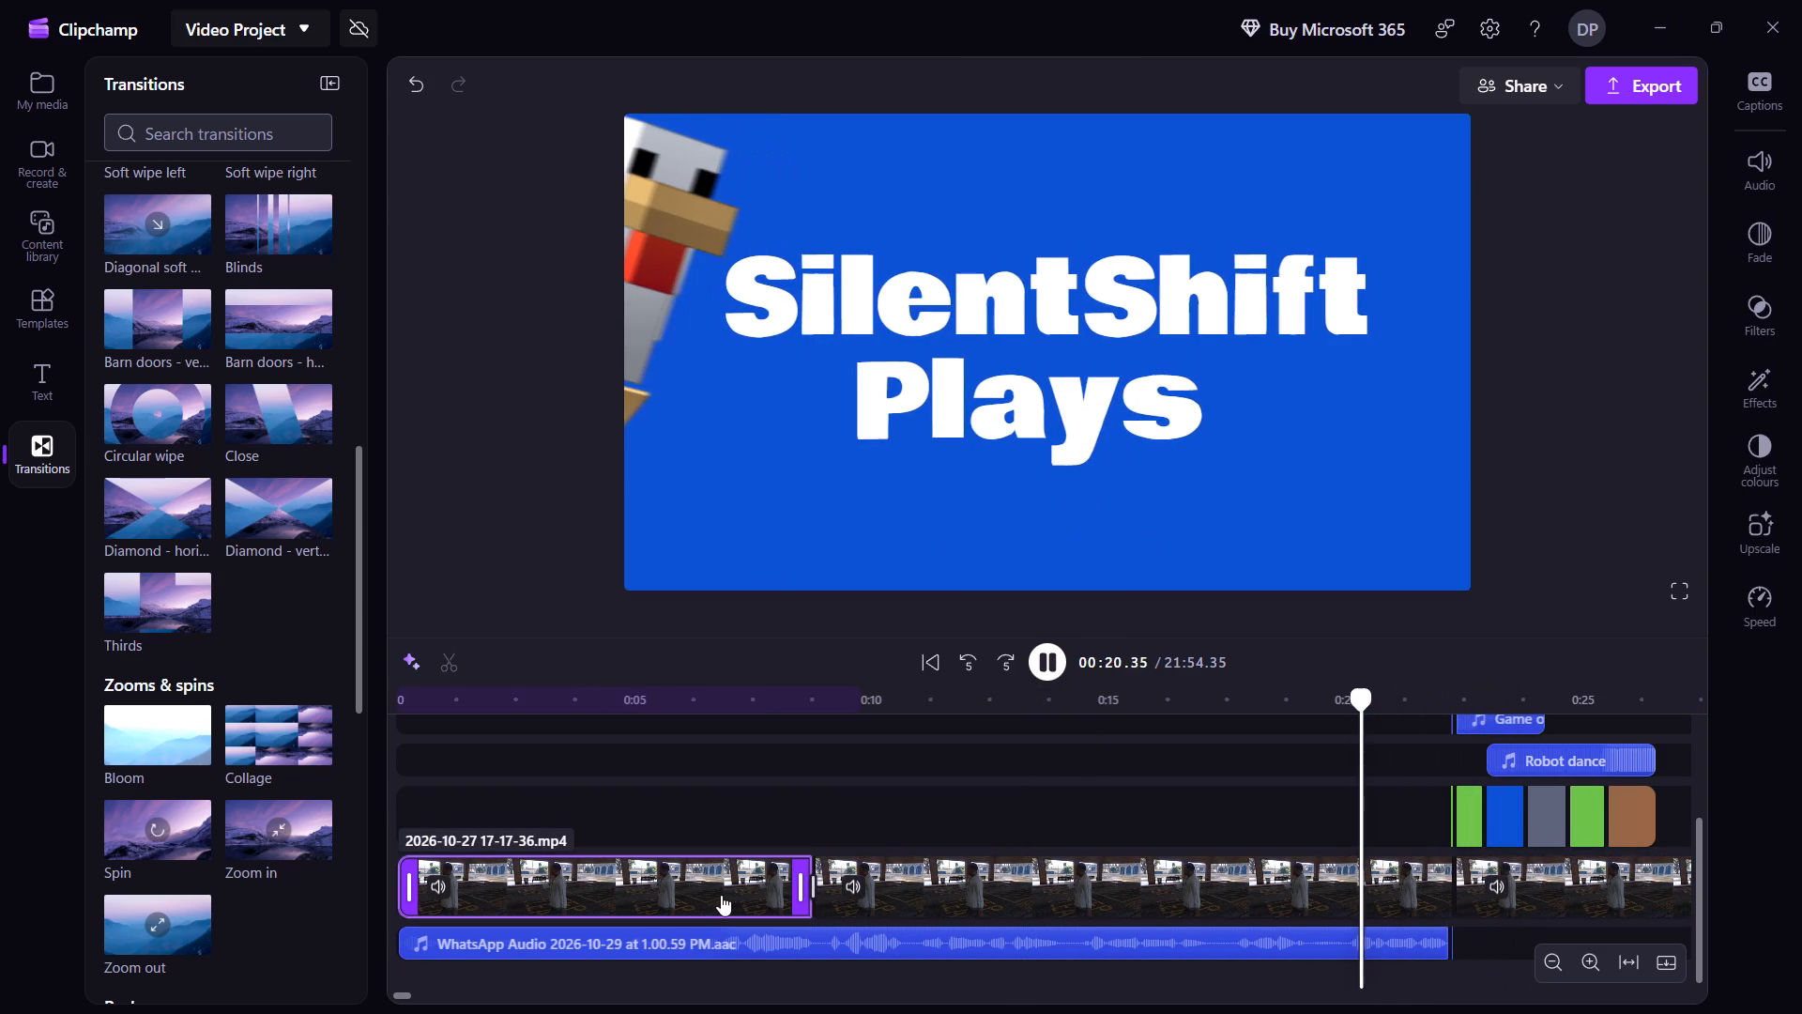
pyautogui.press('Left')
pyautogui.press('Left')
pyautogui.press('Left')
pyautogui.press('Left')
pyautogui.press('Left')
pyautogui.press('Left')
pyautogui.press('Left')
pyautogui.press('Left')
pyautogui.press('Left')
pyautogui.press('Left')
pyautogui.press('Left')
pyautogui.press('Left')
pyautogui.press('Left')
pyautogui.press('Left')
pyautogui.press('Left')
pyautogui.press('Left')
pyautogui.press('Left')
pyautogui.press('Left')
pyautogui.press('Left')
pyautogui.press('Left')
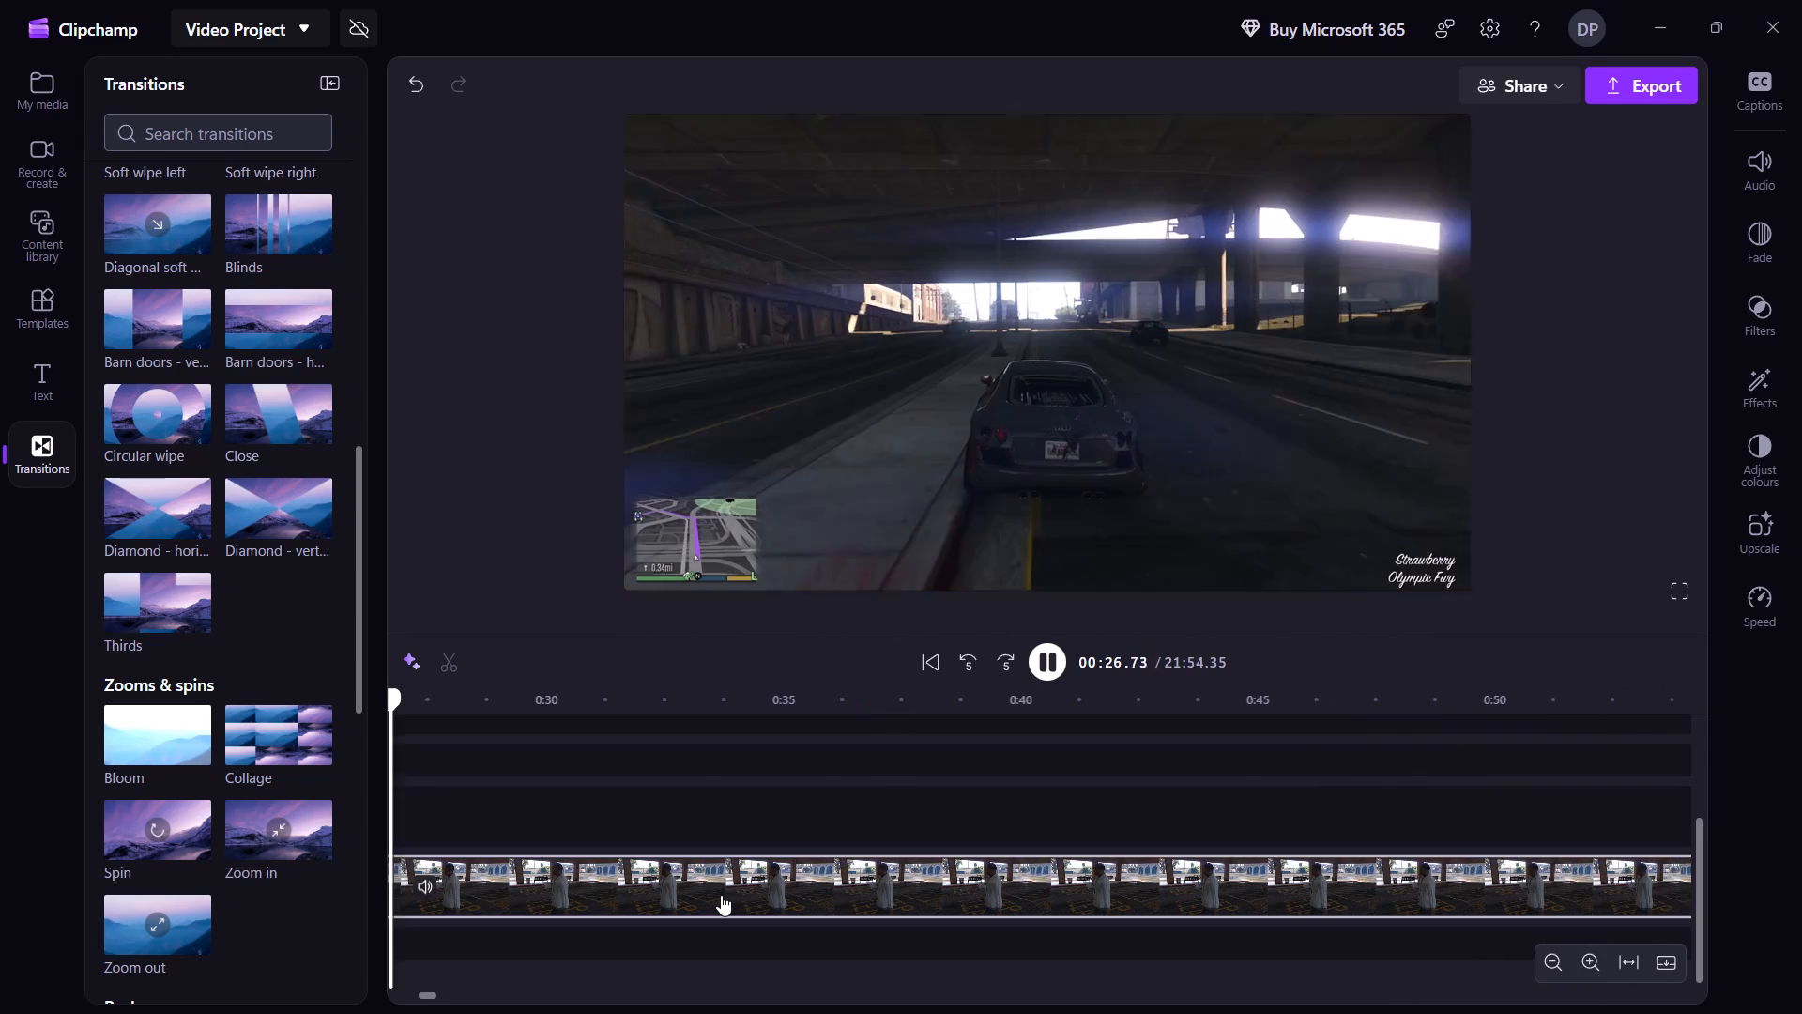
pyautogui.press('space')
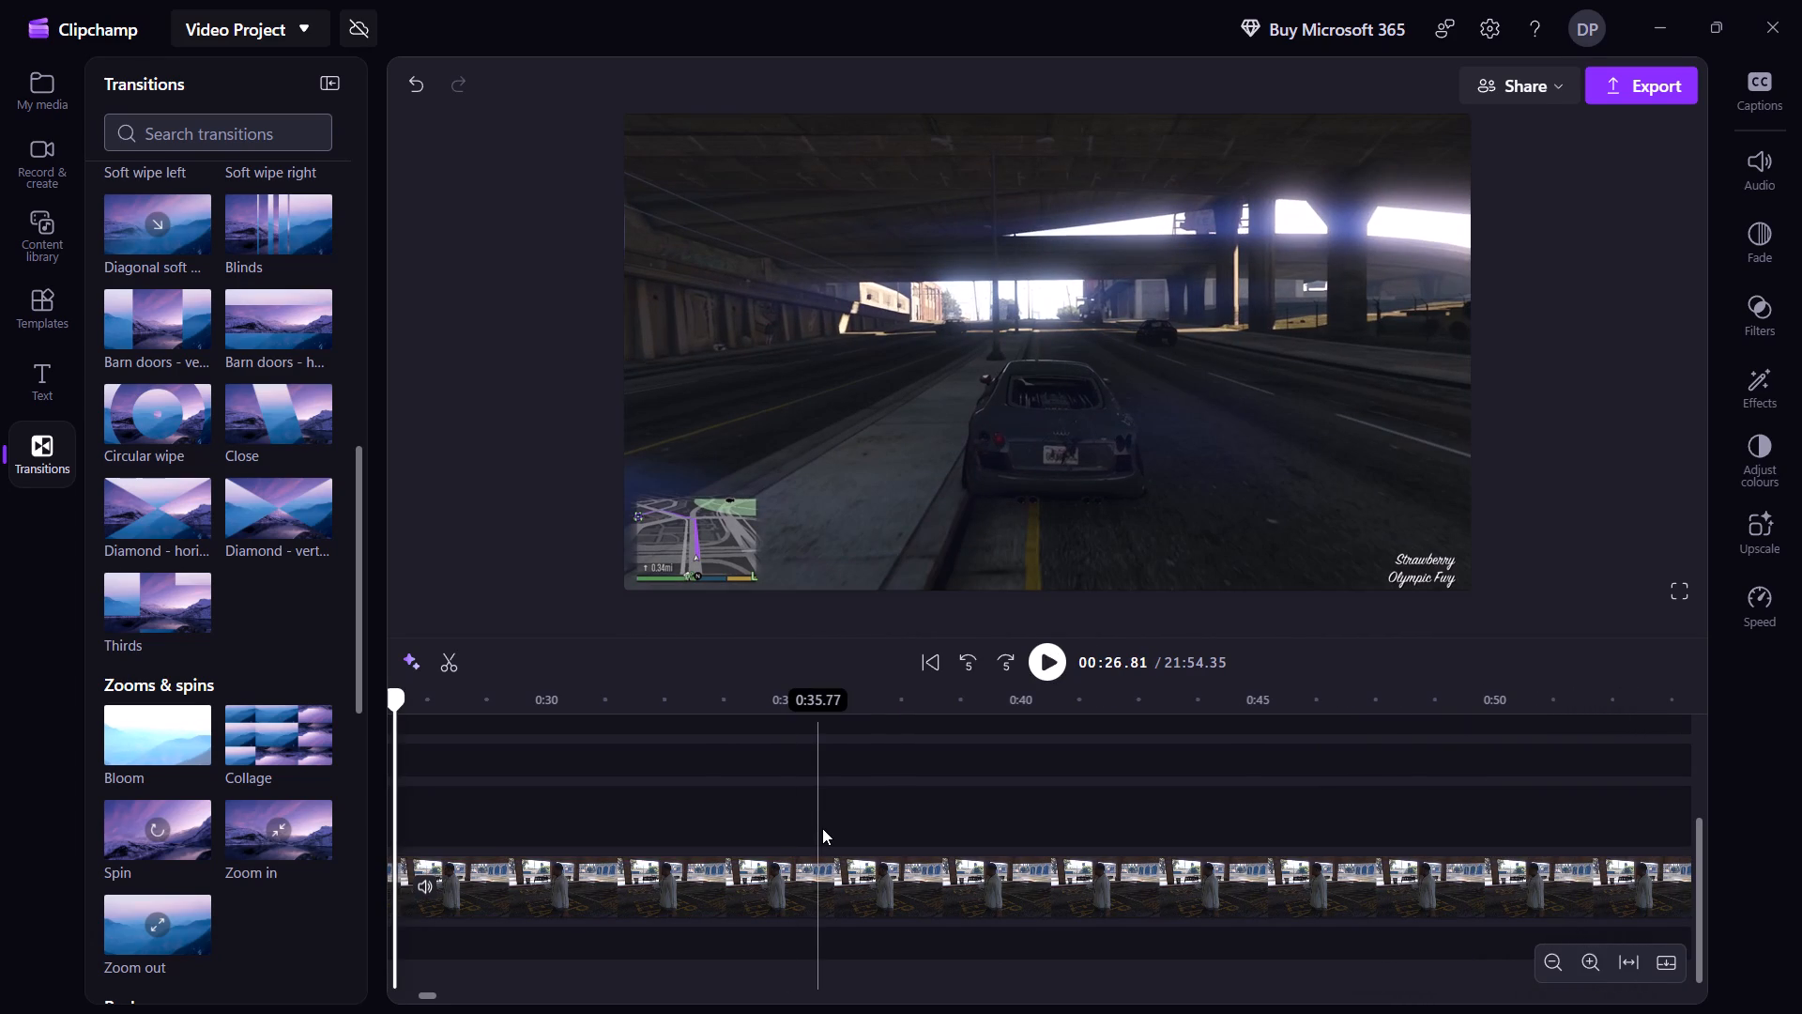
# Split the gameplay at 0:26.81, just after the intro ends, and delete the segment lying under the intro.
pyautogui.keyDown('shift'); pyautogui.scroll(4, 706, 826); pyautogui.keyUp('shift')
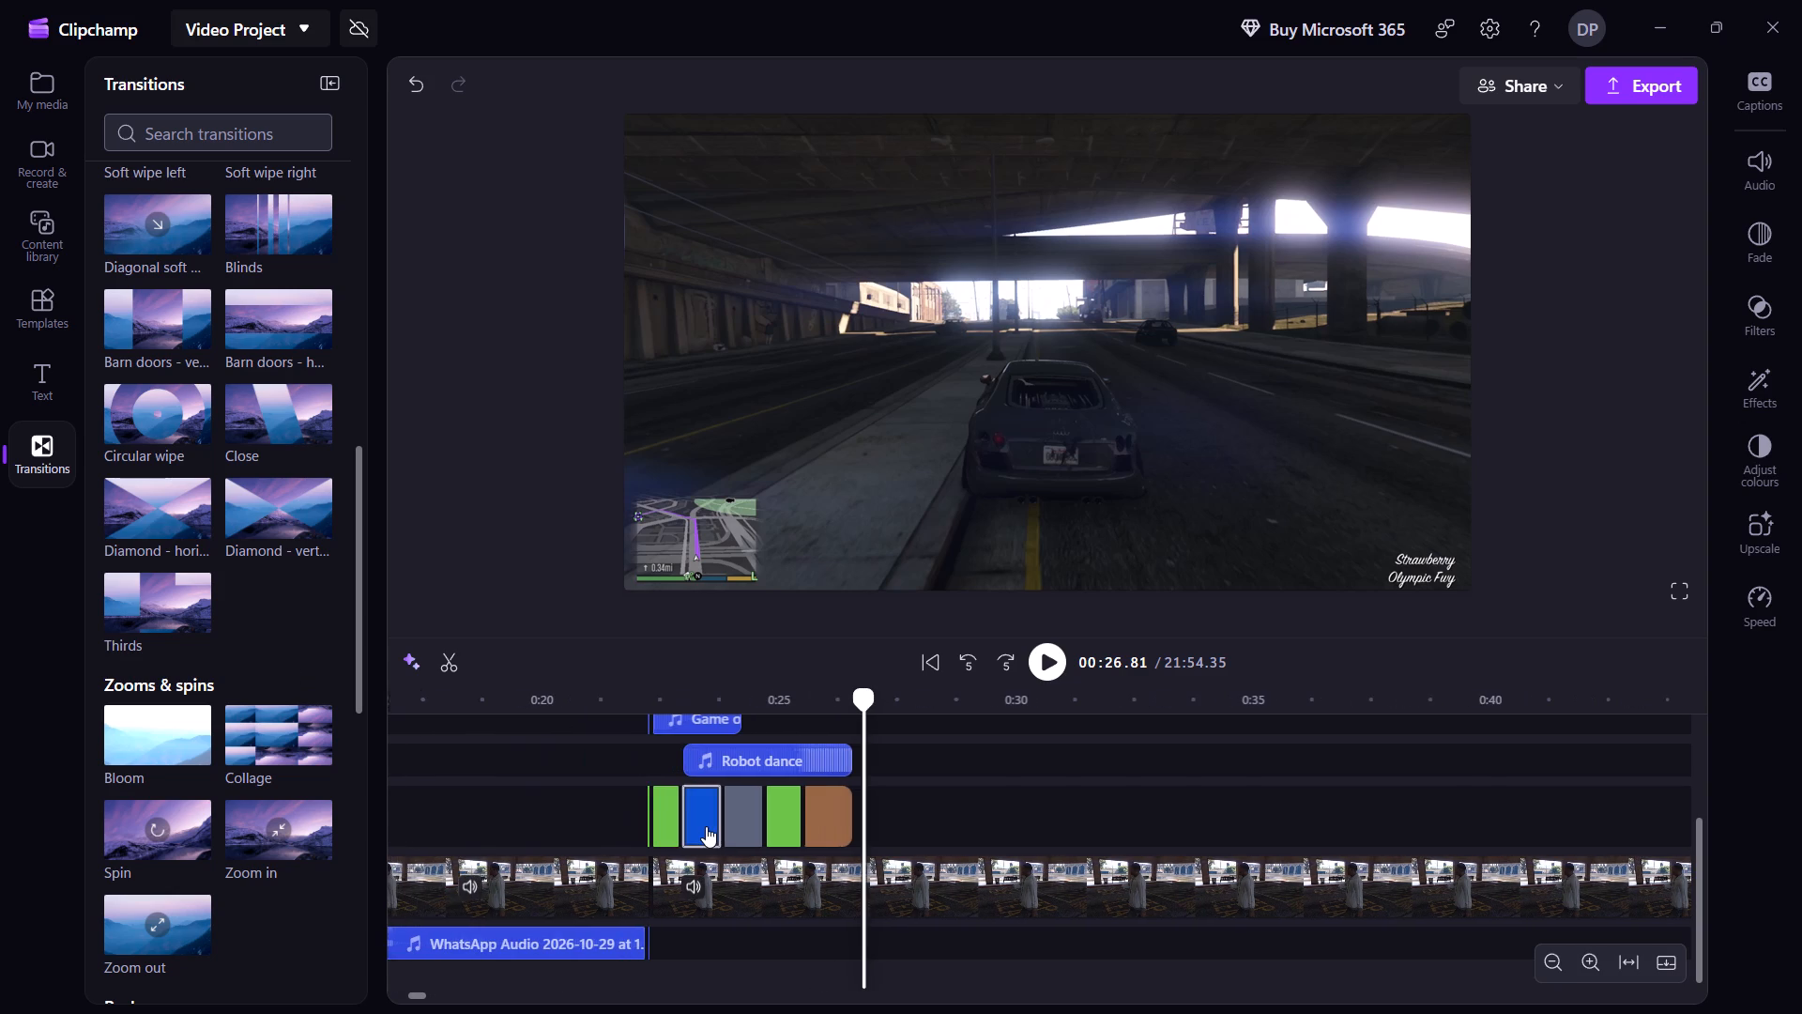
pyautogui.press('s')
pyautogui.click(819, 888)
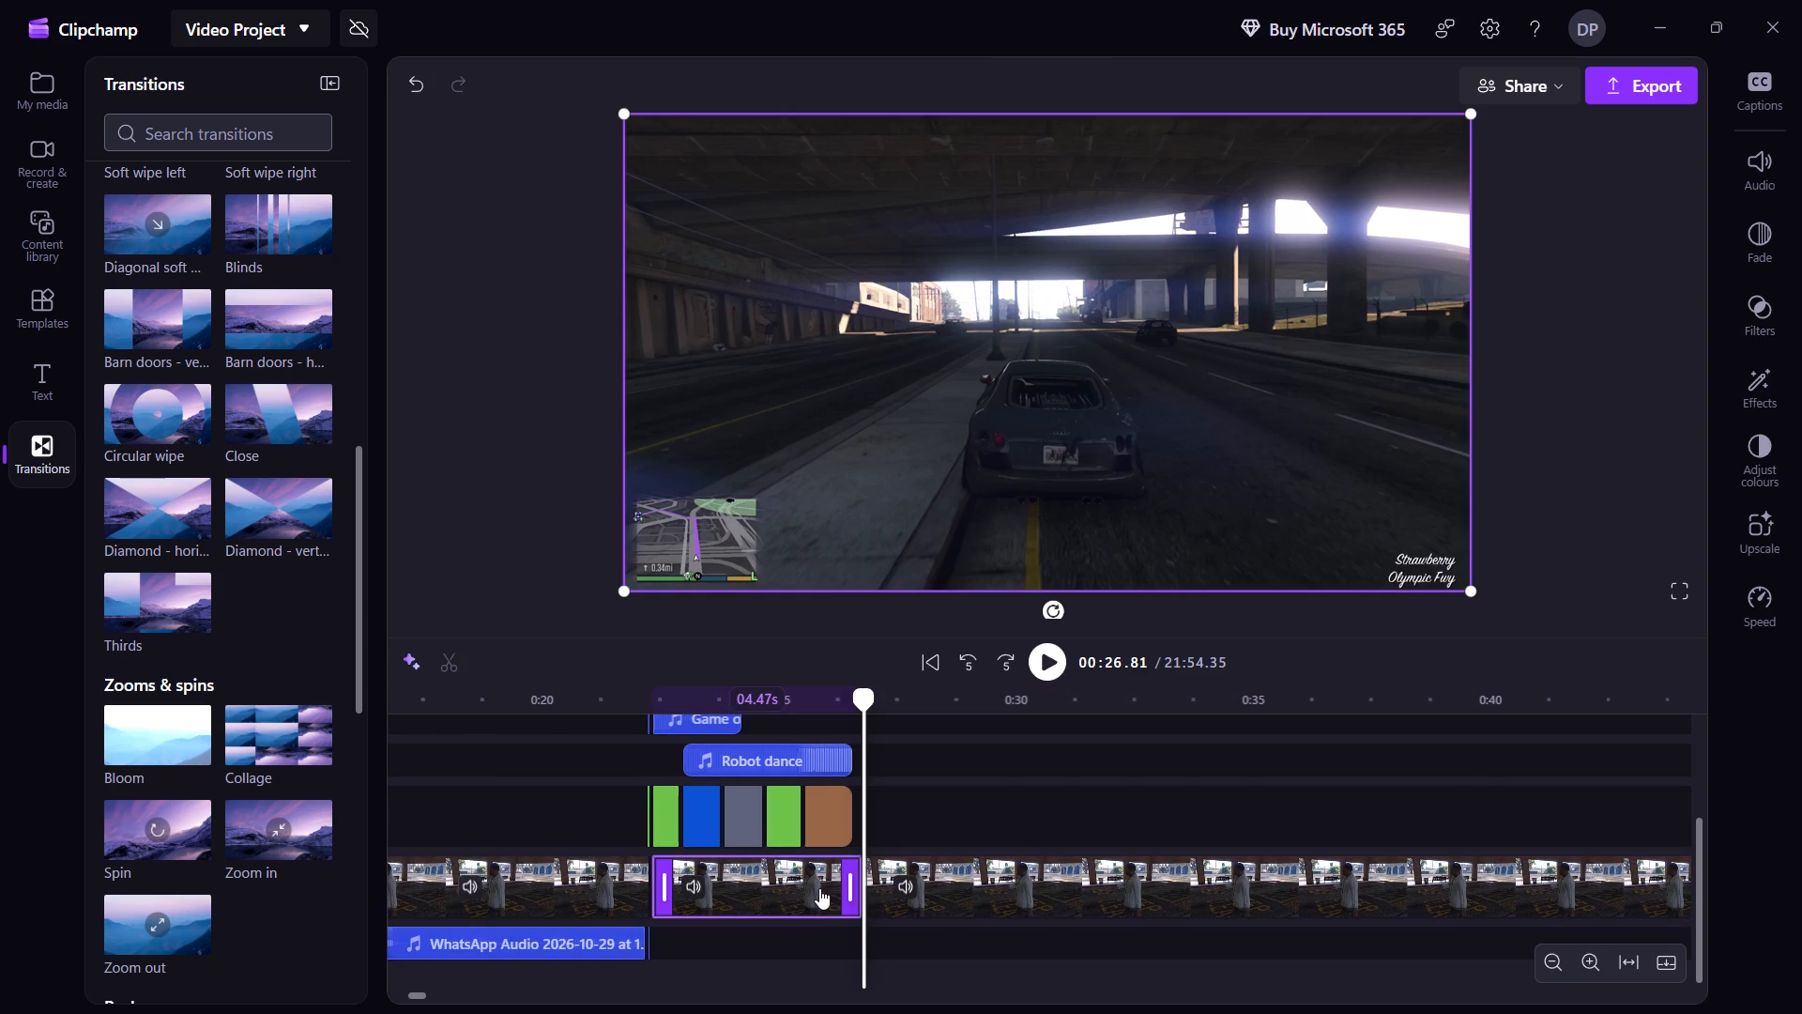
pyautogui.rightClick(819, 888)
pyautogui.click(939, 533)
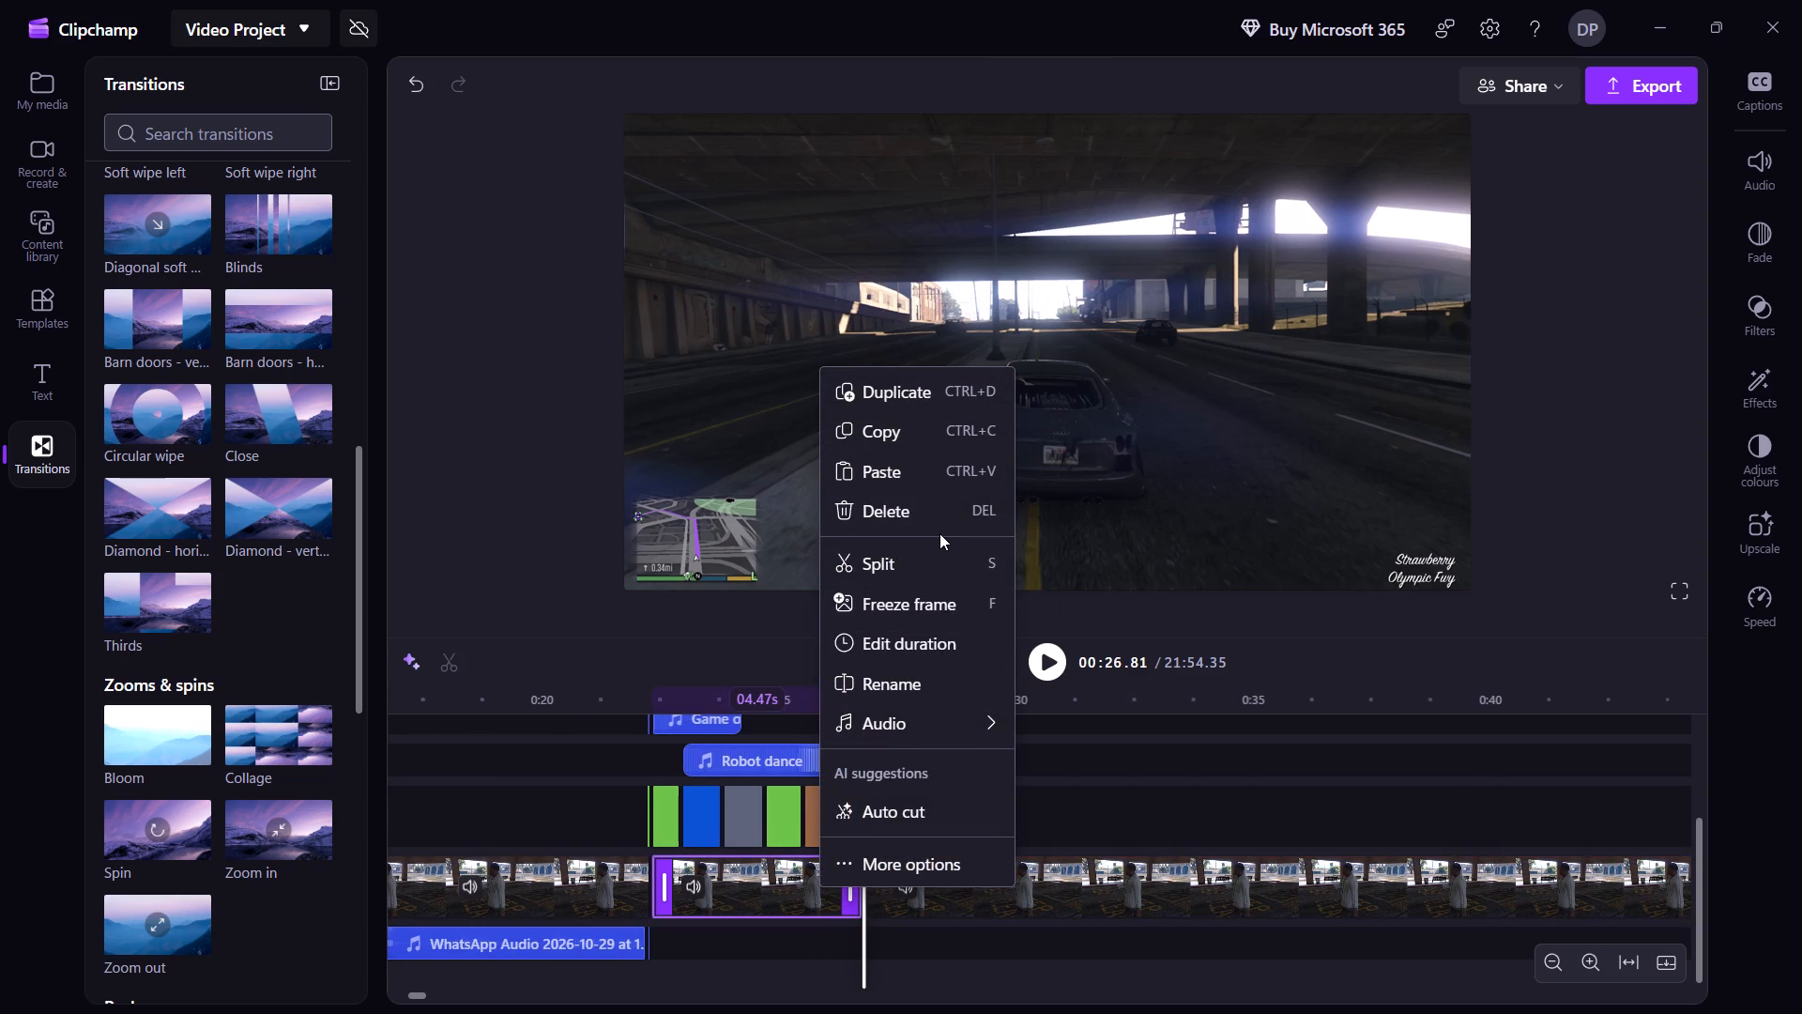
pyautogui.click(950, 513)
# Split the gameplay at 1:01.81 and delete the segment between the intro and that cut.
pyautogui.click(1015, 885)
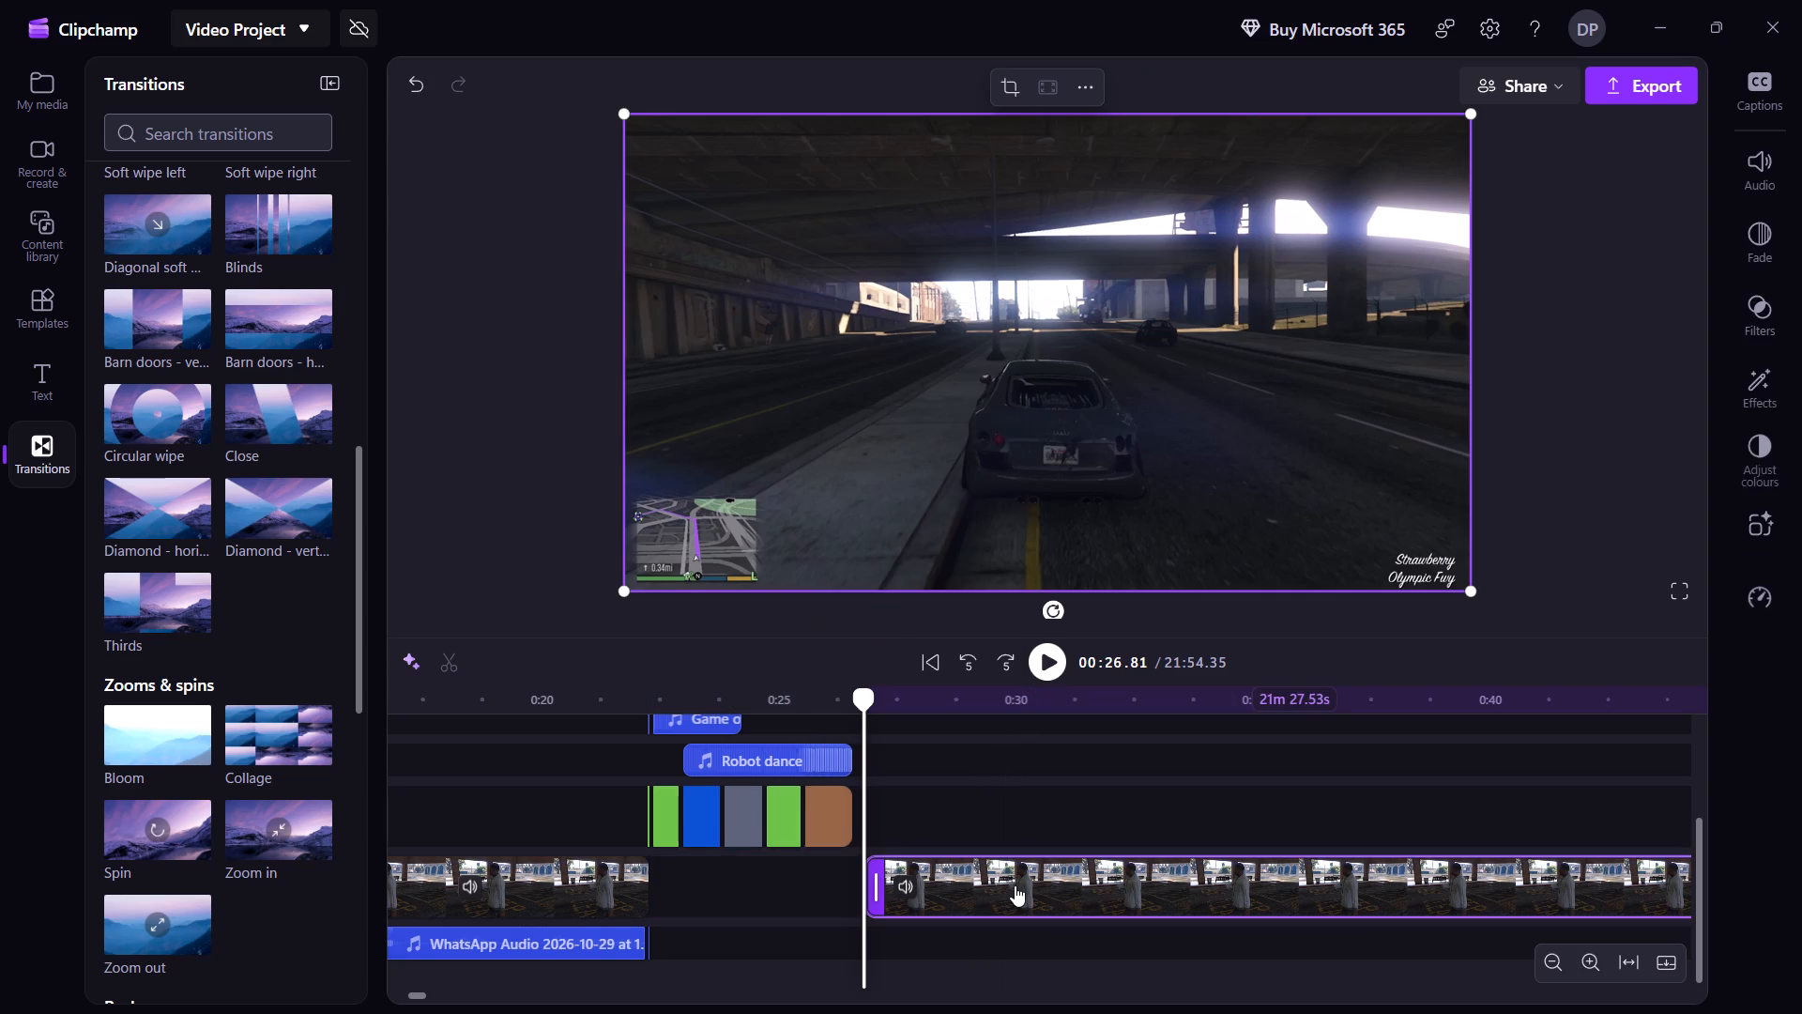
pyautogui.hotkey('shift', 'Down')
pyautogui.hotkey('shift', 'Right')
pyautogui.hotkey('shift', 'Right')
pyautogui.hotkey('shift', 'Right')
pyautogui.hotkey('shift', 'Right')
pyautogui.hotkey('shift', 'Right')
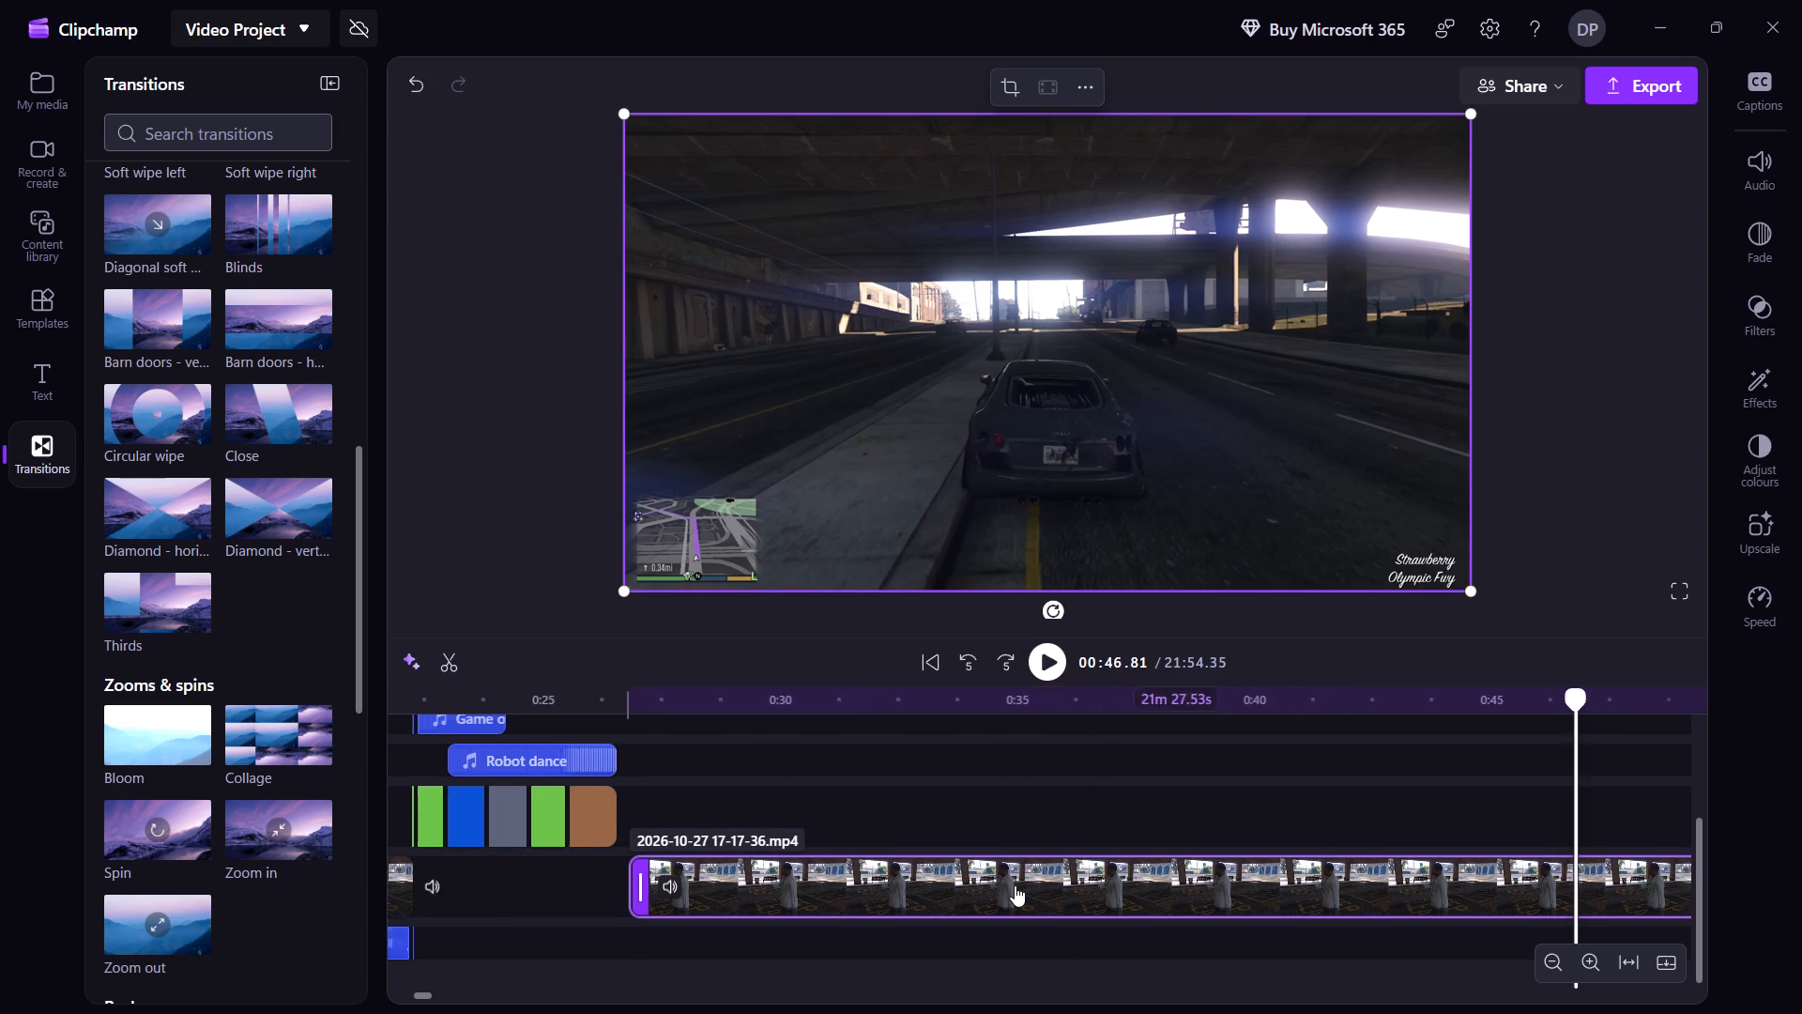
pyautogui.hotkey('shift', 'Right')
pyautogui.hotkey('shift', 'Right')
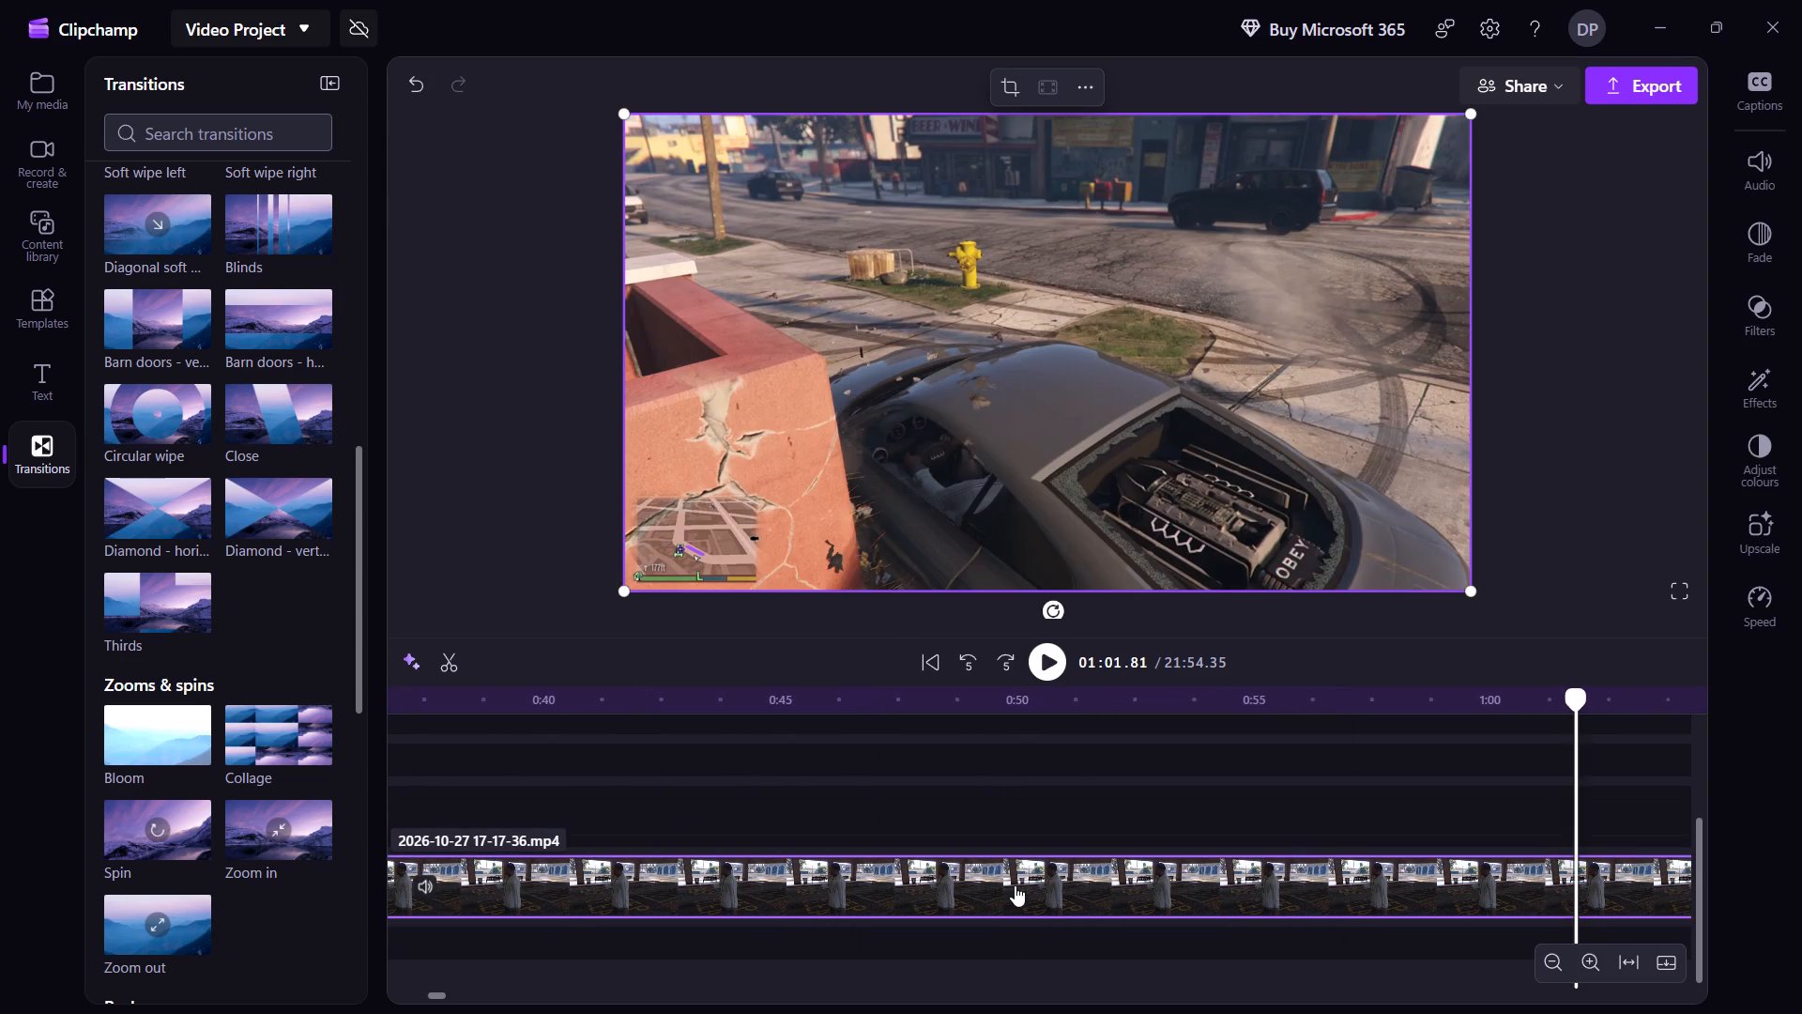
pyautogui.hotkey('shift', 'Right')
pyautogui.hotkey('shift', 'Right')
pyautogui.hotkey('shift', 'Right')
pyautogui.hotkey('shift', 'Right')
pyautogui.hotkey('shift', 'Left')
pyautogui.hotkey('shift', 'Left')
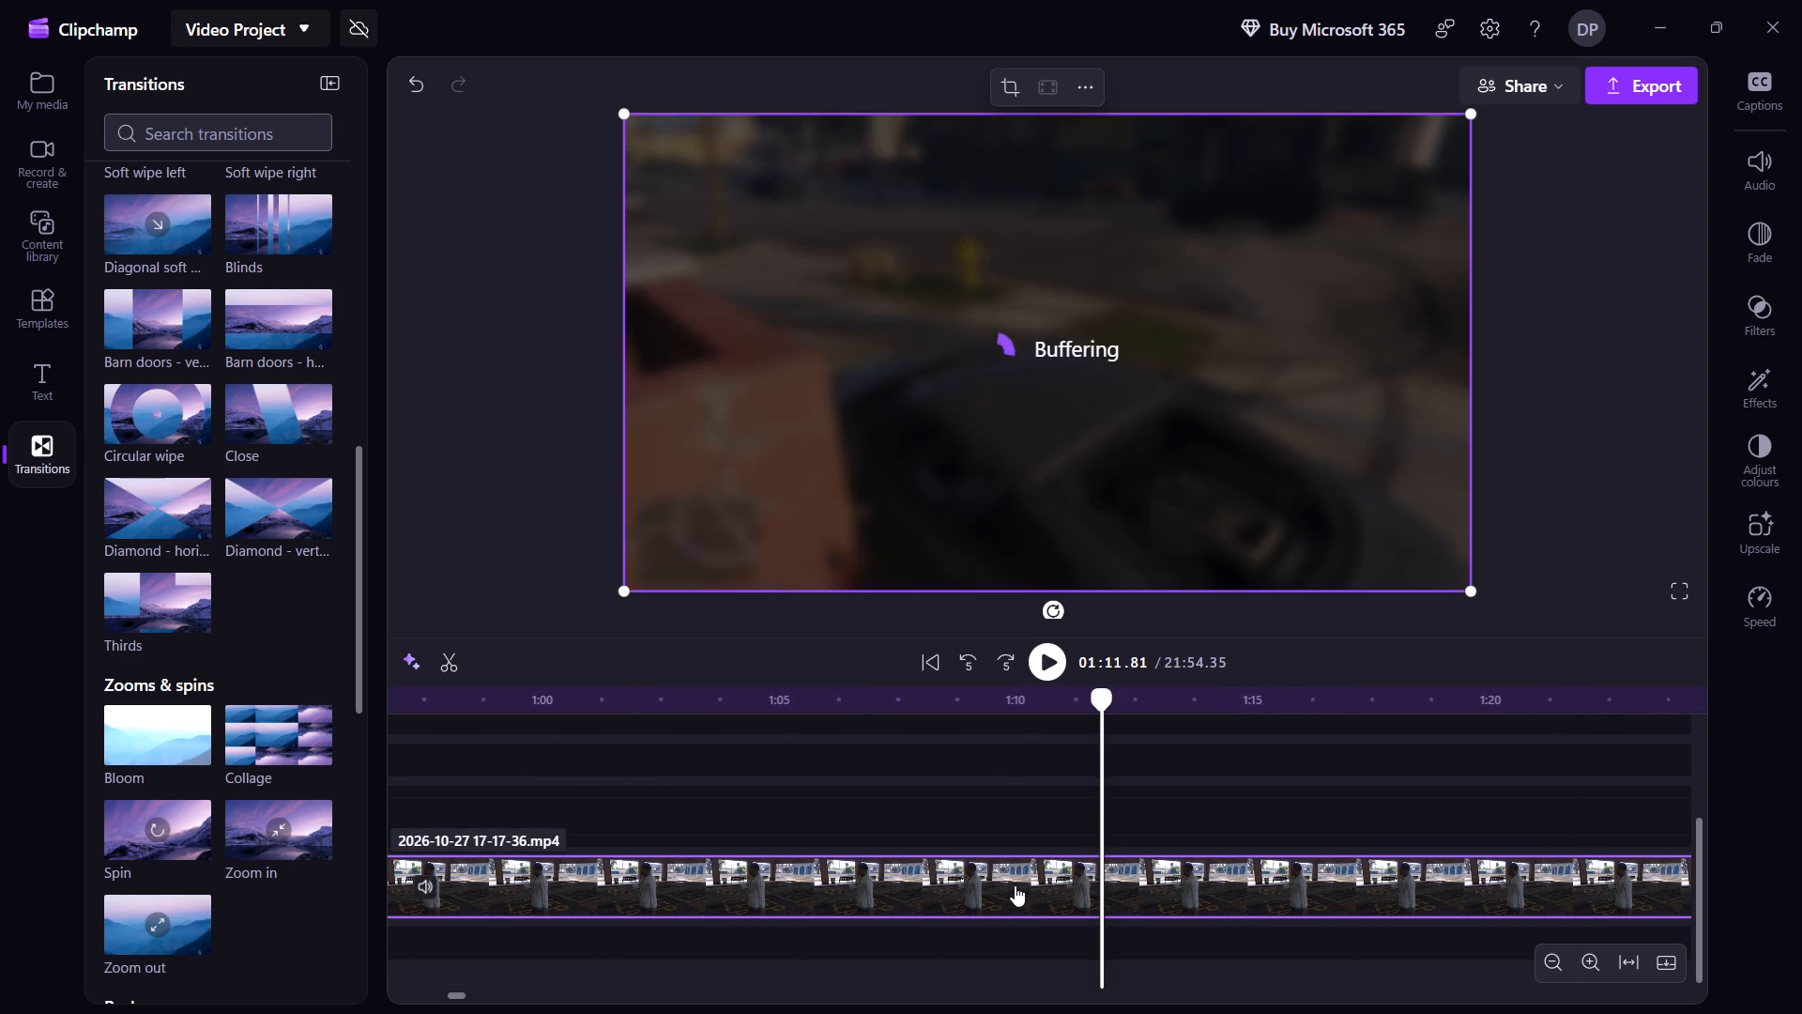
pyautogui.hotkey('shift', 'Left')
pyautogui.hotkey('shift', 'Left')
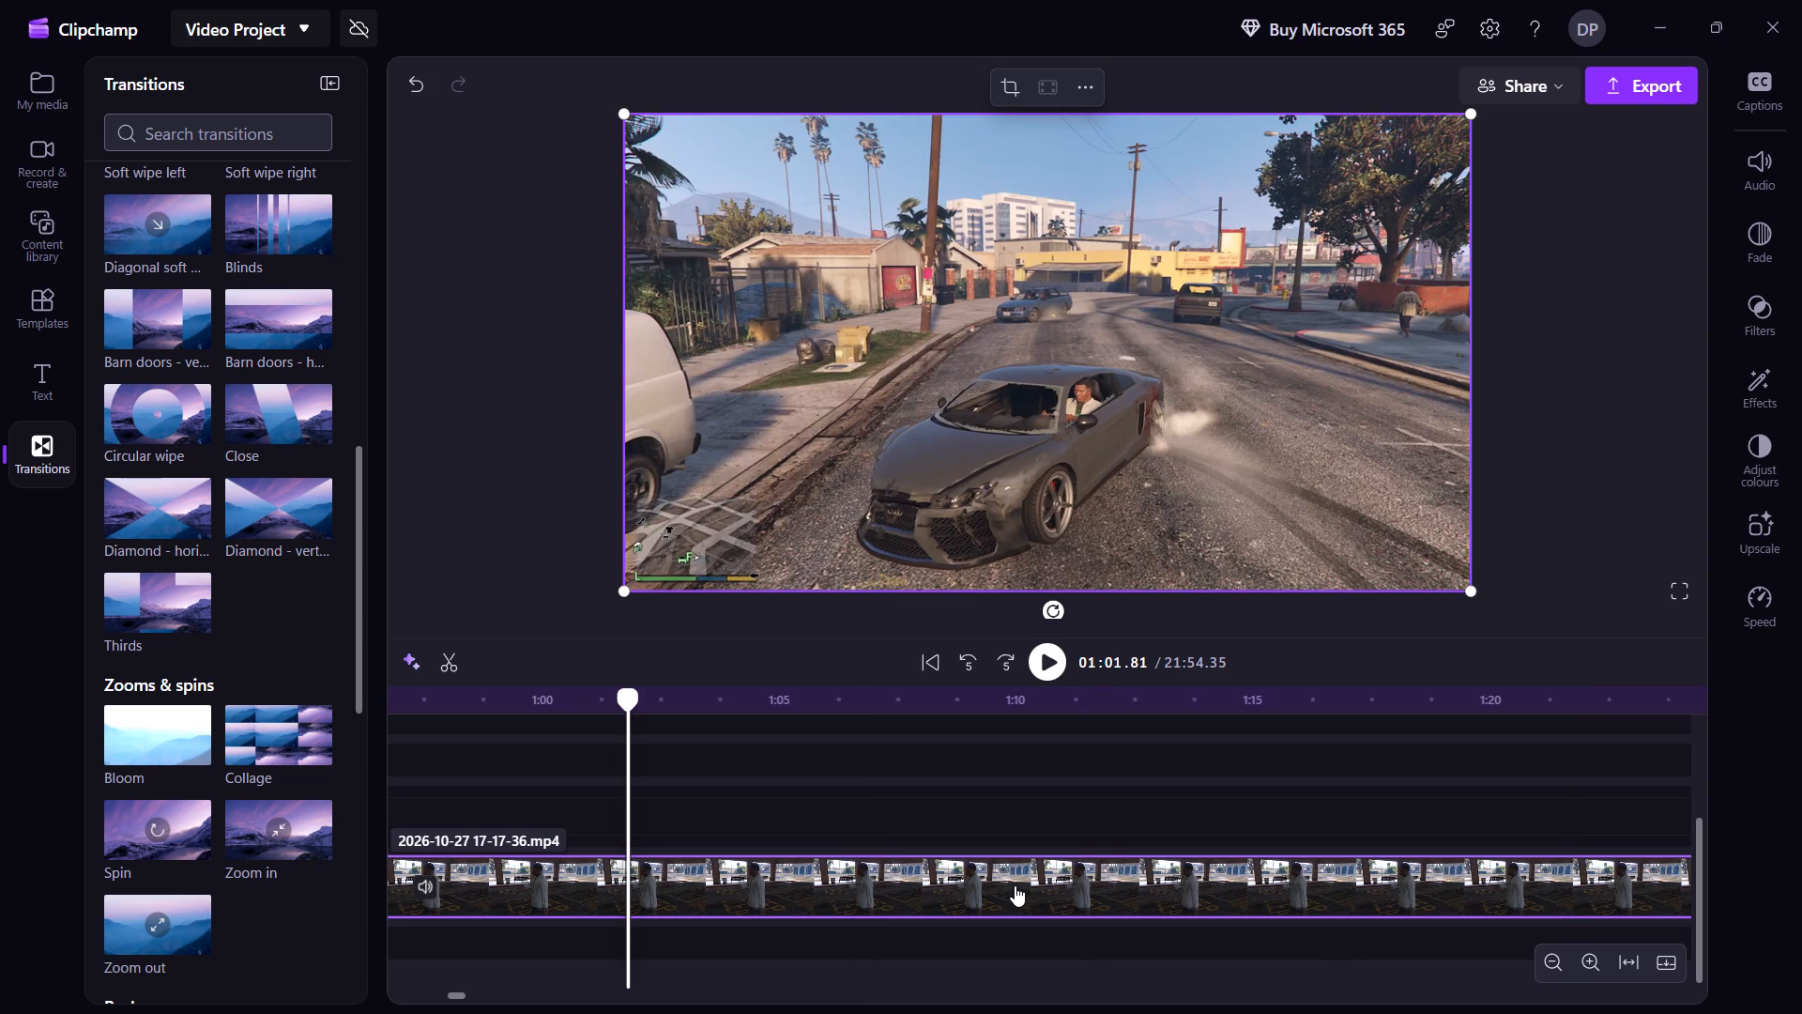
pyautogui.scroll(1, 1015, 885)
pyautogui.scroll(-2, 1015, 885)
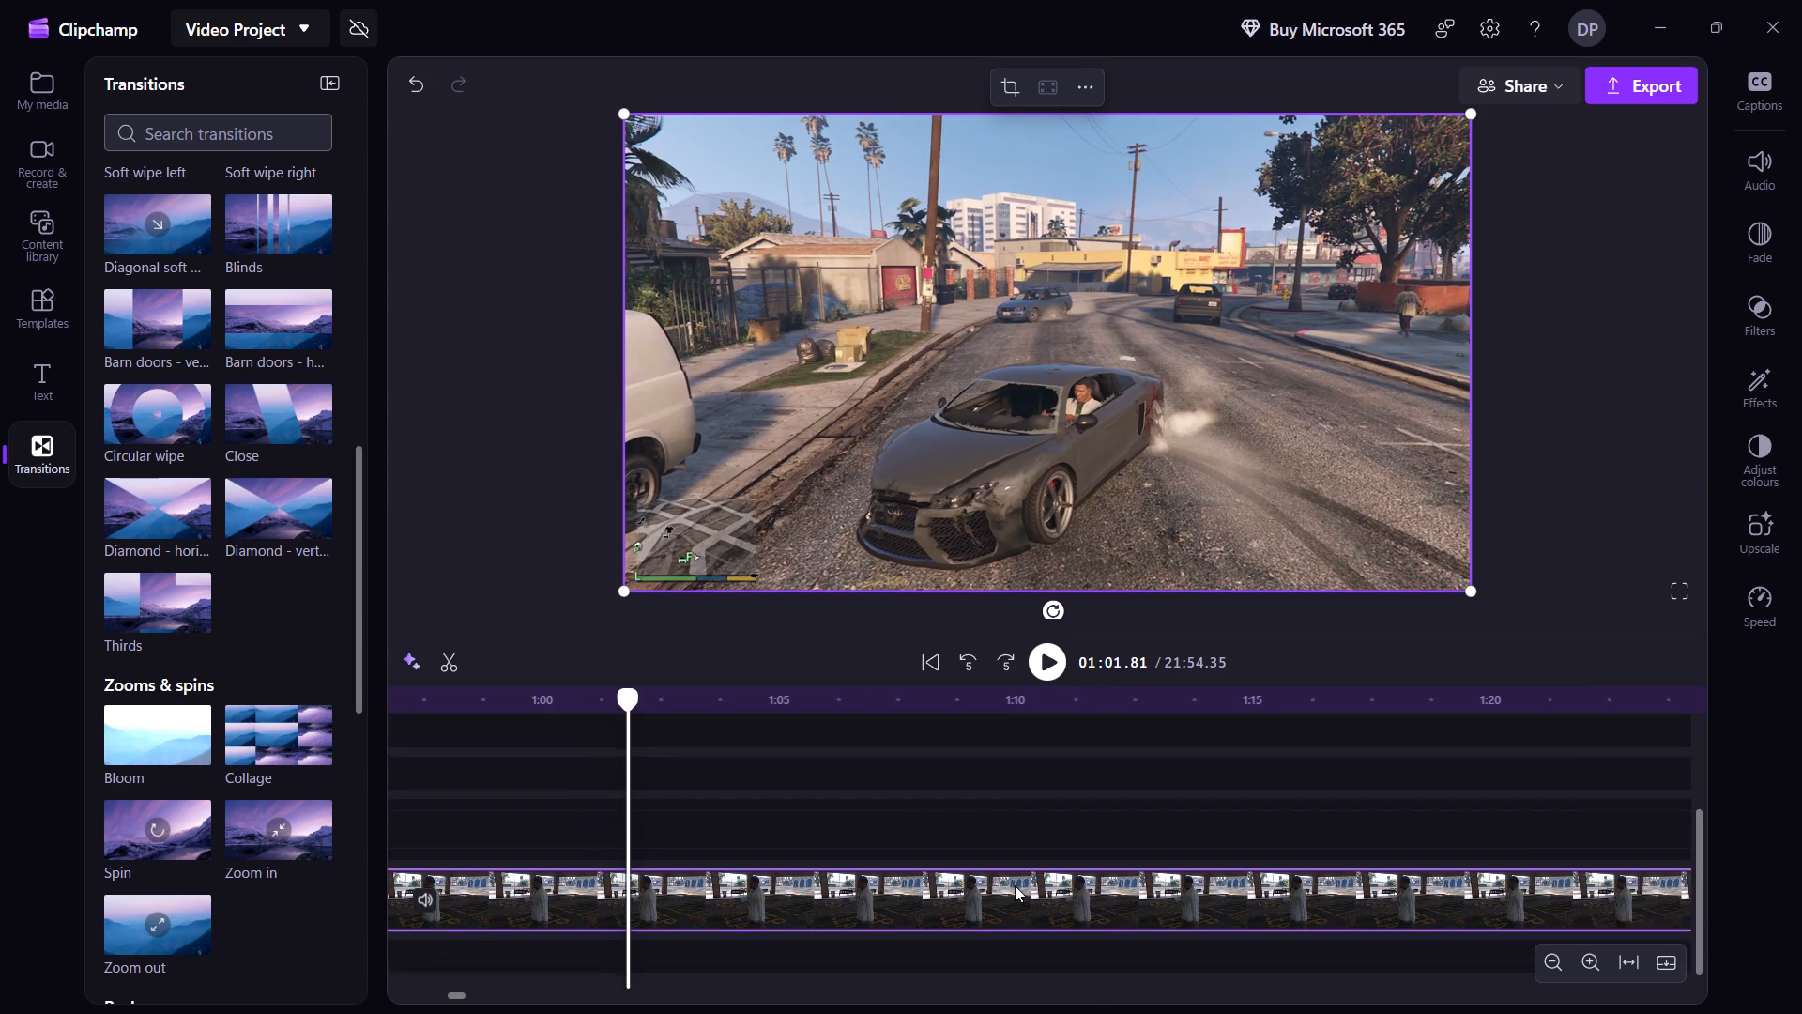
pyautogui.scroll(-1, 1015, 885)
pyautogui.press('s')
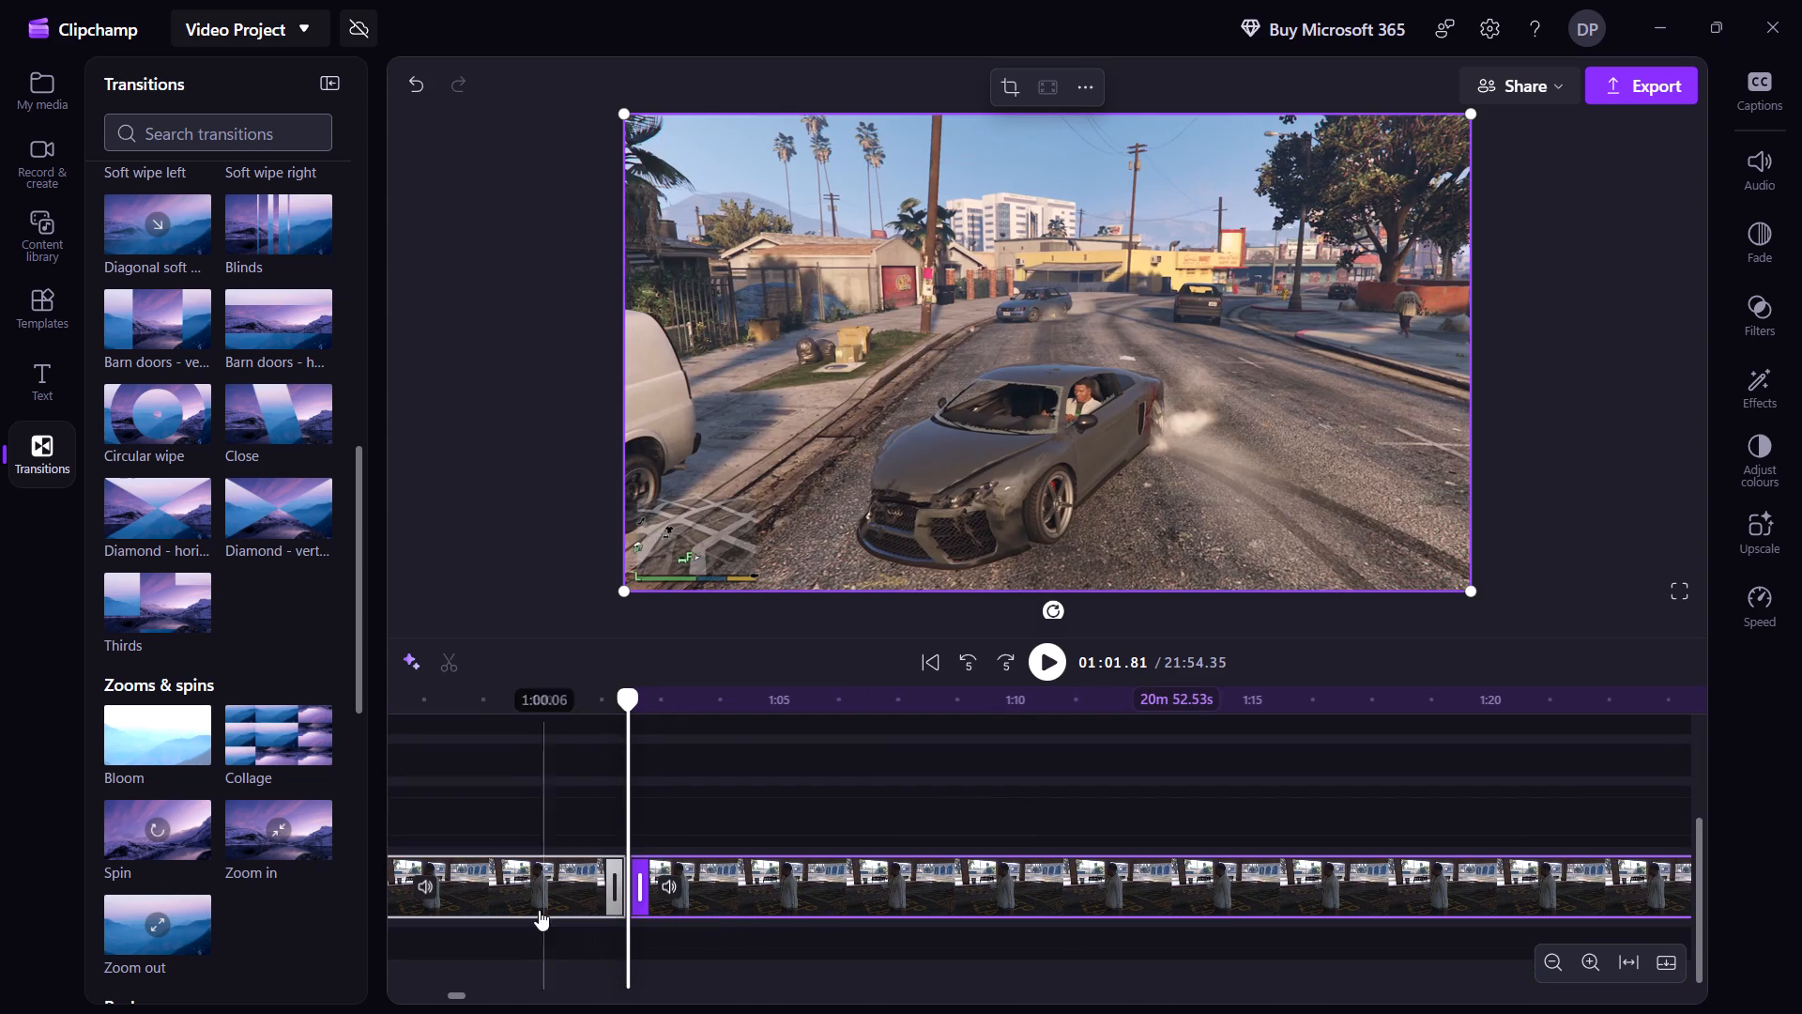
pyautogui.click(539, 900)
pyautogui.rightClick(539, 900)
pyautogui.click(650, 530)
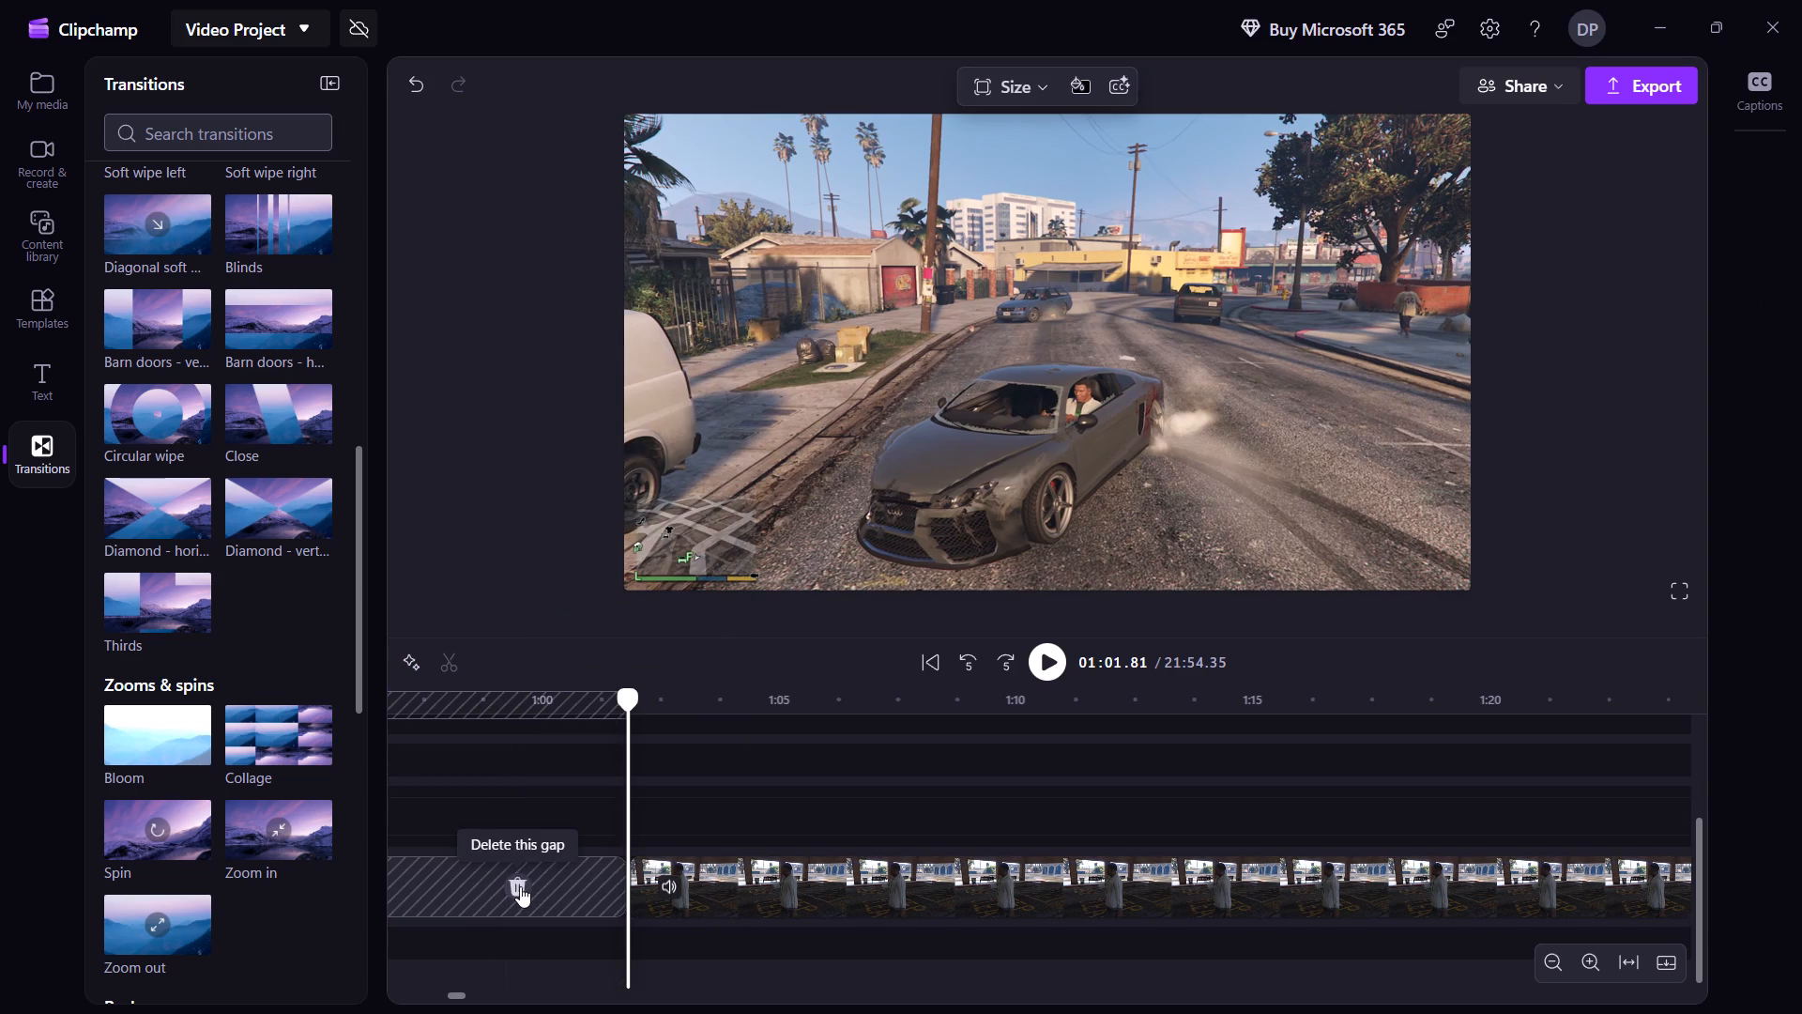
# Close the gap before the remaining gameplay clip and move that clip so it starts right where the intro ends.
pyautogui.click(520, 879)
pyautogui.keyDown('shift'); pyautogui.scroll(-2, 520, 879); pyautogui.keyUp('shift')
pyautogui.keyDown('shift'); pyautogui.scroll(6, 520, 879); pyautogui.keyUp('shift')
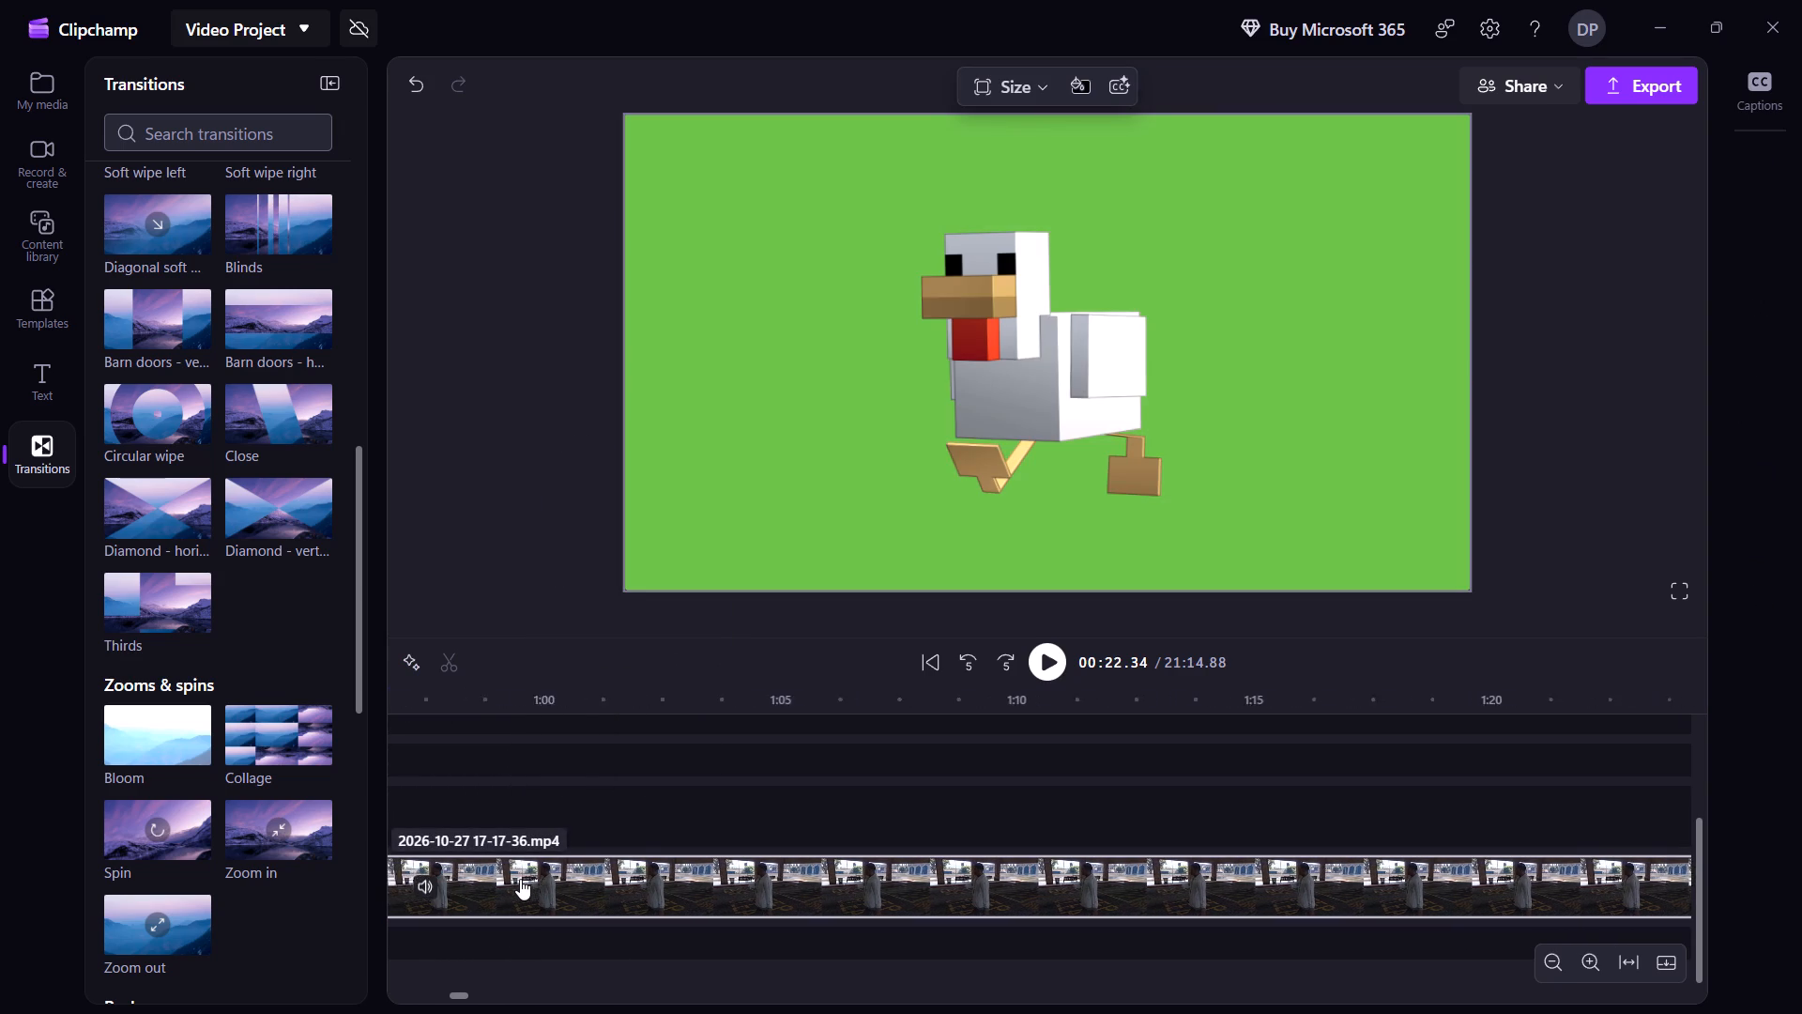
pyautogui.keyDown('shift'); pyautogui.scroll(12, 520, 879); pyautogui.keyUp('shift')
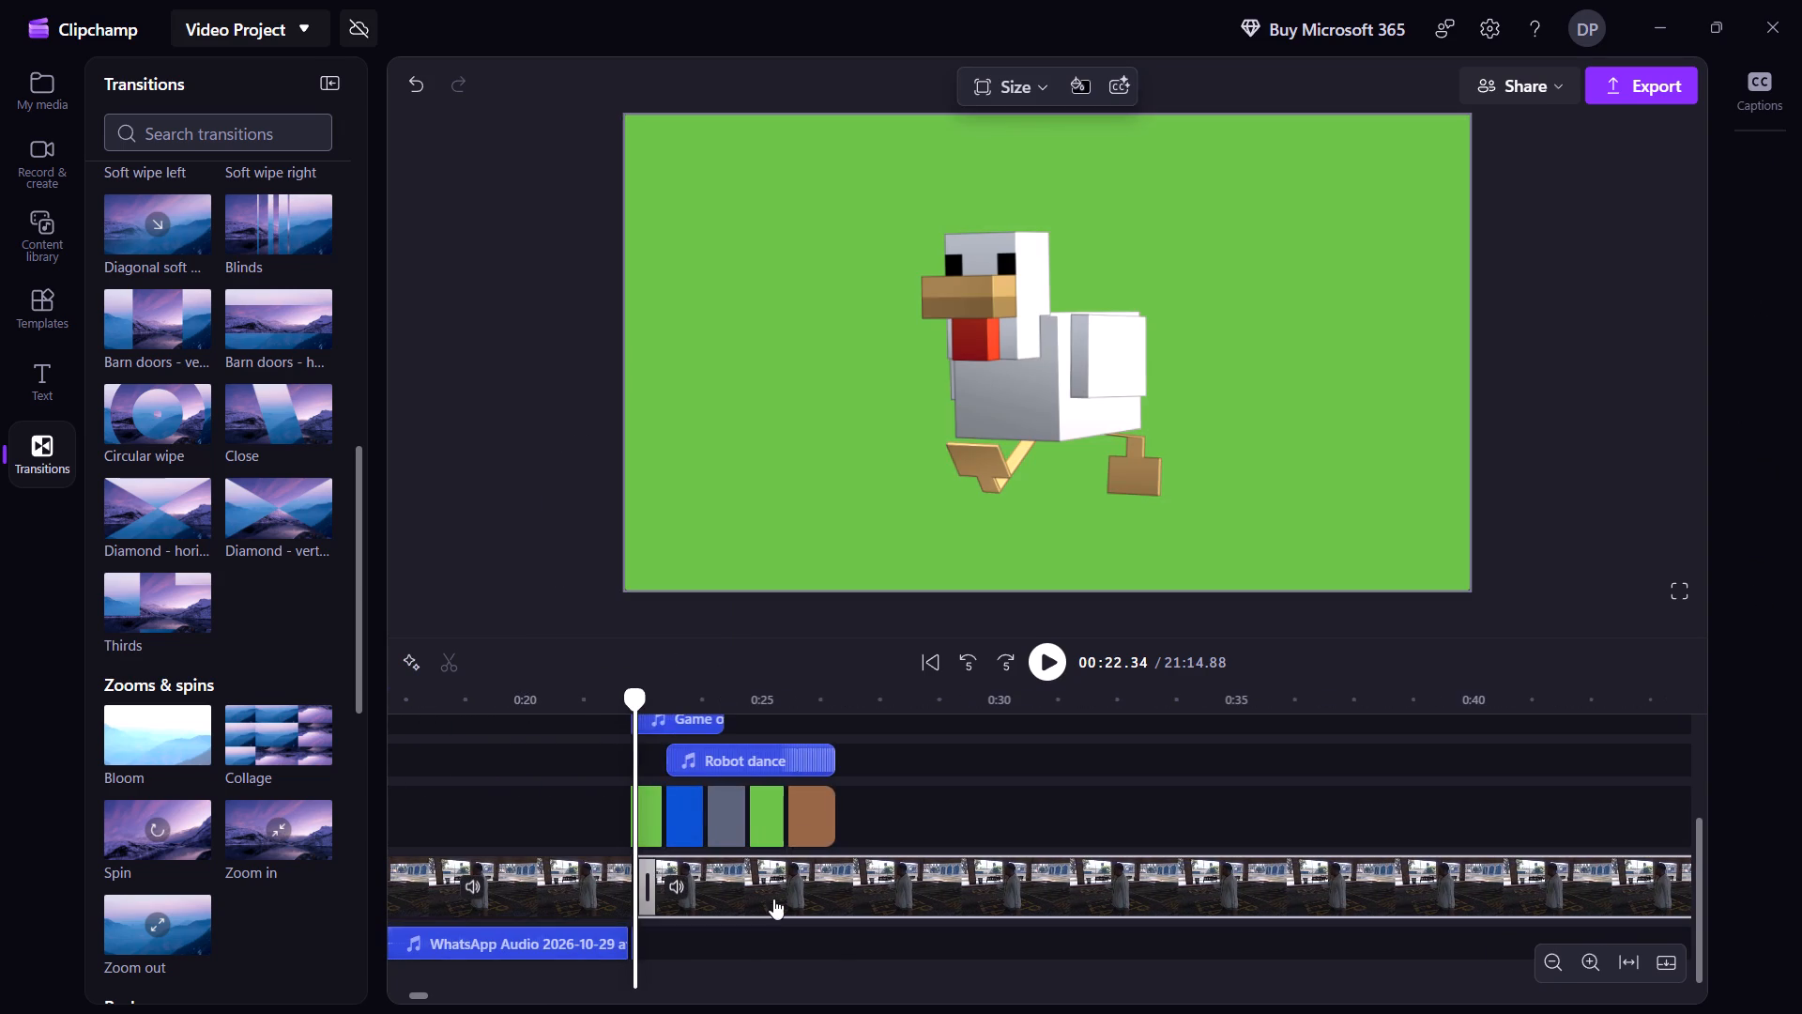
pyautogui.moveTo(773, 899); pyautogui.dragTo(974, 899)
# Skim the gameplay from the intro onward to about 4:18, looking for footage to cut.
pyautogui.press('space')
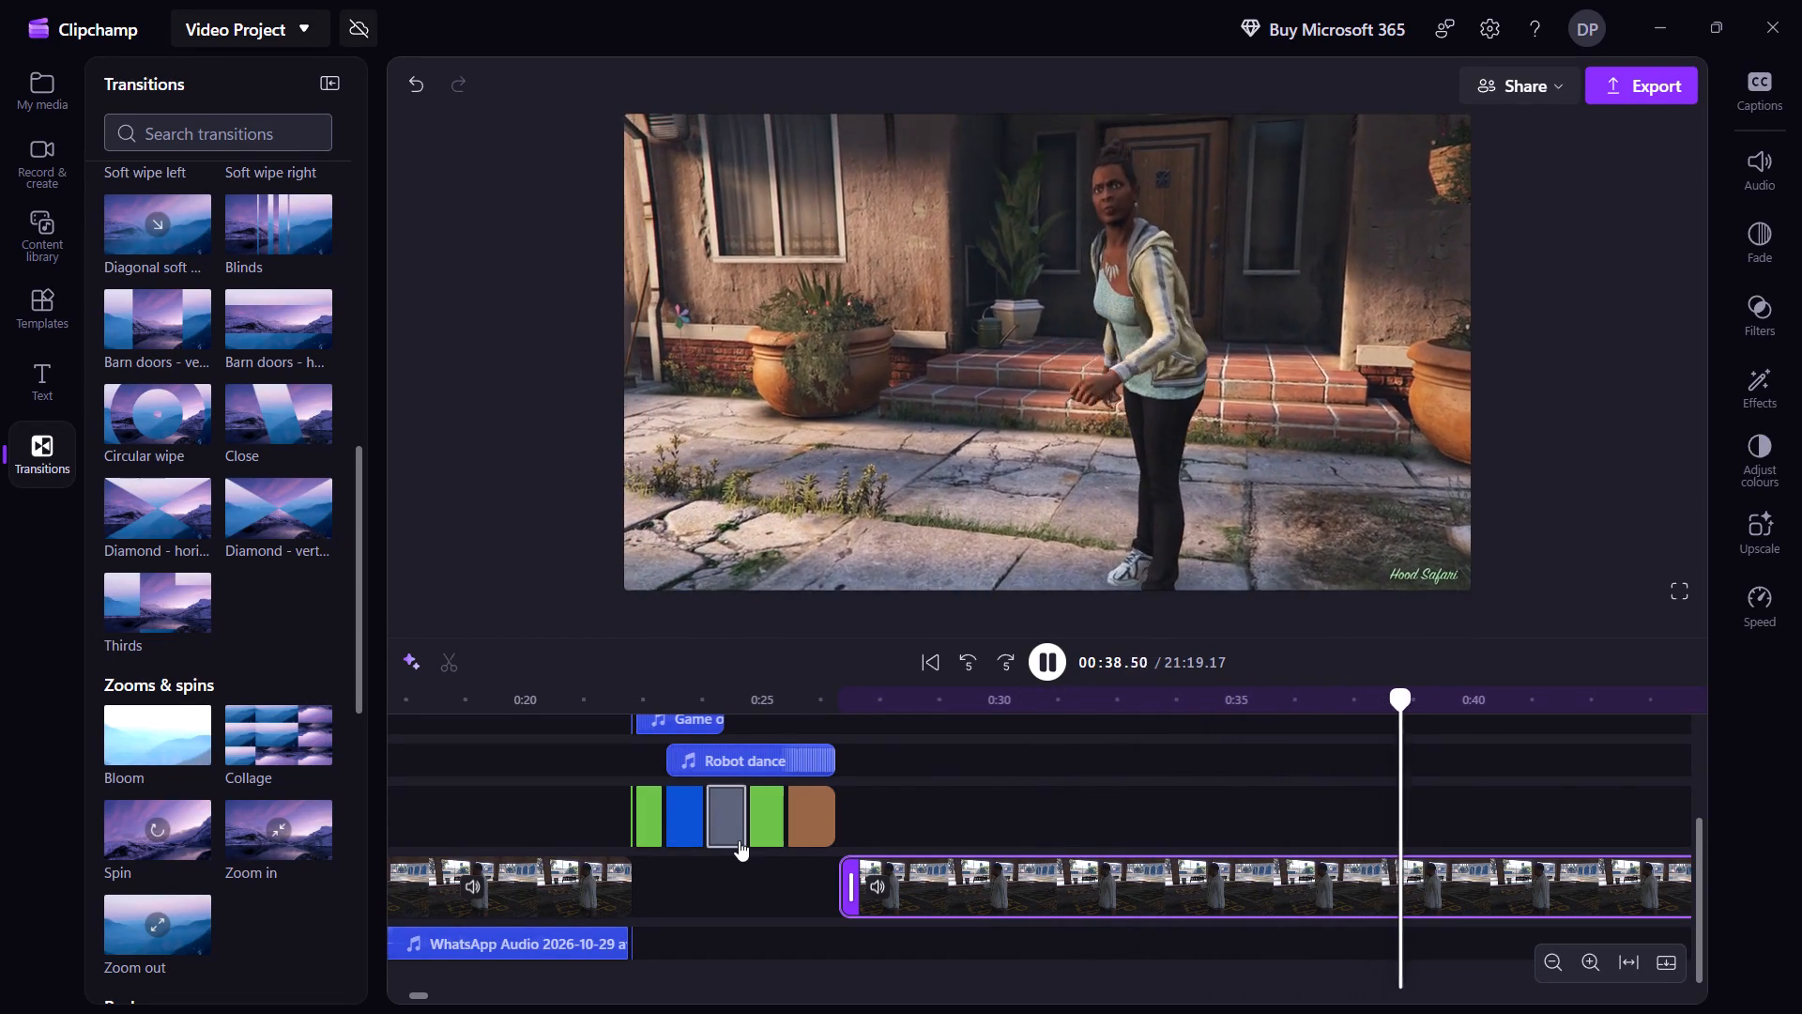
pyautogui.hotkey('shift', 'Right')
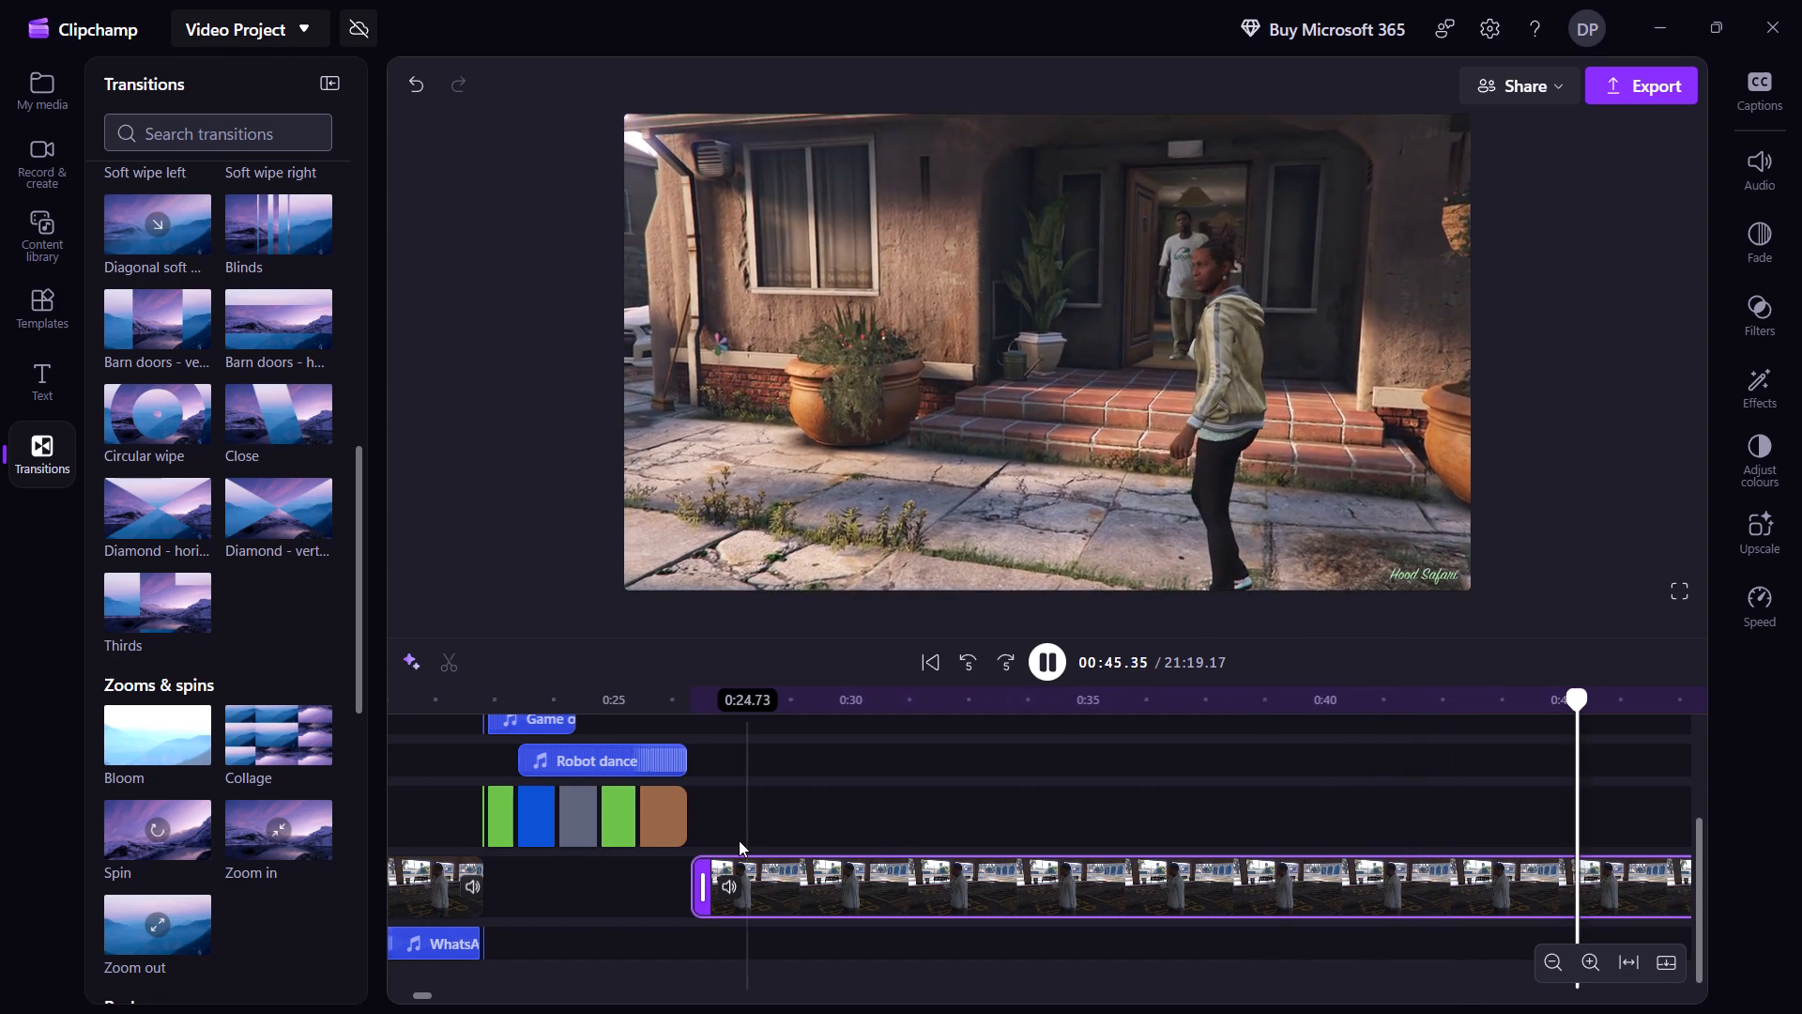
pyautogui.hotkey('shift', 'Right')
pyautogui.hotkey('shift', 'Right')
pyautogui.hotkey('shift', 'Right')
pyautogui.hotkey('shift', 'Right')
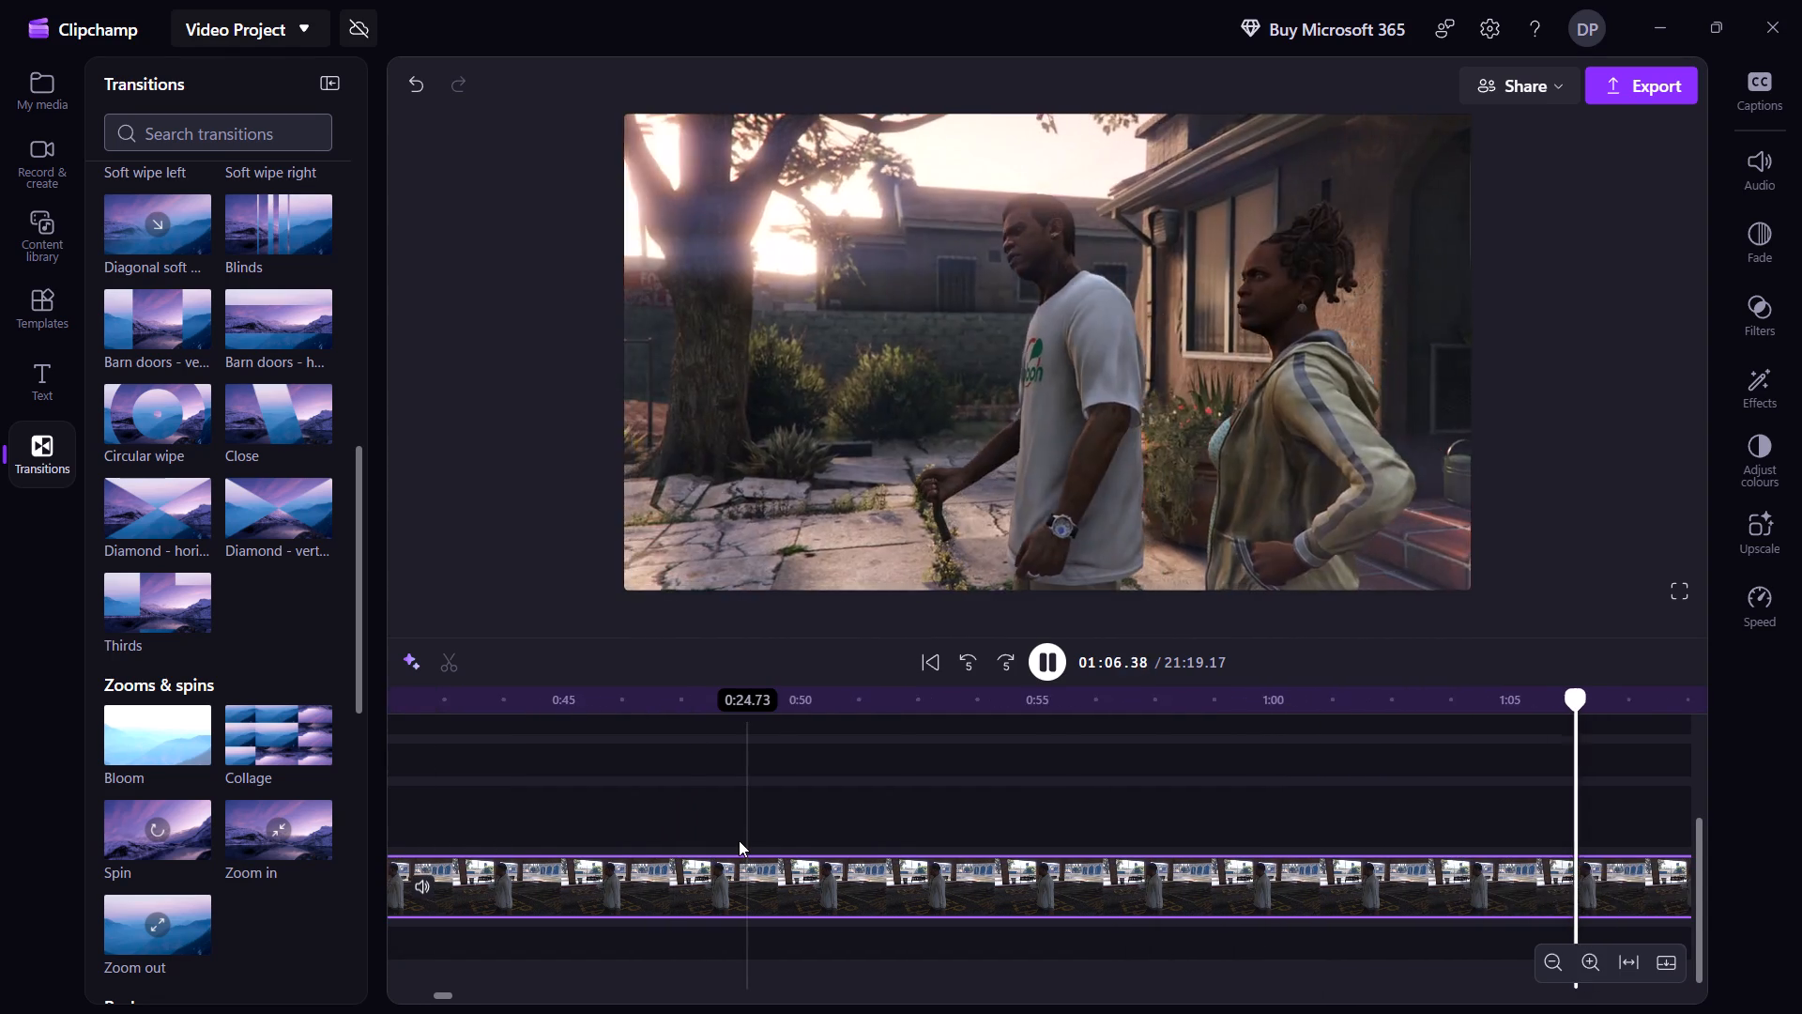
pyautogui.hotkey('shift', 'Right')
pyautogui.hotkey('shift', 'Right')
pyautogui.hotkey('shift', 'Right')
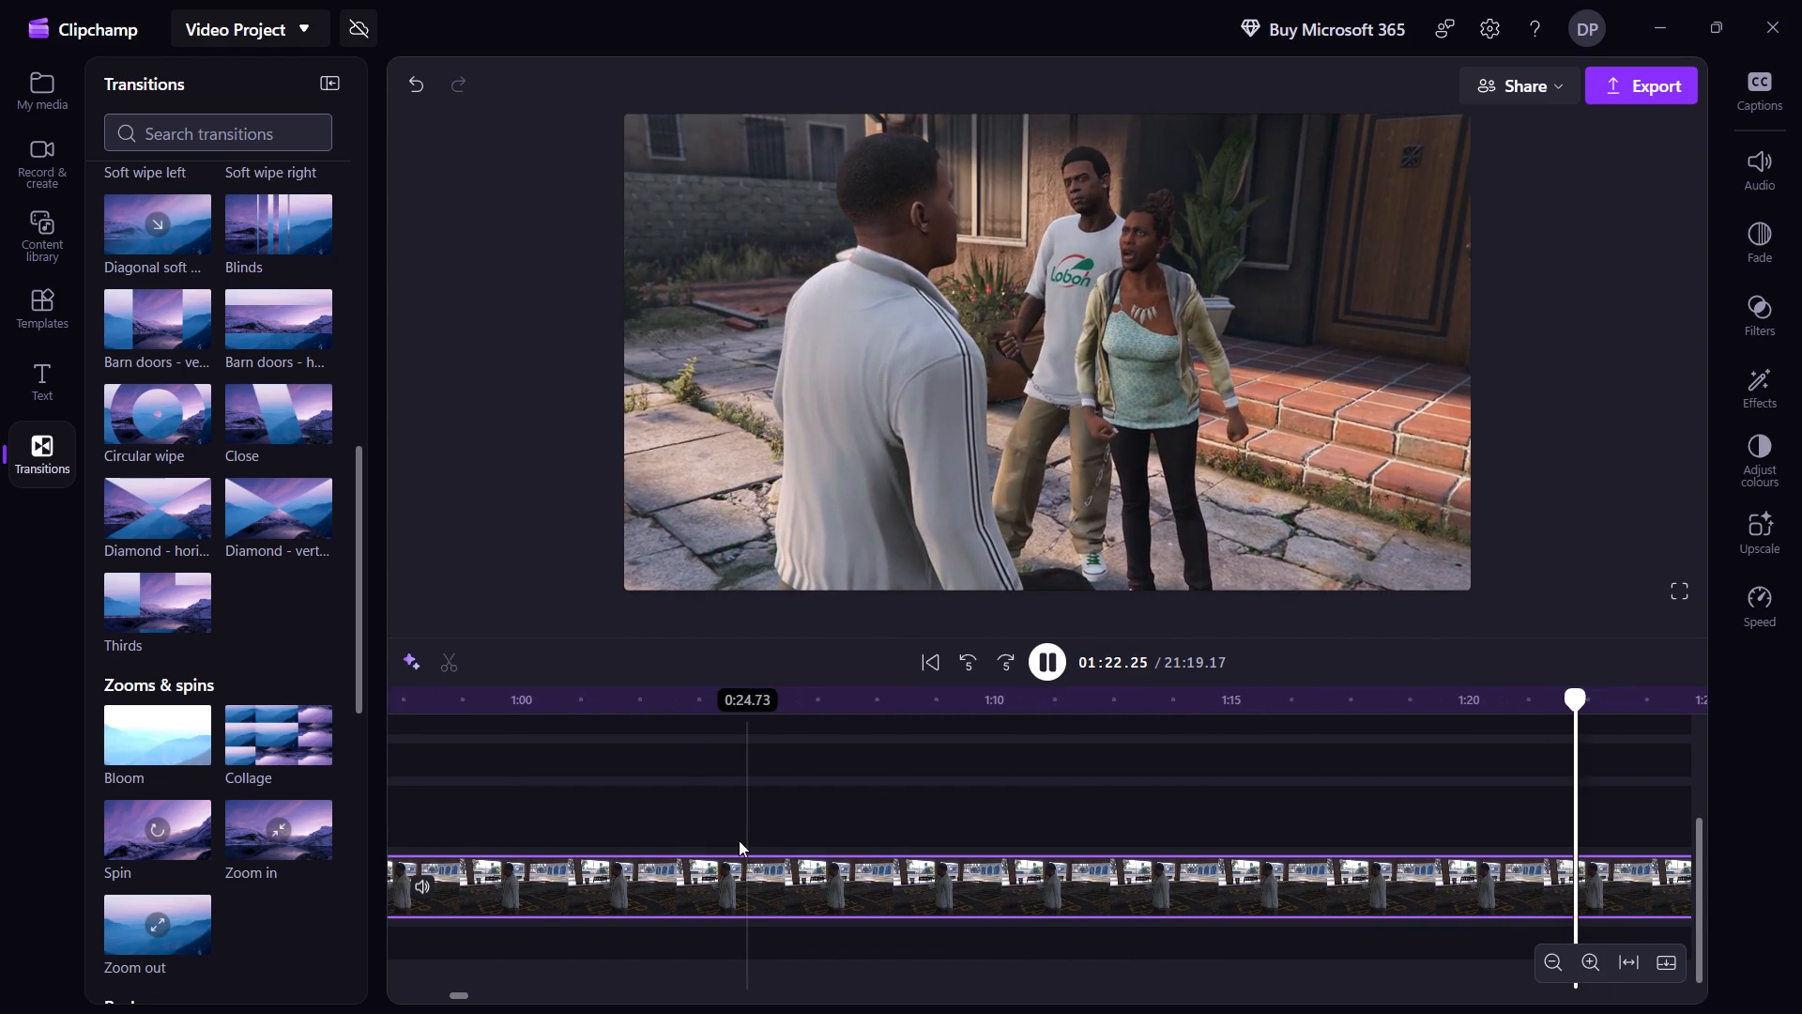
pyautogui.hotkey('shift', 'Right')
pyautogui.hotkey('shift', 'Right')
pyautogui.hotkey('shift', 'Right')
pyautogui.hotkey('shift', 'Right')
pyautogui.hotkey('shift', 'Right')
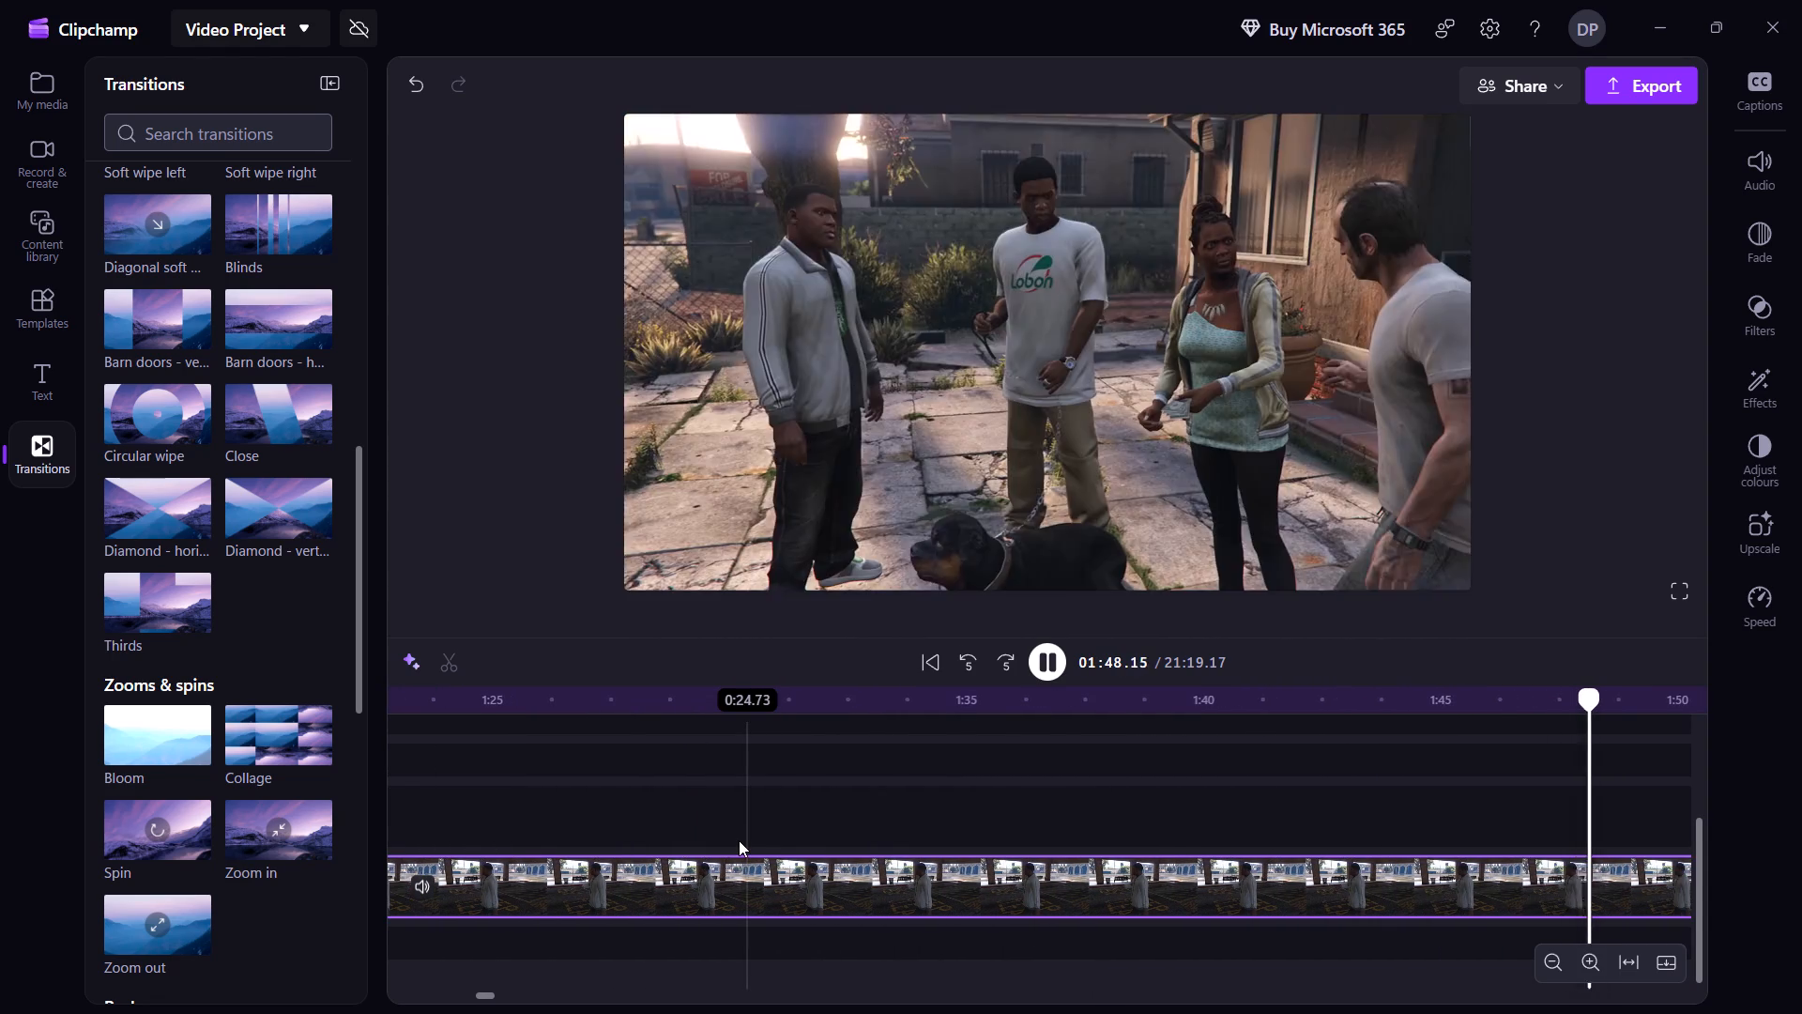
pyautogui.hotkey('shift', 'Right')
pyautogui.hotkey('shift', 'Right')
pyautogui.hotkey('shift', 'Right')
pyautogui.hotkey('shift', 'Right')
pyautogui.hotkey('shift', 'Right')
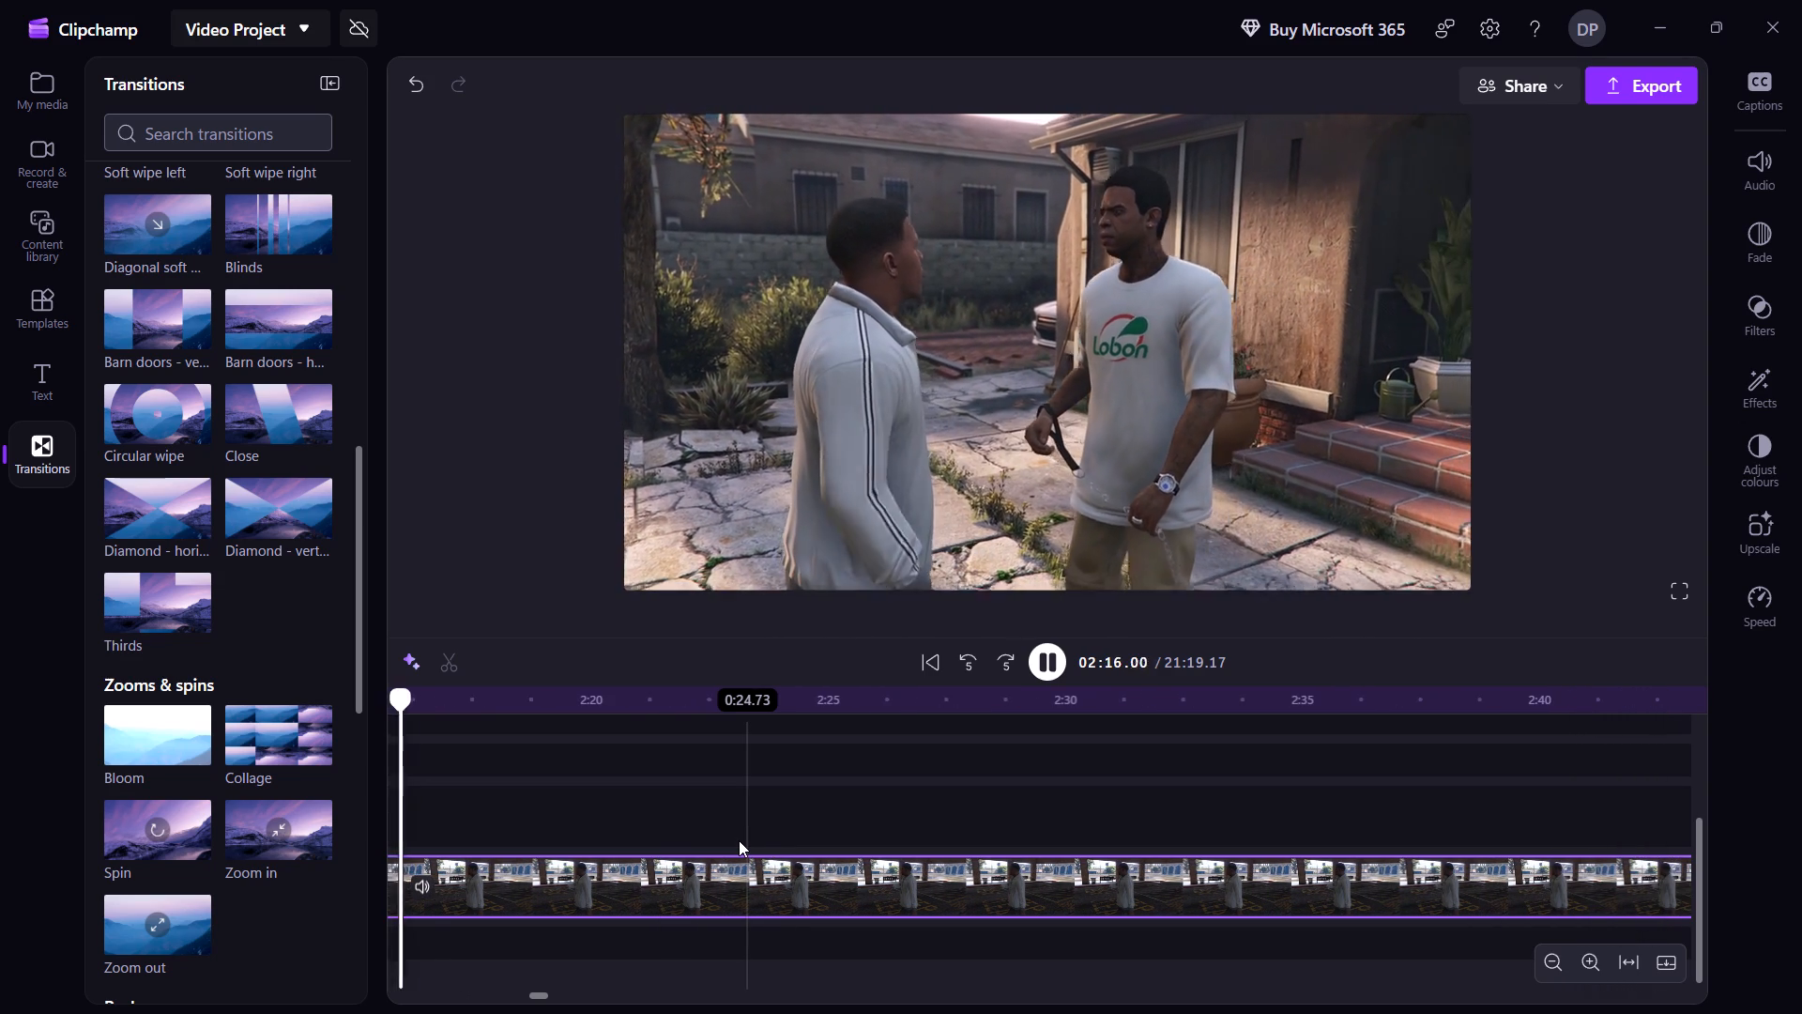
pyautogui.hotkey('shift', 'Right')
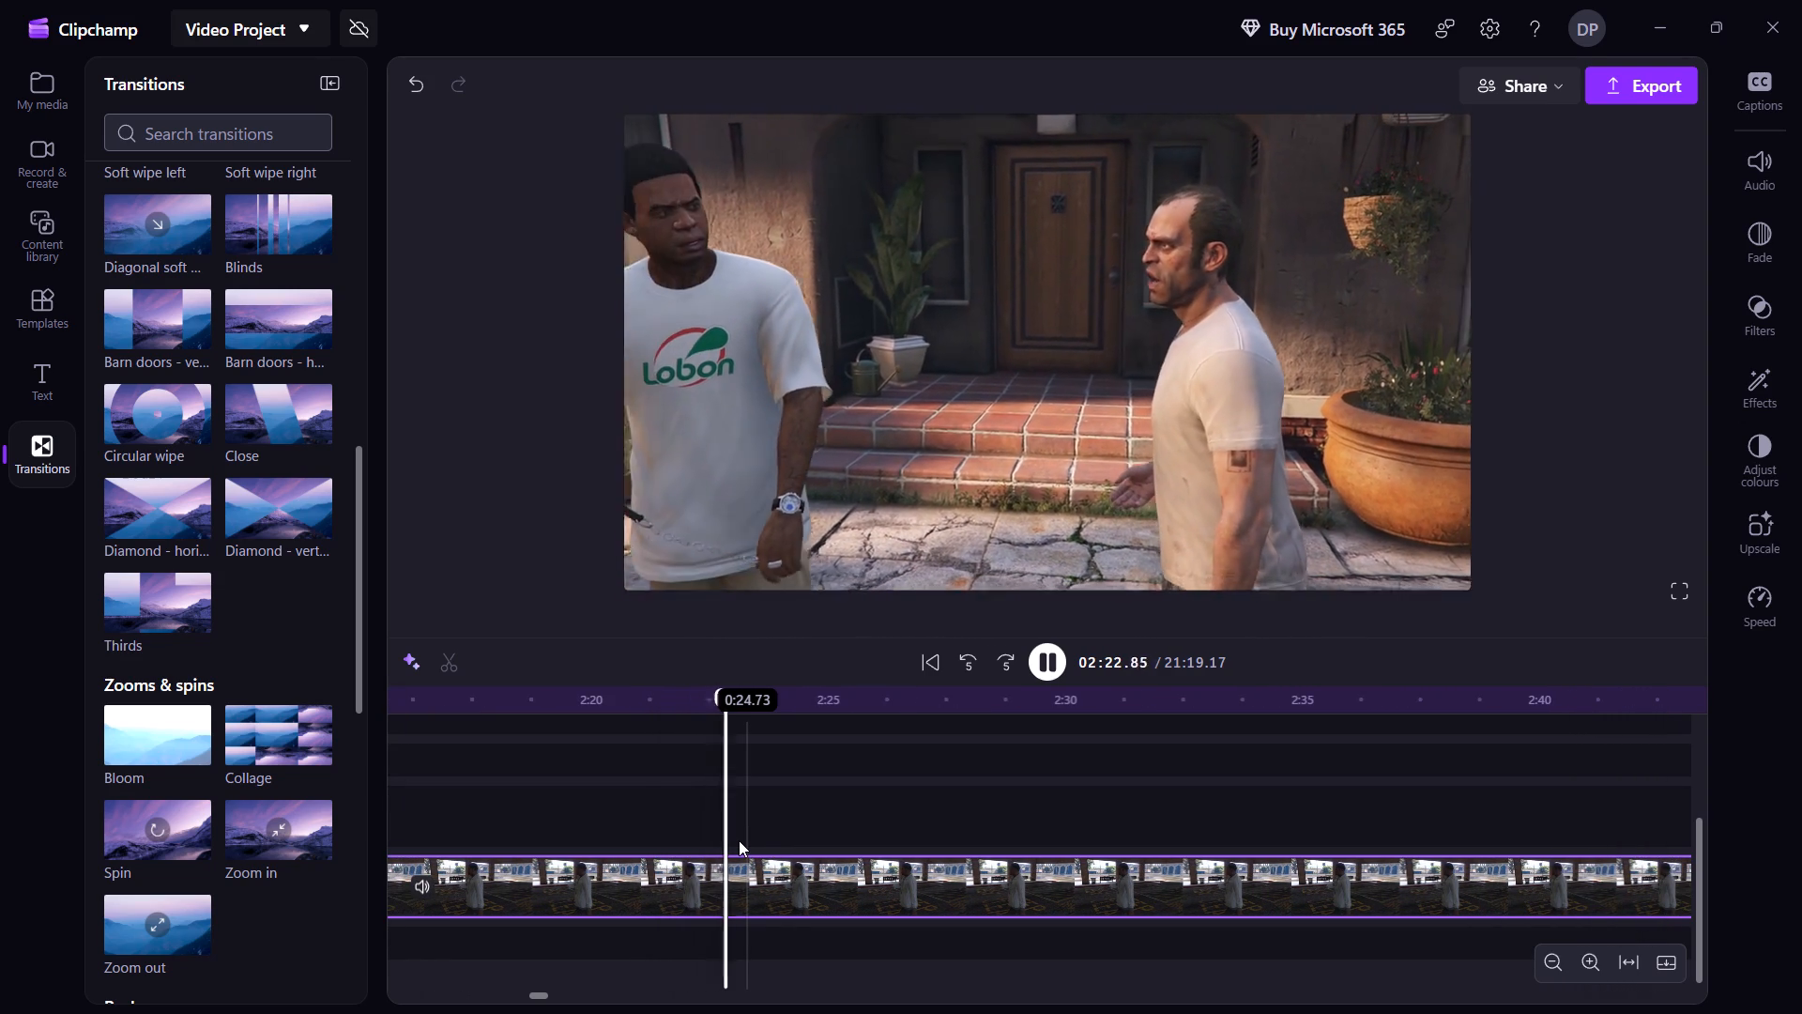
pyautogui.hotkey('shift', 'Right')
pyautogui.hotkey('shift', 'Right')
pyautogui.hotkey('shift', 'Right')
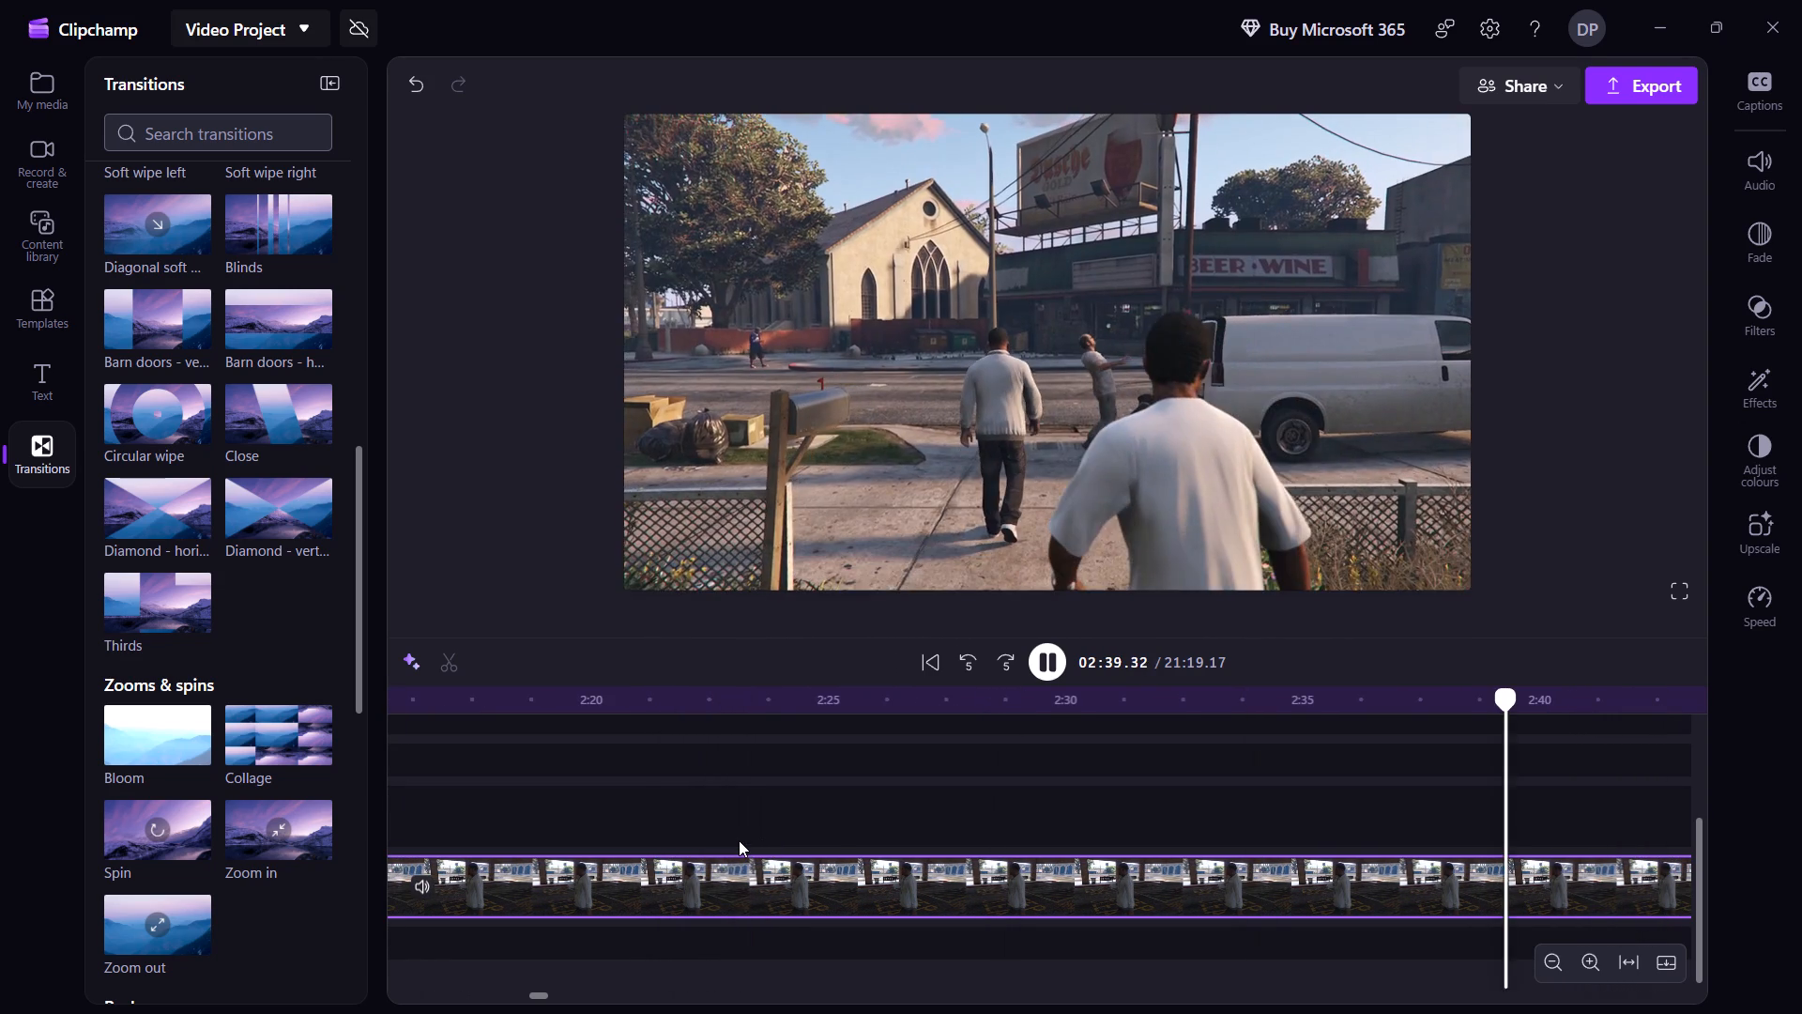
pyautogui.hotkey('shift', 'Right')
pyautogui.hotkey('shift', 'Right')
pyautogui.hotkey('shift', 'Right')
pyautogui.hotkey('shift', 'Right')
pyautogui.hotkey('shift', 'Right')
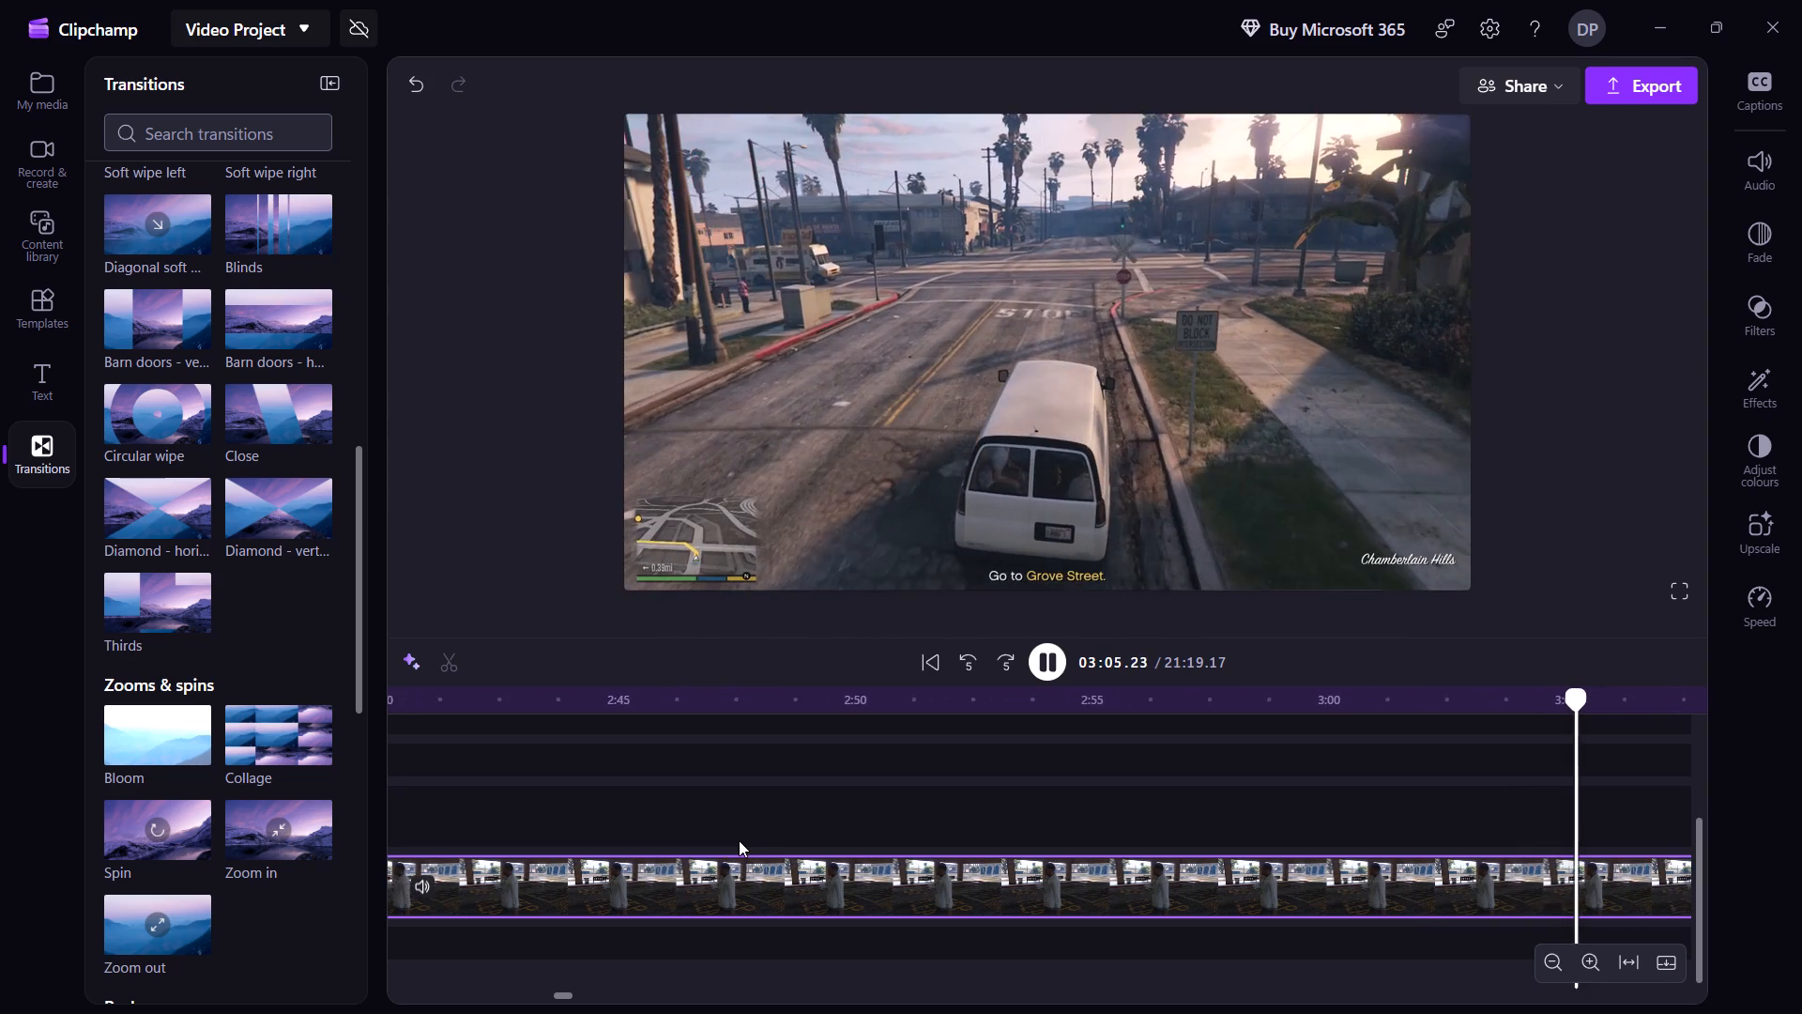
pyautogui.hotkey('shift', 'Right')
pyautogui.hotkey('shift', 'Right')
pyautogui.hotkey('shift', 'Right')
pyautogui.hotkey('shift', 'Right')
pyautogui.hotkey('shift', 'Right')
pyautogui.hotkey('shift', 'Right')
pyautogui.hotkey('shift', 'Right')
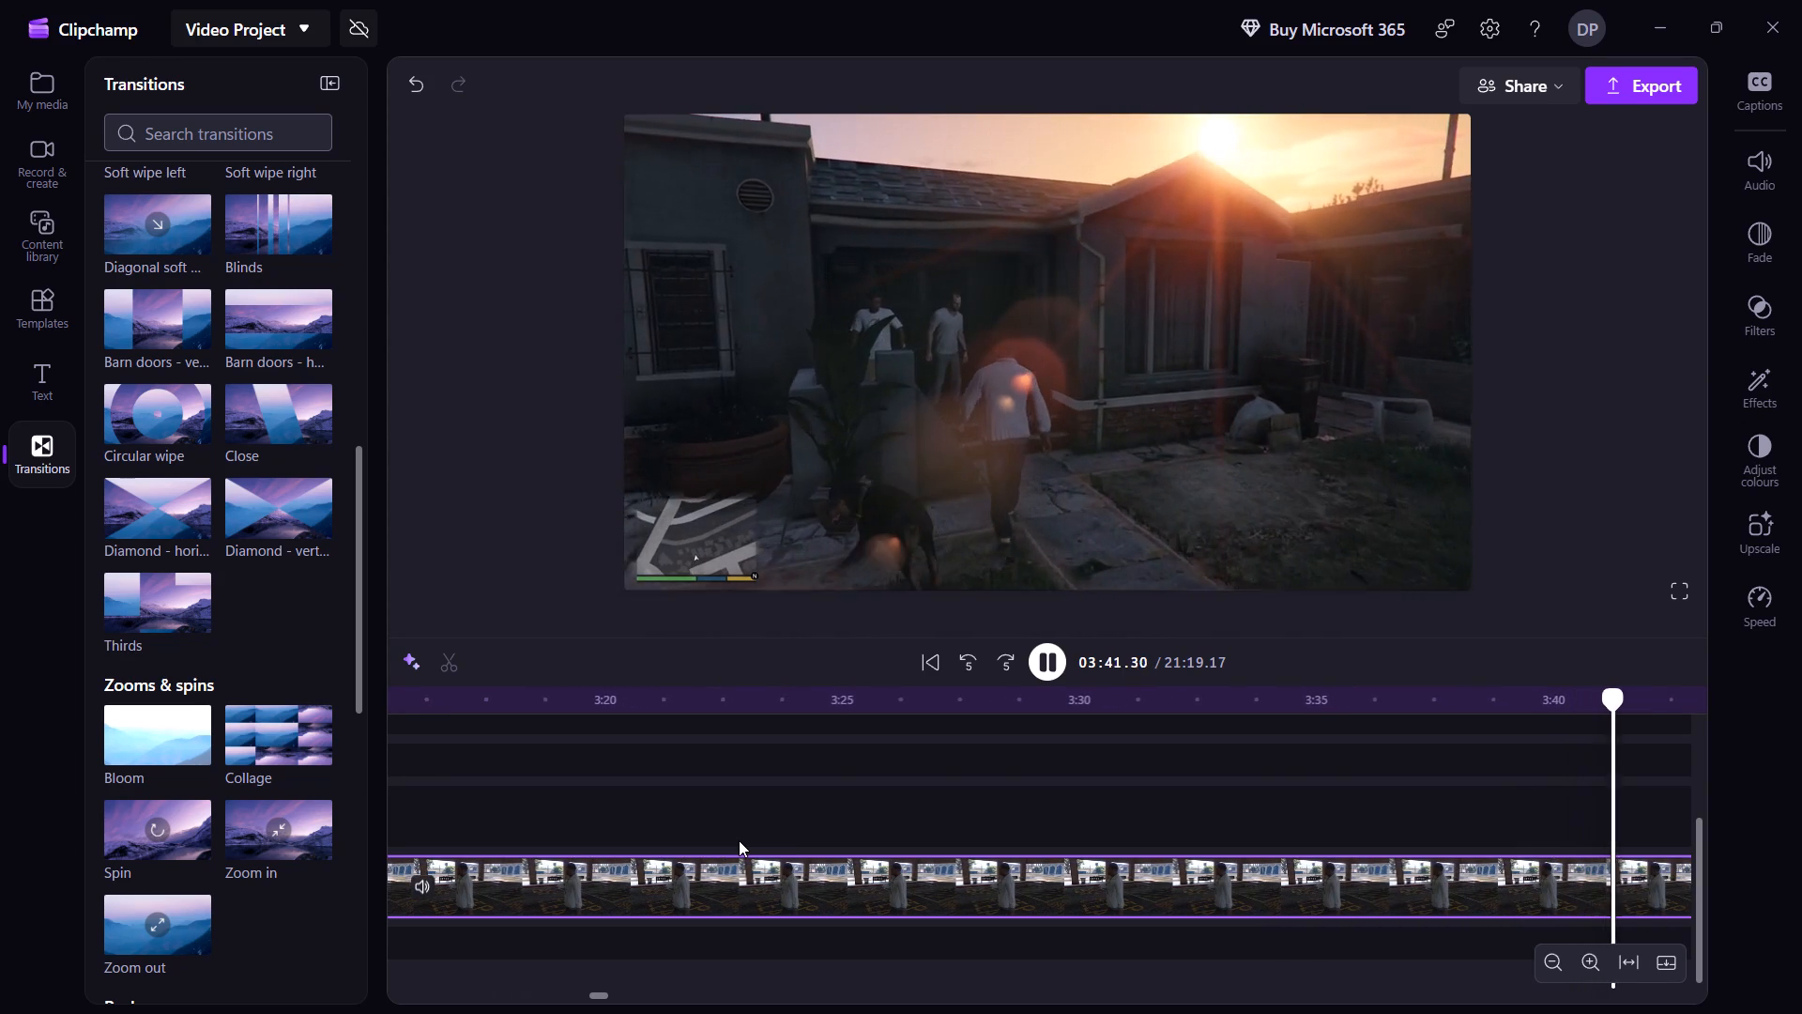
pyautogui.hotkey('shift', 'Right')
pyautogui.hotkey('shift', 'Right')
pyautogui.hotkey('shift', 'Right')
pyautogui.hotkey('shift', 'Right')
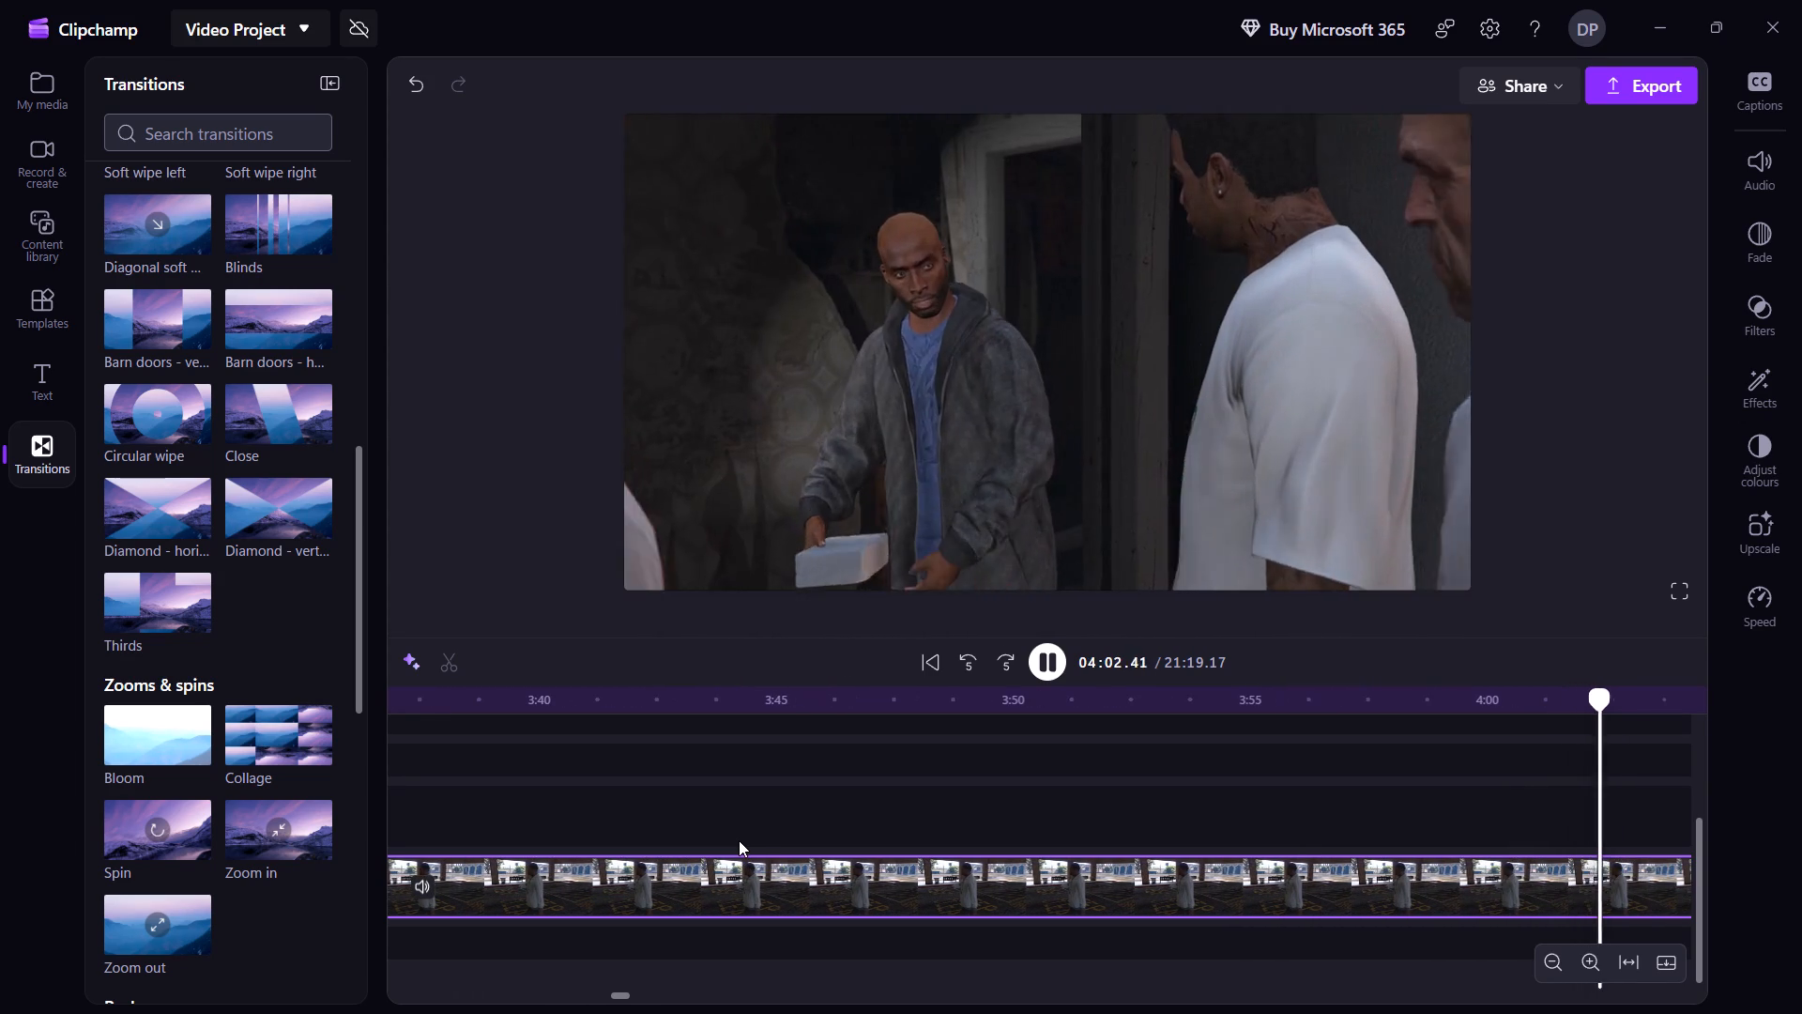
pyautogui.hotkey('shift', 'Right')
pyautogui.hotkey('shift', 'Right')
pyautogui.hotkey('shift', 'Right')
# Go back to the start of the van drive and split the gameplay at 2:45.20.
pyautogui.hotkey('shift', 'Left')
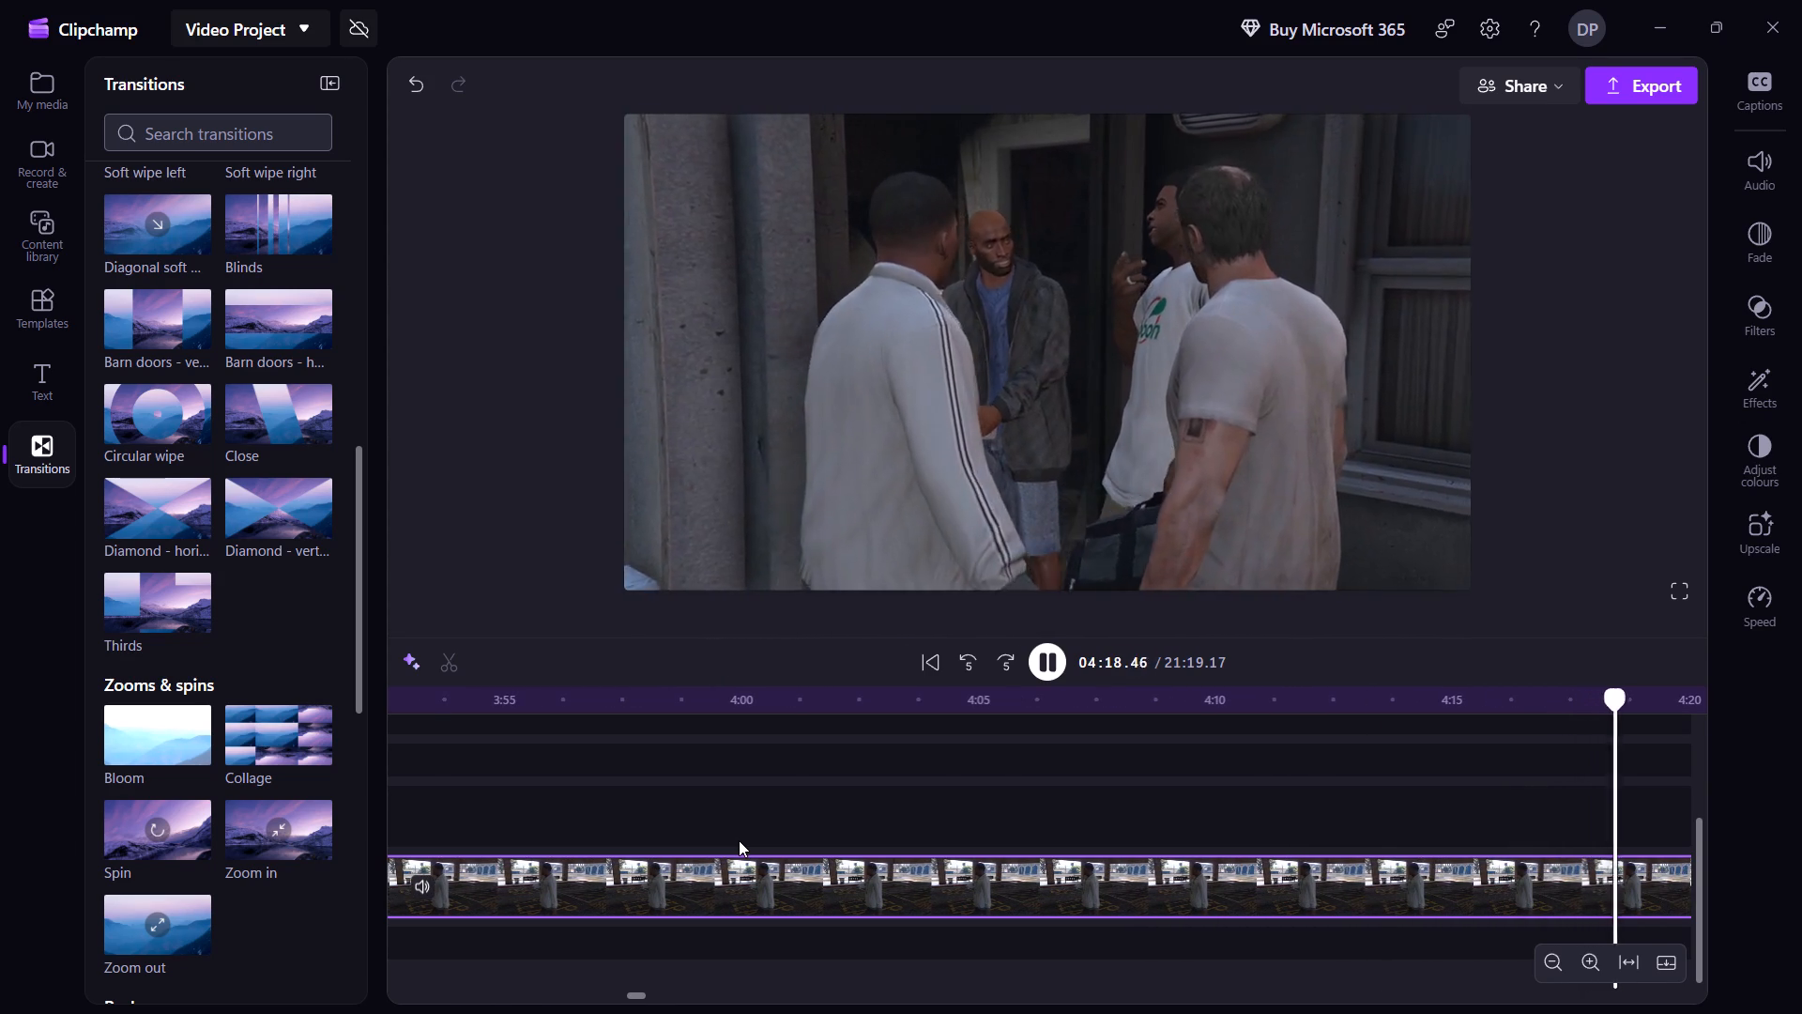
pyautogui.hotkey('shift', 'Left')
pyautogui.hotkey('shift', 'Left')
pyautogui.hotkey('shift', 'Left')
pyautogui.hotkey('shift', 'Left')
pyautogui.hotkey('shift', 'Left')
pyautogui.hotkey('shift', 'Left')
pyautogui.hotkey('shift', 'Left')
pyautogui.hotkey('shift', 'Left')
pyautogui.hotkey('shift', 'Left')
pyautogui.hotkey('shift', 'Left')
pyautogui.hotkey('shift', 'Left')
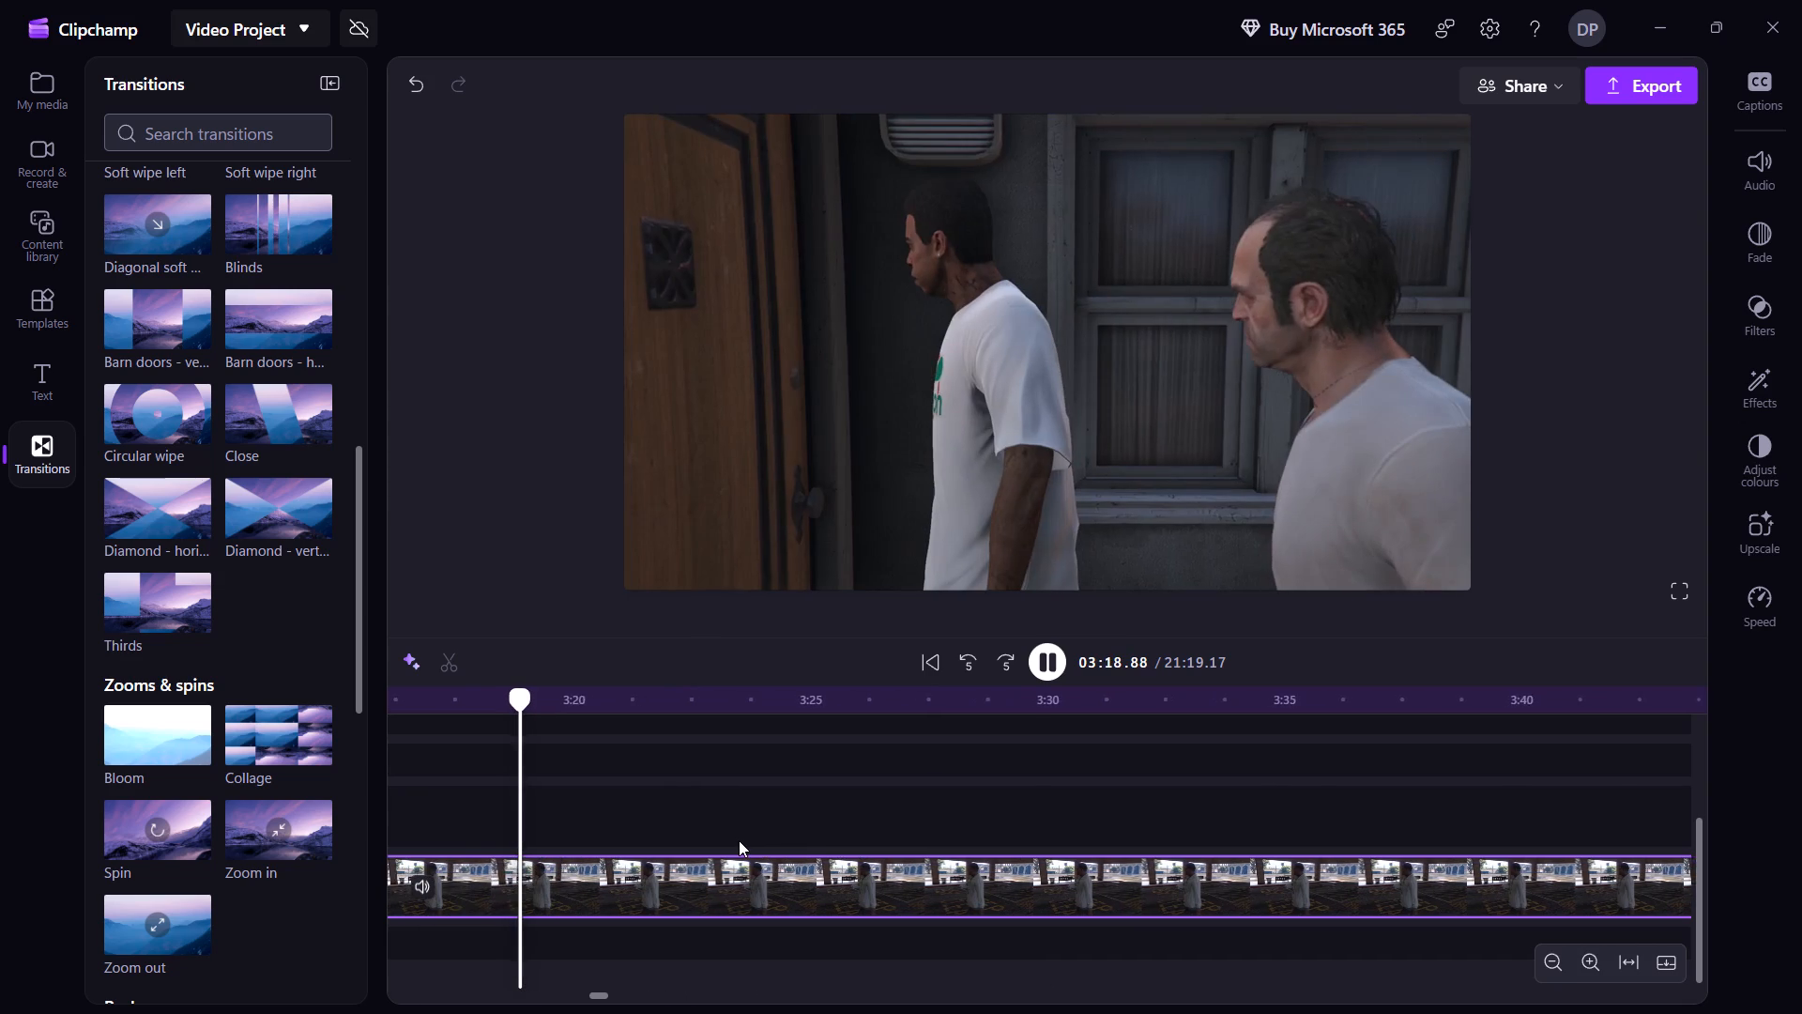
pyautogui.hotkey('shift', 'Left')
pyautogui.hotkey('shift', 'Left')
pyautogui.hotkey('shift', 'Left')
pyautogui.hotkey('shift', 'Left')
pyautogui.hotkey('shift', 'Left')
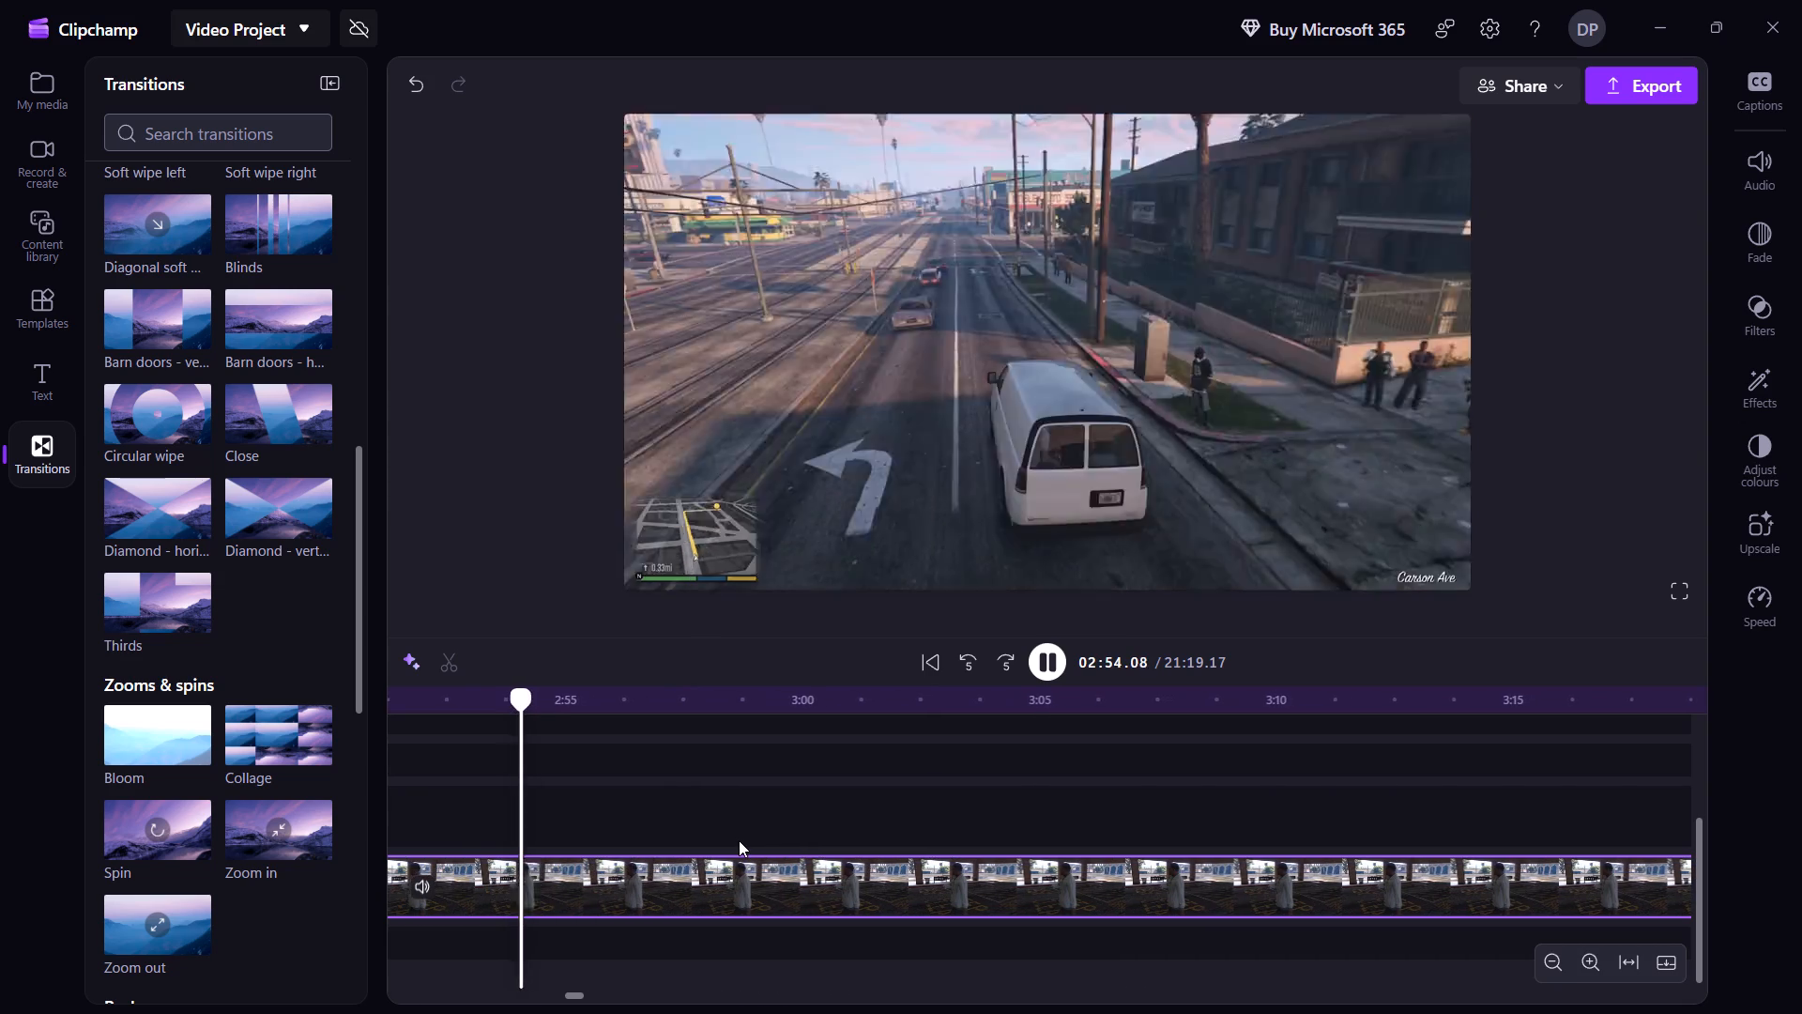
pyautogui.hotkey('shift', 'Left')
pyautogui.hotkey('shift', 'Left')
pyautogui.hotkey('shift', 'Left')
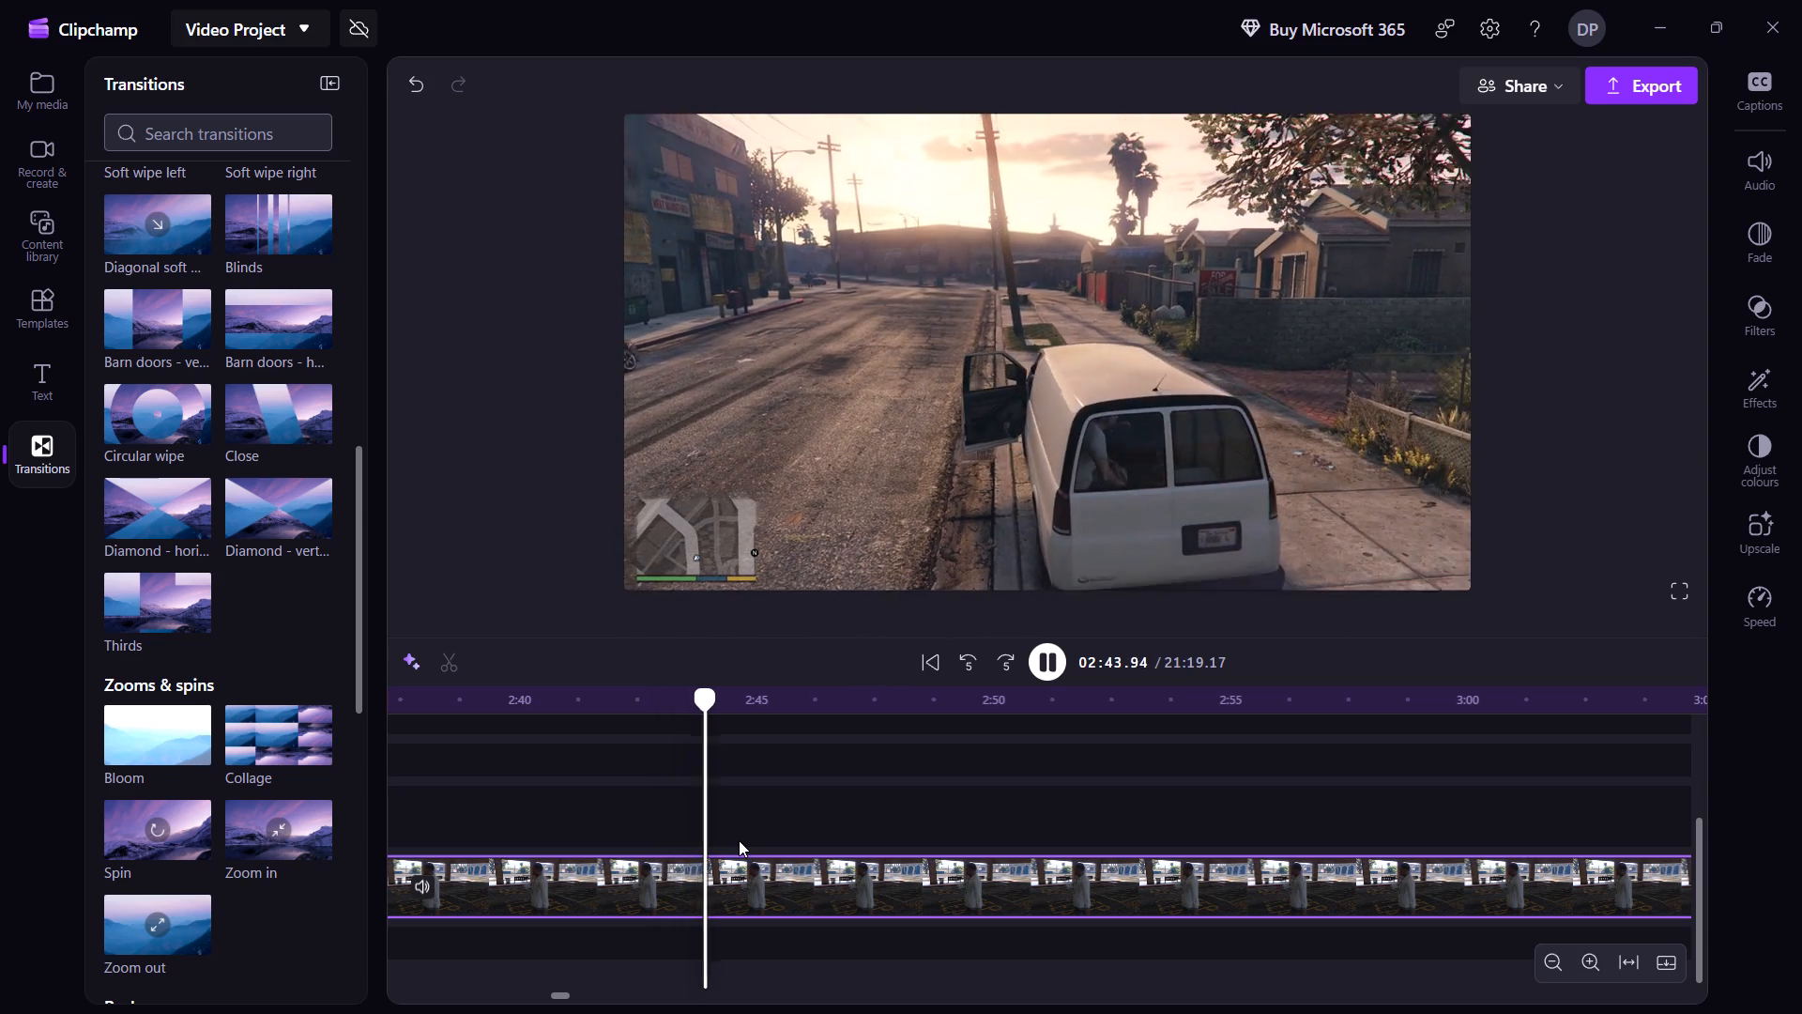
pyautogui.press('space')
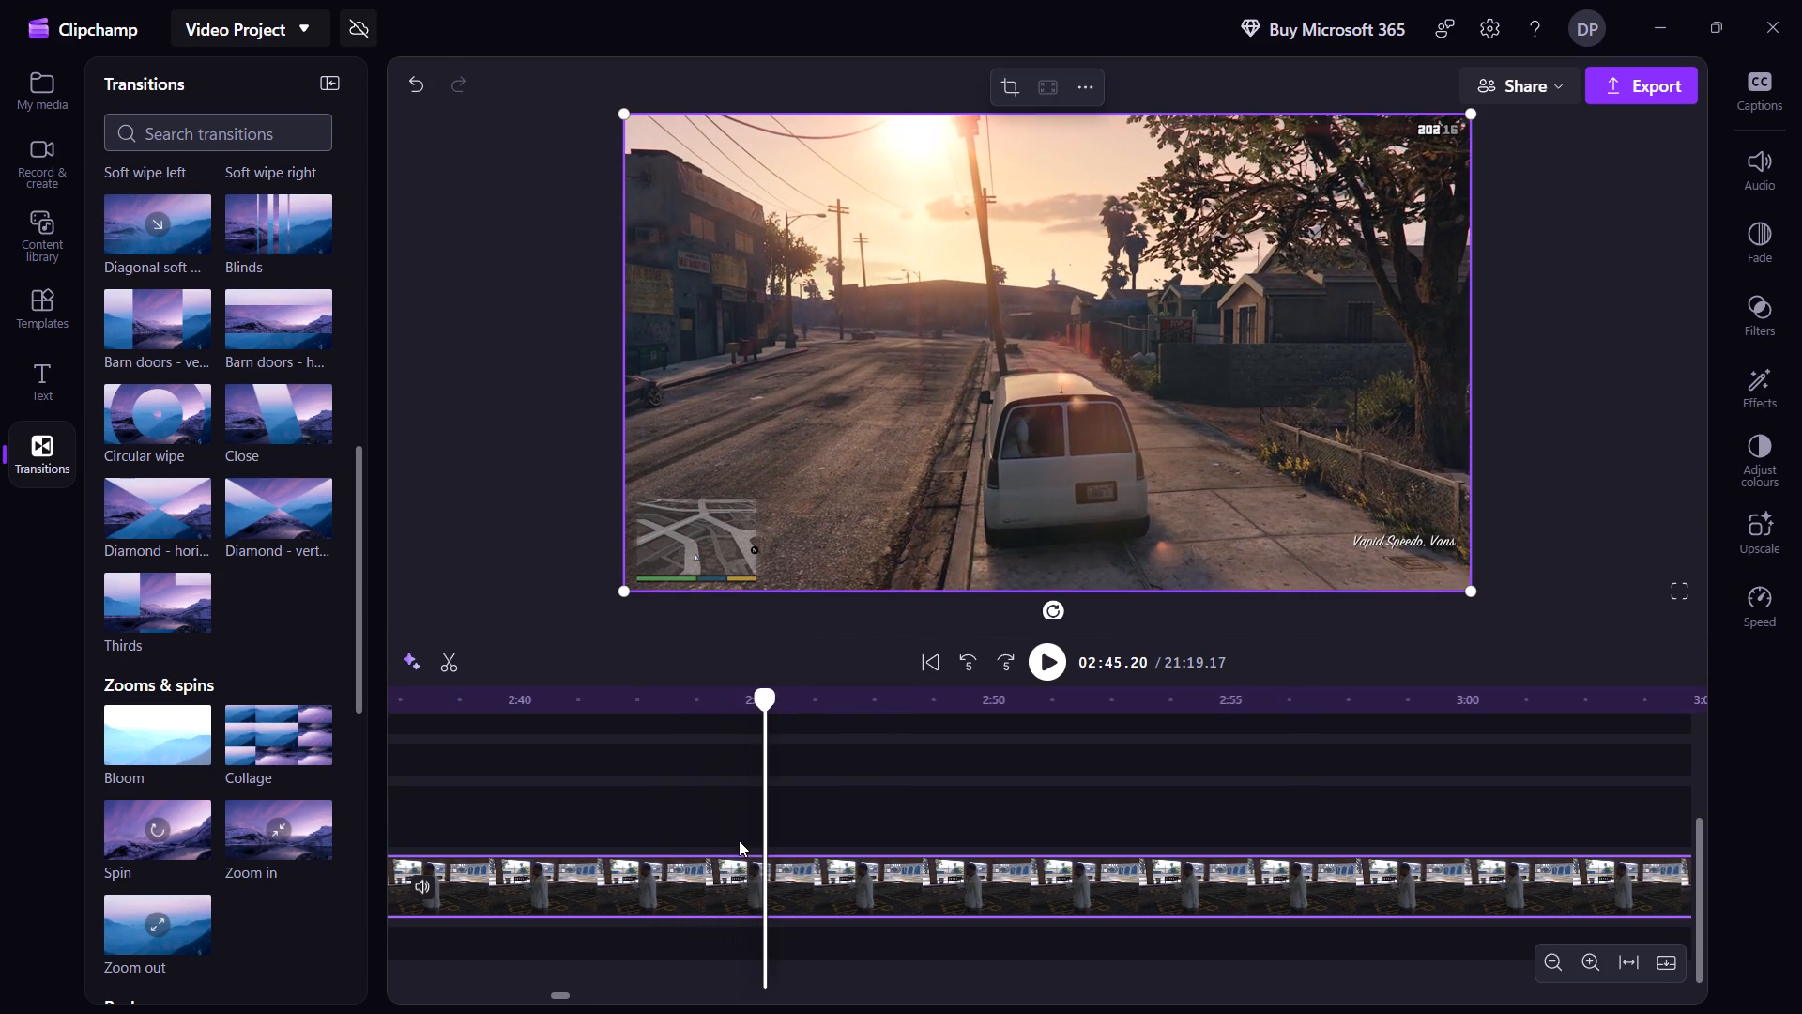
pyautogui.write('s')
# Split the gameplay at 3:21.92, at the "Go to the house" prompt, and delete the van-driving segment before it.
pyautogui.press('space')
pyautogui.hotkey('shift', 'Right')
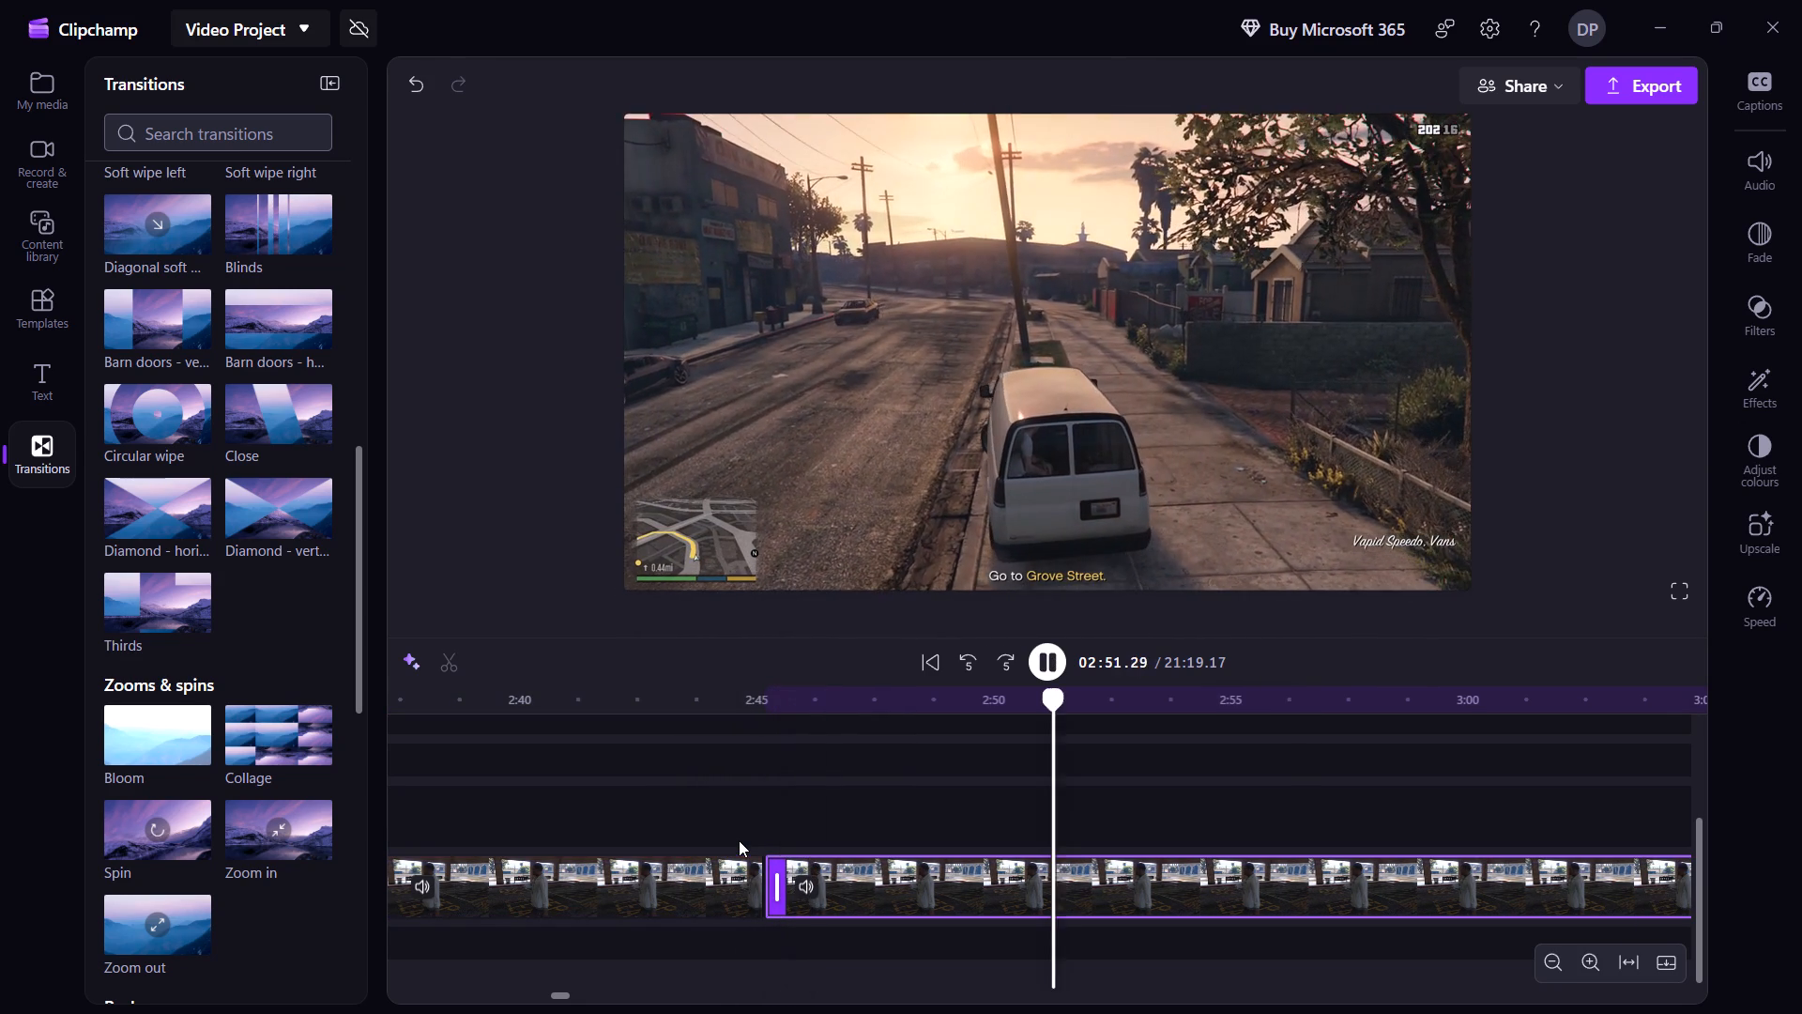
pyautogui.hotkey('shift', 'Right')
pyautogui.hotkey('shift', 'Right')
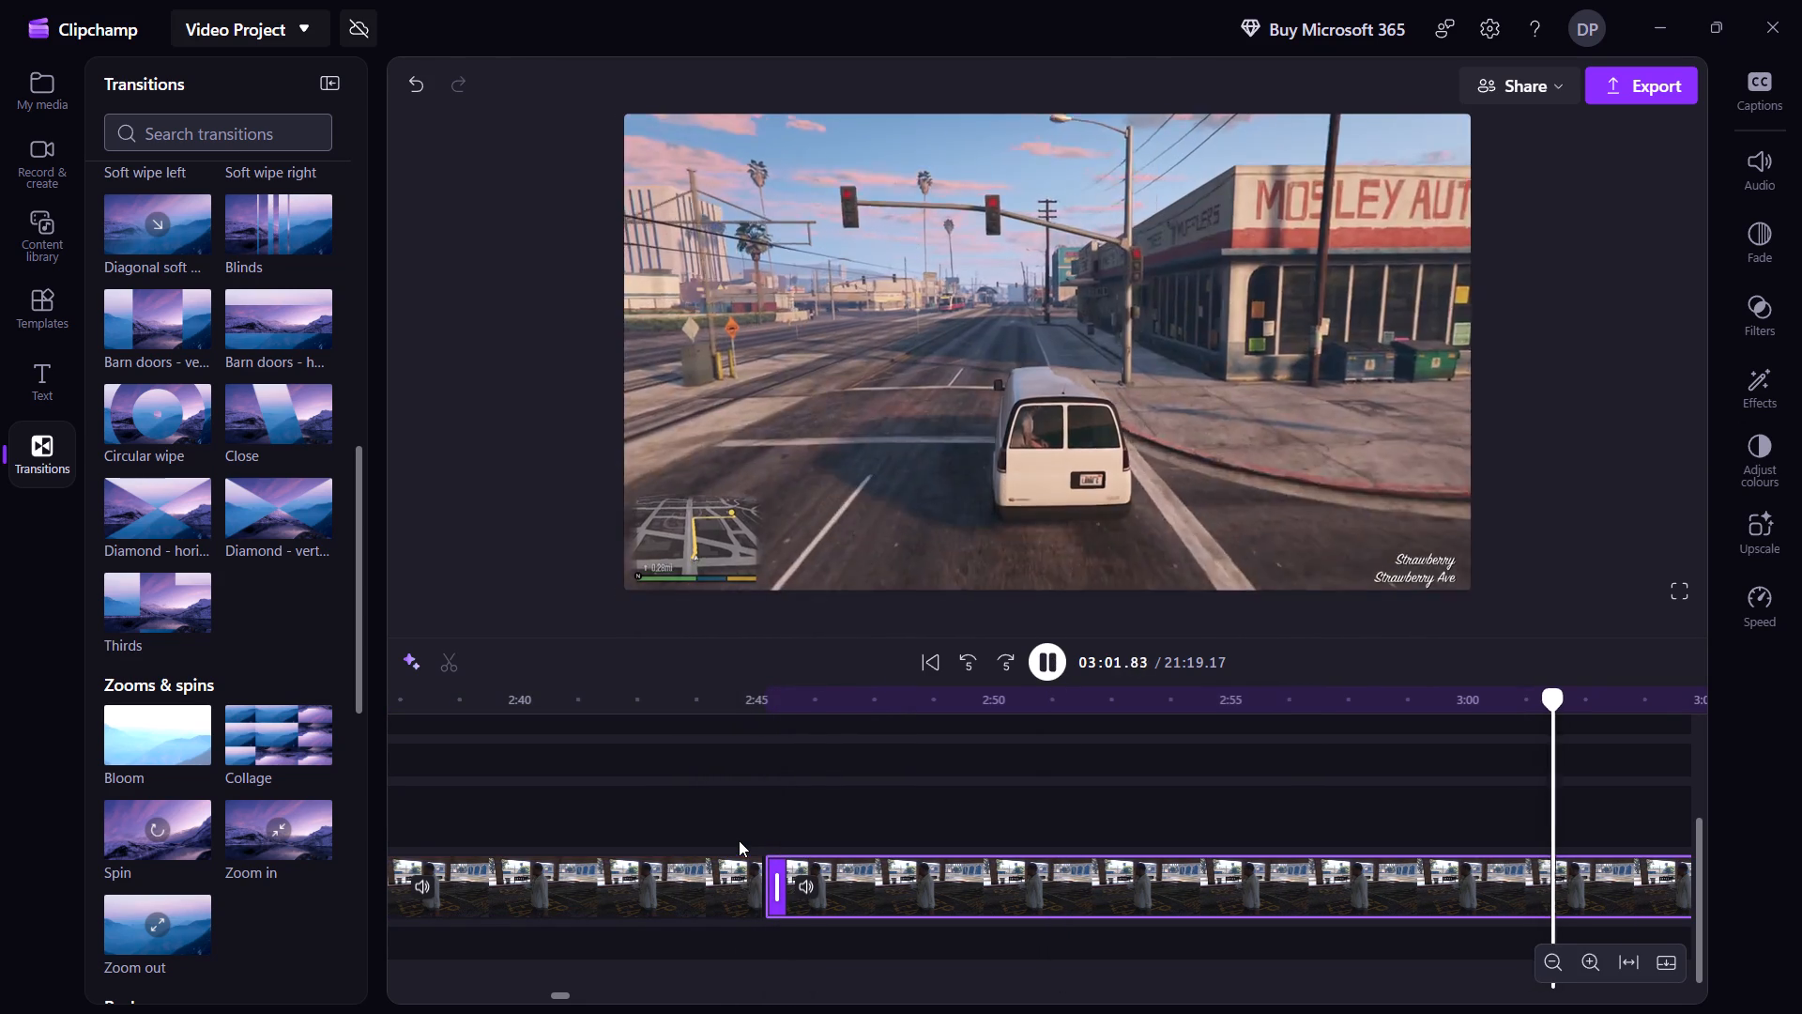
pyautogui.hotkey('shift', 'Right')
pyautogui.hotkey('shift', 'Right')
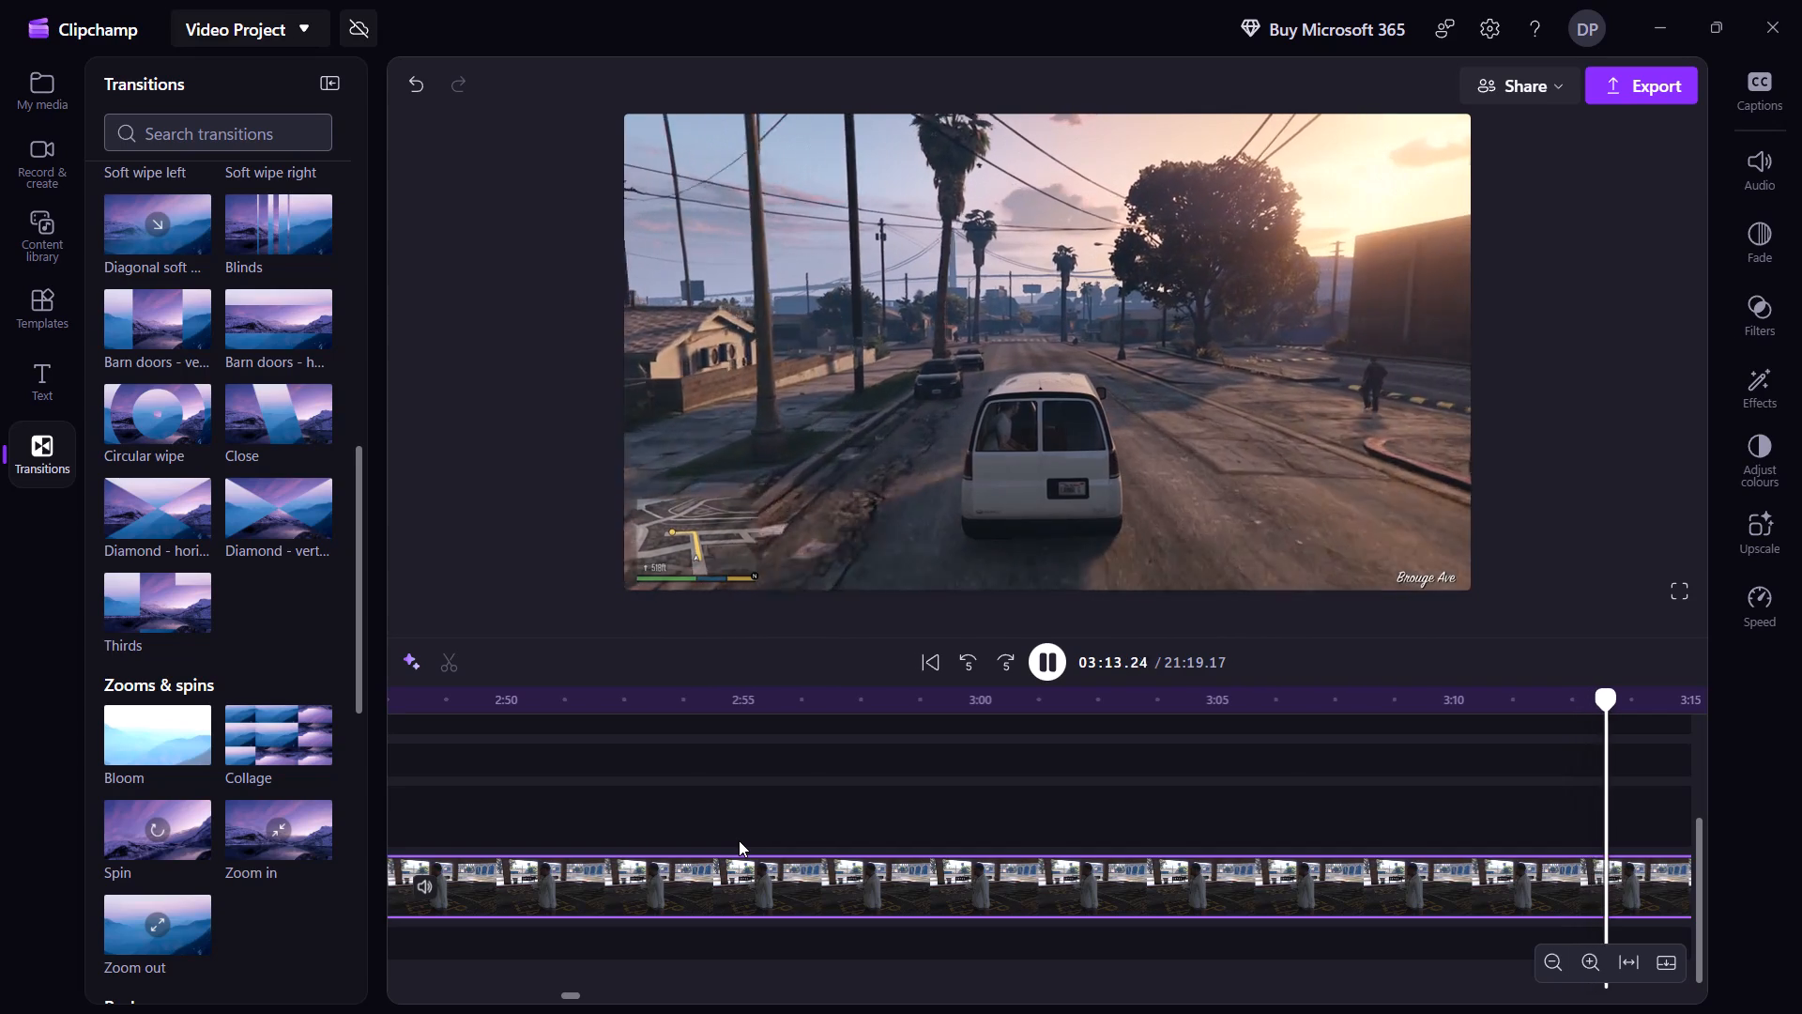
pyautogui.hotkey('shift', 'Right')
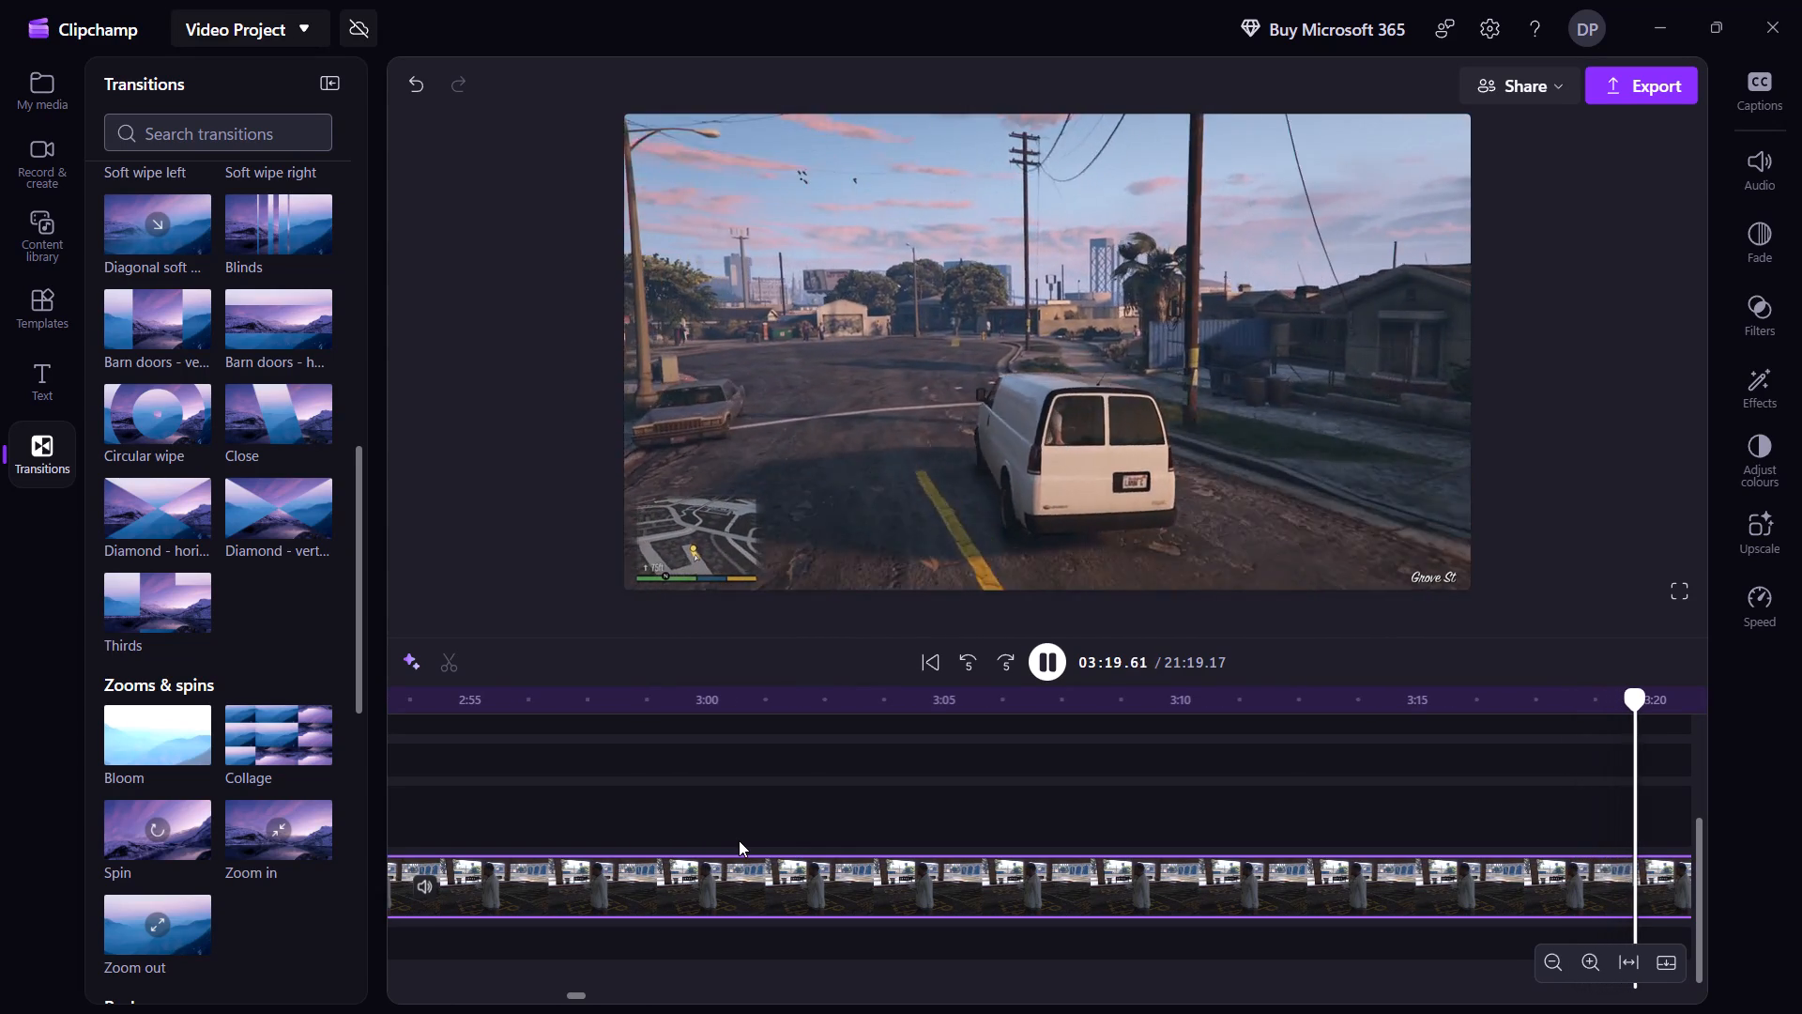
pyautogui.press('space')
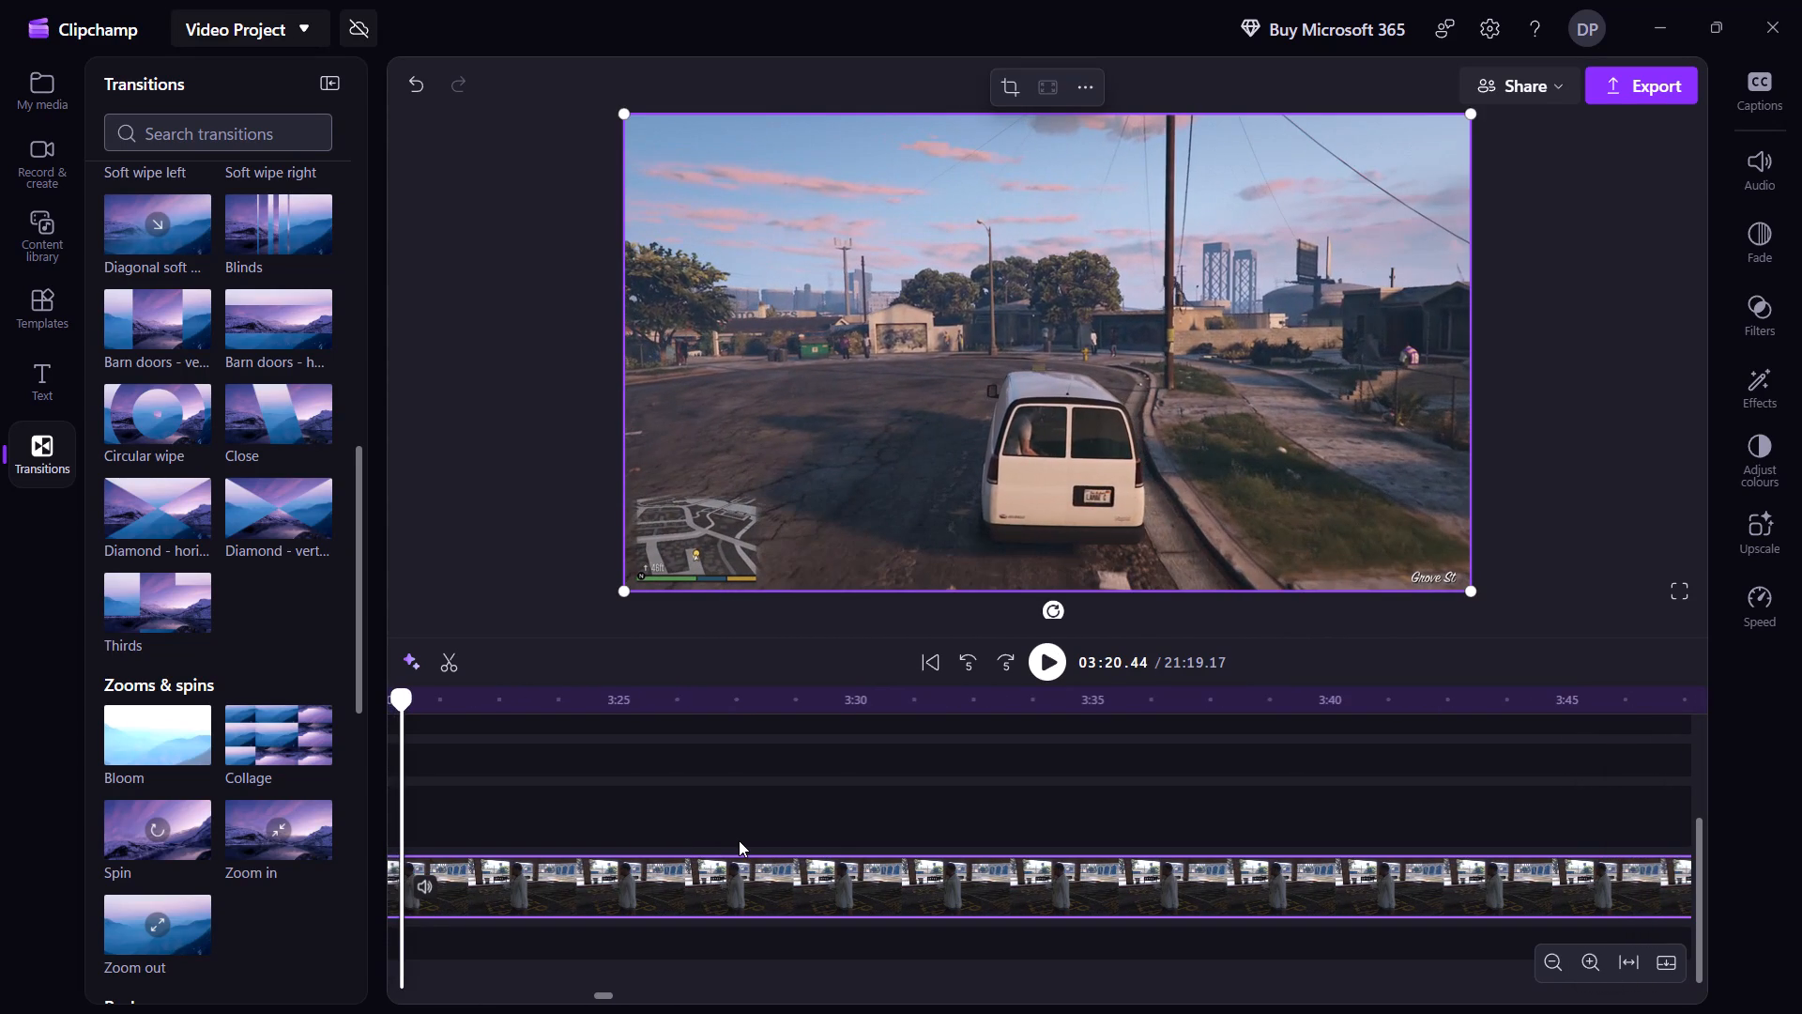
pyautogui.press('space')
pyautogui.press('space')
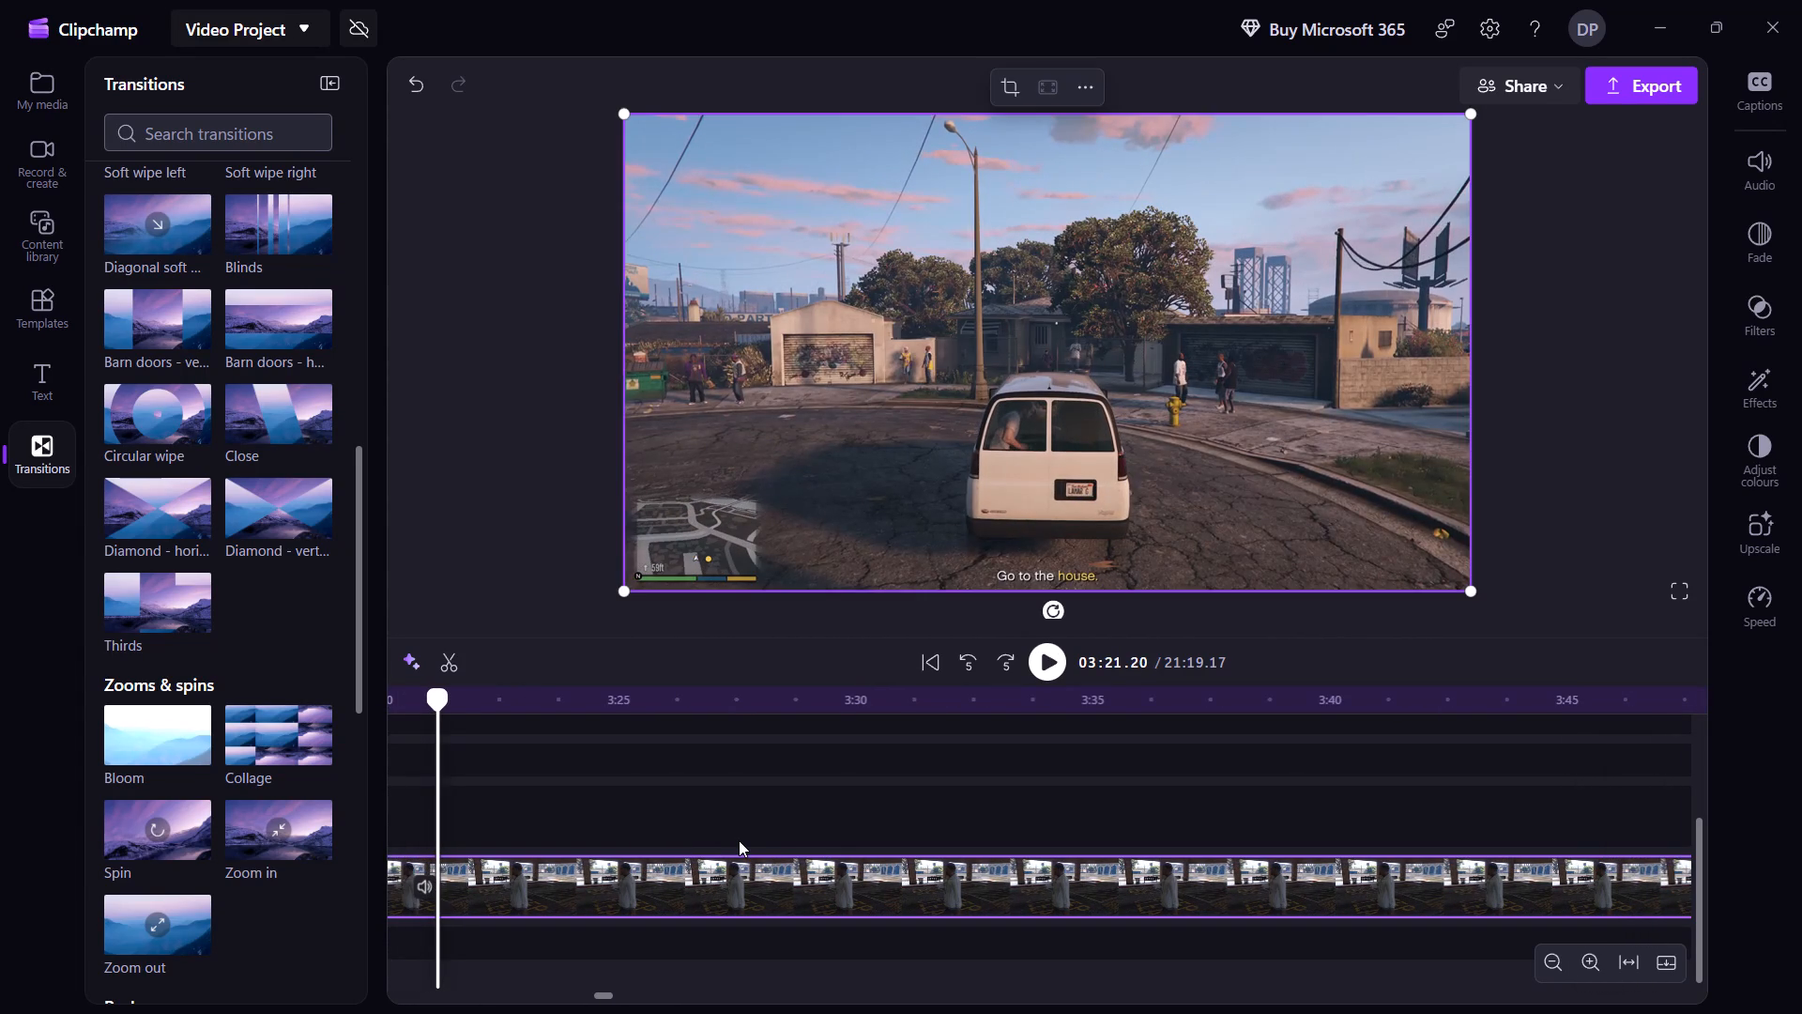
pyautogui.press('space')
pyautogui.press('space')
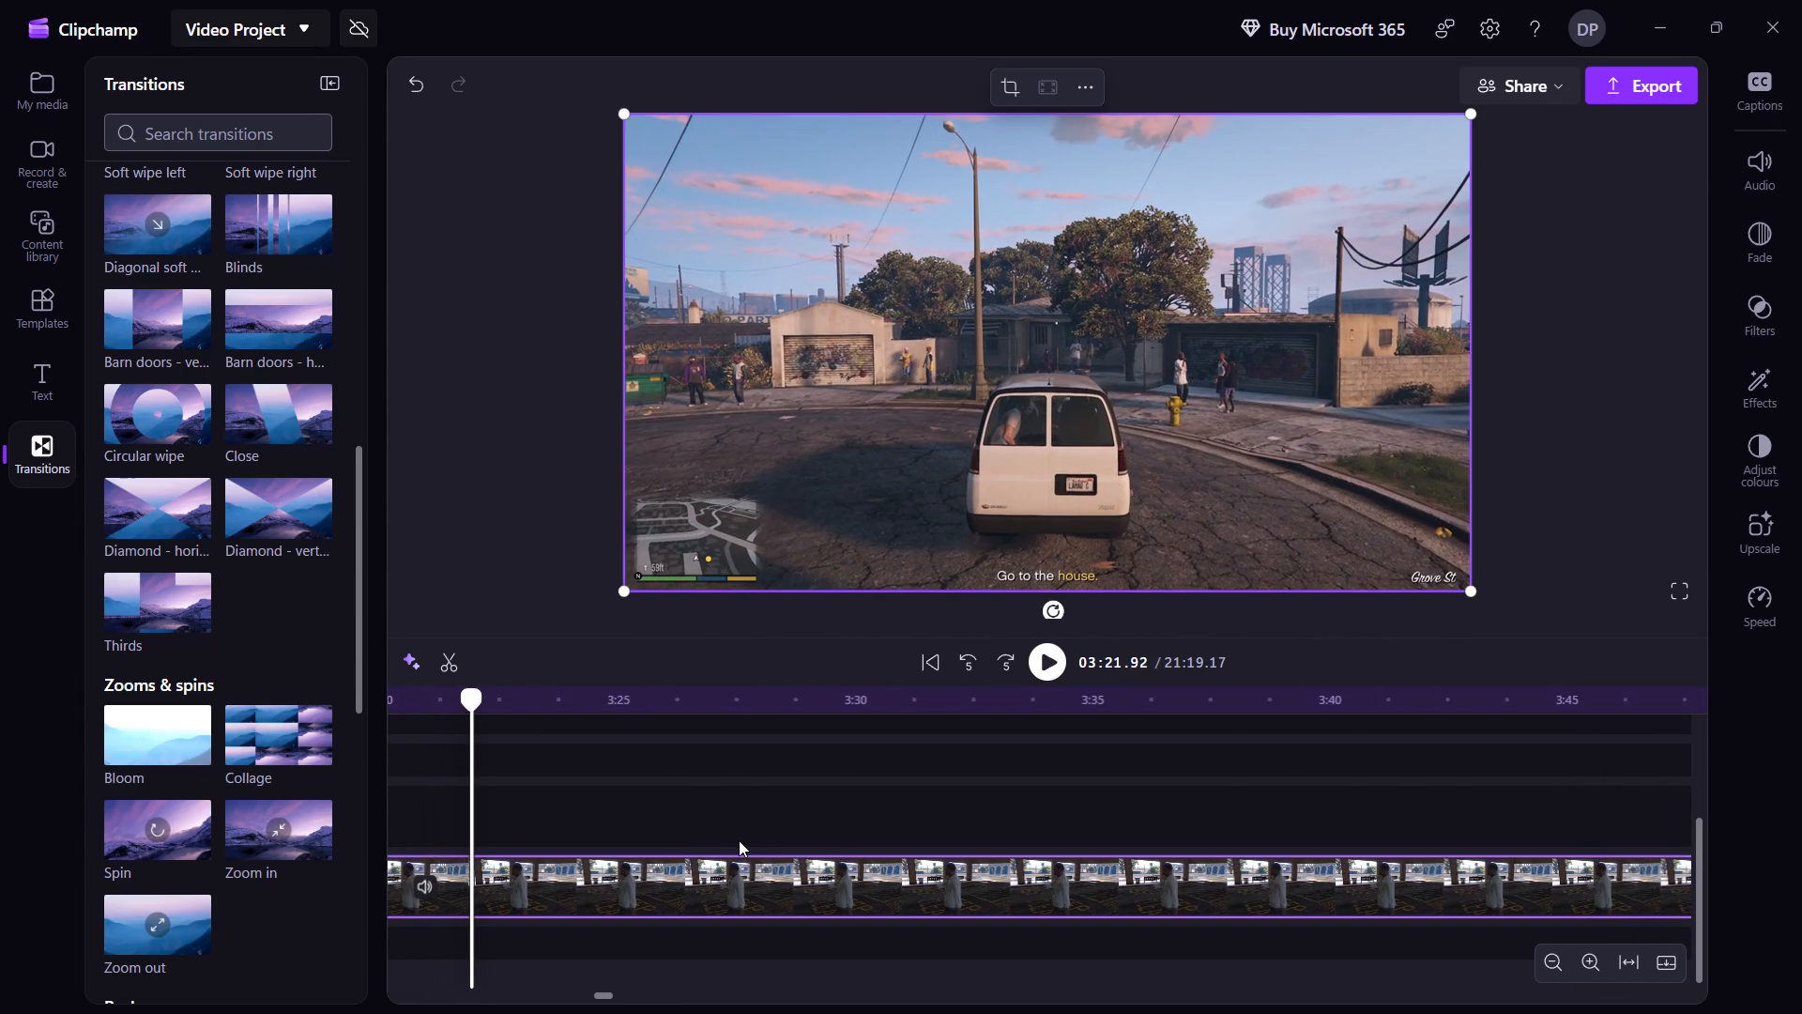
pyautogui.press('s')
pyautogui.click(412, 904)
pyautogui.rightClick(412, 904)
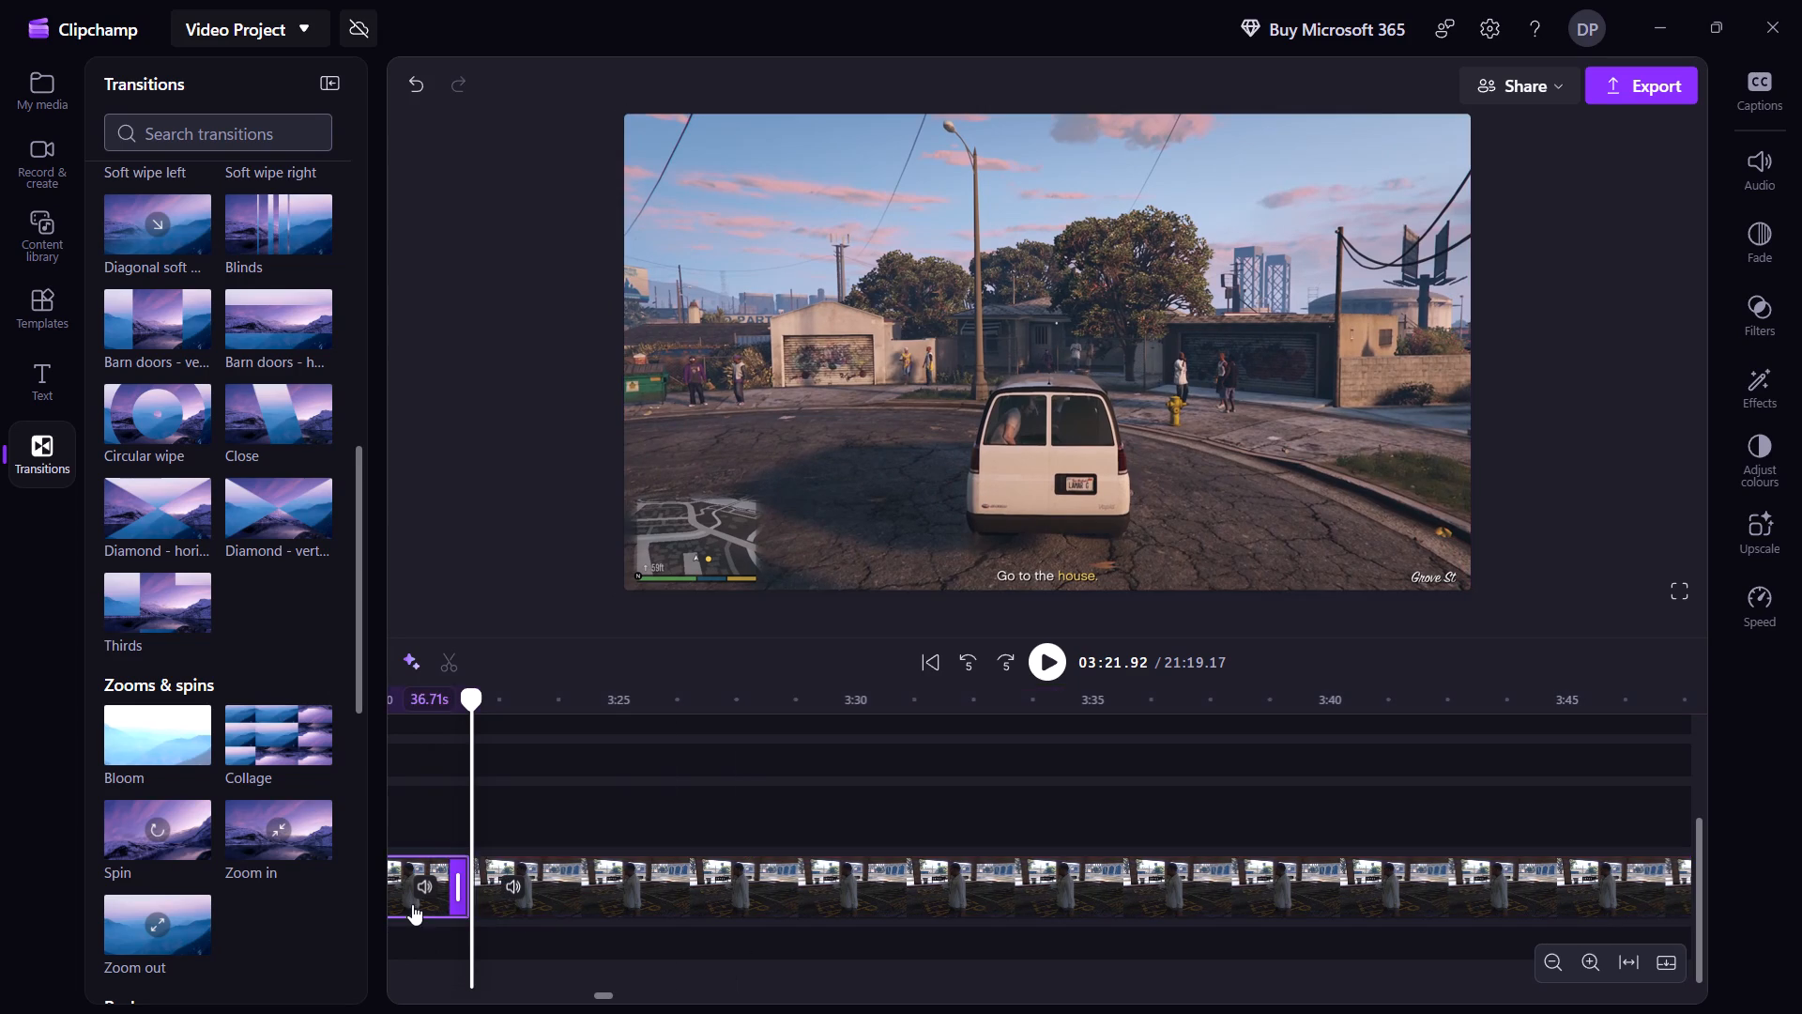
pyautogui.click(529, 517)
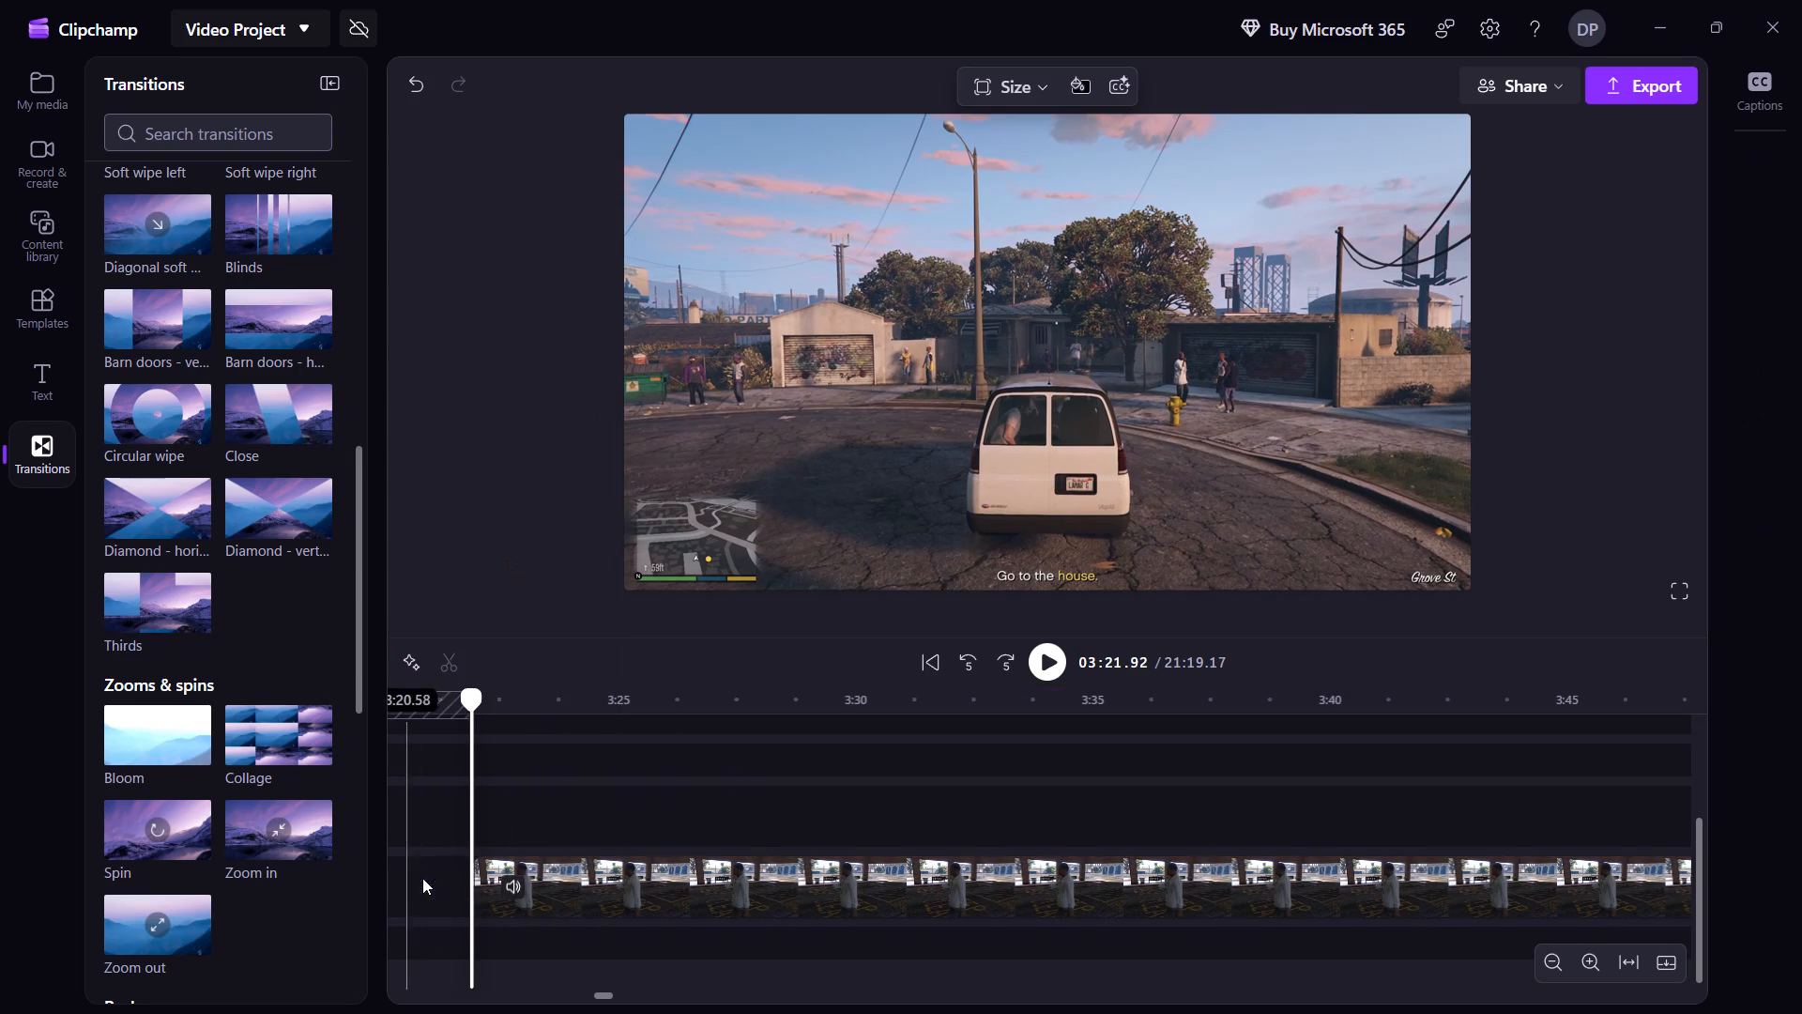
# Close the gap left on the timeline by the deleted van-driving segment.
pyautogui.click(437, 899)
# Add a Cross blur transition at the cut between the two gameplay clips near 2:45.
pyautogui.press('Left')
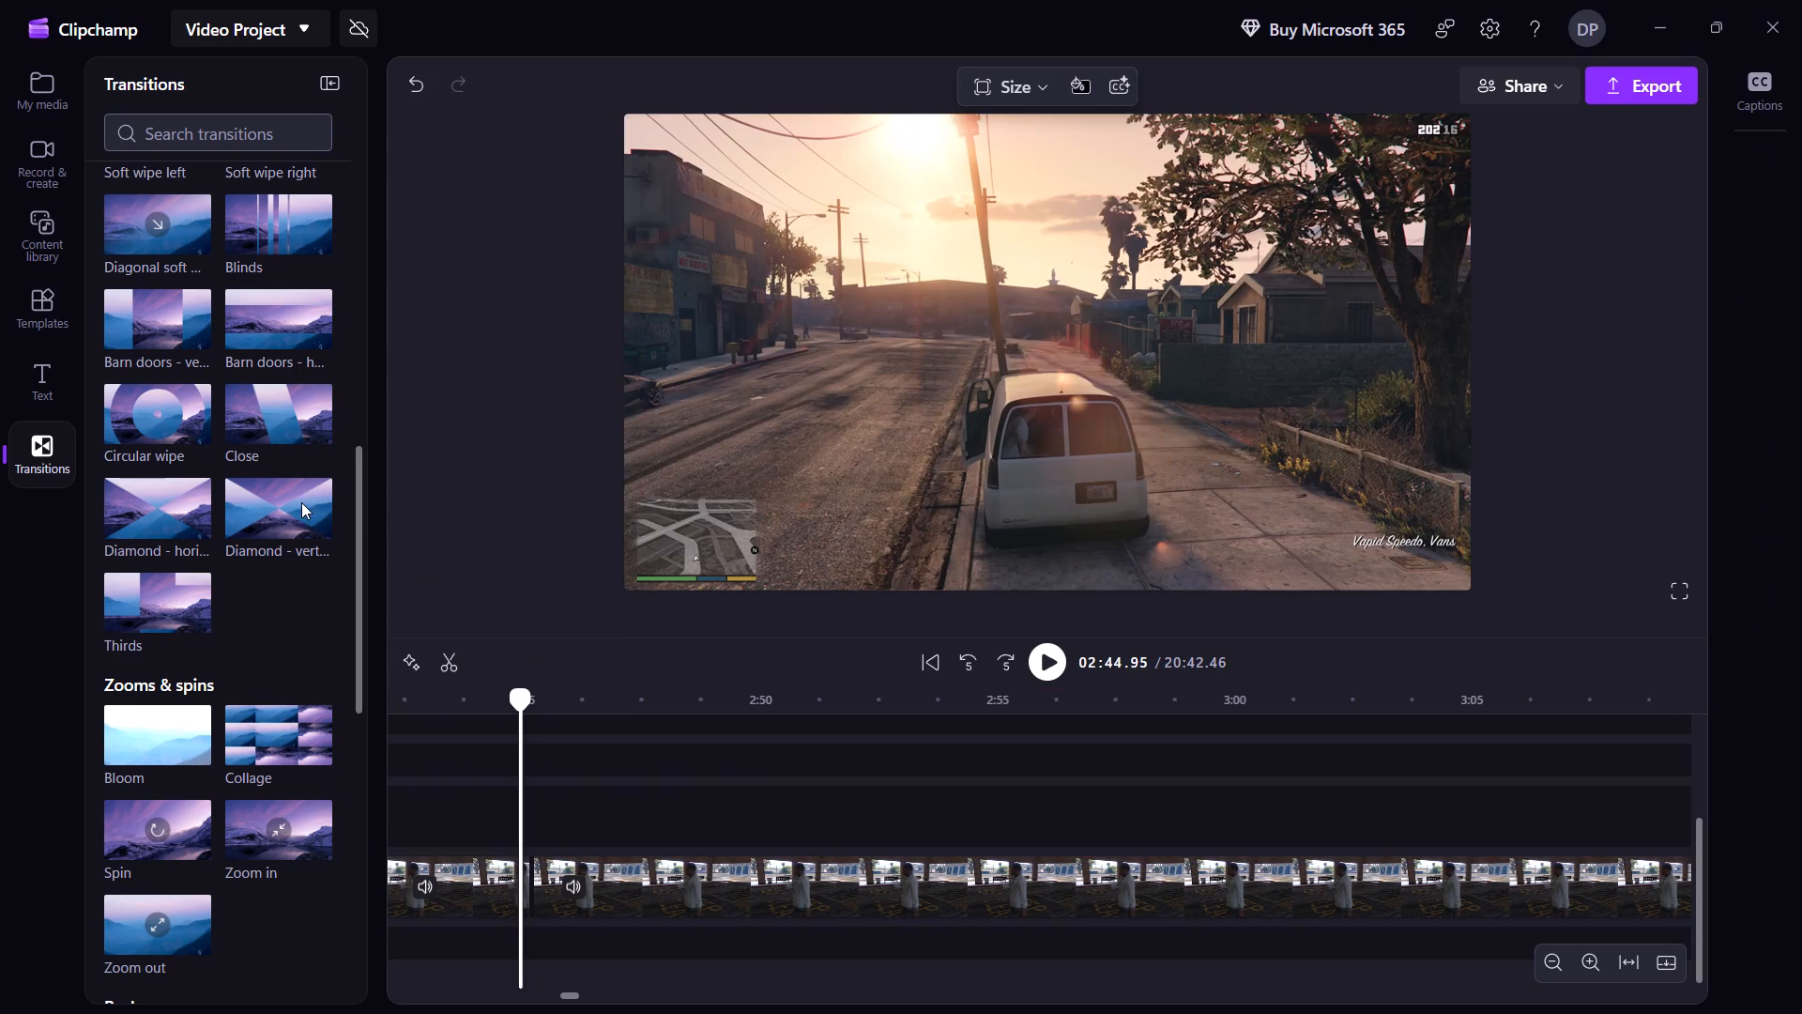
pyautogui.scroll(10, 211, 357)
pyautogui.scroll(3, 186, 255)
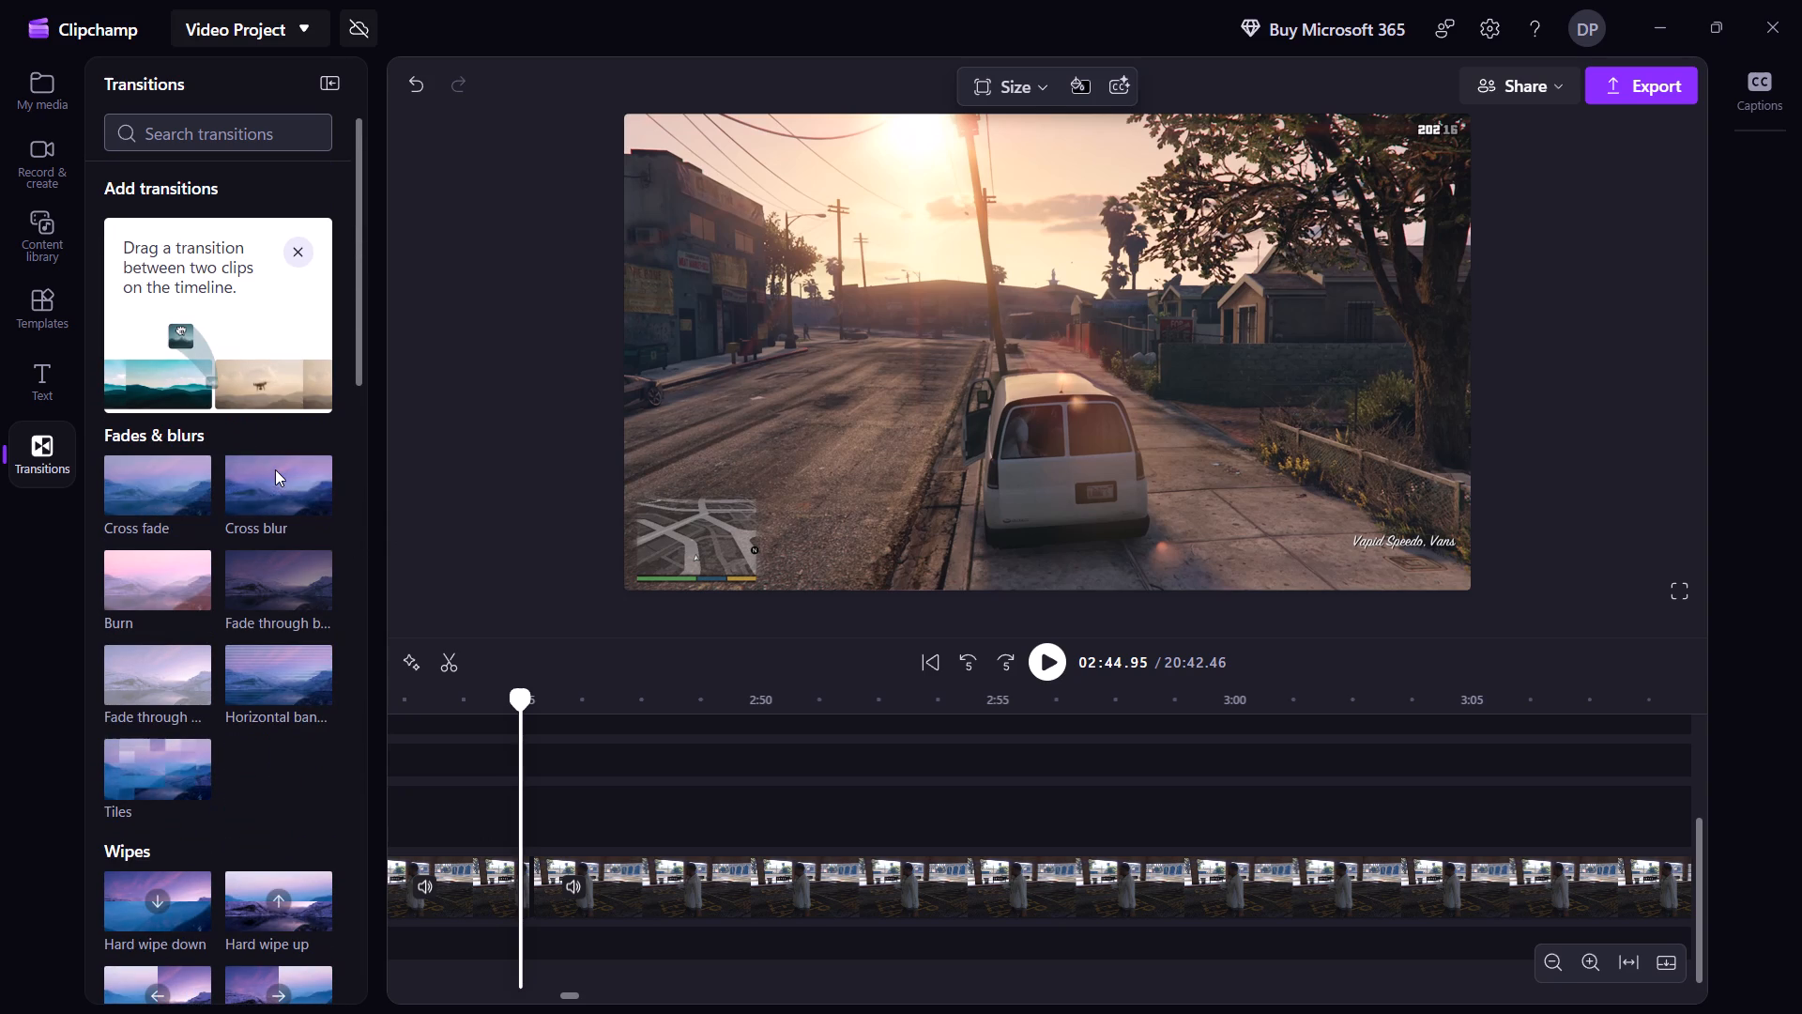
pyautogui.moveTo(275, 469); pyautogui.dragTo(535, 885)
# Play back the gameplay from just before the cut to check the new Cross blur transition.
pyautogui.press('Left')
pyautogui.press('Left')
pyautogui.press('Left')
pyautogui.press('Left')
pyautogui.press('Left')
pyautogui.press('space')
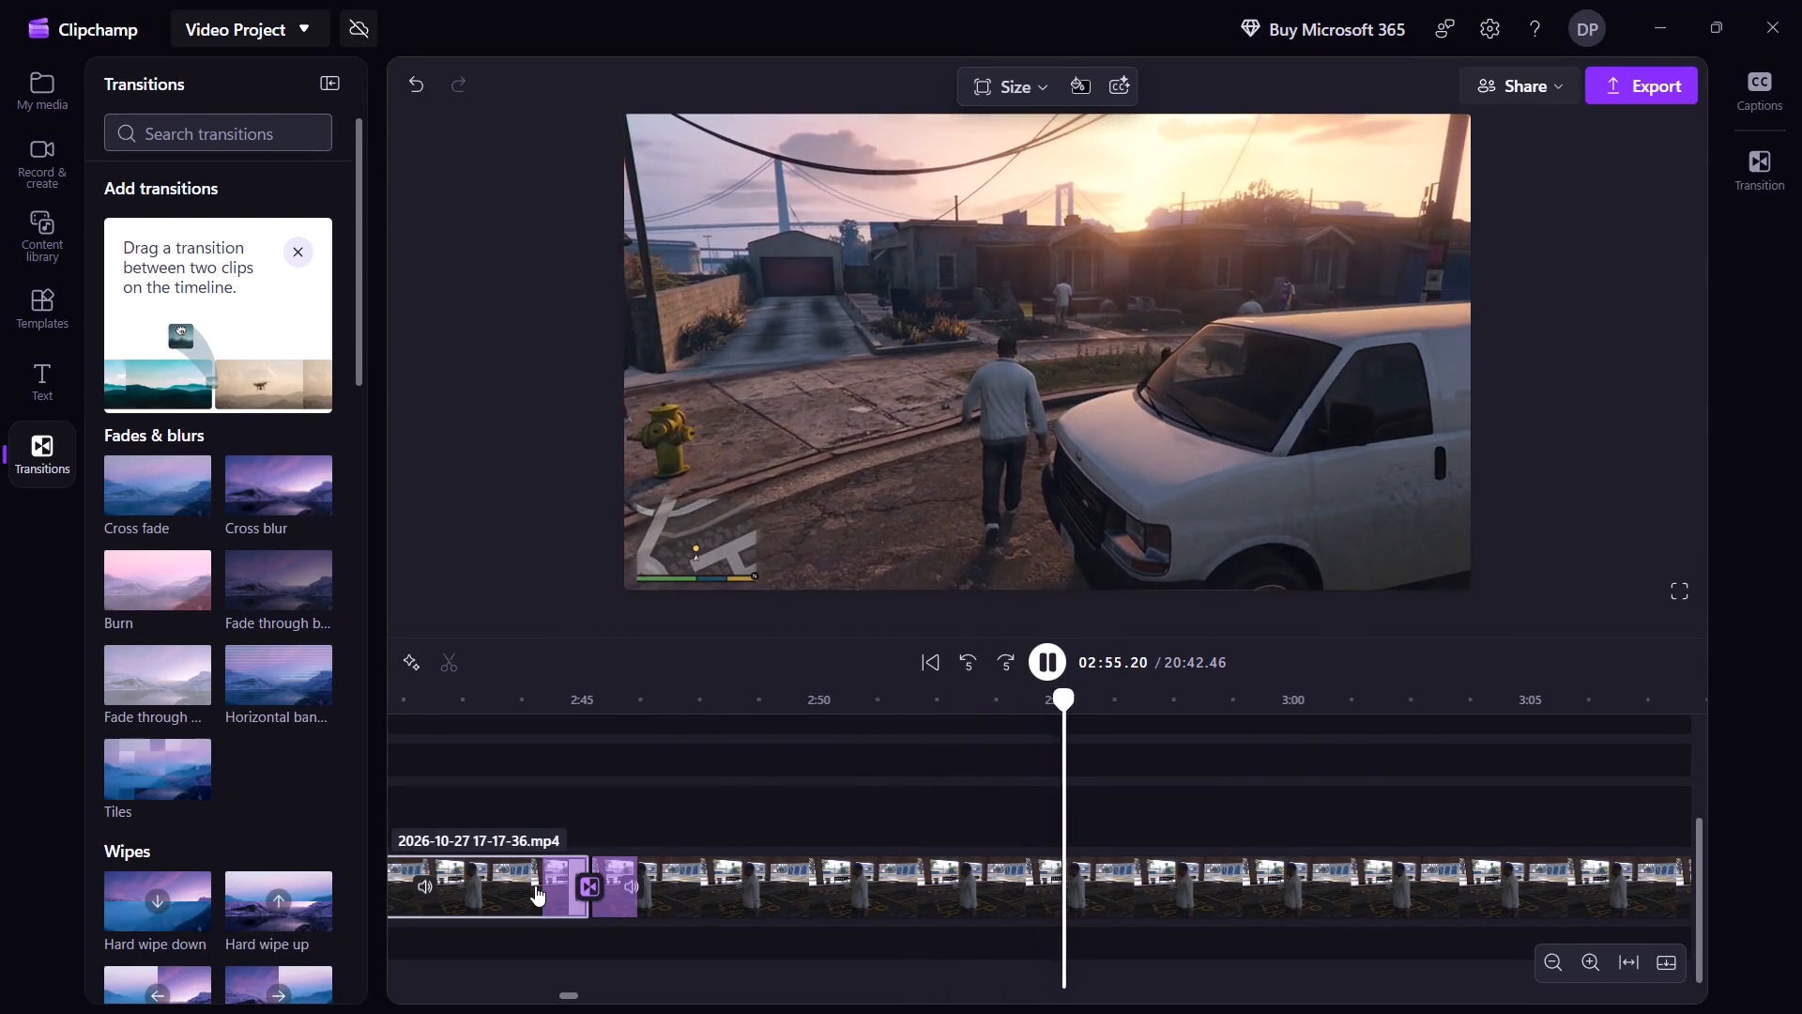
# Skim the gameplay from the arrival at the house to about 3:34, looking for footage to cut.
pyautogui.hotkey('shift', 'Right')
pyautogui.hotkey('shift', 'Right')
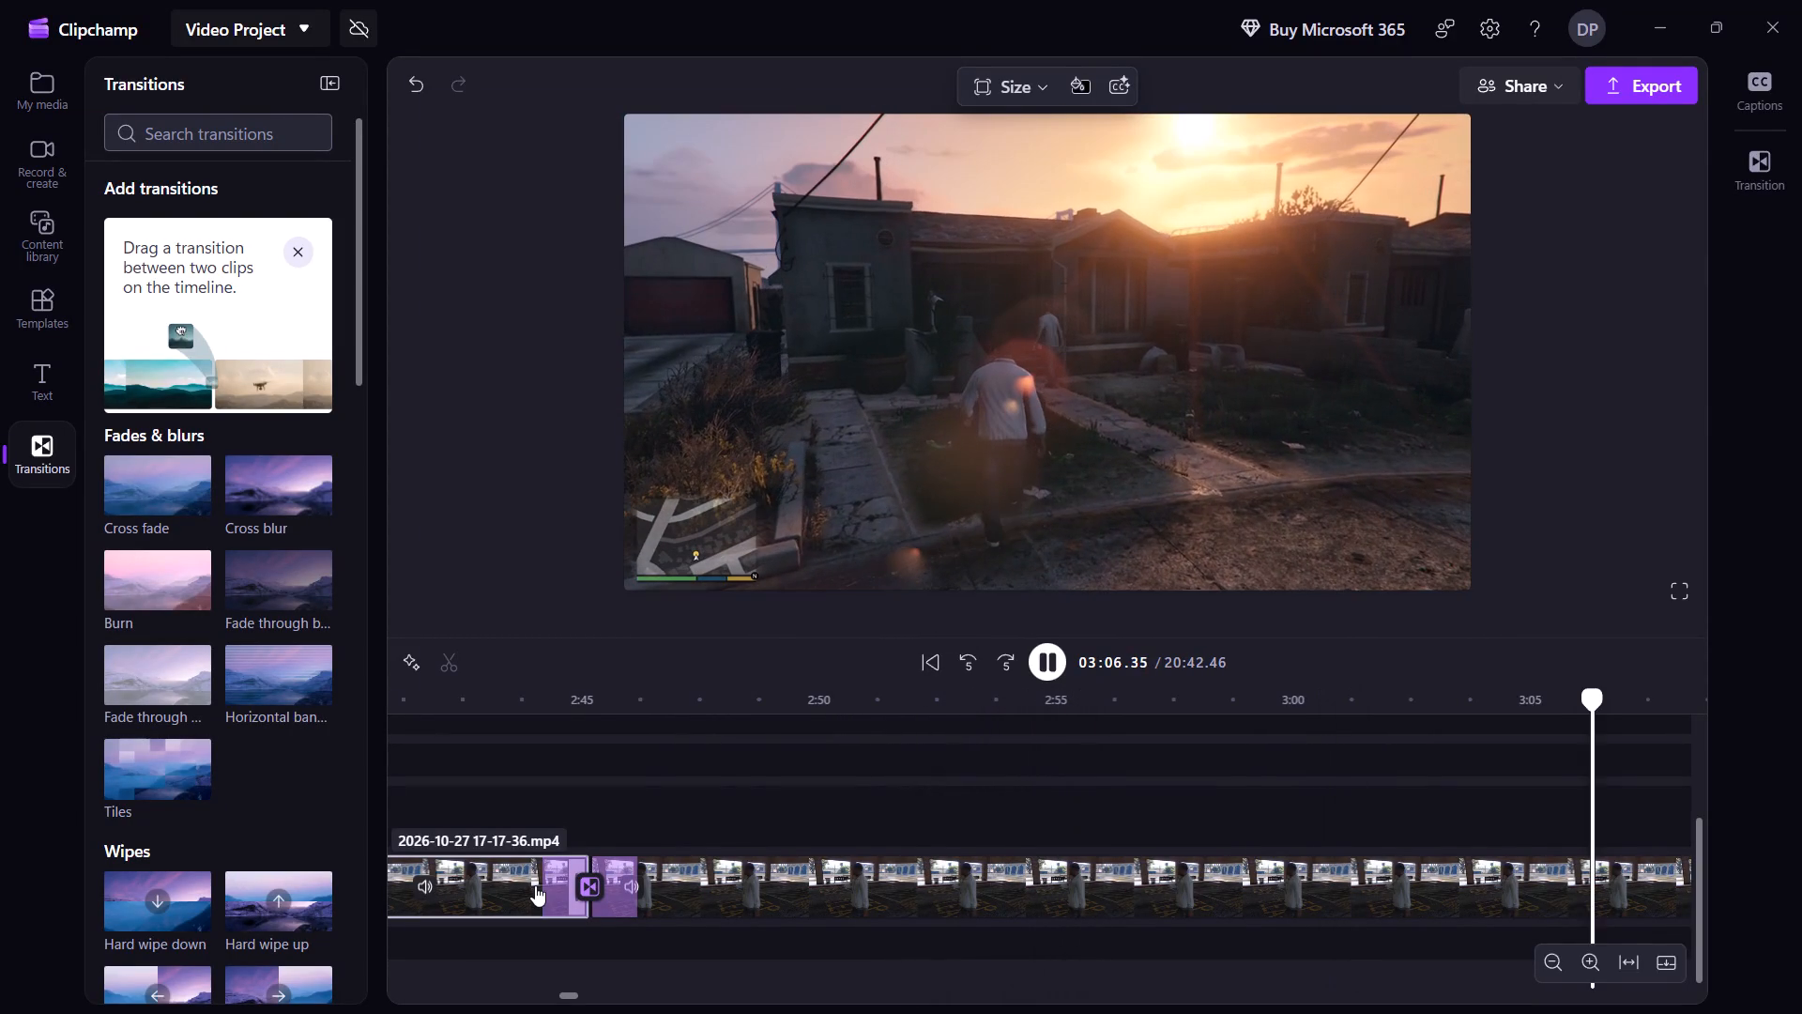
pyautogui.hotkey('shift', 'Right')
pyautogui.hotkey('shift', 'Right')
pyautogui.hotkey('shift', 'Right')
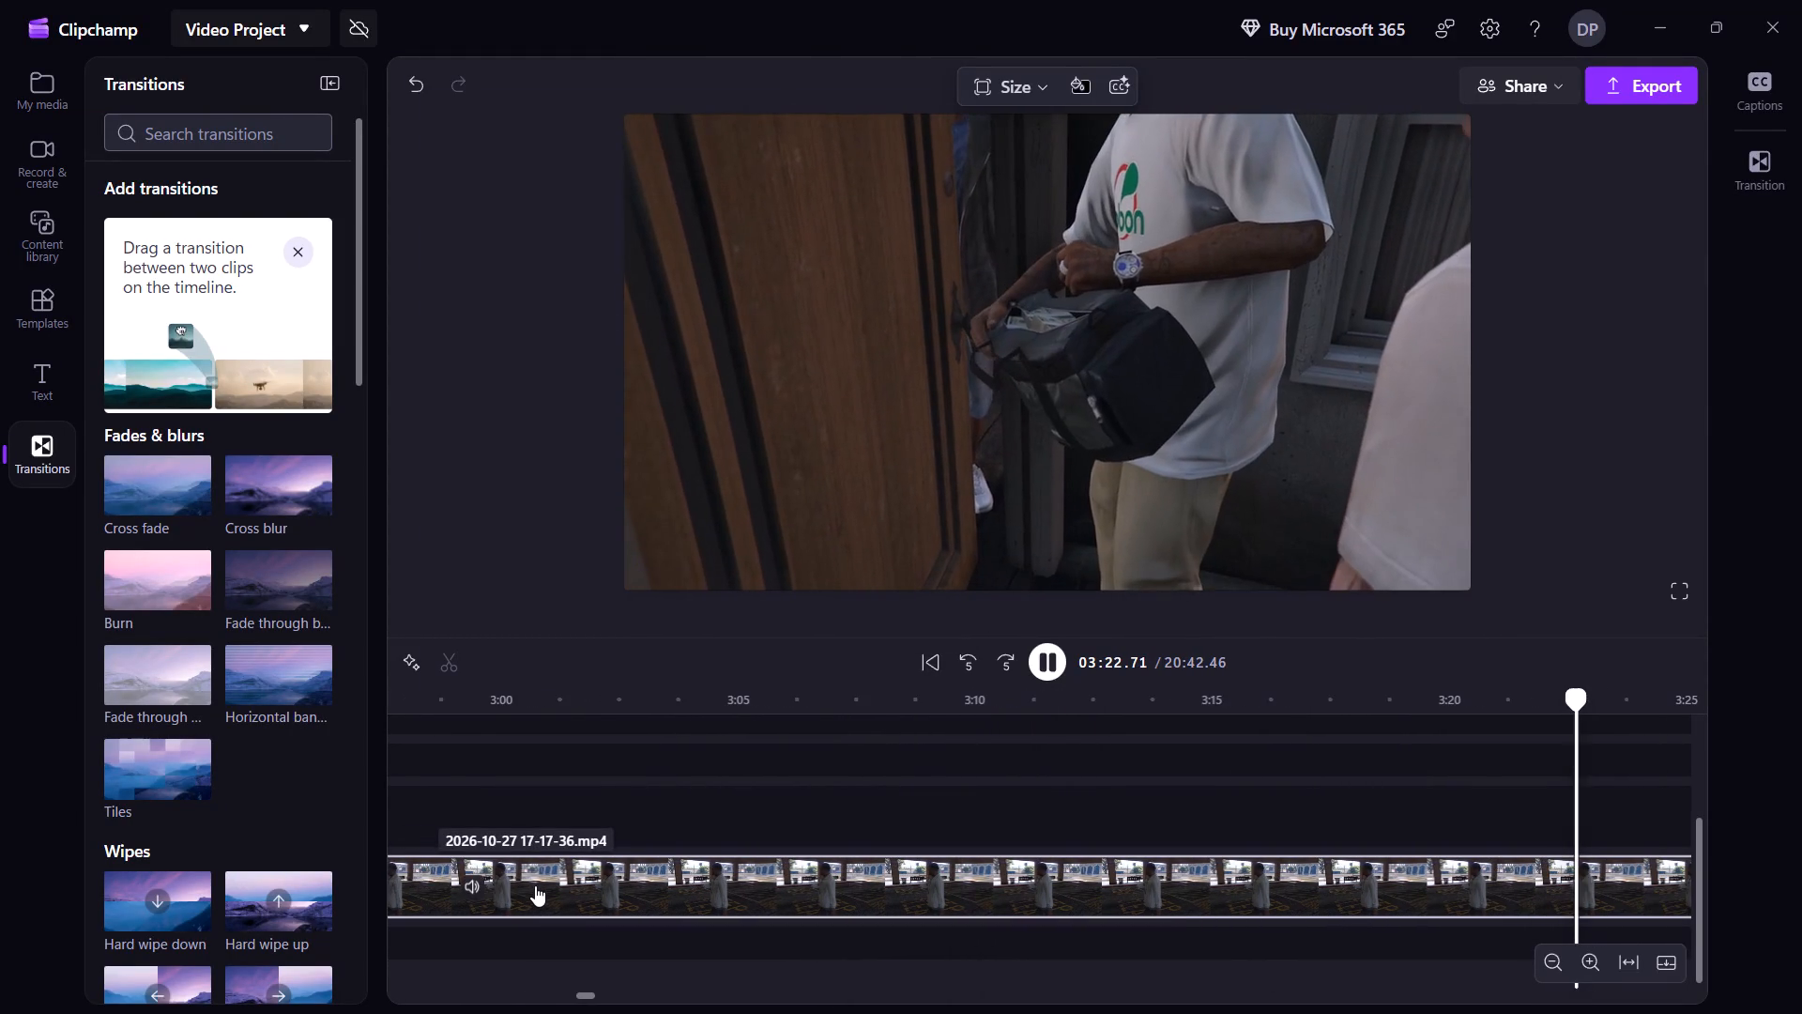
pyautogui.hotkey('shift', 'Right')
pyautogui.hotkey('shift', 'Right')
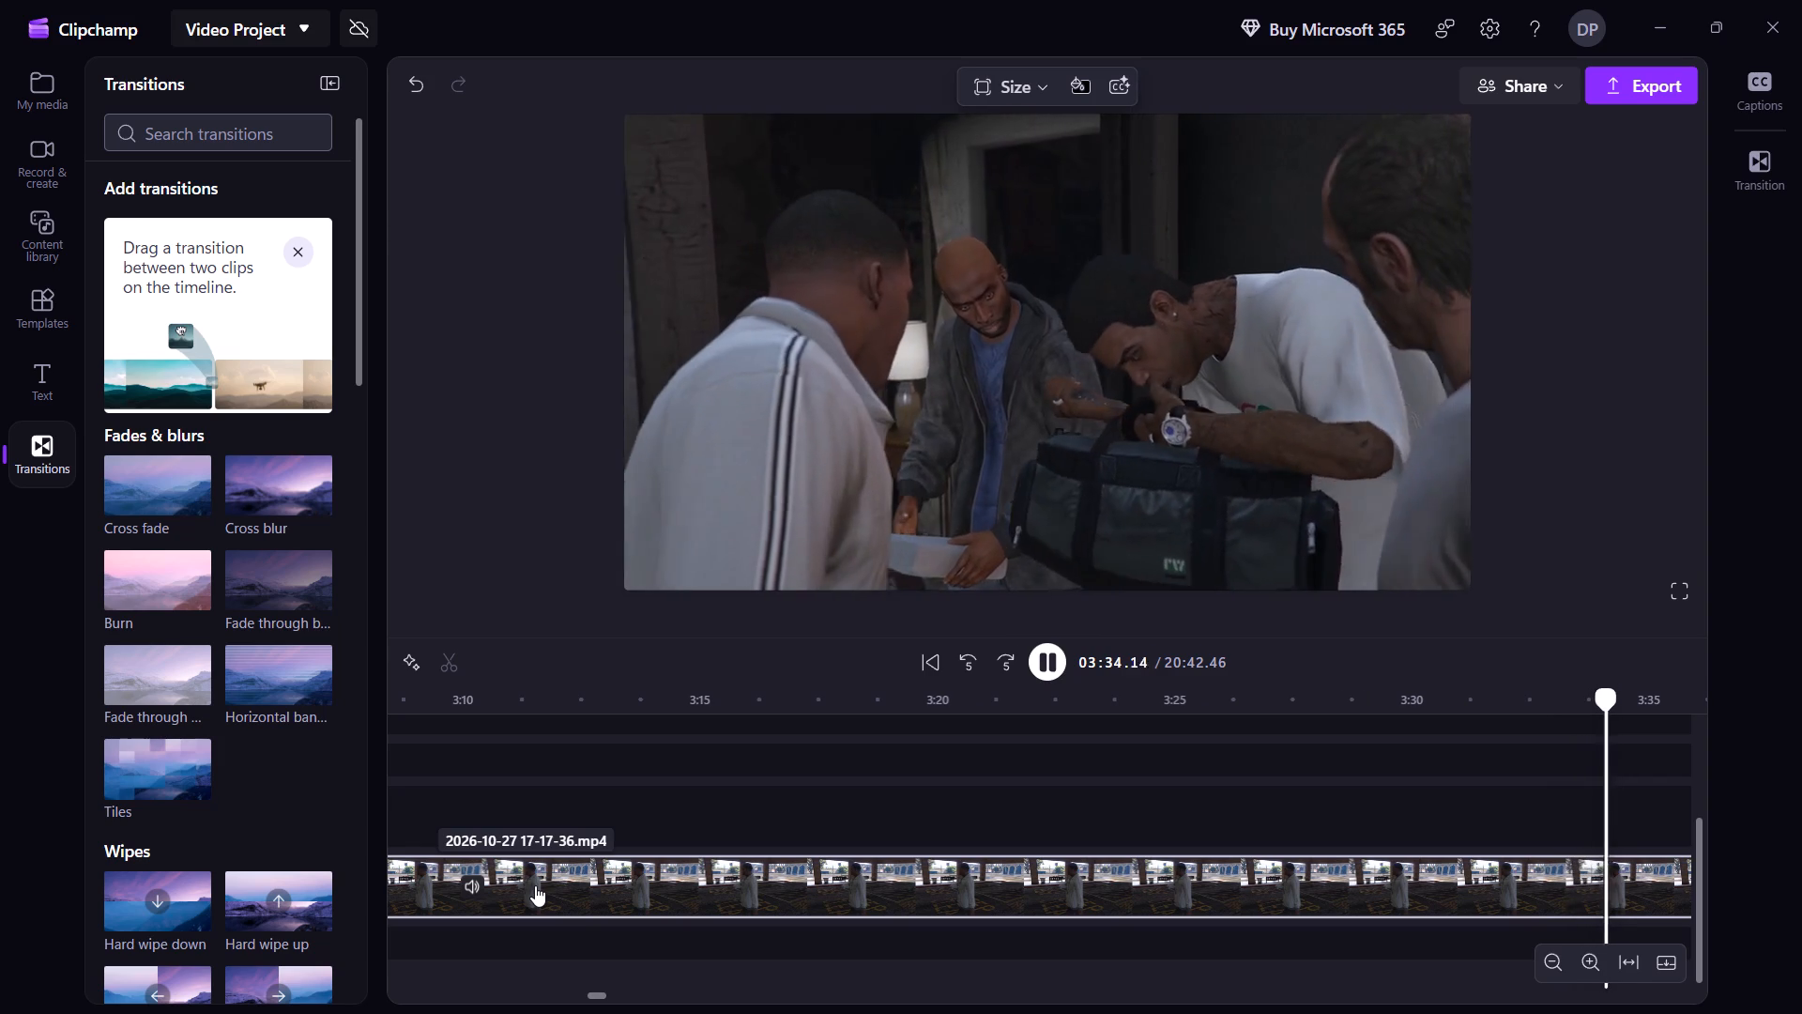
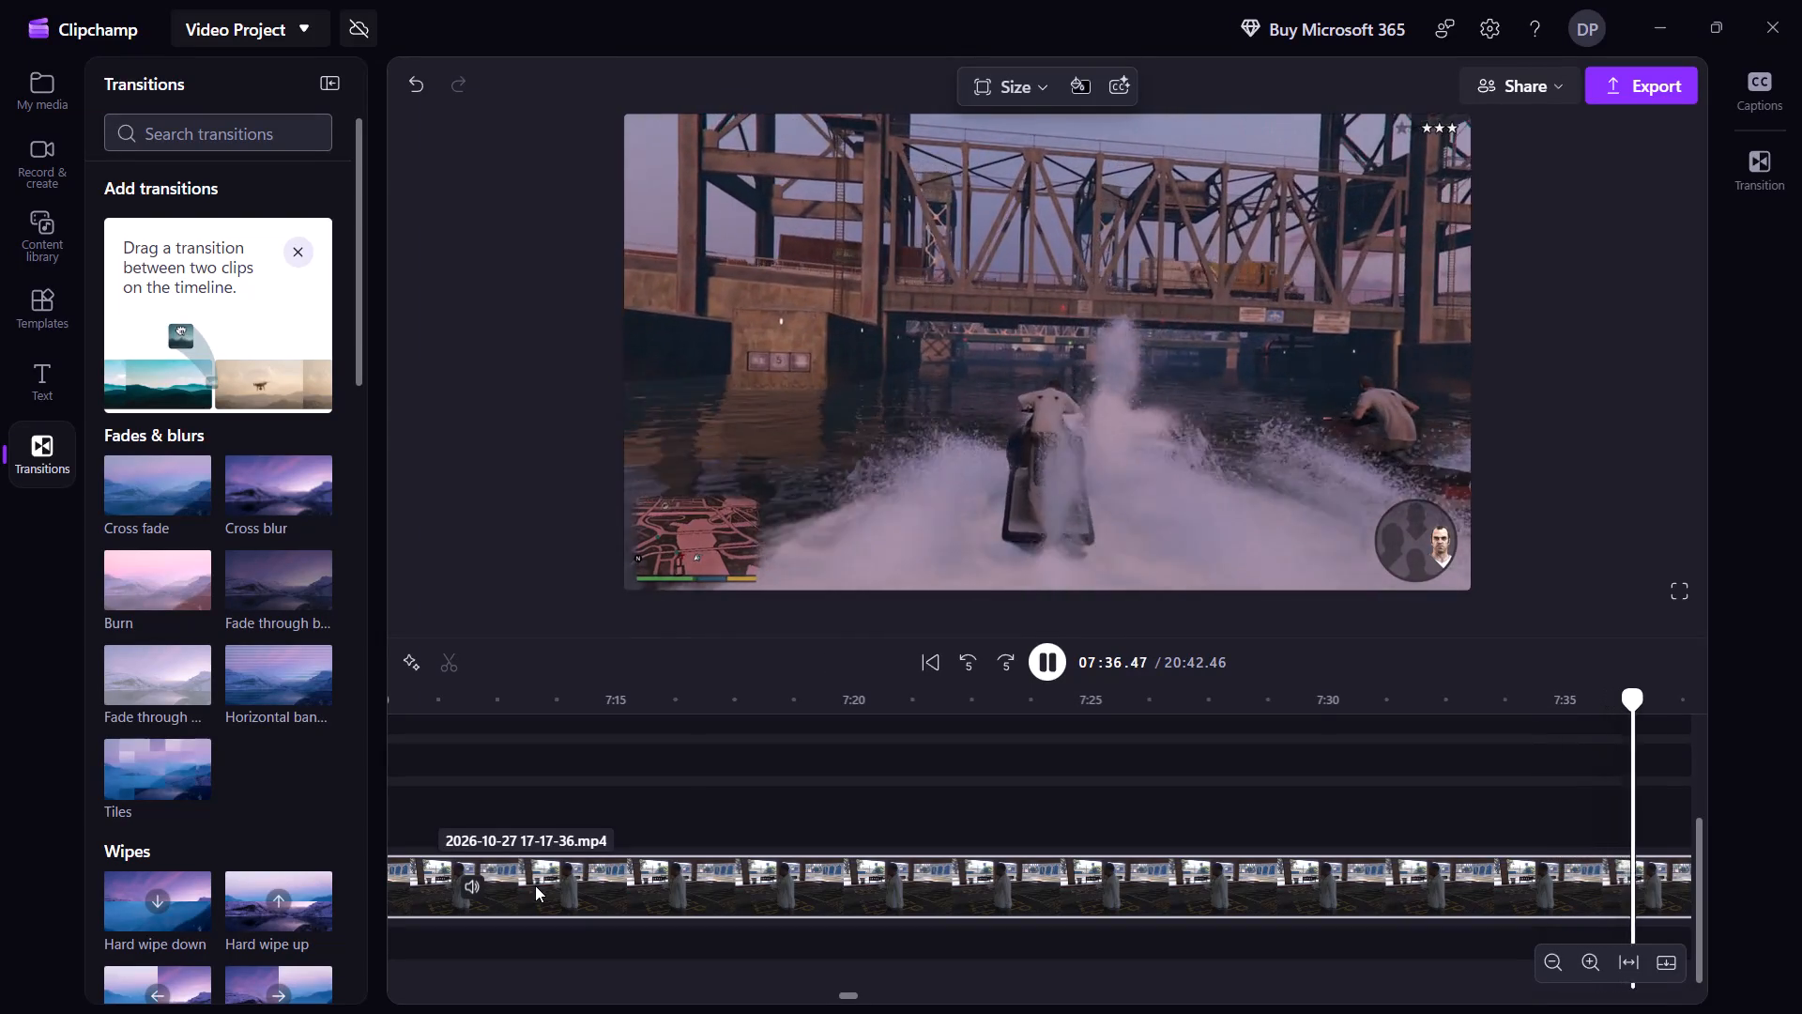
# Skim the jet-ski police chase from about 7:36 to find where the mission ends.
pyautogui.press('Right')
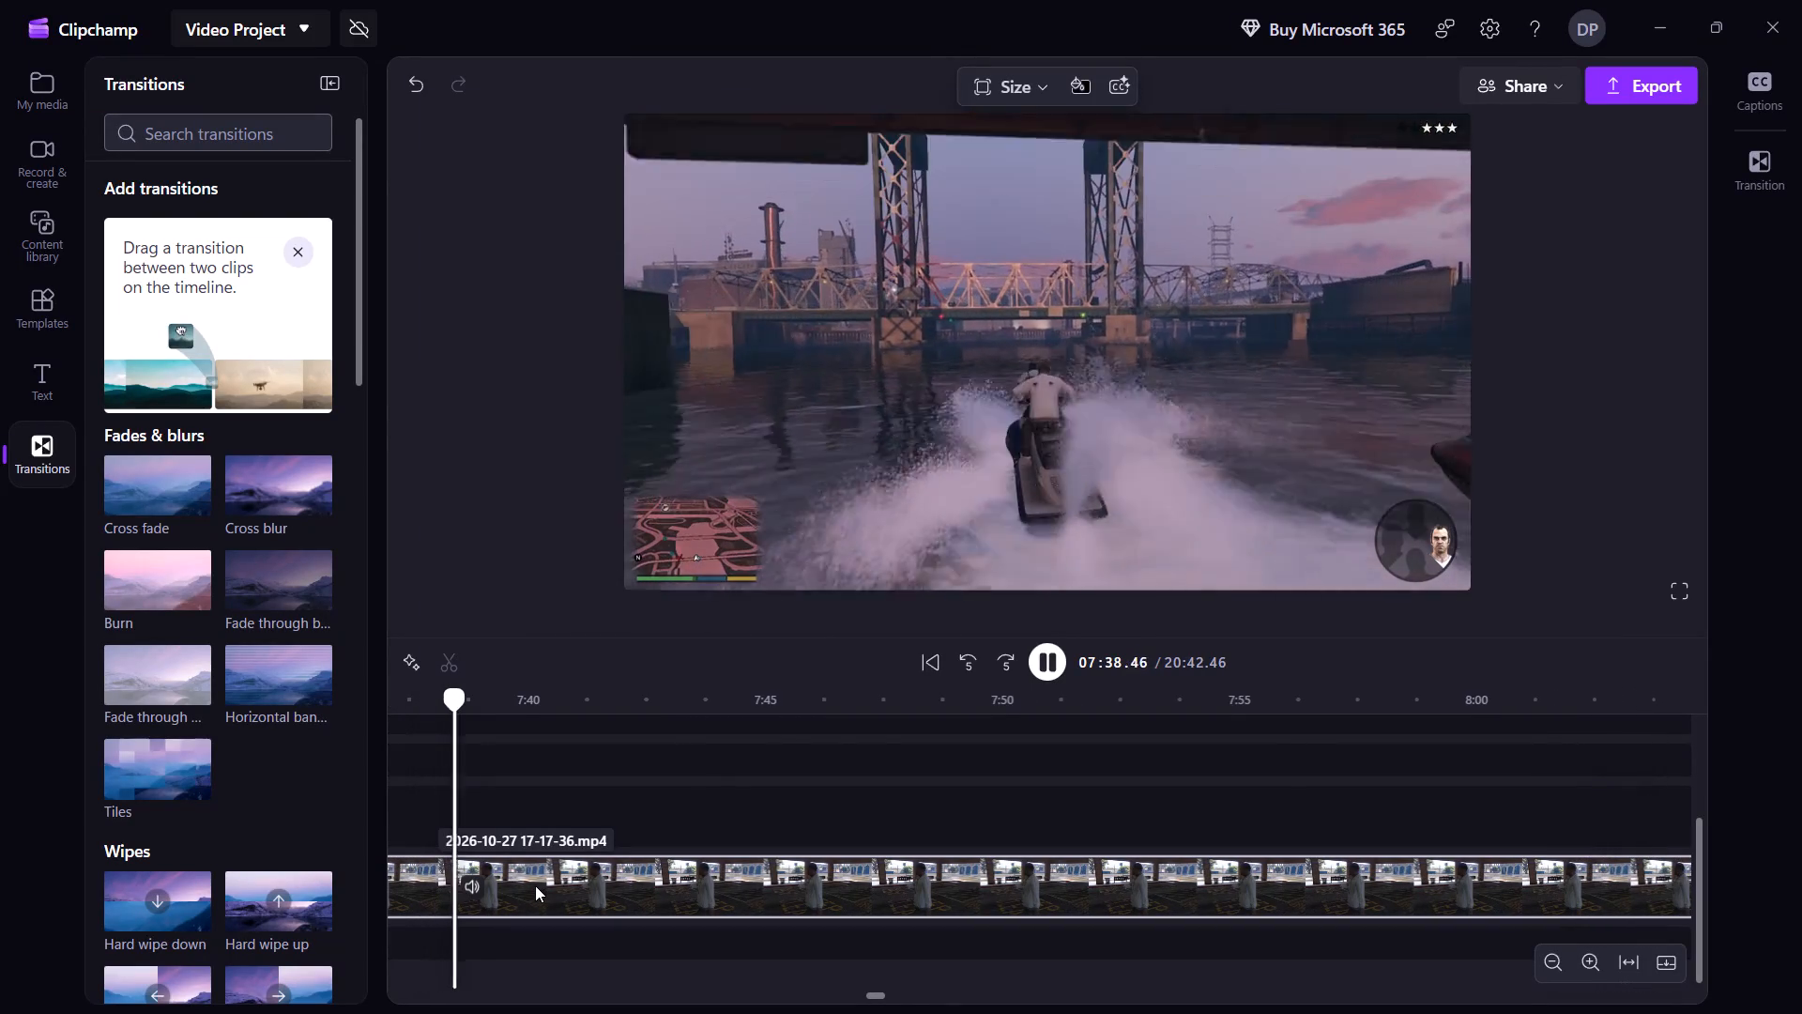
pyautogui.press('Right')
pyautogui.press('Right')
pyautogui.press('Right')
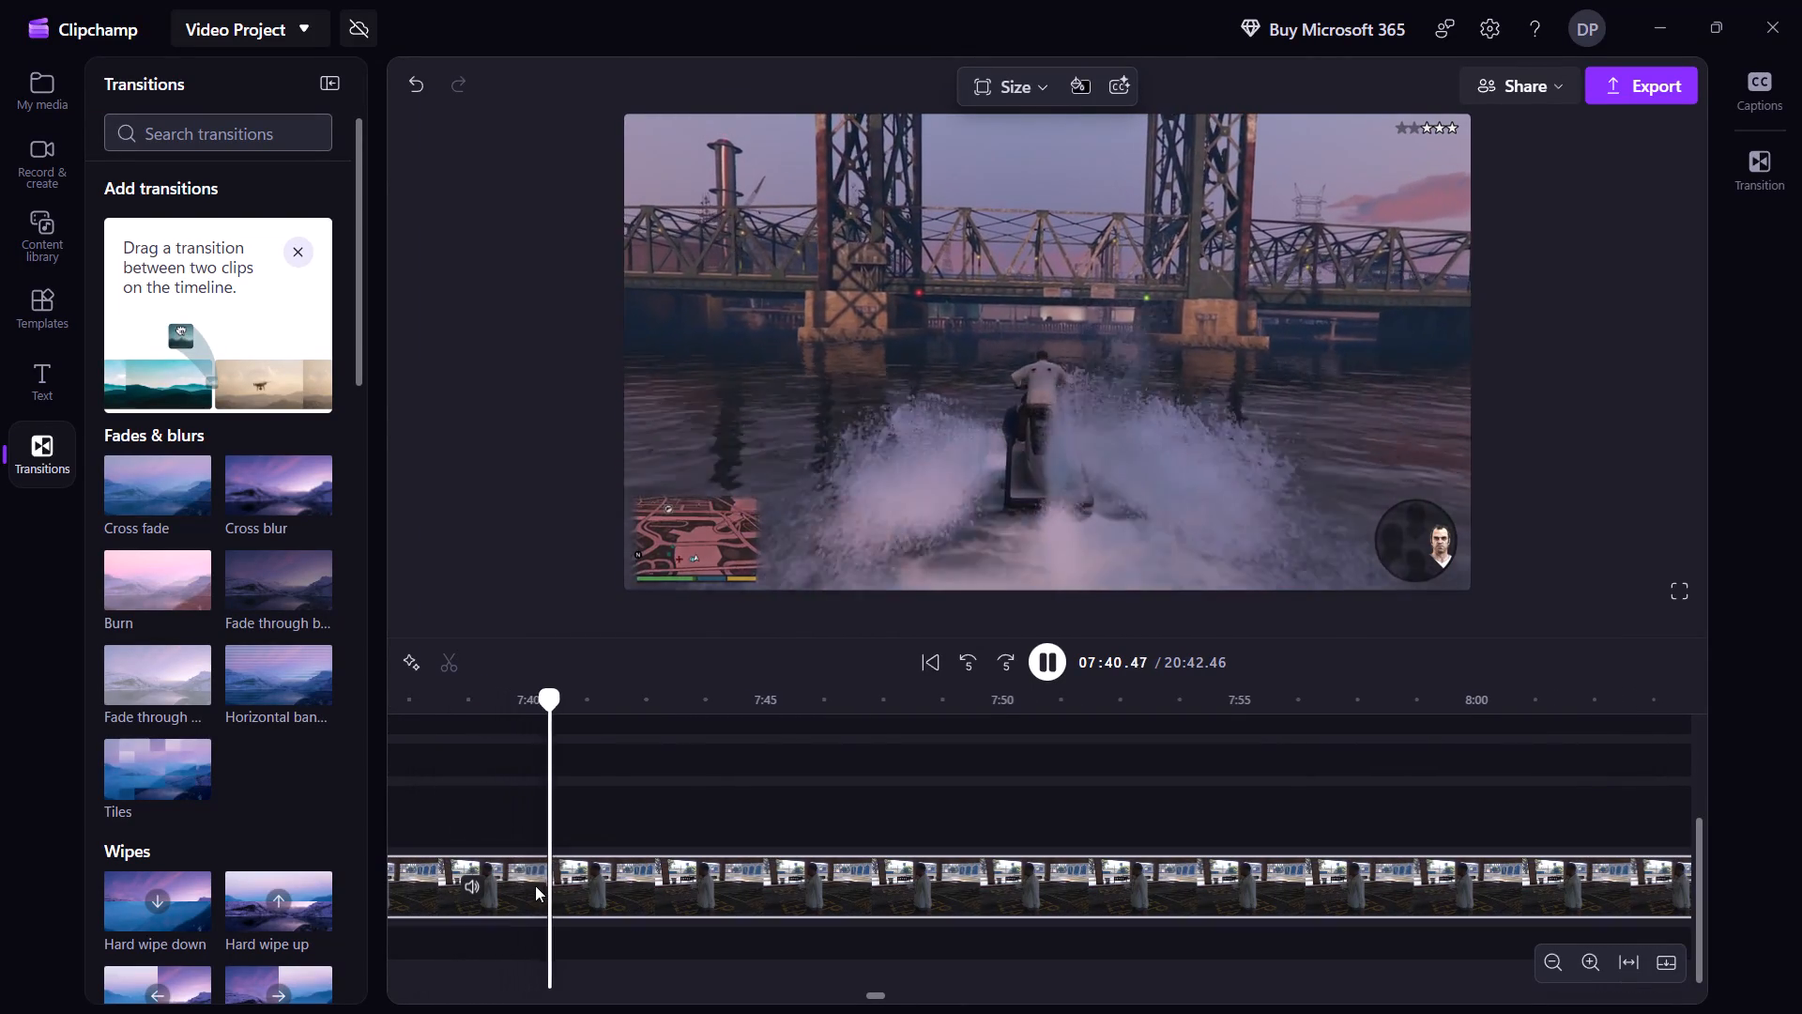
pyautogui.click(504, 903)
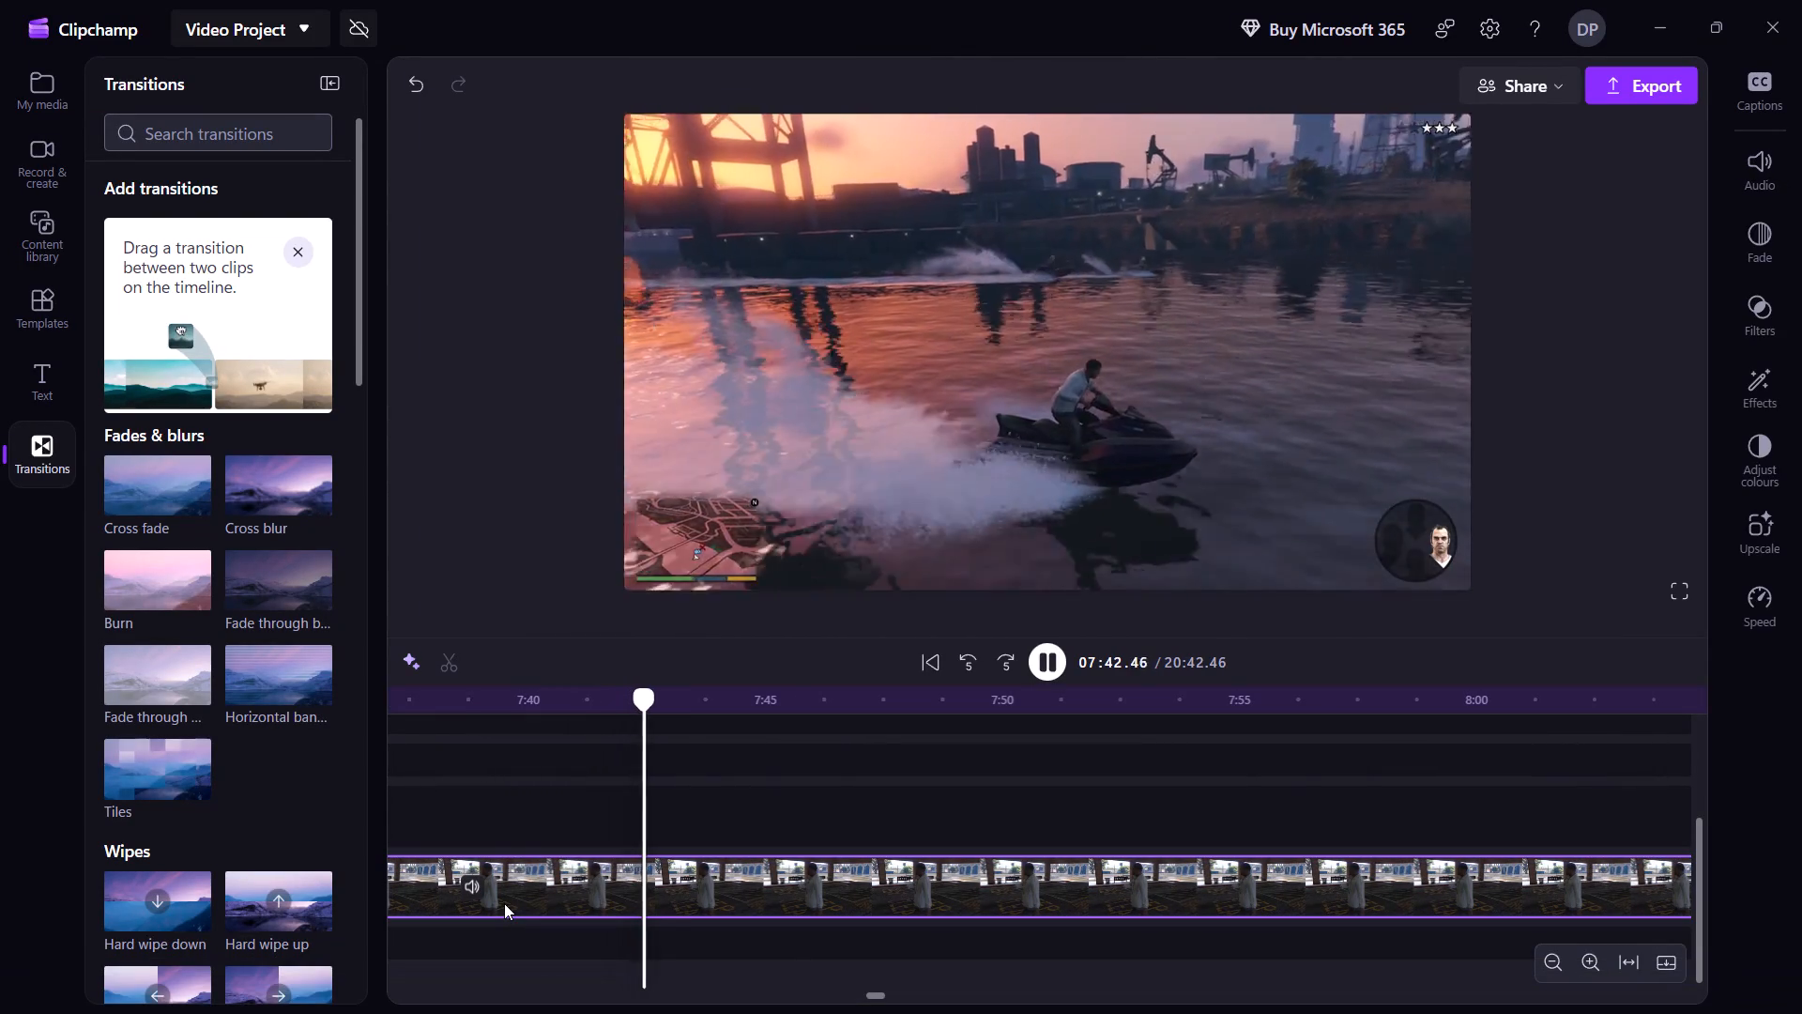
pyautogui.press('Right')
pyautogui.press('Right')
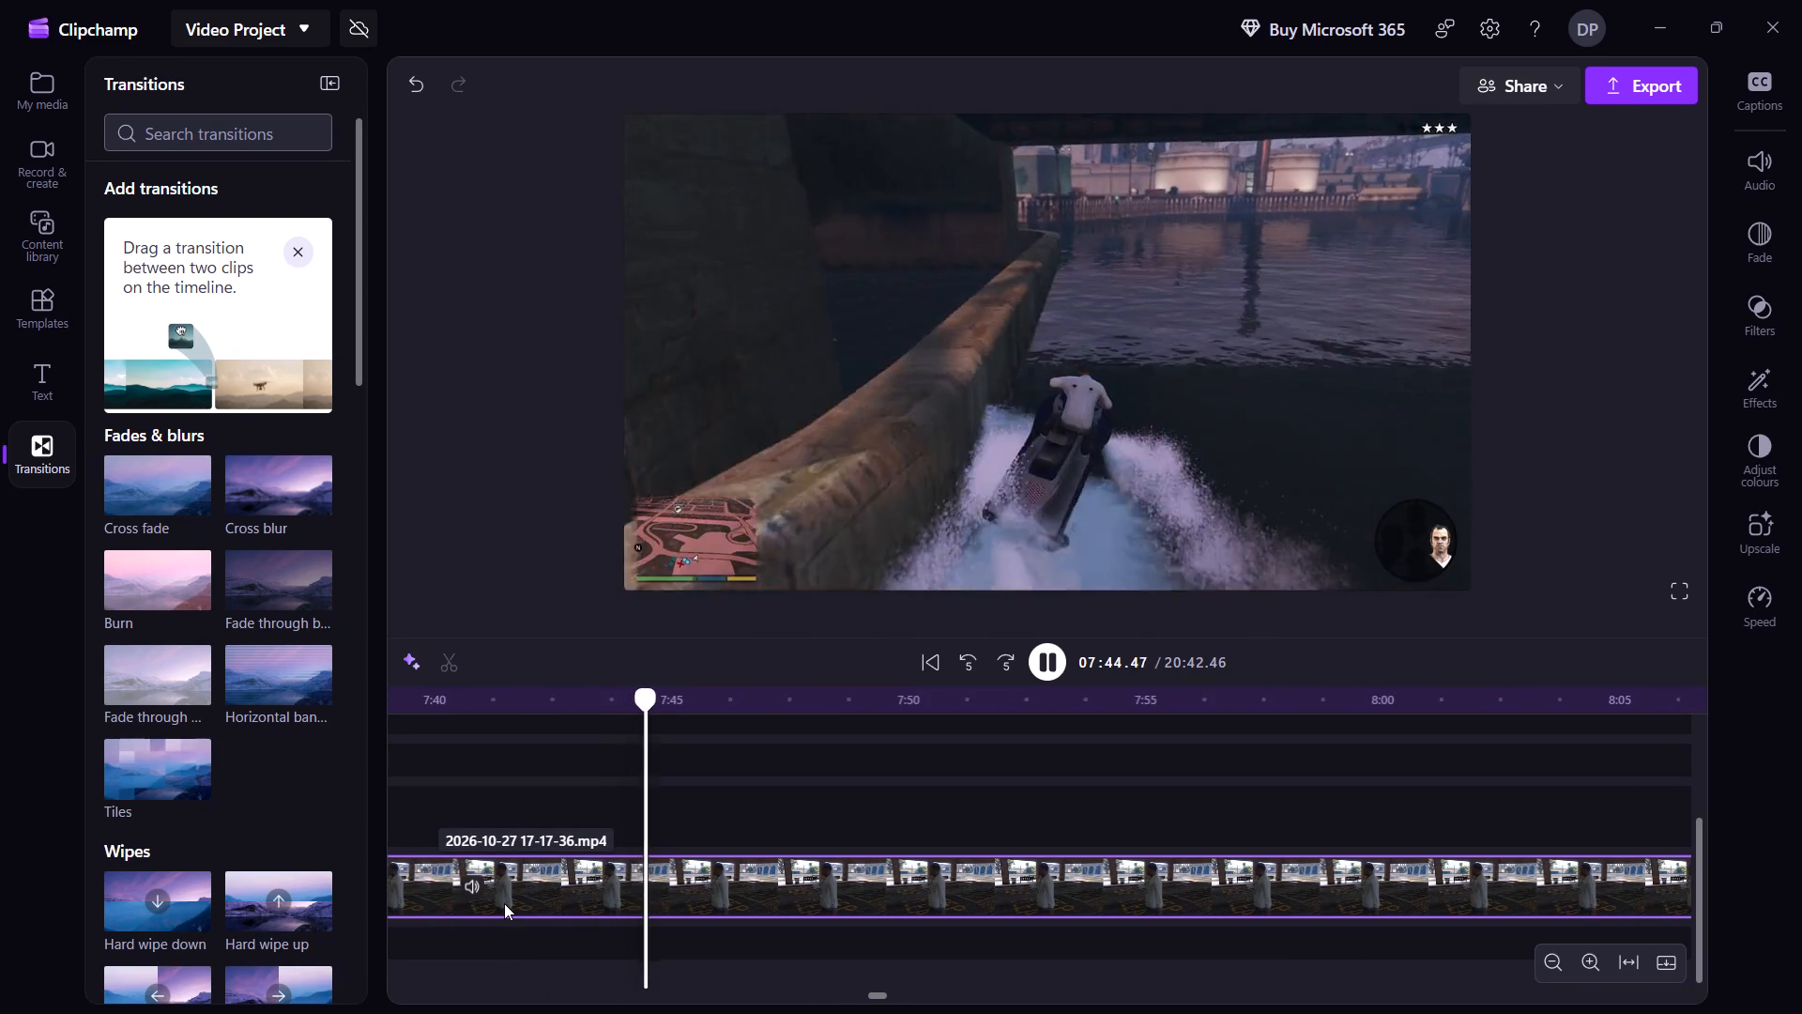
pyautogui.press('Right')
pyautogui.press('Right')
pyautogui.press('Right')
pyautogui.press('Right')
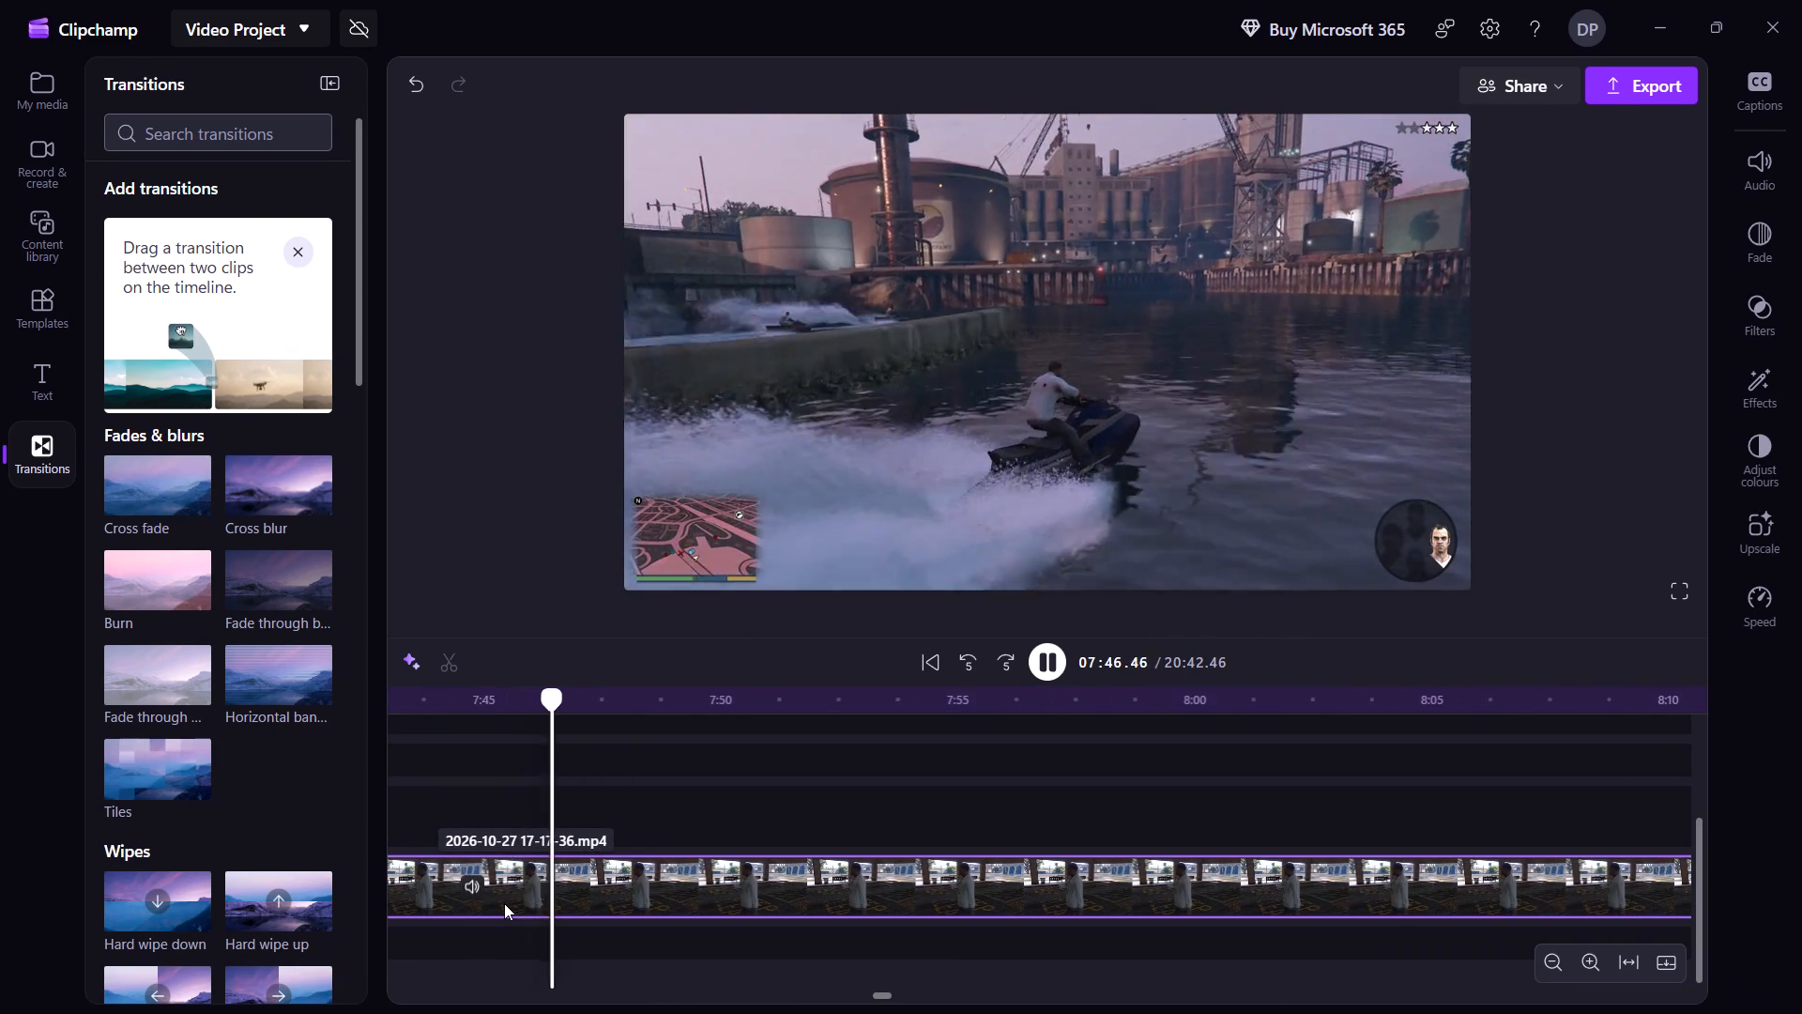
pyautogui.press('Right')
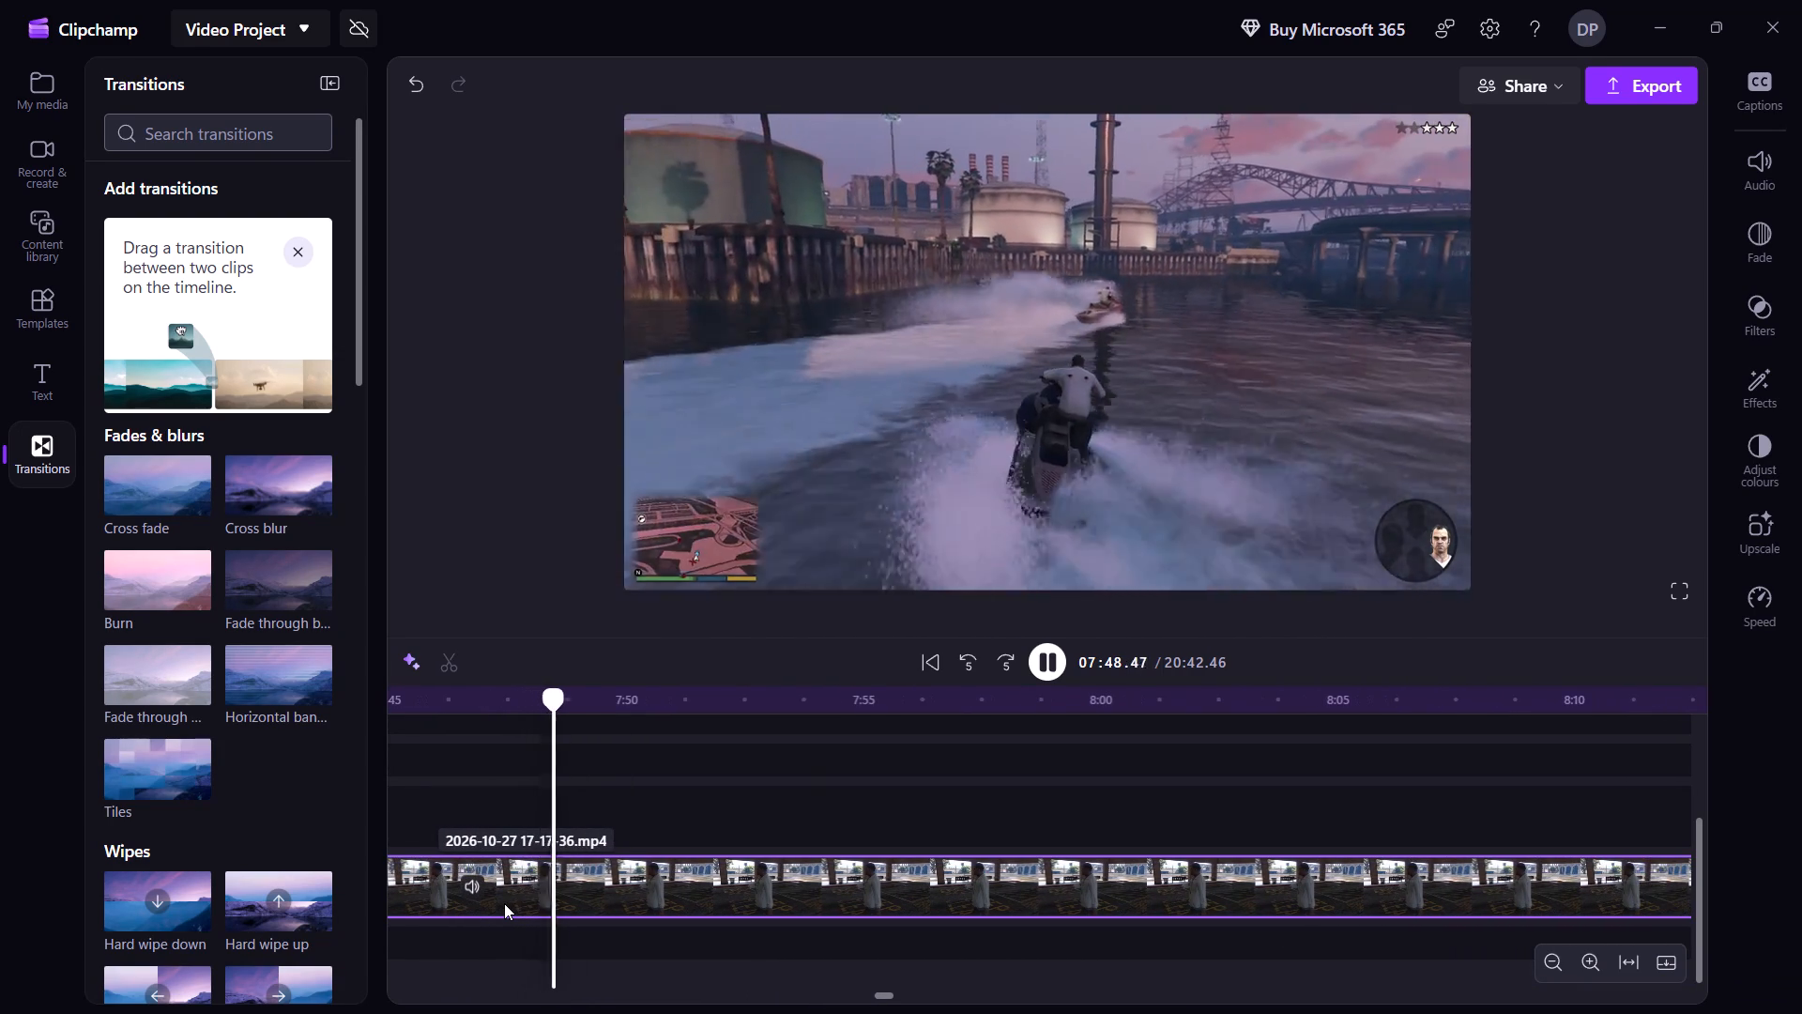
pyautogui.hotkey('shift', 'Right')
pyautogui.hotkey('shift', 'Right')
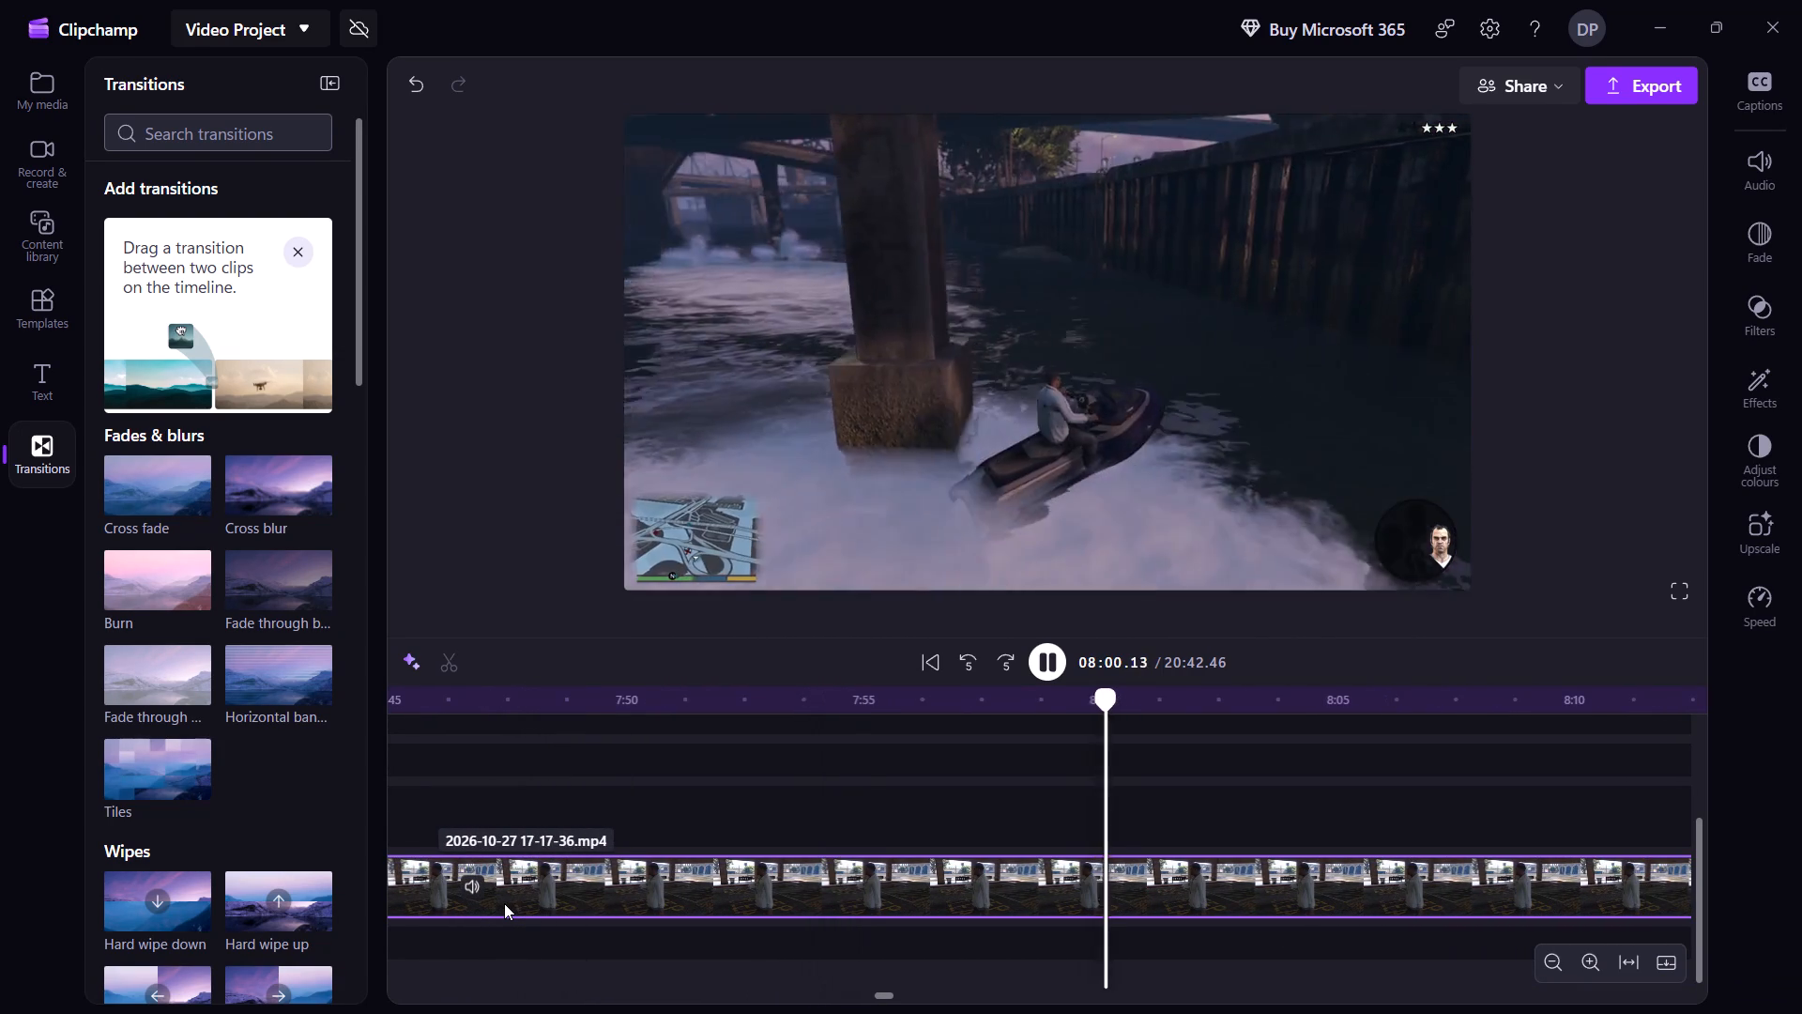
pyautogui.hotkey('shift', 'Right')
pyautogui.hotkey('shift', 'Right')
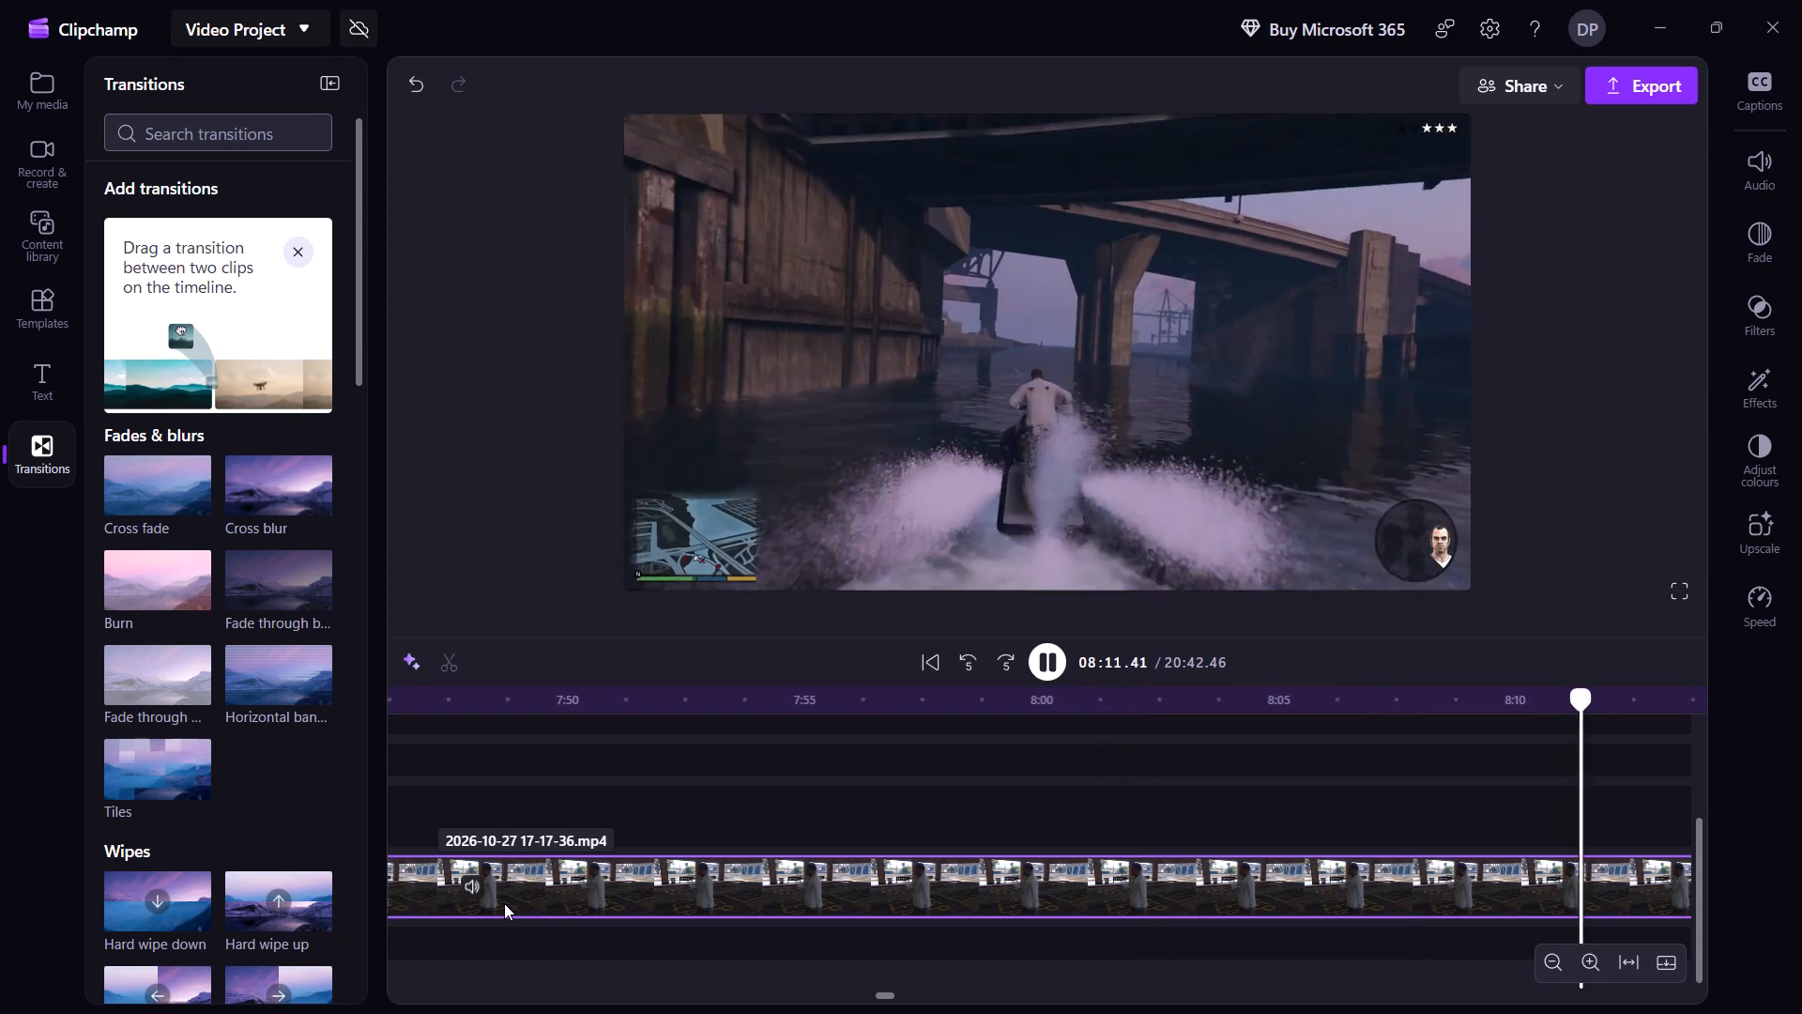
pyautogui.hotkey('shift', 'Right')
pyautogui.hotkey('shift', 'Right')
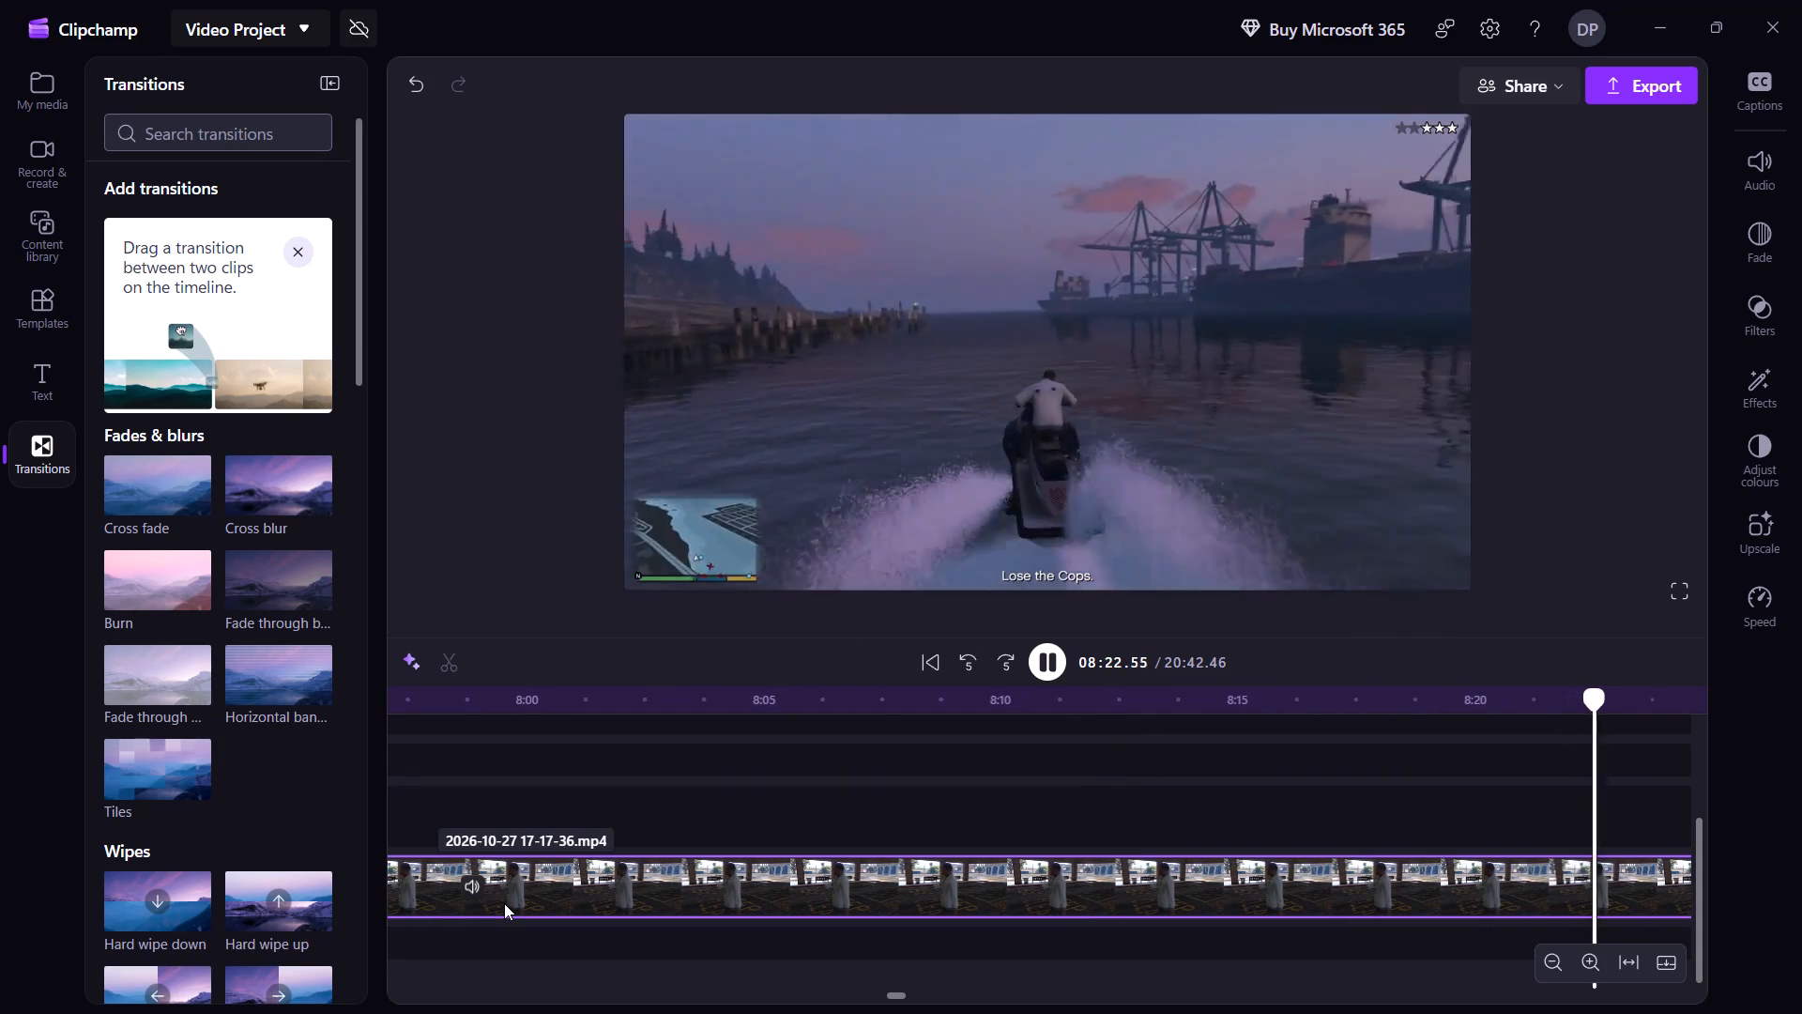
pyautogui.hotkey('shift', 'Right')
pyautogui.hotkey('shift', 'Right')
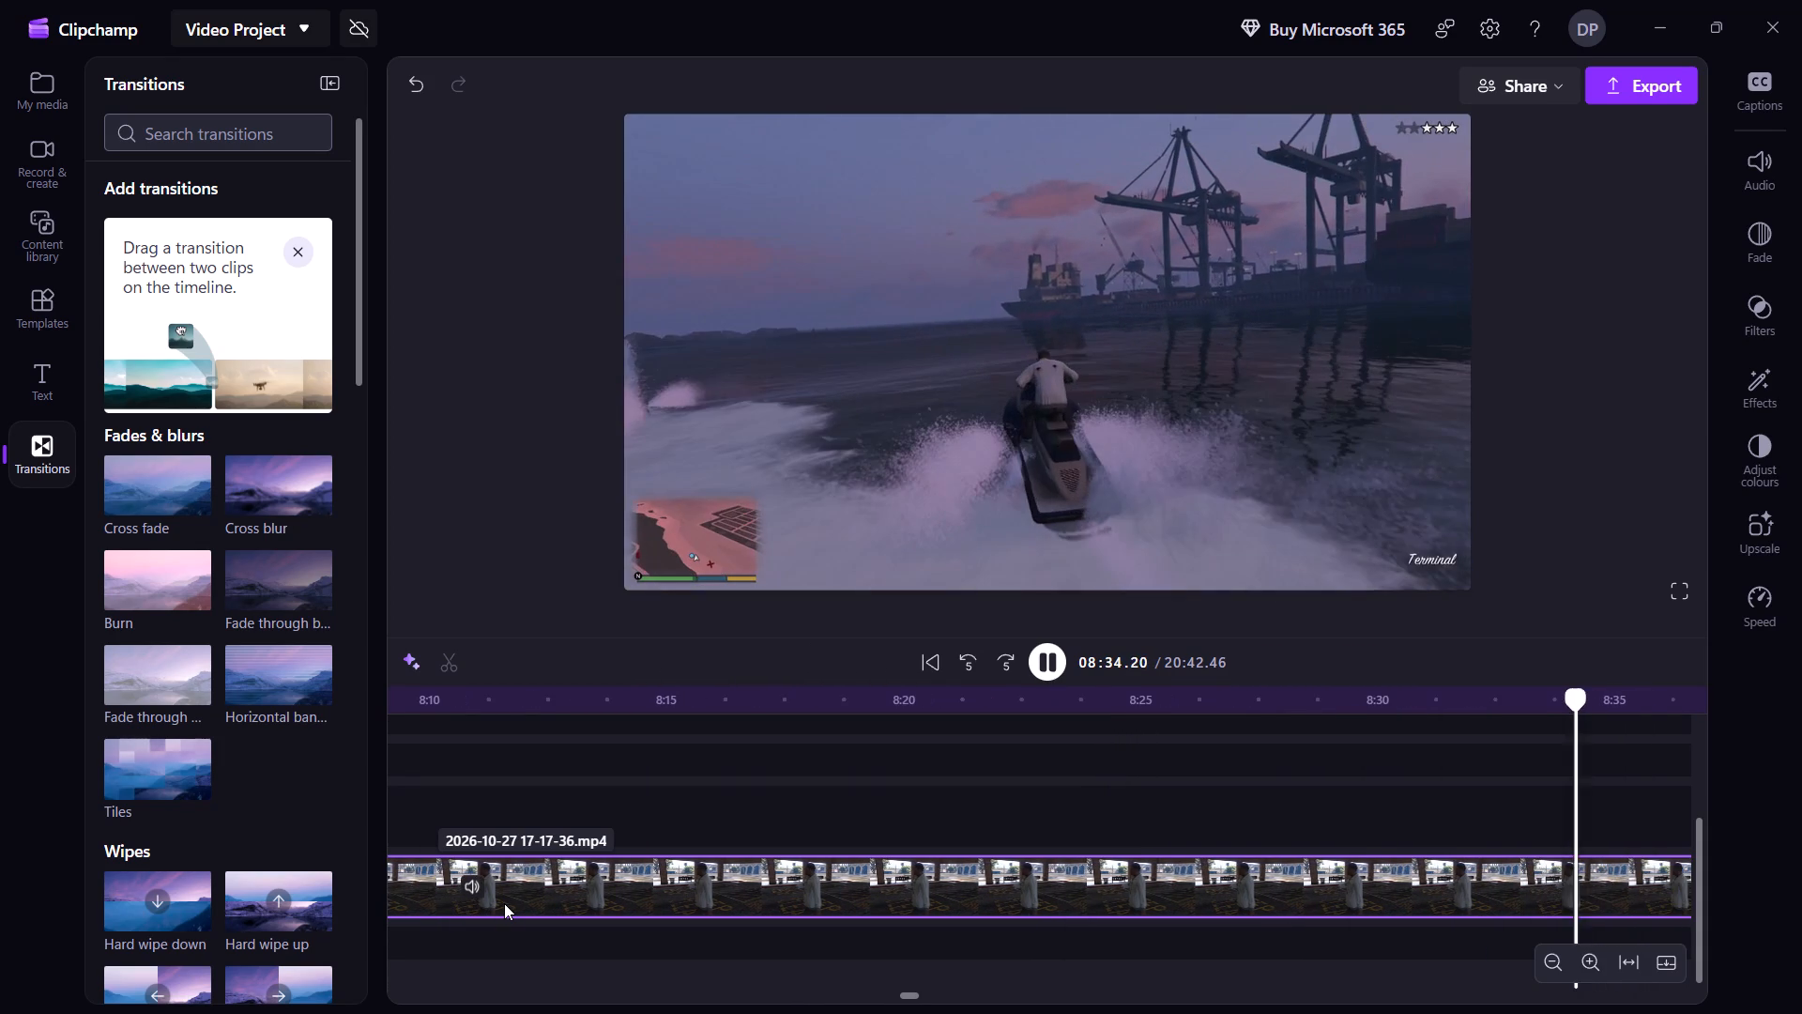
pyautogui.hotkey('shift', 'Right')
pyautogui.hotkey('shift', 'Right')
pyautogui.hotkey('shift', 'Right')
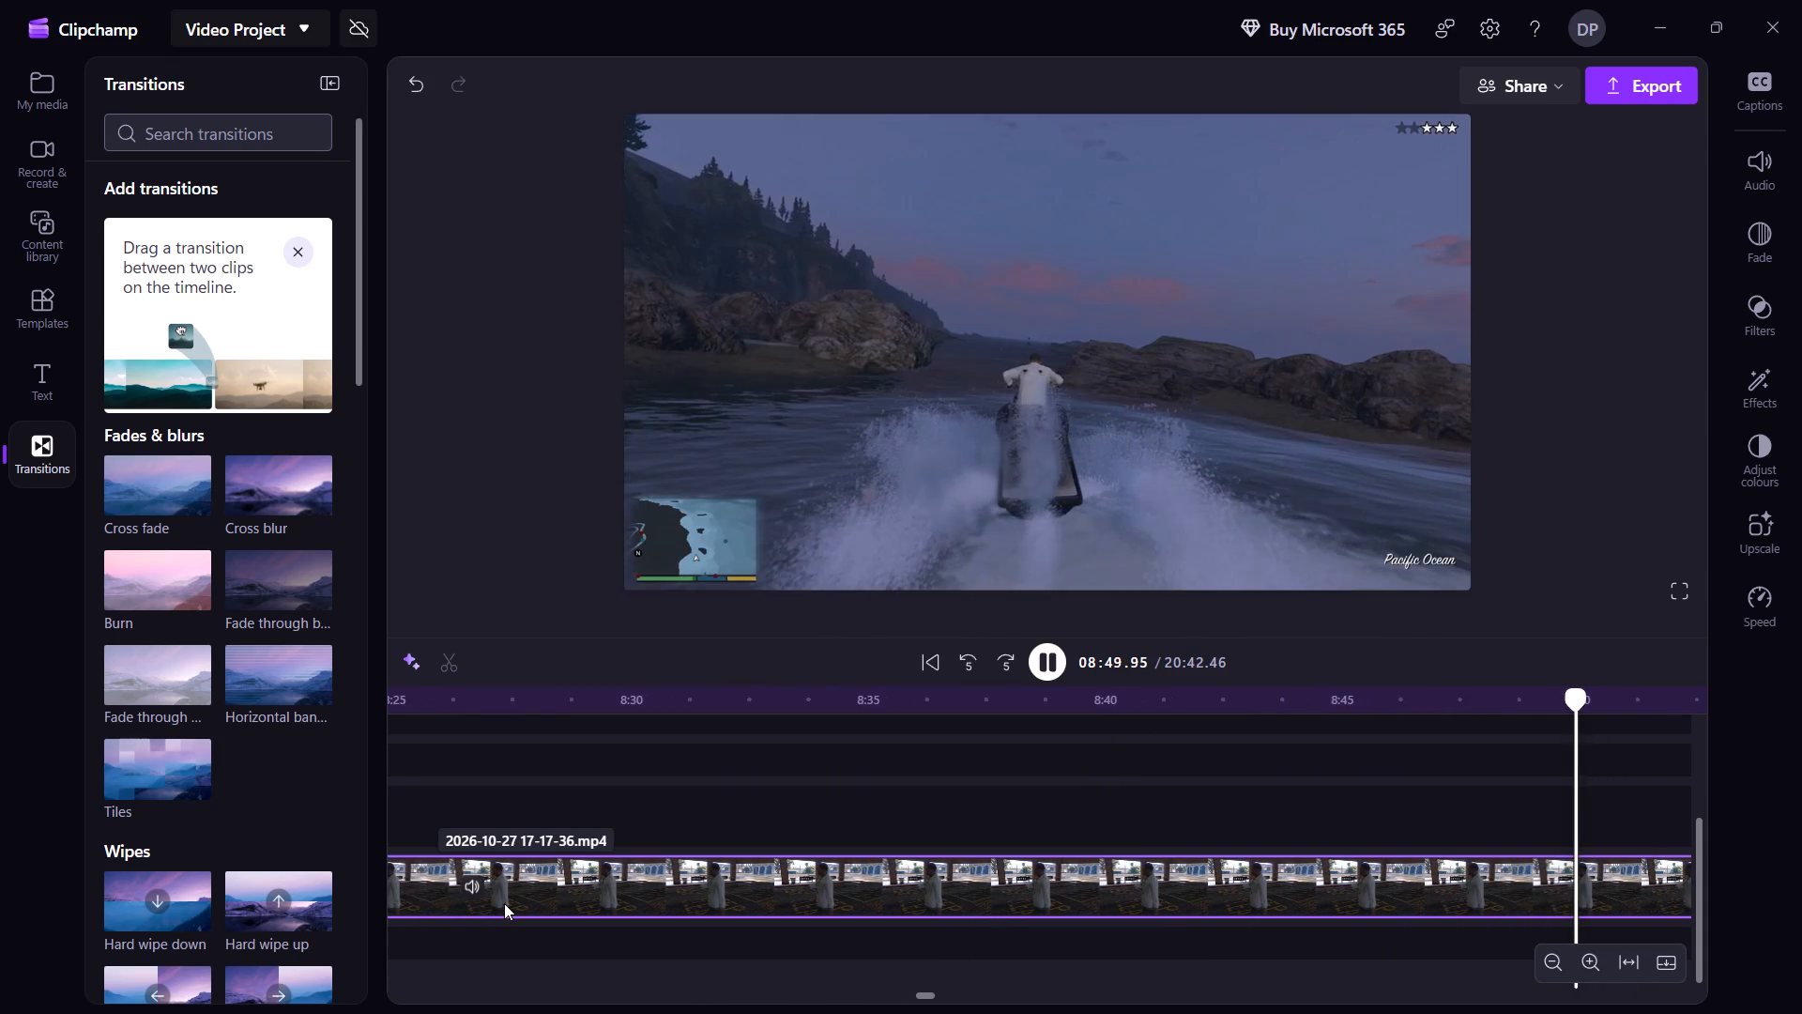
pyautogui.hotkey('shift', 'Right')
pyautogui.hotkey('shift', 'Right')
pyautogui.hotkey('shift', 'Right')
pyautogui.hotkey('shift', 'Right')
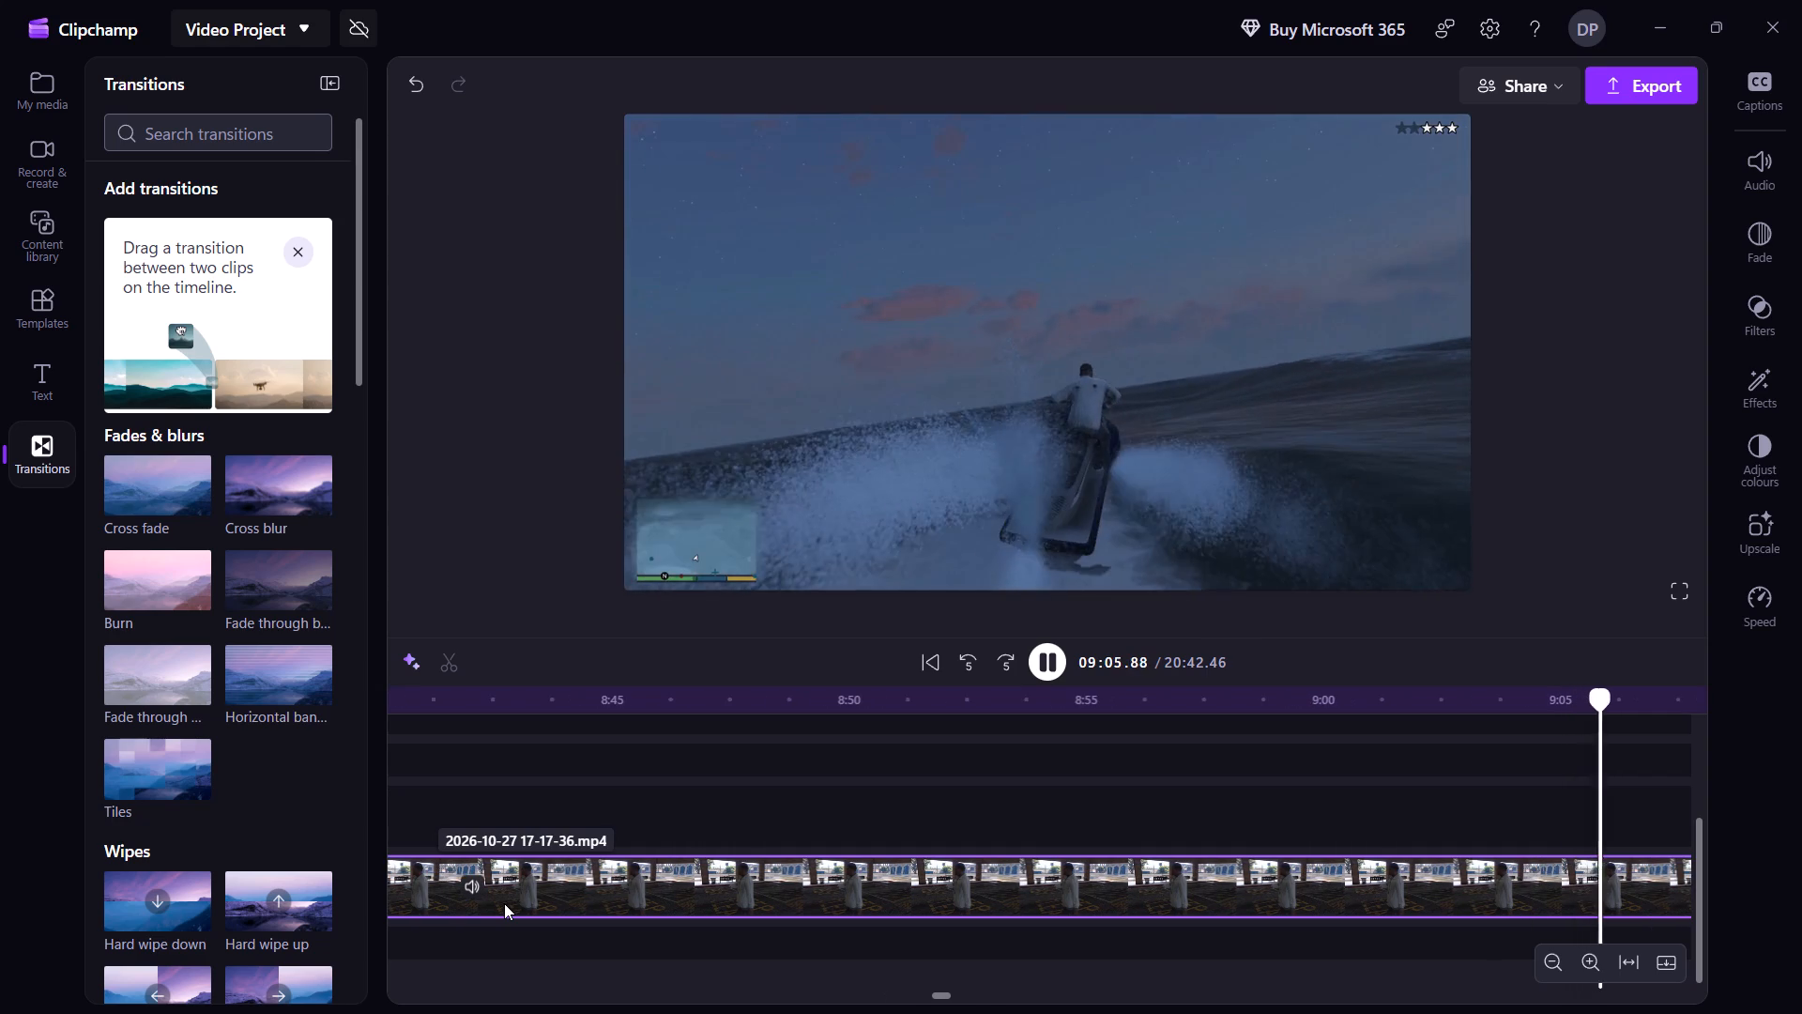
pyautogui.hotkey('shift', 'Right')
pyautogui.hotkey('shift', 'Right')
pyautogui.hotkey('shift', 'Right')
pyautogui.hotkey('shift', 'Right')
pyautogui.hotkey('shift', 'Right')
pyautogui.hotkey('shift', 'Right')
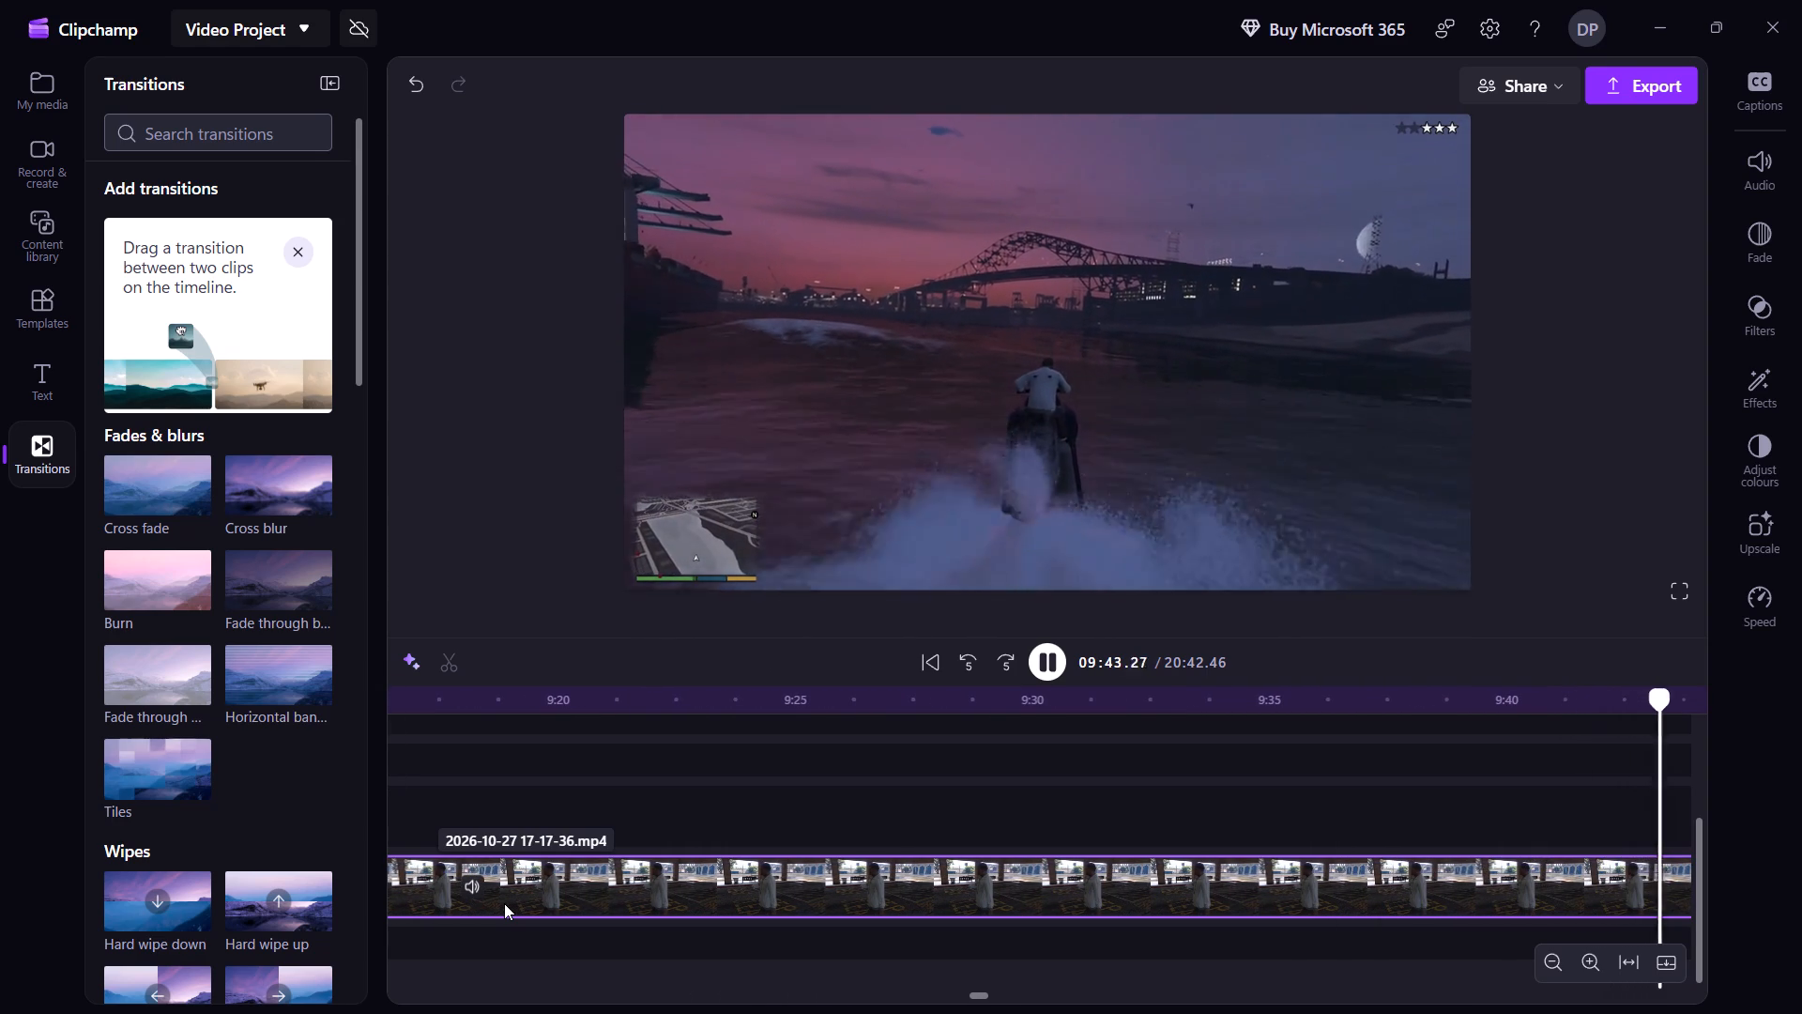
pyautogui.hotkey('shift', 'Right')
pyautogui.hotkey('shift', 'Right')
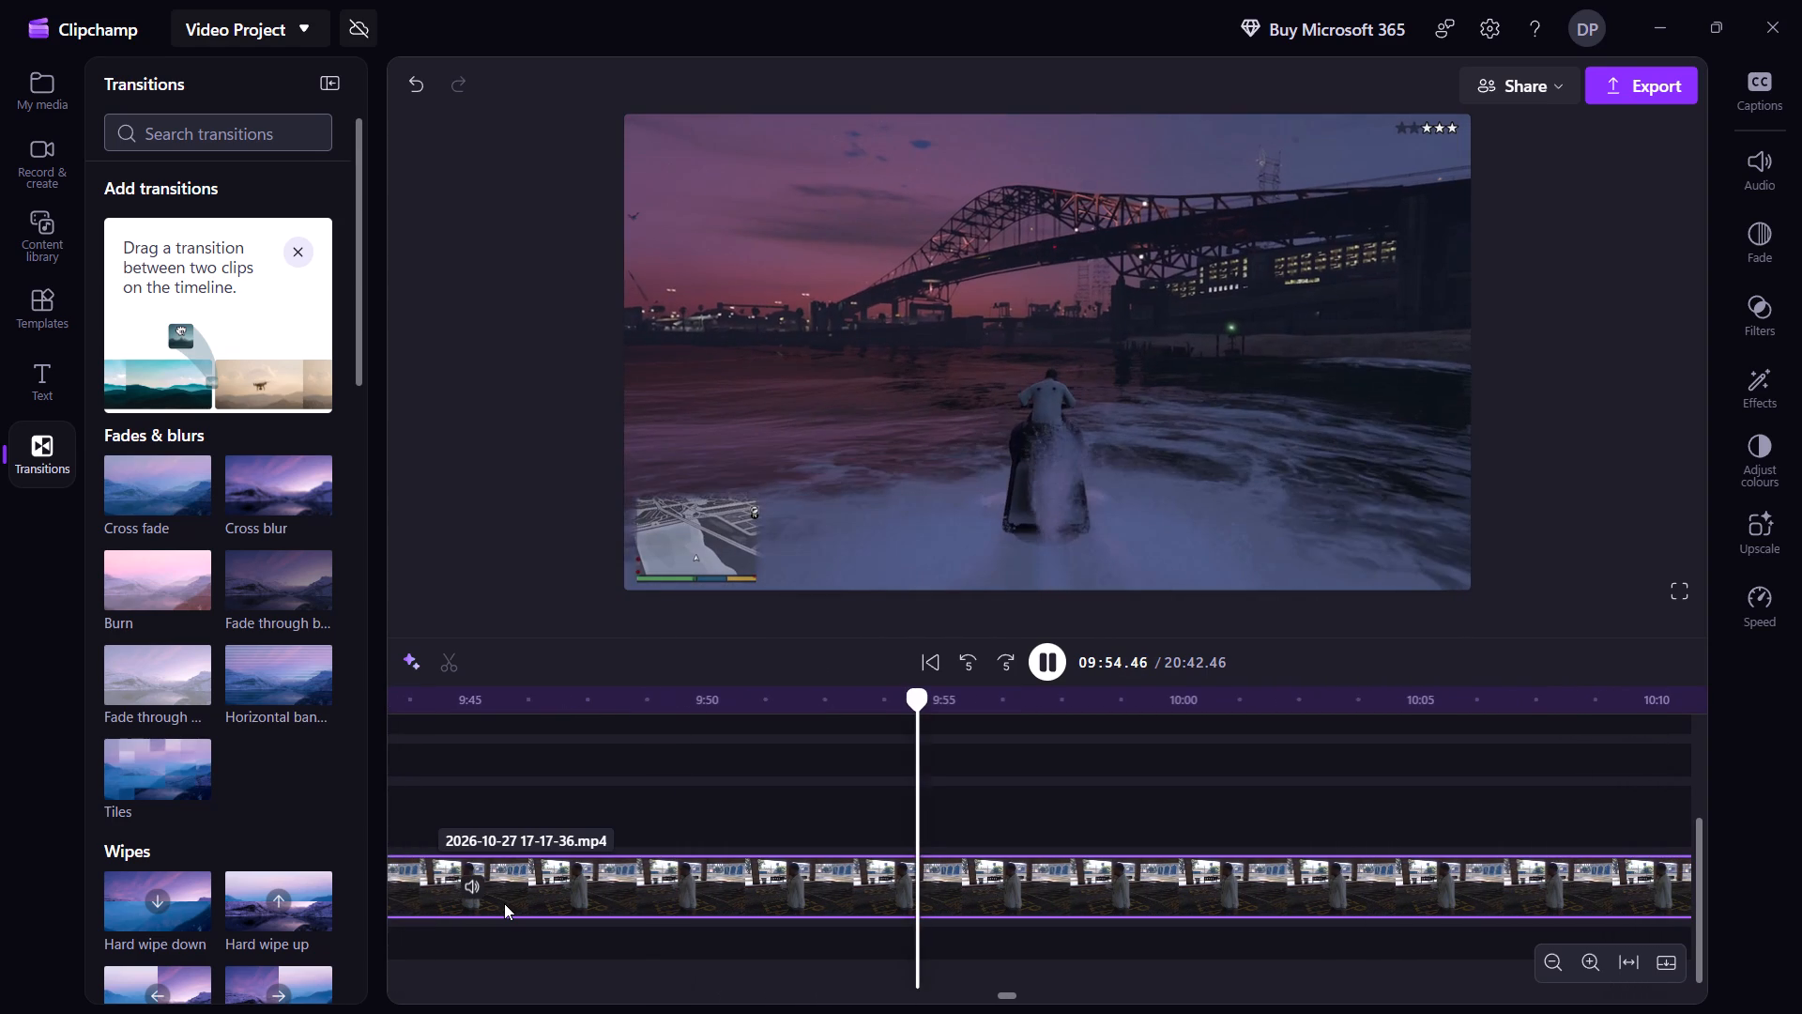
pyautogui.hotkey('shift', 'Right')
pyautogui.hotkey('shift', 'Right')
pyautogui.hotkey('shift', 'Right')
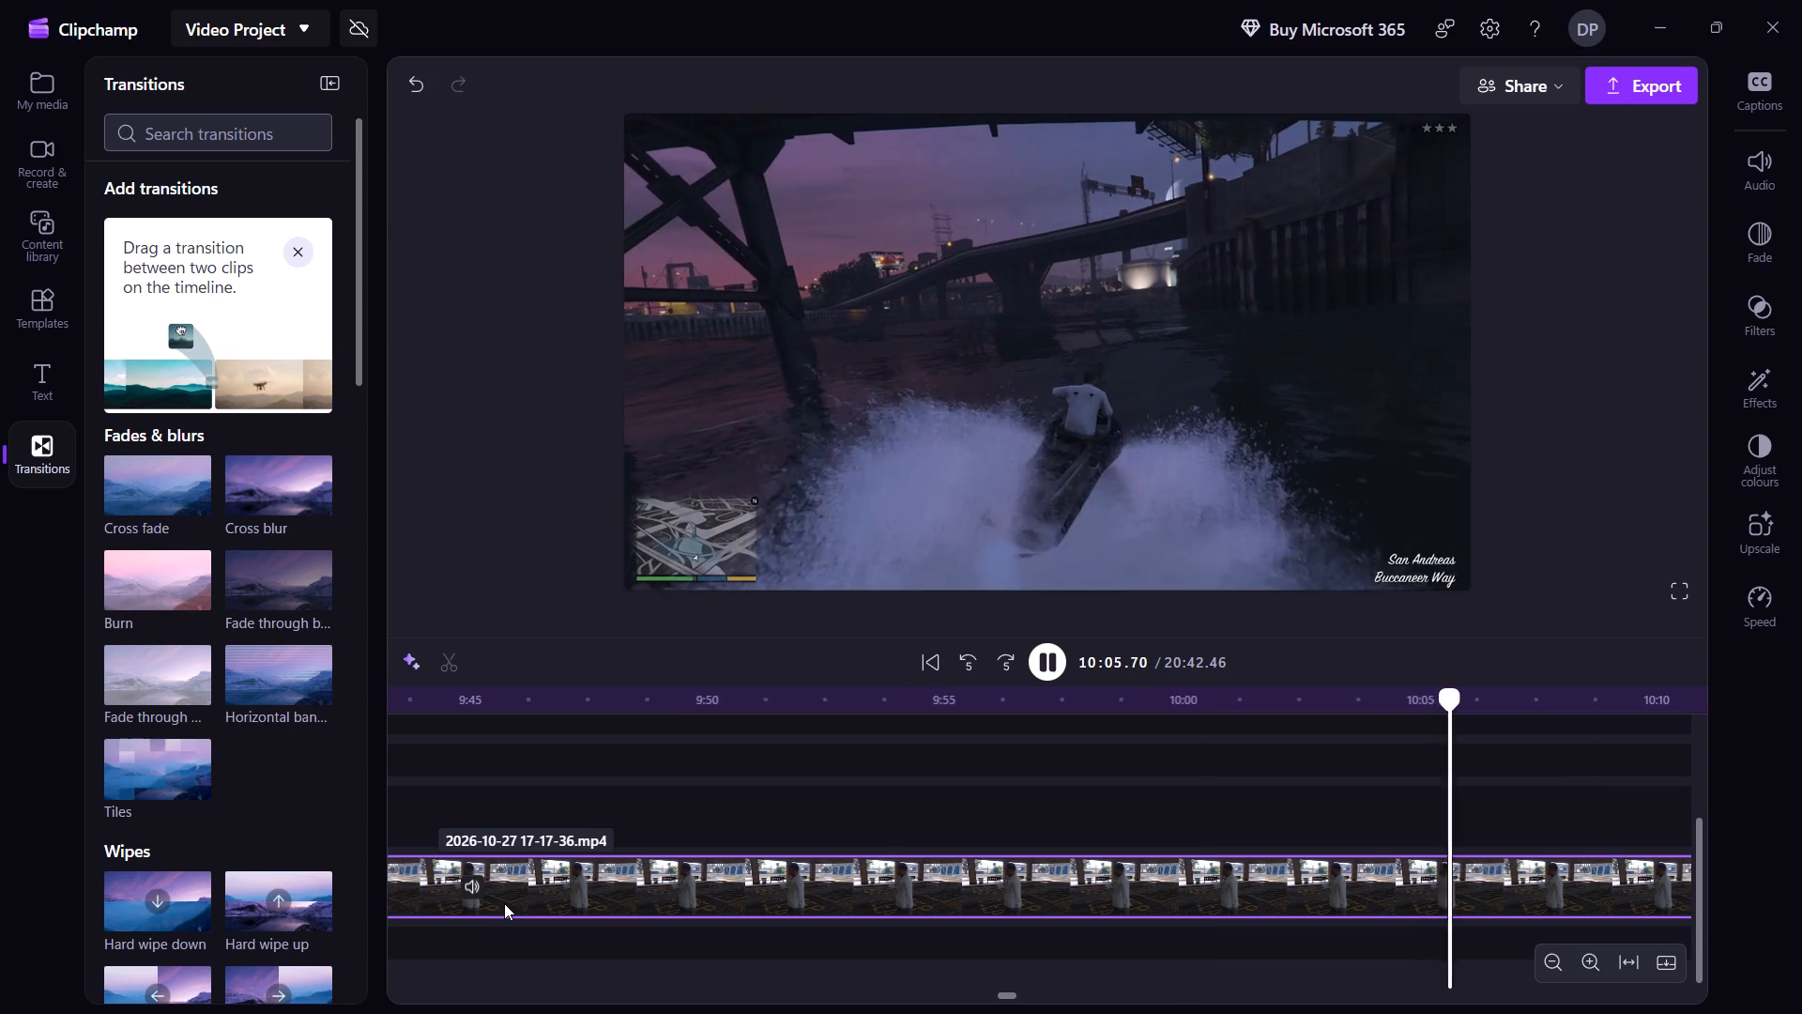
pyautogui.hotkey('shift', 'Right')
pyautogui.hotkey('shift', 'Right')
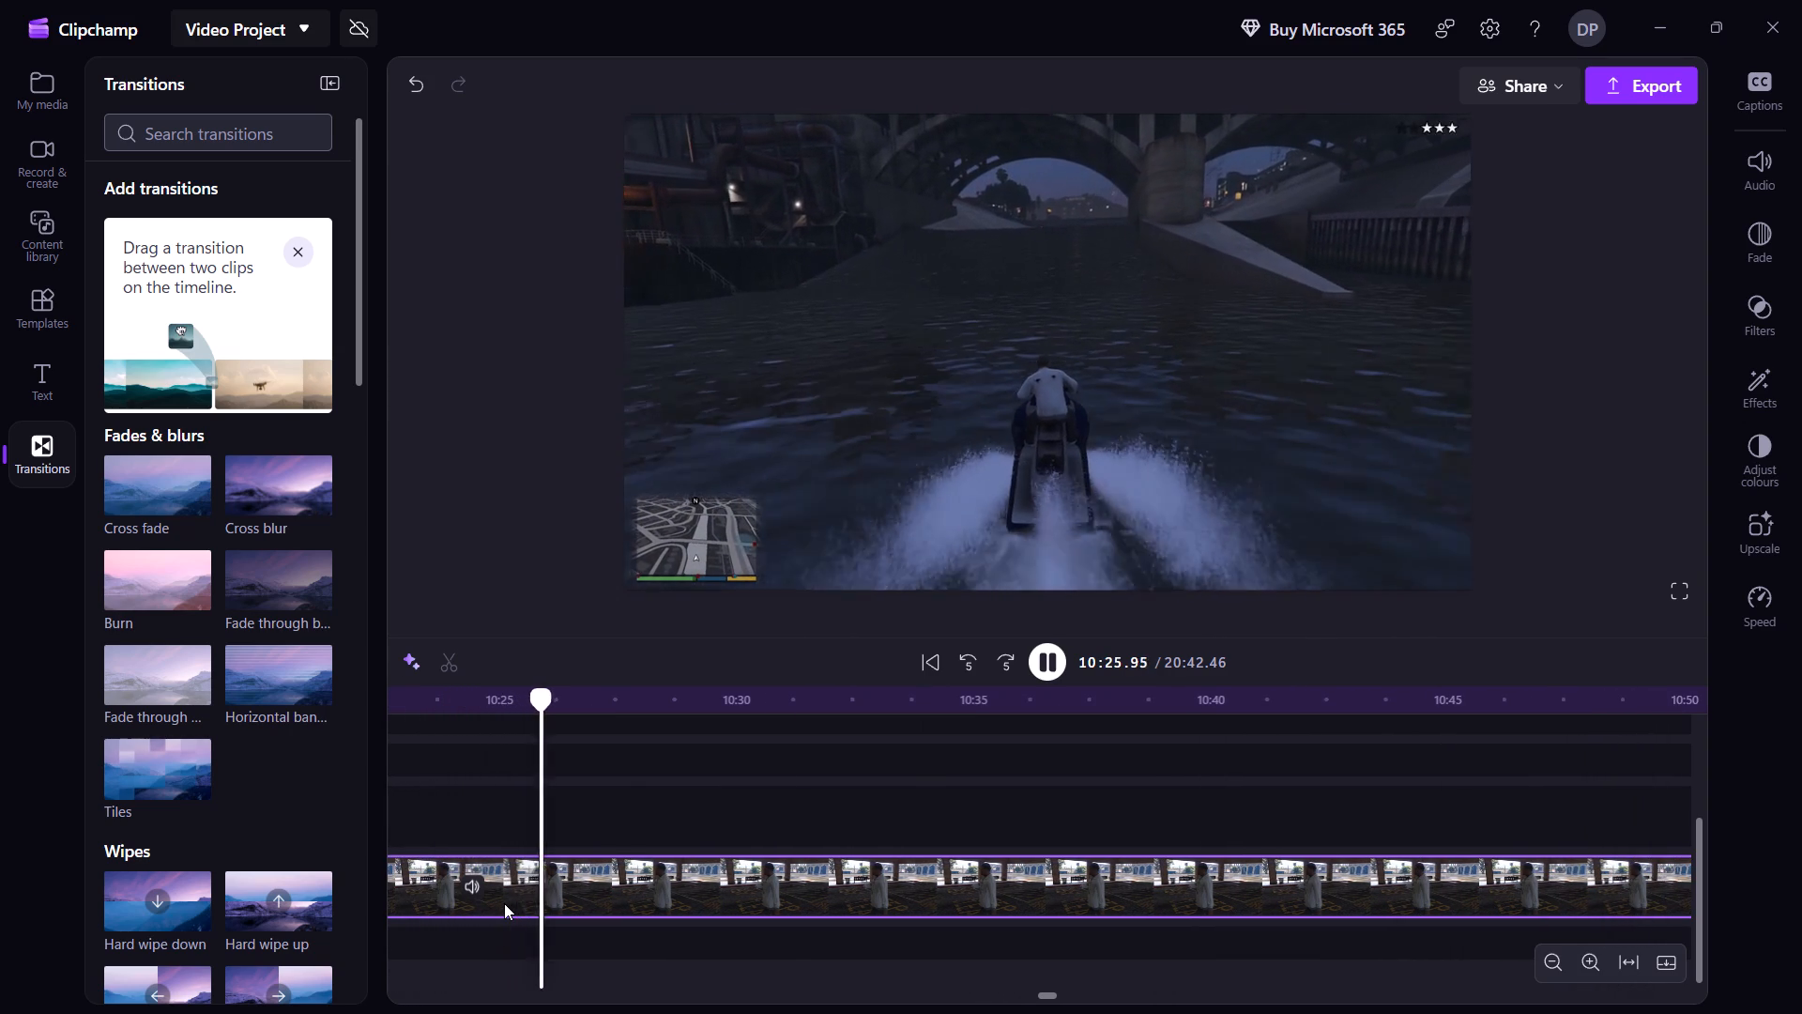
pyautogui.hotkey('shift', 'Right')
pyautogui.hotkey('shift', 'Right')
pyautogui.hotkey('shift', 'Right')
pyautogui.hotkey('shift', 'Right')
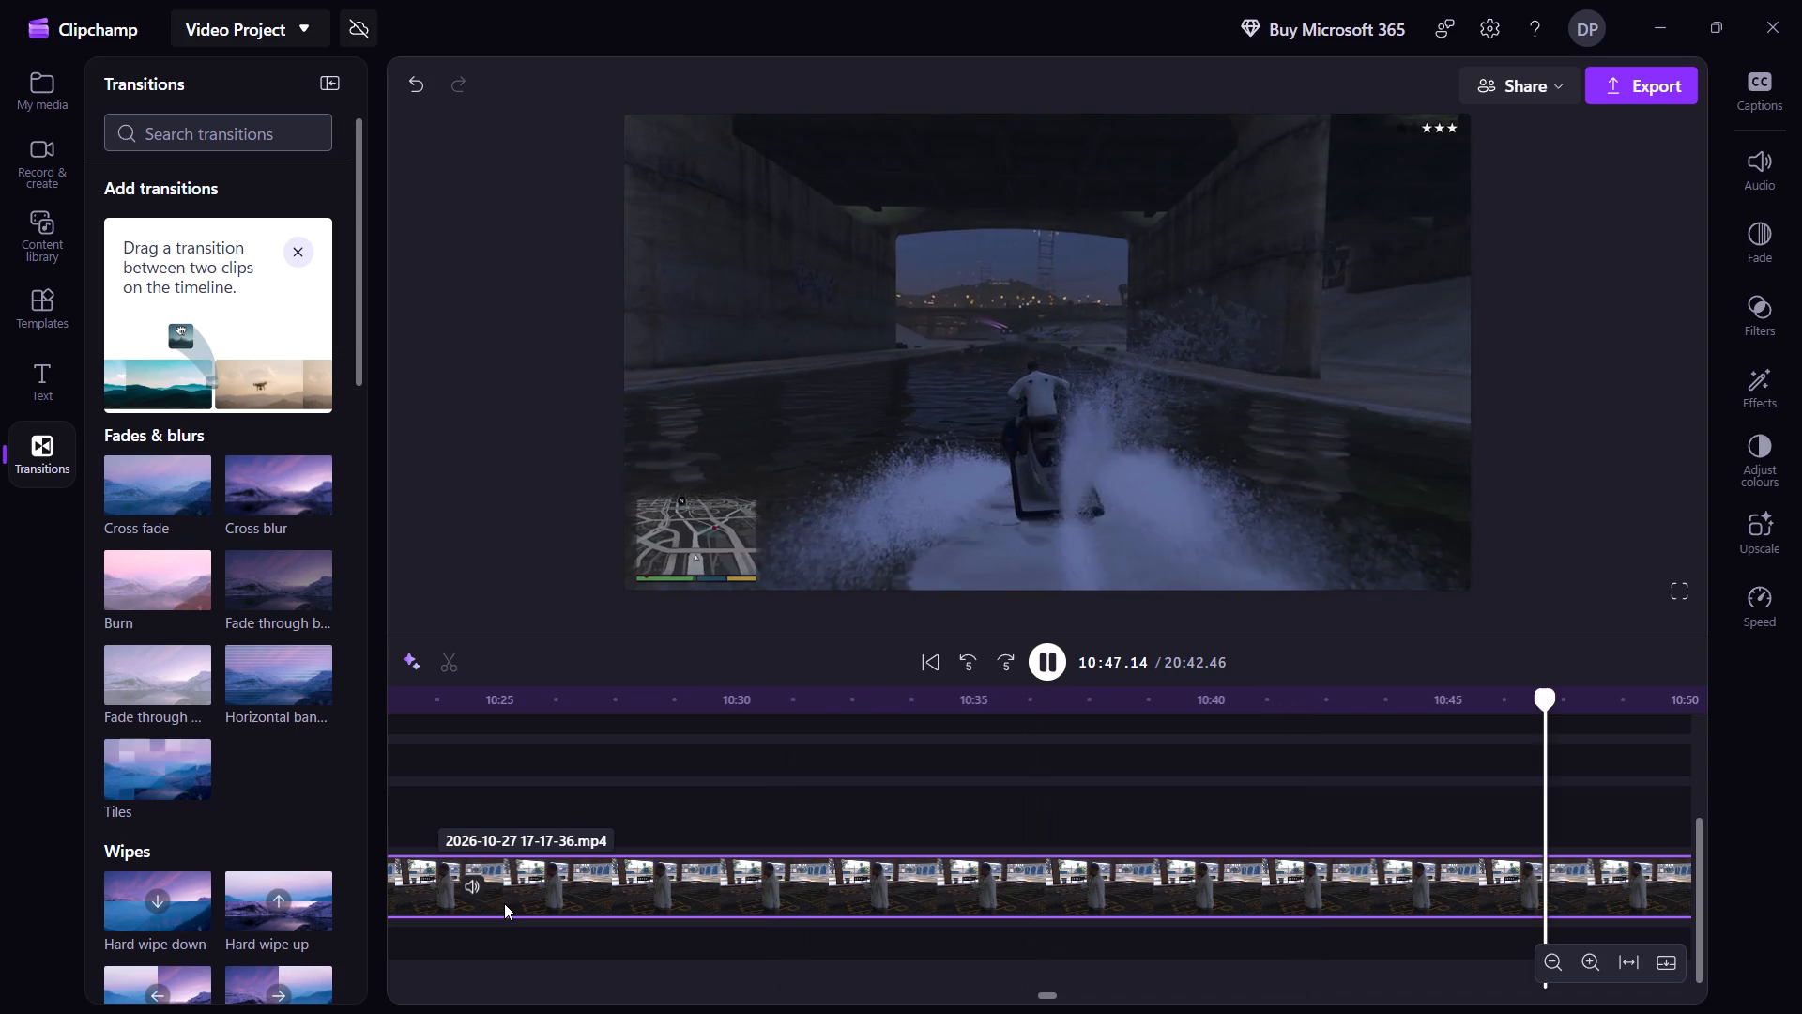
pyautogui.hotkey('shift', 'Right')
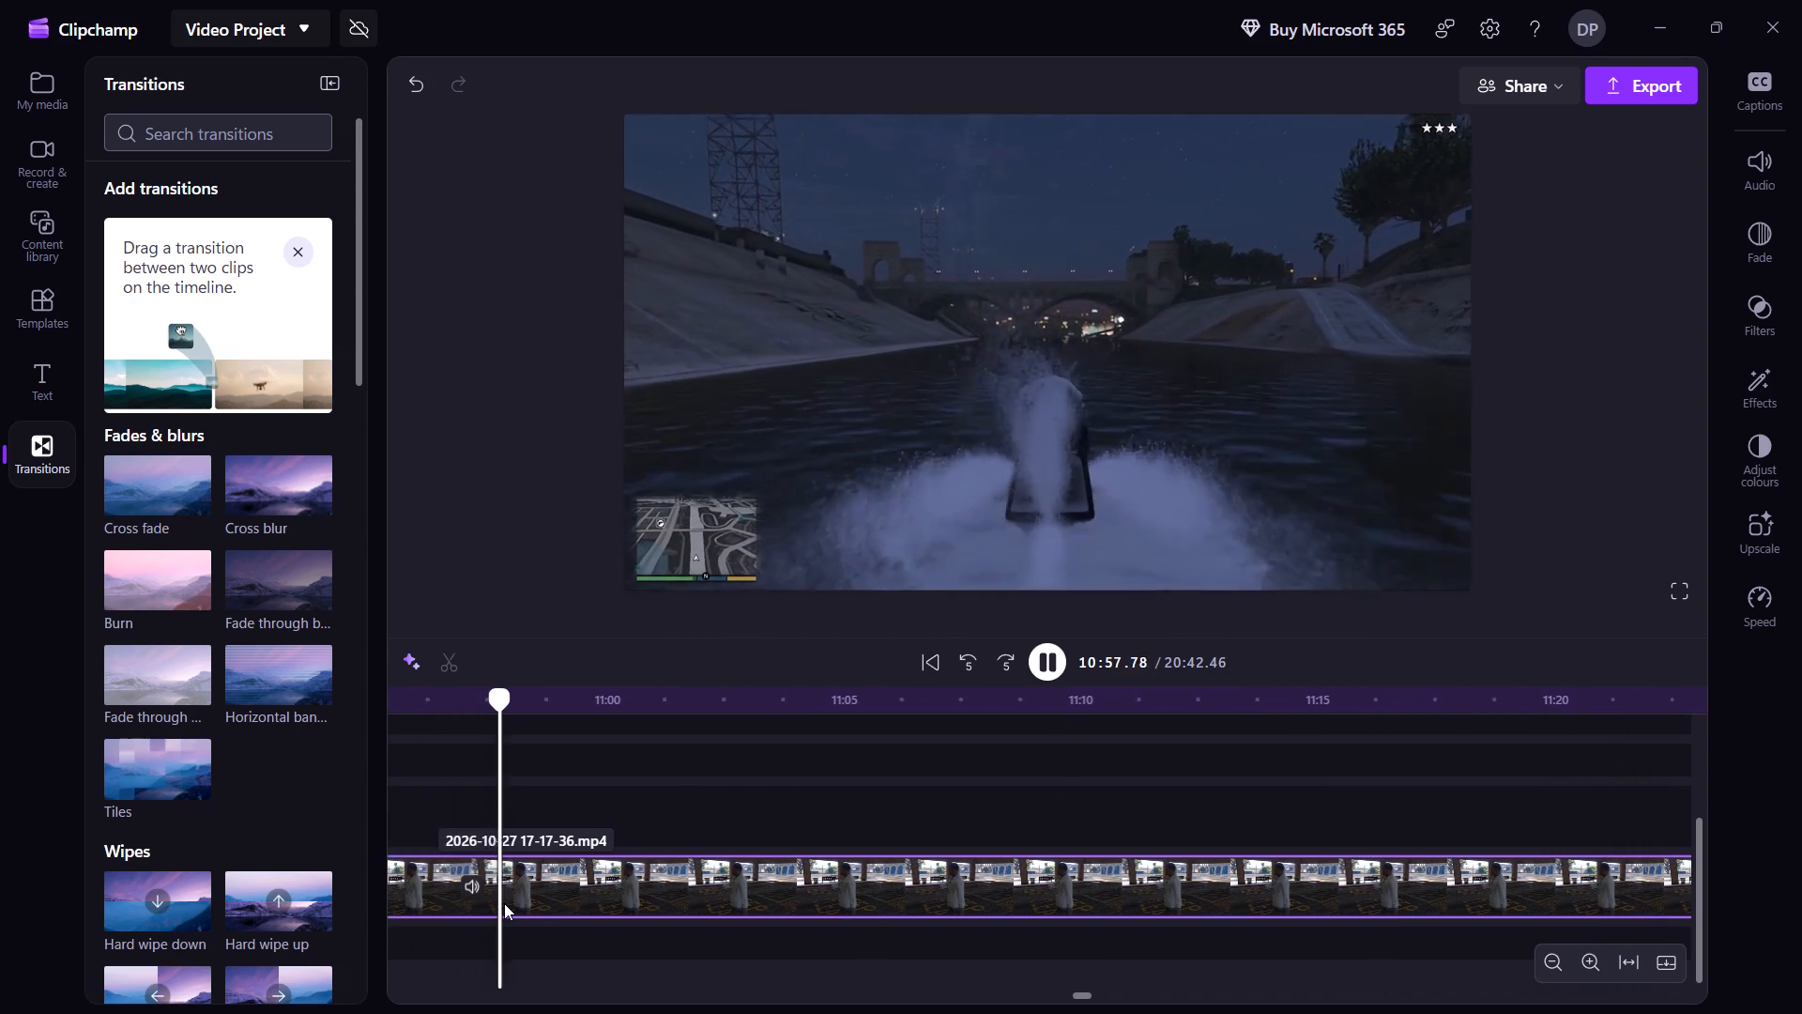
pyautogui.hotkey('shift', 'Right')
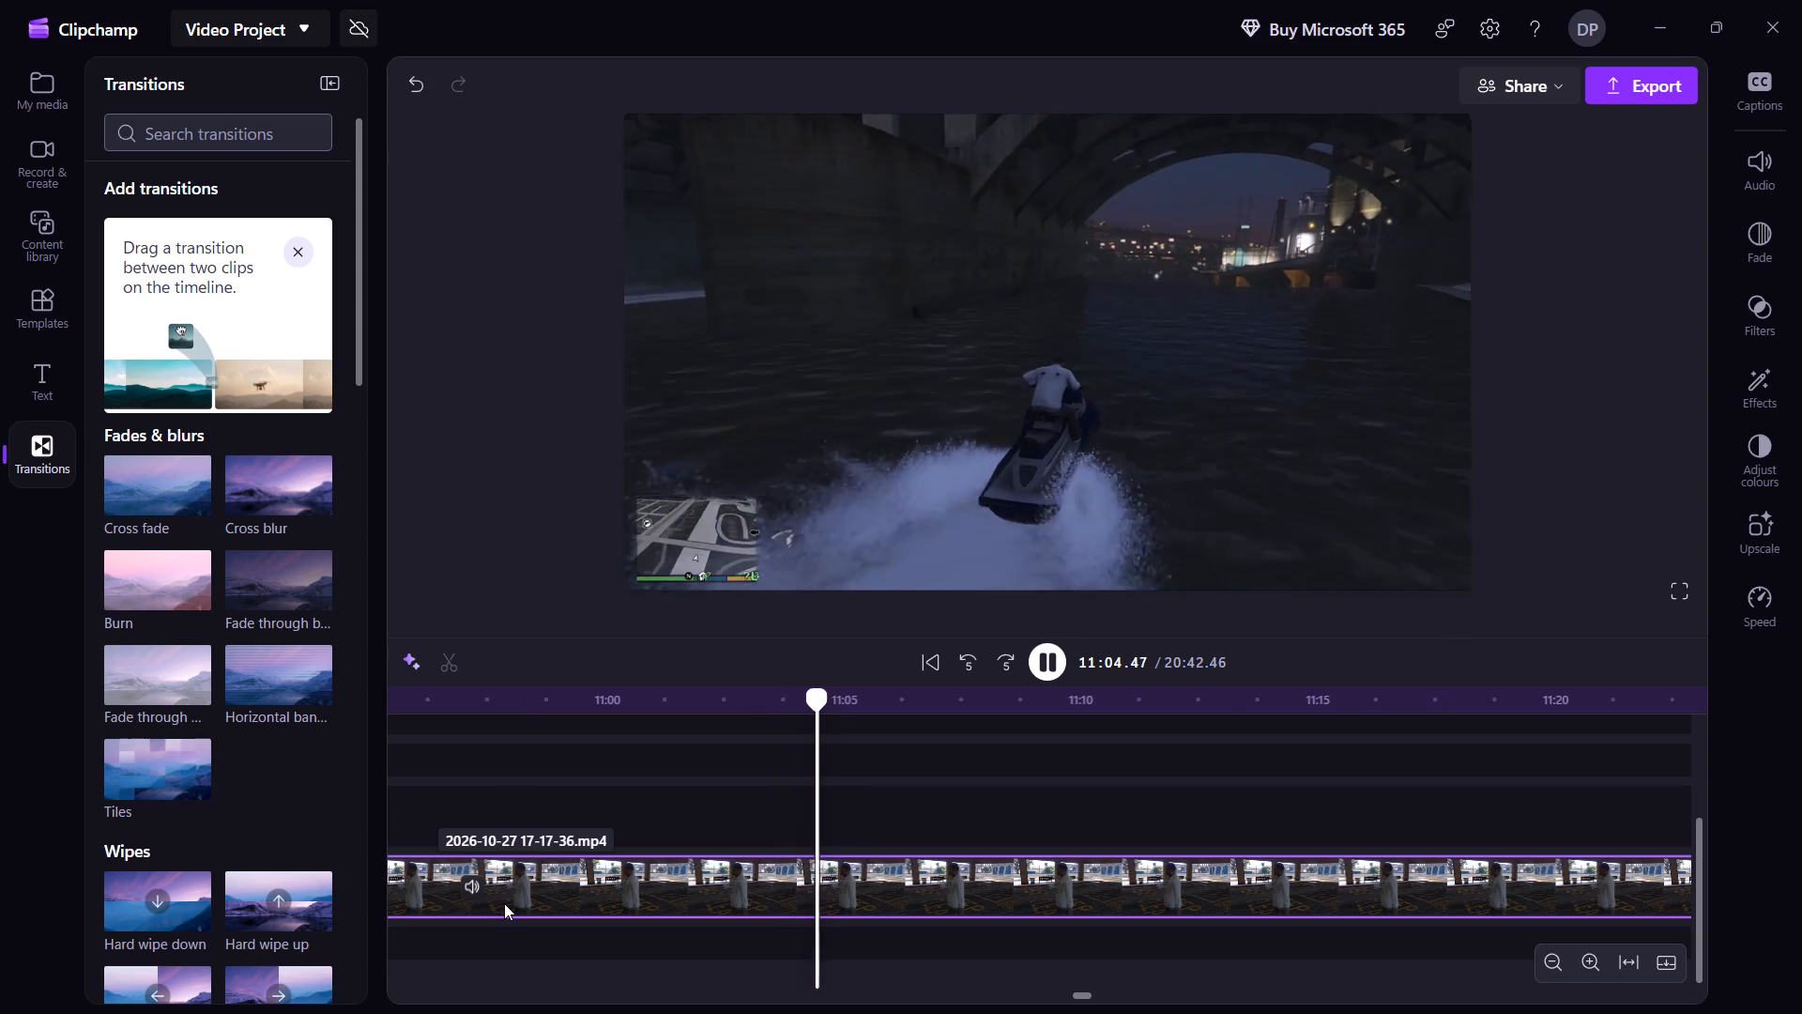
# Split the gameplay clip at 11:06.52, on the Hood Safari "Mission Passed" screen.
pyautogui.press('space')
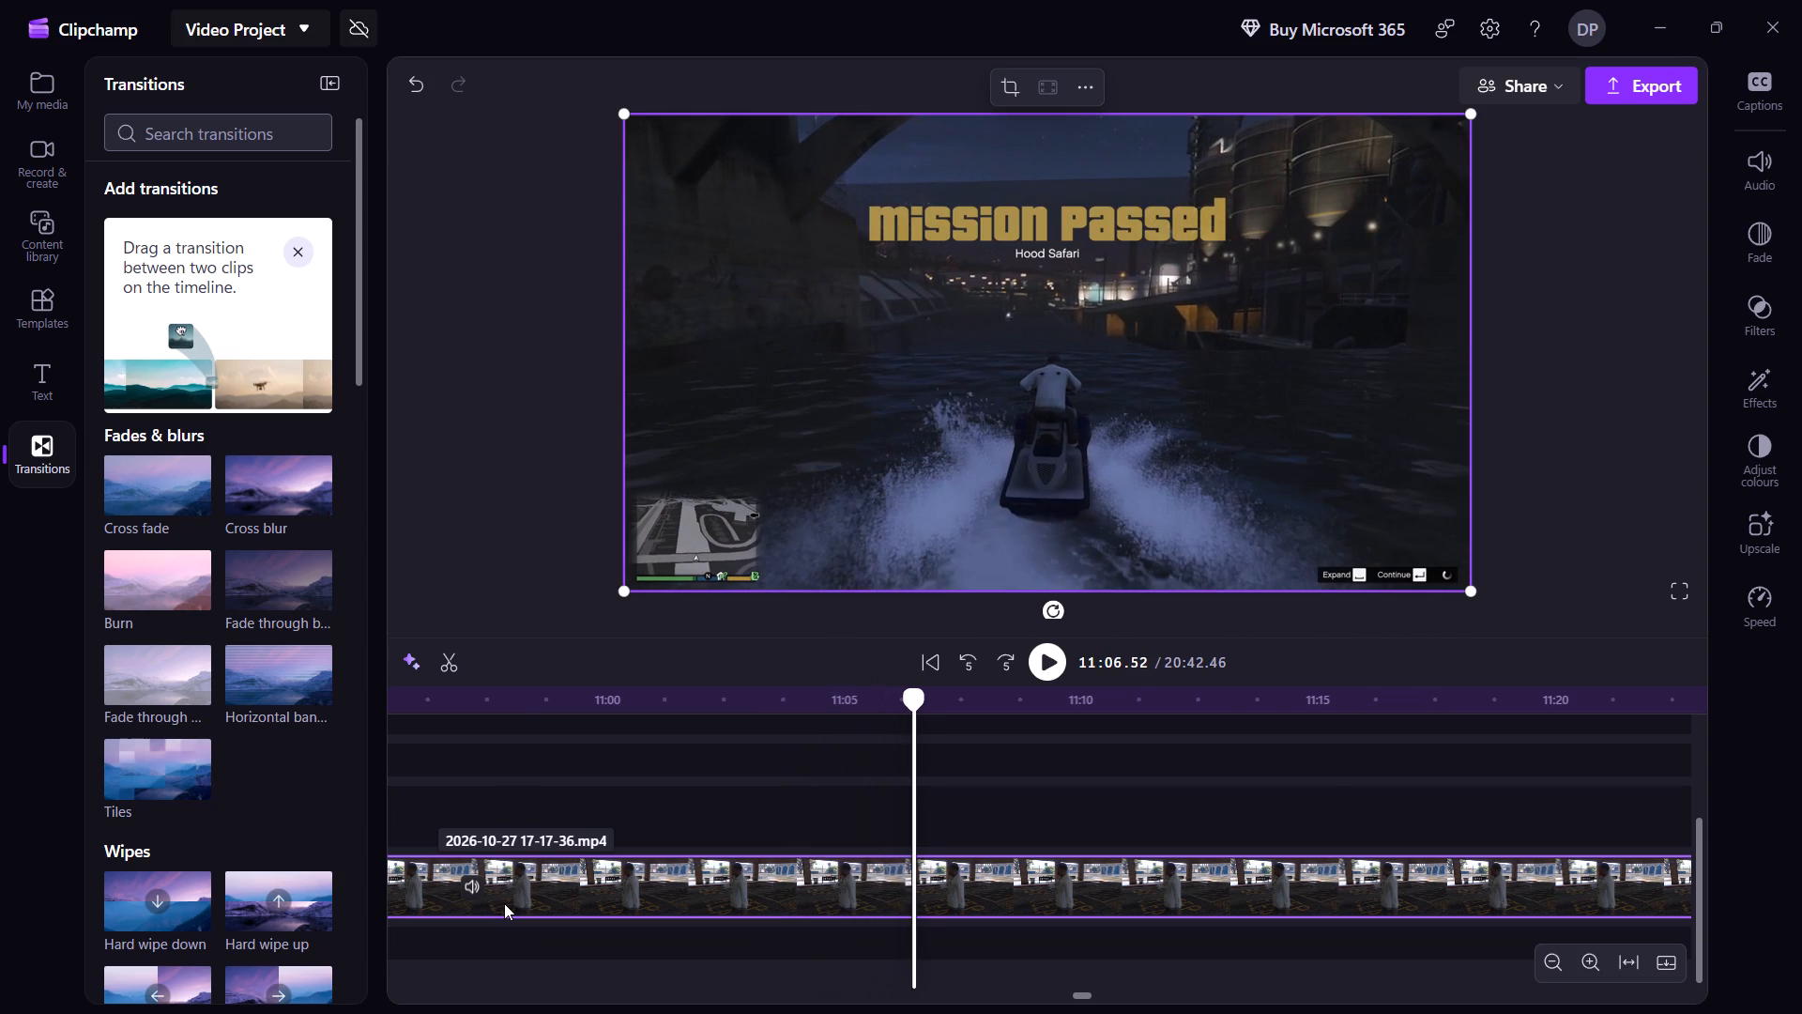
pyautogui.press('s')
# Skim the free-roam footage after the Hood Safari mission to about 12:53, looking for the start of the next mission.
pyautogui.press('space')
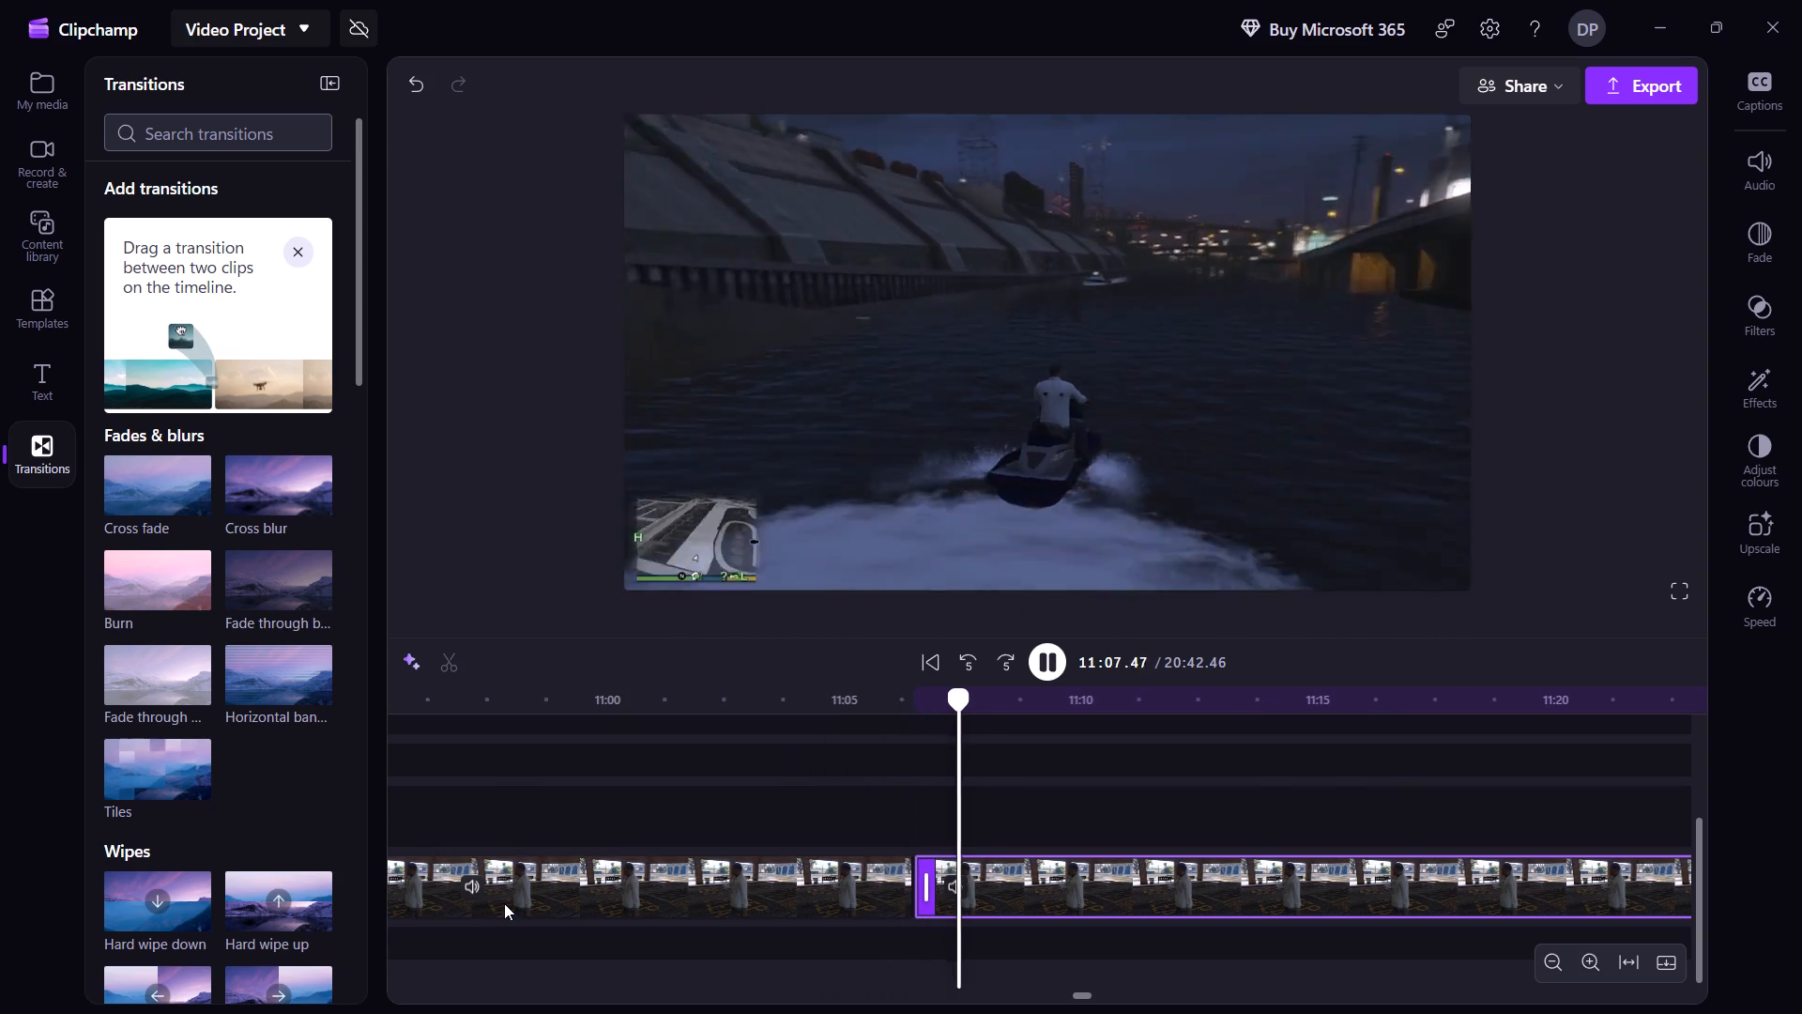
pyautogui.hotkey('shift', 'Right')
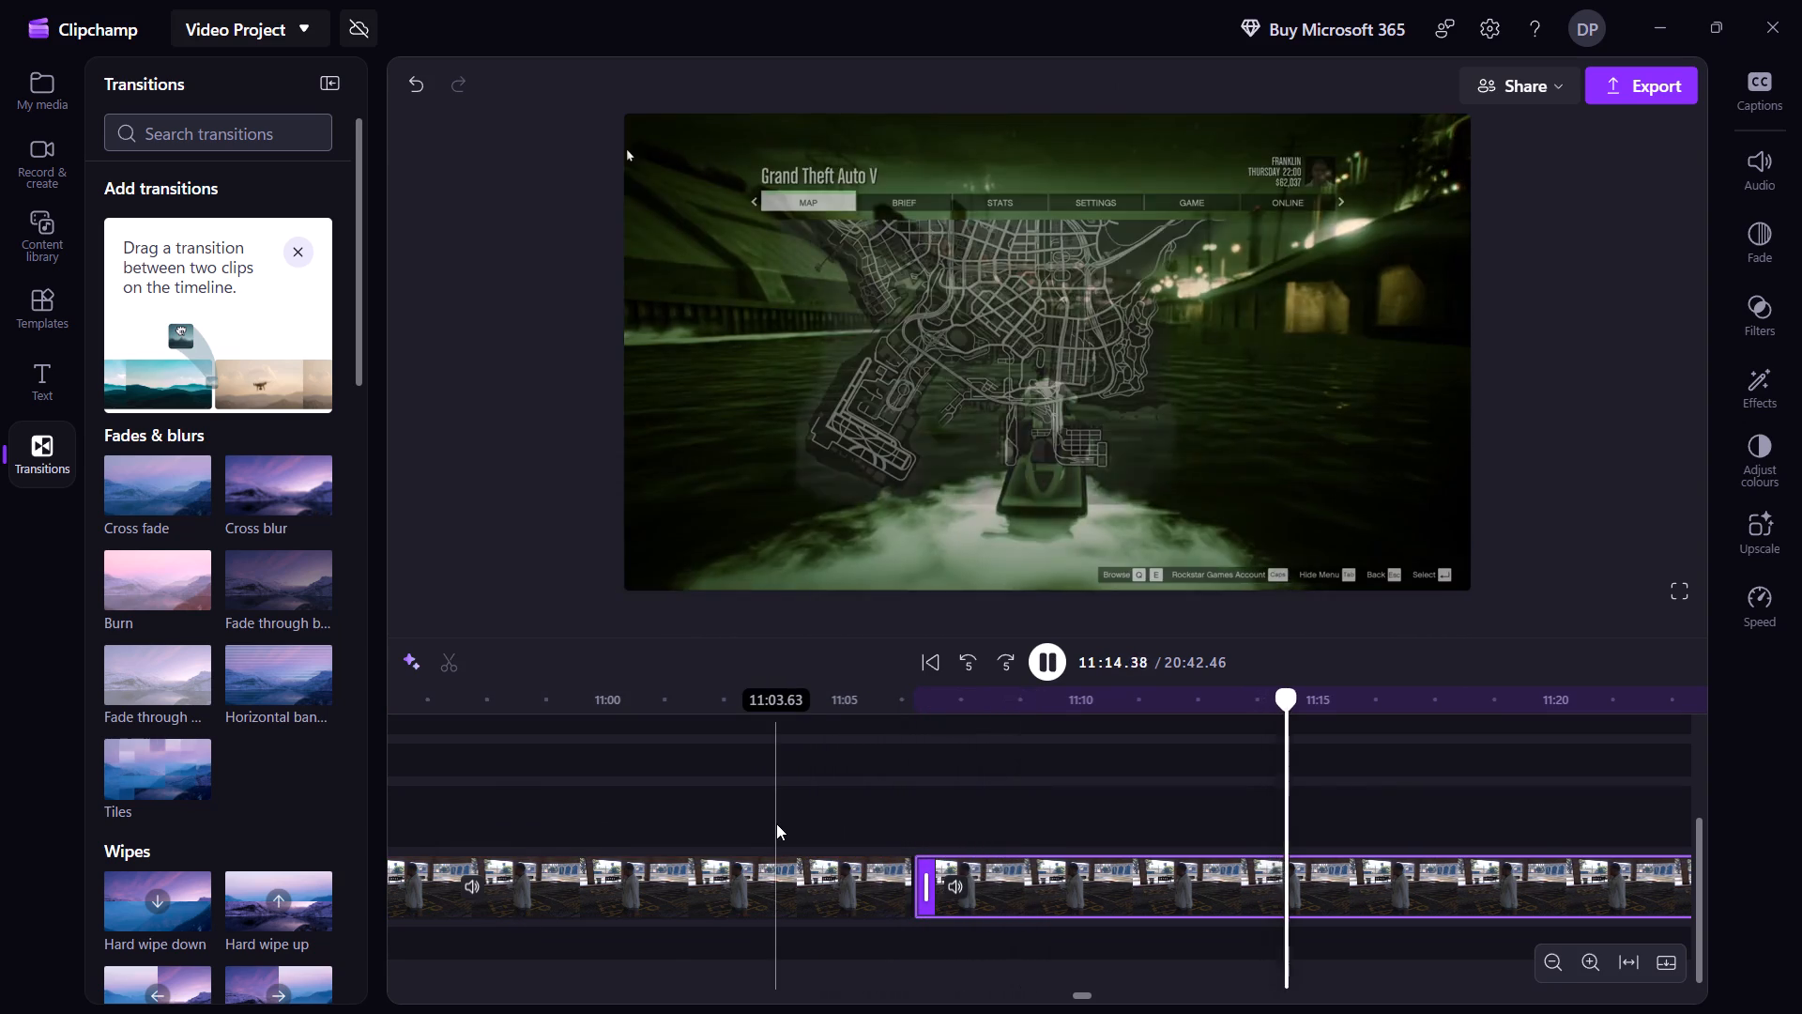
pyautogui.hotkey('shift', 'Right')
pyautogui.hotkey('shift', 'Right')
pyautogui.hotkey('shift', 'Right')
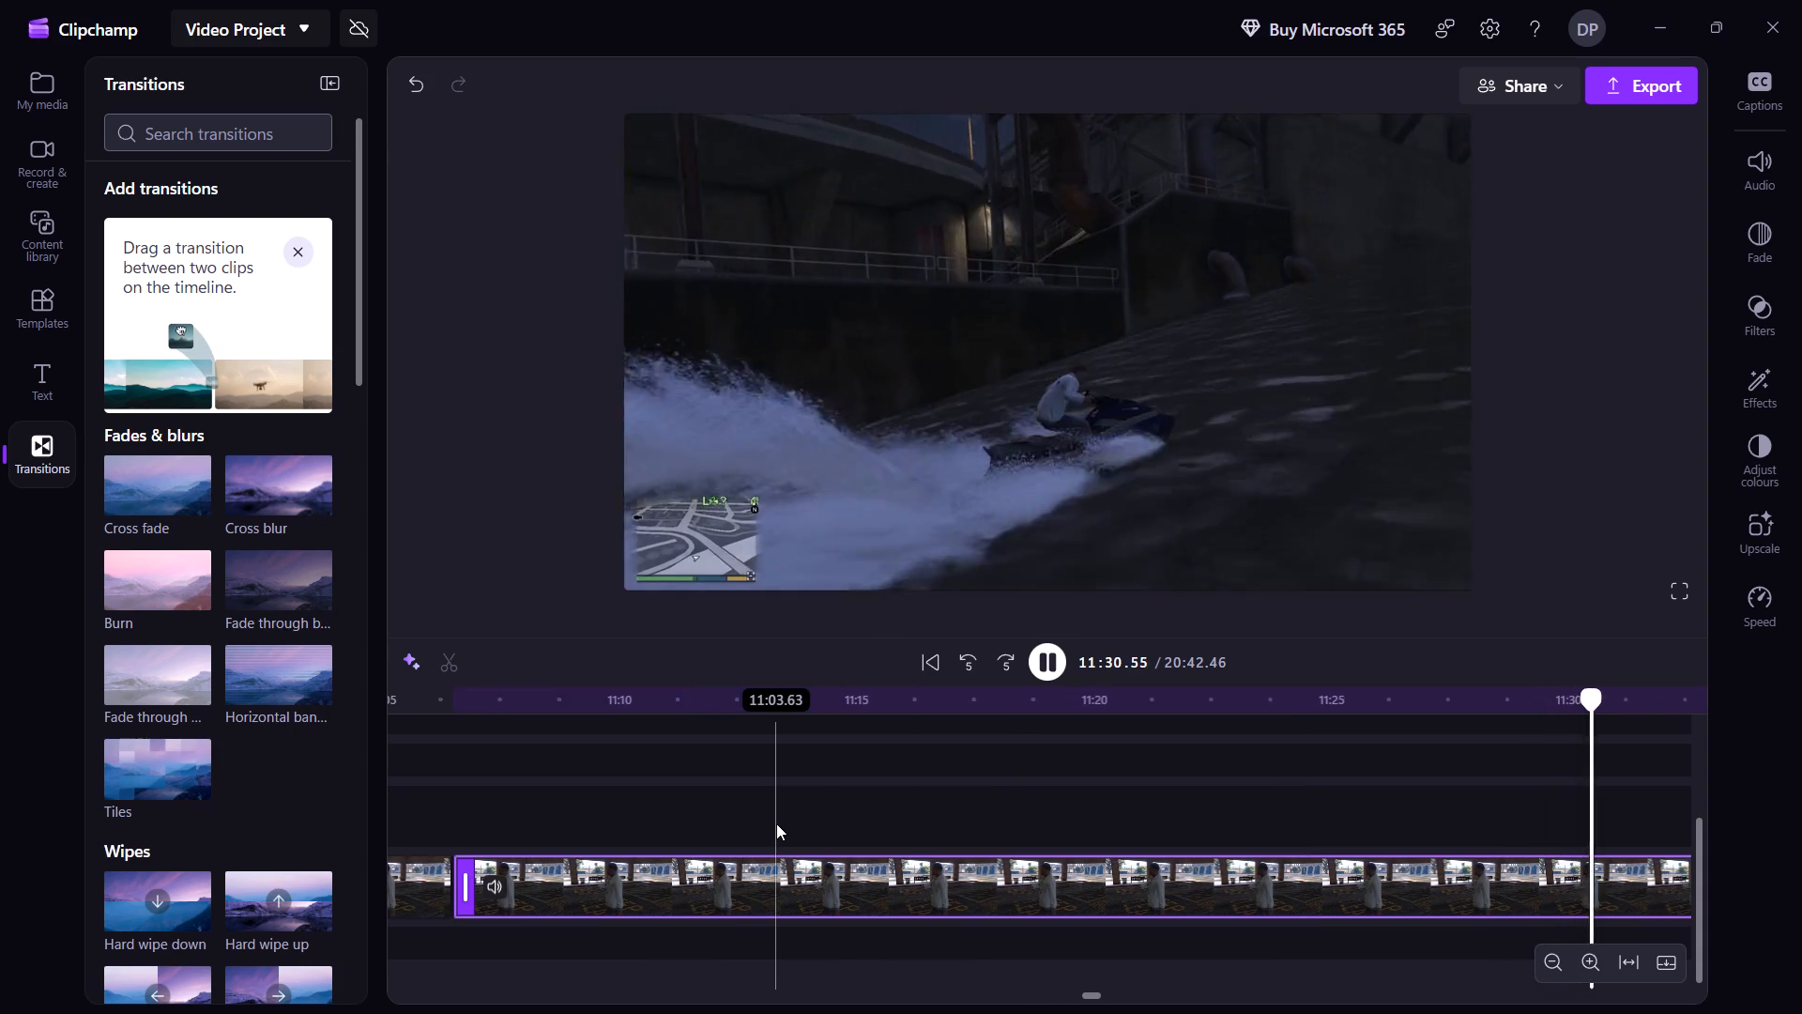
pyautogui.hotkey('shift', 'Right')
pyautogui.hotkey('shift', 'Right')
pyautogui.hotkey('shift', 'Right')
pyautogui.hotkey('shift', 'Right')
pyautogui.hotkey('shift', 'Right')
pyautogui.hotkey('shift', 'Right')
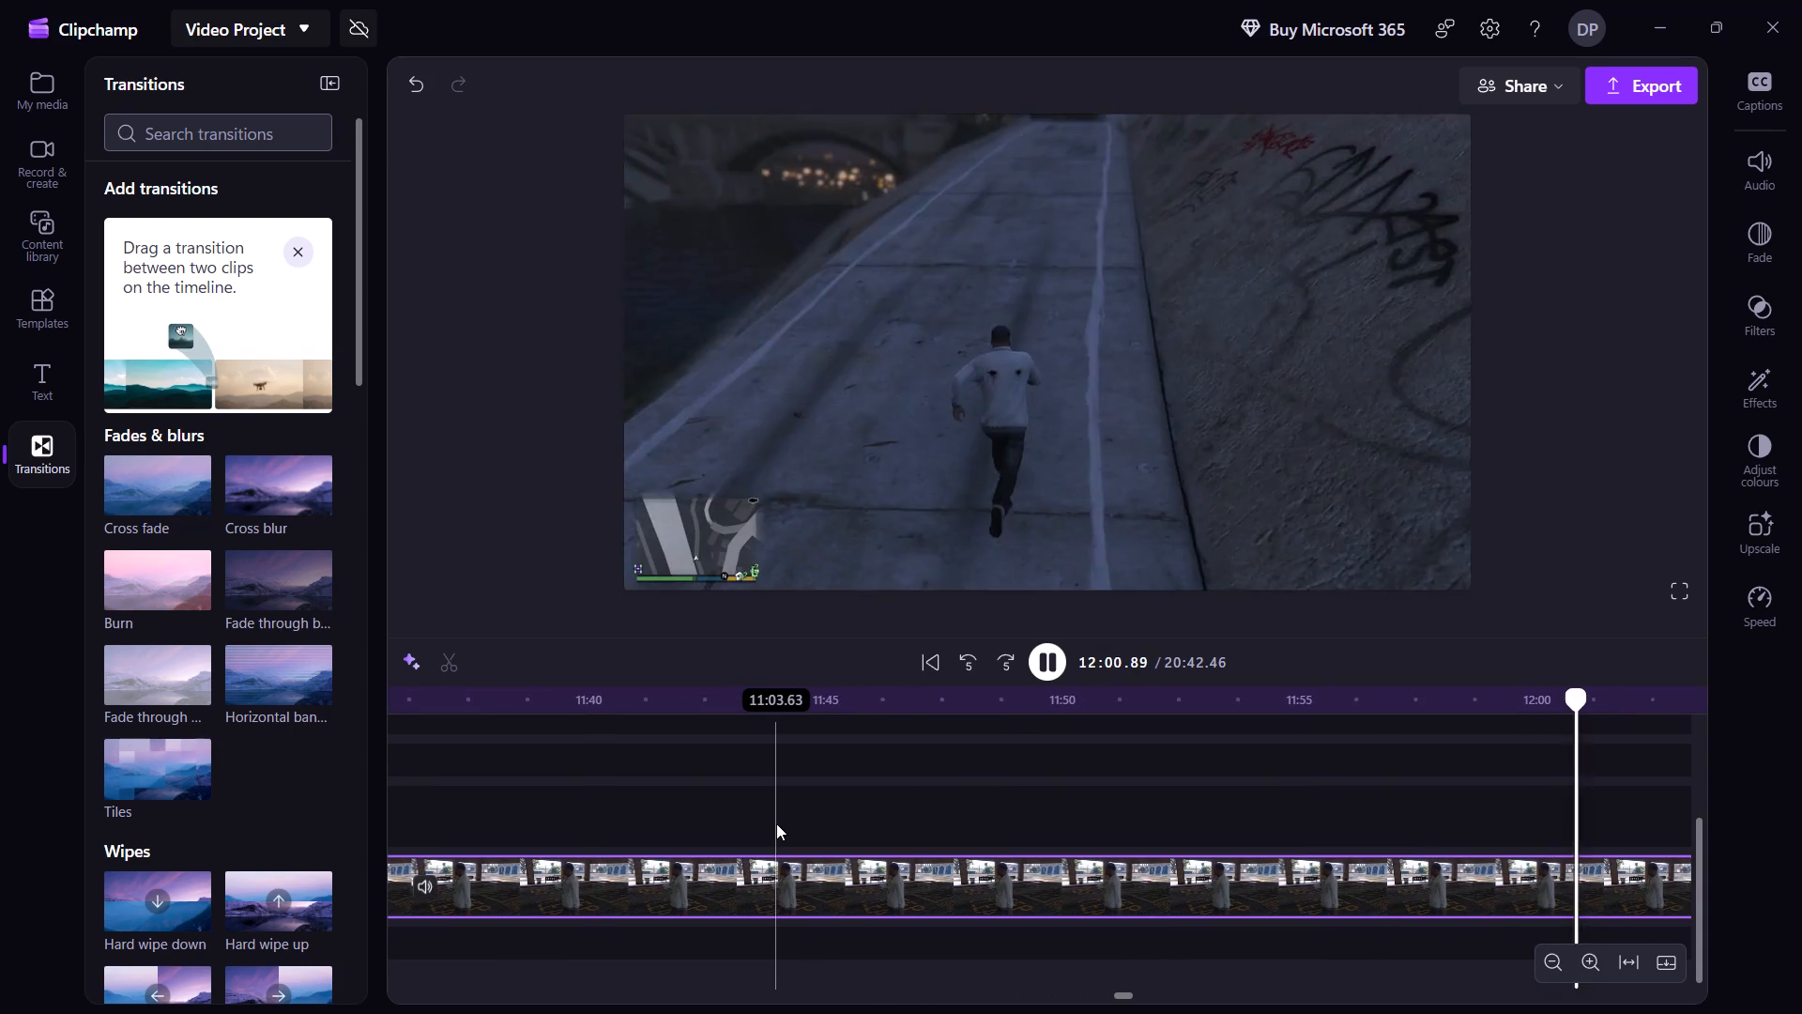
pyautogui.hotkey('shift', 'Right')
pyautogui.hotkey('shift', 'Right')
pyautogui.hotkey('shift', 'Right')
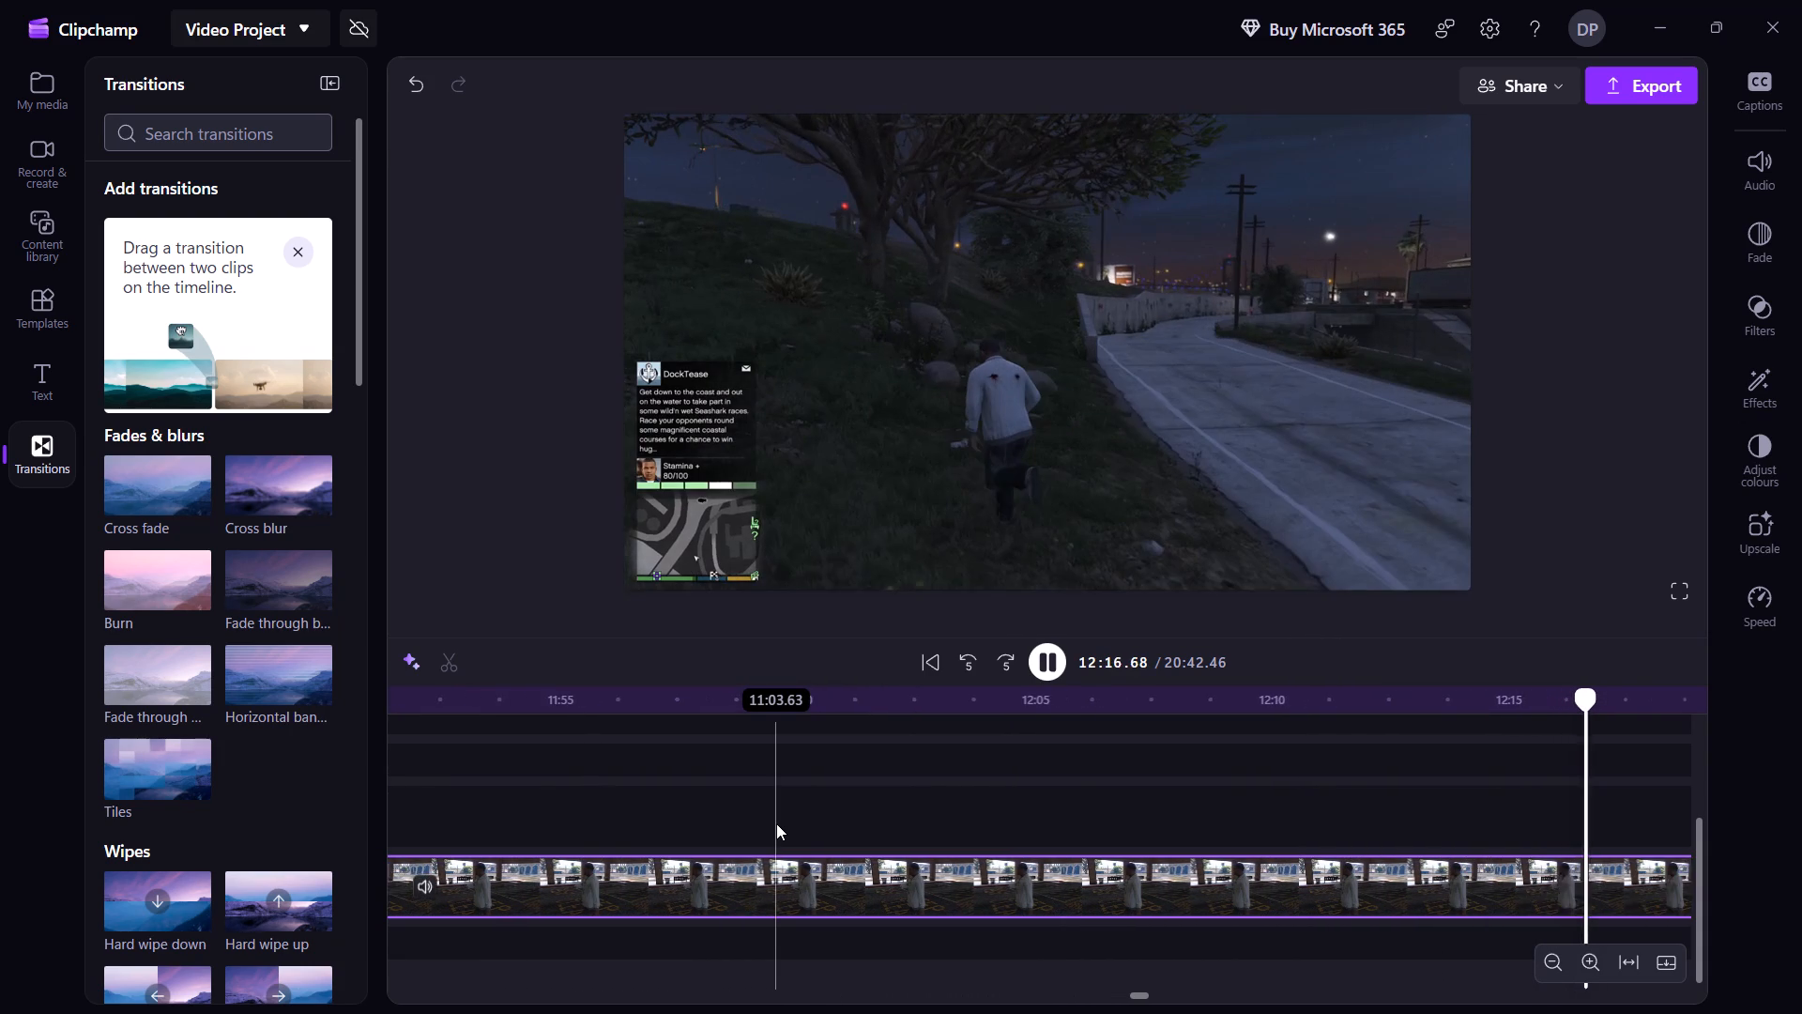
pyautogui.hotkey('shift', 'Right')
pyautogui.hotkey('shift', 'Right')
pyautogui.hotkey('shift', 'Right')
pyautogui.hotkey('shift', 'Right')
pyautogui.hotkey('shift', 'Right')
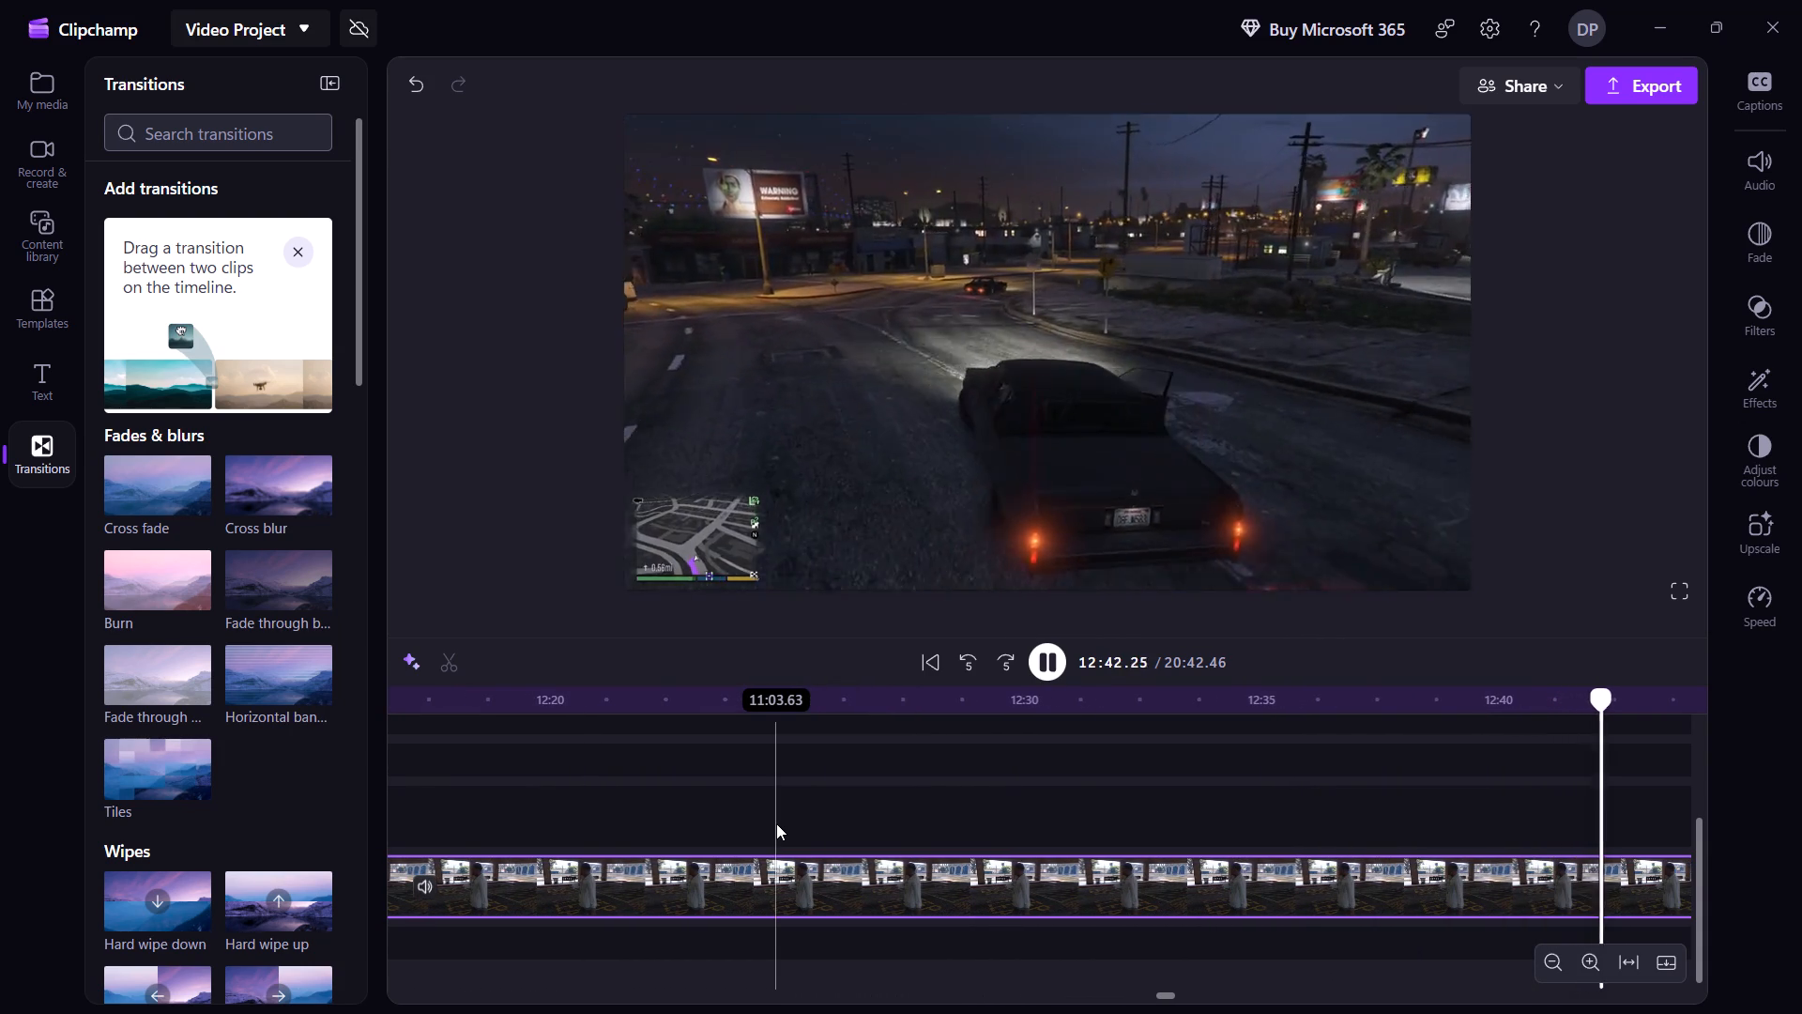
pyautogui.hotkey('shift', 'Right')
pyautogui.hotkey('shift', 'Right')
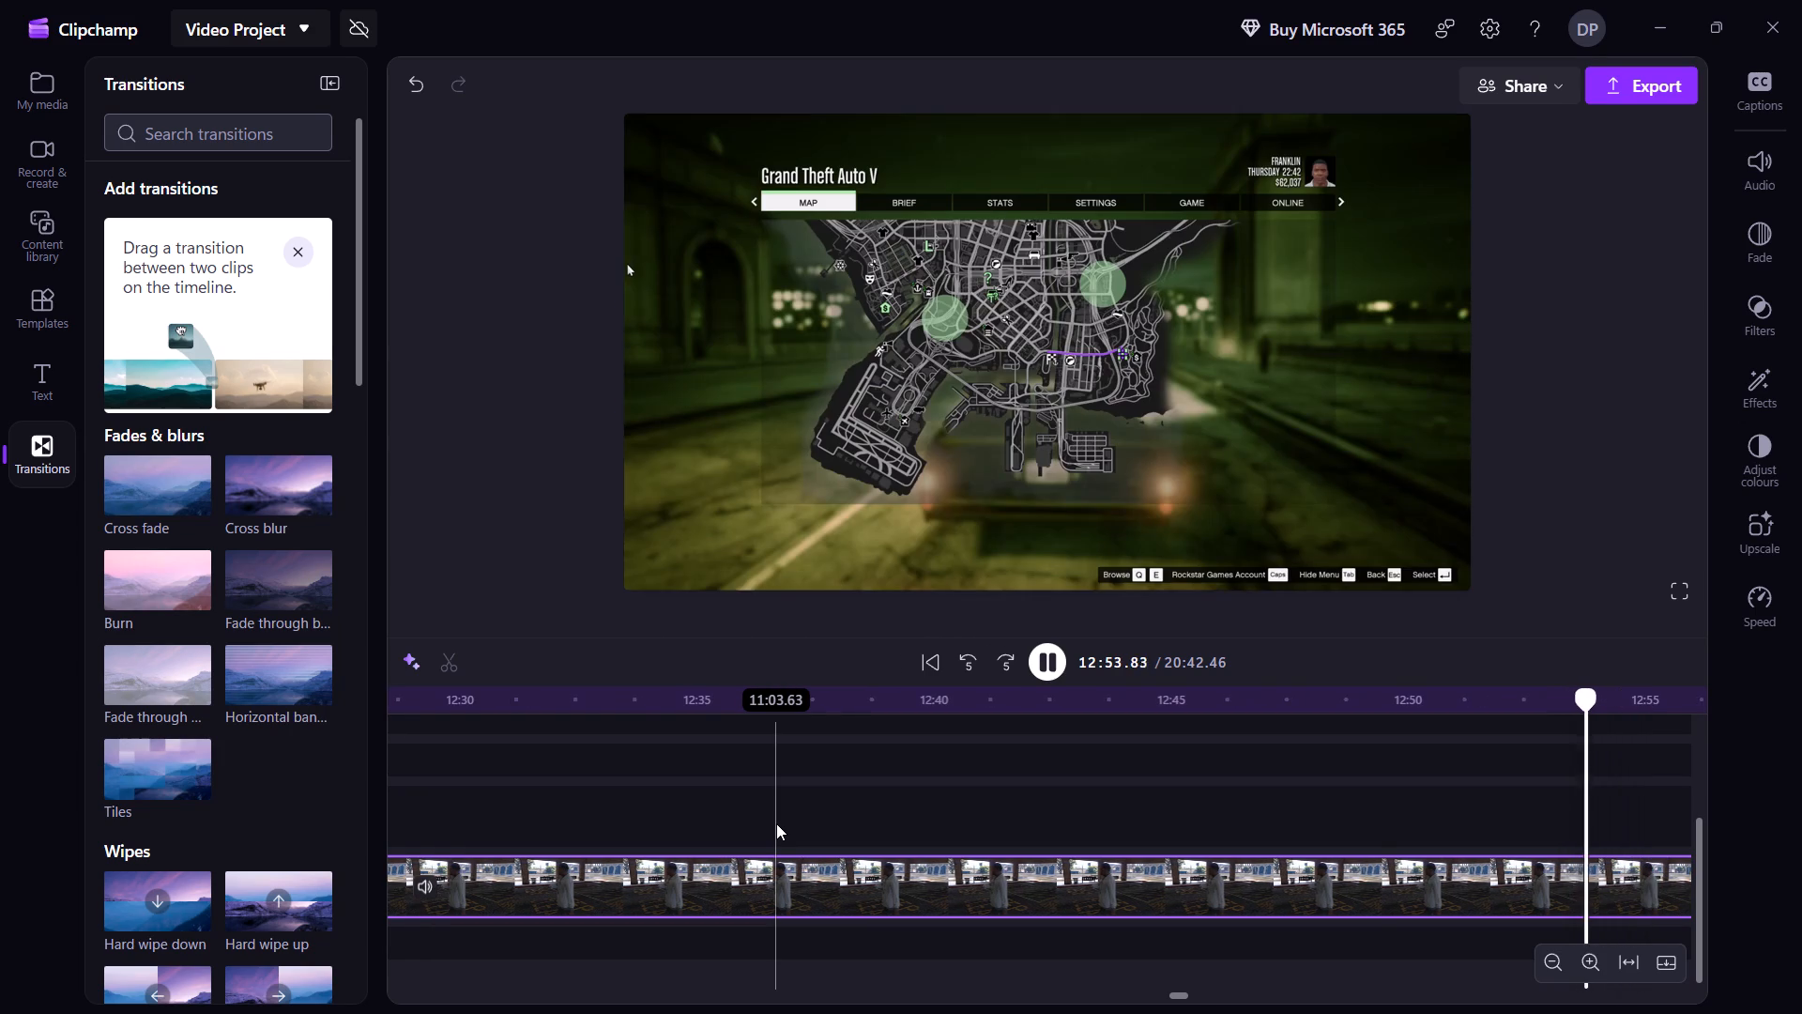
# Go back to around the split at 11:06 and recheck the free-roam footage up to about 12:40.
pyautogui.hotkey('shift', 'Left')
pyautogui.hotkey('shift', 'Left')
pyautogui.hotkey('shift', 'Left')
pyautogui.hotkey('shift', 'Left')
pyautogui.hotkey('shift', 'Left')
pyautogui.hotkey('shift', 'Left')
pyautogui.hotkey('shift', 'Left')
pyautogui.hotkey('shift', 'Left')
pyautogui.hotkey('shift', 'Left')
pyautogui.hotkey('shift', 'Left')
pyautogui.hotkey('shift', 'Left')
pyautogui.hotkey('shift', 'Left')
pyautogui.hotkey('shift', 'Left')
pyautogui.hotkey('shift', 'Left')
pyautogui.hotkey('shift', 'Left')
pyautogui.hotkey('shift', 'Left')
pyautogui.hotkey('shift', 'Left')
pyautogui.hotkey('shift', 'Left')
pyautogui.hotkey('shift', 'Left')
pyautogui.hotkey('shift', 'Left')
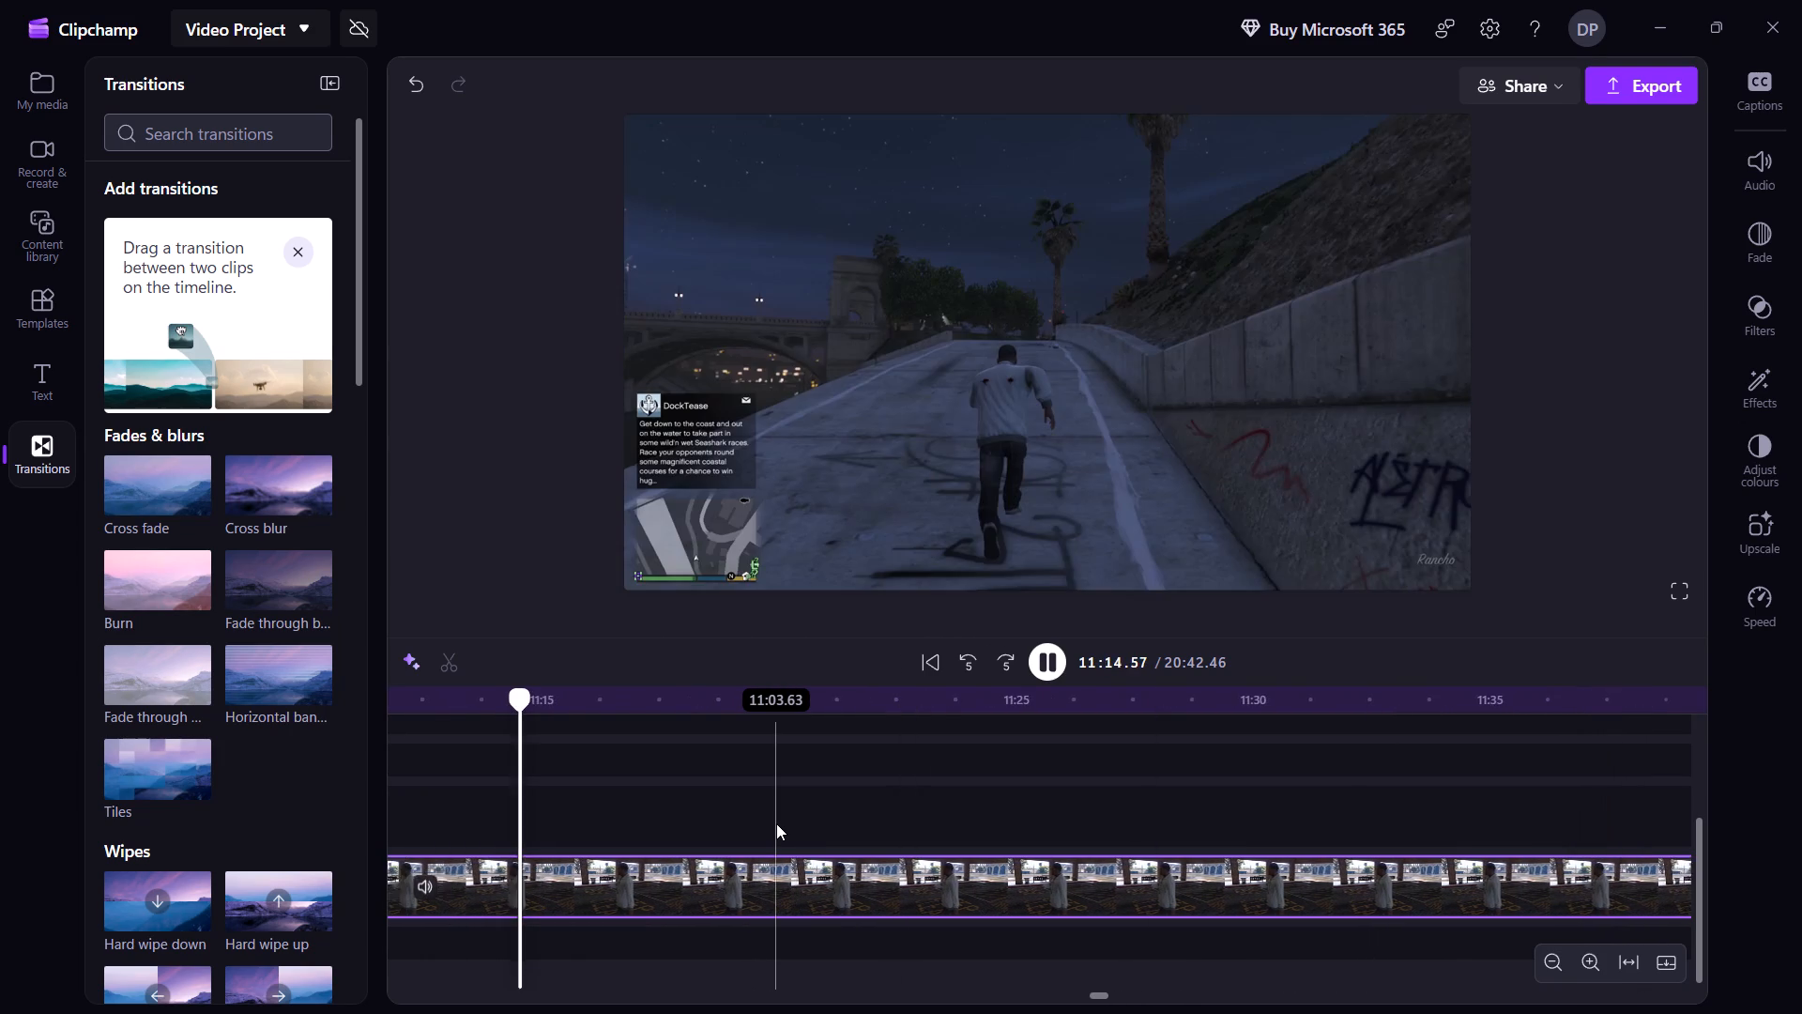
pyautogui.hotkey('shift', 'Left')
pyautogui.hotkey('shift', 'Left')
pyautogui.hotkey('shift', 'Left')
pyautogui.hotkey('shift', 'Right')
pyautogui.hotkey('shift', 'Right')
pyautogui.hotkey('shift', 'Right')
pyautogui.hotkey('shift', 'Right')
pyautogui.hotkey('shift', 'Right')
pyautogui.hotkey('shift', 'Right')
pyautogui.hotkey('shift', 'Right')
pyautogui.hotkey('shift', 'Right')
pyautogui.hotkey('shift', 'Right')
pyautogui.hotkey('shift', 'Right')
pyautogui.hotkey('shift', 'Right')
pyautogui.hotkey('shift', 'Right')
pyautogui.hotkey('shift', 'Right')
pyautogui.hotkey('shift', 'Right')
pyautogui.hotkey('shift', 'Right')
pyautogui.hotkey('shift', 'Right')
pyautogui.hotkey('shift', 'Right')
pyautogui.hotkey('shift', 'Right')
pyautogui.hotkey('shift', 'Right')
pyautogui.hotkey('shift', 'Right')
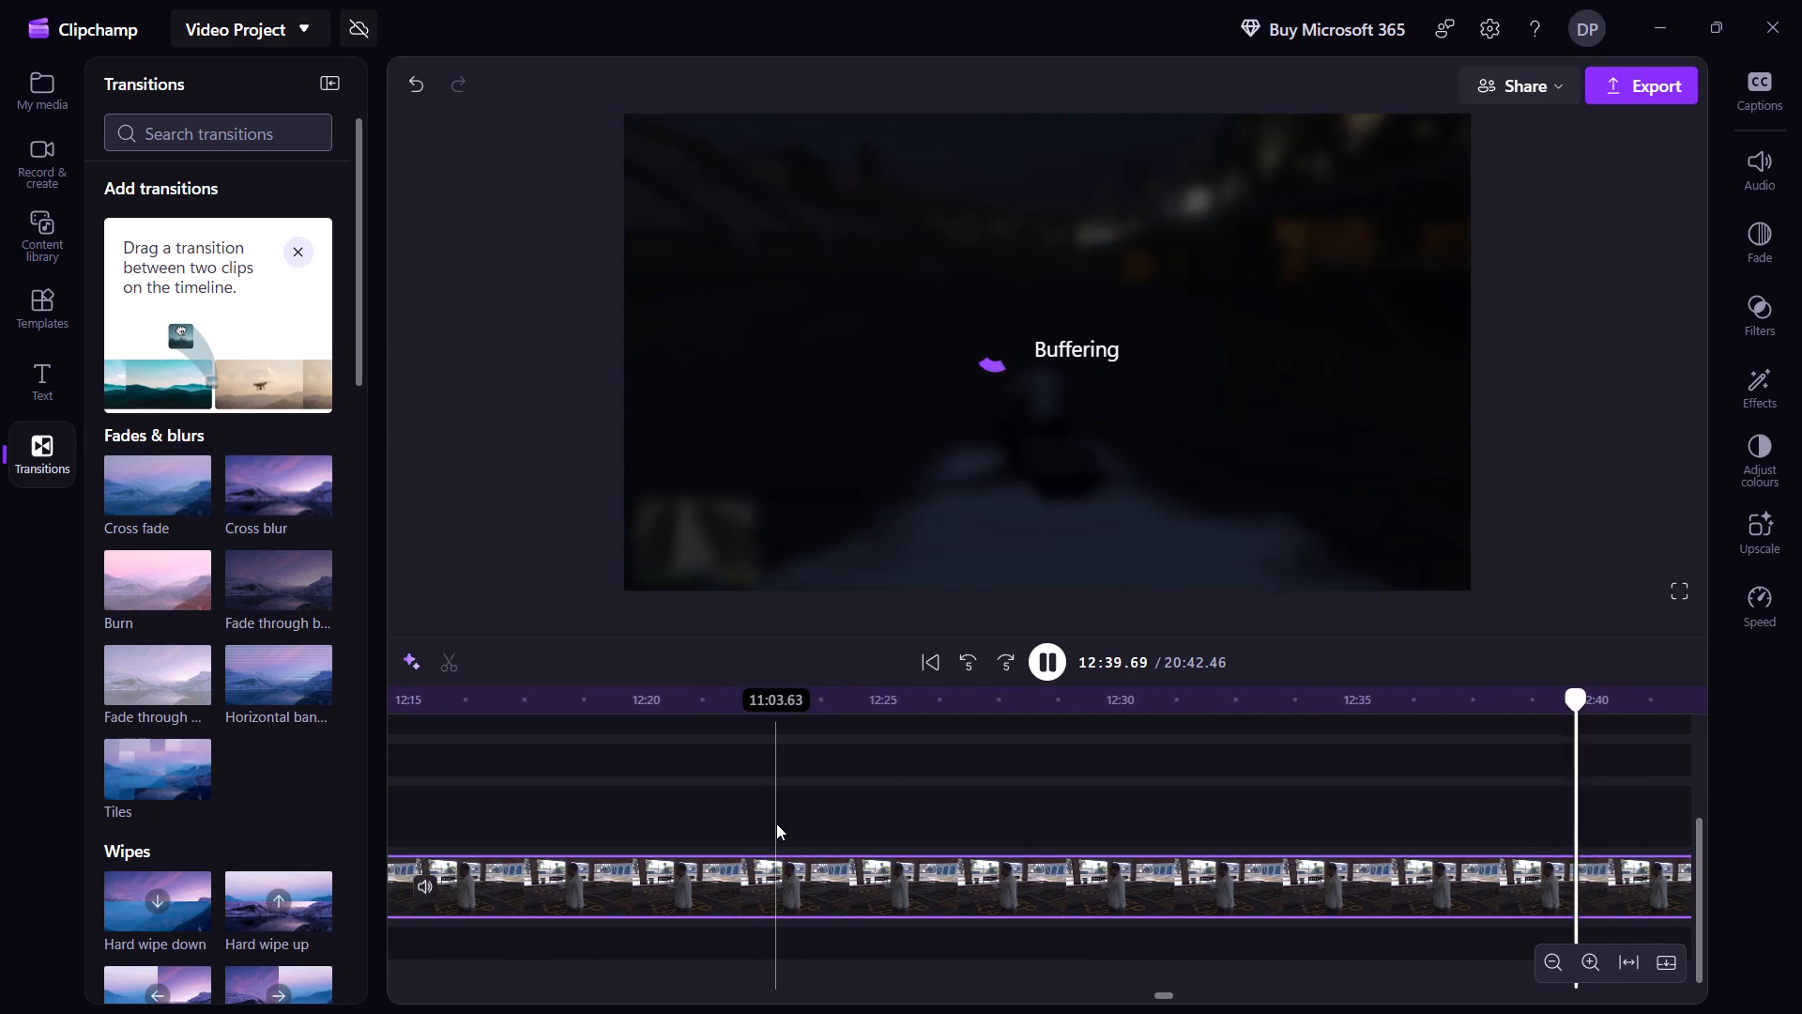
# Skim the night driving footage from about 12:40 to find where the Blitz Play cutscene starts.
pyautogui.hotkey('shift', 'Right')
pyautogui.hotkey('shift', 'Right')
pyautogui.hotkey('shift', 'Right')
pyautogui.hotkey('shift', 'Right')
pyautogui.hotkey('shift', 'Right')
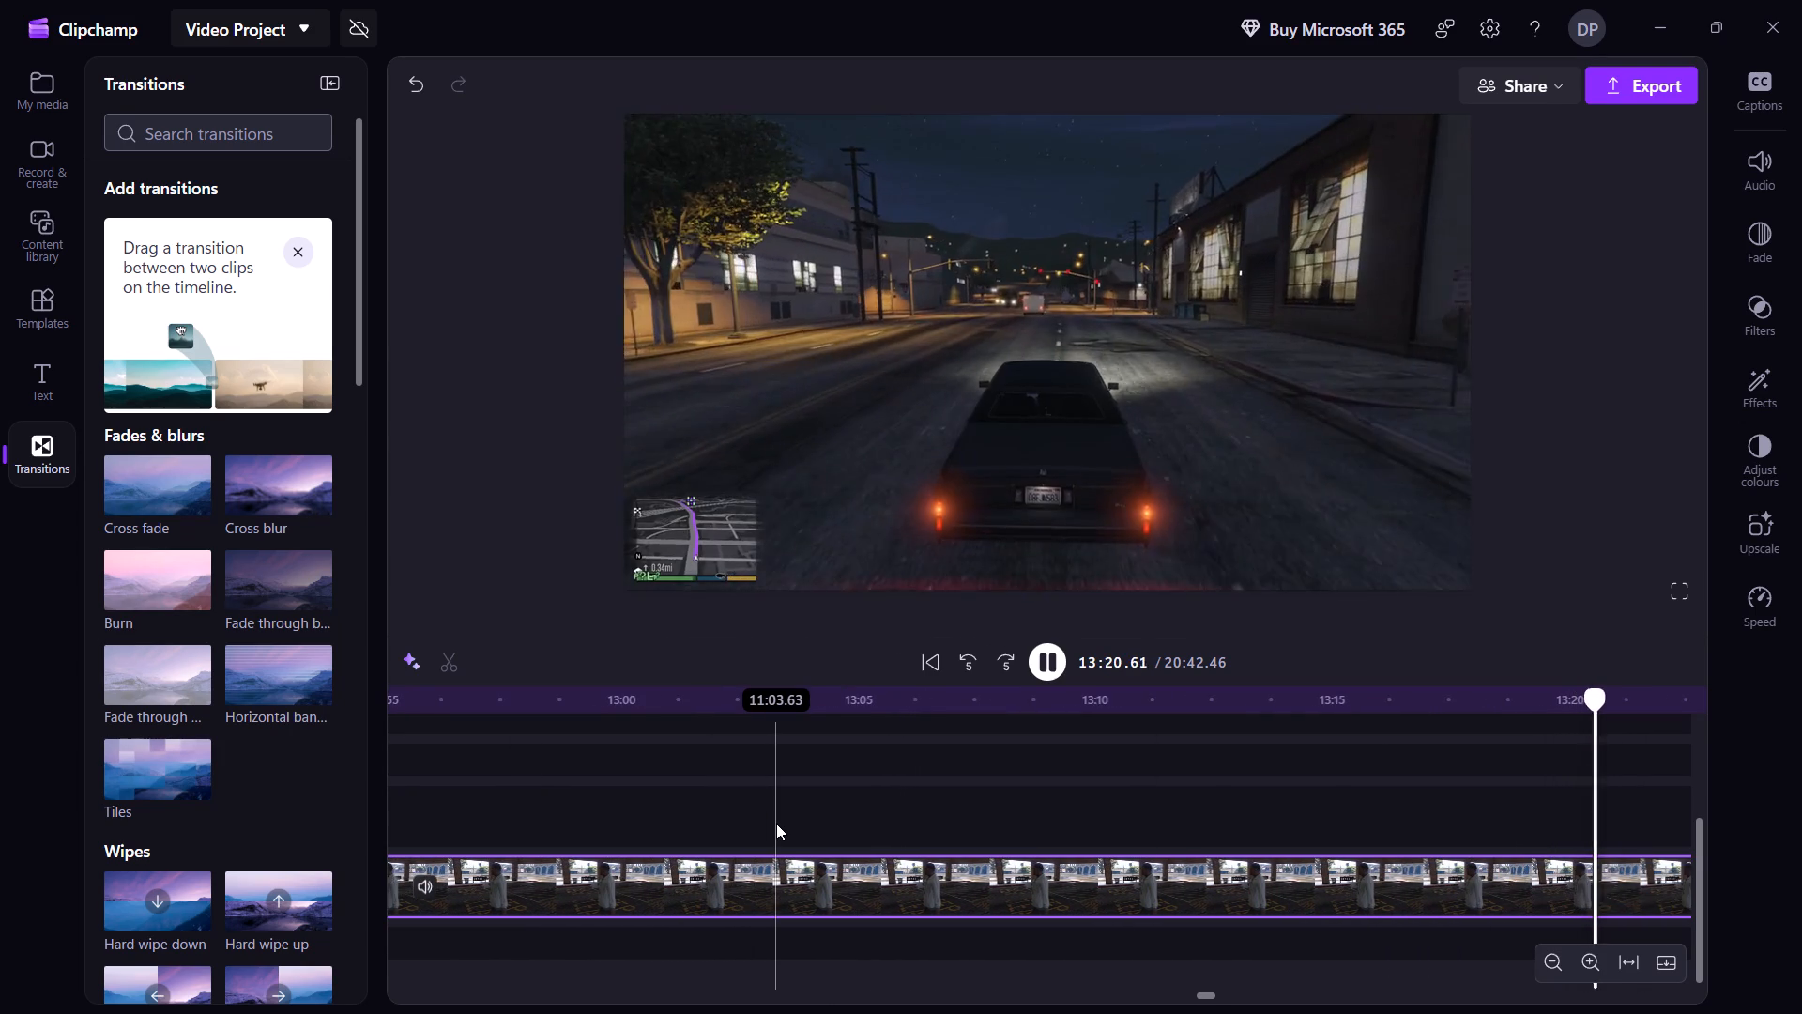
pyautogui.hotkey('shift', 'Right')
pyautogui.hotkey('shift', 'Right')
pyautogui.hotkey('shift', 'Right')
pyautogui.hotkey('shift', 'Right')
pyautogui.hotkey('shift', 'Right')
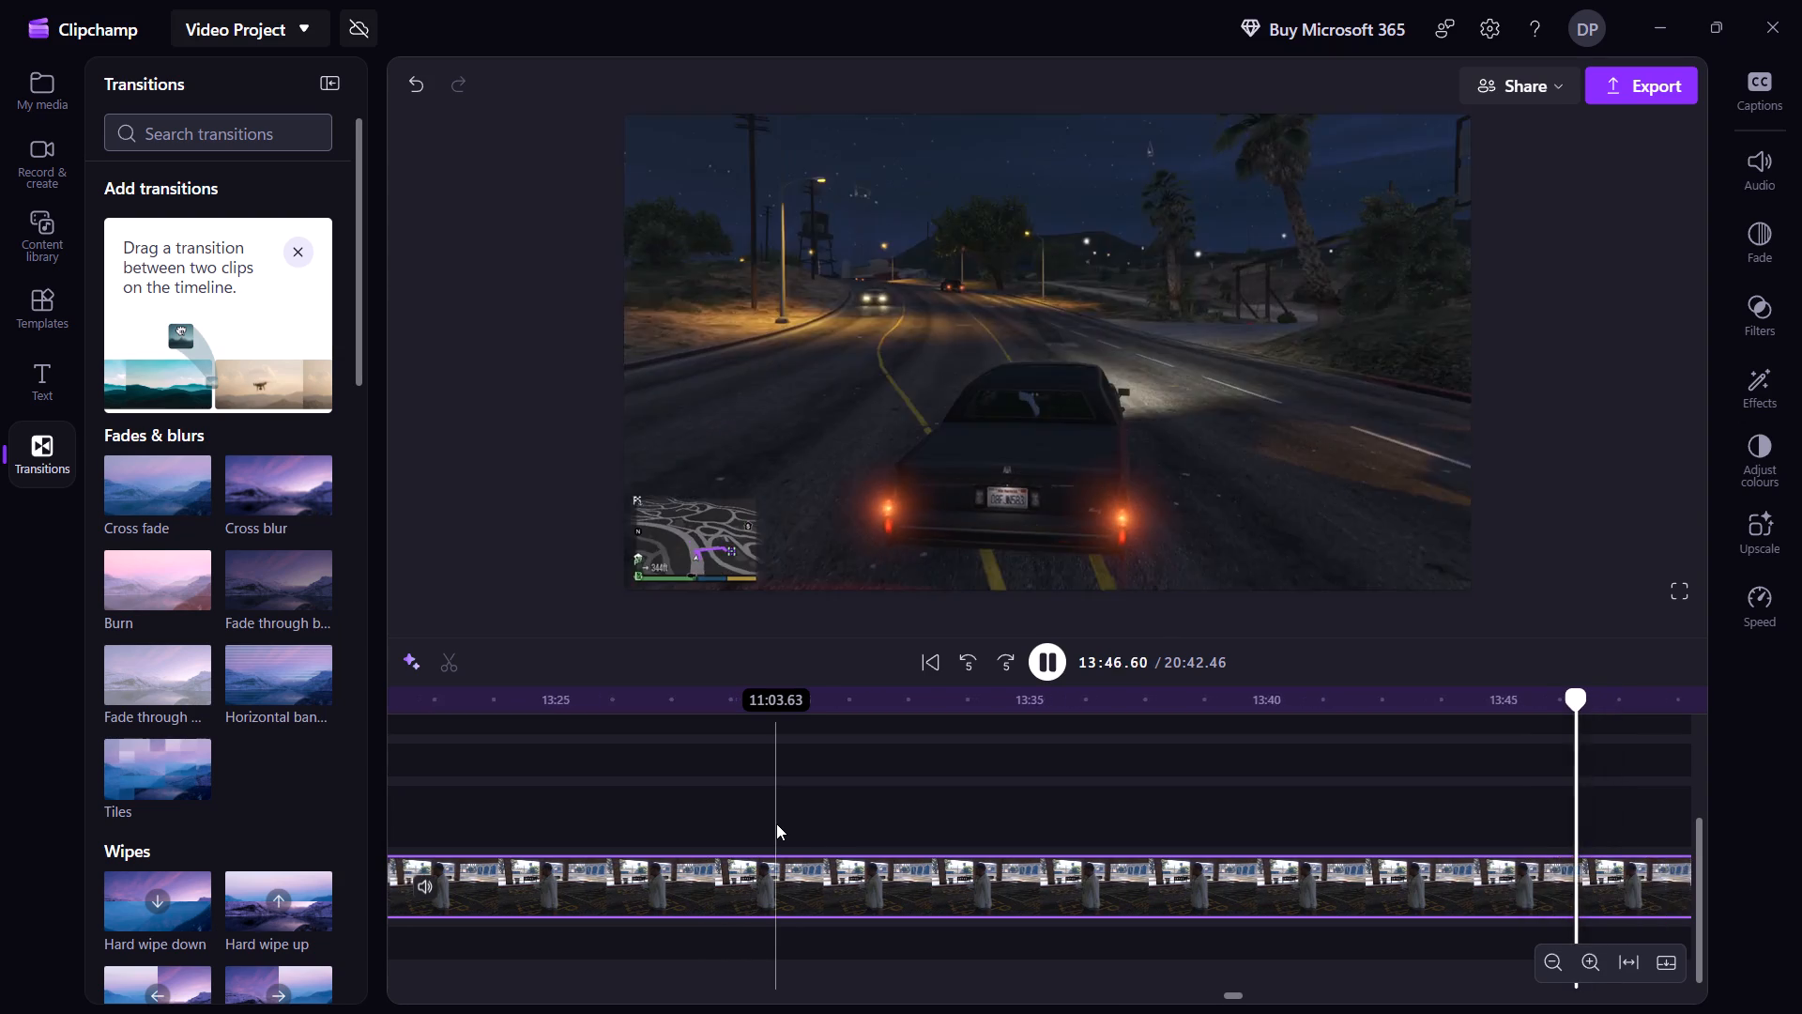
pyautogui.hotkey('shift', 'Right')
pyautogui.hotkey('shift', 'Right')
pyautogui.hotkey('shift', 'Right')
# Split the gameplay clip at 13:53.49, where the character walks up to the parked trucks before the Blitz Play cutscene.
pyautogui.hotkey('shift', 'Left')
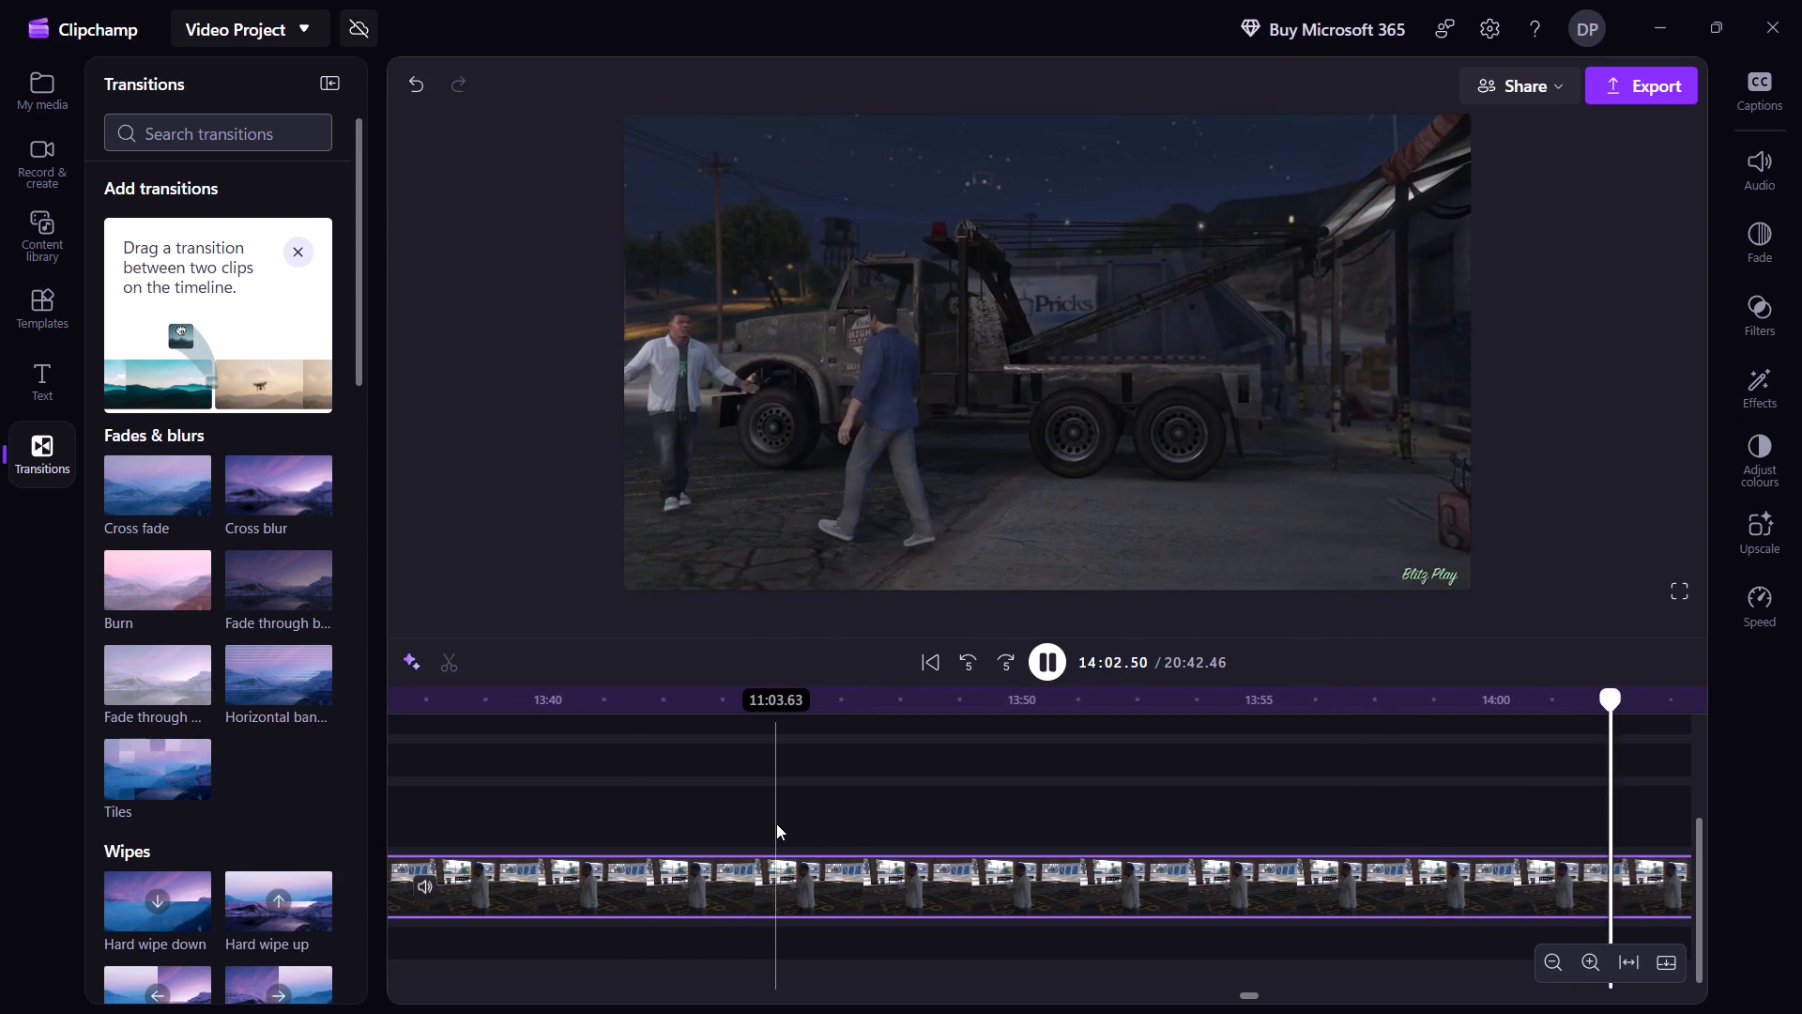
pyautogui.hotkey('shift', 'Left')
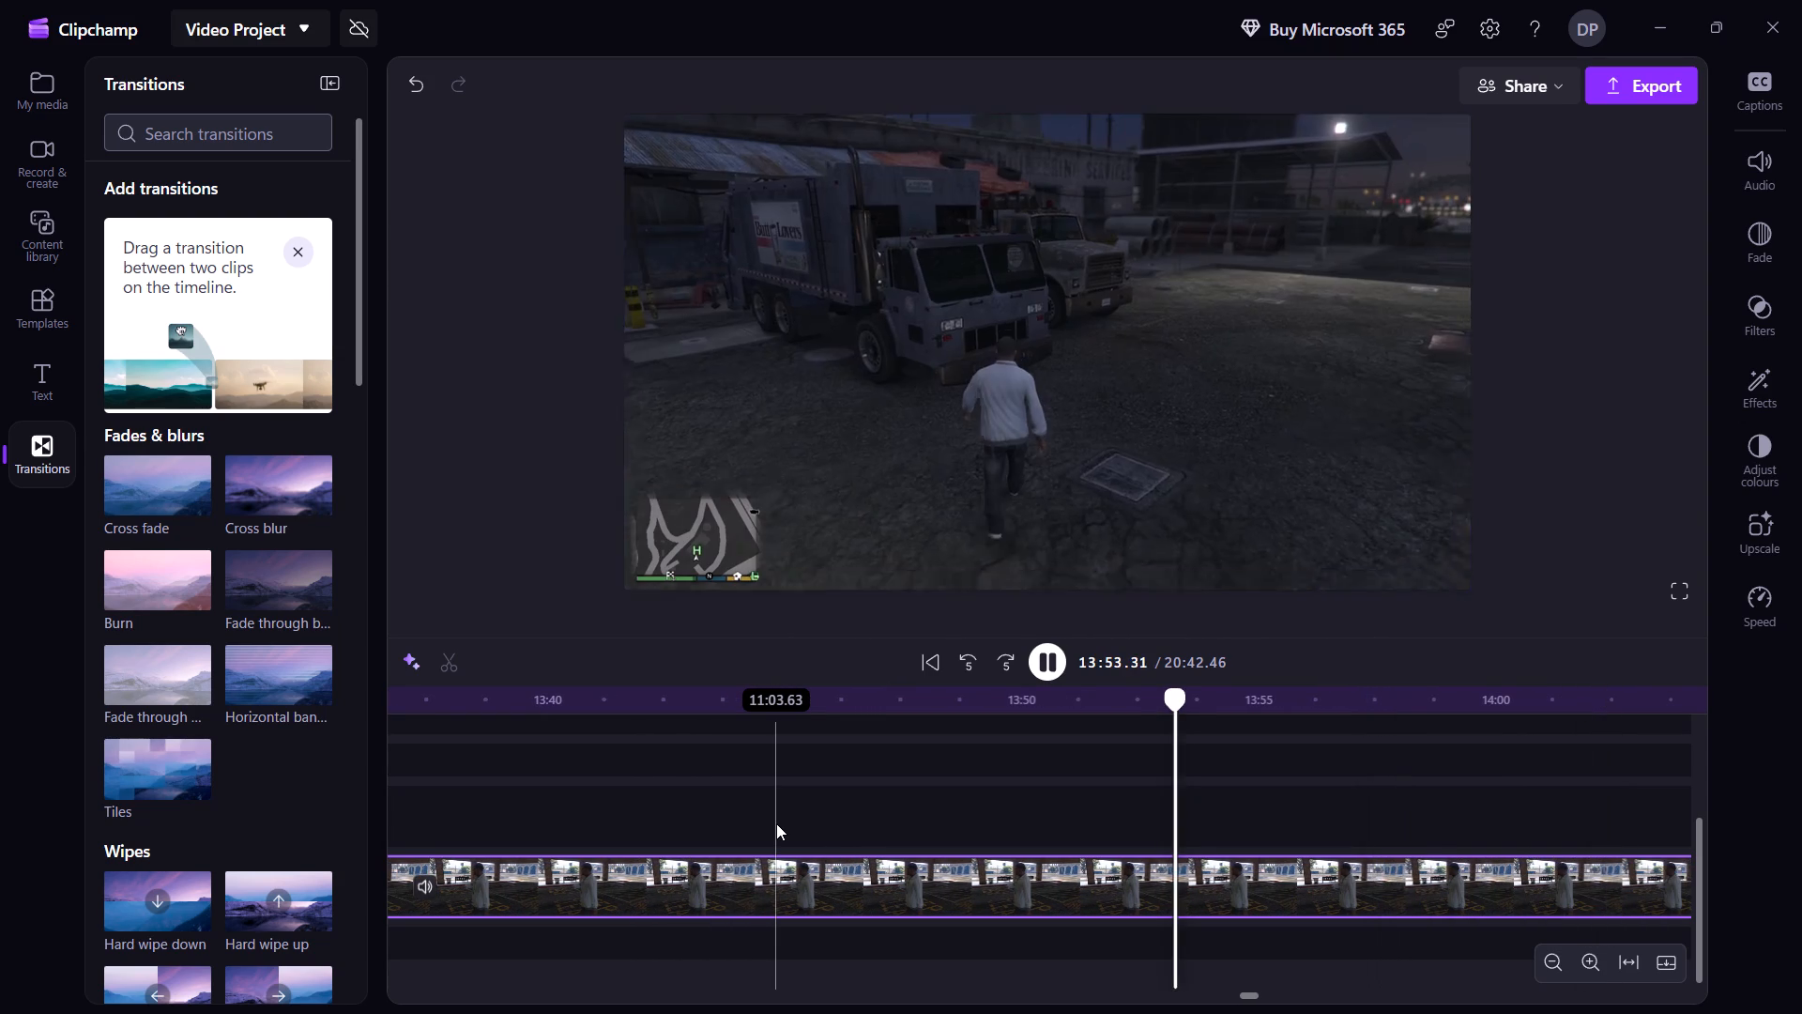
pyautogui.press('space')
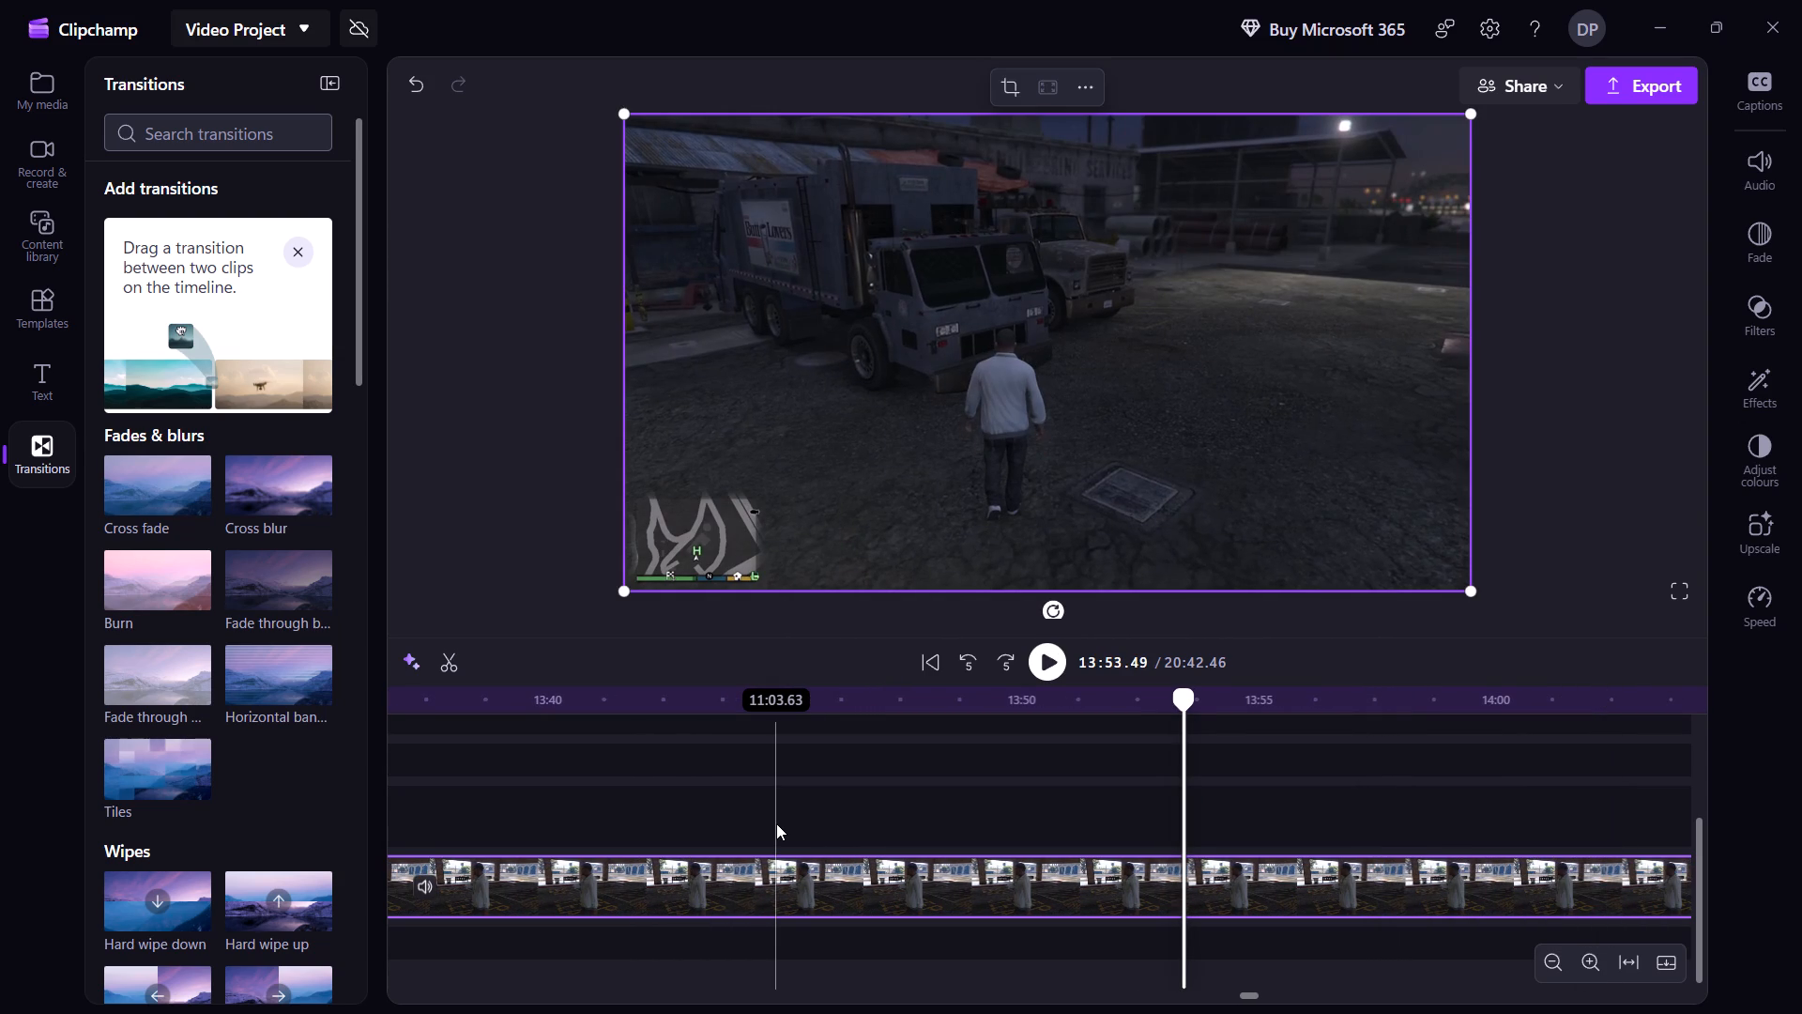
pyautogui.press('s')
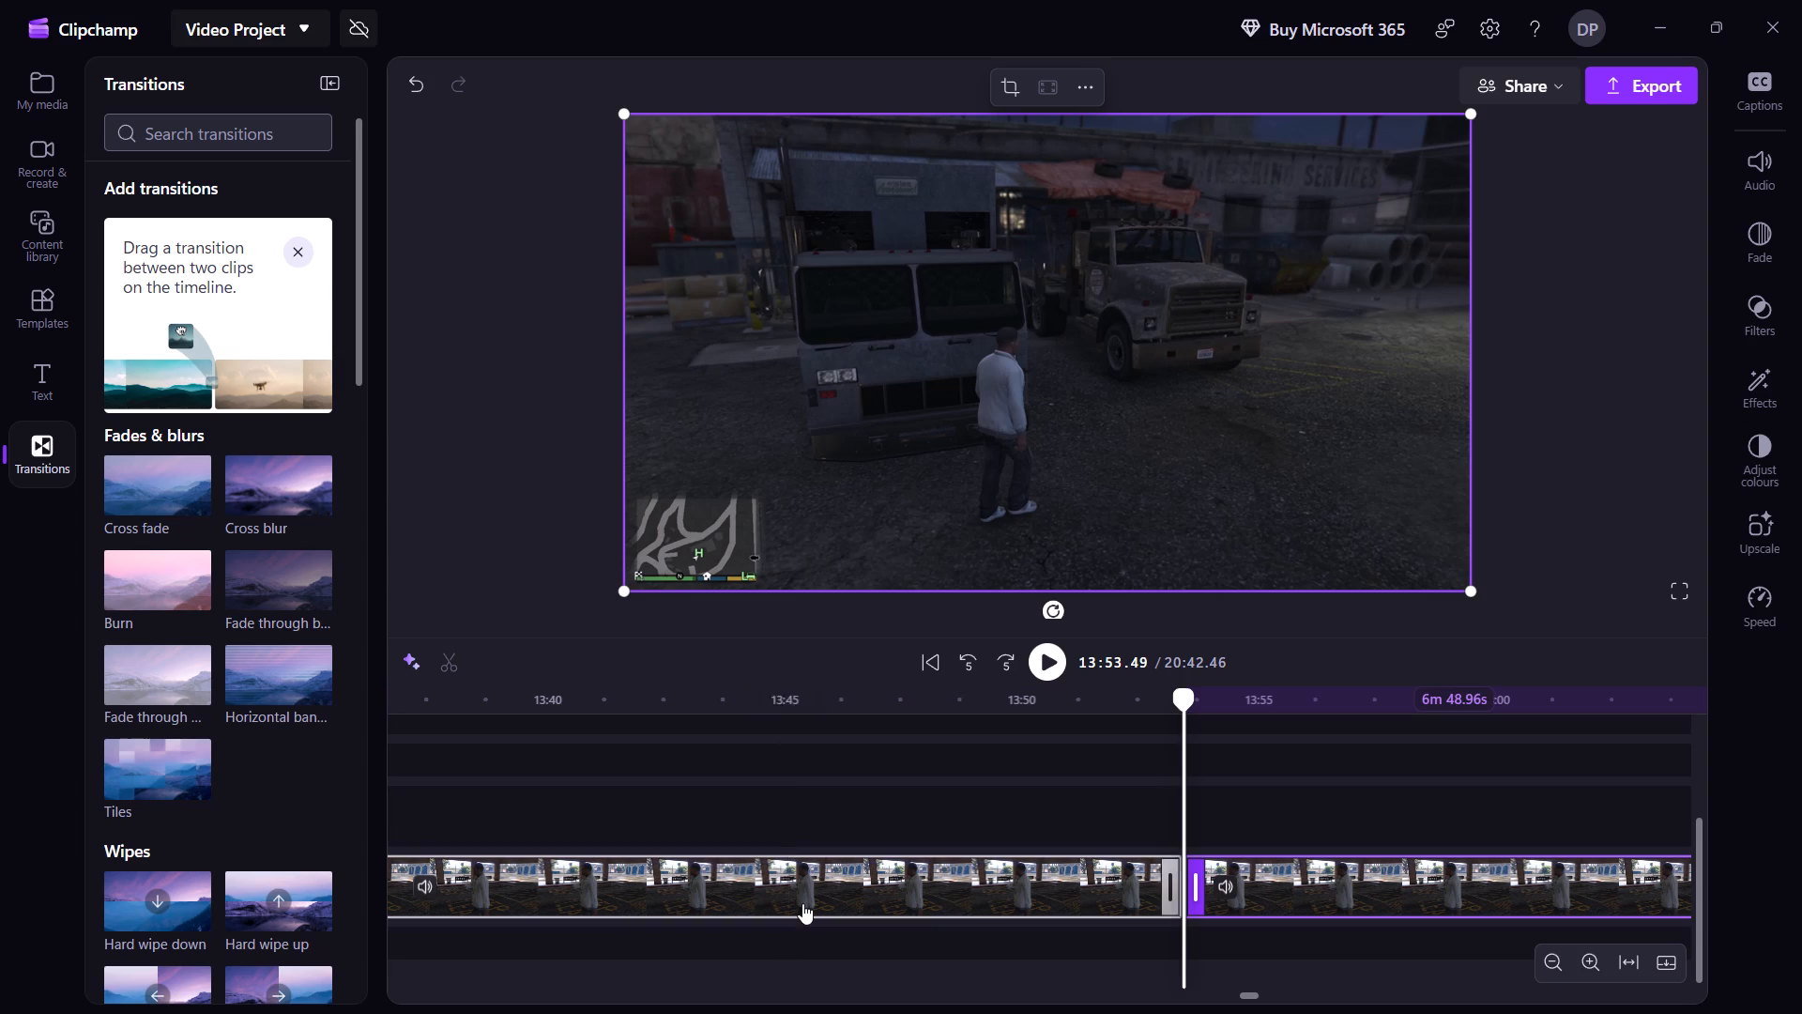
# Delete the free-roam gameplay clip that ends at 13:53.49 and close the gap it leaves on the timeline.
pyautogui.click(802, 903)
pyautogui.rightClick(802, 903)
pyautogui.click(903, 539)
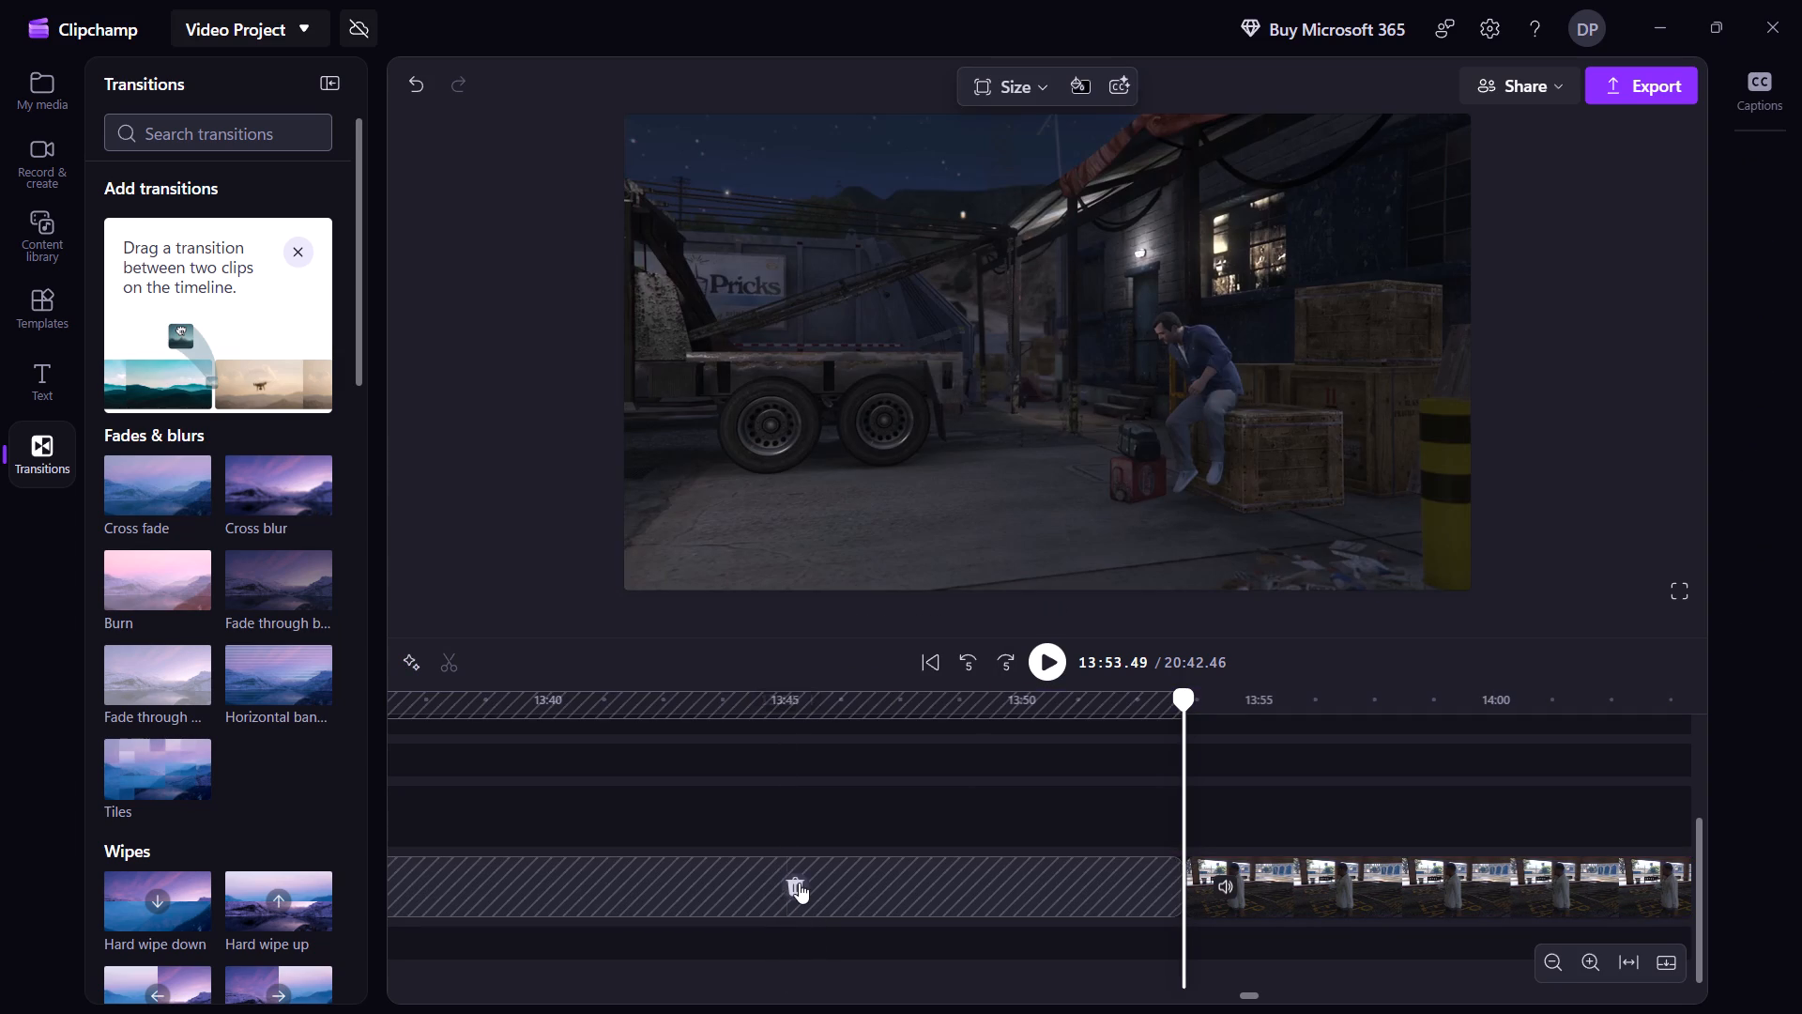
pyautogui.click(799, 883)
# Add a Cross blur transition at the cut after the Hood Safari mission-passed screen, around 11:06.
pyautogui.press('Left')
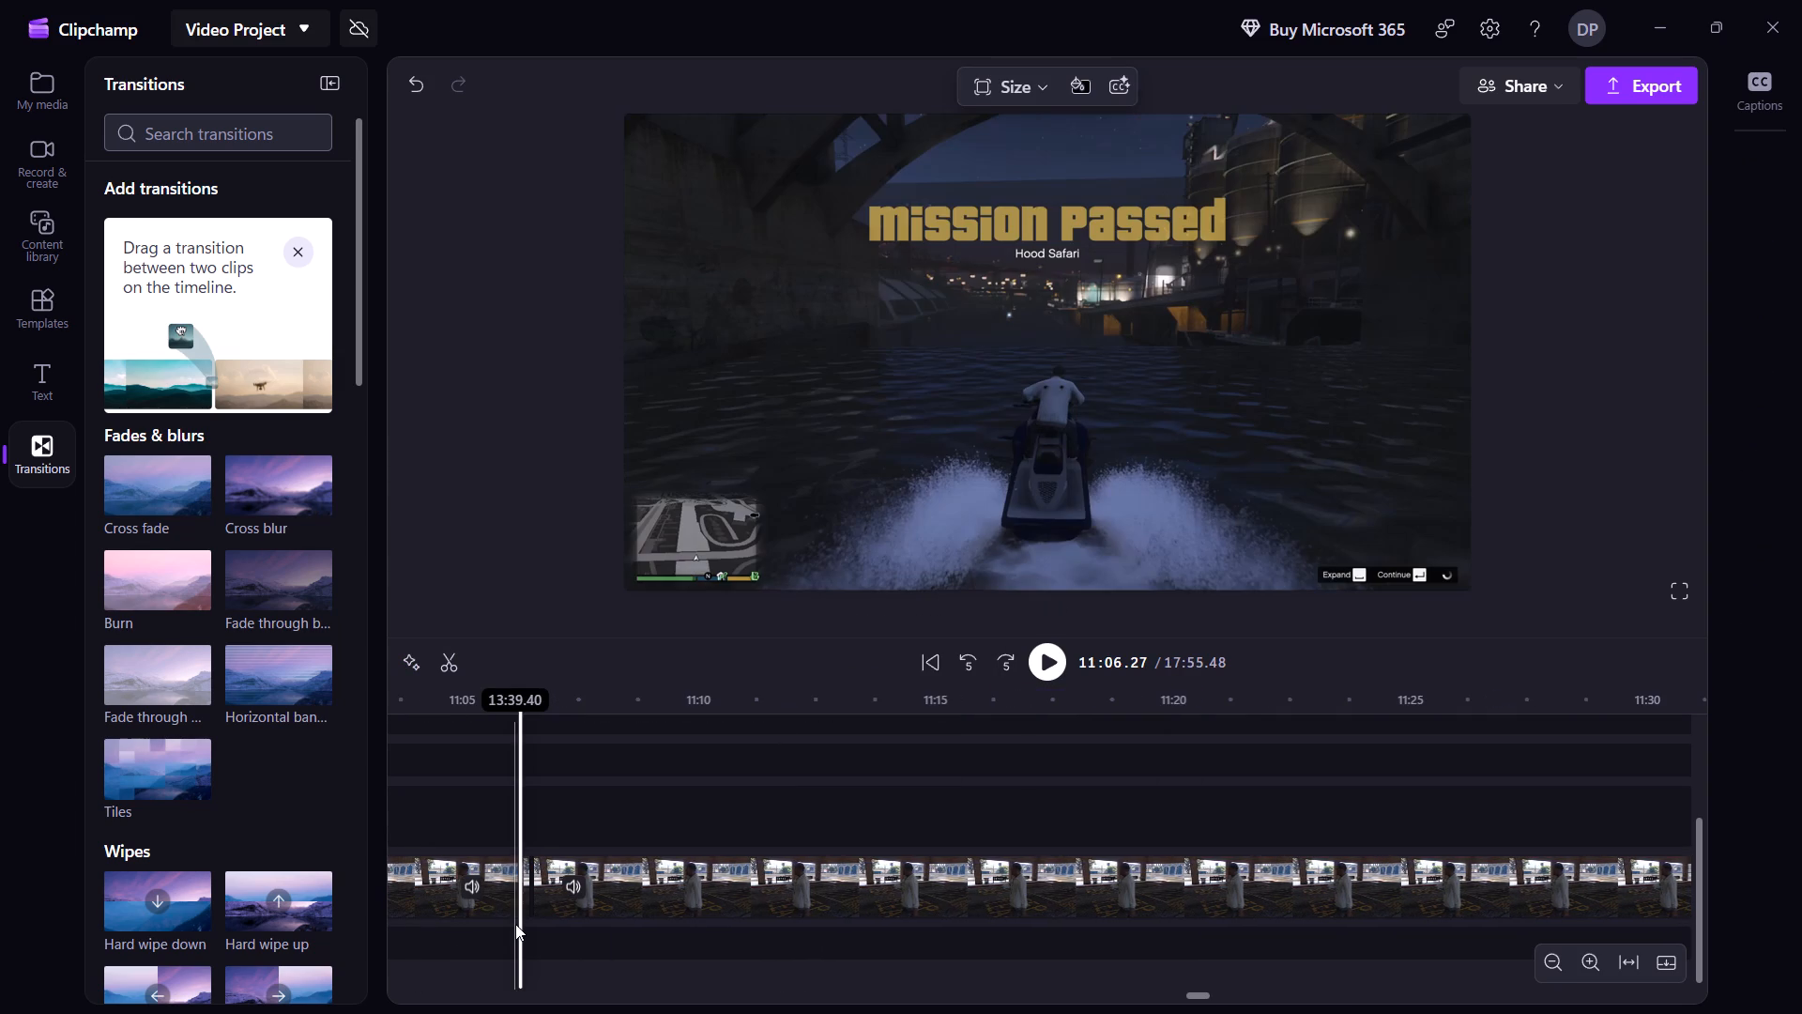
pyautogui.moveTo(275, 494); pyautogui.dragTo(713, 948)
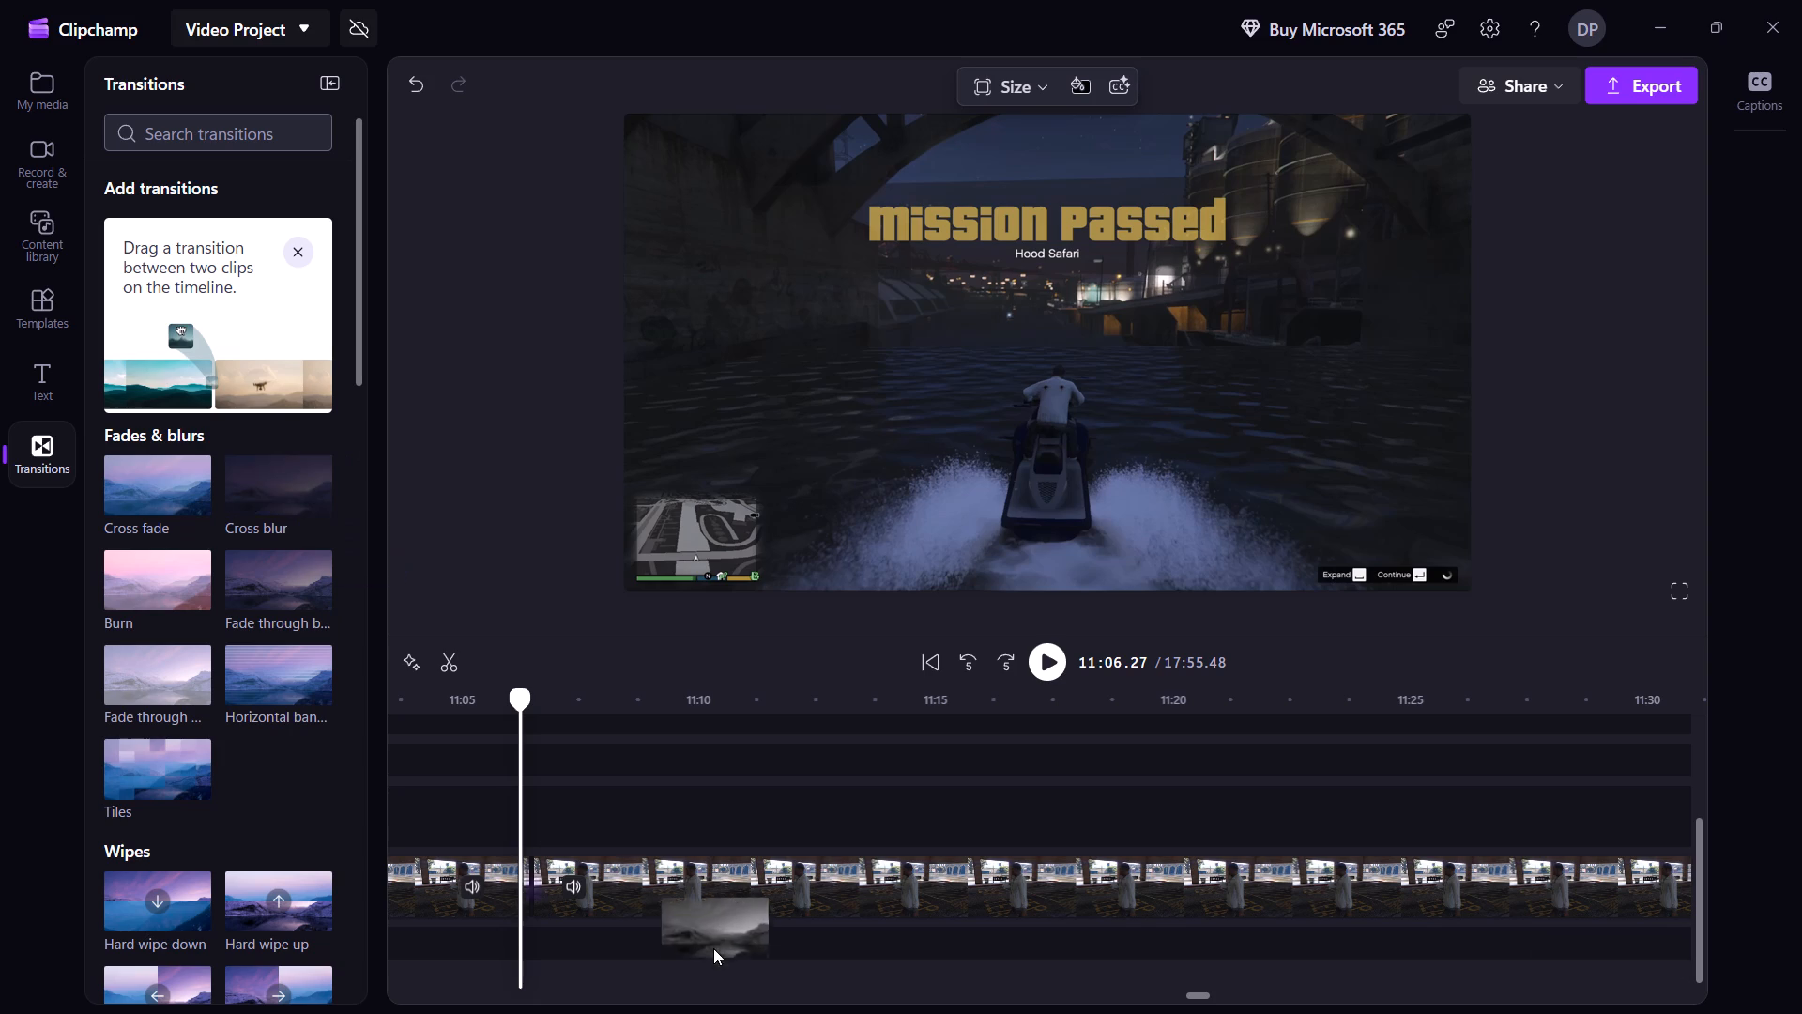
pyautogui.moveTo(713, 948); pyautogui.dragTo(545, 888)
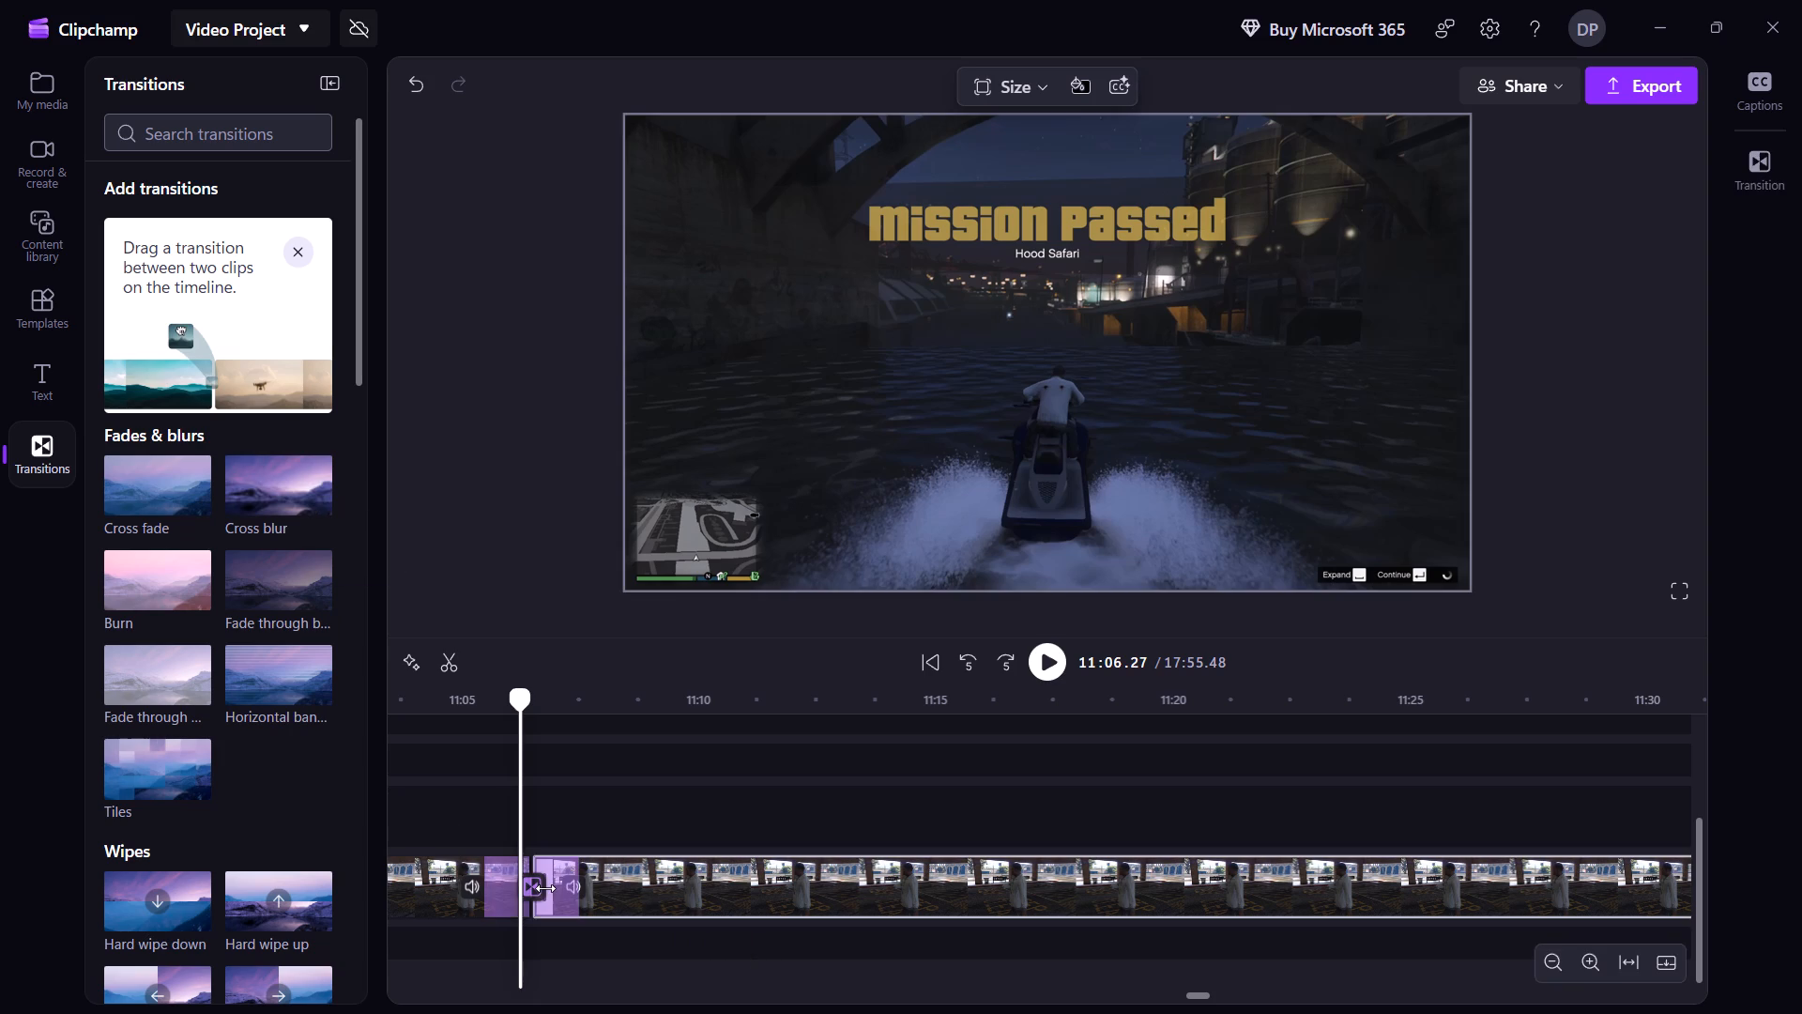
# Play back the Cross blur transition from the Hood Safari ending into the start of the Blitz Play cutscene.
pyautogui.press('Left')
pyautogui.press('Left')
pyautogui.press('space')
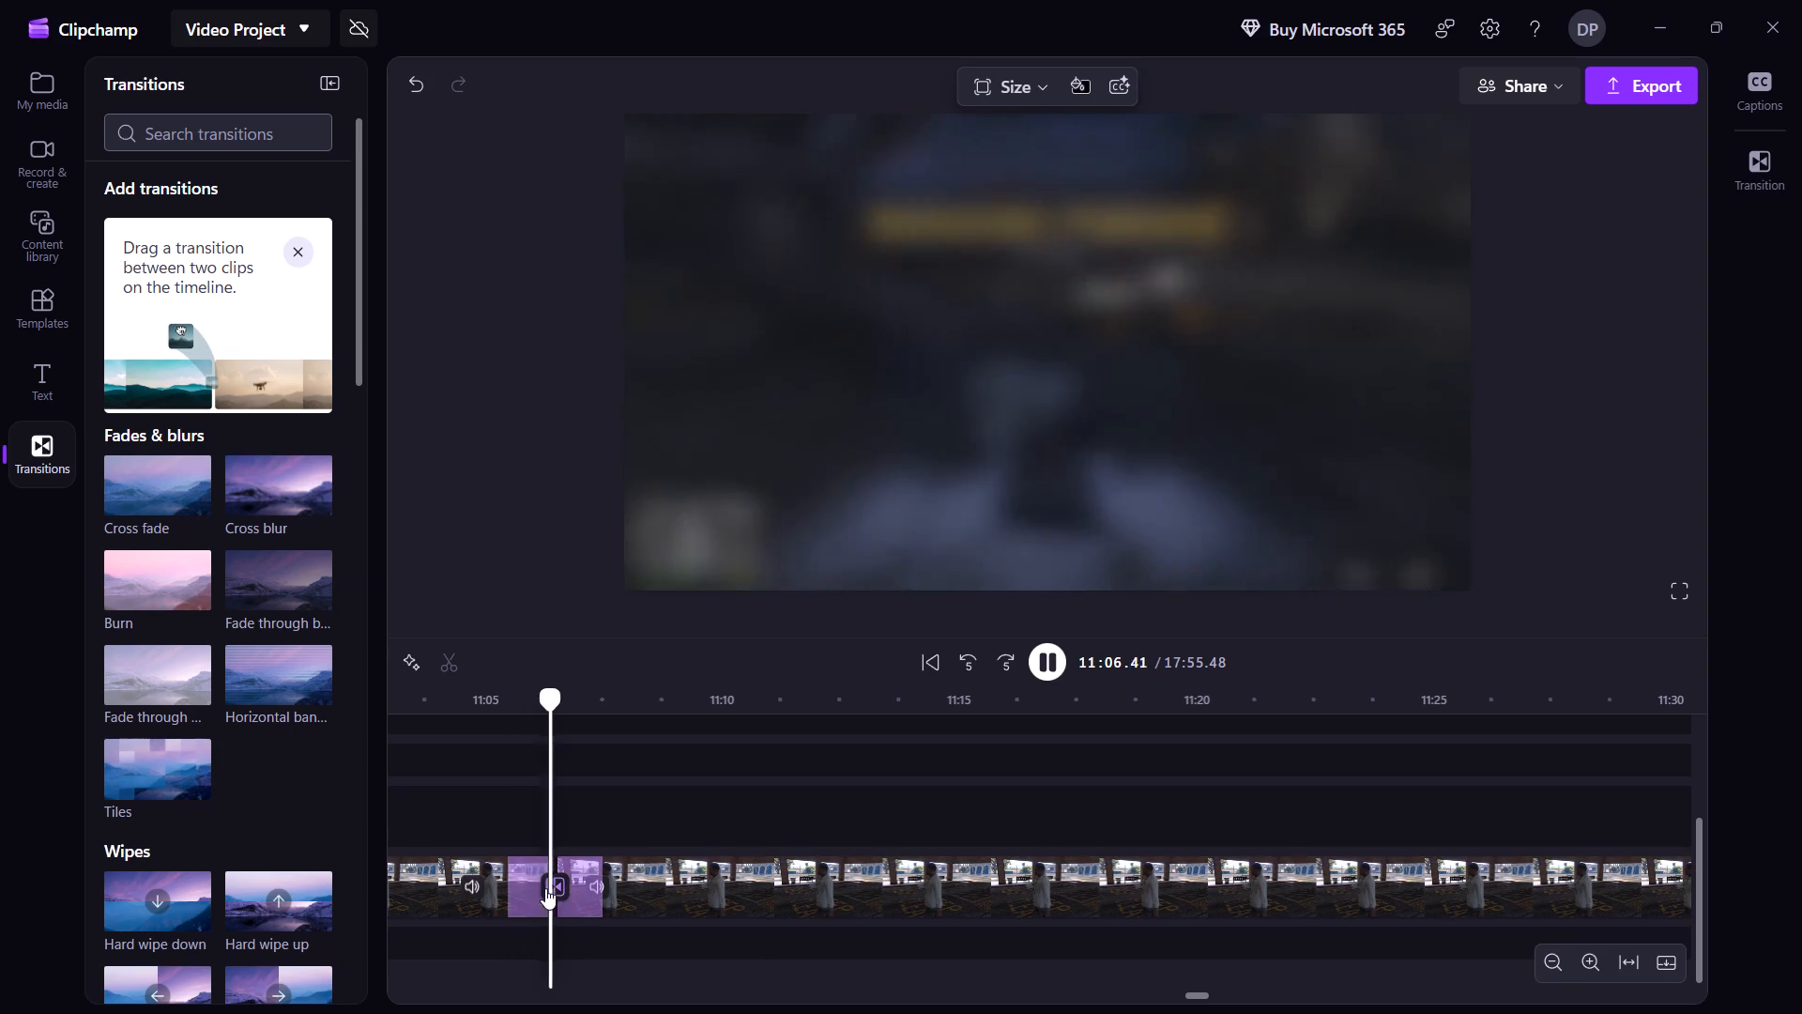
pyautogui.press('Left')
pyautogui.press('Left')
pyautogui.press('Left')
pyautogui.press('Left')
pyautogui.press('Left')
pyautogui.press('Left')
pyautogui.press('Left')
pyautogui.press('Left')
pyautogui.press('Left')
pyautogui.press('Left')
pyautogui.press('Left')
pyautogui.press('Left')
pyautogui.press('Left')
pyautogui.press('Left')
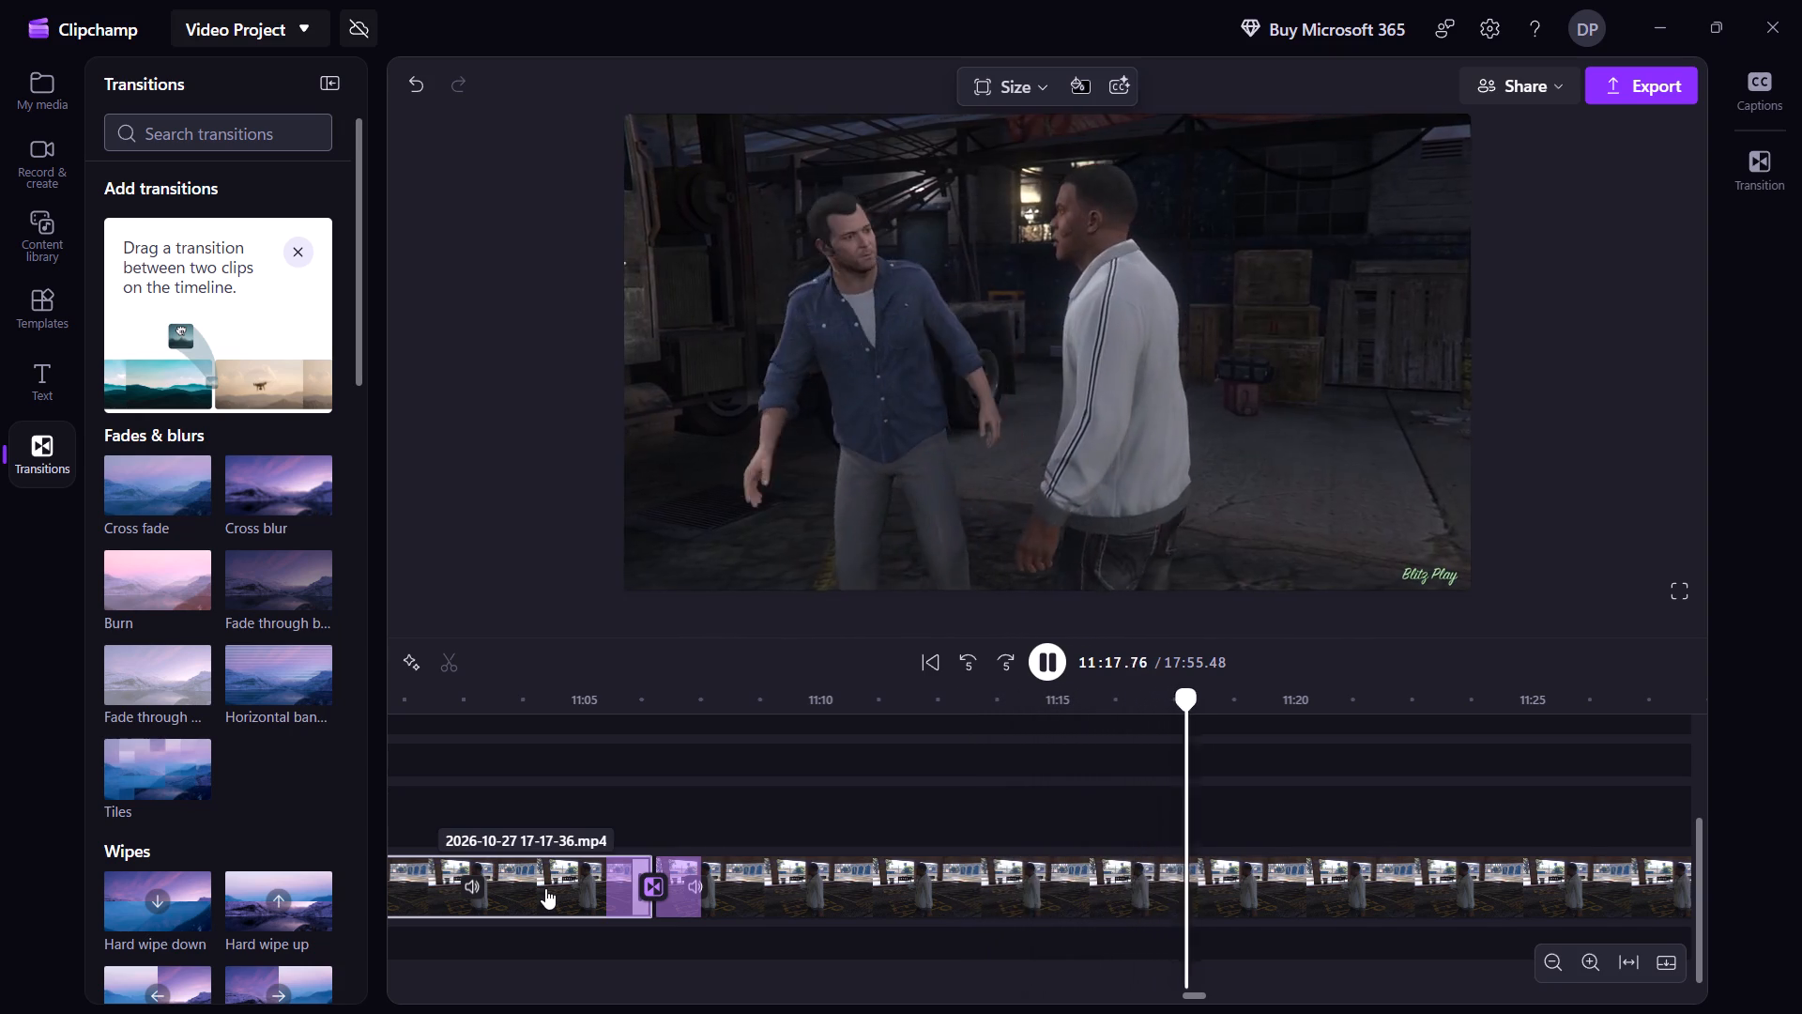
# Skim the Blitz Play cutscene to about 12:53, looking for where the garbage truck drive begins.
pyautogui.hotkey('shift', 'Right')
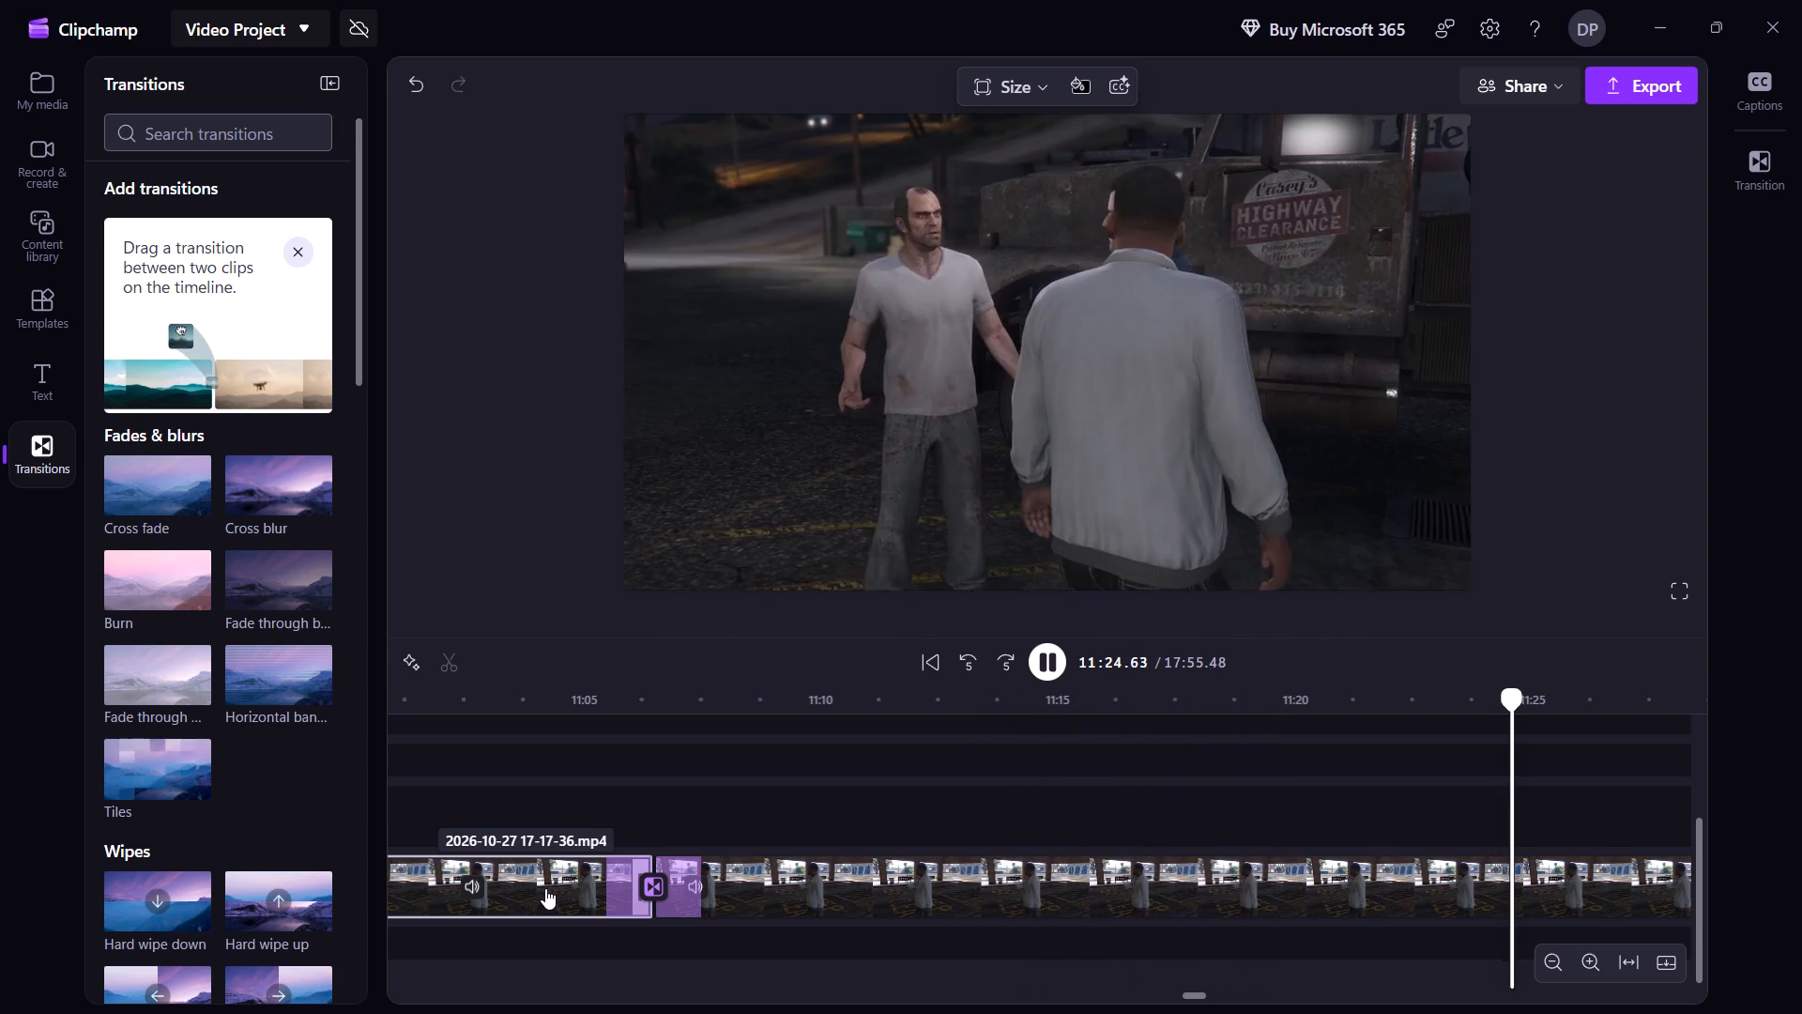
pyautogui.hotkey('shift', 'Right')
pyautogui.hotkey('shift', 'Right')
pyautogui.hotkey('shift', 'Right')
pyautogui.hotkey('shift', 'Right')
pyautogui.hotkey('shift', 'Right')
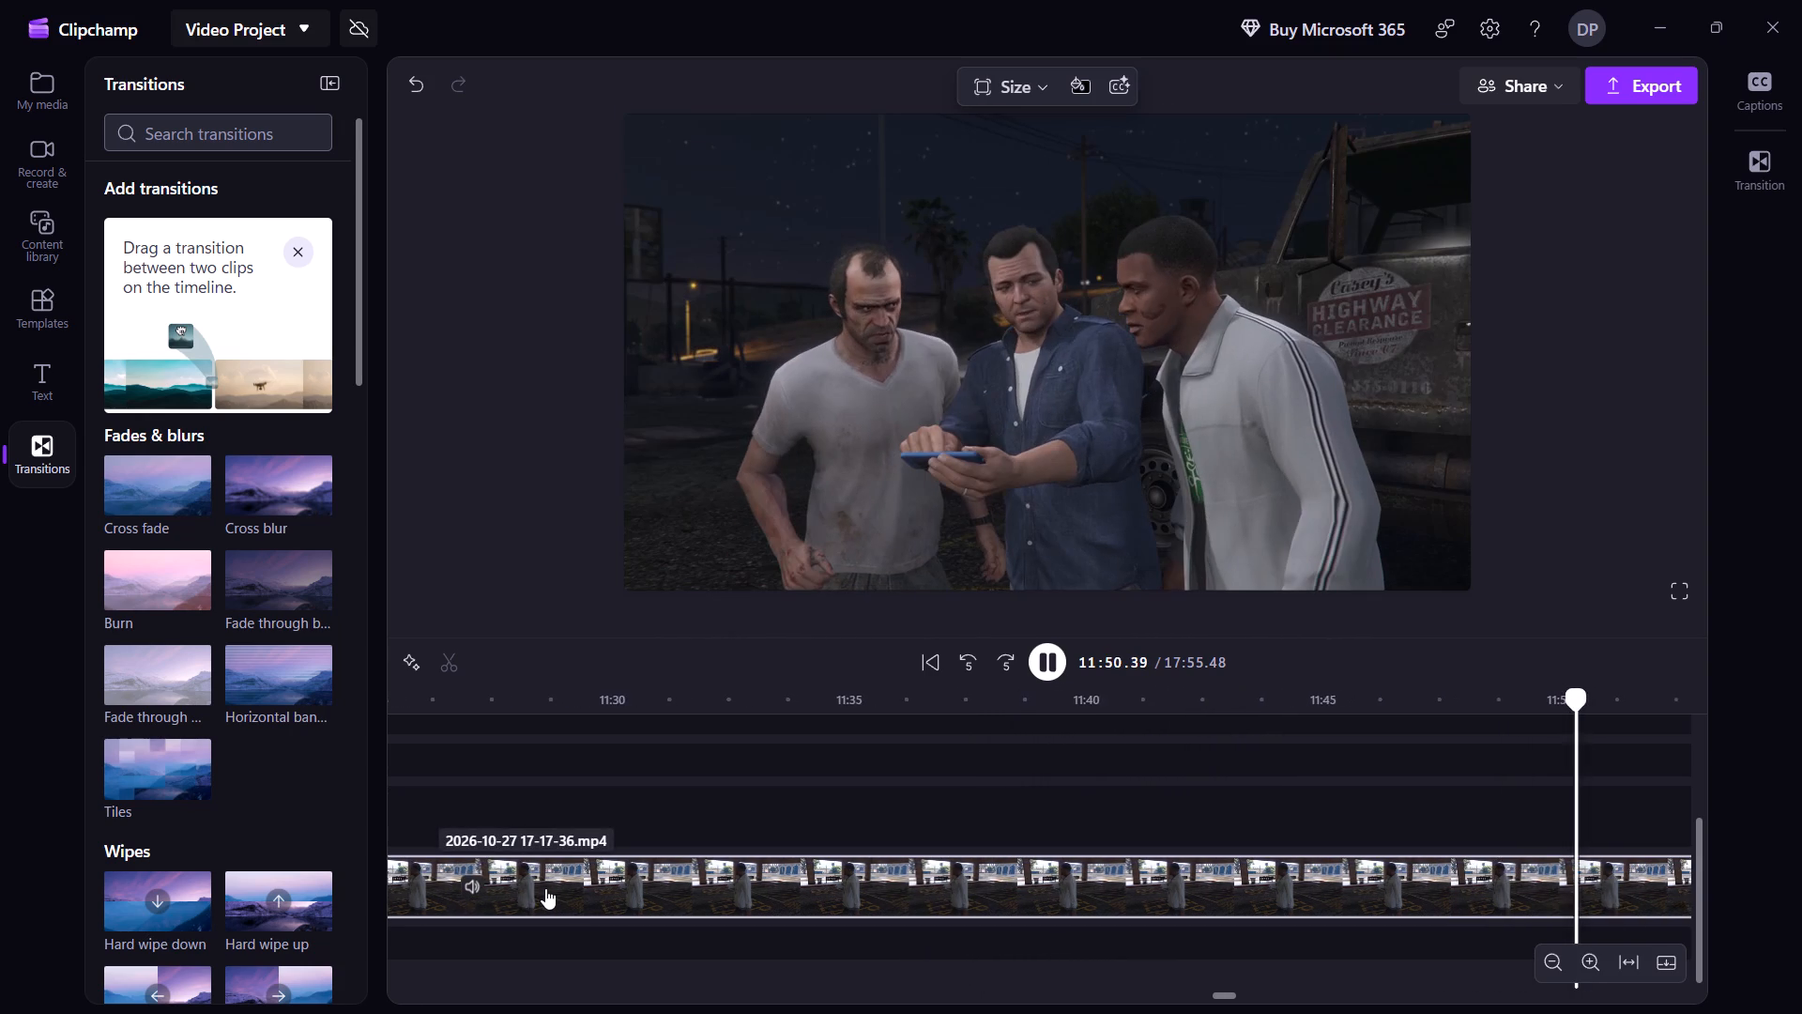
pyautogui.hotkey('shift', 'Right')
pyautogui.hotkey('shift', 'Right')
pyautogui.hotkey('shift', 'Right')
pyautogui.hotkey('shift', 'Right')
pyautogui.hotkey('shift', 'Right')
pyautogui.hotkey('shift', 'Right')
pyautogui.hotkey('shift', 'Right')
pyautogui.hotkey('shift', 'Right')
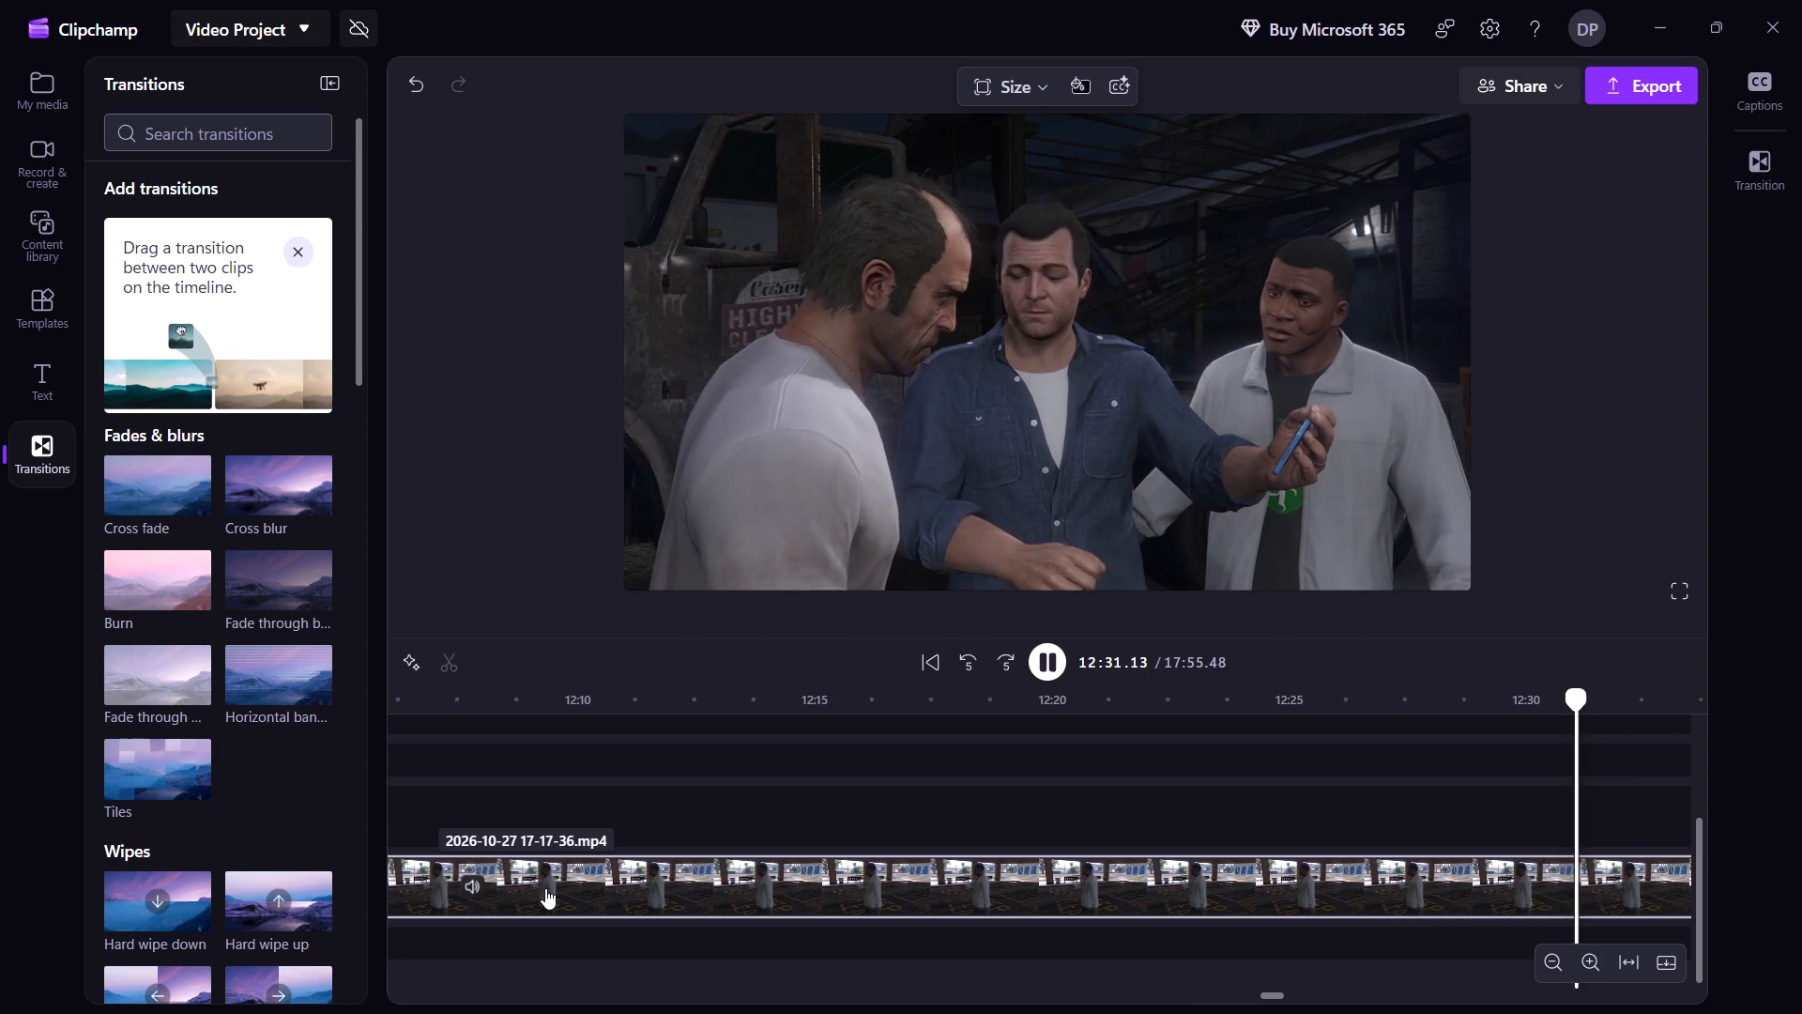
pyautogui.hotkey('shift', 'Right')
pyautogui.hotkey('shift', 'Right')
pyautogui.hotkey('shift', 'Right')
pyautogui.hotkey('shift', 'Right')
pyautogui.hotkey('shift', 'Right')
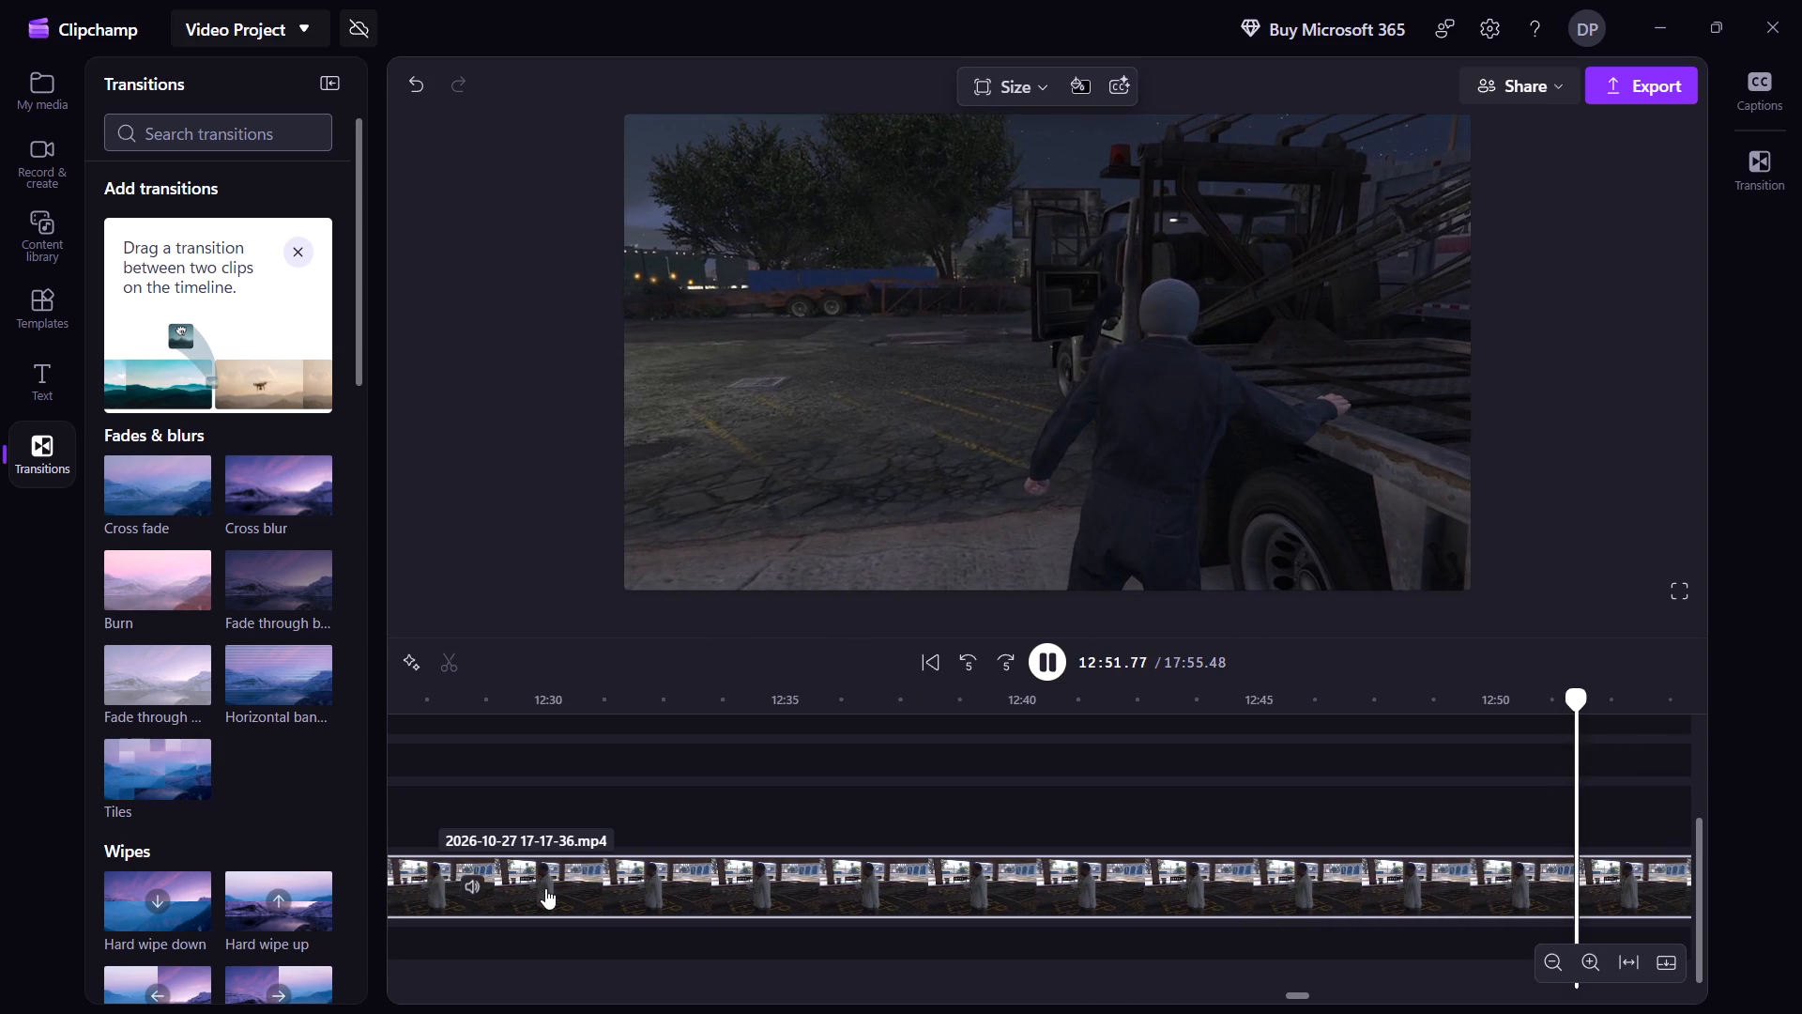
pyautogui.hotkey('shift', 'Right')
# Go back through the end of the cutscene and split the gameplay clip at 12:48.02, as the character boards the garbage truck.
pyautogui.hotkey('shift', 'Left')
pyautogui.hotkey('shift', 'Left')
pyautogui.hotkey('shift', 'Left')
pyautogui.hotkey('shift', 'Left')
pyautogui.hotkey('shift', 'Left')
pyautogui.hotkey('shift', 'Left')
pyautogui.hotkey('shift', 'Left')
pyautogui.hotkey('shift', 'Left')
pyautogui.hotkey('shift', 'Left')
pyautogui.hotkey('shift', 'Left')
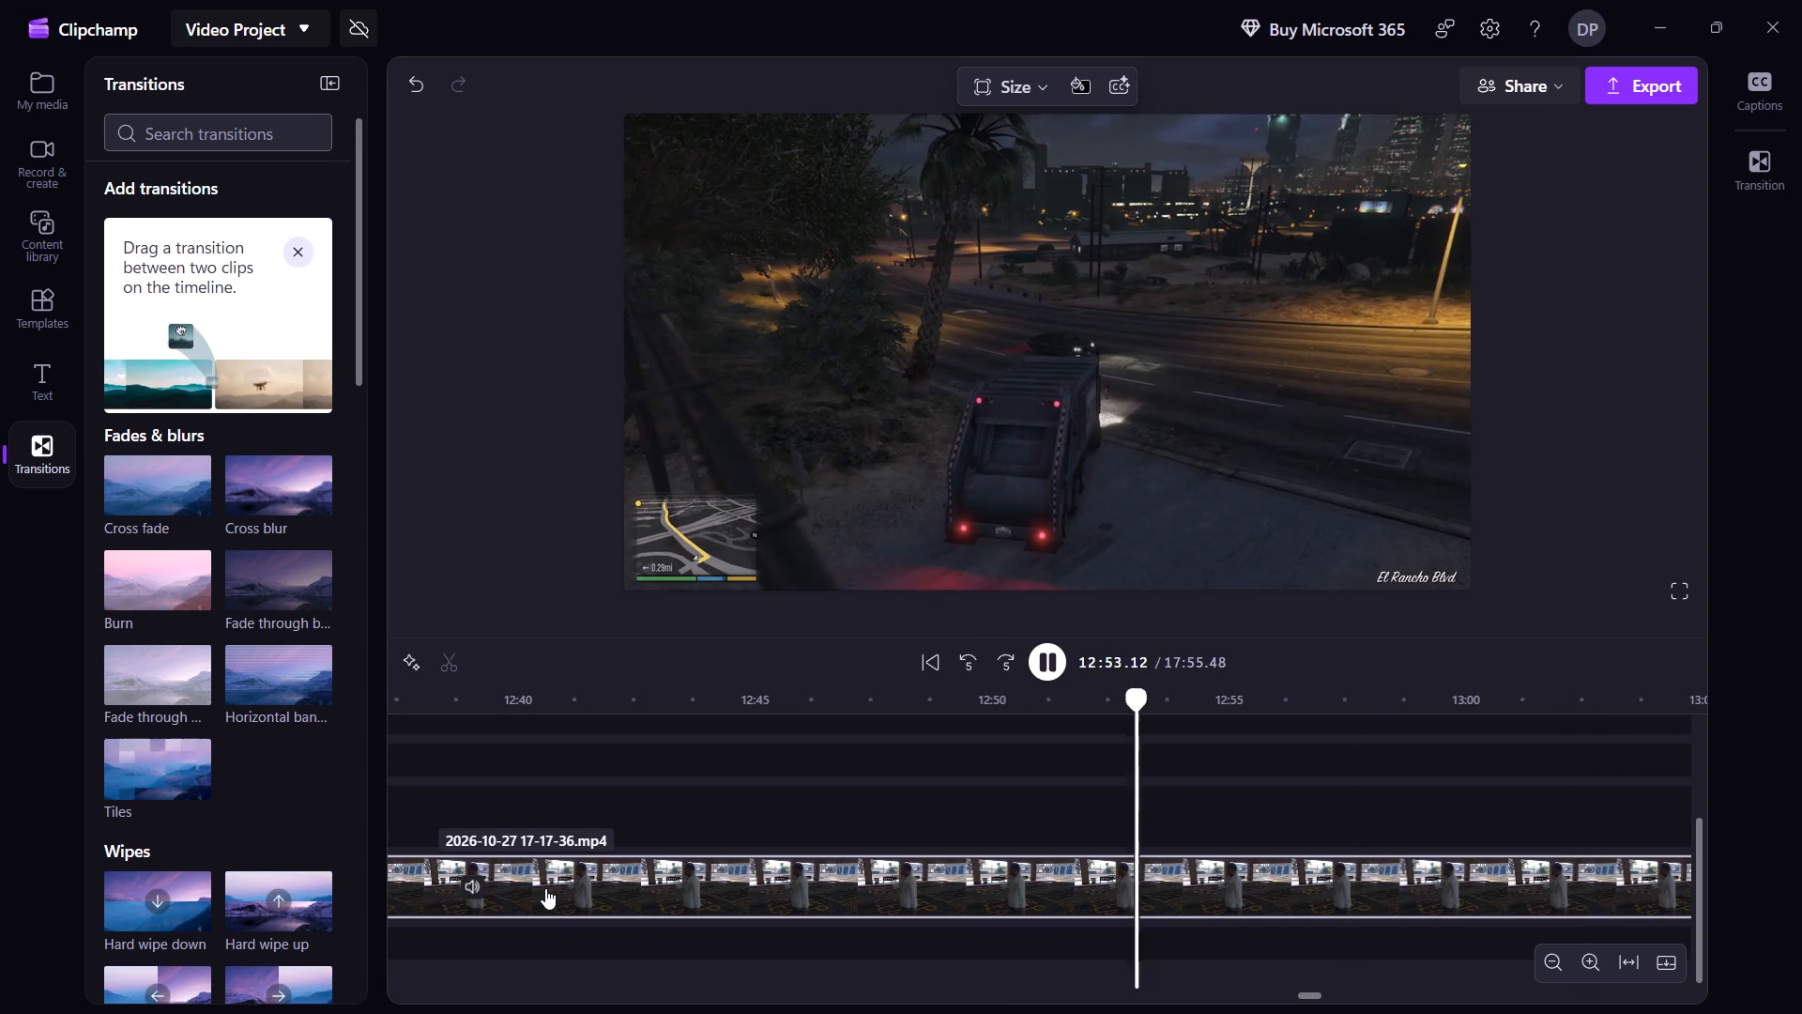
pyautogui.press('Right')
pyautogui.press('Right')
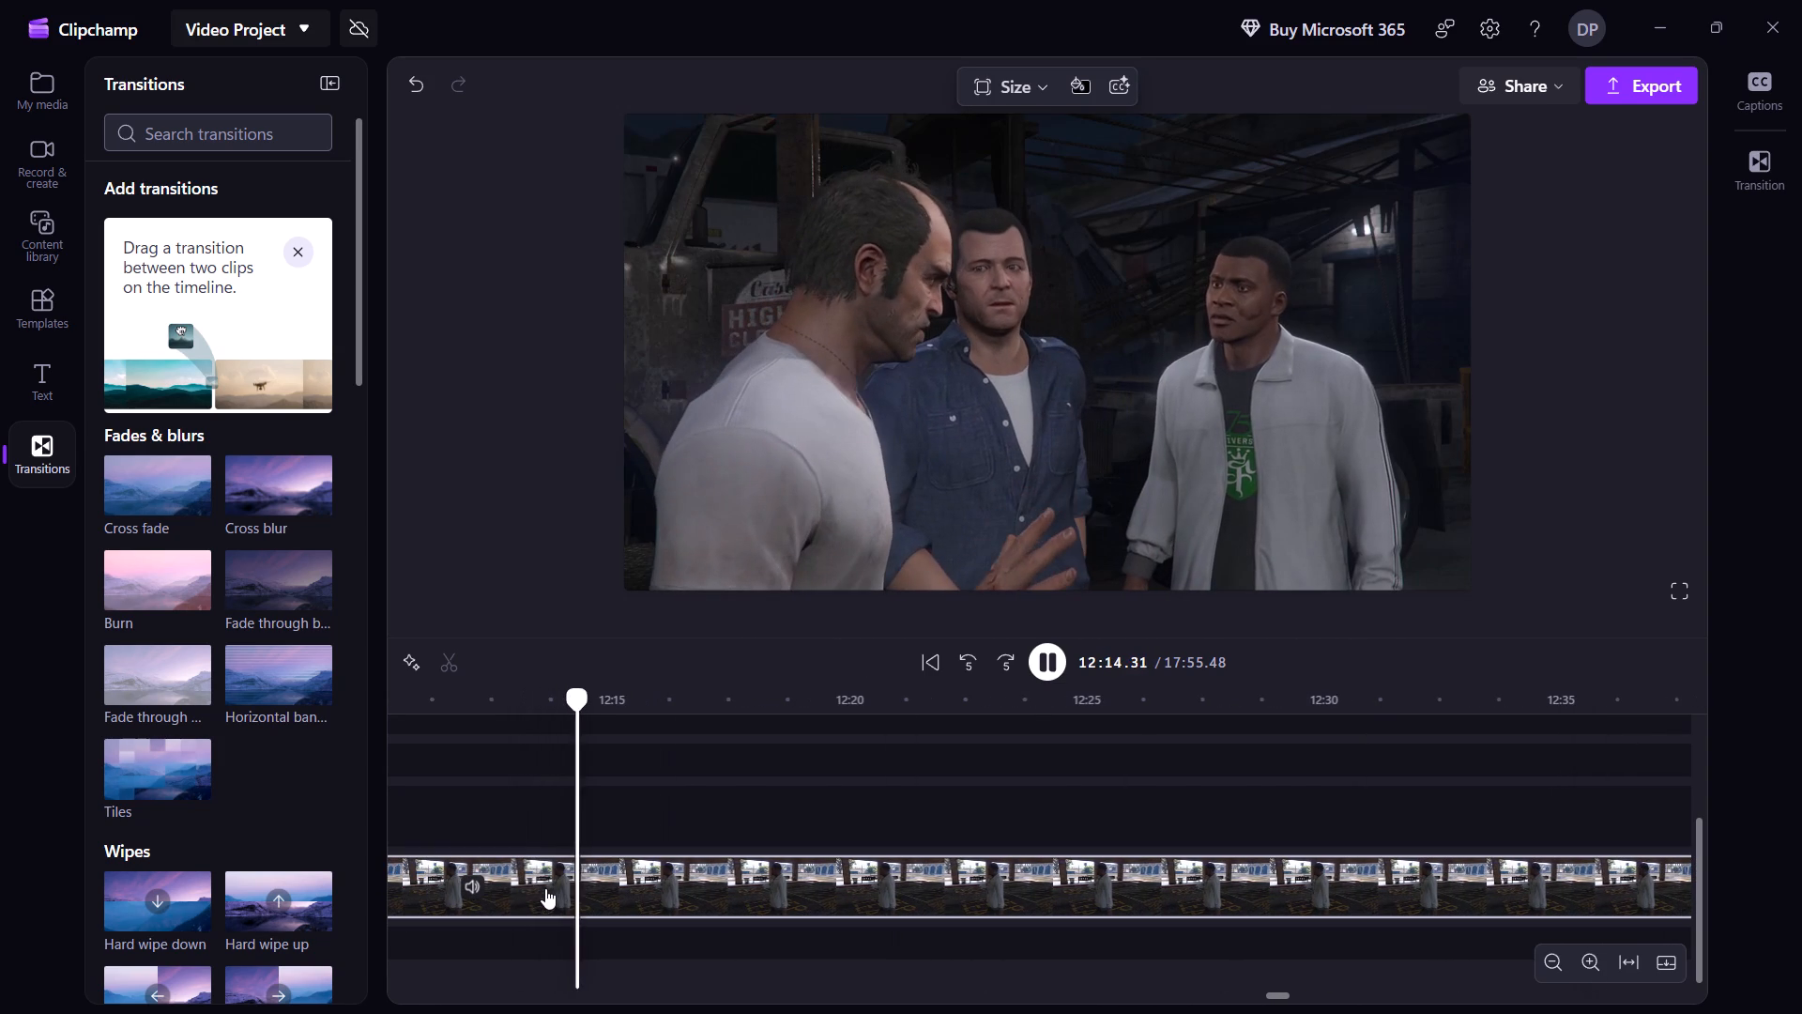
pyautogui.press('Right')
pyautogui.hotkey('shift', 'Right')
pyautogui.hotkey('shift', 'Right')
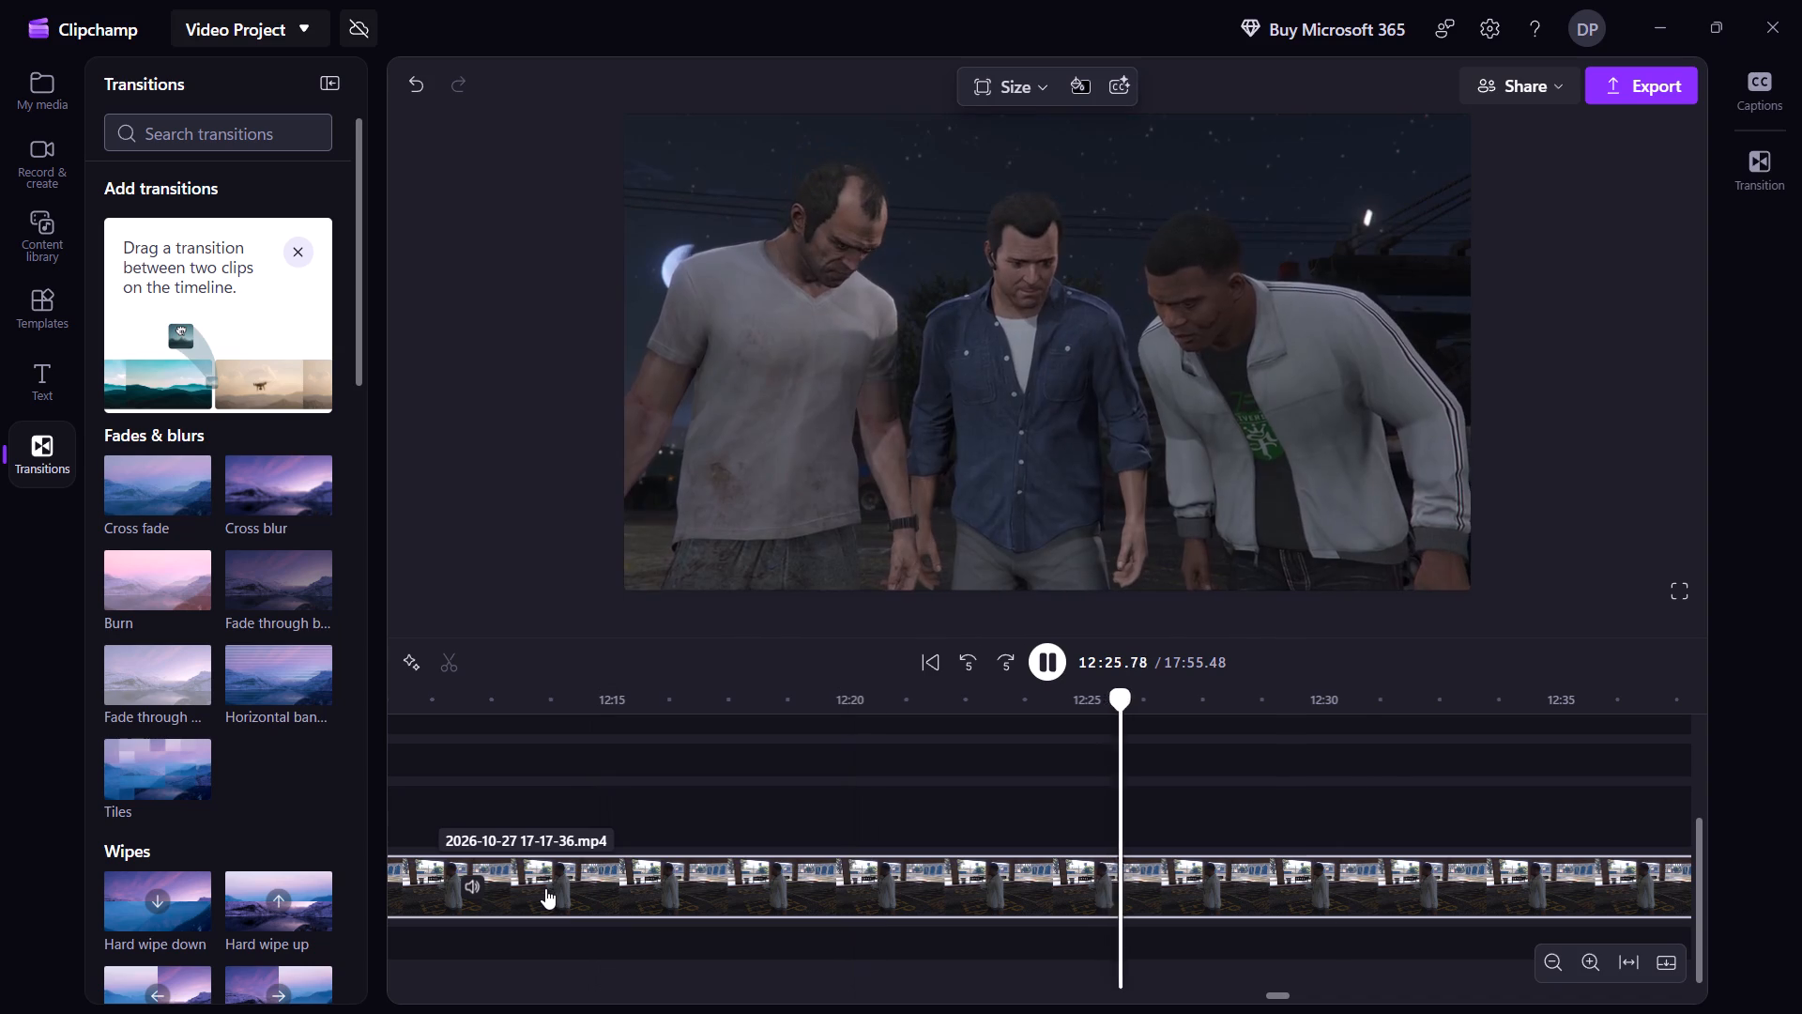
pyautogui.hotkey('shift', 'Right')
pyautogui.hotkey('shift', 'Right')
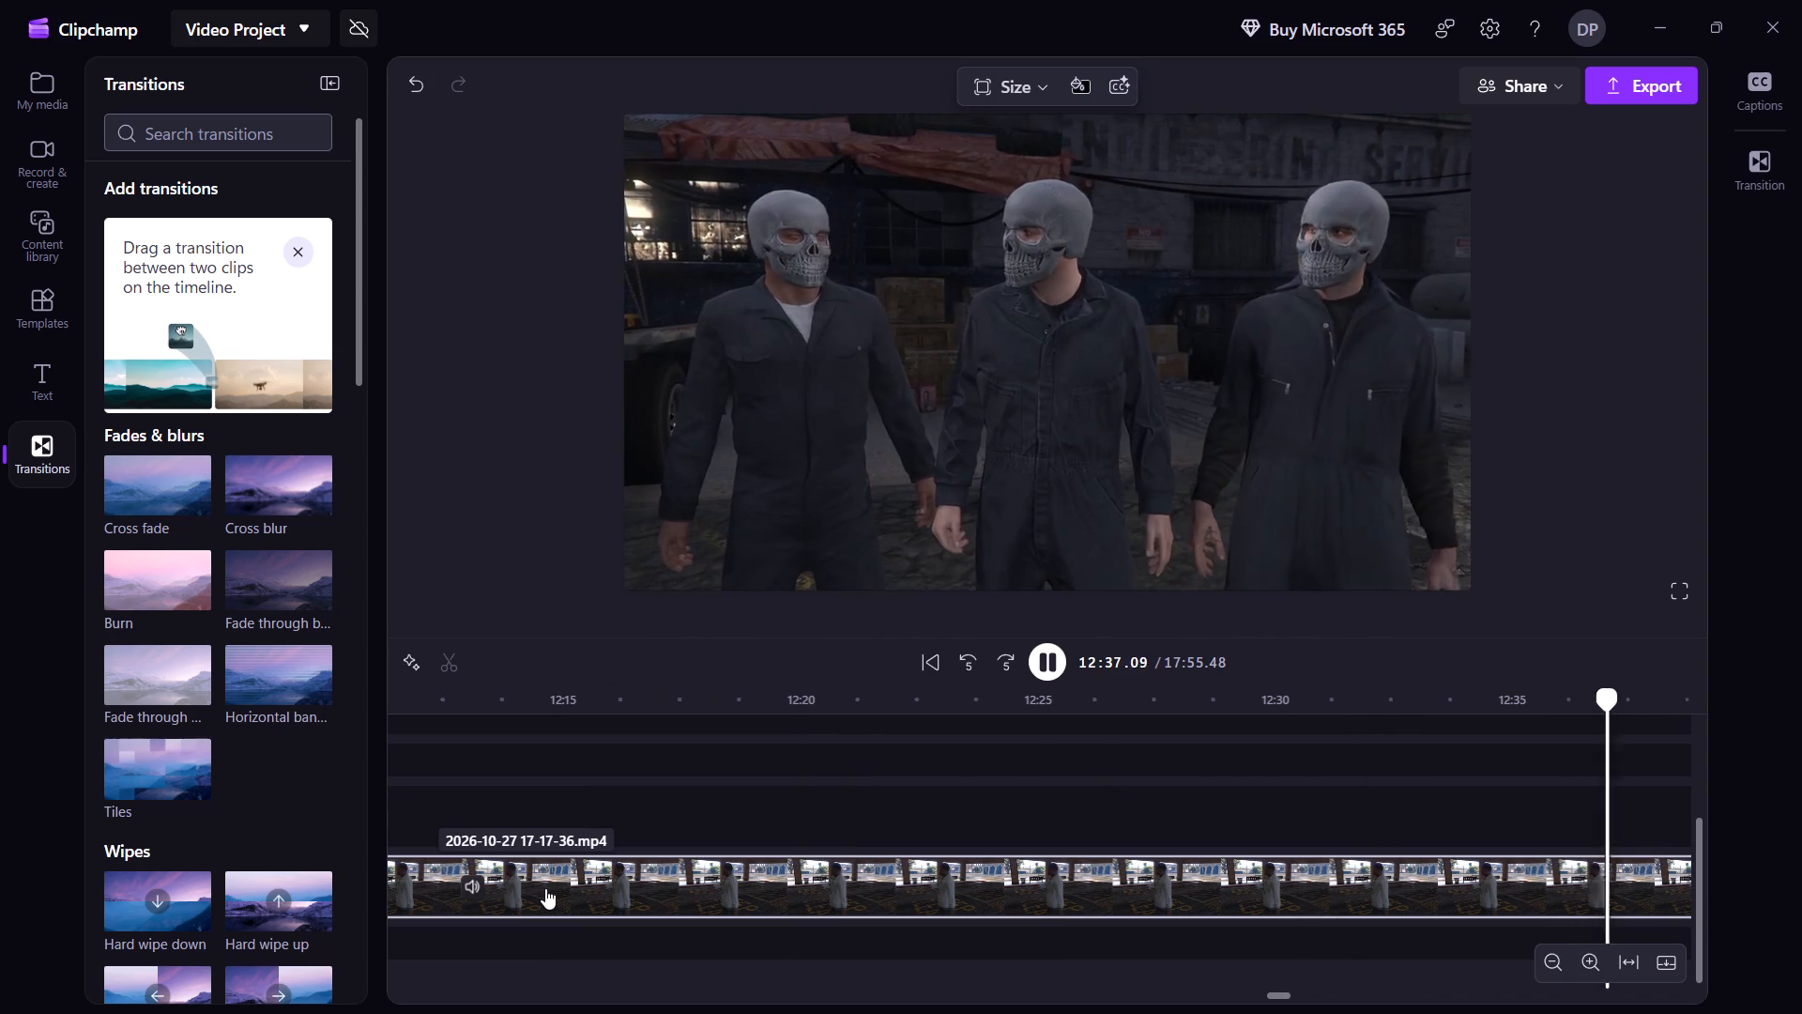
pyautogui.hotkey('shift', 'Right')
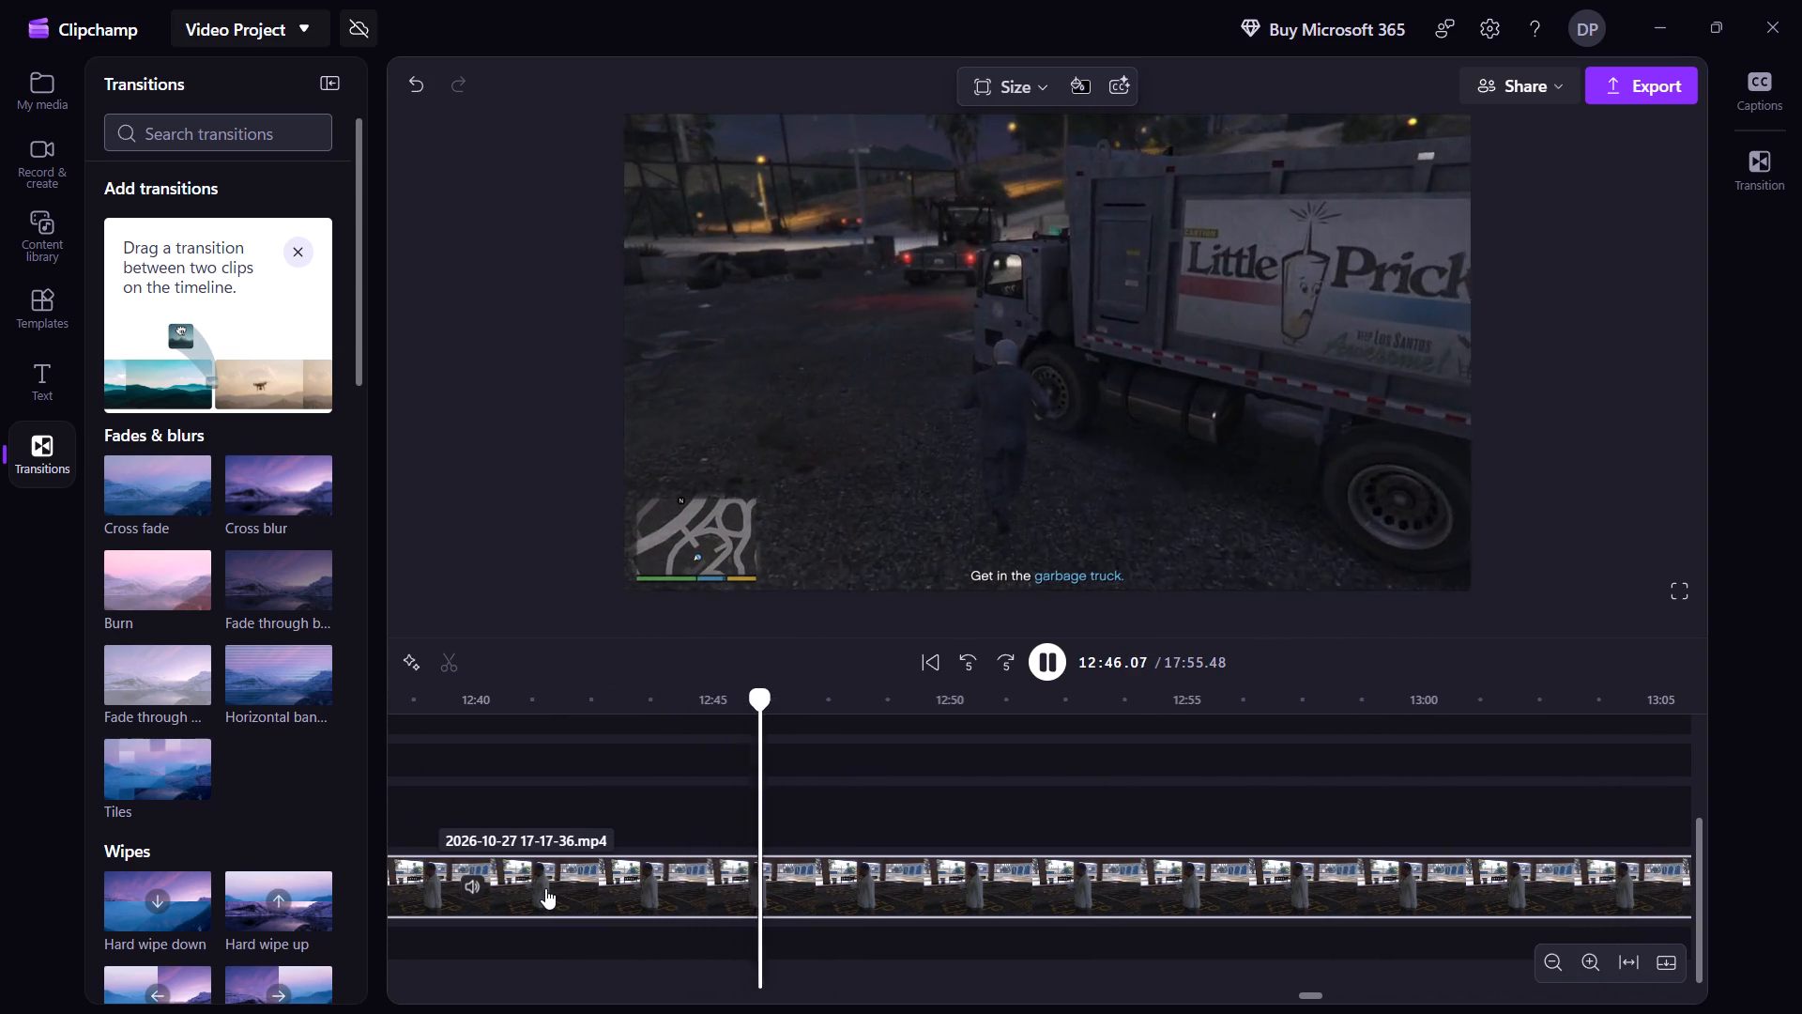
pyautogui.press('space')
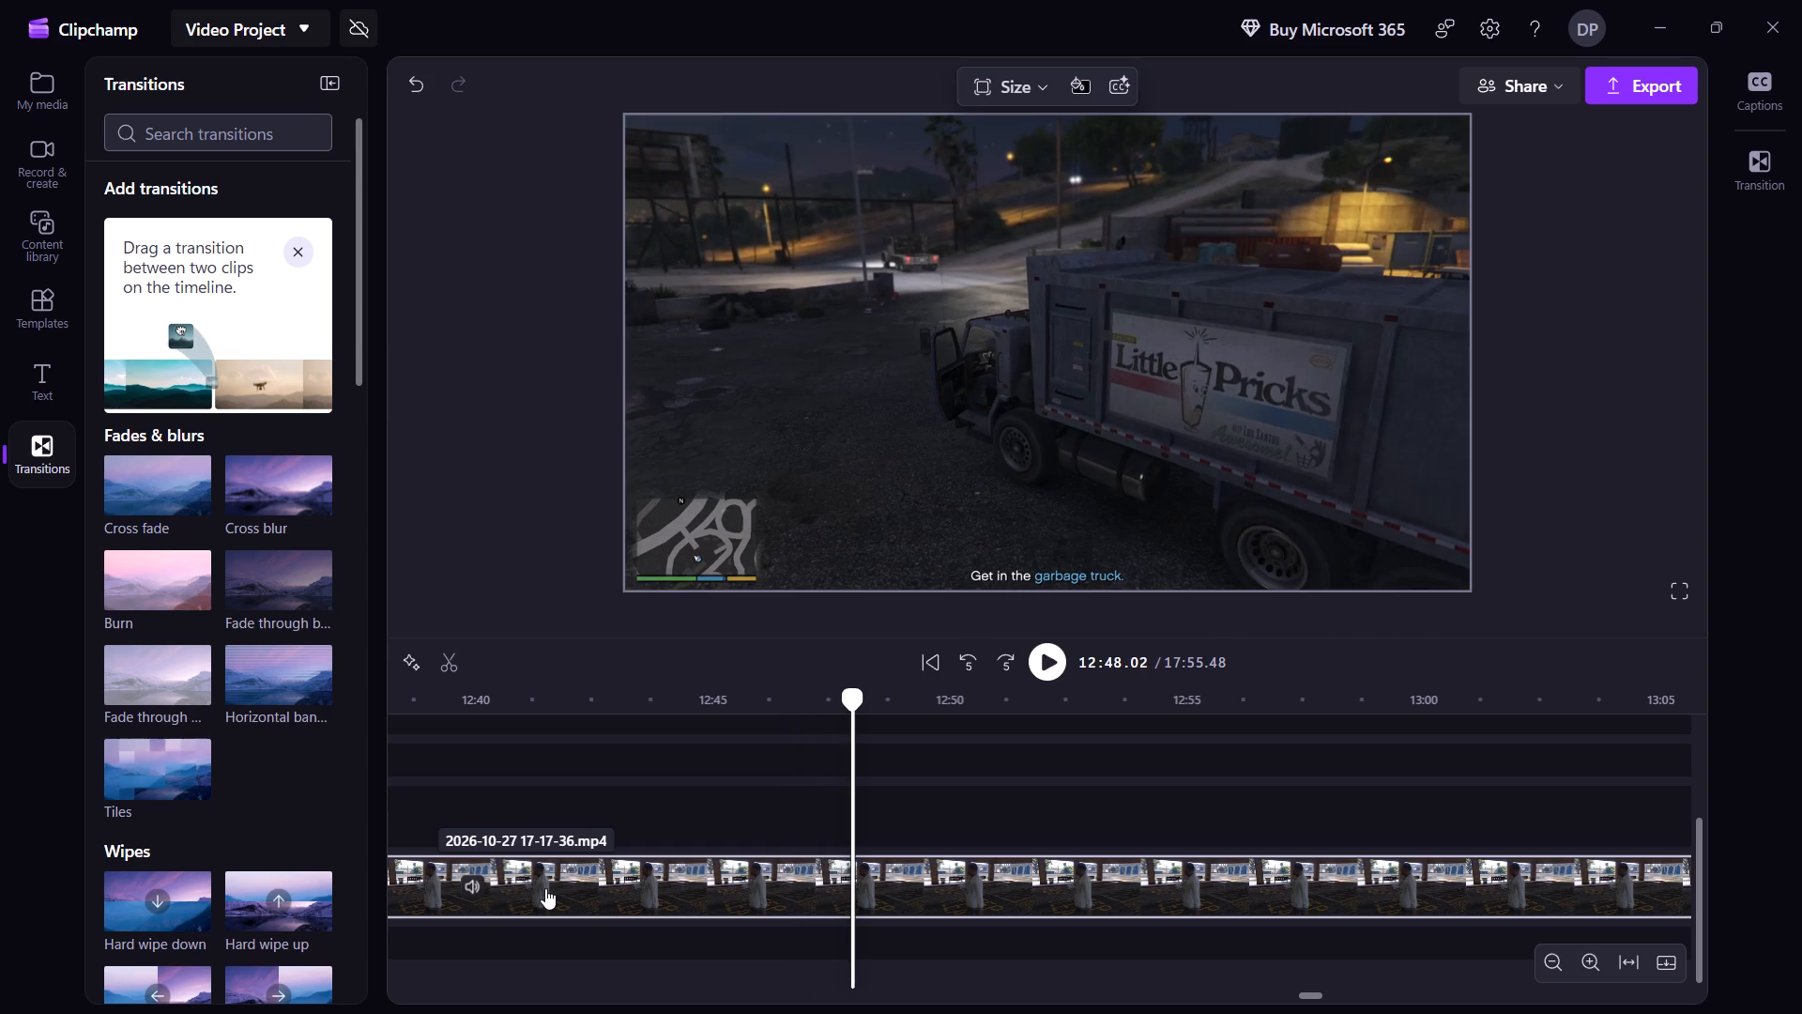
pyautogui.write('S')
# Split the gameplay clip again at 13:23.12, near the end of the garbage truck drive to Cypress Flats.
pyautogui.press('space')
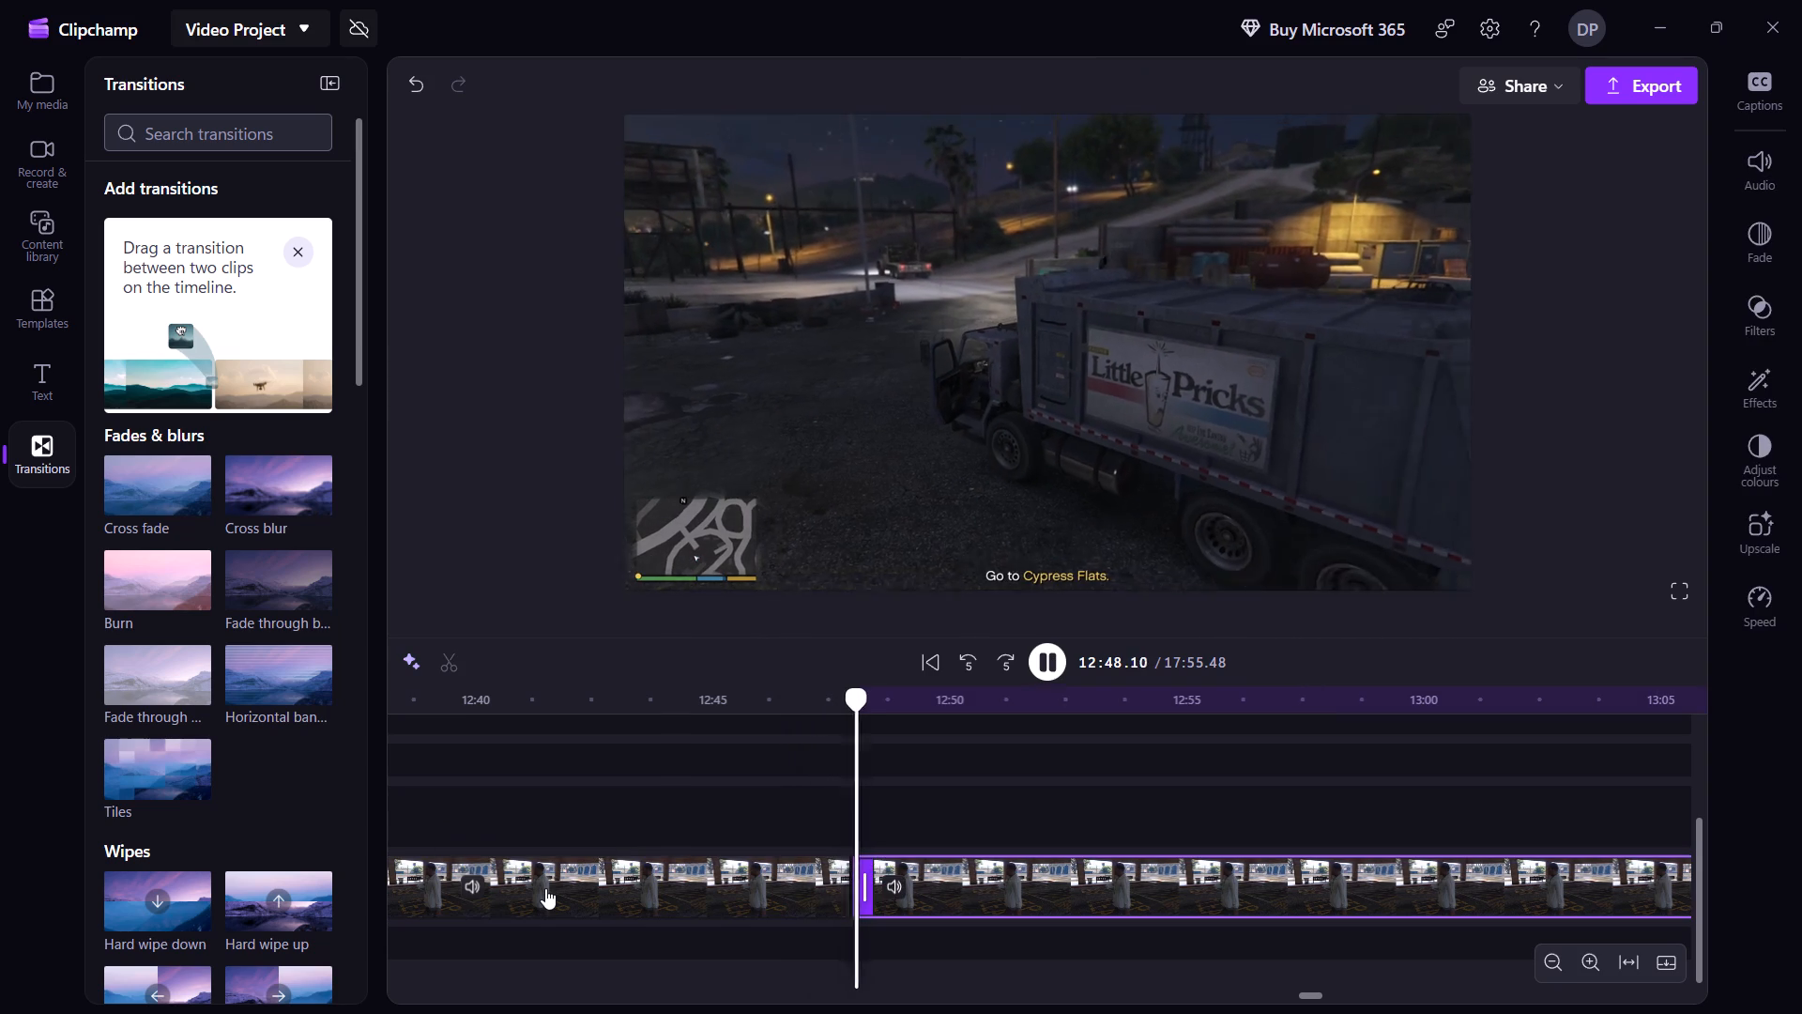
pyautogui.hotkey('shift', 'Right')
pyautogui.hotkey('shift', 'Right')
pyautogui.hotkey('shift', 'Right')
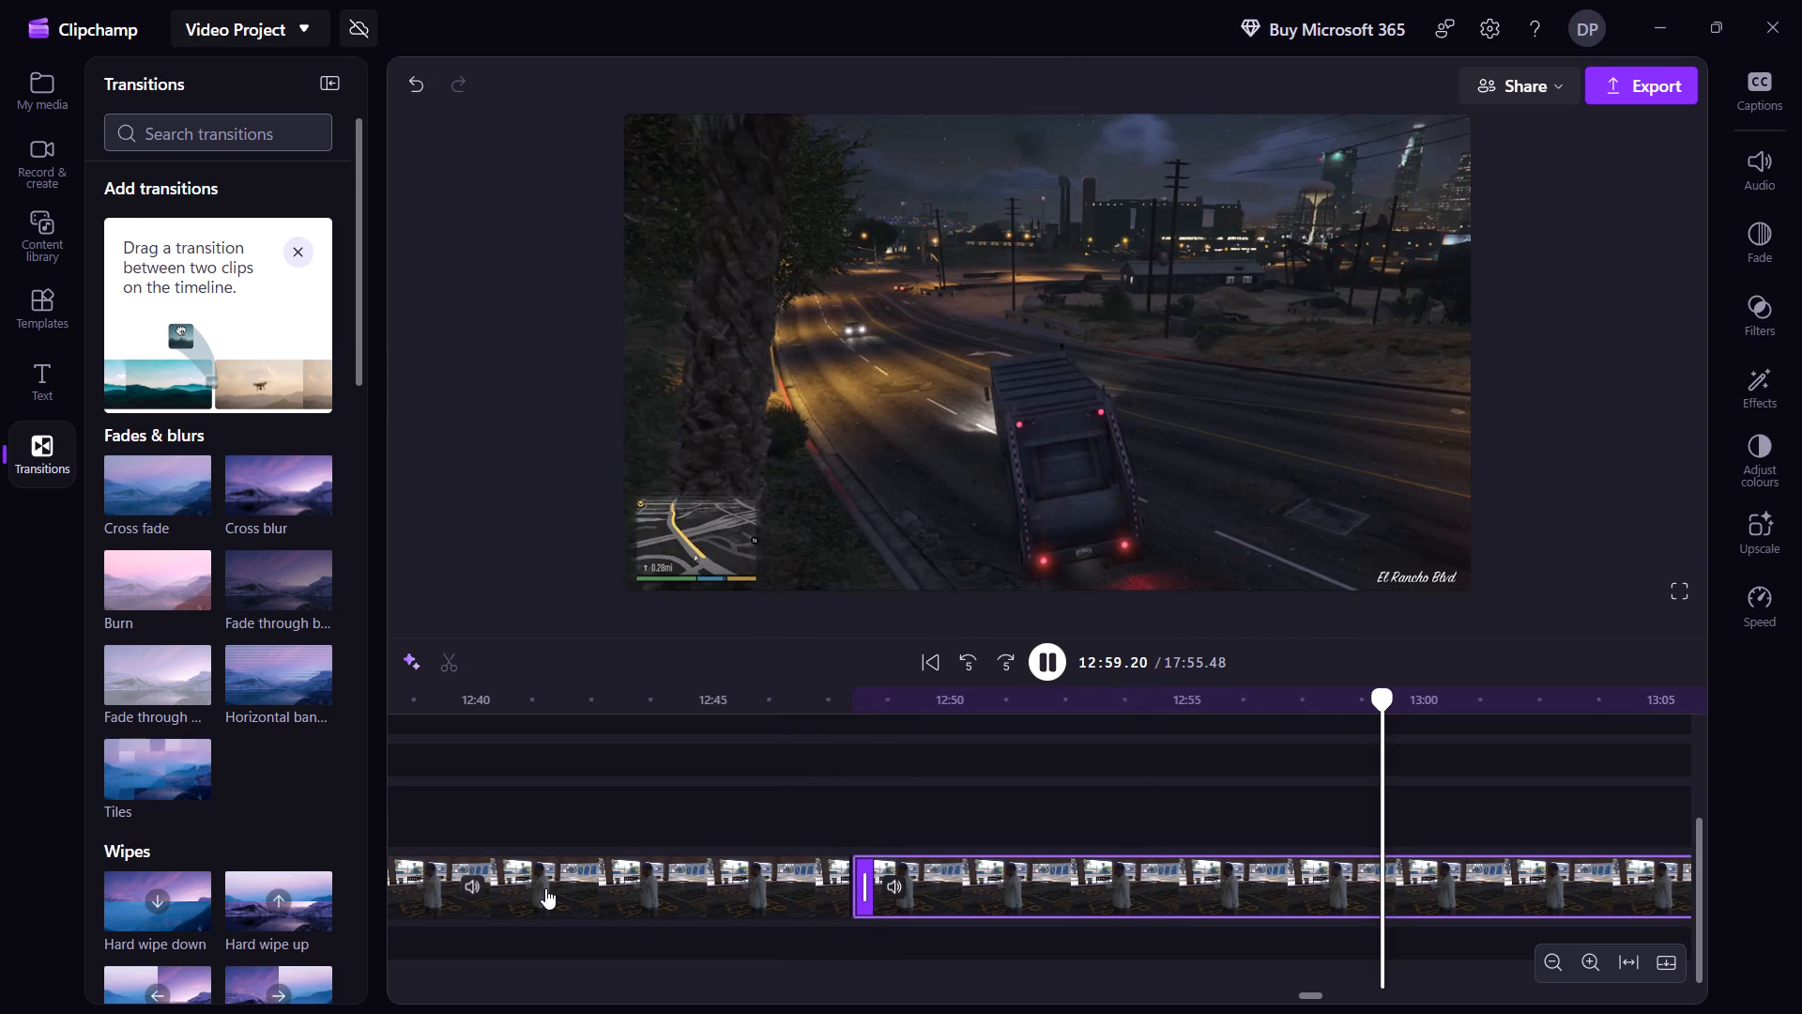
pyautogui.hotkey('shift', 'Right')
pyautogui.hotkey('shift', 'Right')
pyautogui.hotkey('shift', 'Right')
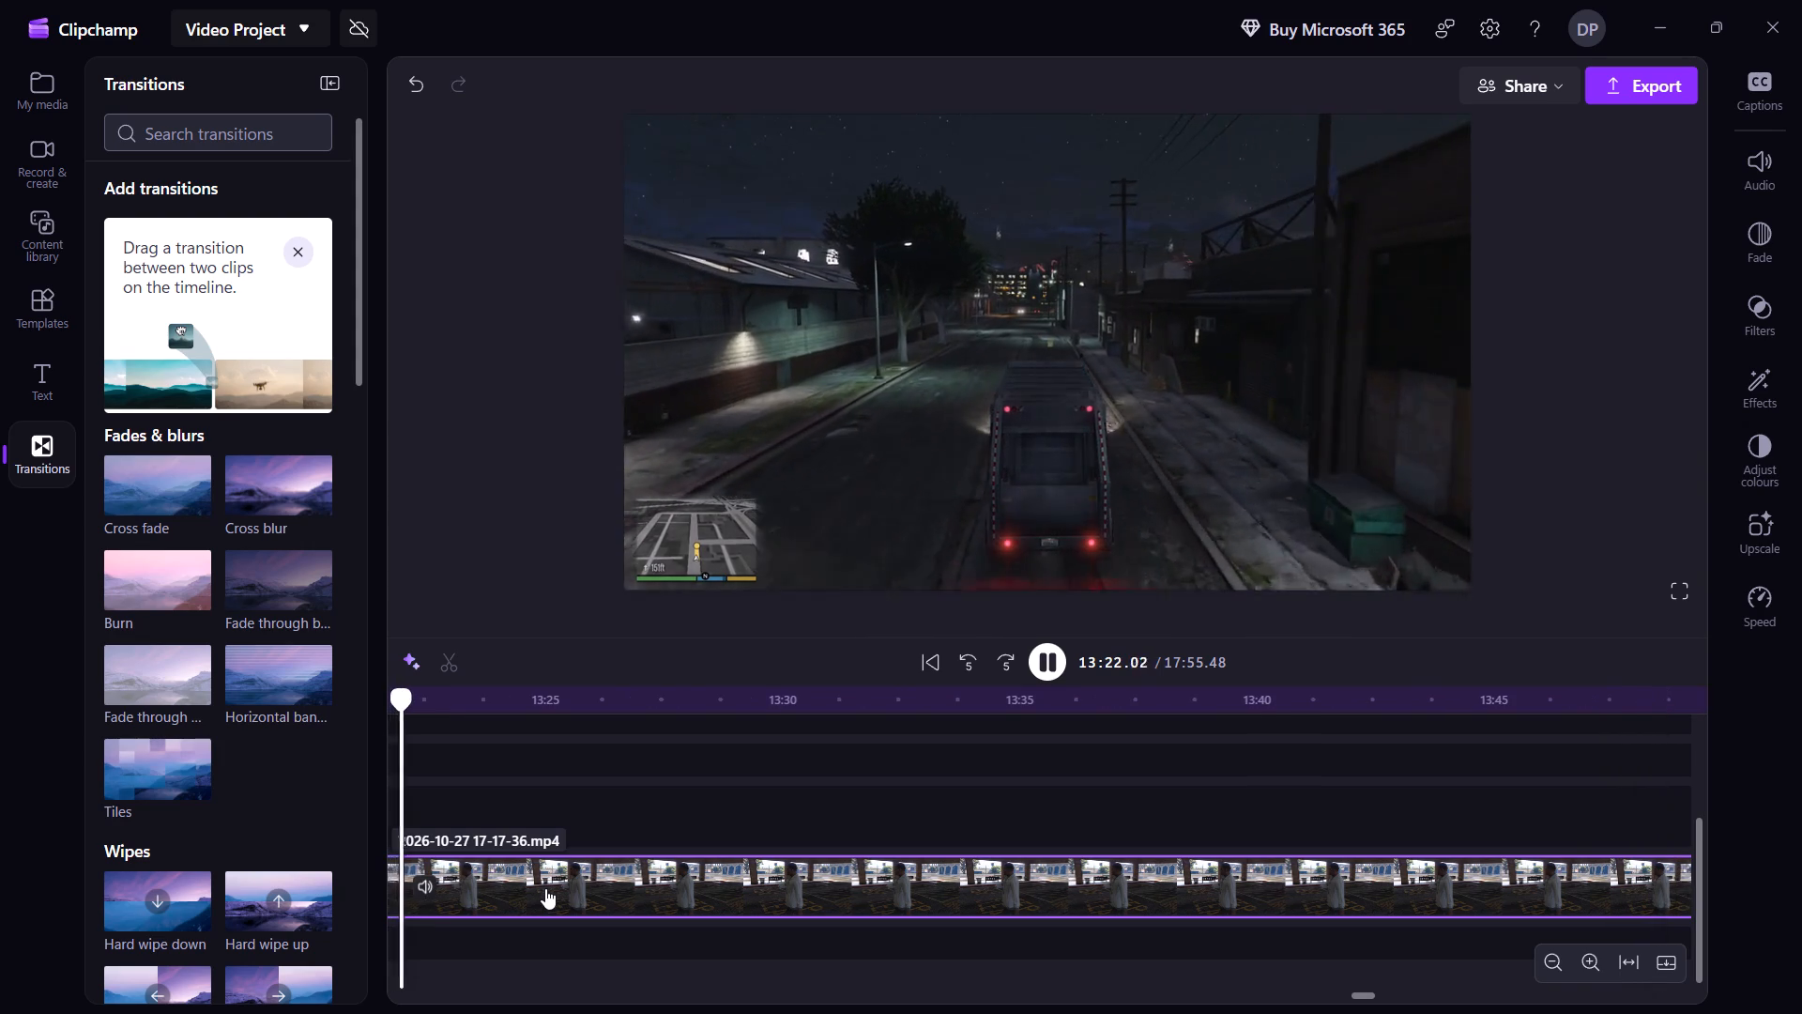
pyautogui.press('space')
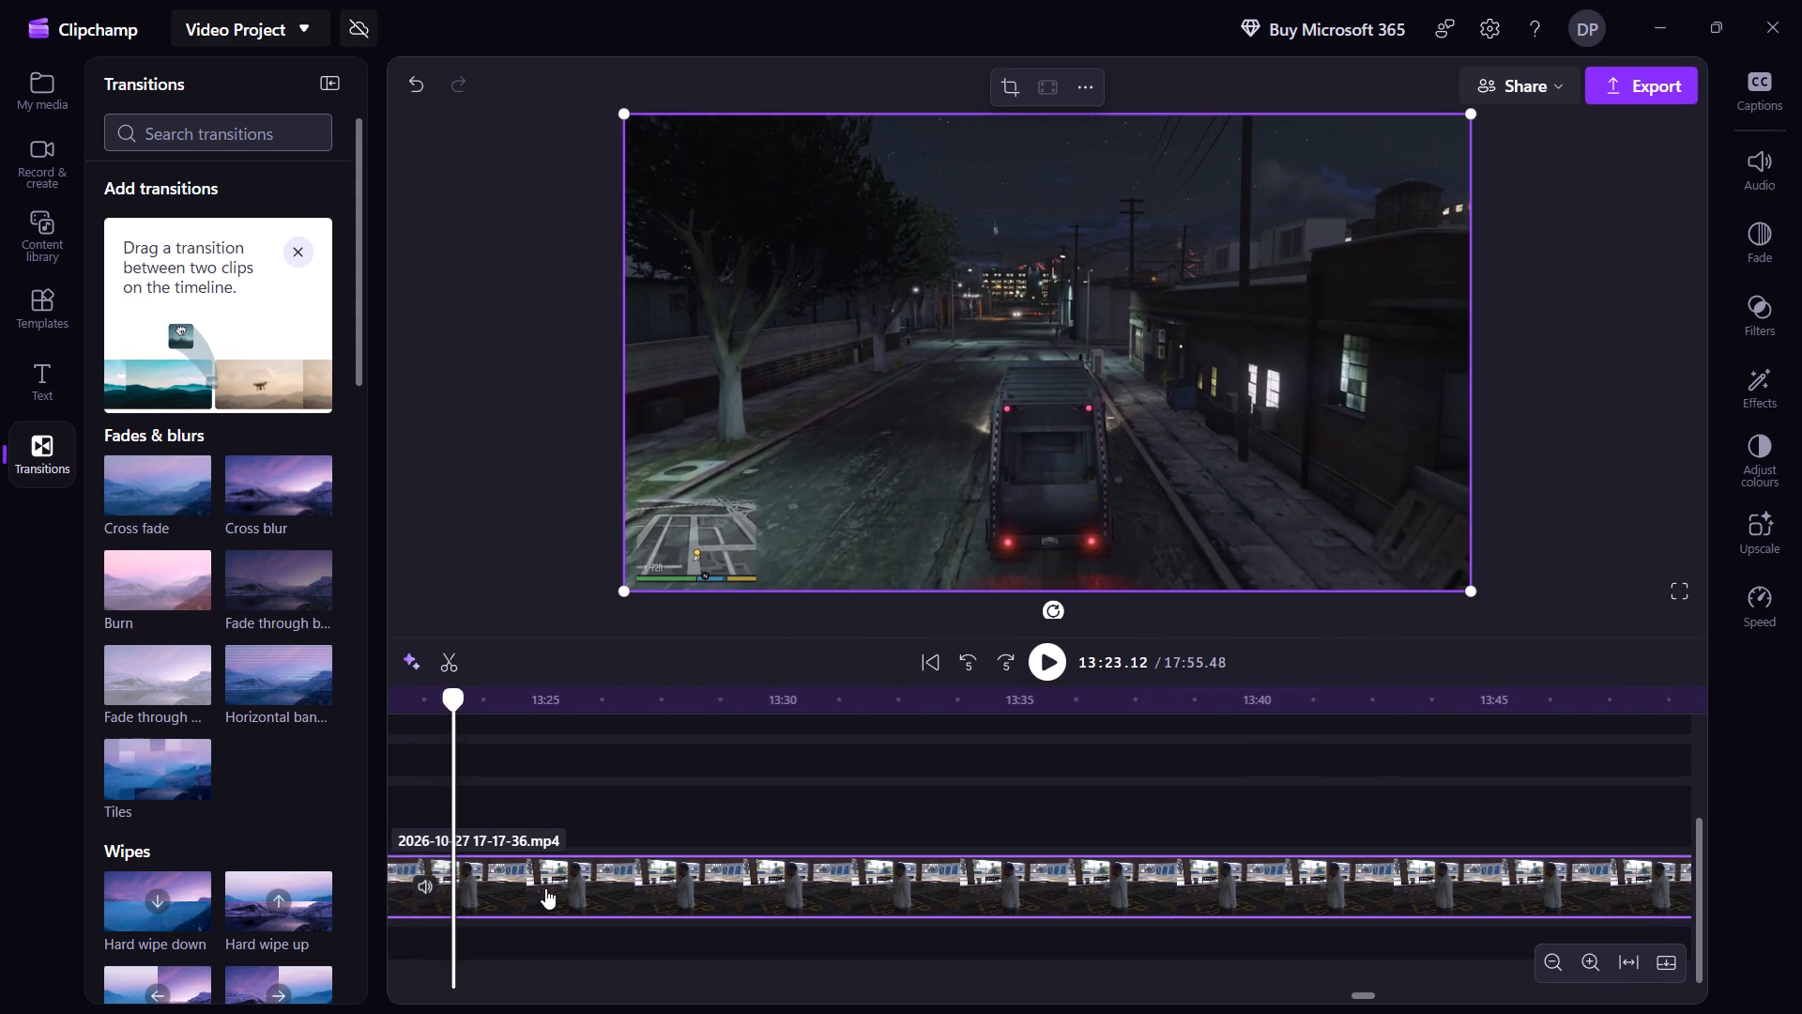
pyautogui.press('s')
# Delete the garbage truck driving clip between 12:48.02 and 13:23.12 and close the gap it leaves.
pyautogui.keyDown('shift'); pyautogui.scroll(-2, 545, 888); pyautogui.keyUp('shift')
pyautogui.keyDown('shift'); pyautogui.scroll(3, 545, 888); pyautogui.keyUp('shift')
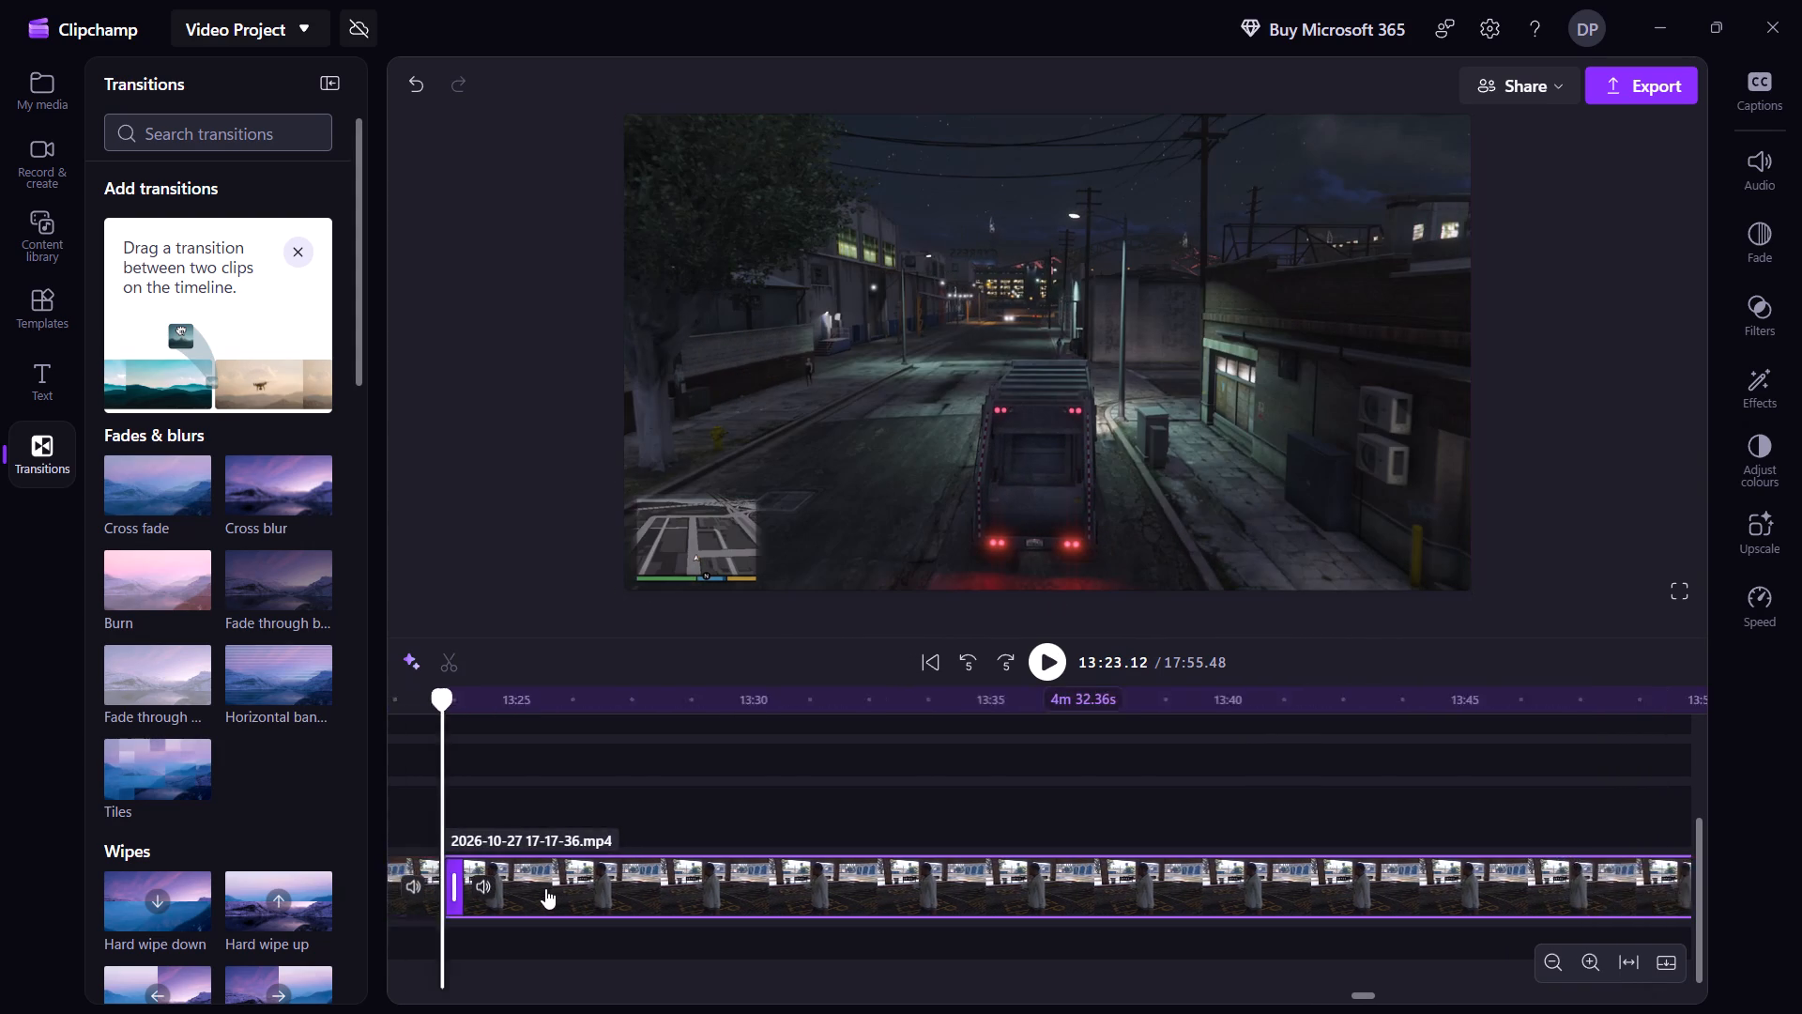
pyautogui.keyDown('shift'); pyautogui.scroll(3, 545, 888); pyautogui.keyUp('shift')
pyautogui.click(545, 888)
pyautogui.rightClick(545, 888)
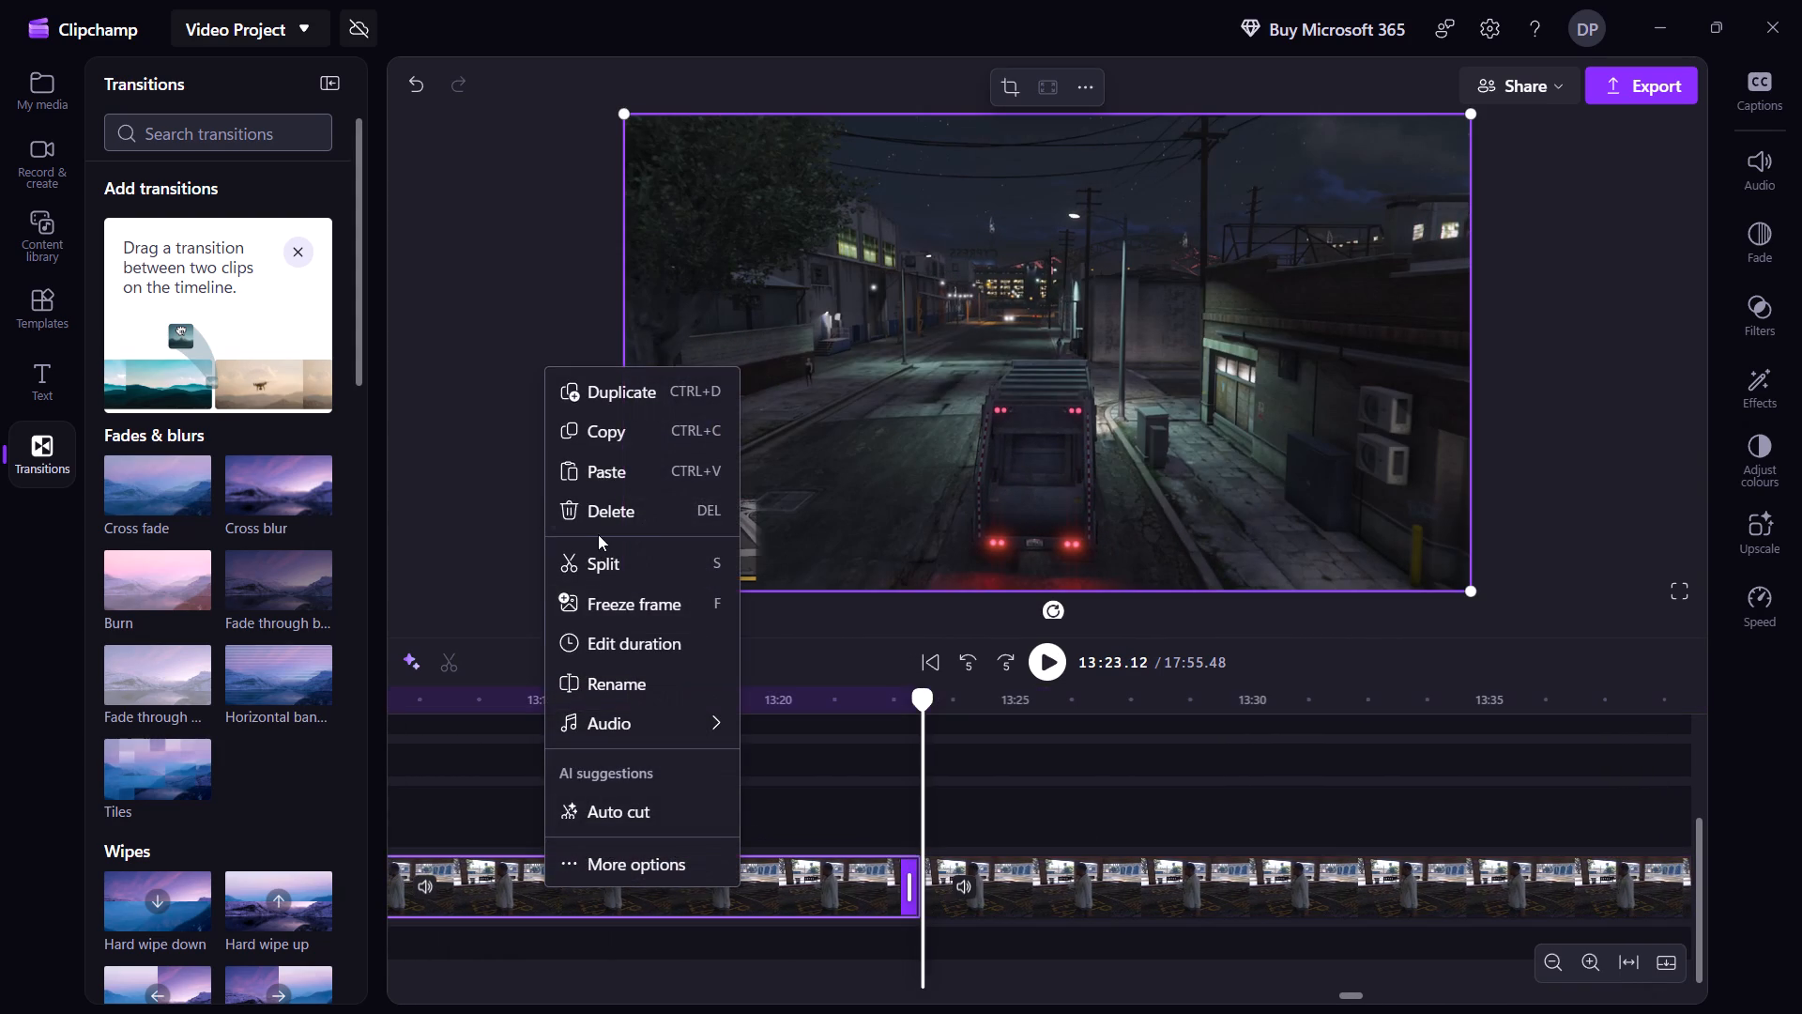
pyautogui.click(602, 522)
pyautogui.click(665, 885)
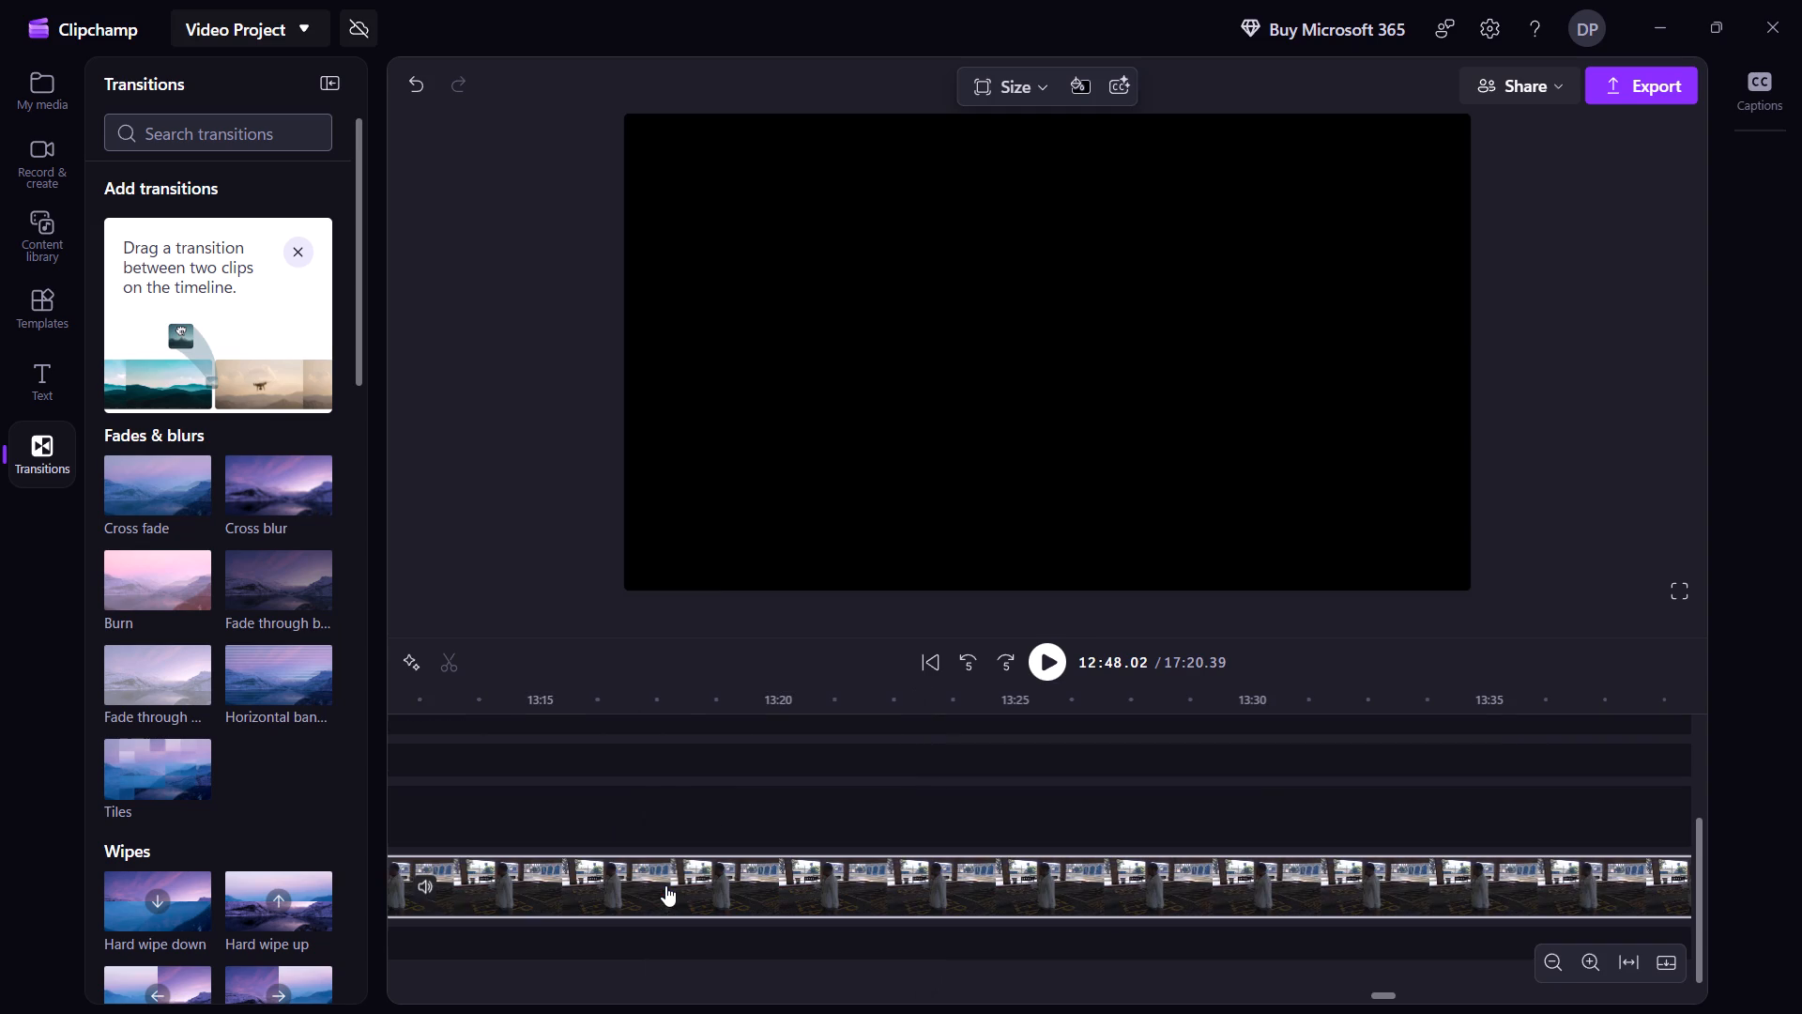
# Add a Cross blur transition at the 12:48.02 cut between boarding the garbage truck and arriving at Cypress Flats.
pyautogui.press('Left')
pyautogui.press('Left')
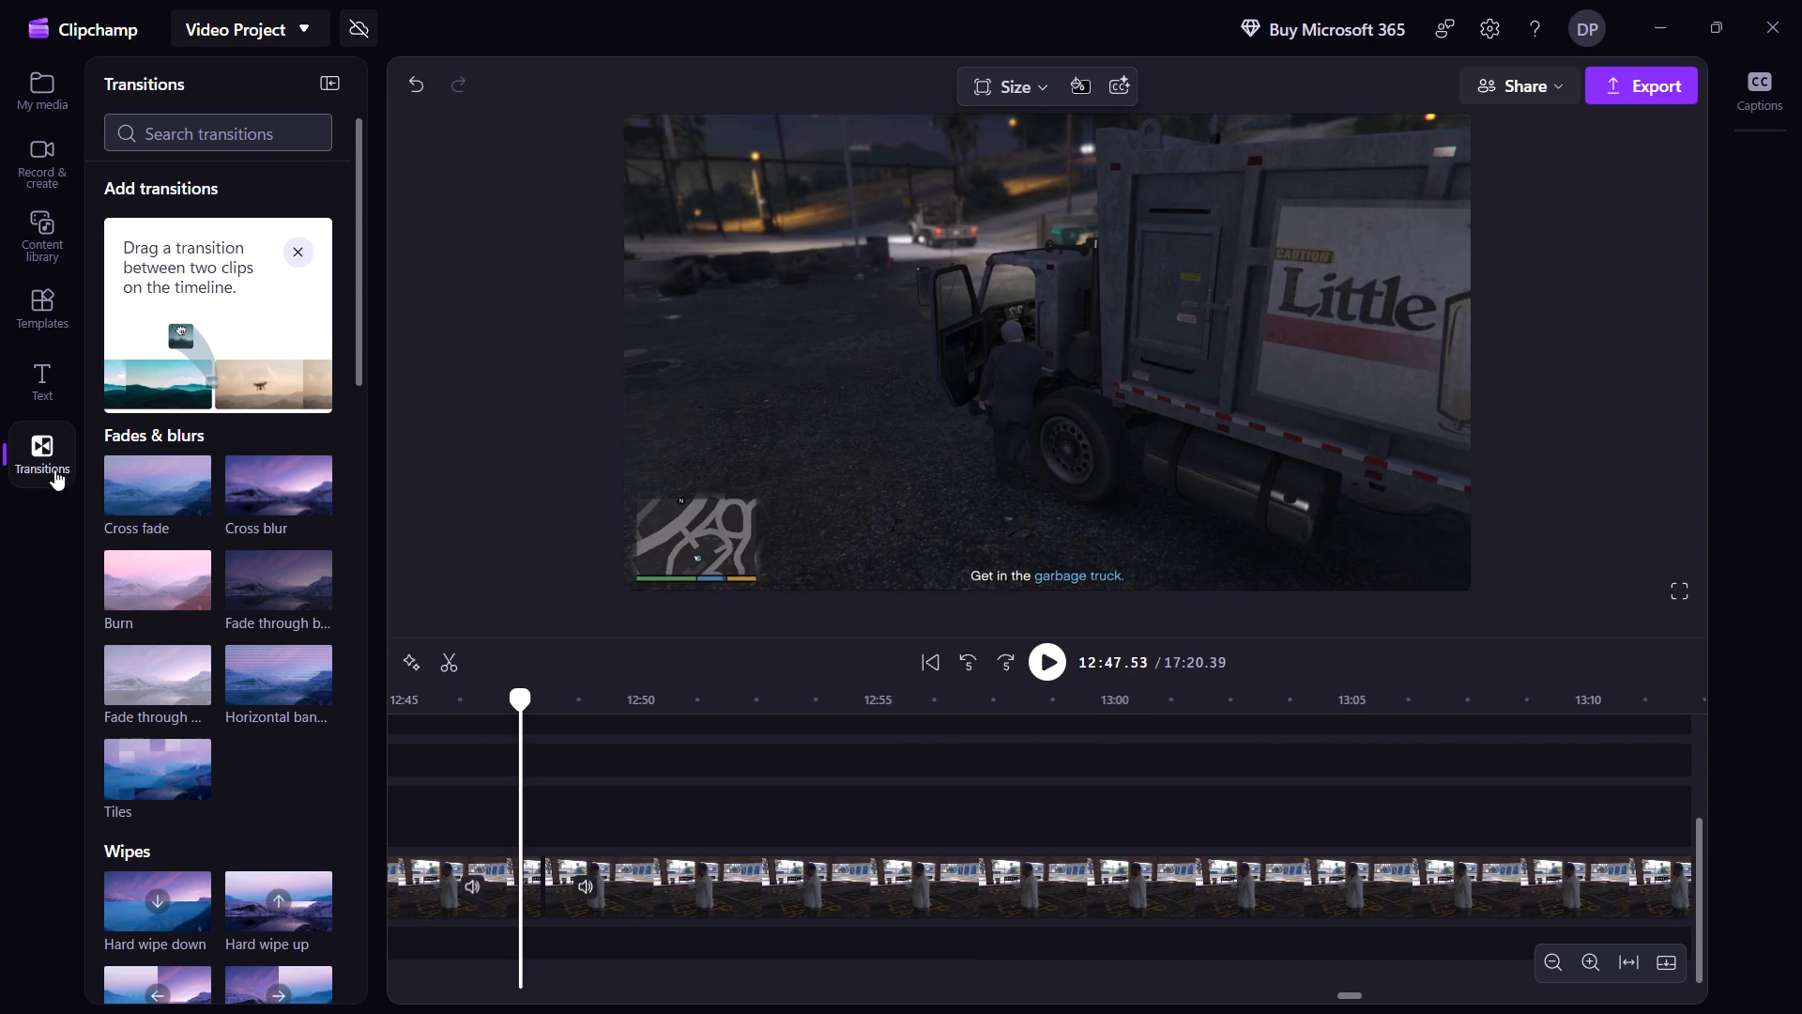
pyautogui.moveTo(283, 495); pyautogui.dragTo(540, 890)
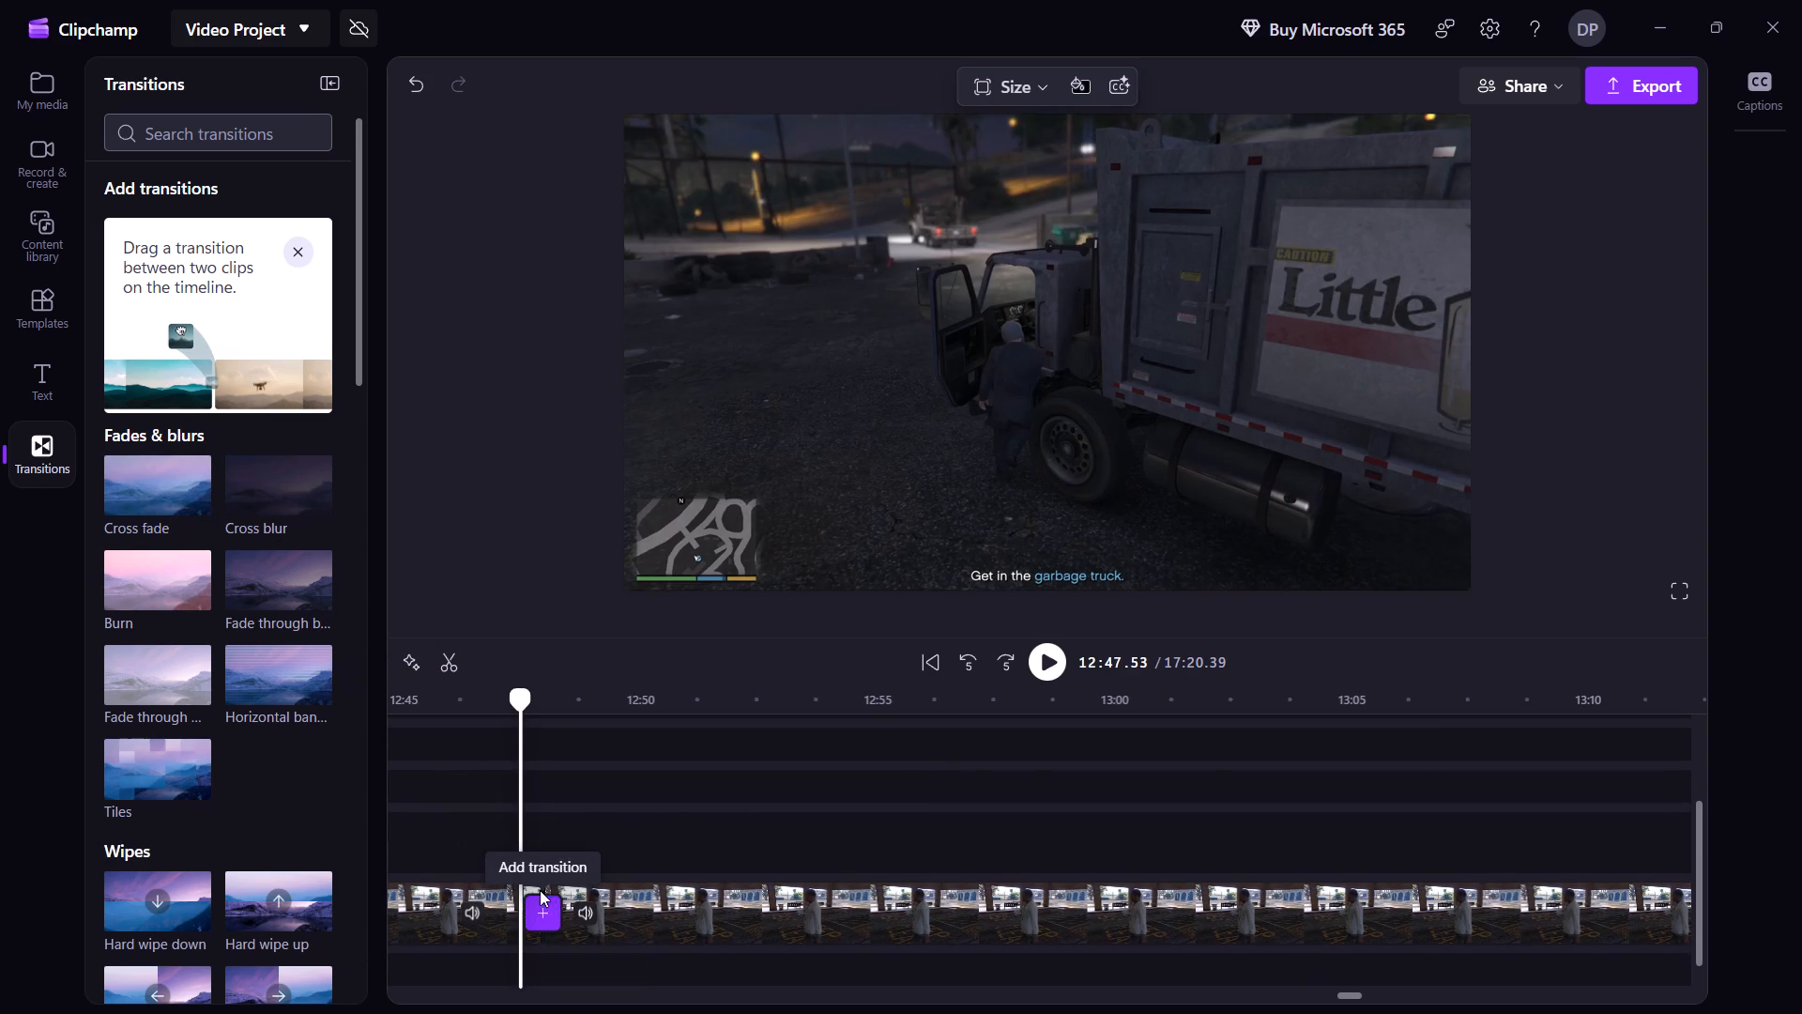
pyautogui.moveTo(540, 890); pyautogui.dragTo(552, 917)
# Play back the Cross blur transition and watch the following binoculars lookout scene to about 13:02.
pyautogui.press('space')
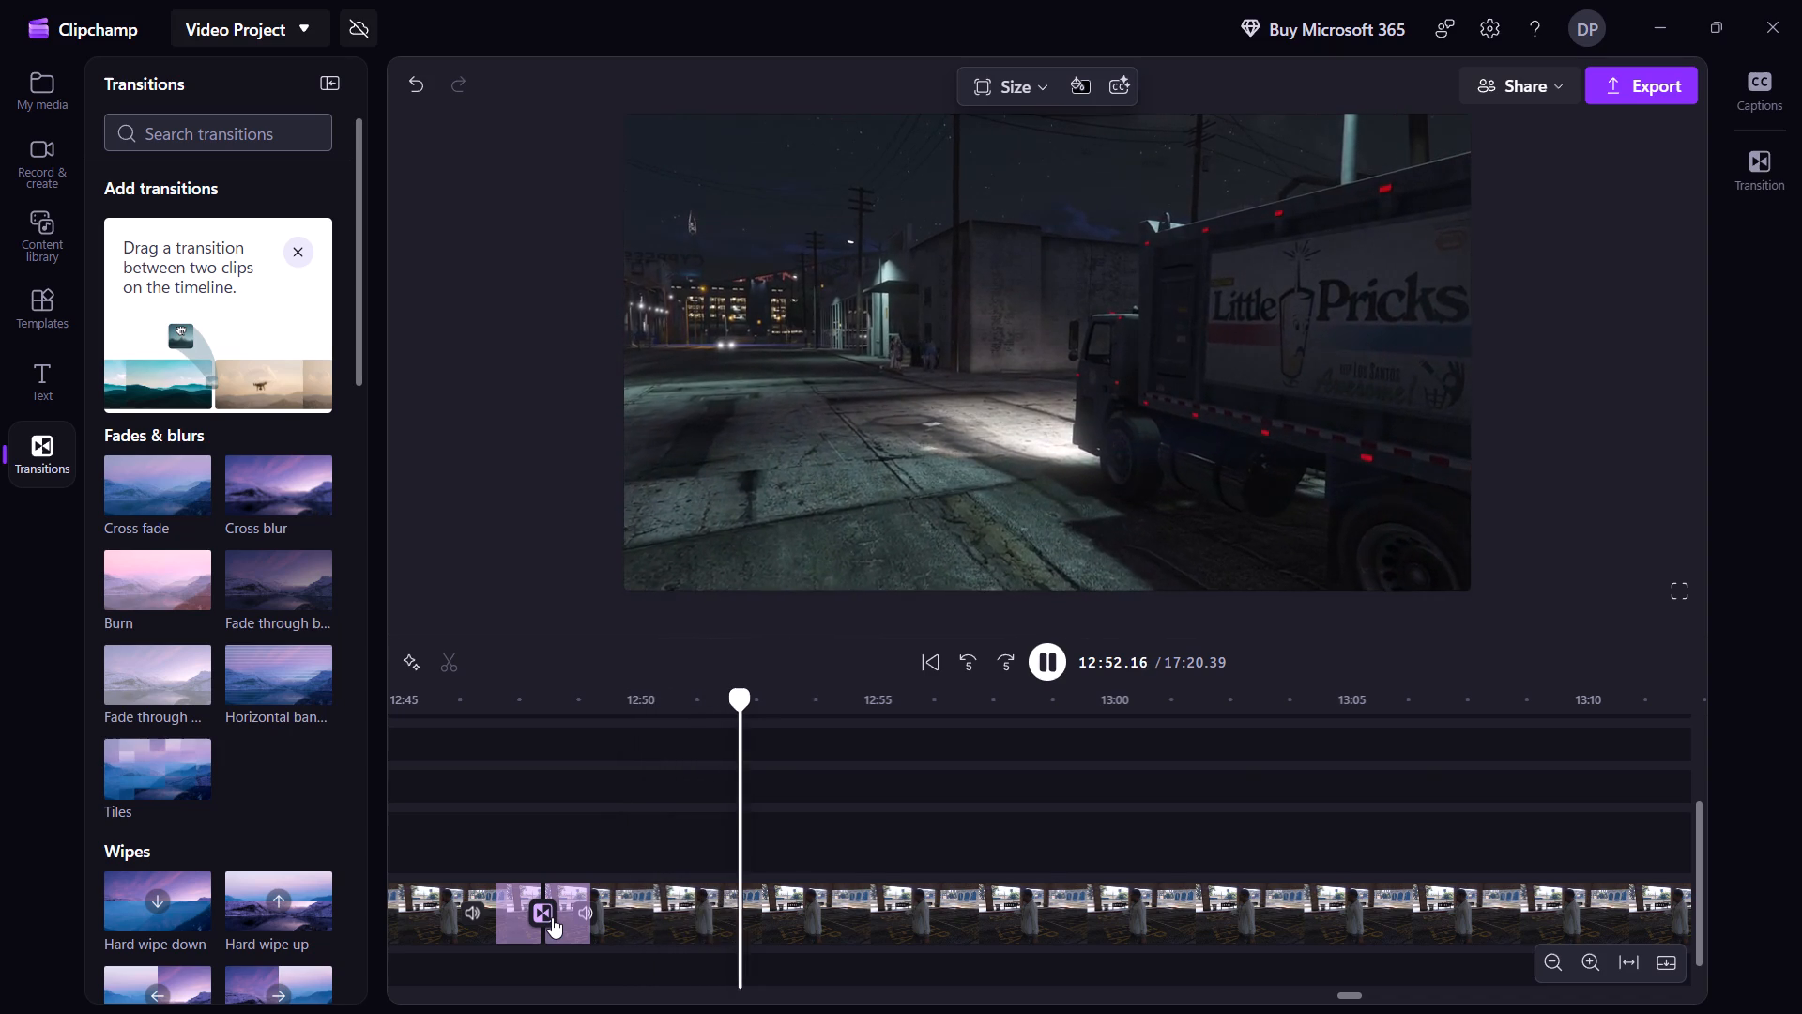
pyautogui.press('Right')
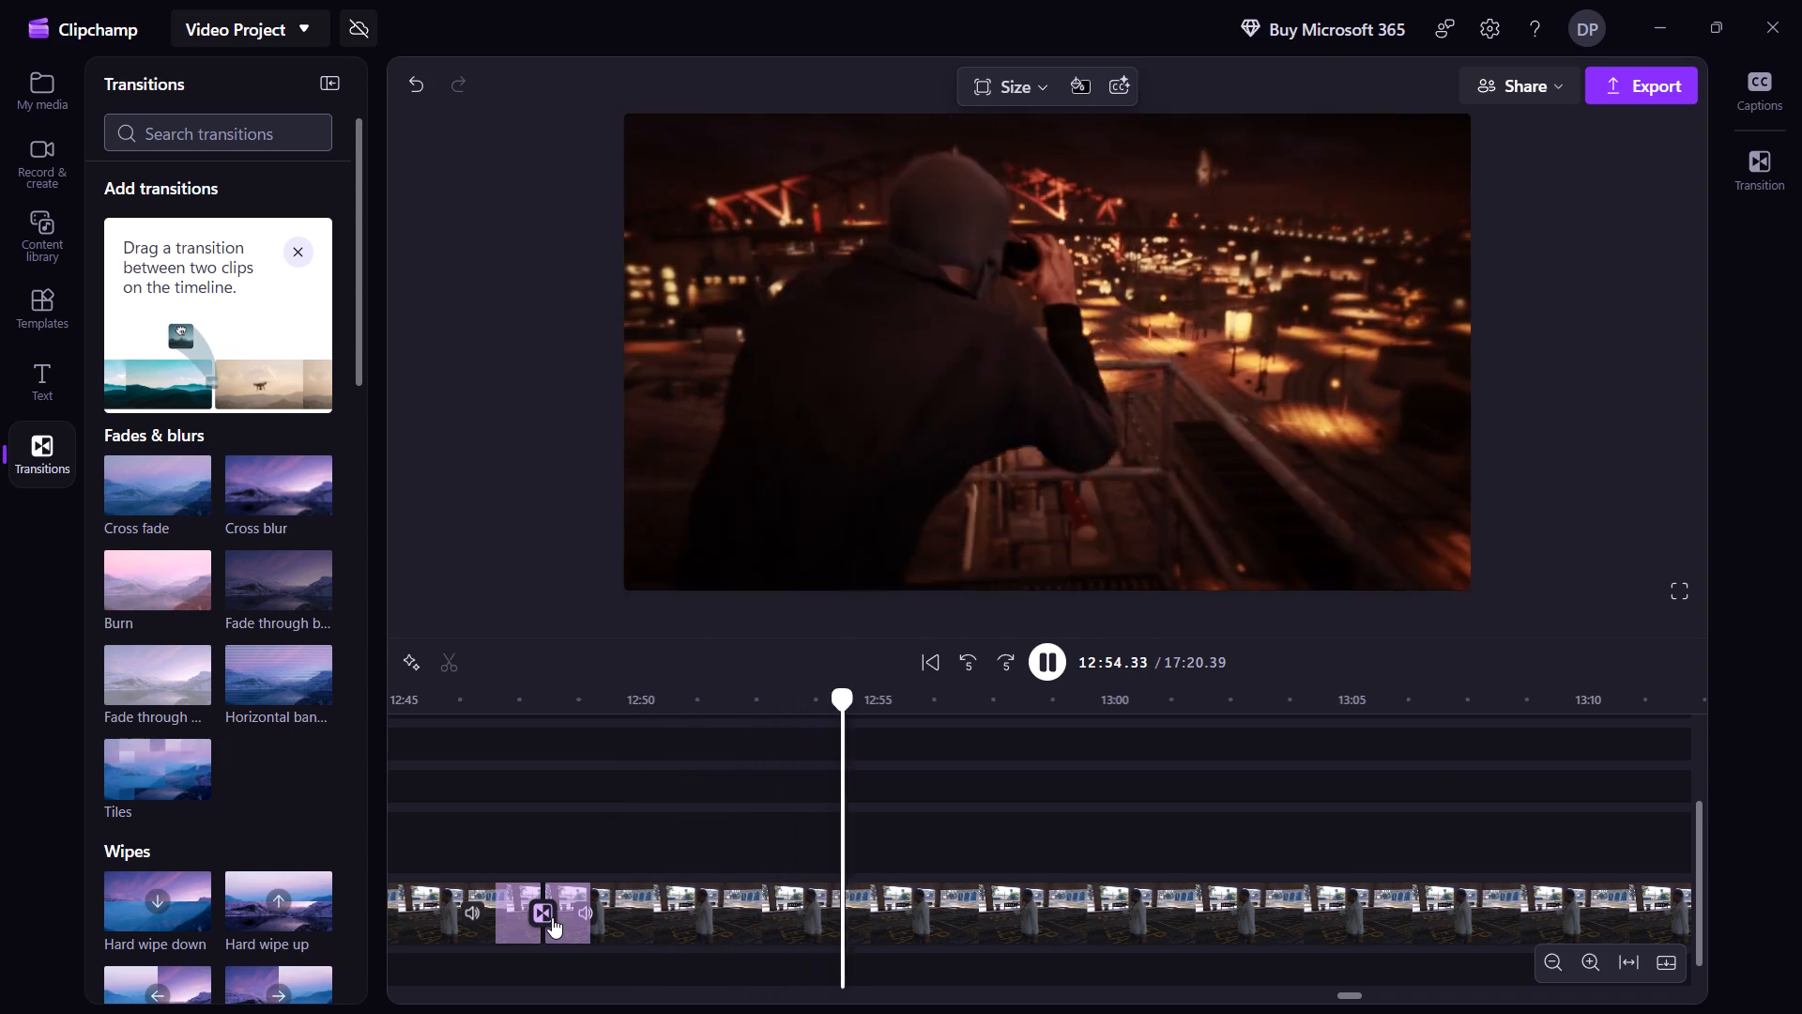
pyautogui.press('Right')
pyautogui.press('Right')
pyautogui.press('Right')
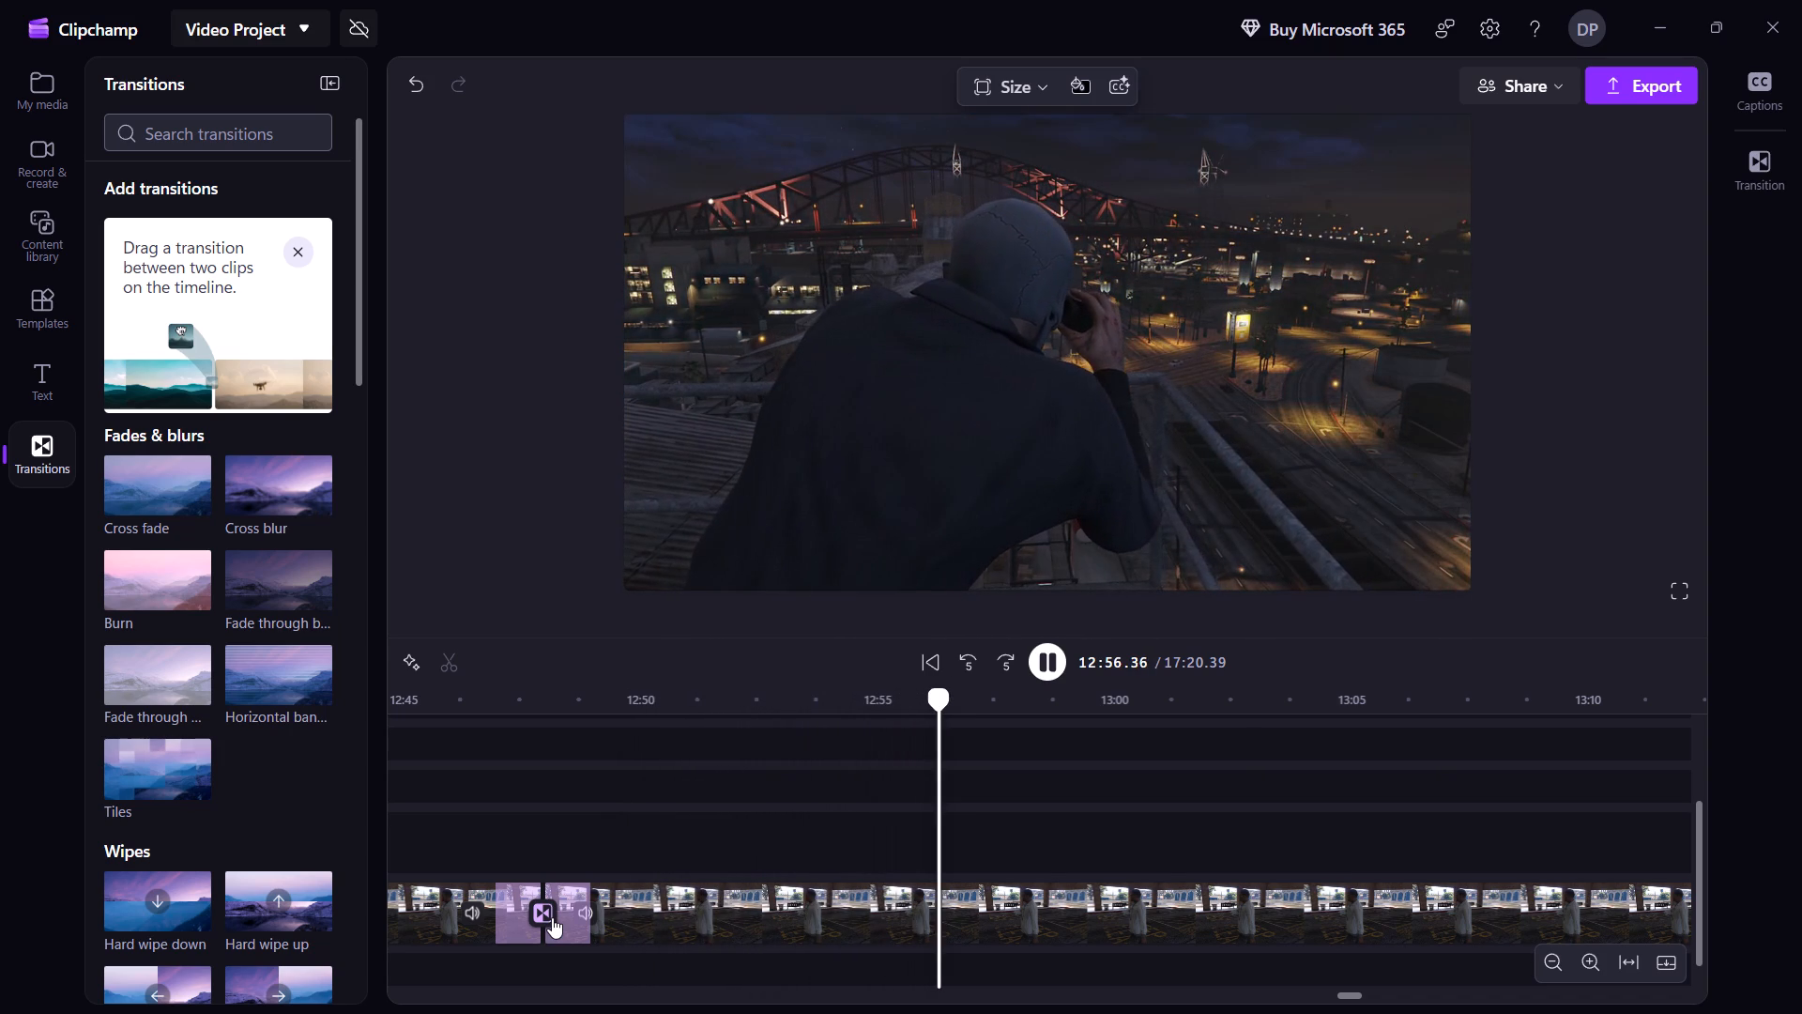
pyautogui.press('Right')
pyautogui.press('Right')
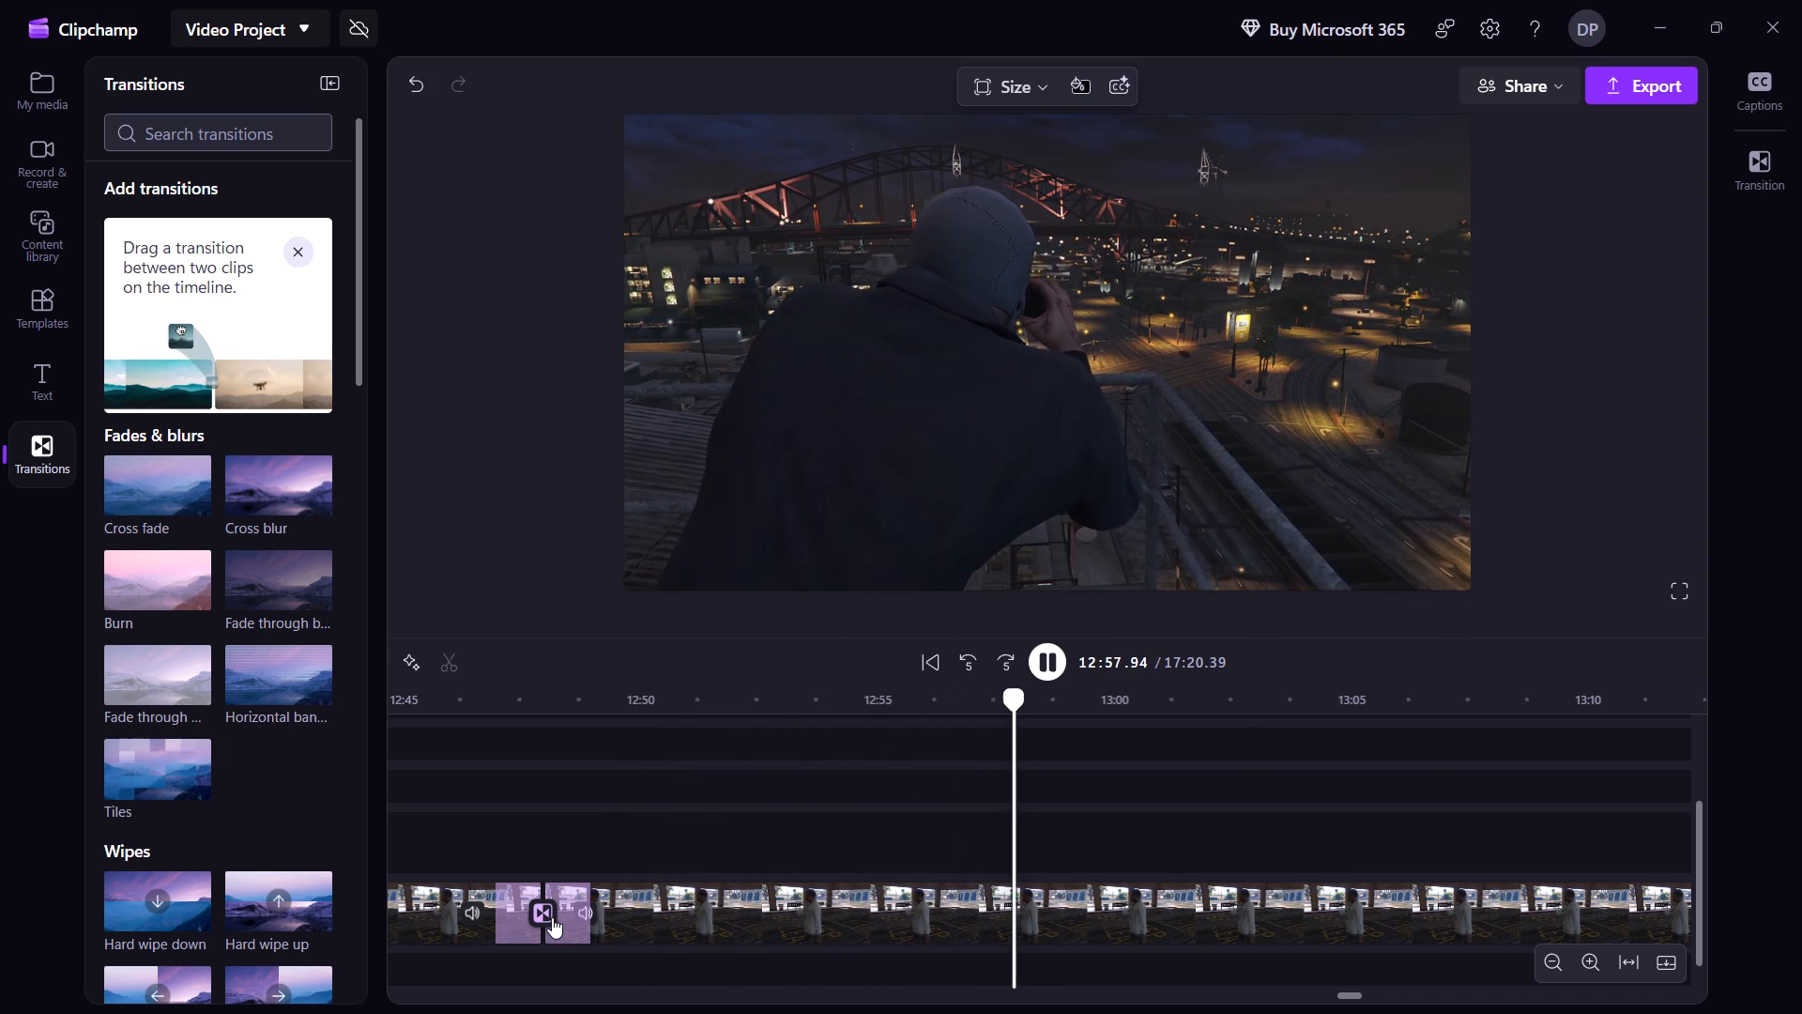
pyautogui.press('Right')
pyautogui.press('Right')
pyautogui.press('Right')
pyautogui.press('Right')
pyautogui.press('Right')
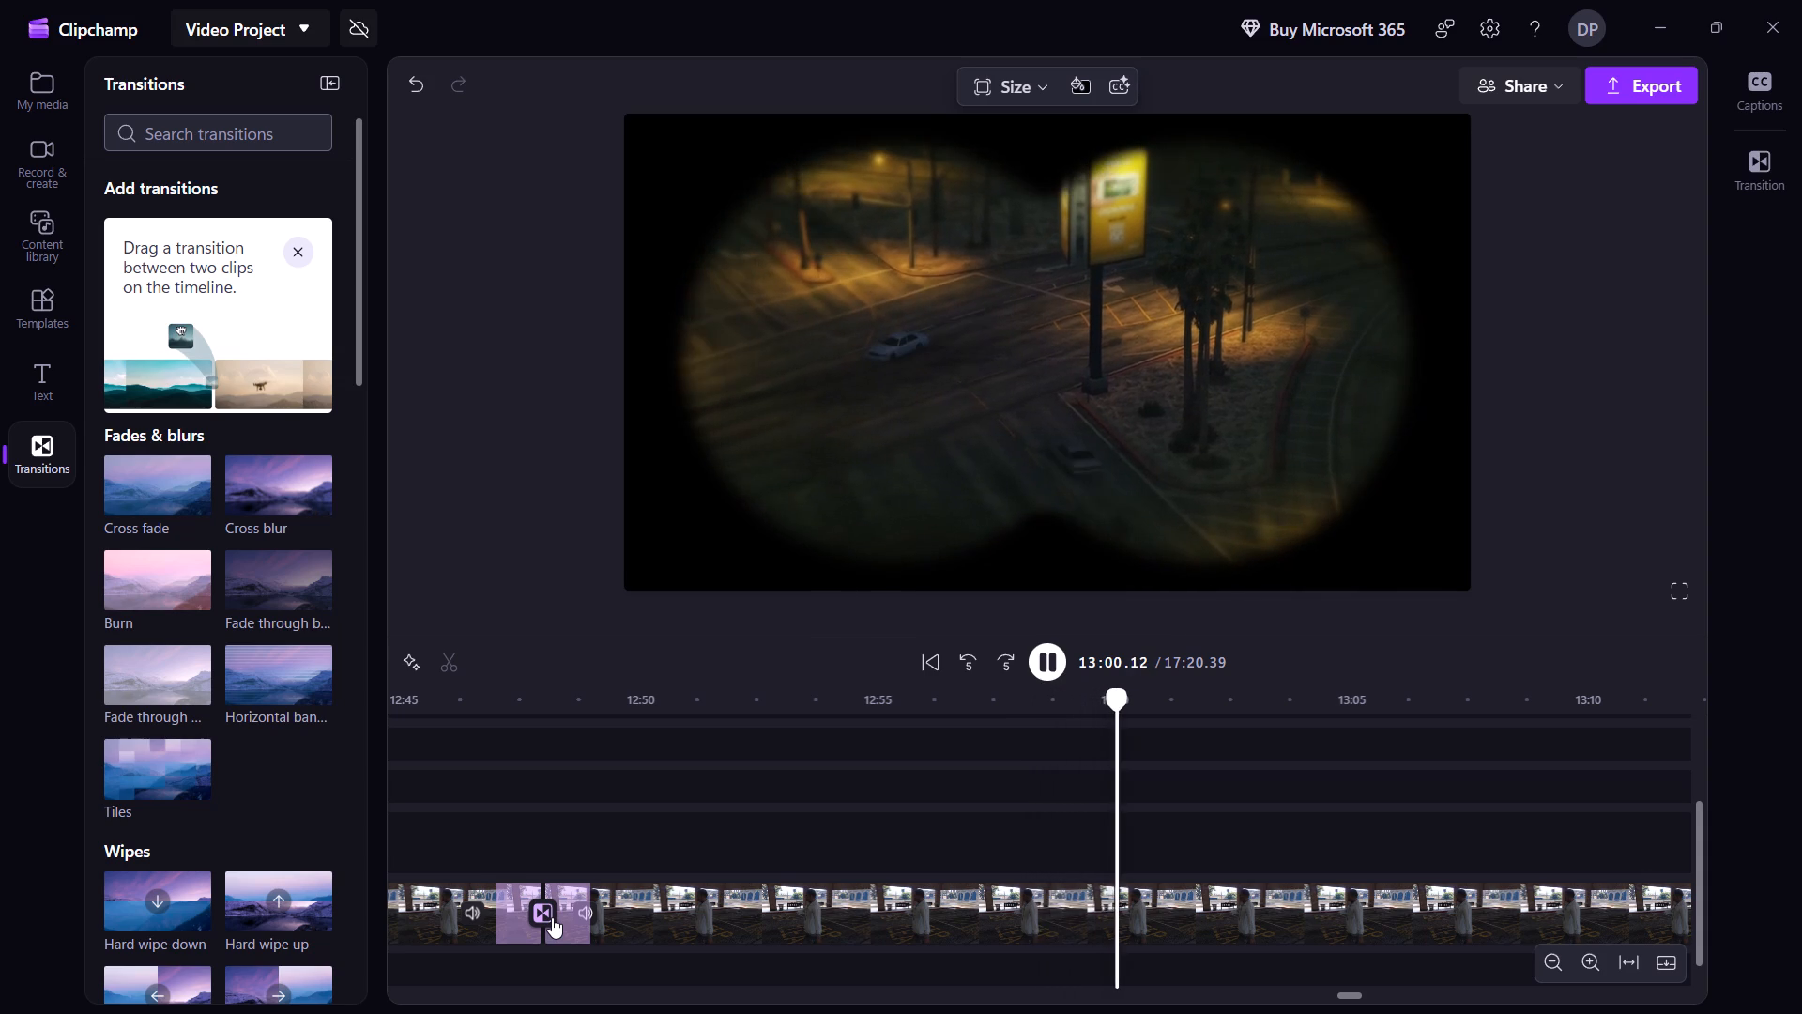
pyautogui.press('Right')
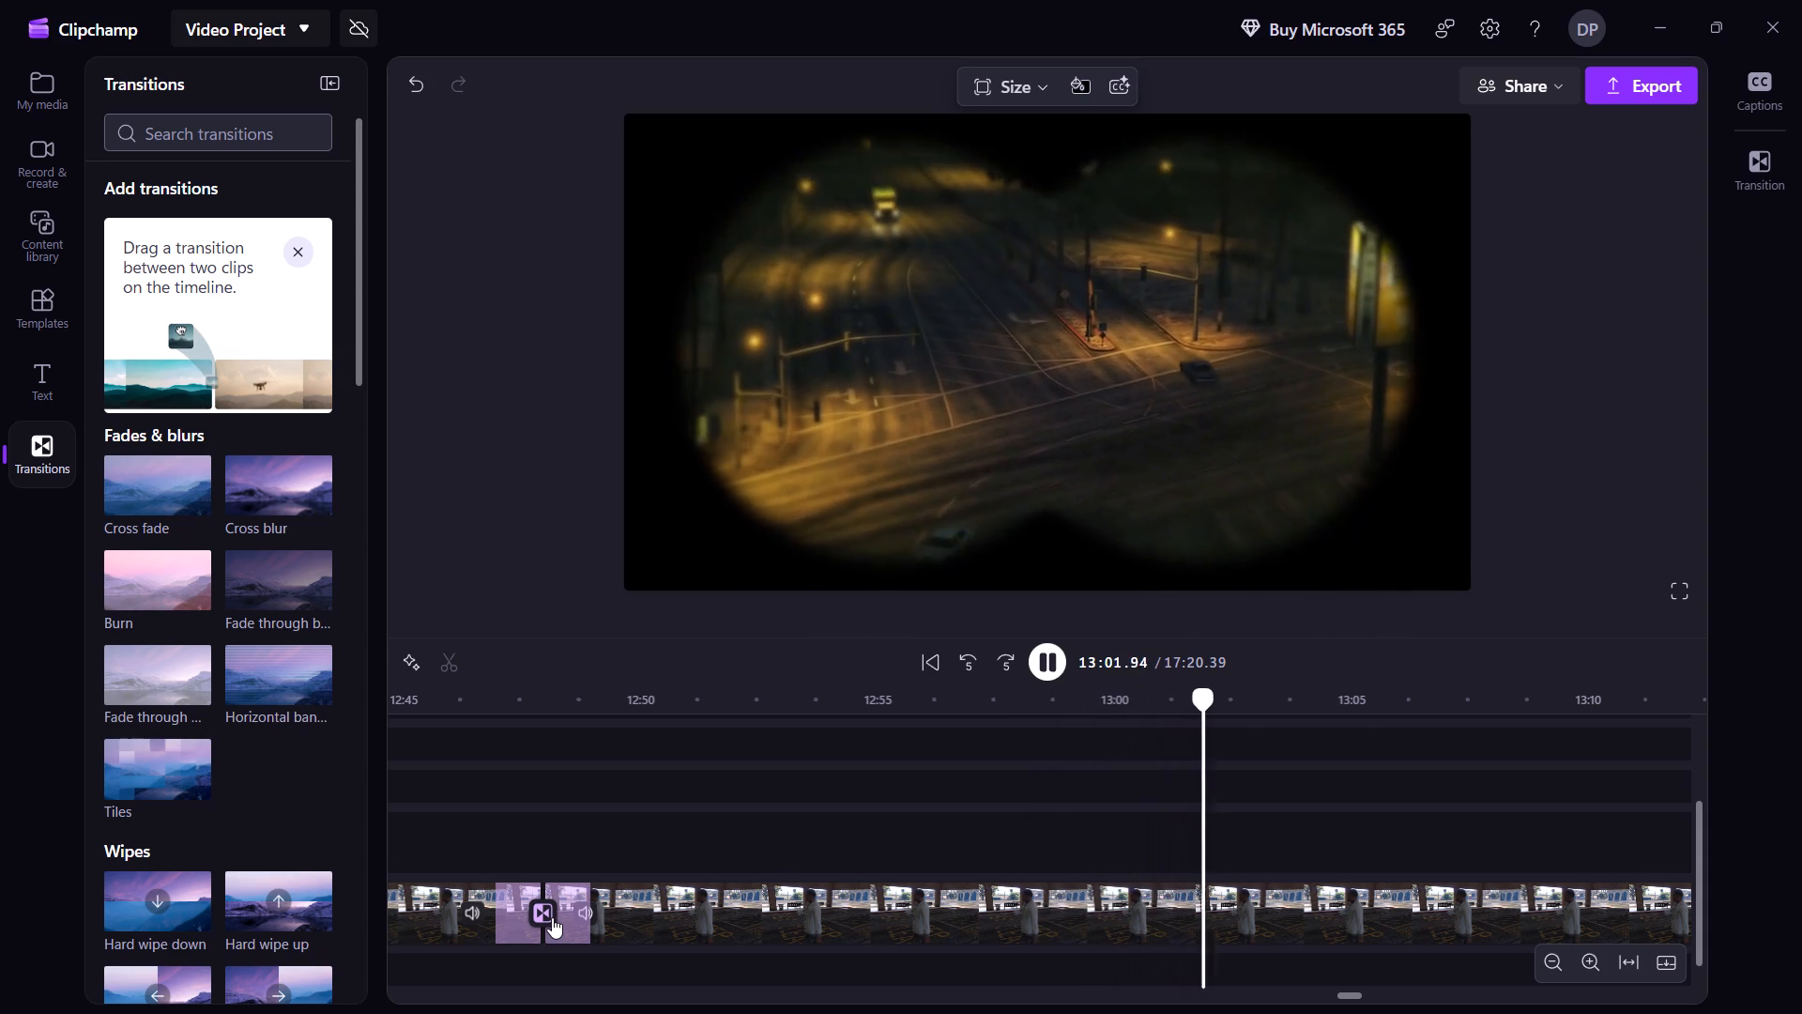
# Skim the footage from the binoculars lookout scene through to the end of the timeline, checking how the mission attempt ends.
pyautogui.hotkey('shift', 'Right')
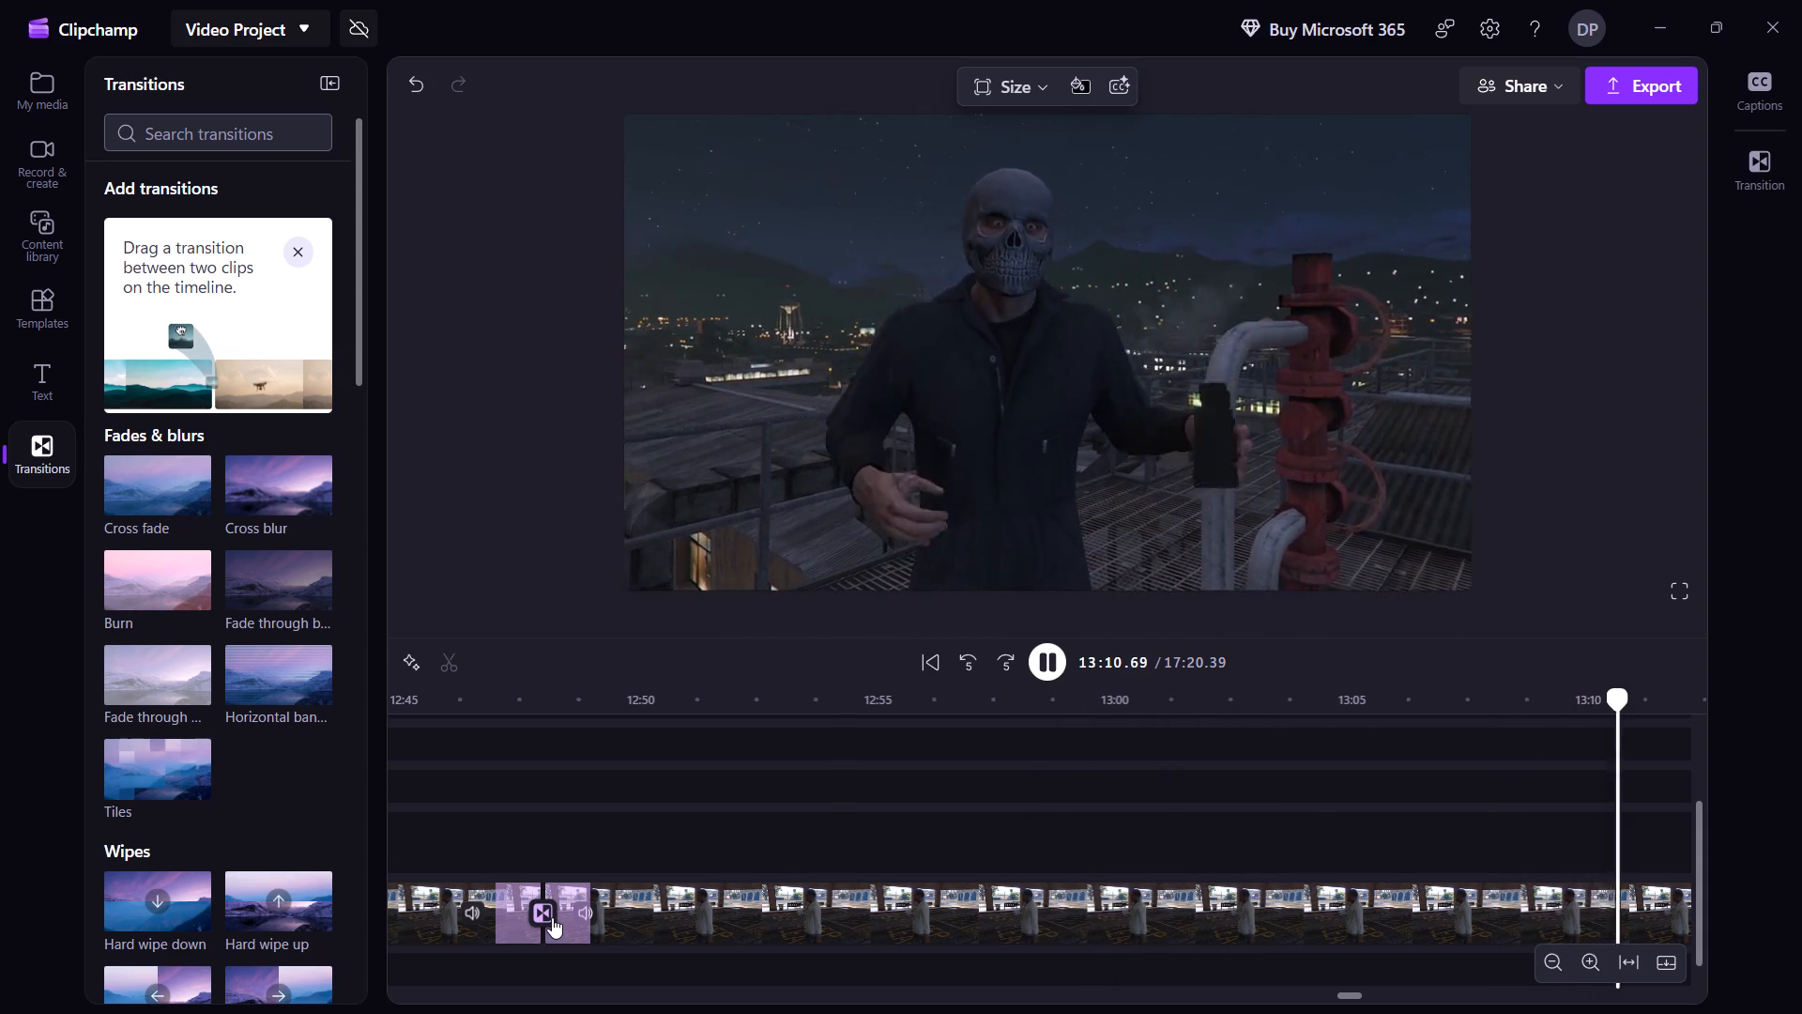
pyautogui.hotkey('shift', 'Right')
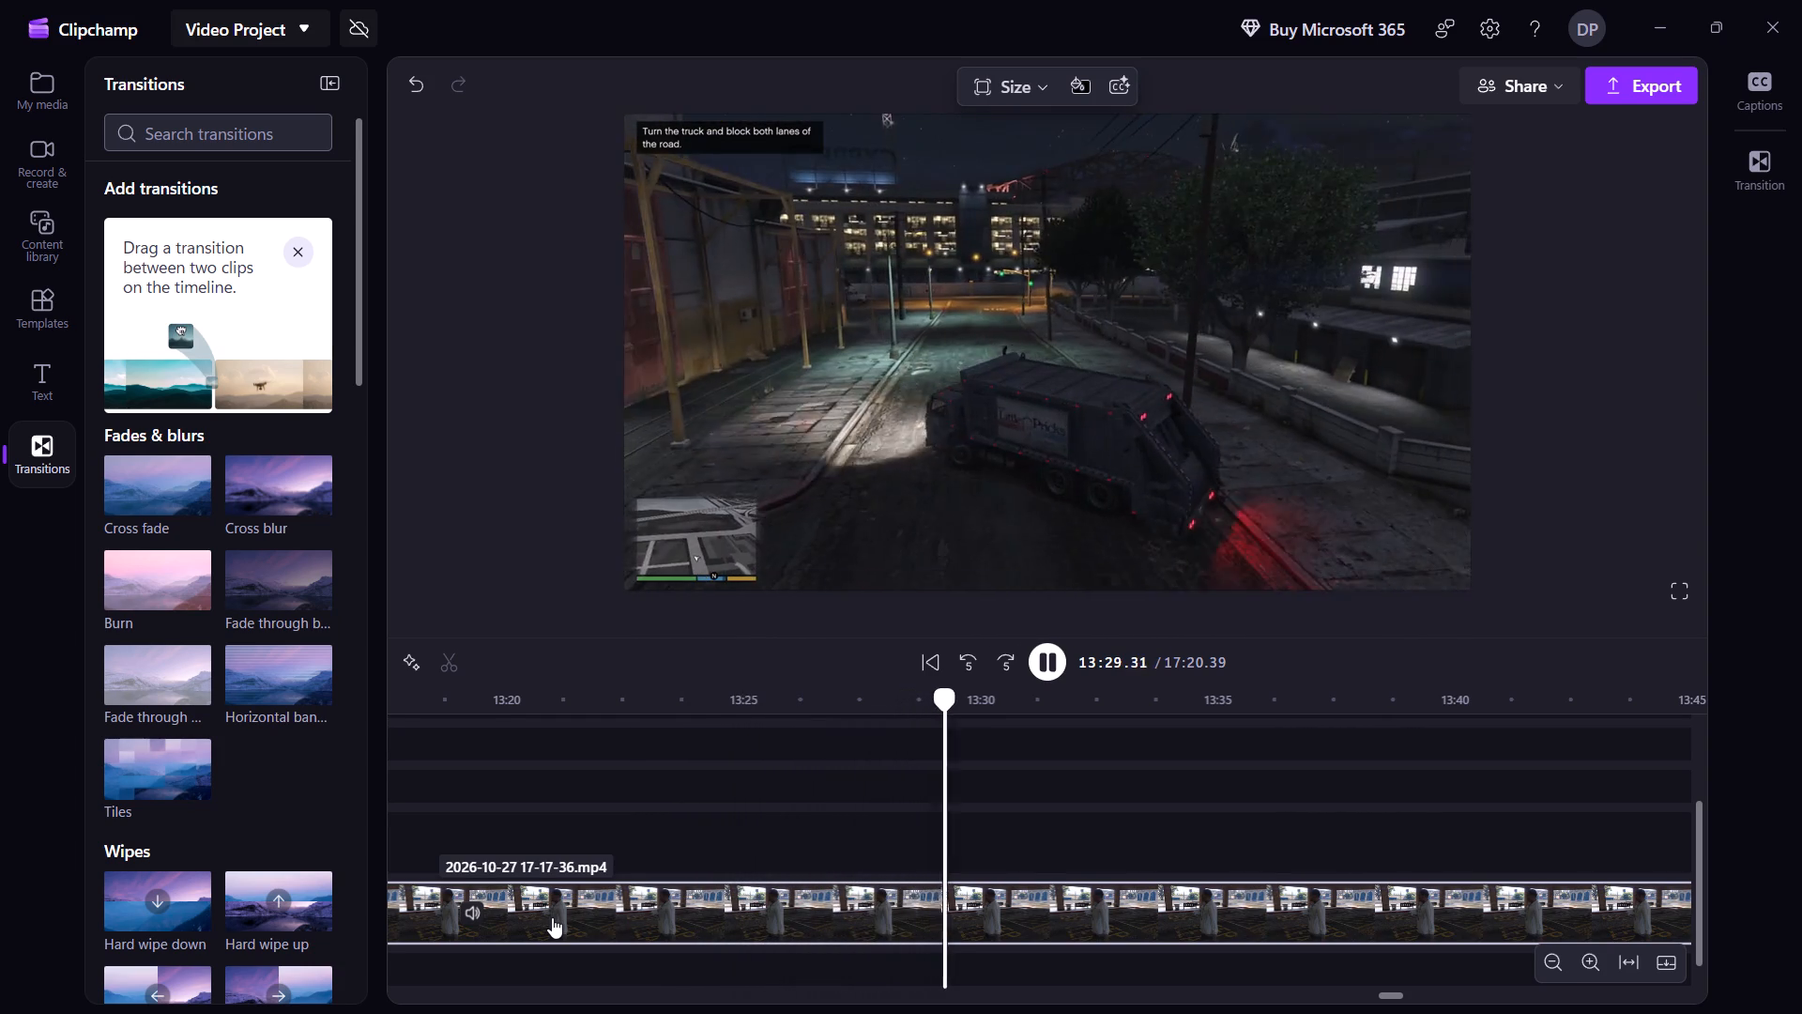
pyautogui.hotkey('shift', 'Right')
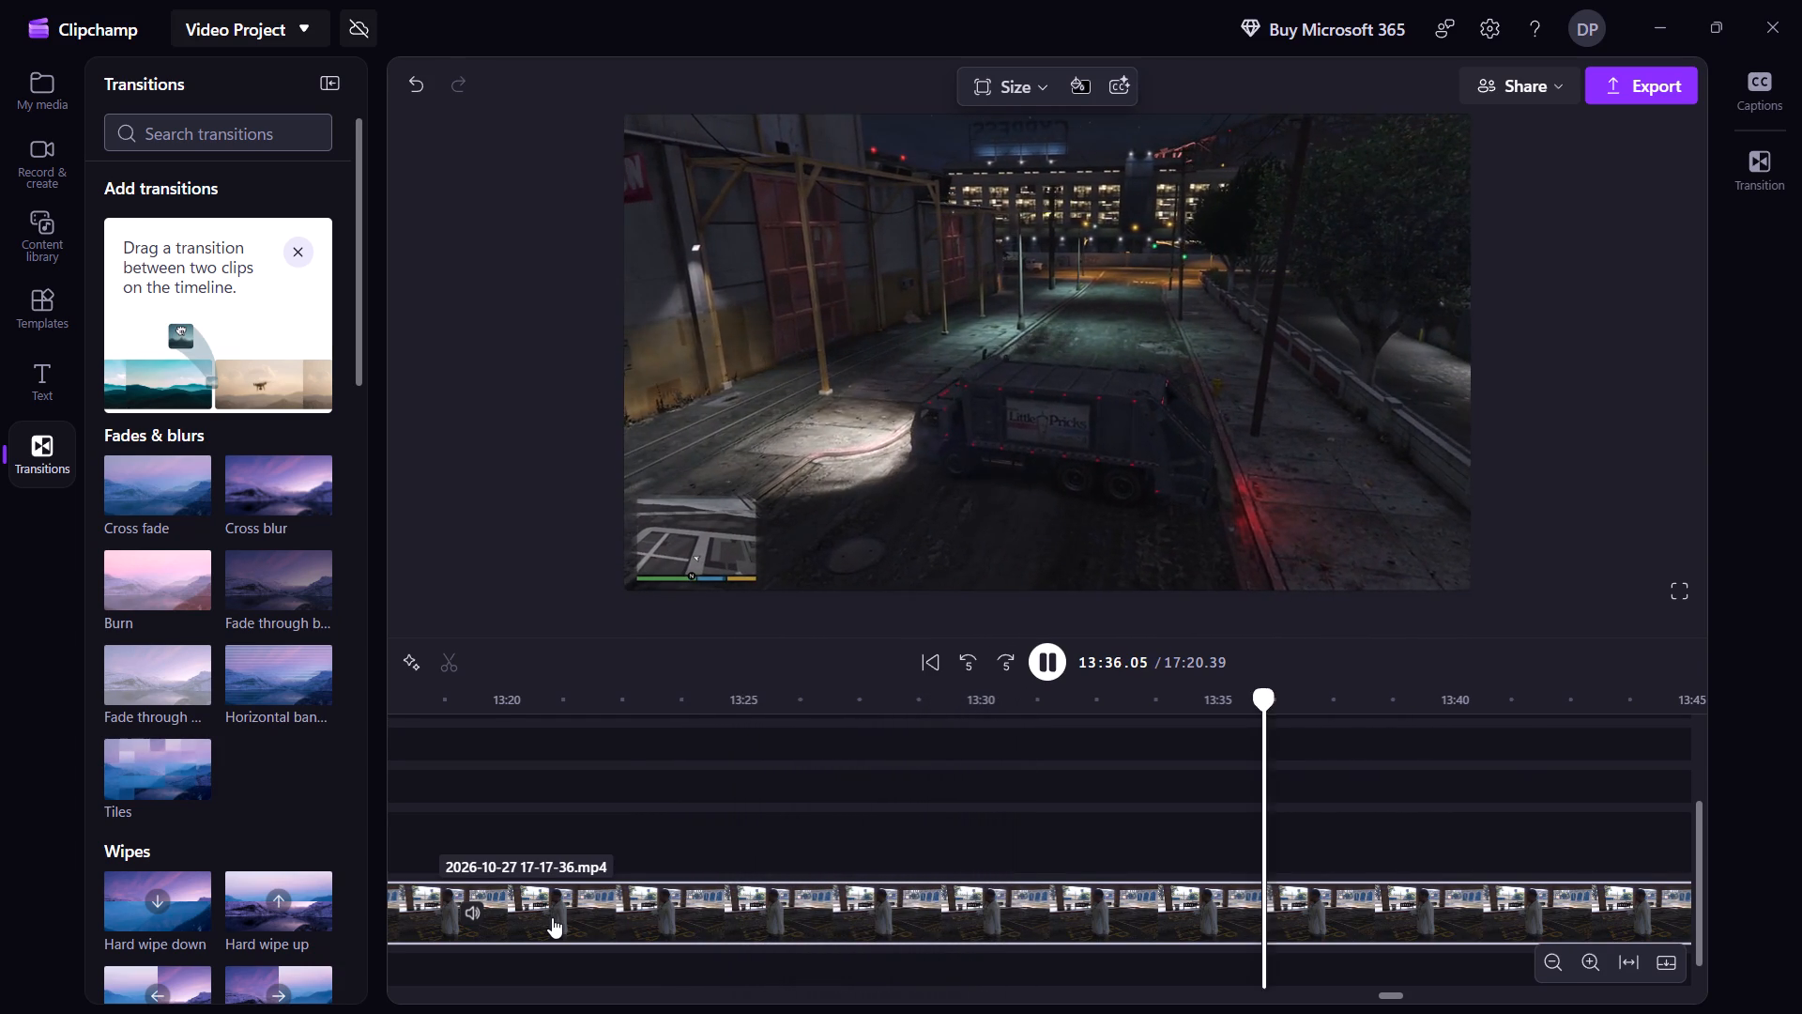
pyautogui.hotkey('shift', 'Right')
pyautogui.hotkey('shift', 'Right')
pyautogui.hotkey('shift', 'Right')
pyautogui.hotkey('shift', 'Right')
pyautogui.hotkey('shift', 'Right')
pyautogui.hotkey('shift', 'Right')
pyautogui.hotkey('shift', 'Right')
pyautogui.hotkey('shift', 'Right')
pyautogui.hotkey('shift', 'Right')
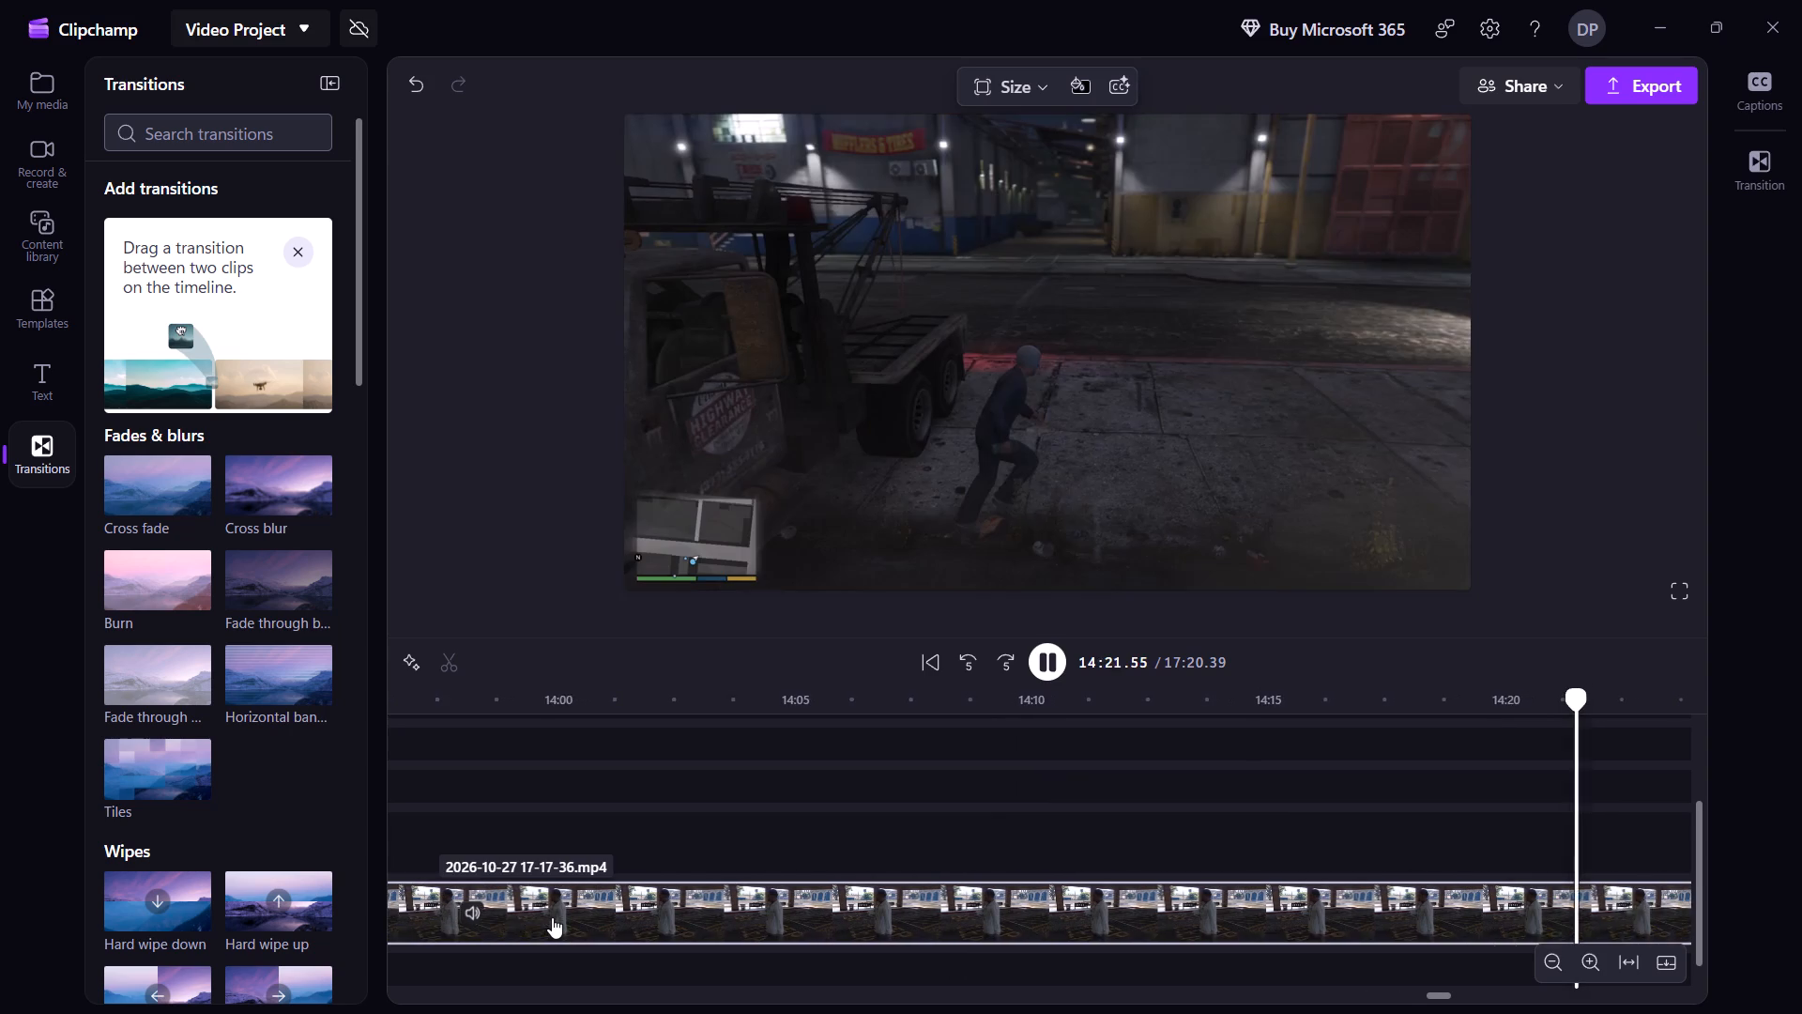
pyautogui.hotkey('shift', 'Right')
pyautogui.hotkey('shift', 'Right')
pyautogui.hotkey('shift', 'Right')
pyautogui.hotkey('shift', 'Right')
pyautogui.hotkey('shift', 'Right')
pyautogui.hotkey('shift', 'Right')
pyautogui.hotkey('shift', 'Right')
pyautogui.hotkey('shift', 'Right')
pyautogui.hotkey('shift', 'Right')
pyautogui.hotkey('shift', 'Right')
pyautogui.hotkey('shift', 'Right')
pyautogui.hotkey('shift', 'Right')
pyautogui.hotkey('shift', 'Right')
pyautogui.hotkey('shift', 'Right')
pyautogui.hotkey('shift', 'Right')
pyautogui.hotkey('shift', 'Right')
pyautogui.hotkey('shift', 'Right')
pyautogui.hotkey('shift', 'Right')
pyautogui.hotkey('shift', 'Right')
pyautogui.hotkey('shift', 'Right')
pyautogui.hotkey('shift', 'Right')
pyautogui.hotkey('shift', 'Right')
pyautogui.hotkey('shift', 'Right')
pyautogui.hotkey('shift', 'Right')
pyautogui.hotkey('shift', 'Right')
pyautogui.hotkey('shift', 'Right')
pyautogui.hotkey('shift', 'Right')
pyautogui.hotkey('shift', 'Right')
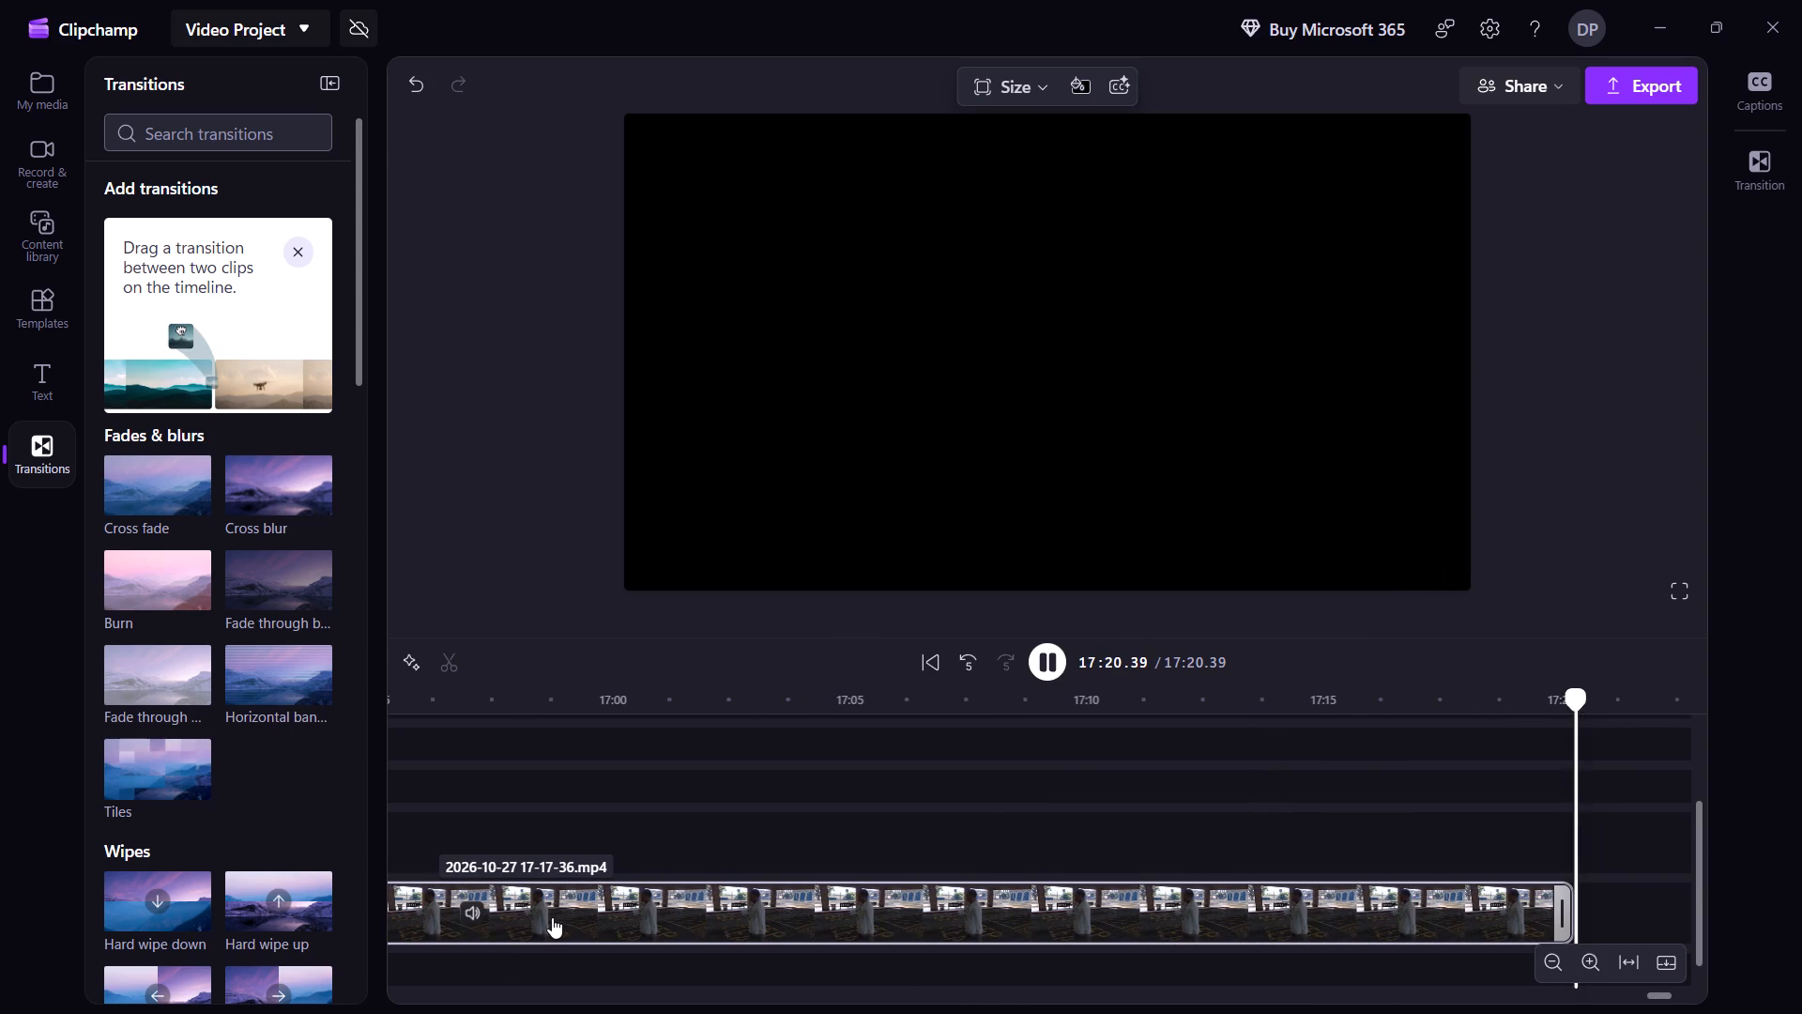
pyautogui.hotkey('shift', 'Left')
pyautogui.hotkey('shift', 'Left')
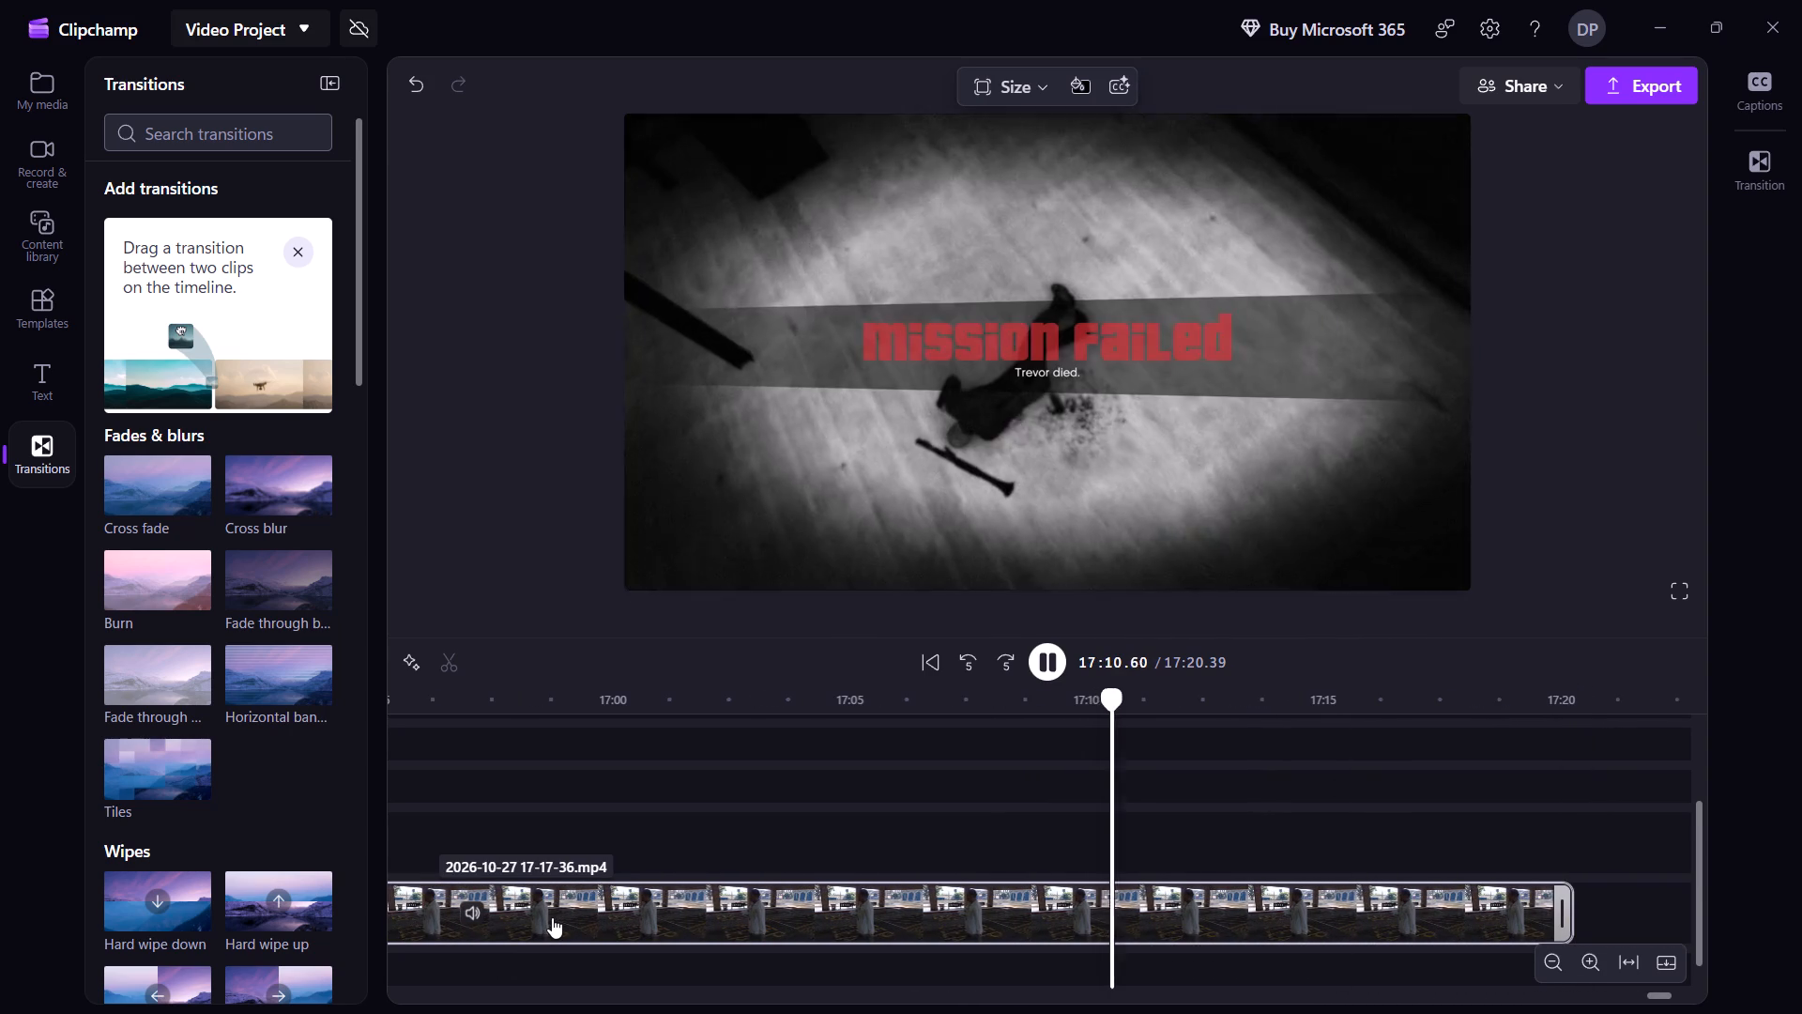
pyautogui.press('space')
# Go back through the timeline and review the jet ski river escape between about 10:00 and 10:26.
pyautogui.hotkey('shift', 'Left')
pyautogui.hotkey('shift', 'Left')
pyautogui.hotkey('shift', 'Left')
pyautogui.hotkey('shift', 'Left')
pyautogui.hotkey('shift', 'Left')
pyautogui.hotkey('shift', 'Left')
pyautogui.hotkey('shift', 'Left')
pyautogui.hotkey('shift', 'Left')
pyautogui.hotkey('shift', 'Left')
pyautogui.hotkey('shift', 'Left')
pyautogui.hotkey('shift', 'Left')
pyautogui.hotkey('shift', 'Left')
pyautogui.hotkey('shift', 'Left')
pyautogui.hotkey('shift', 'Left')
pyautogui.hotkey('shift', 'Left')
pyautogui.hotkey('shift', 'Left')
pyautogui.hotkey('shift', 'Left')
pyautogui.hotkey('shift', 'Left')
pyautogui.hotkey('shift', 'Left')
pyautogui.hotkey('shift', 'Left')
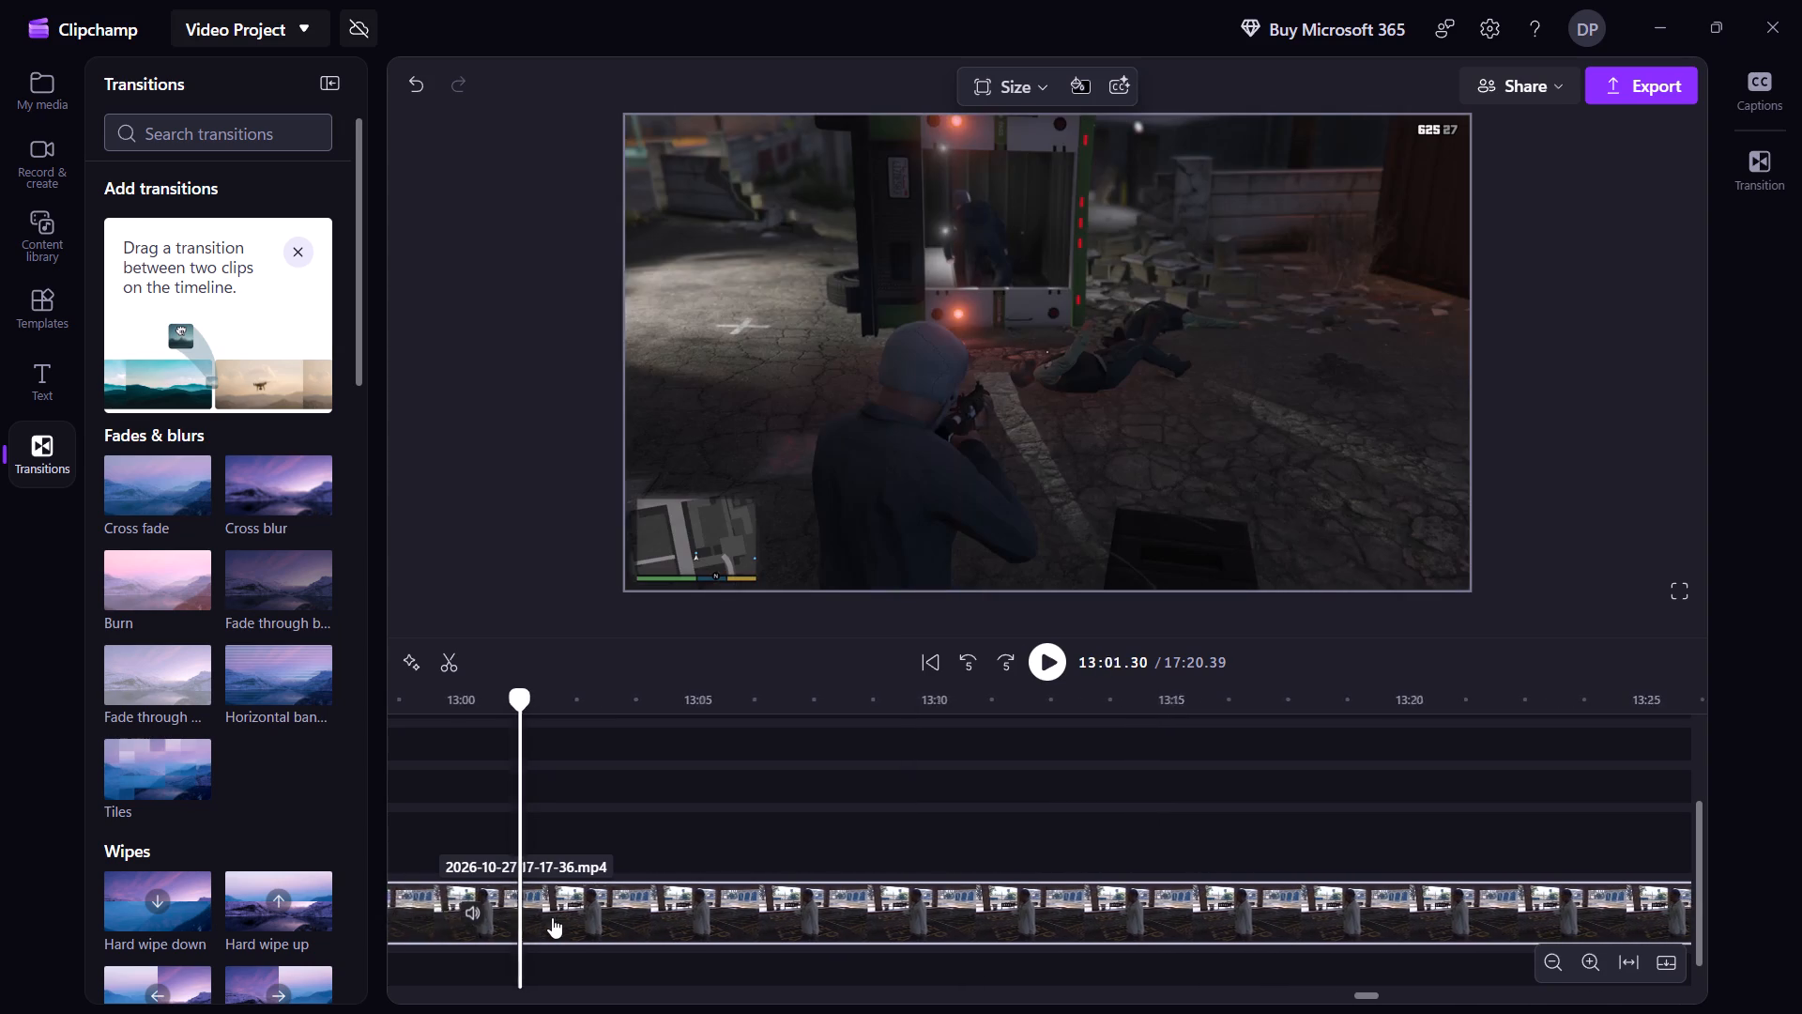
pyautogui.hotkey('shift', 'Left')
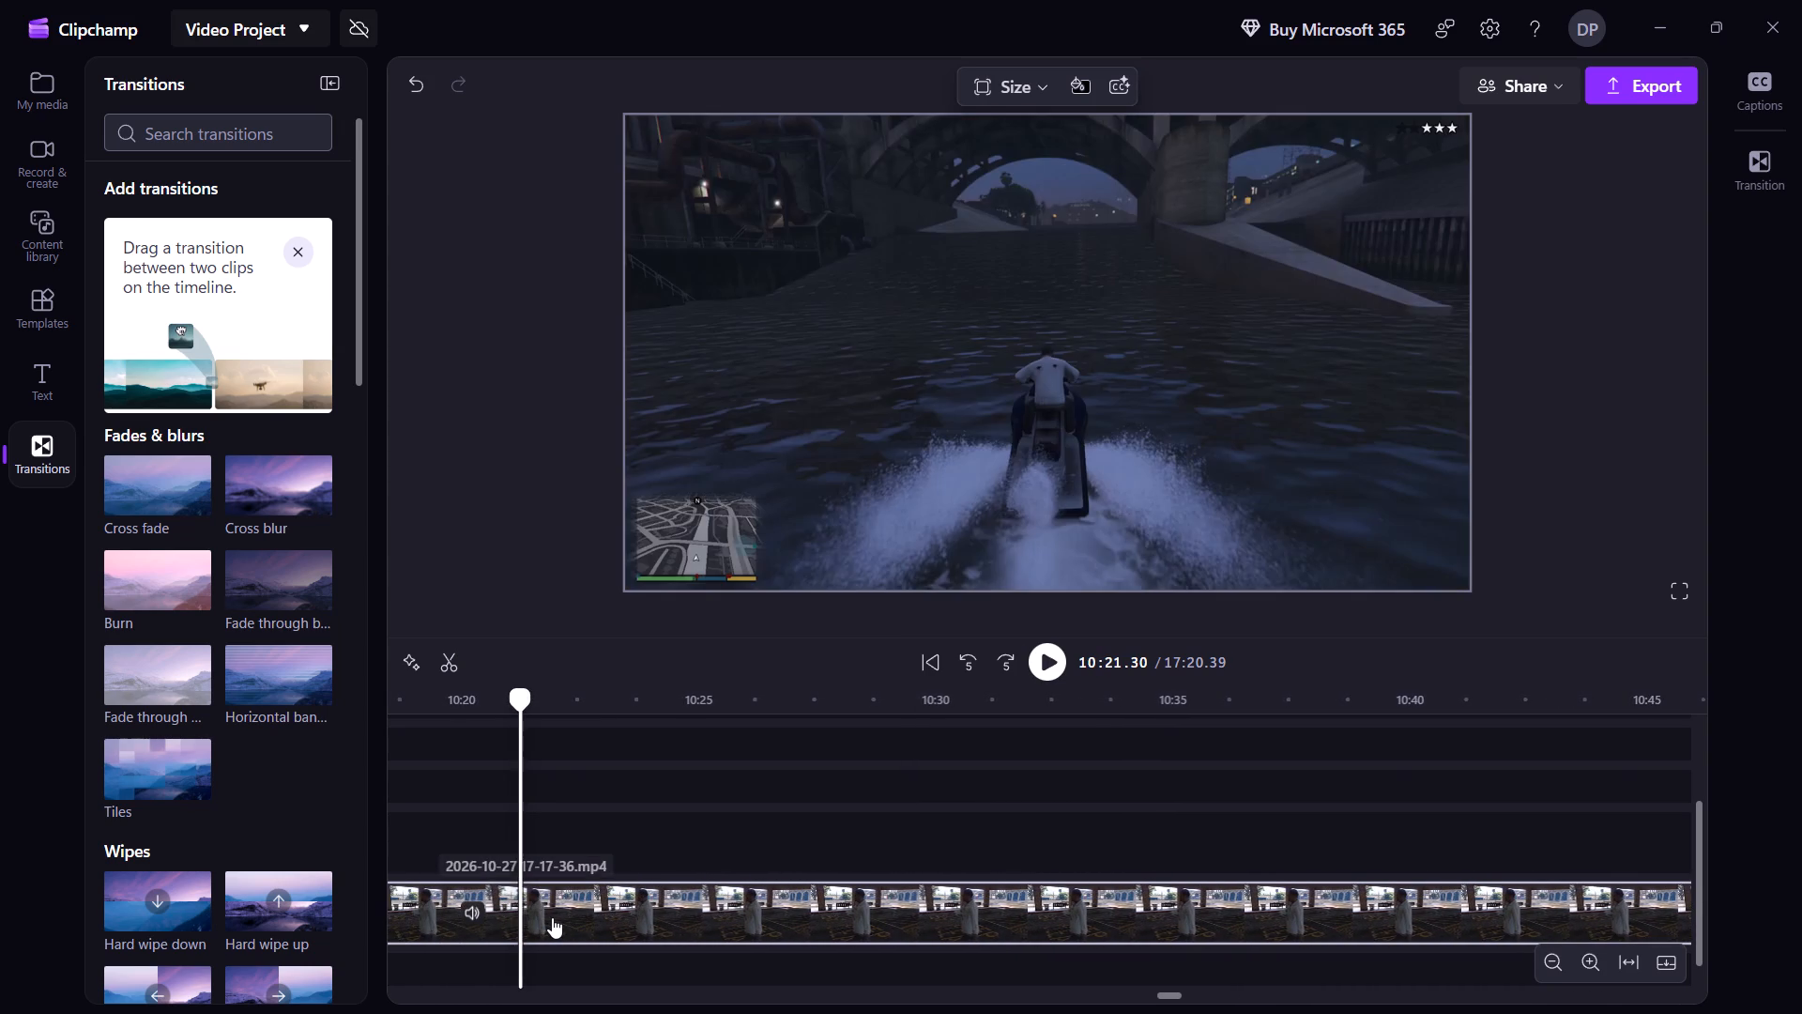
pyautogui.hotkey('shift', 'Right')
pyautogui.hotkey('shift', 'Right')
pyautogui.hotkey('shift', 'Left')
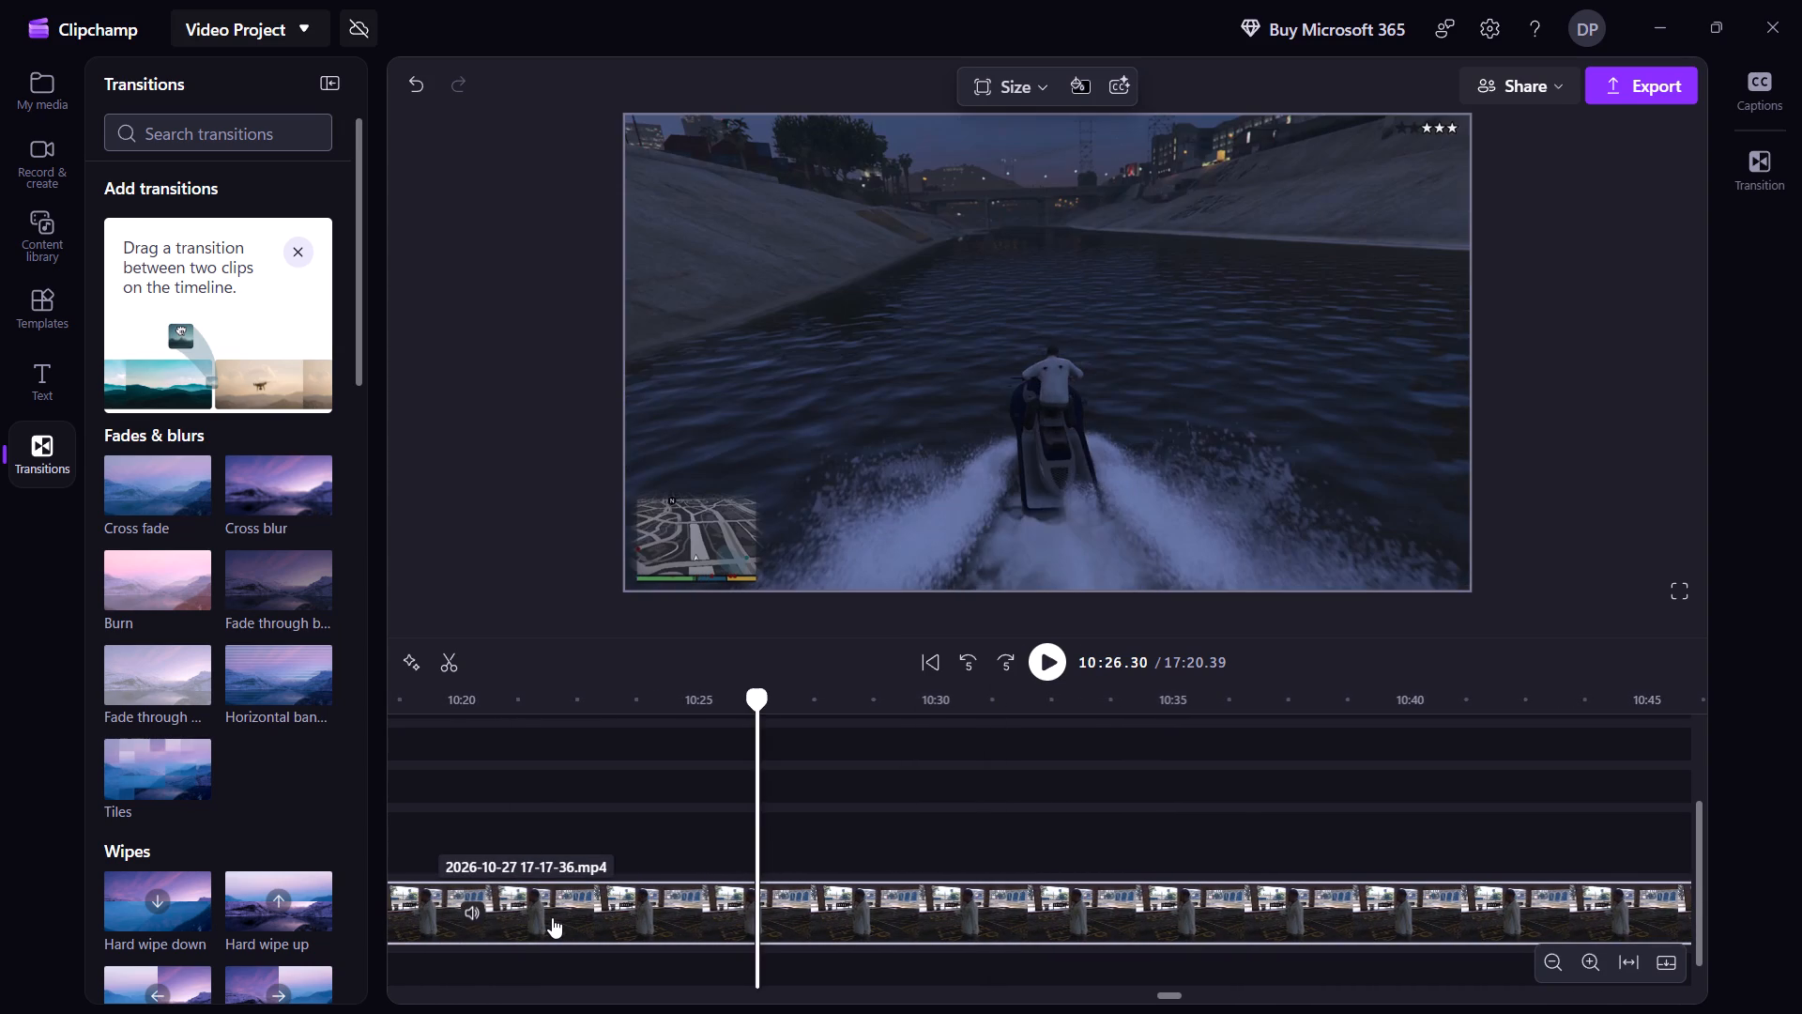
pyautogui.hotkey('shift', 'Left')
pyautogui.hotkey('shift', 'Left')
pyautogui.hotkey('shift', 'Left')
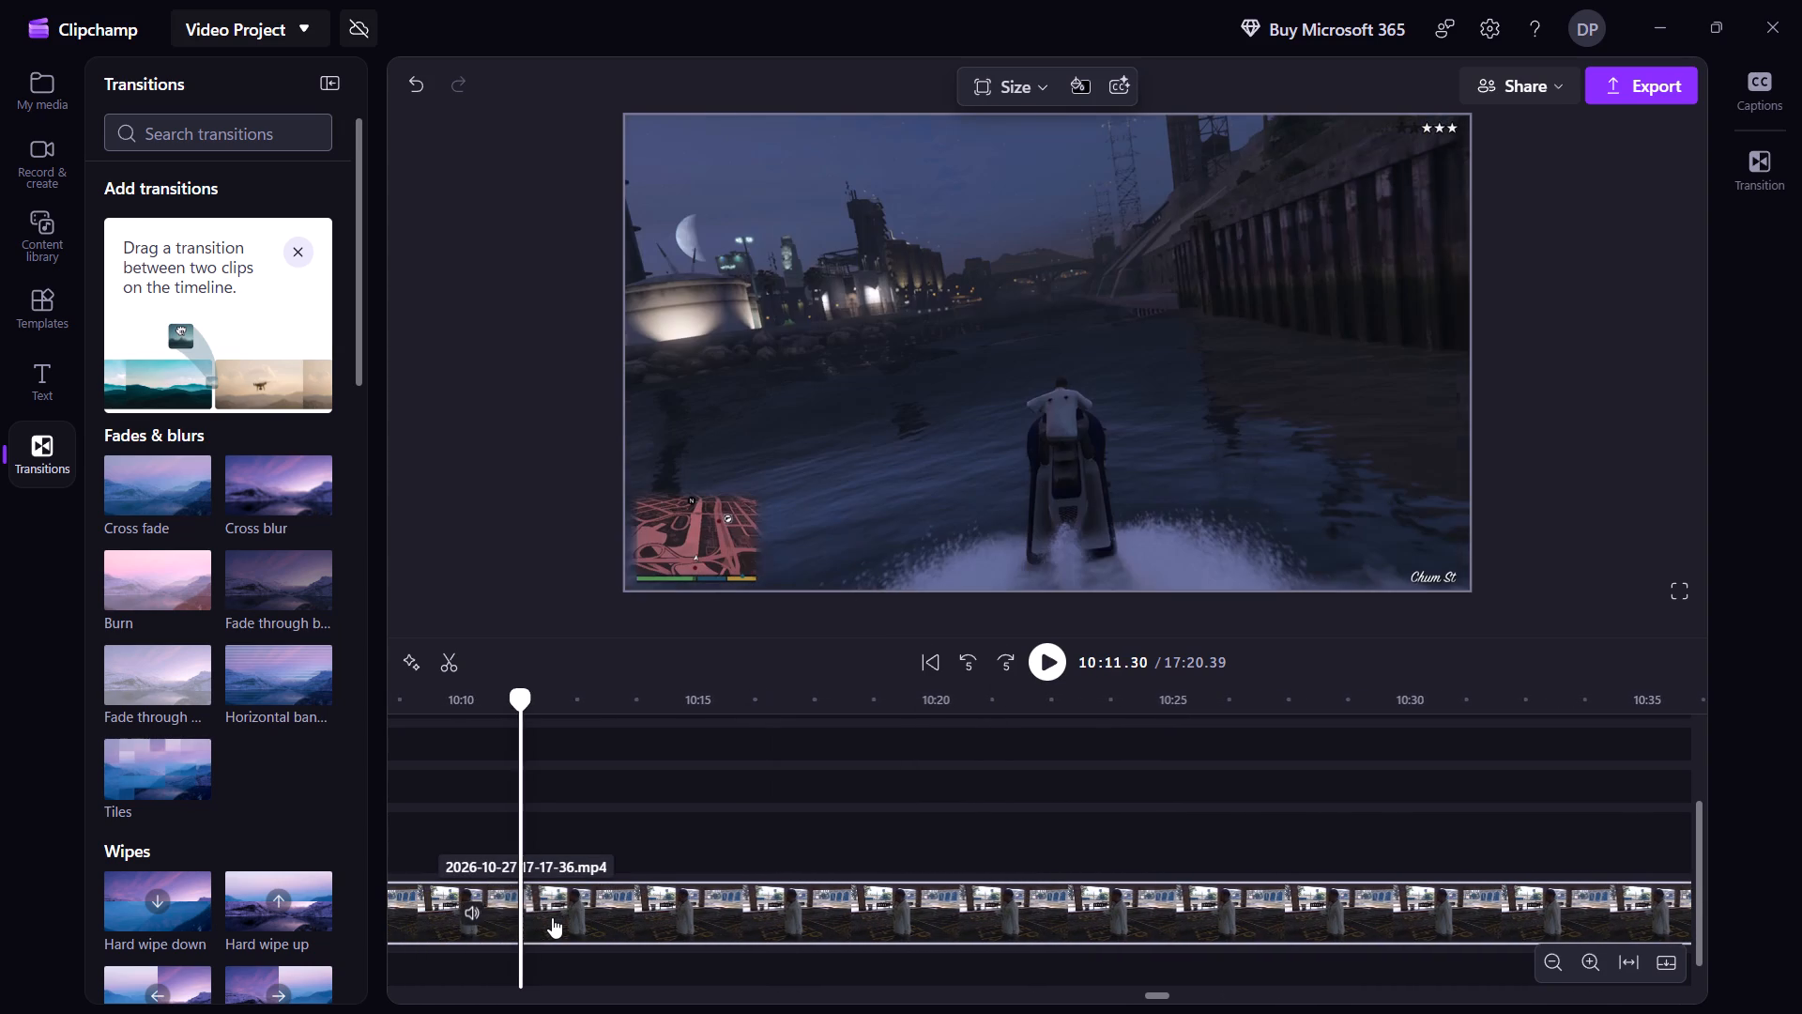
pyautogui.hotkey('shift', 'Left')
pyautogui.hotkey('shift', 'Left')
pyautogui.hotkey('shift', 'Right')
pyautogui.hotkey('shift', 'Right')
pyautogui.hotkey('shift', 'Right')
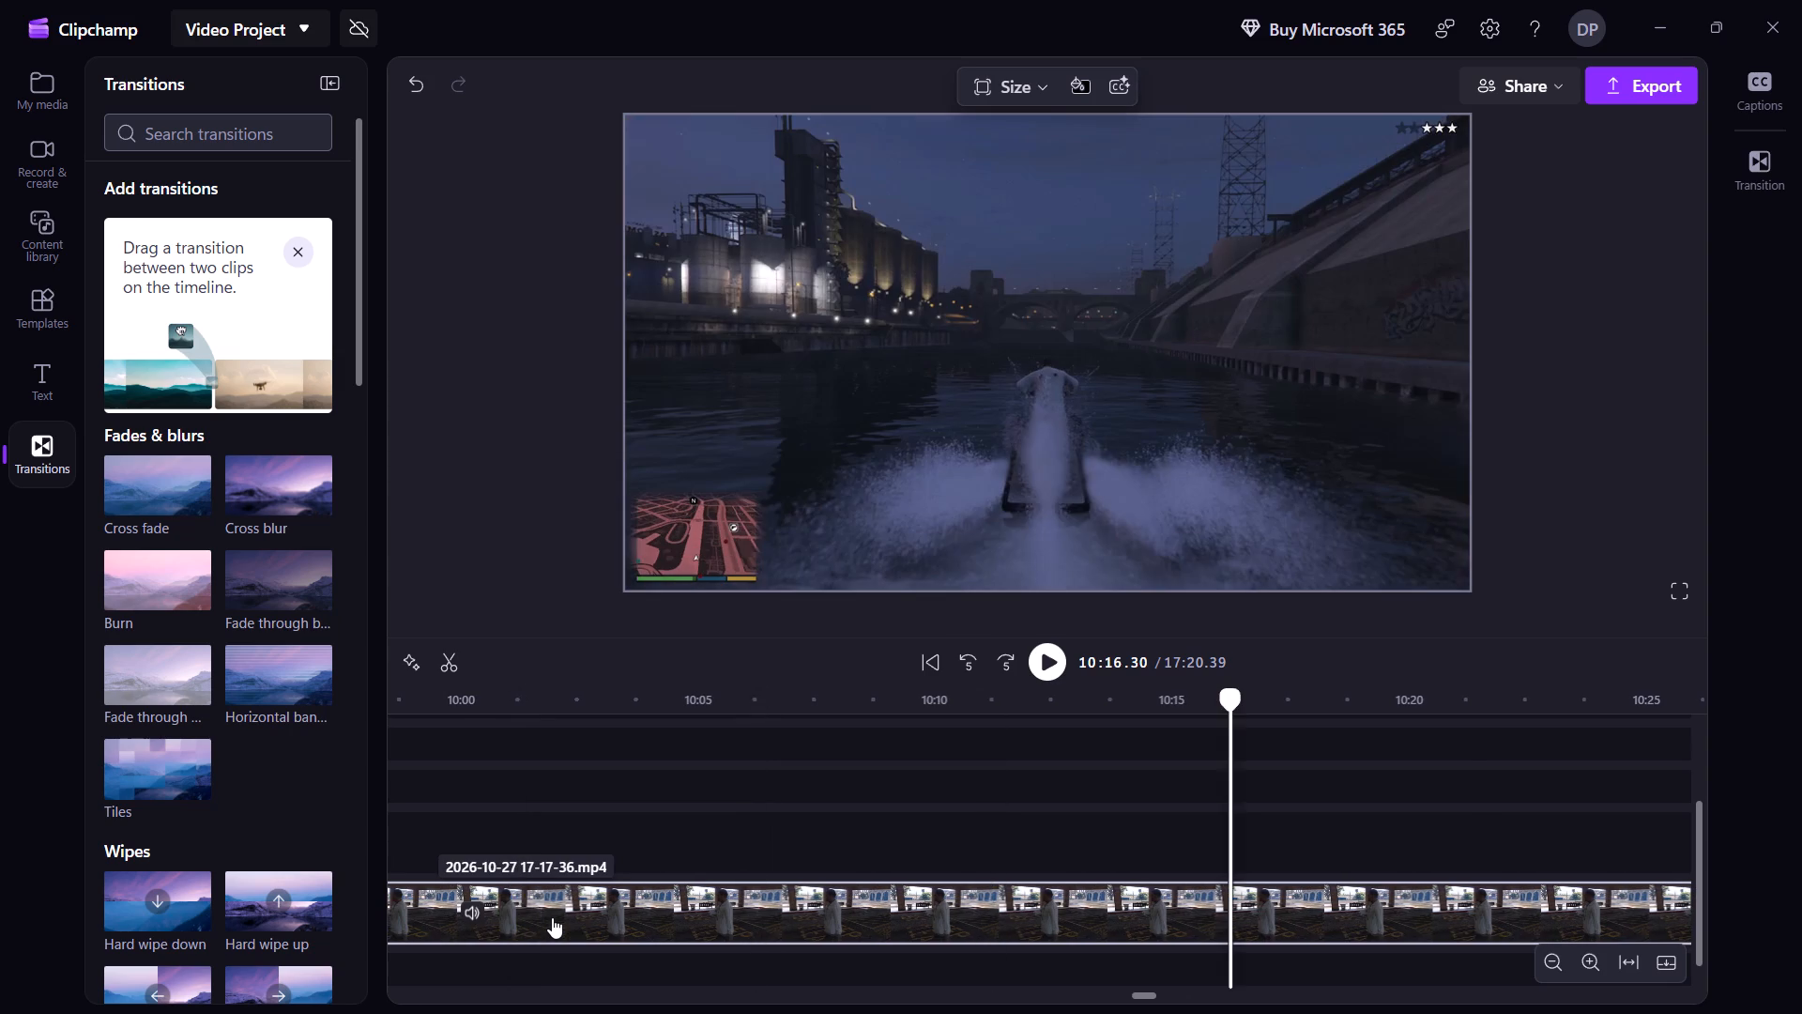
# Skim the rest of the jet ski escape and play across the cut where Hood Safari ends, at about 11:06.
pyautogui.hotkey('shift', 'Right')
pyautogui.hotkey('shift', 'Right')
pyautogui.hotkey('shift', 'Right')
pyautogui.hotkey('shift', 'Right')
pyautogui.hotkey('shift', 'Right')
pyautogui.hotkey('shift', 'Right')
pyautogui.hotkey('shift', 'Right')
pyautogui.hotkey('shift', 'Right')
pyautogui.hotkey('shift', 'Right')
pyautogui.hotkey('shift', 'Right')
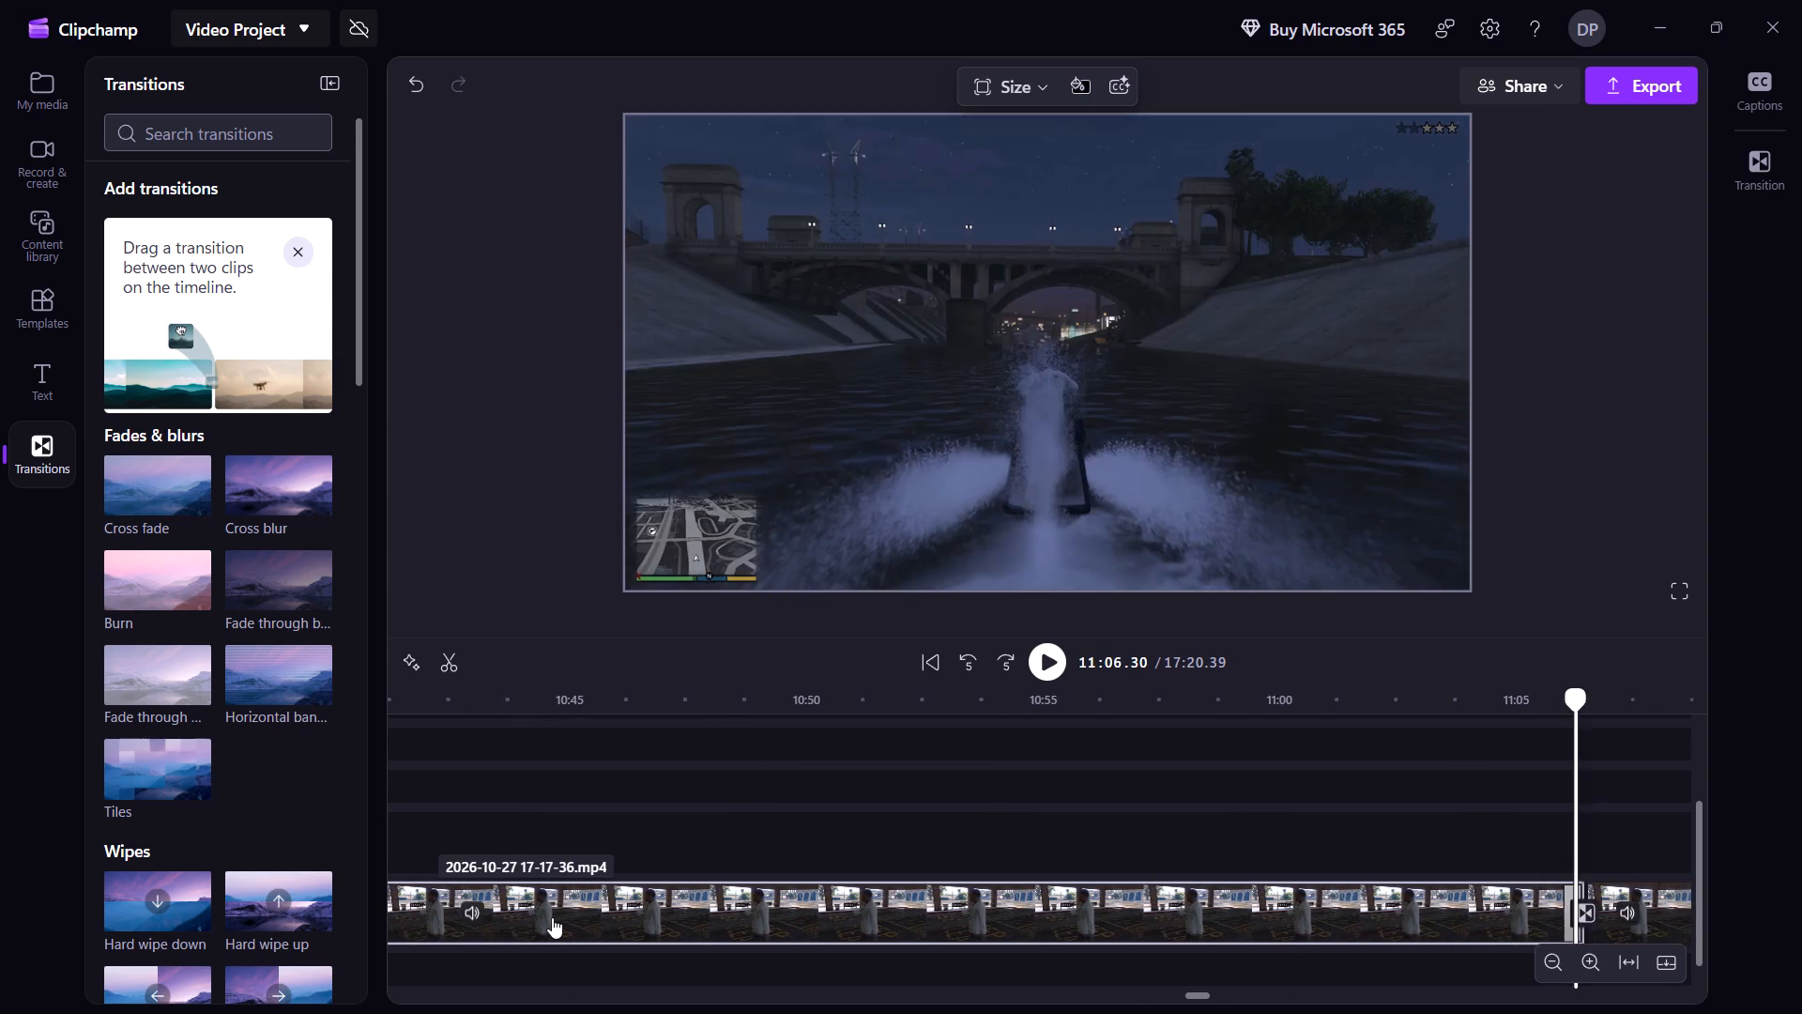
pyautogui.hotkey('shift', 'Right')
pyautogui.hotkey('shift', 'Right')
pyautogui.hotkey('shift', 'Left')
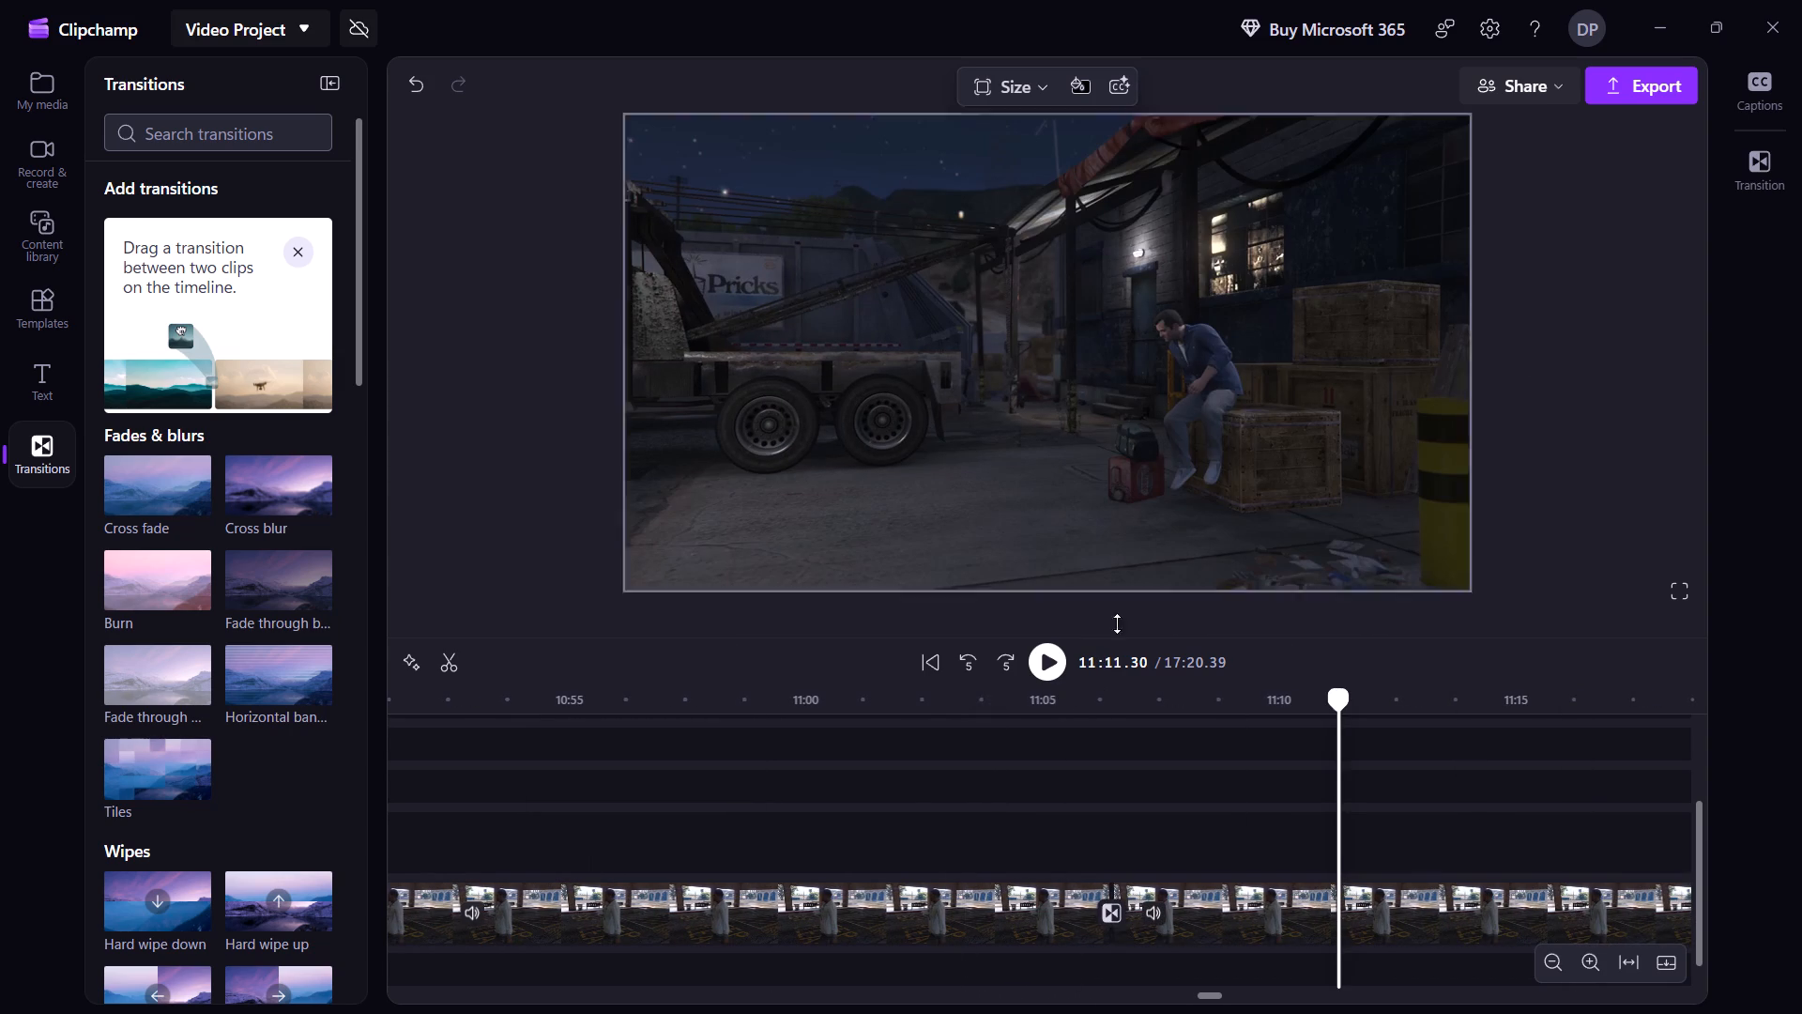
pyautogui.doubleClick(1076, 919)
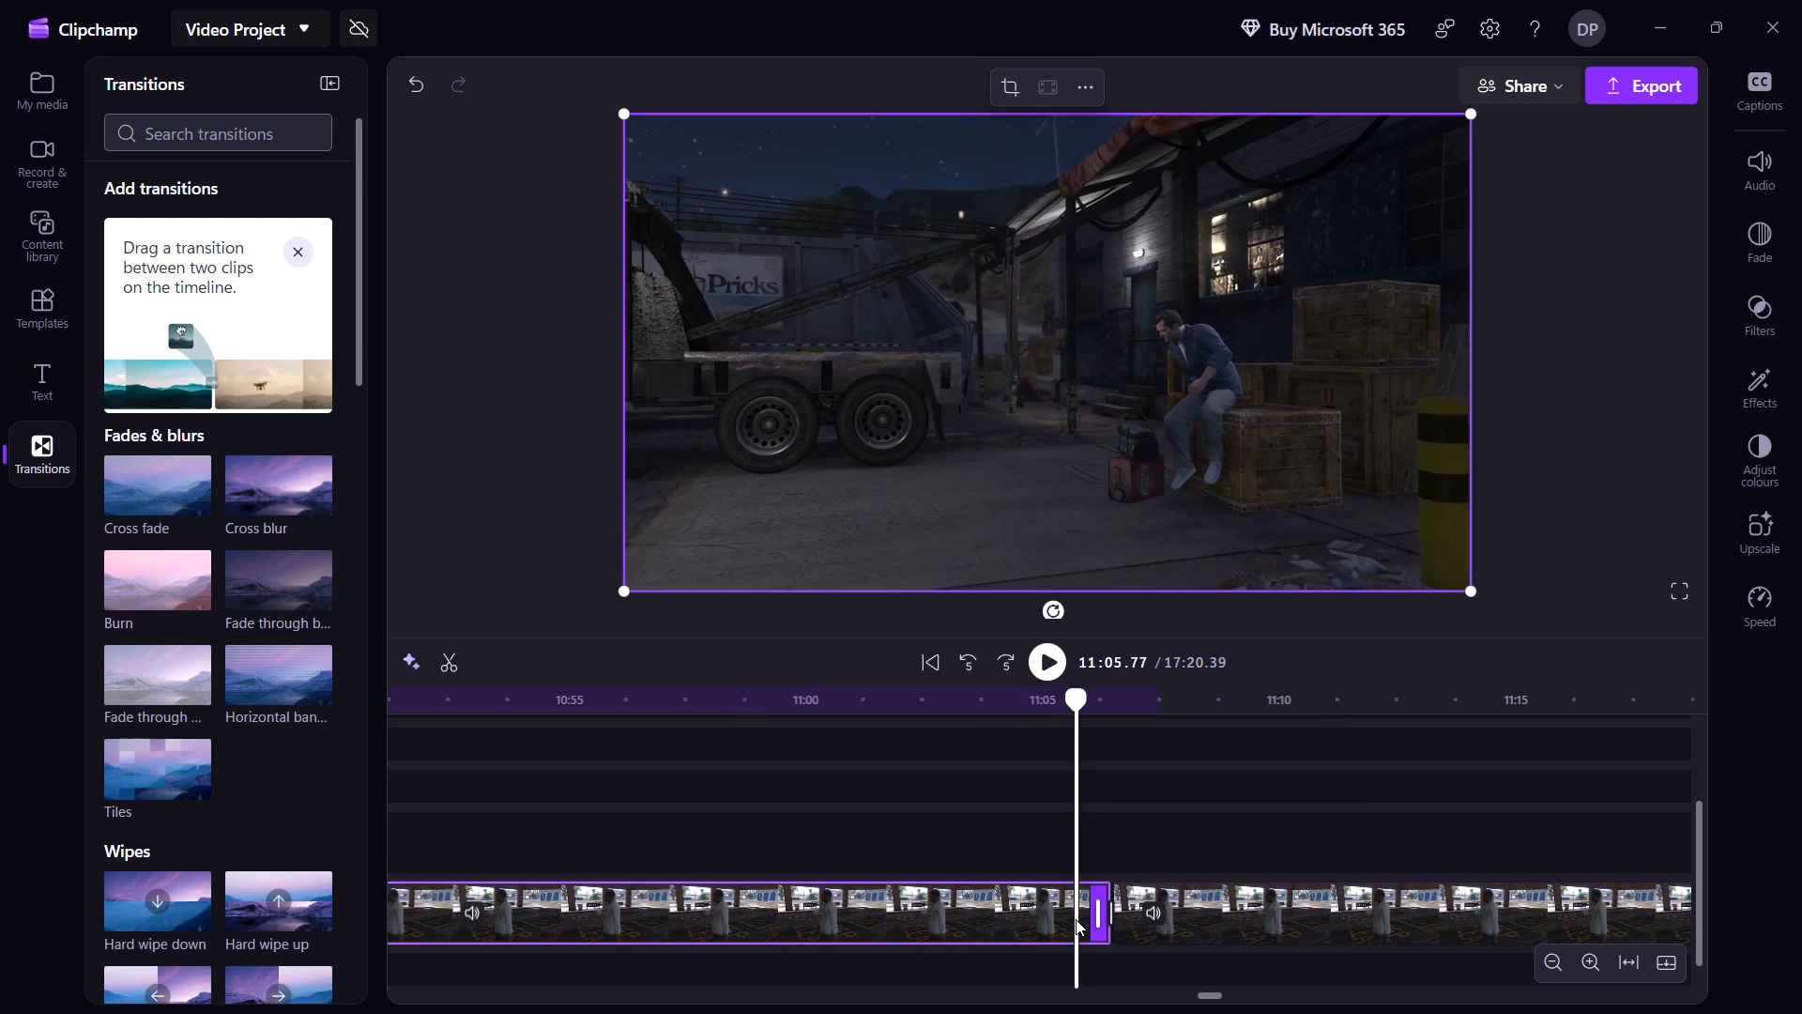
pyautogui.press('space')
pyautogui.press('space')
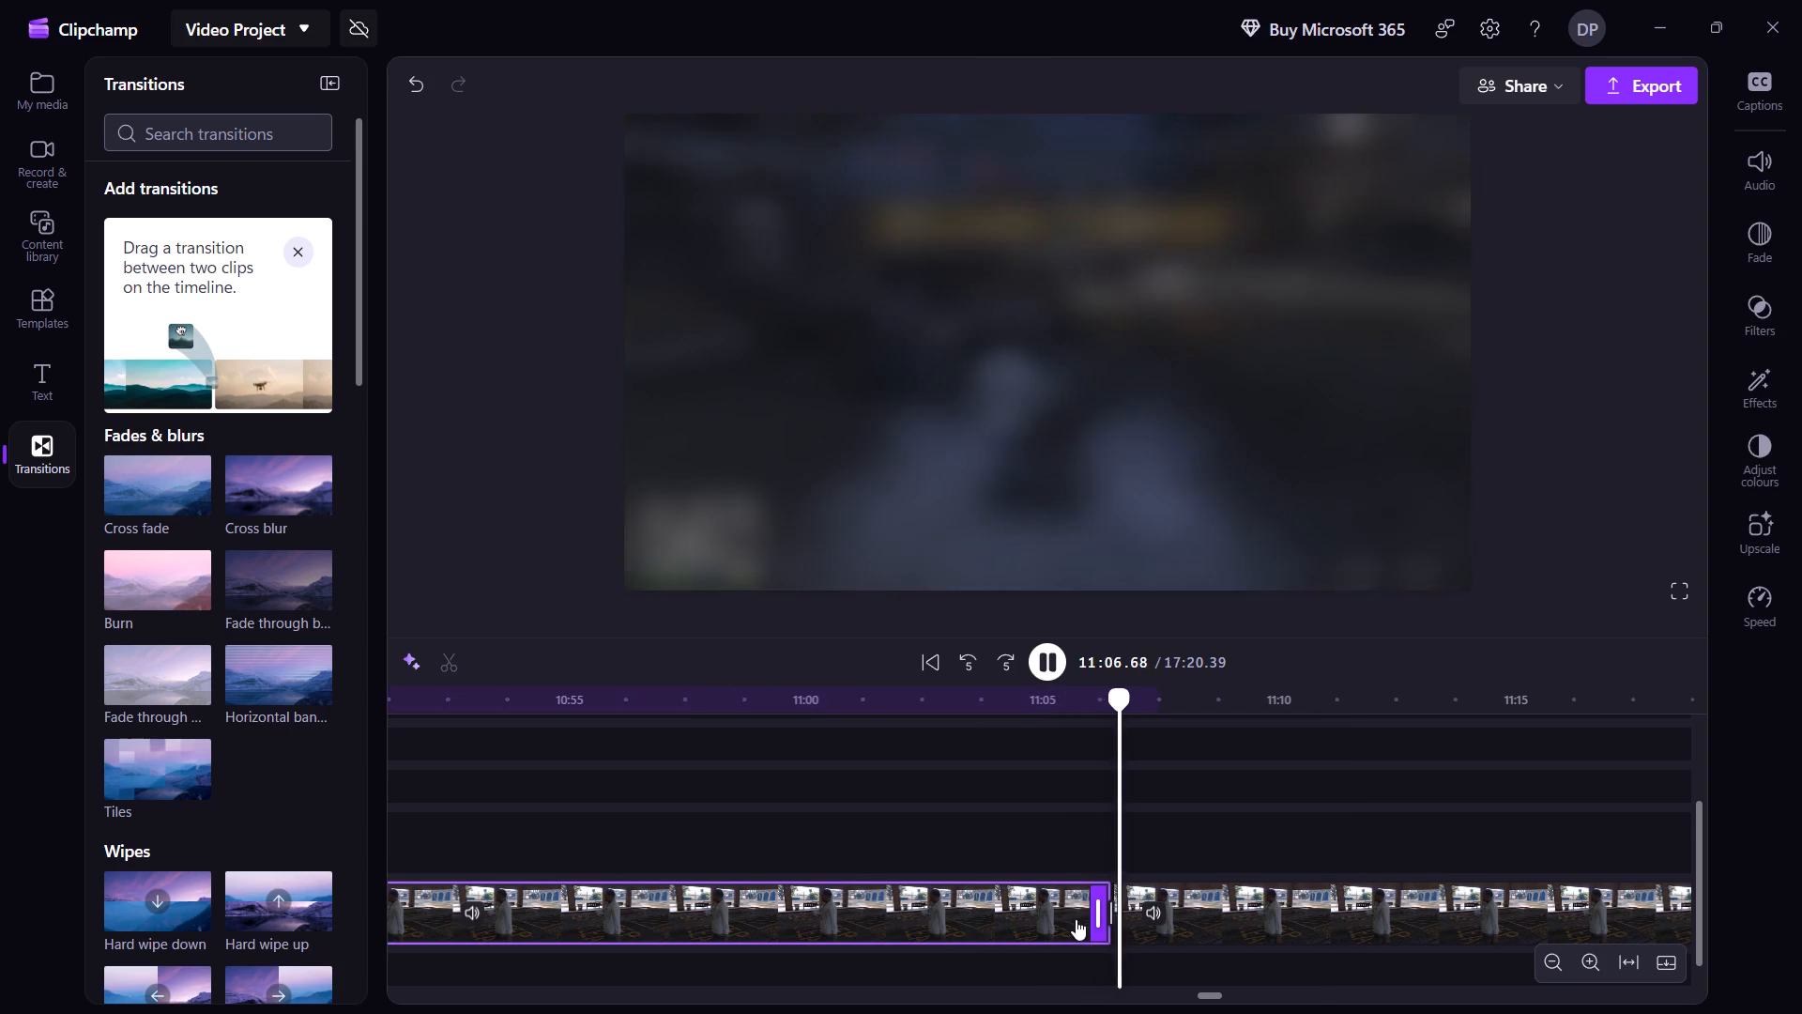
# Delete both gameplay clips after the Hood Safari ending at 11:06.52, closing the gap between them.
pyautogui.click(1195, 883)
pyautogui.rightClick(1195, 883)
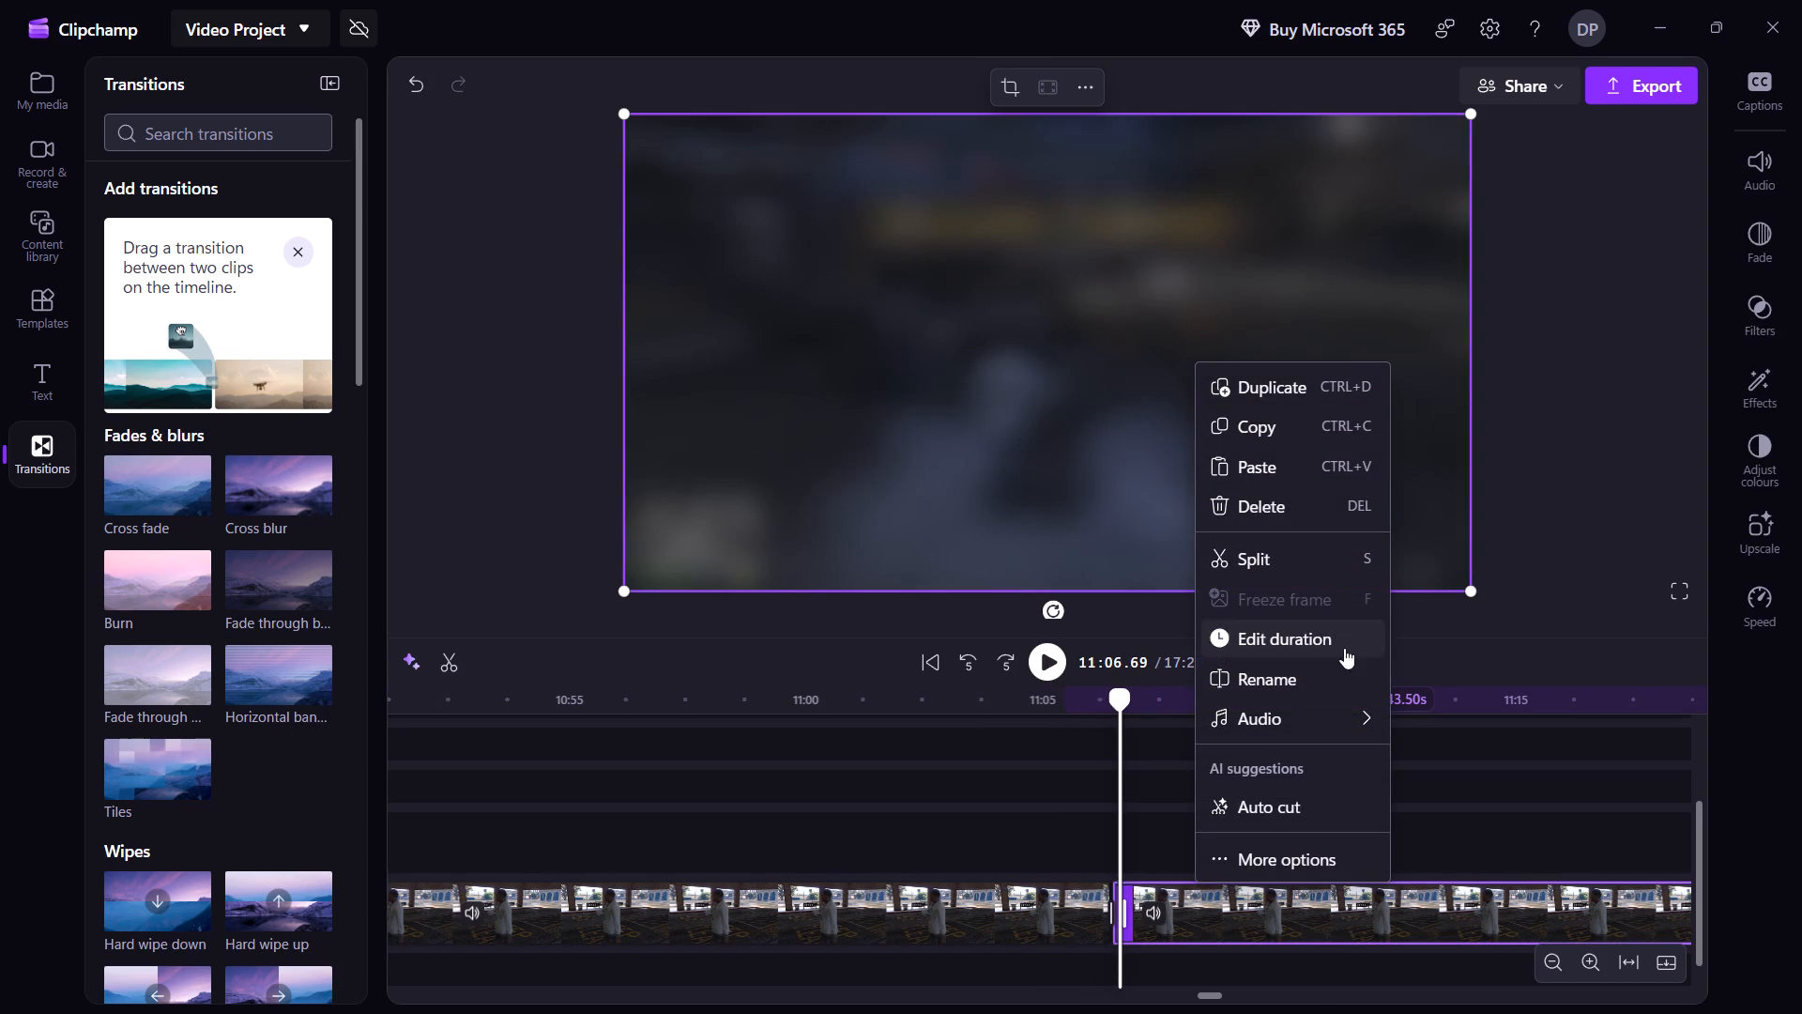
pyautogui.click(1338, 496)
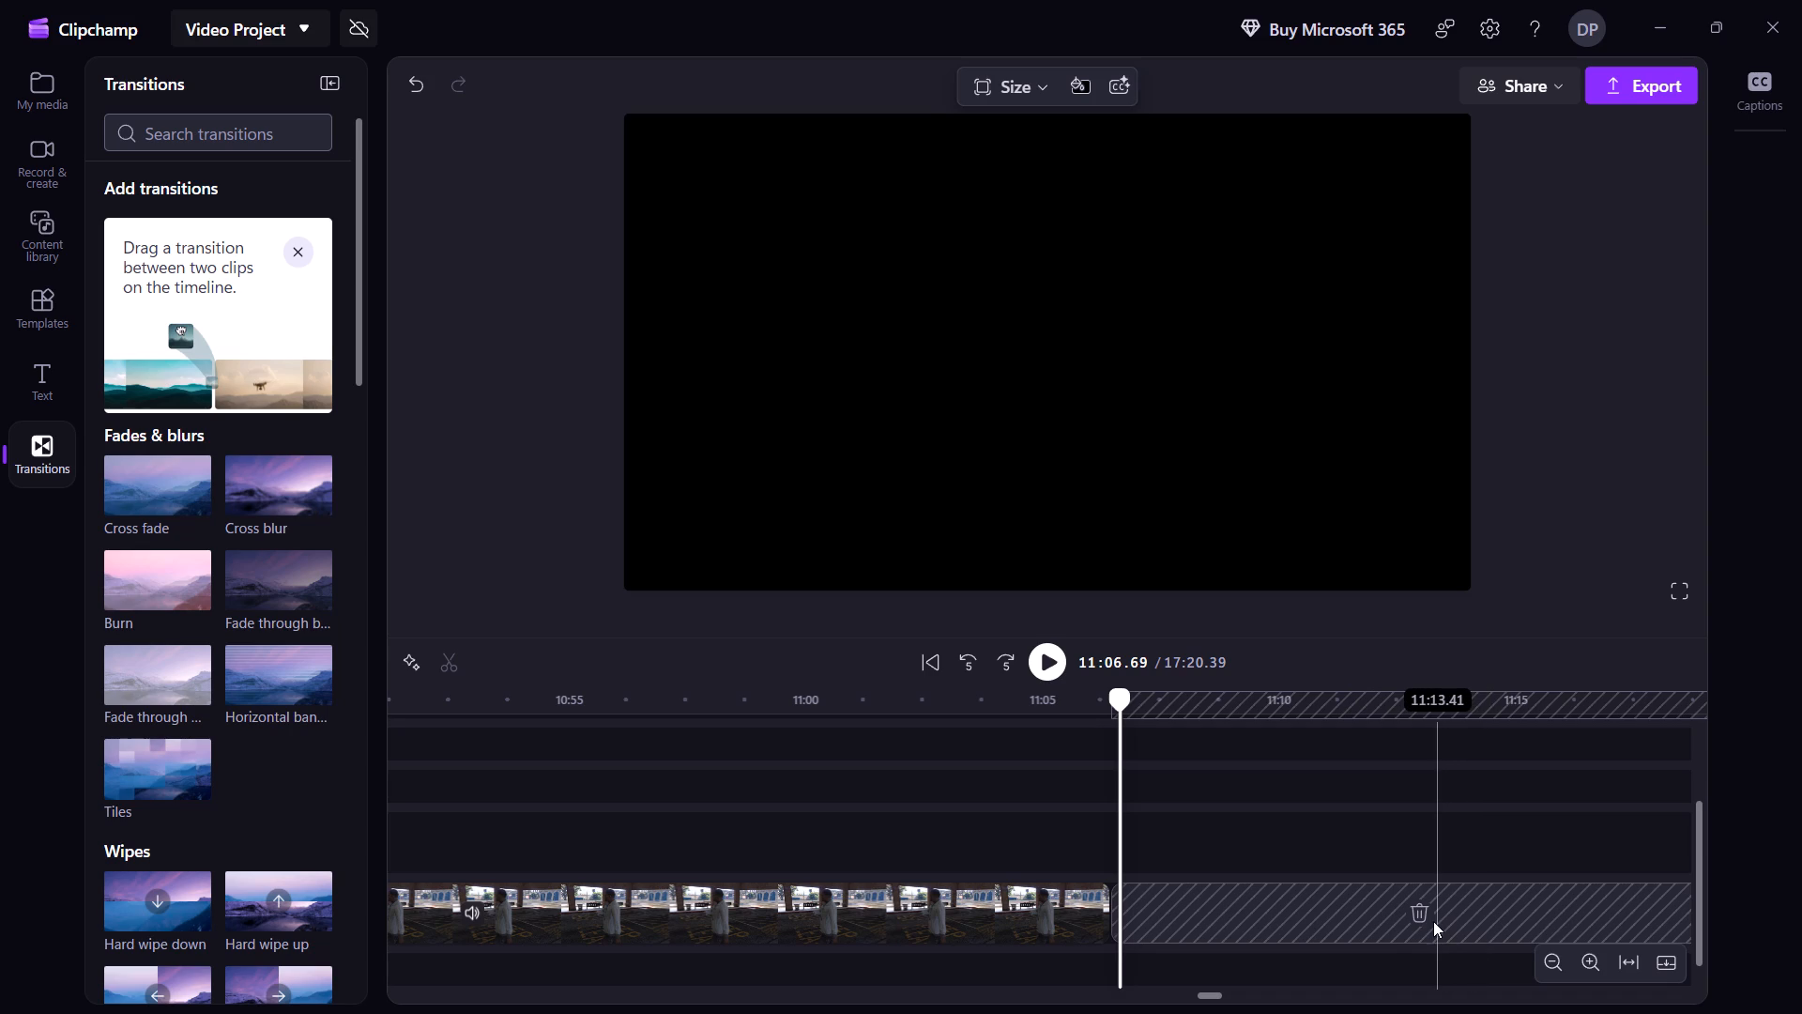
pyautogui.click(1413, 901)
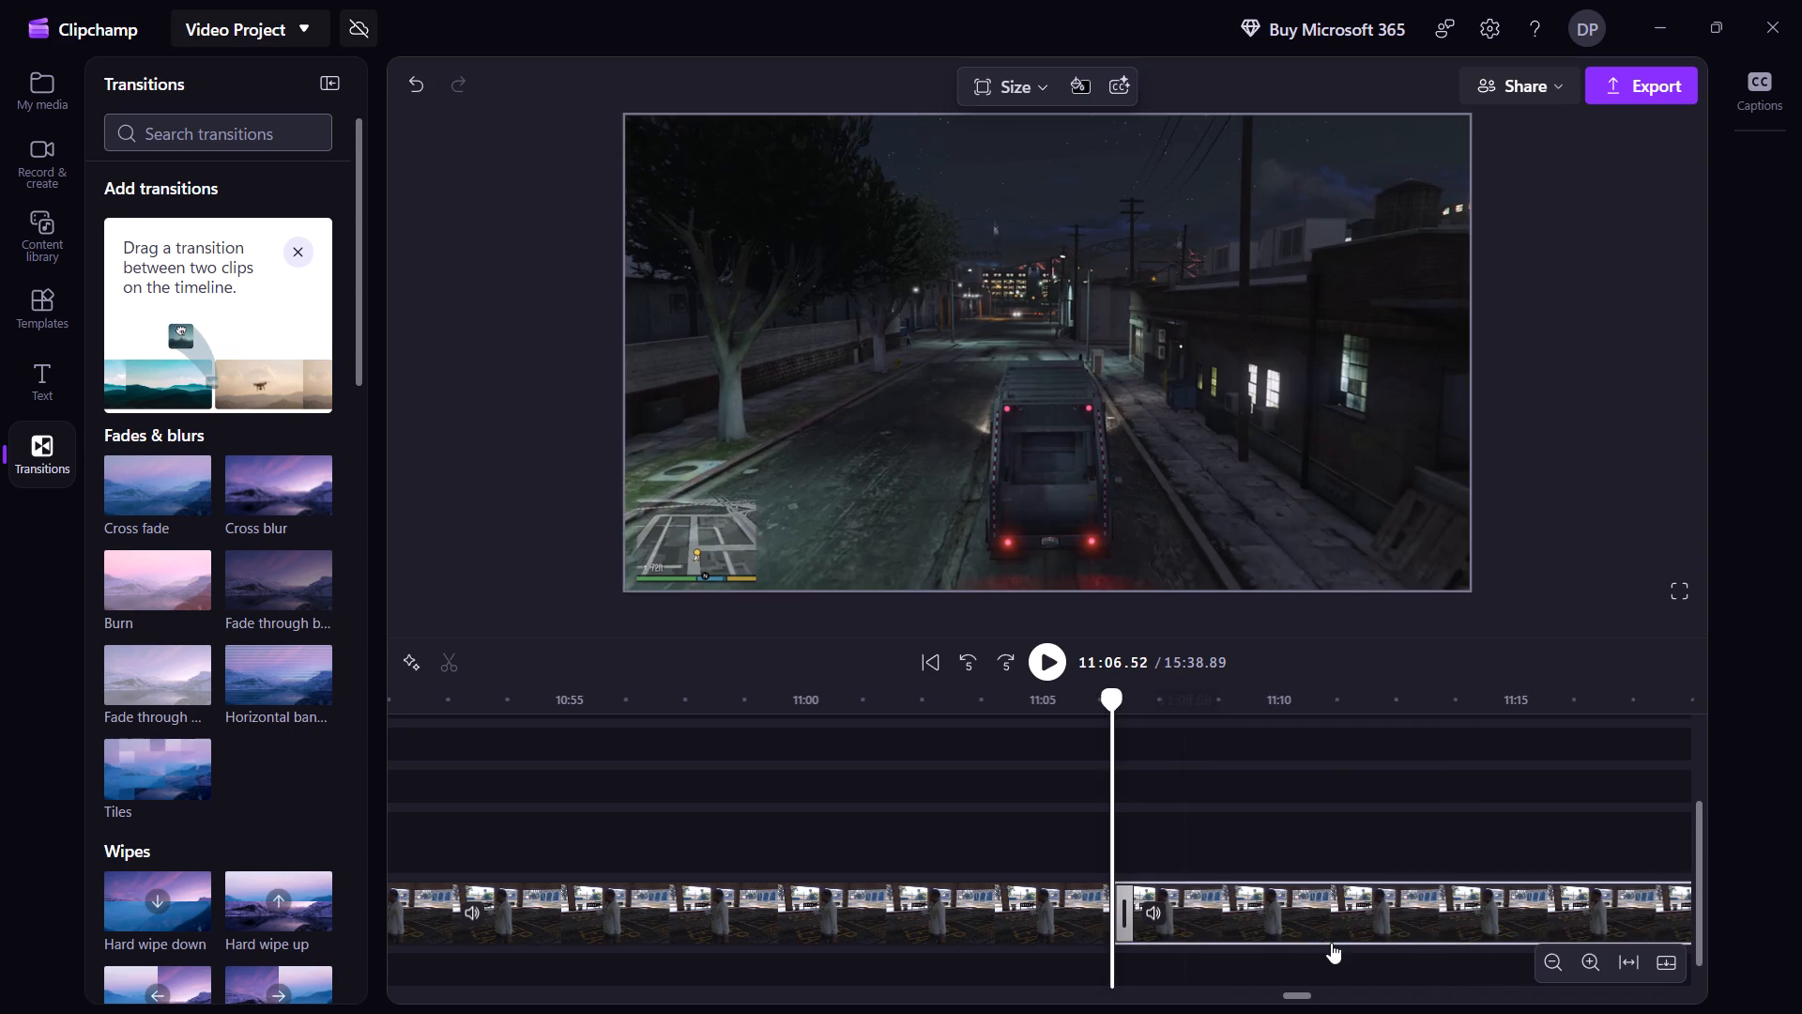
pyautogui.moveTo(1322, 912); pyautogui.dragTo(1312, 914, button='right')
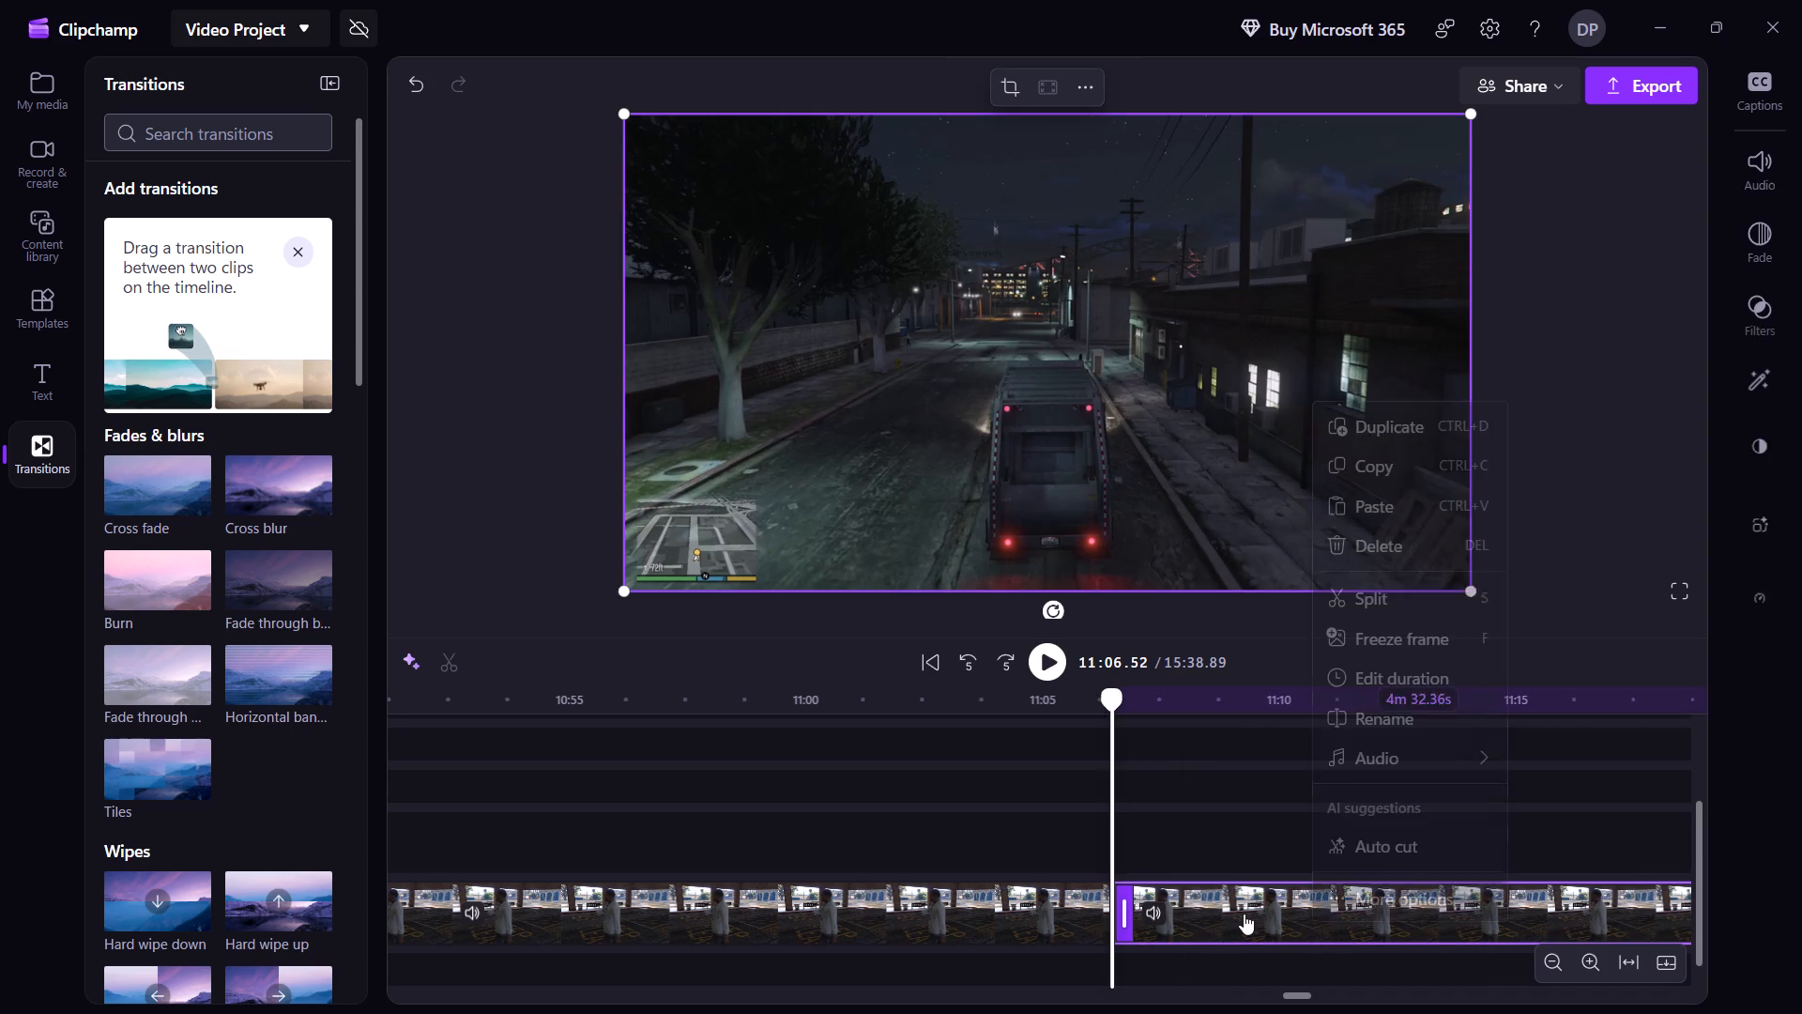
pyautogui.click(1363, 523)
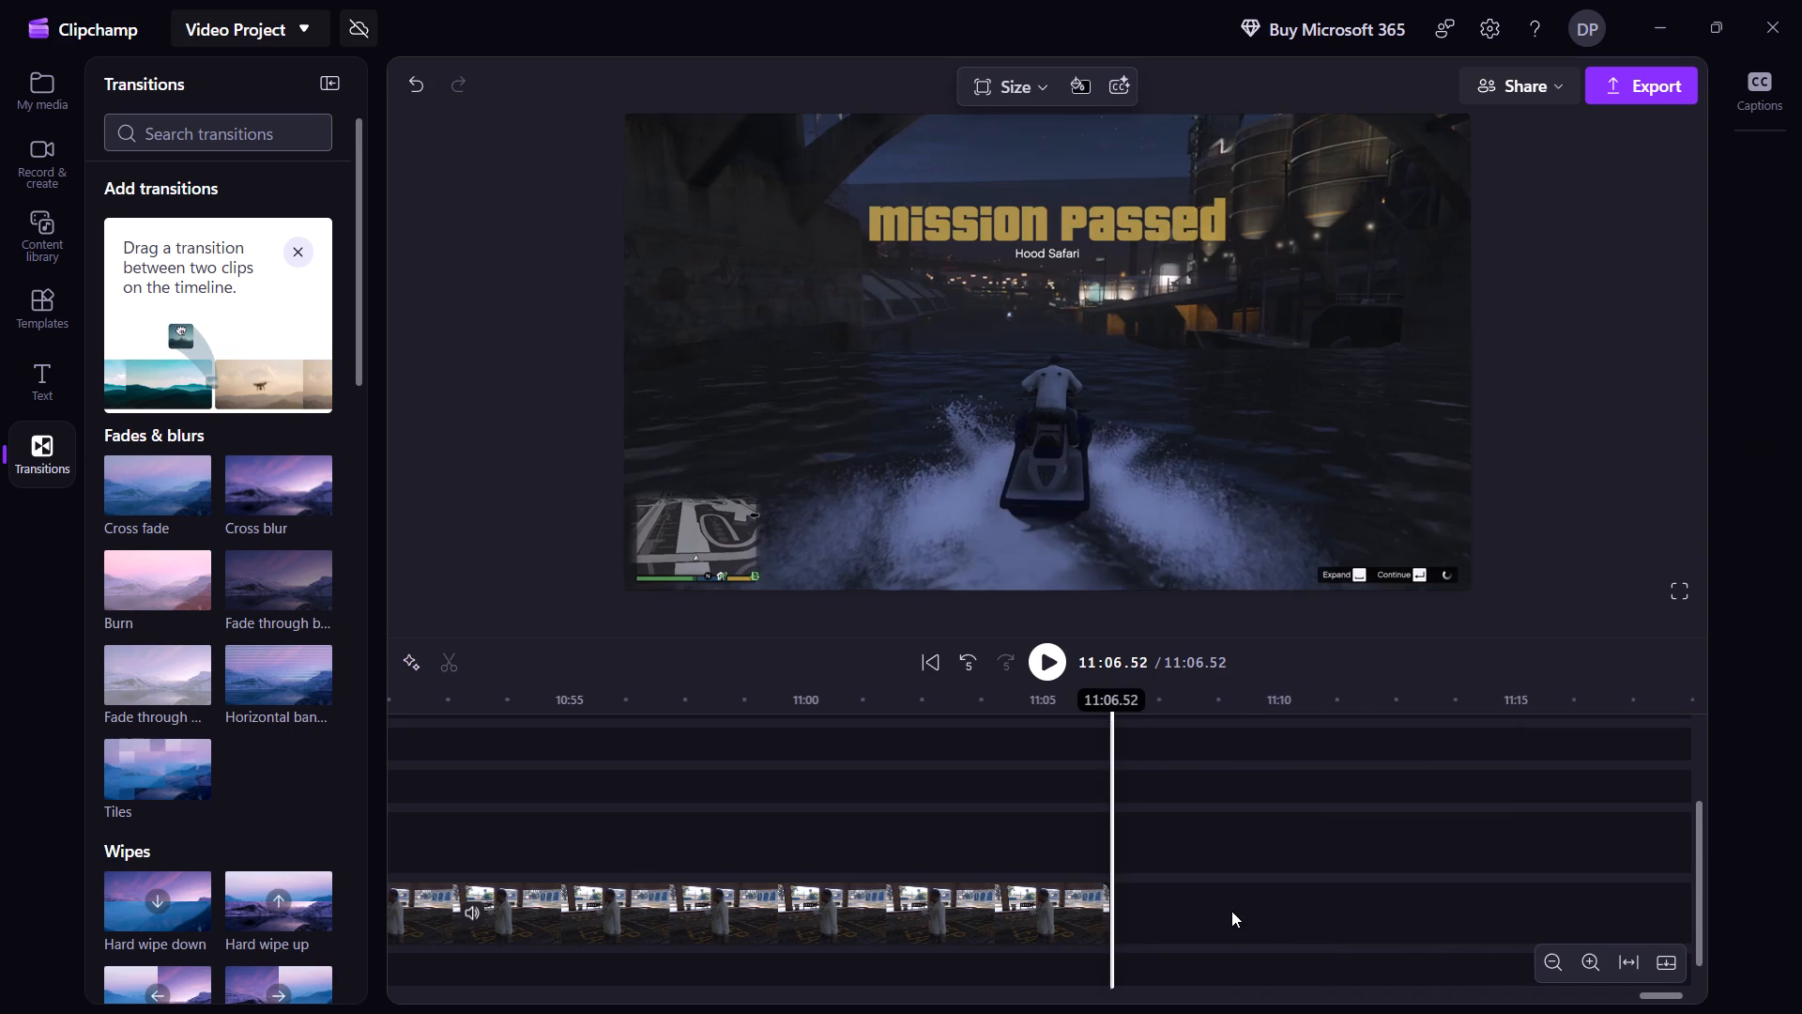
pyautogui.click(42, 98)
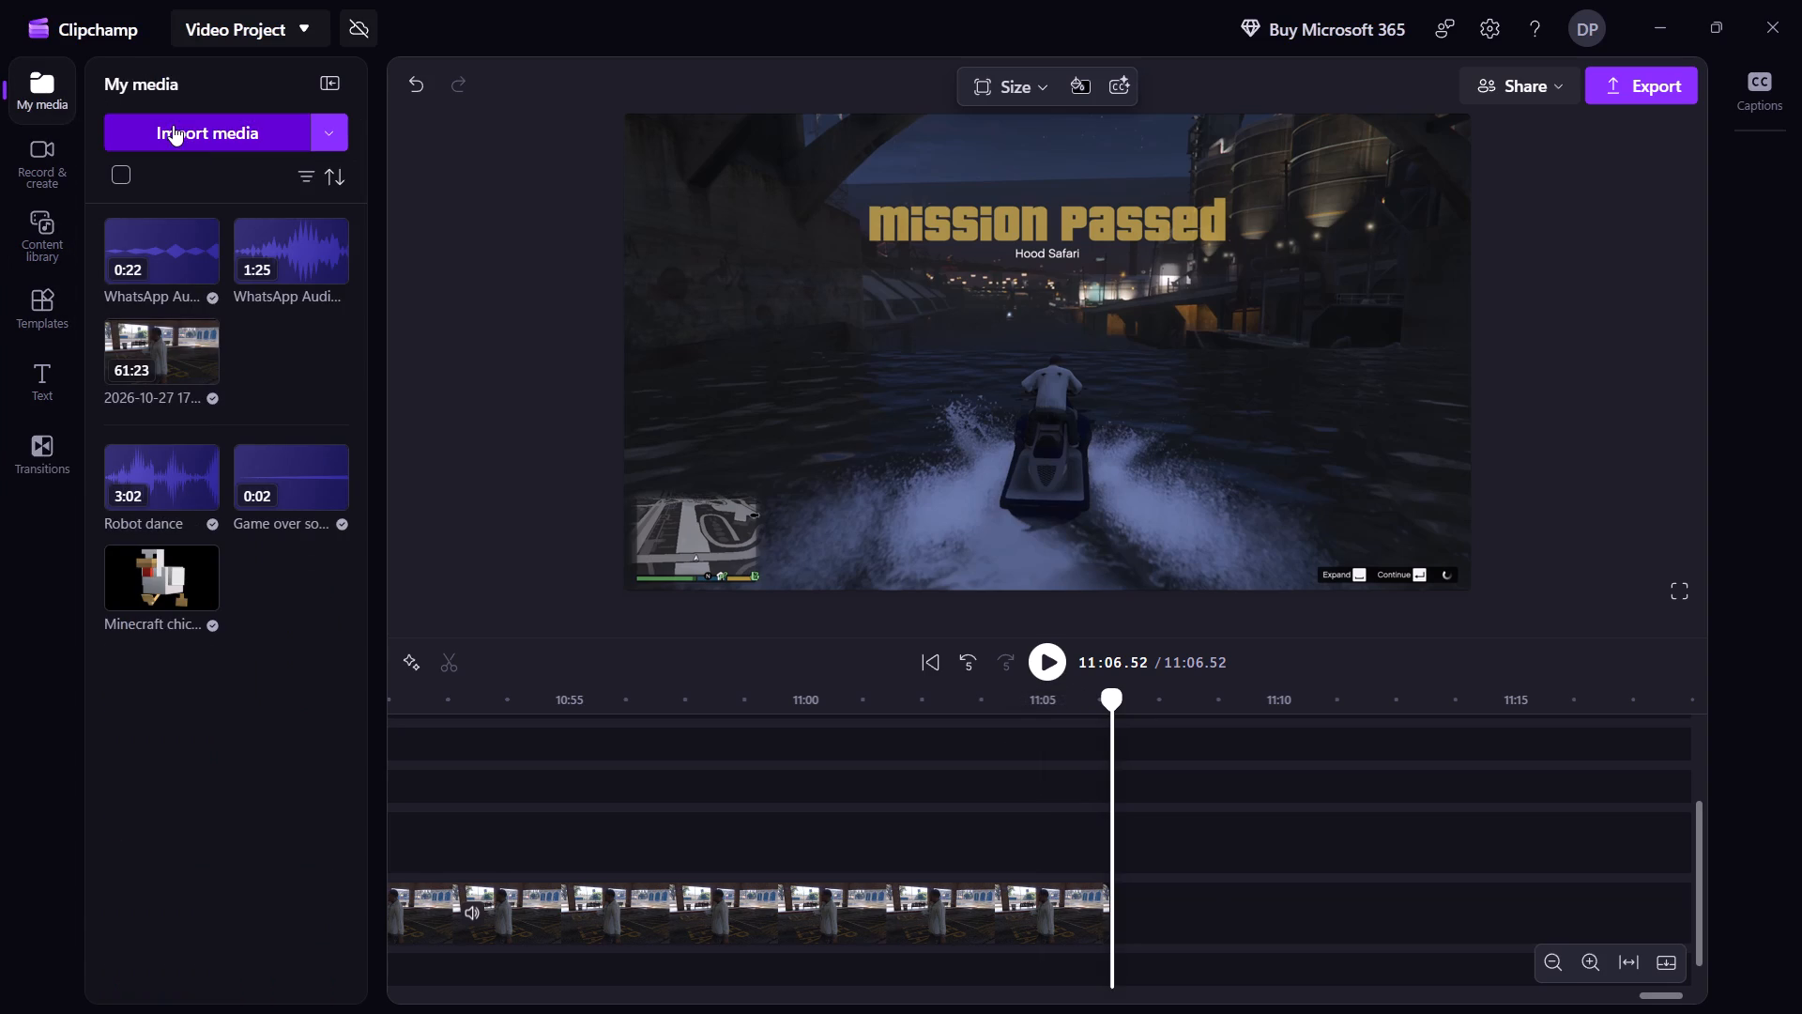
pyautogui.click(194, 146)
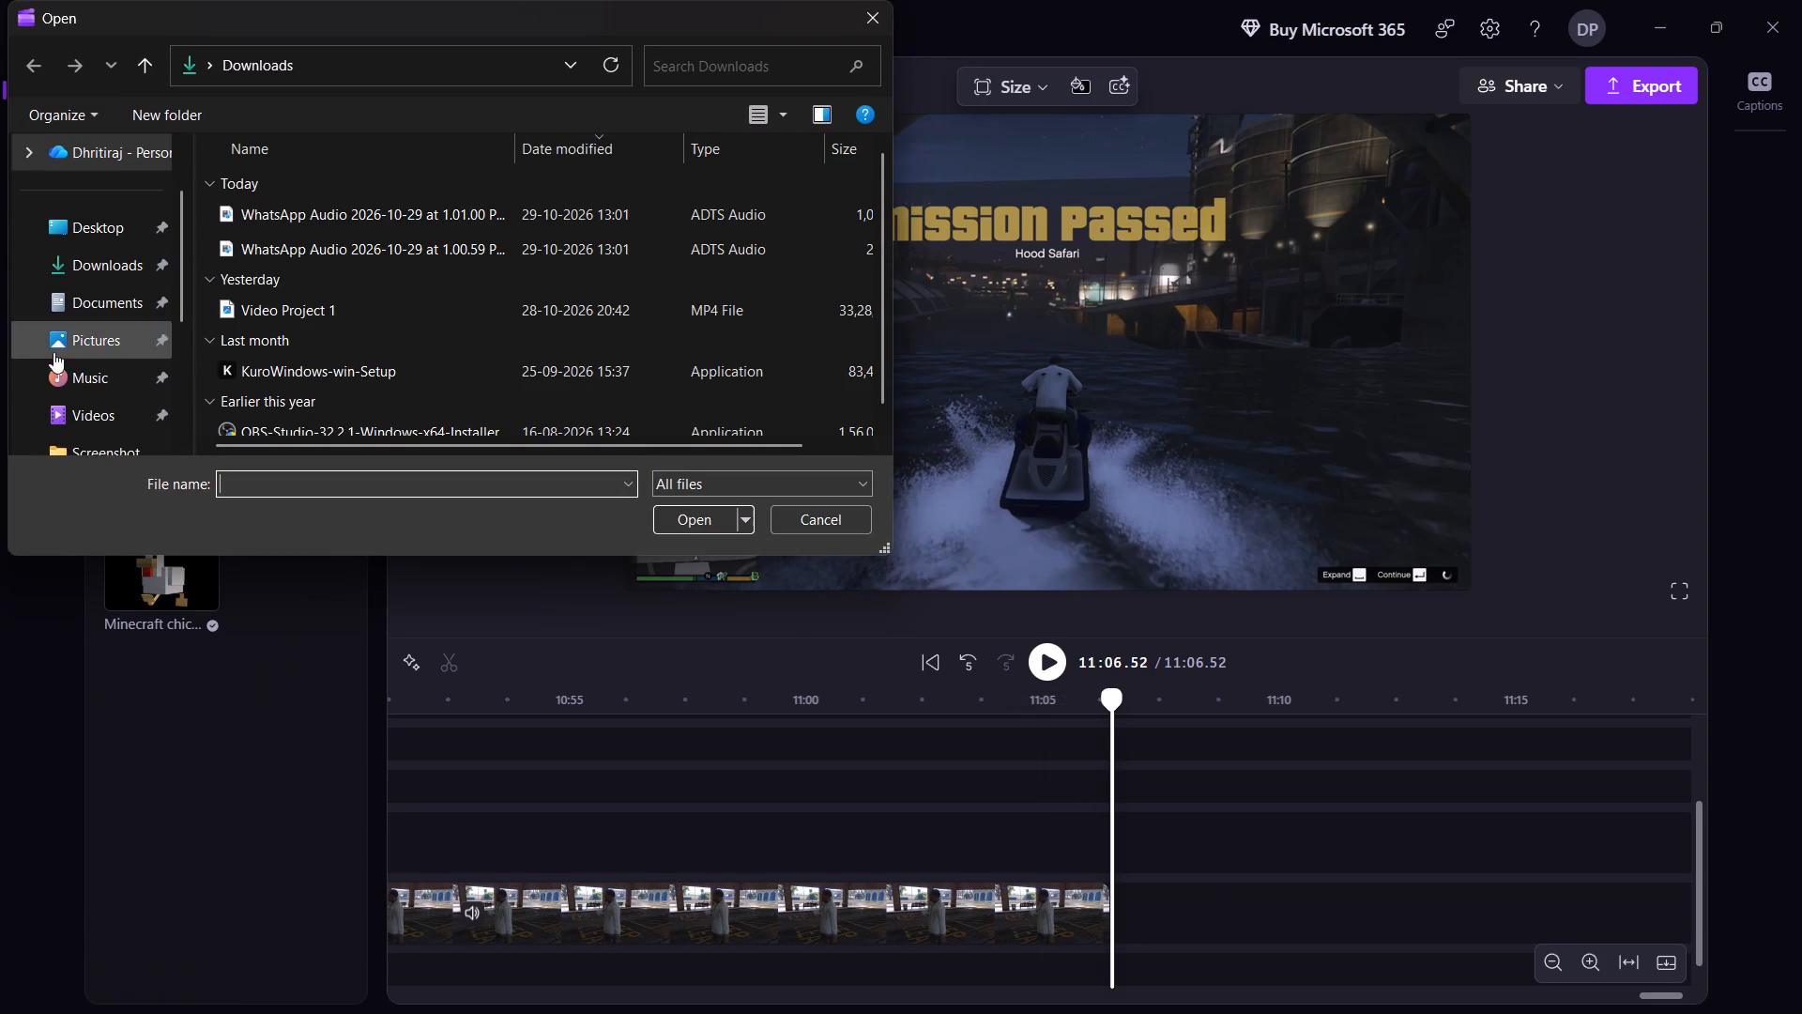
pyautogui.moveTo(98, 412); pyautogui.dragTo(114, 412)
pyautogui.click(109, 406)
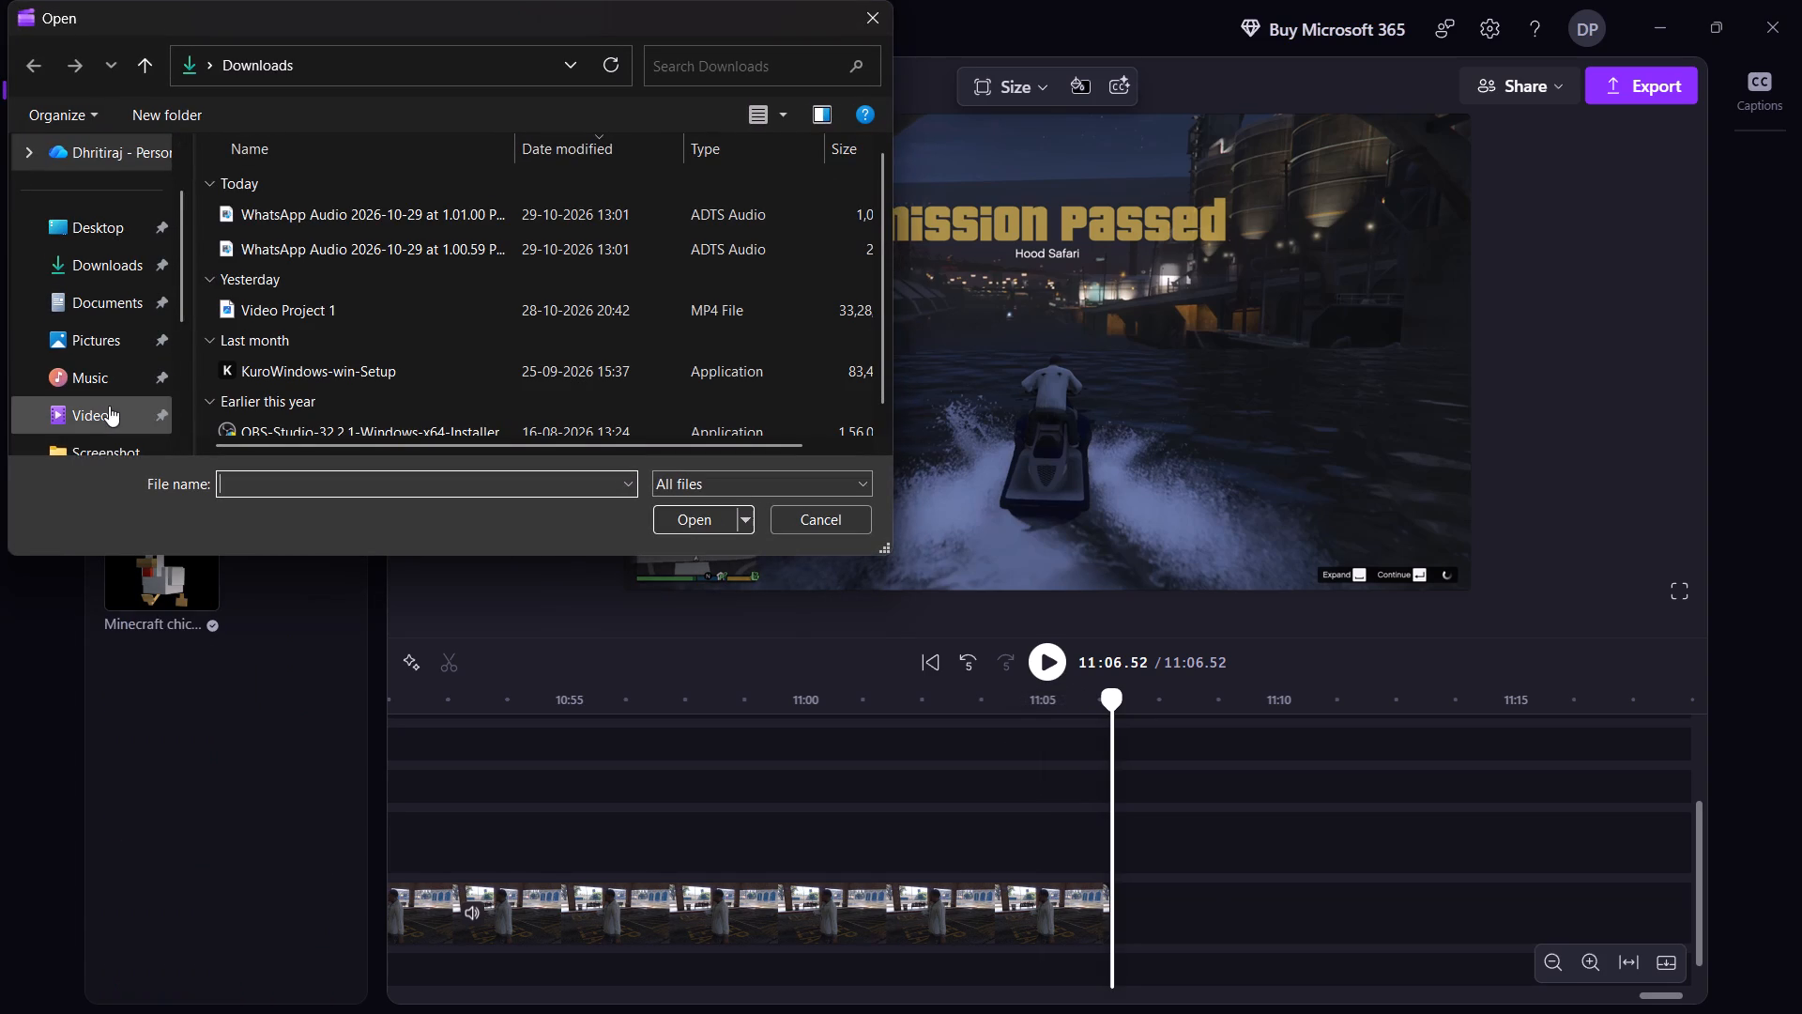
pyautogui.click(731, 239)
pyautogui.rightClick(731, 239)
pyautogui.click(731, 239)
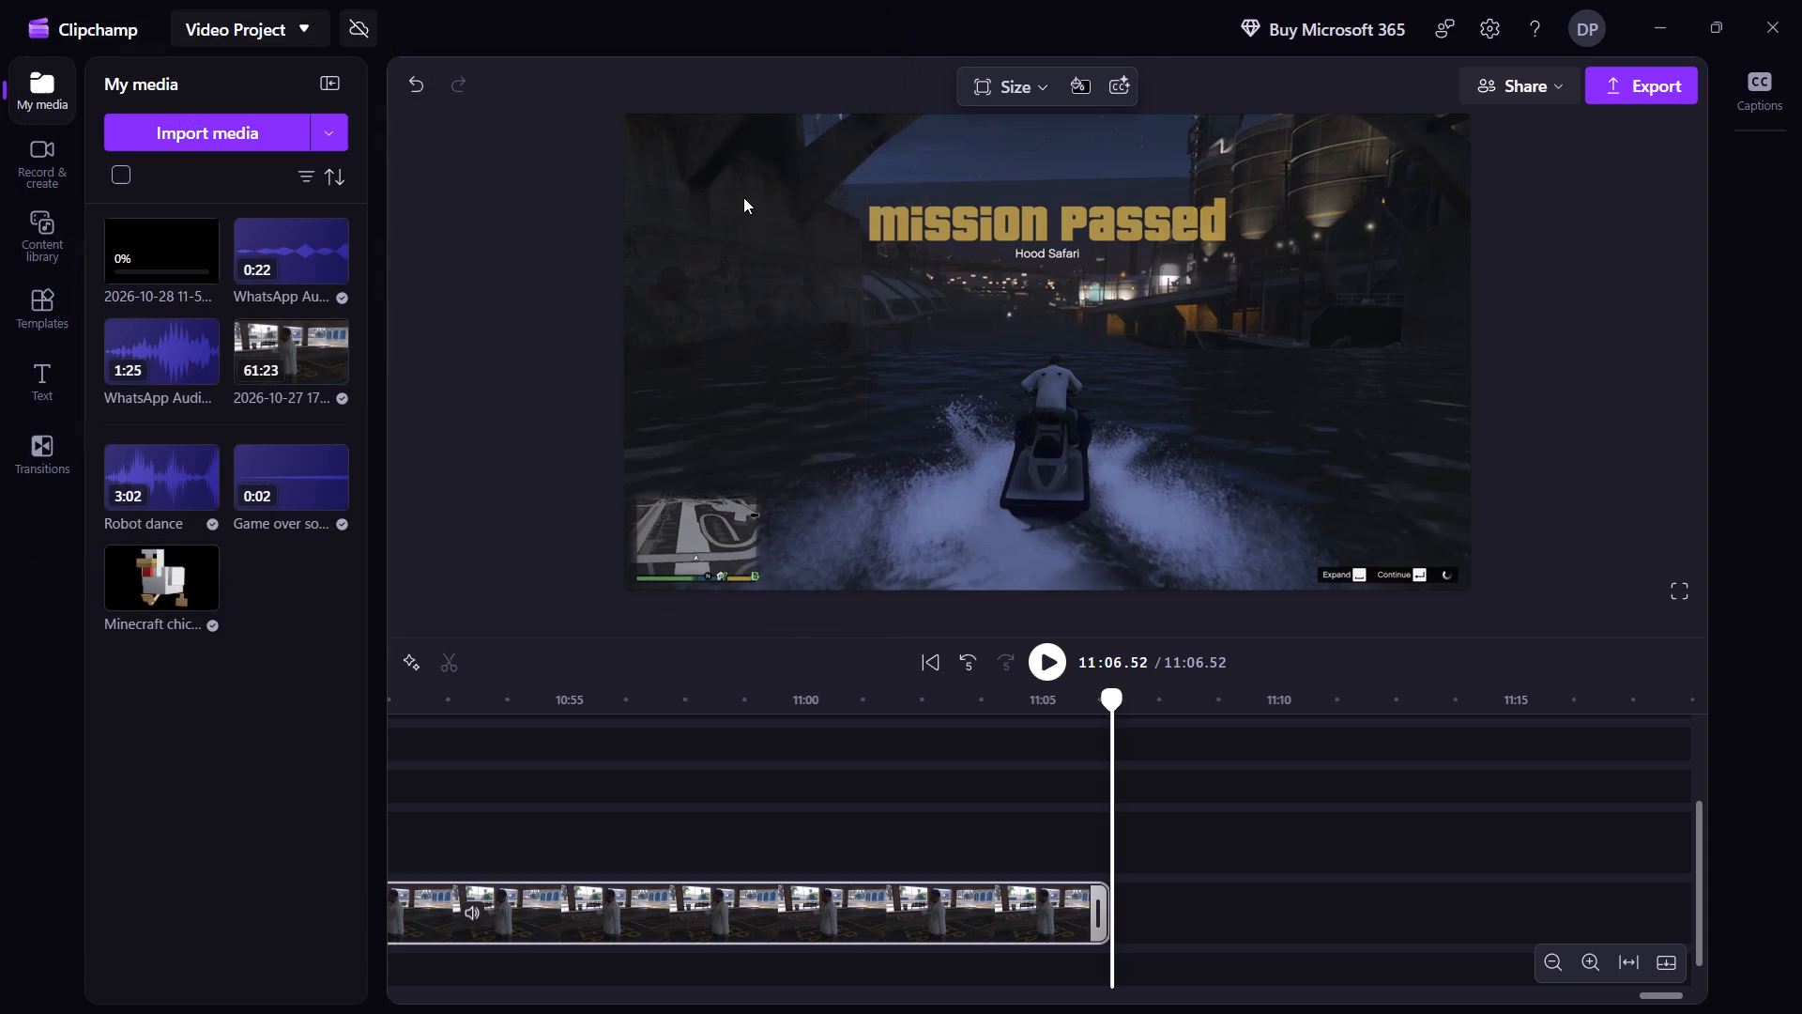
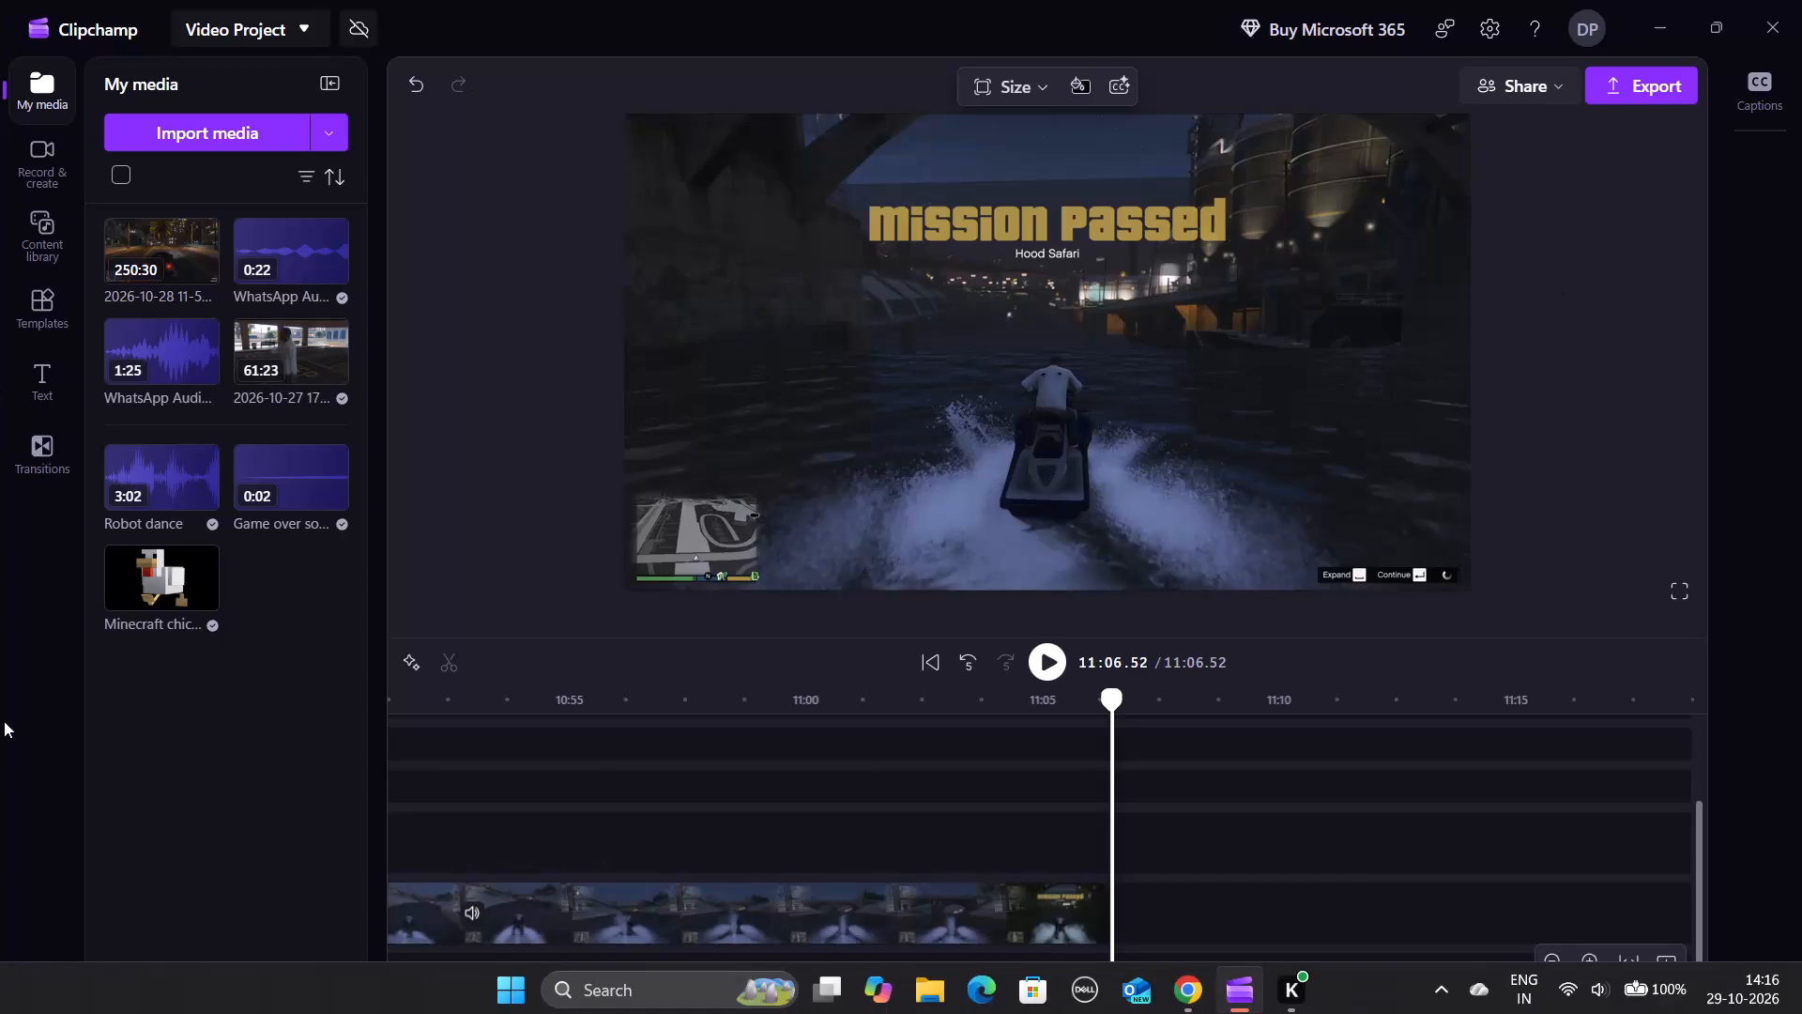
# Place the 2026-10-28 gameplay recording on the video track directly after the Hood Safari ending at 11:06.52.
pyautogui.moveTo(157, 244); pyautogui.dragTo(1542, 1006)
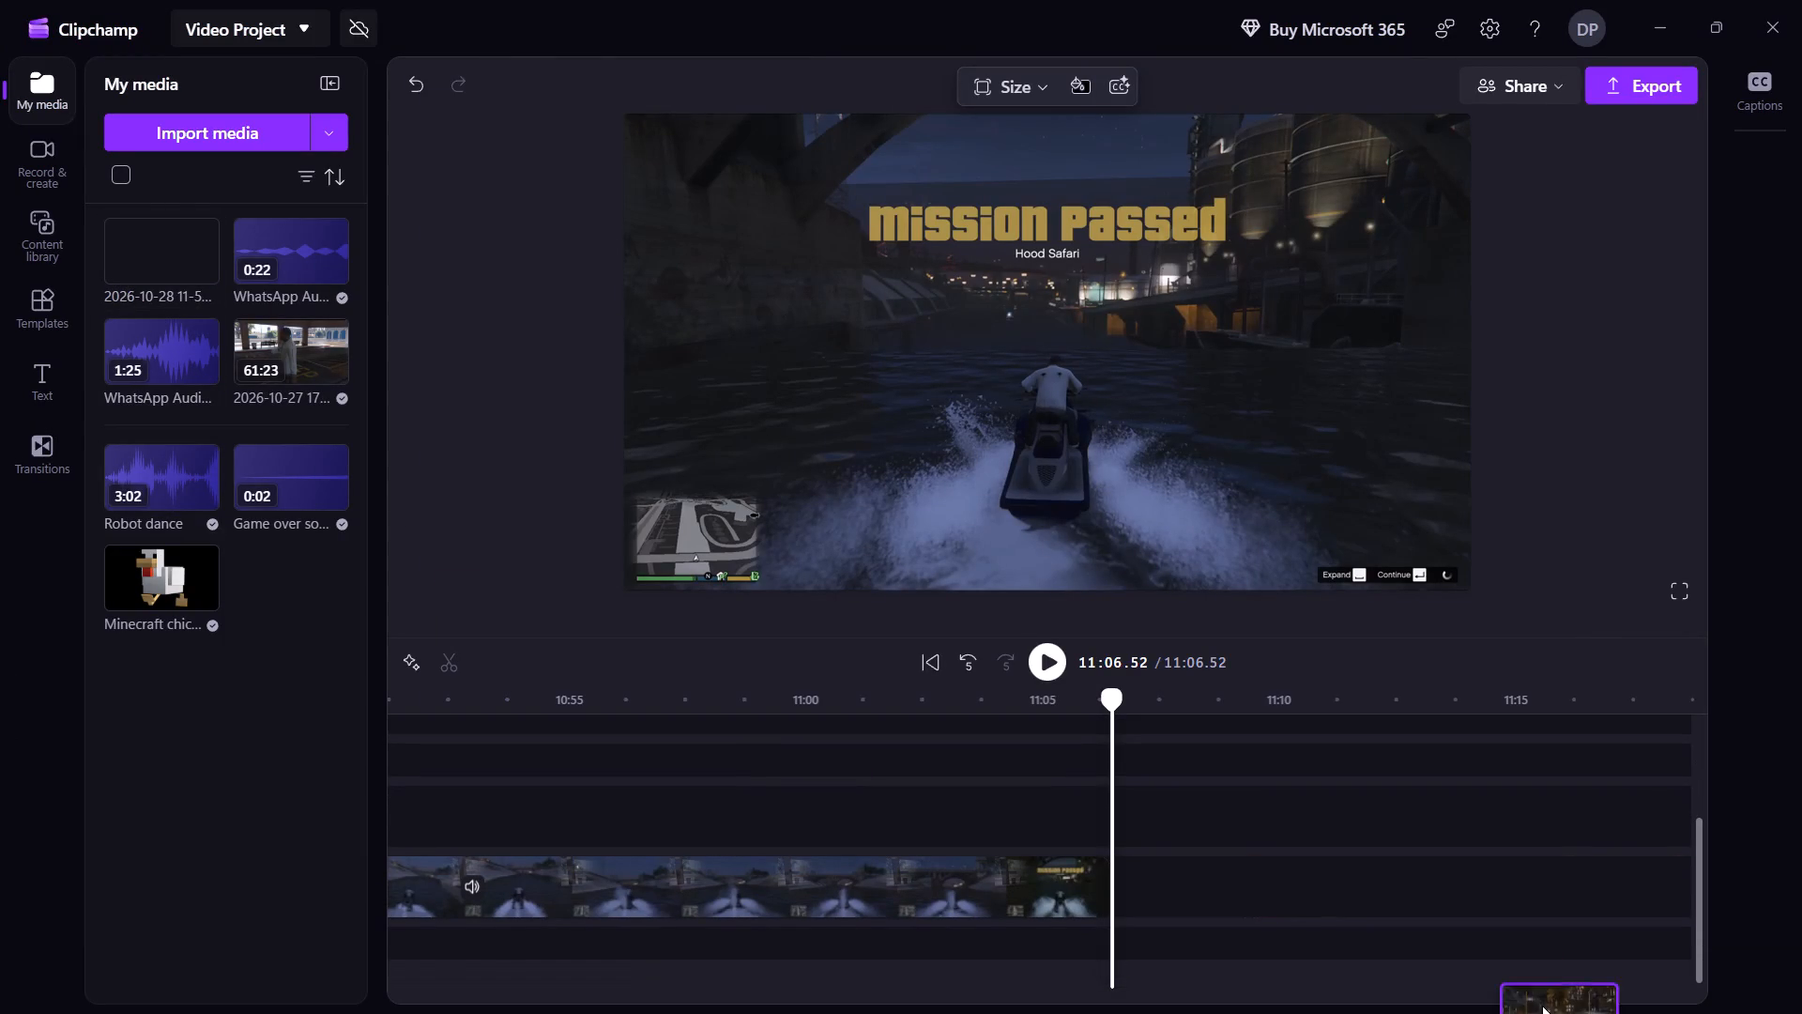
pyautogui.moveTo(1542, 1006); pyautogui.dragTo(1155, 876)
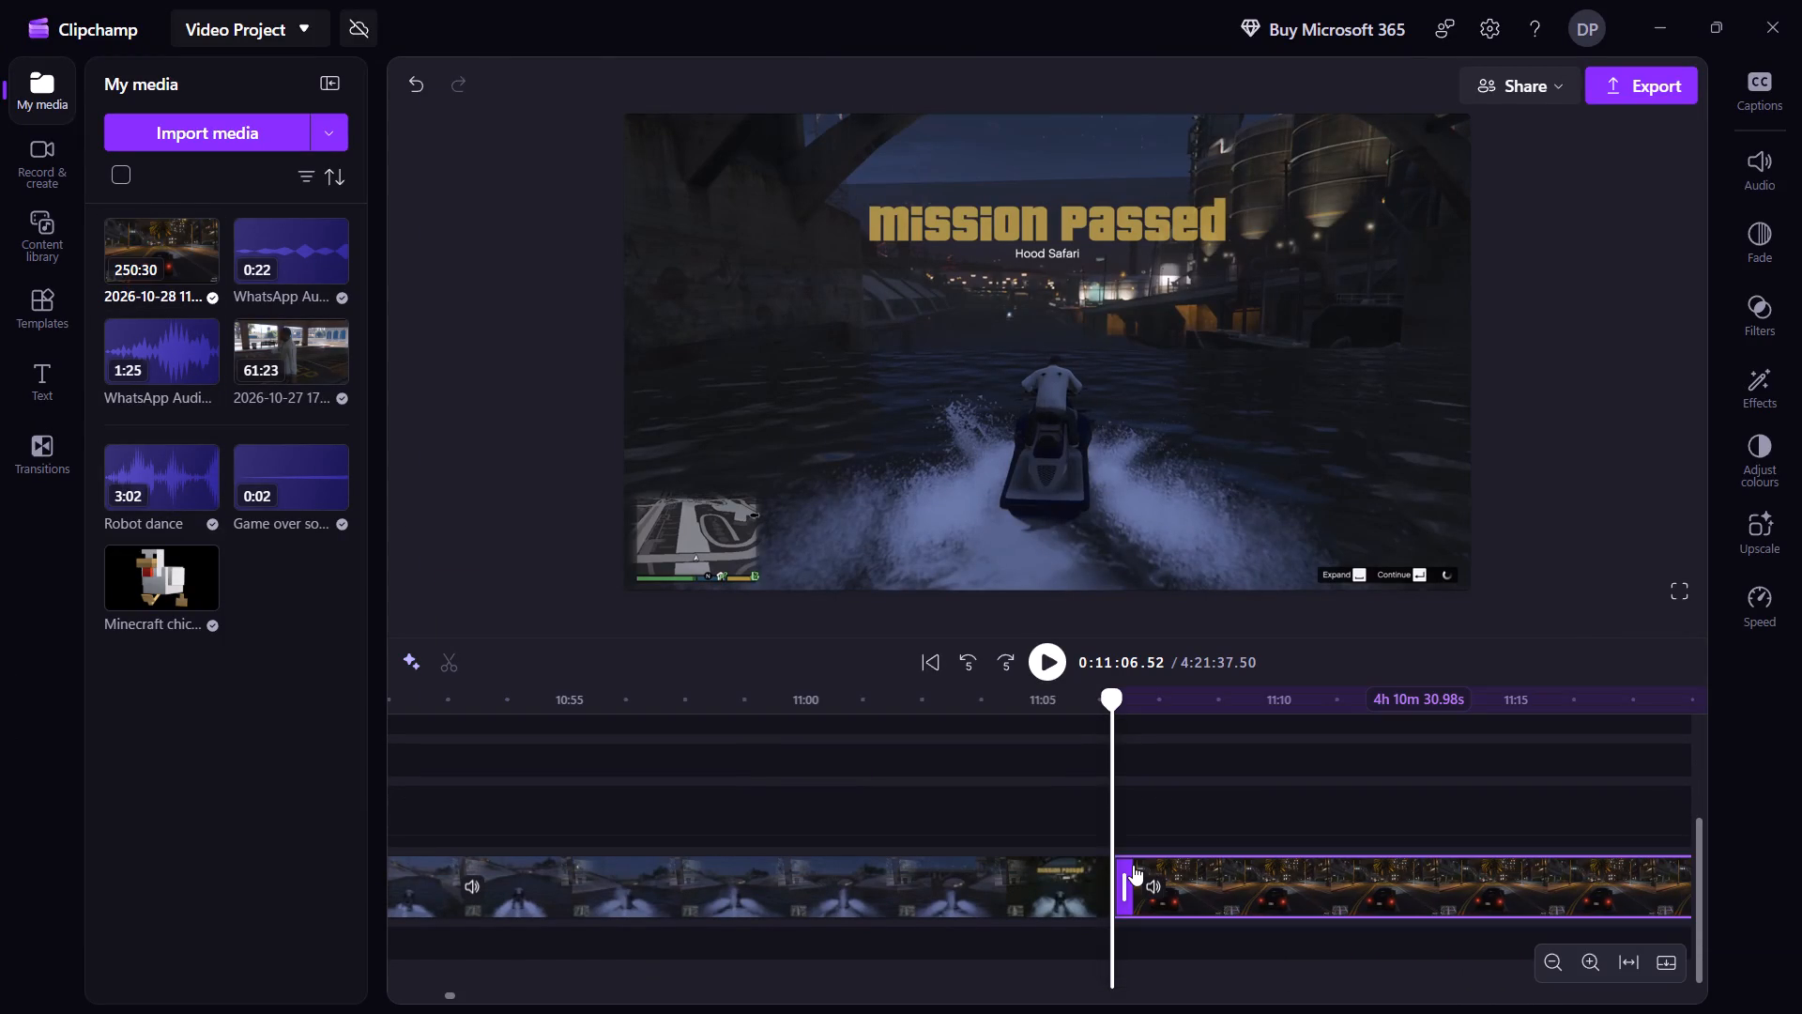
# Play across the join at about 11:06 and review the opening of the new recording up to about 11:33.
pyautogui.press('Left')
pyautogui.press('Left')
pyautogui.press('Left')
pyautogui.press('Left')
pyautogui.press('Left')
pyautogui.press('Left')
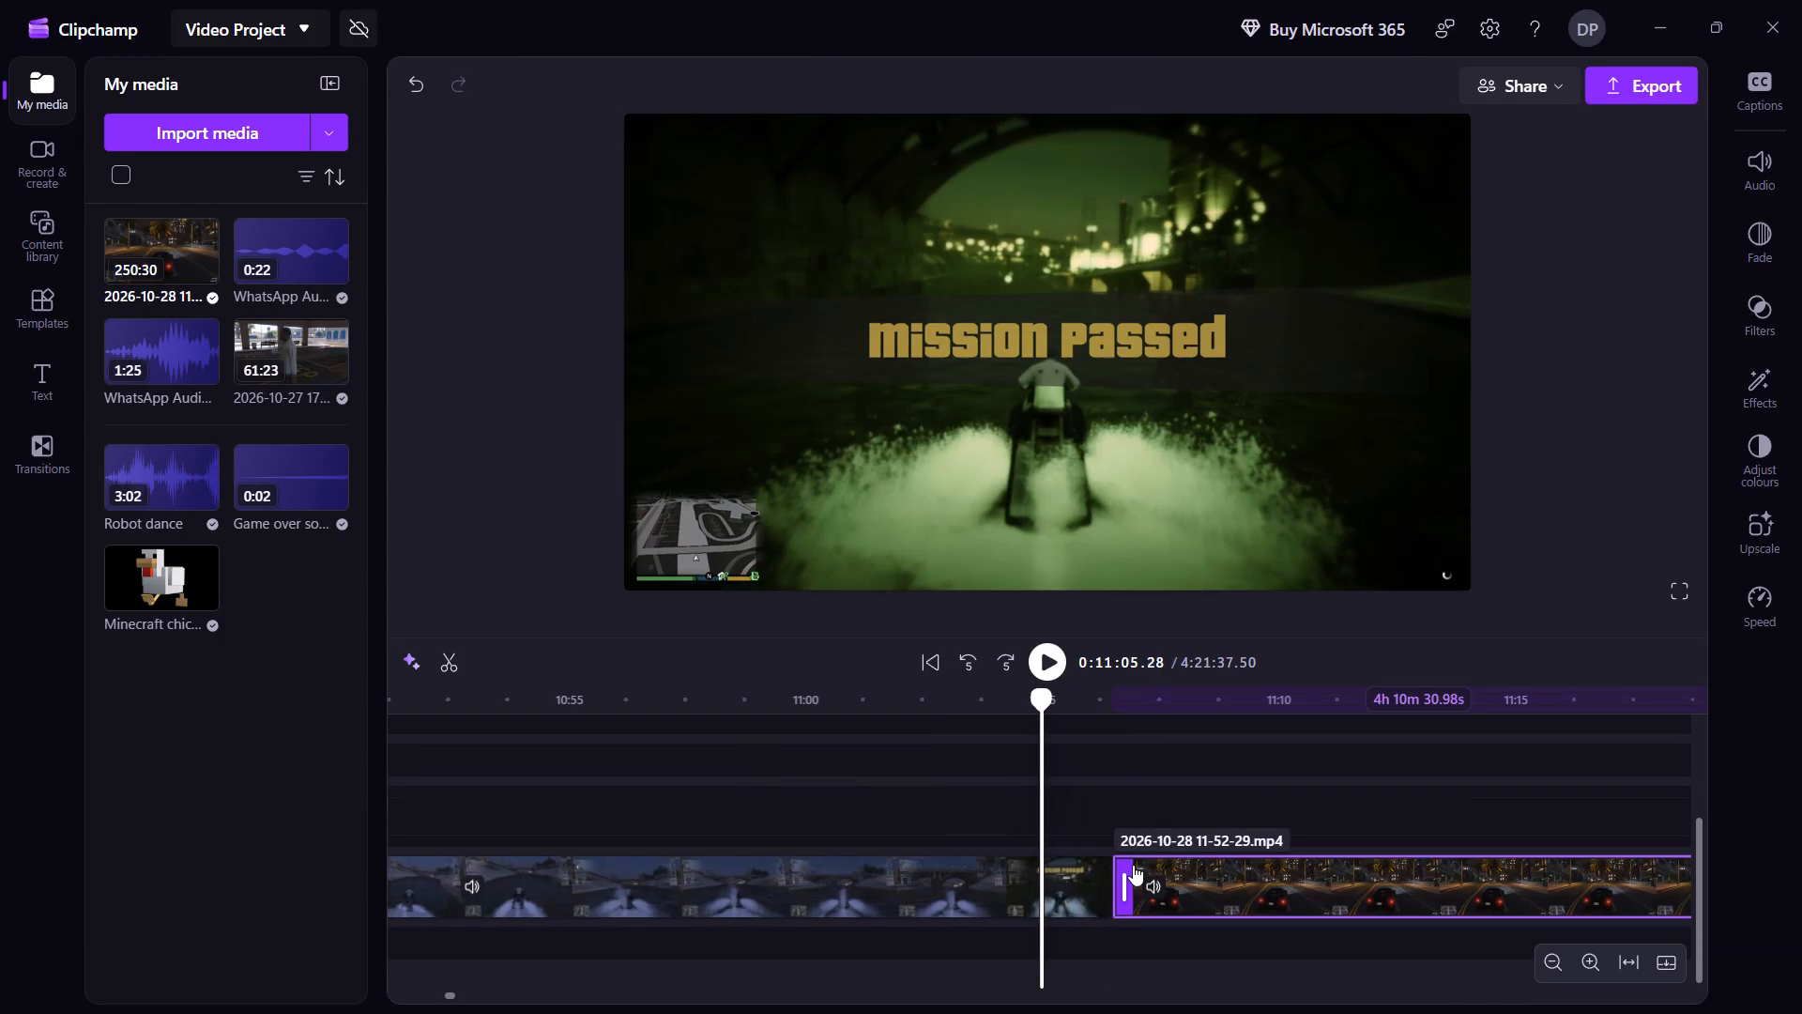
pyautogui.press('space')
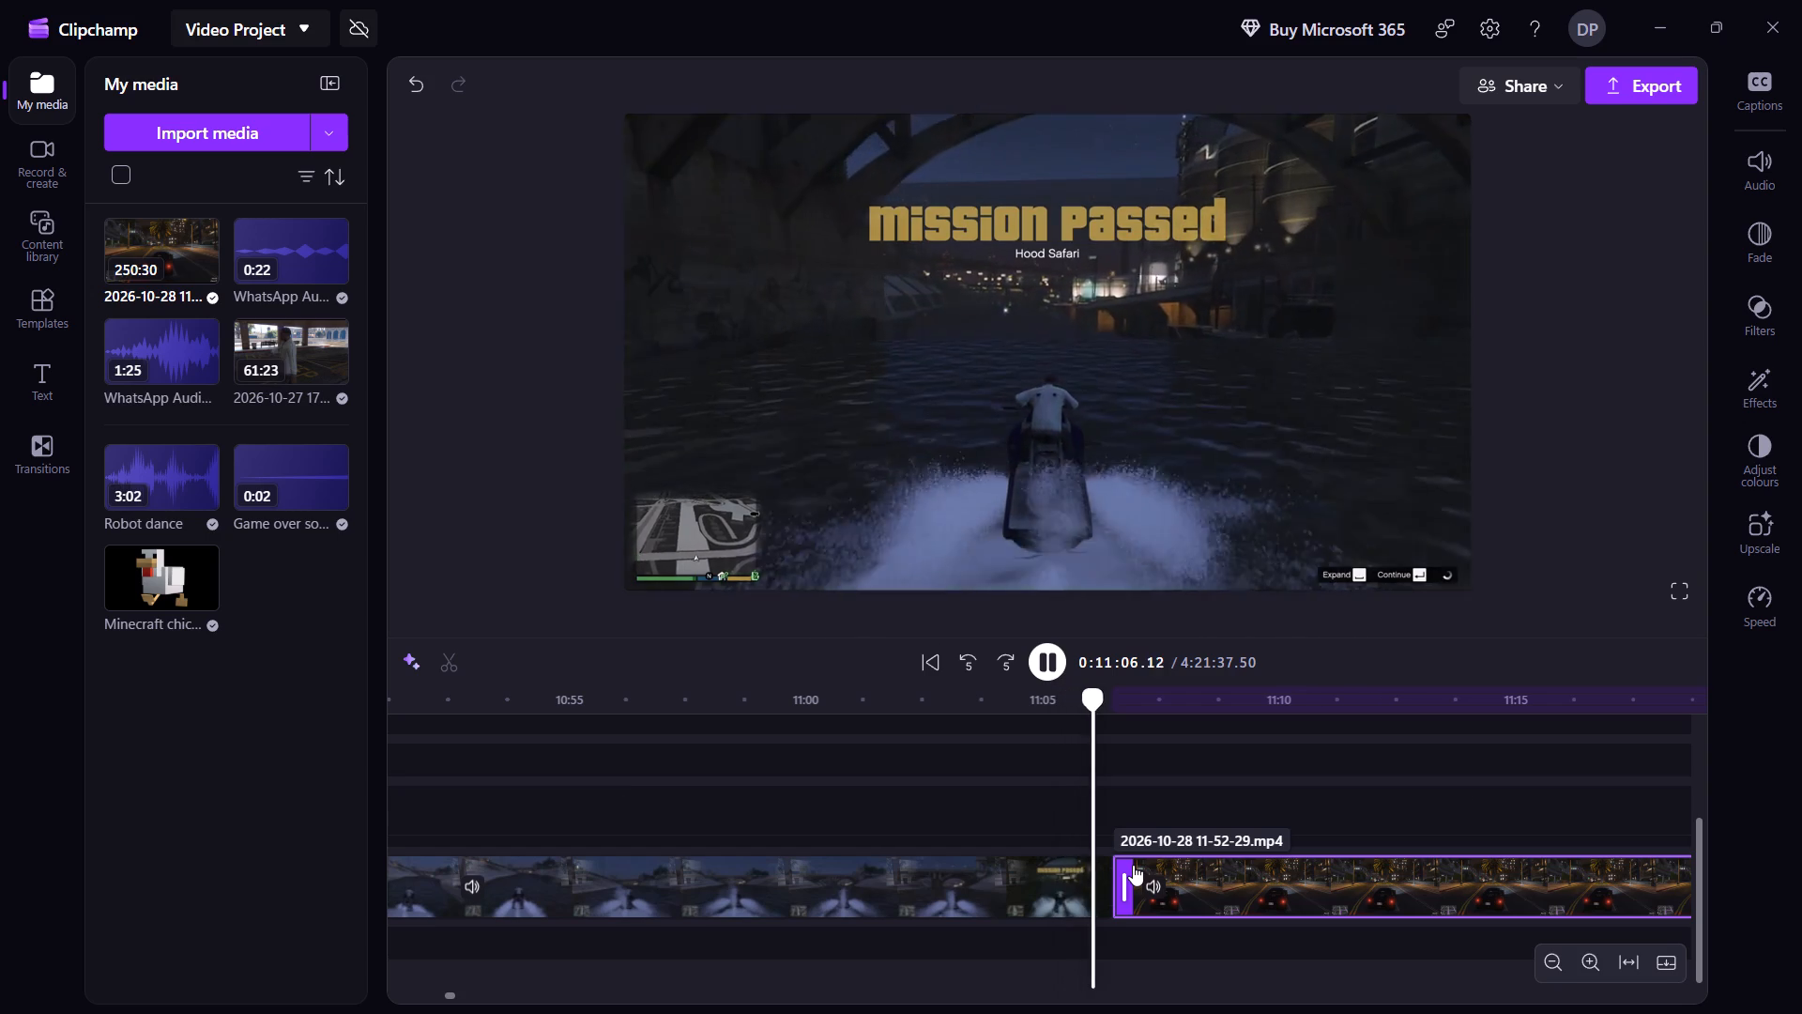
pyautogui.press('space')
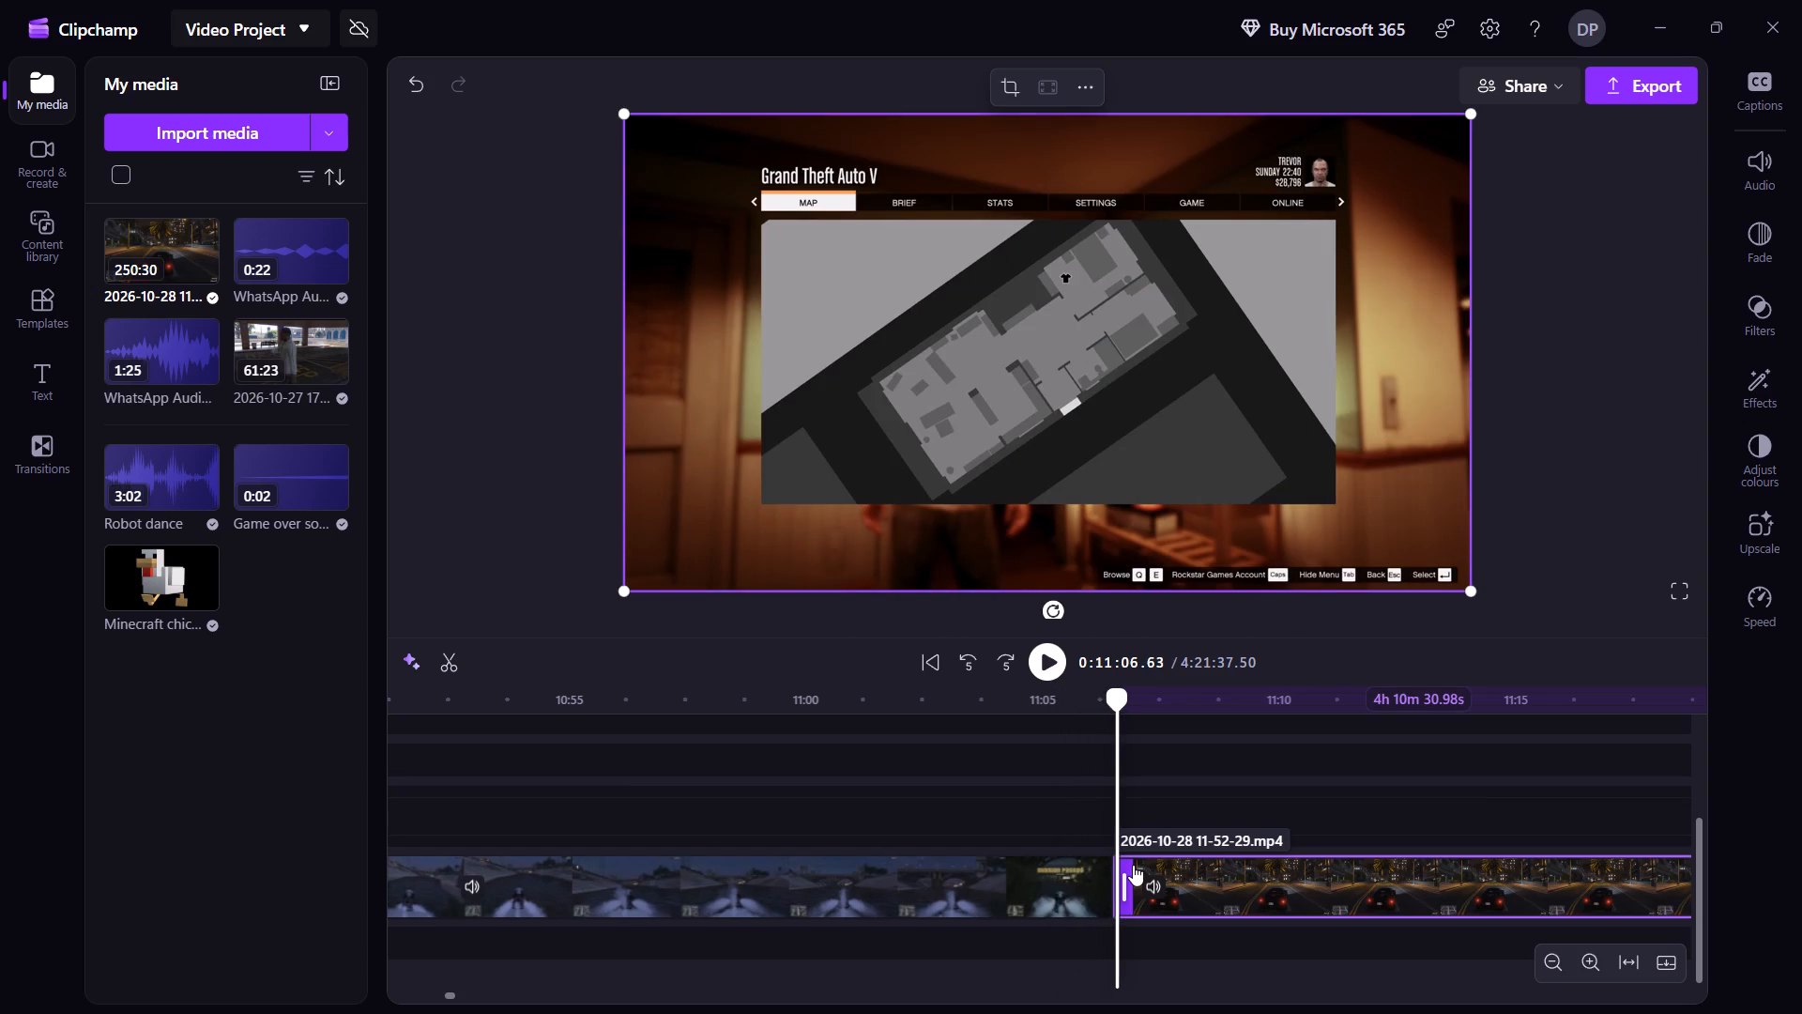
pyautogui.press('space')
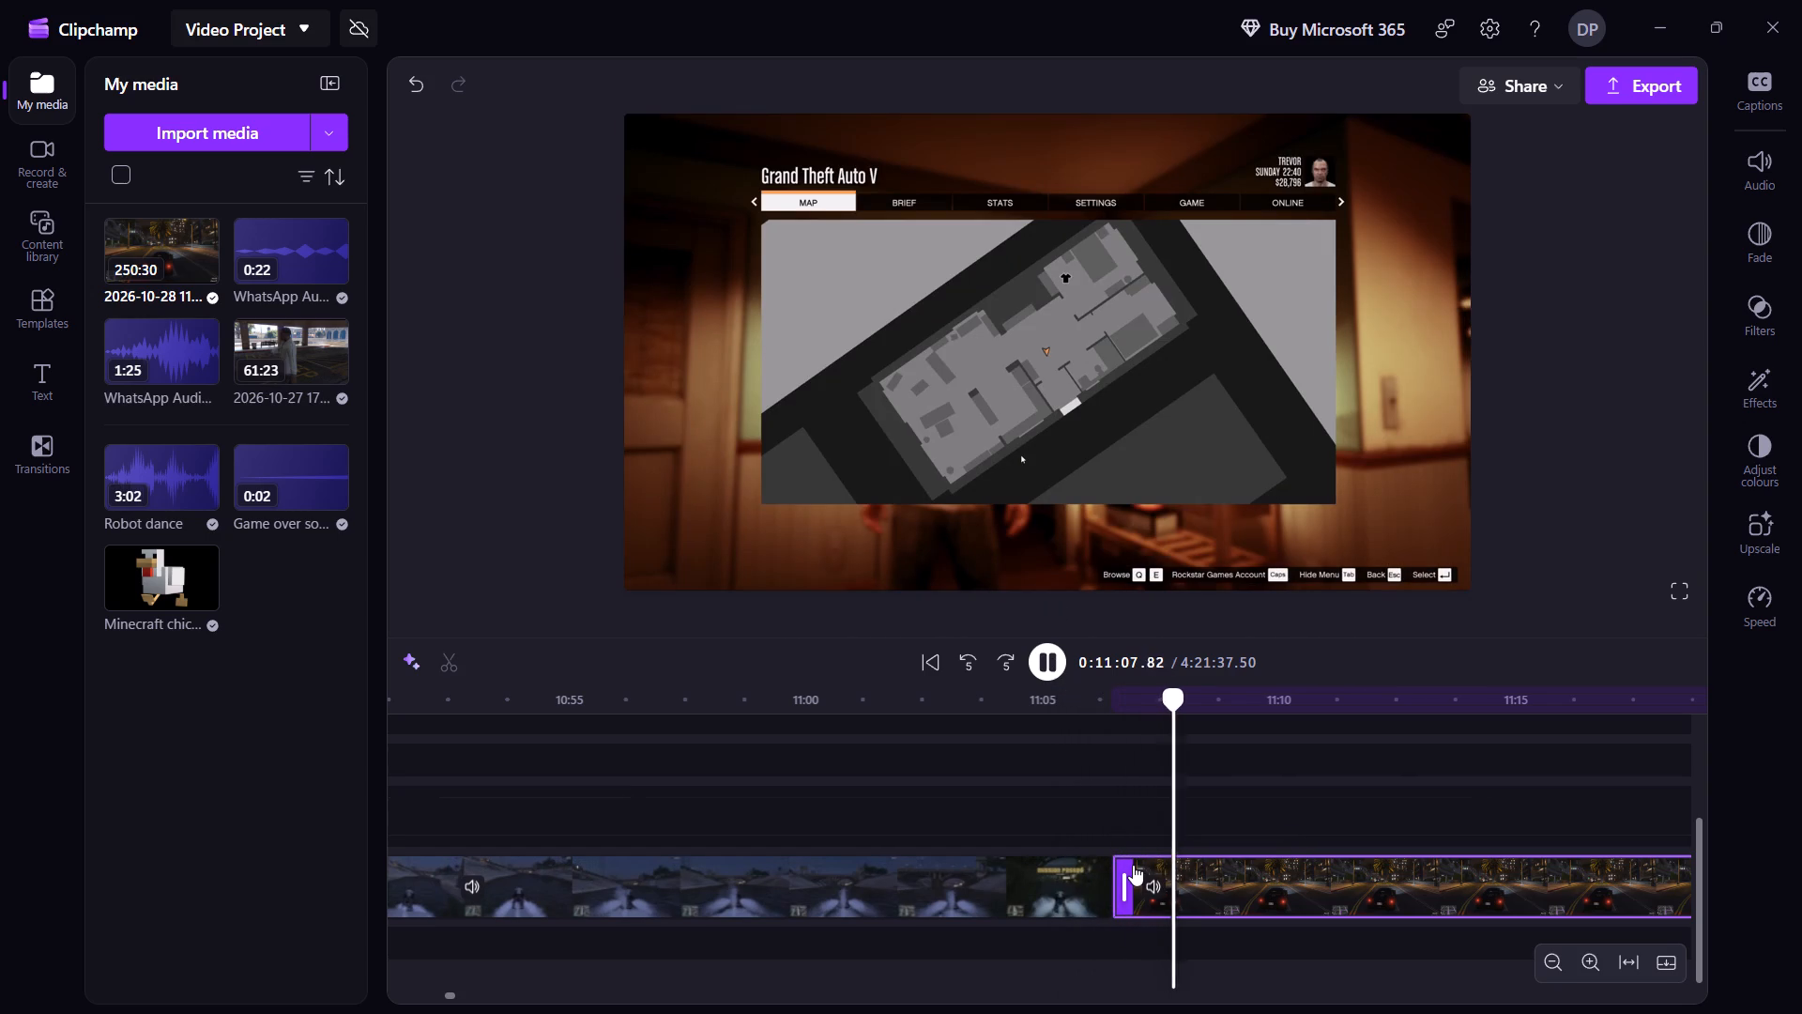
pyautogui.press('Right')
pyautogui.hotkey('shift', 'Right')
pyautogui.hotkey('shift', 'Right')
pyautogui.hotkey('shift', 'Right')
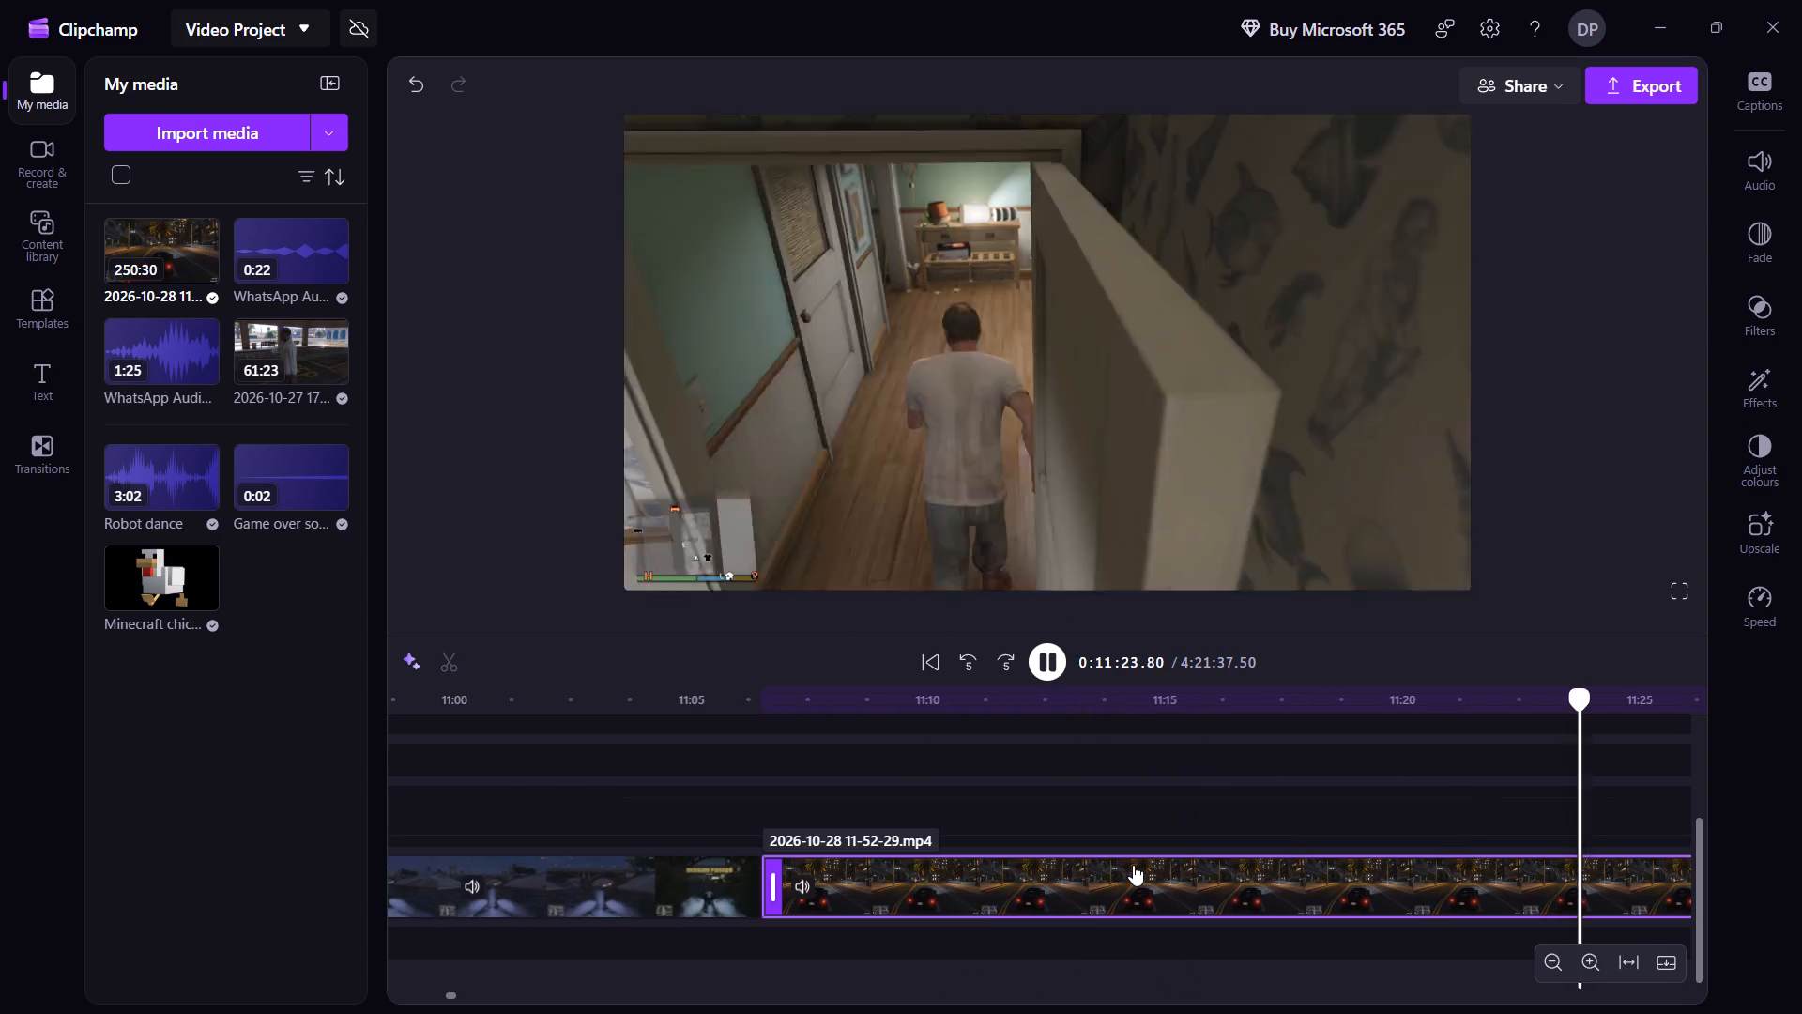
pyautogui.hotkey('shift', 'Right')
pyautogui.hotkey('shift', 'Right')
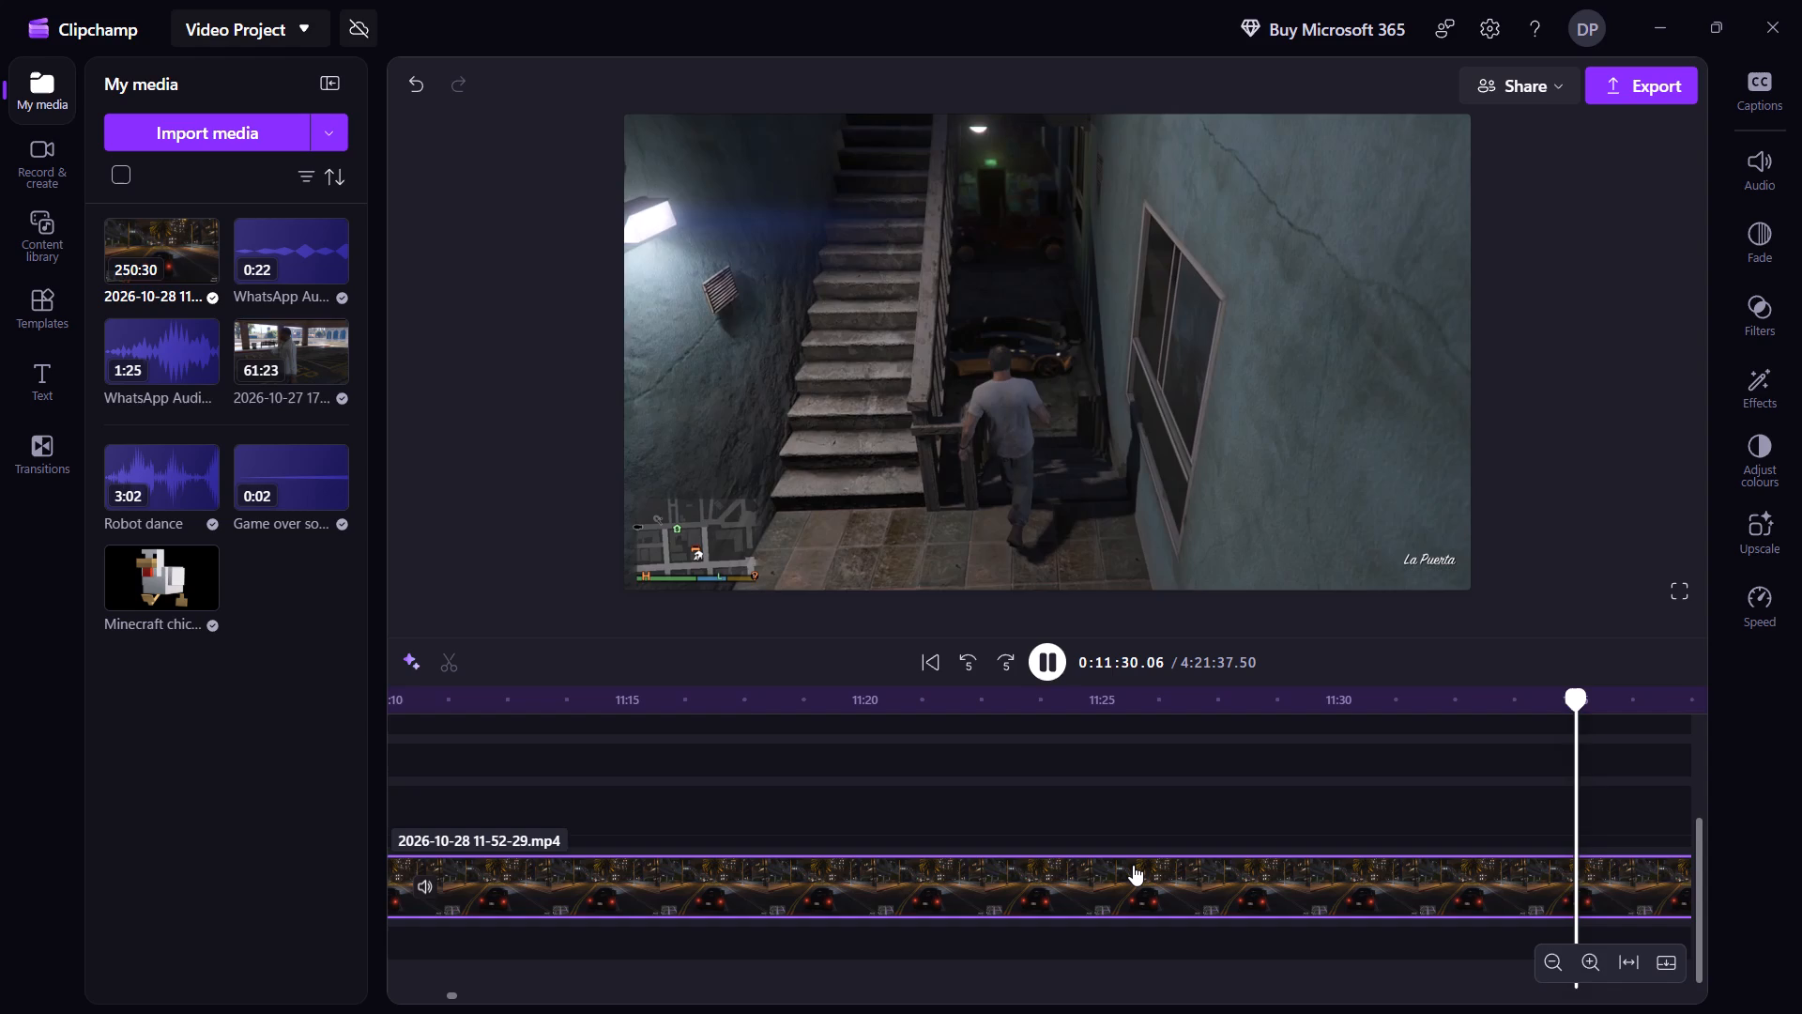
pyautogui.hotkey('shift', 'Left')
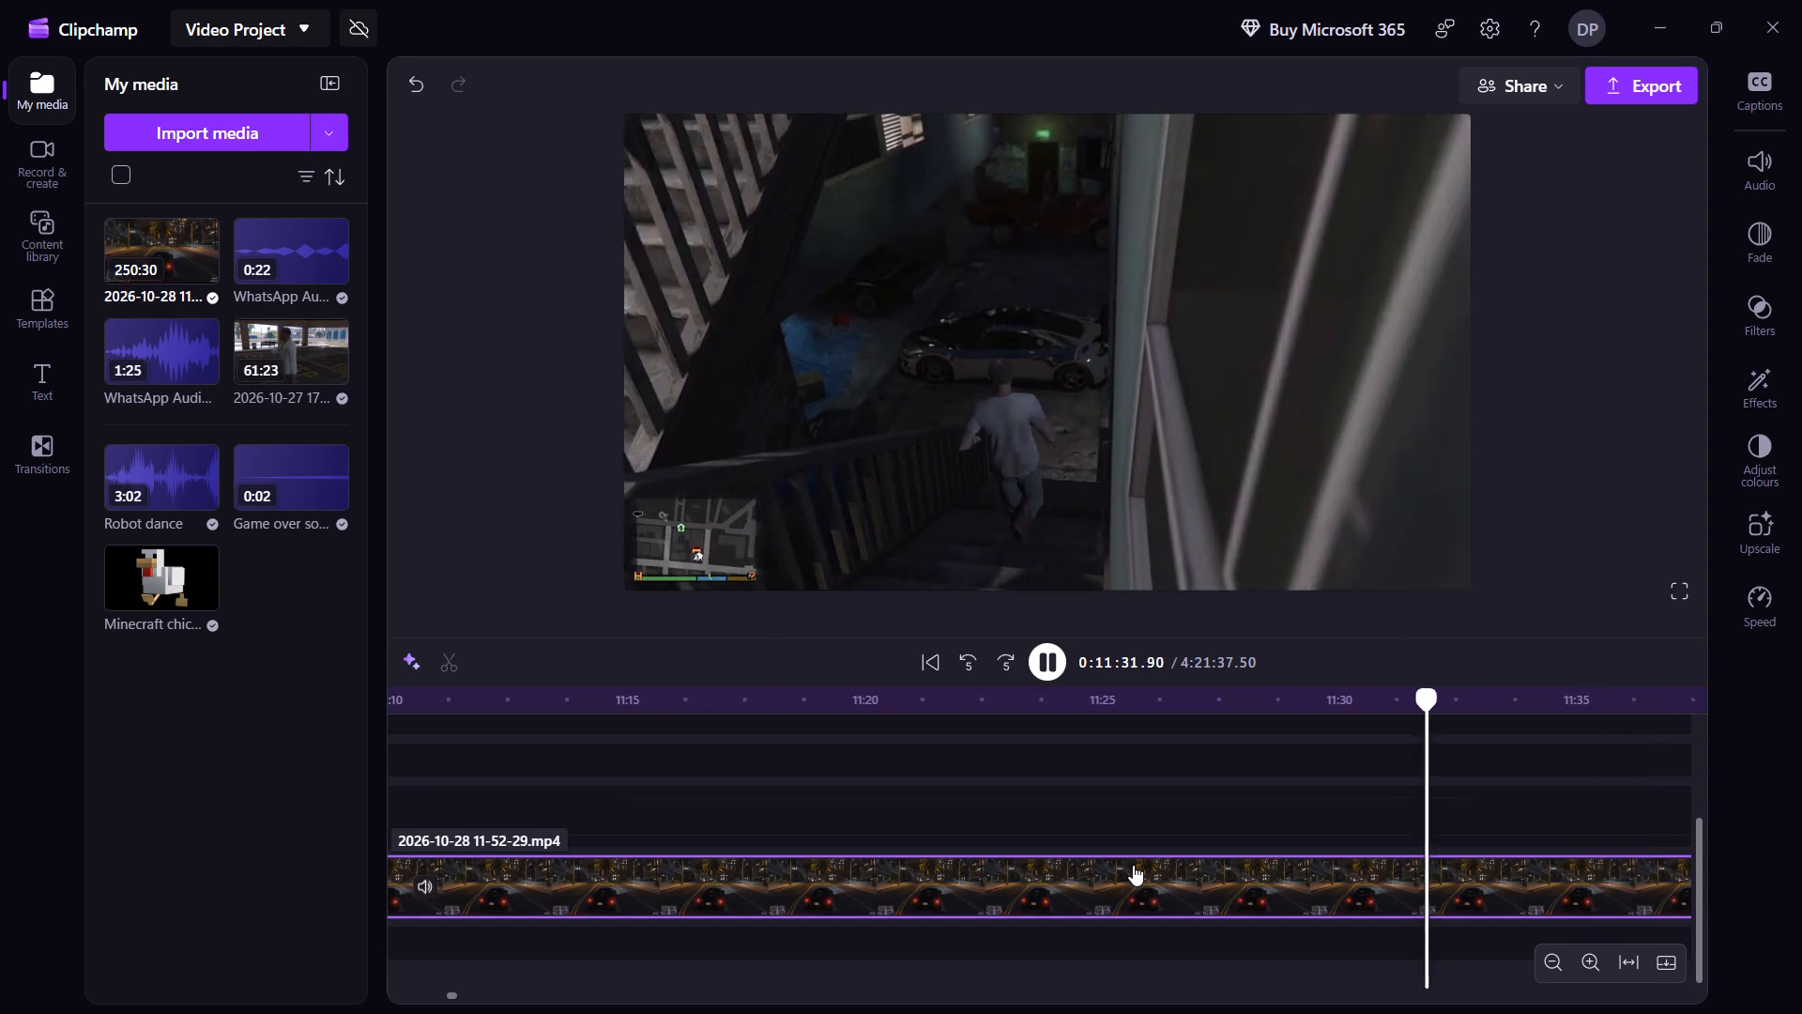
pyautogui.press('space')
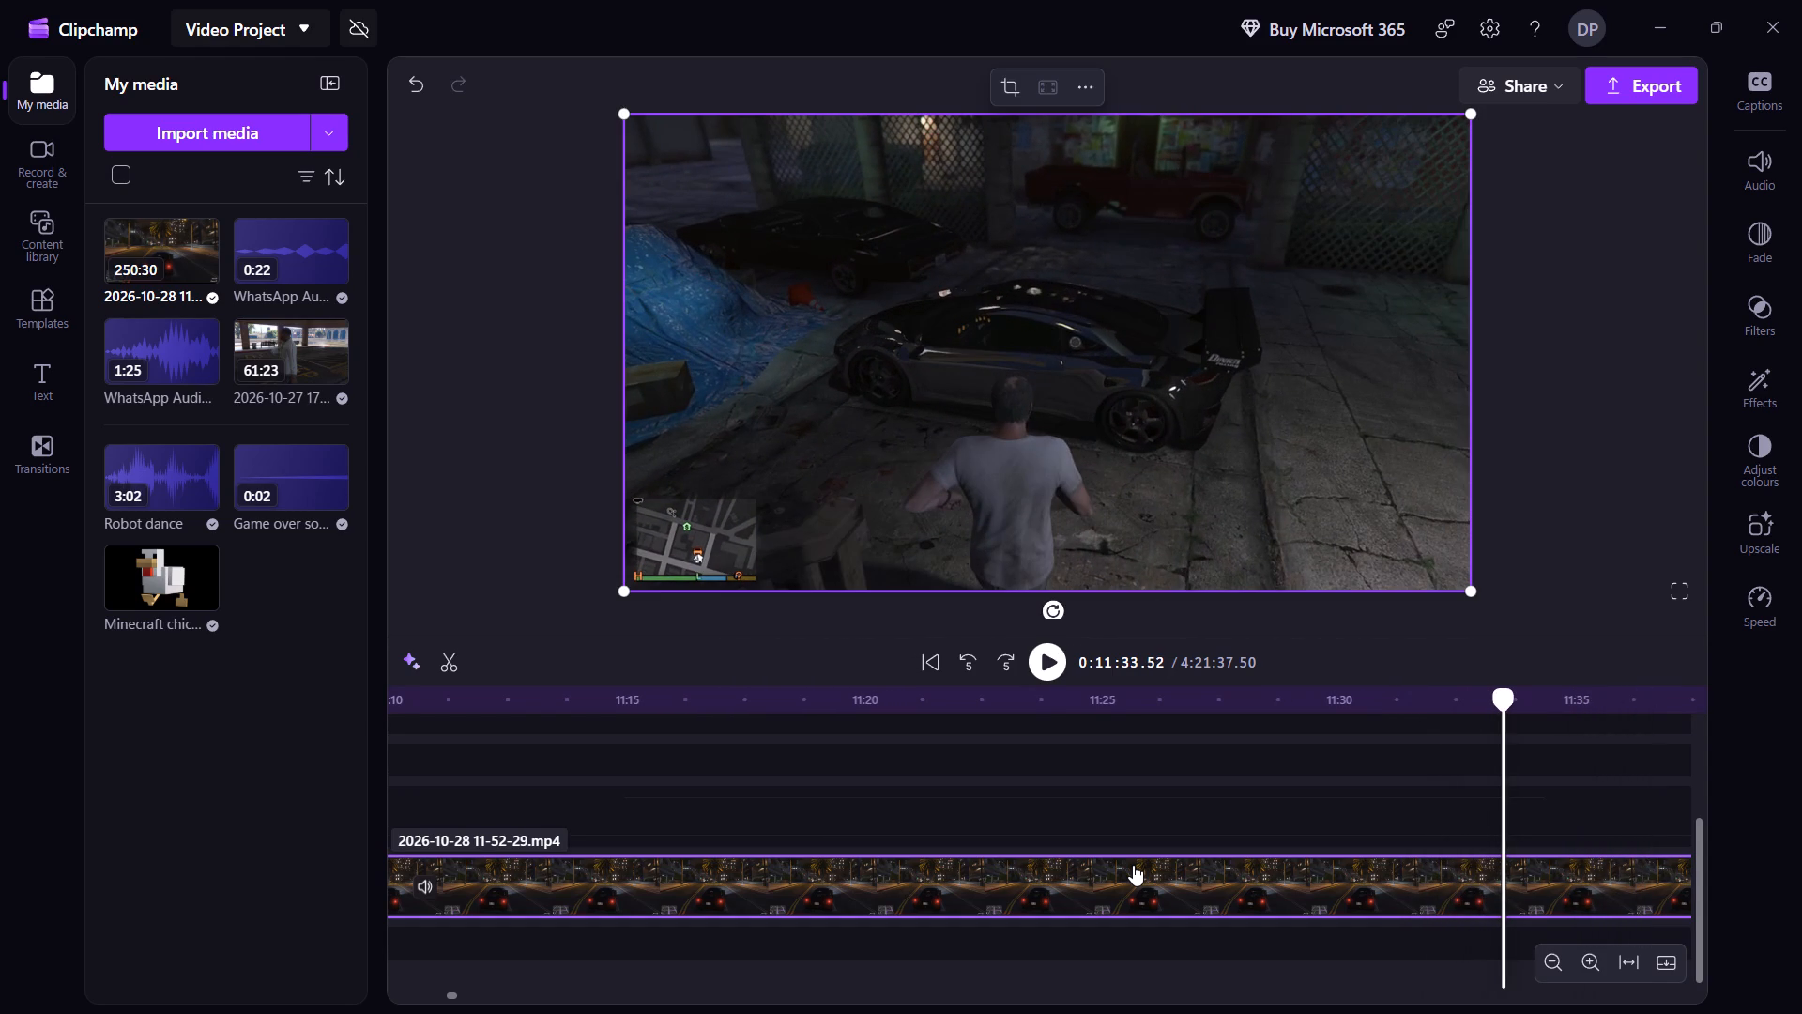
# Skim the new recording from about 11:33 to 15:00, following the drive across the city to the next mission's yard.
pyautogui.press('space')
pyautogui.hotkey('shift', 'Right')
pyautogui.hotkey('shift', 'Right')
pyautogui.hotkey('shift', 'Right')
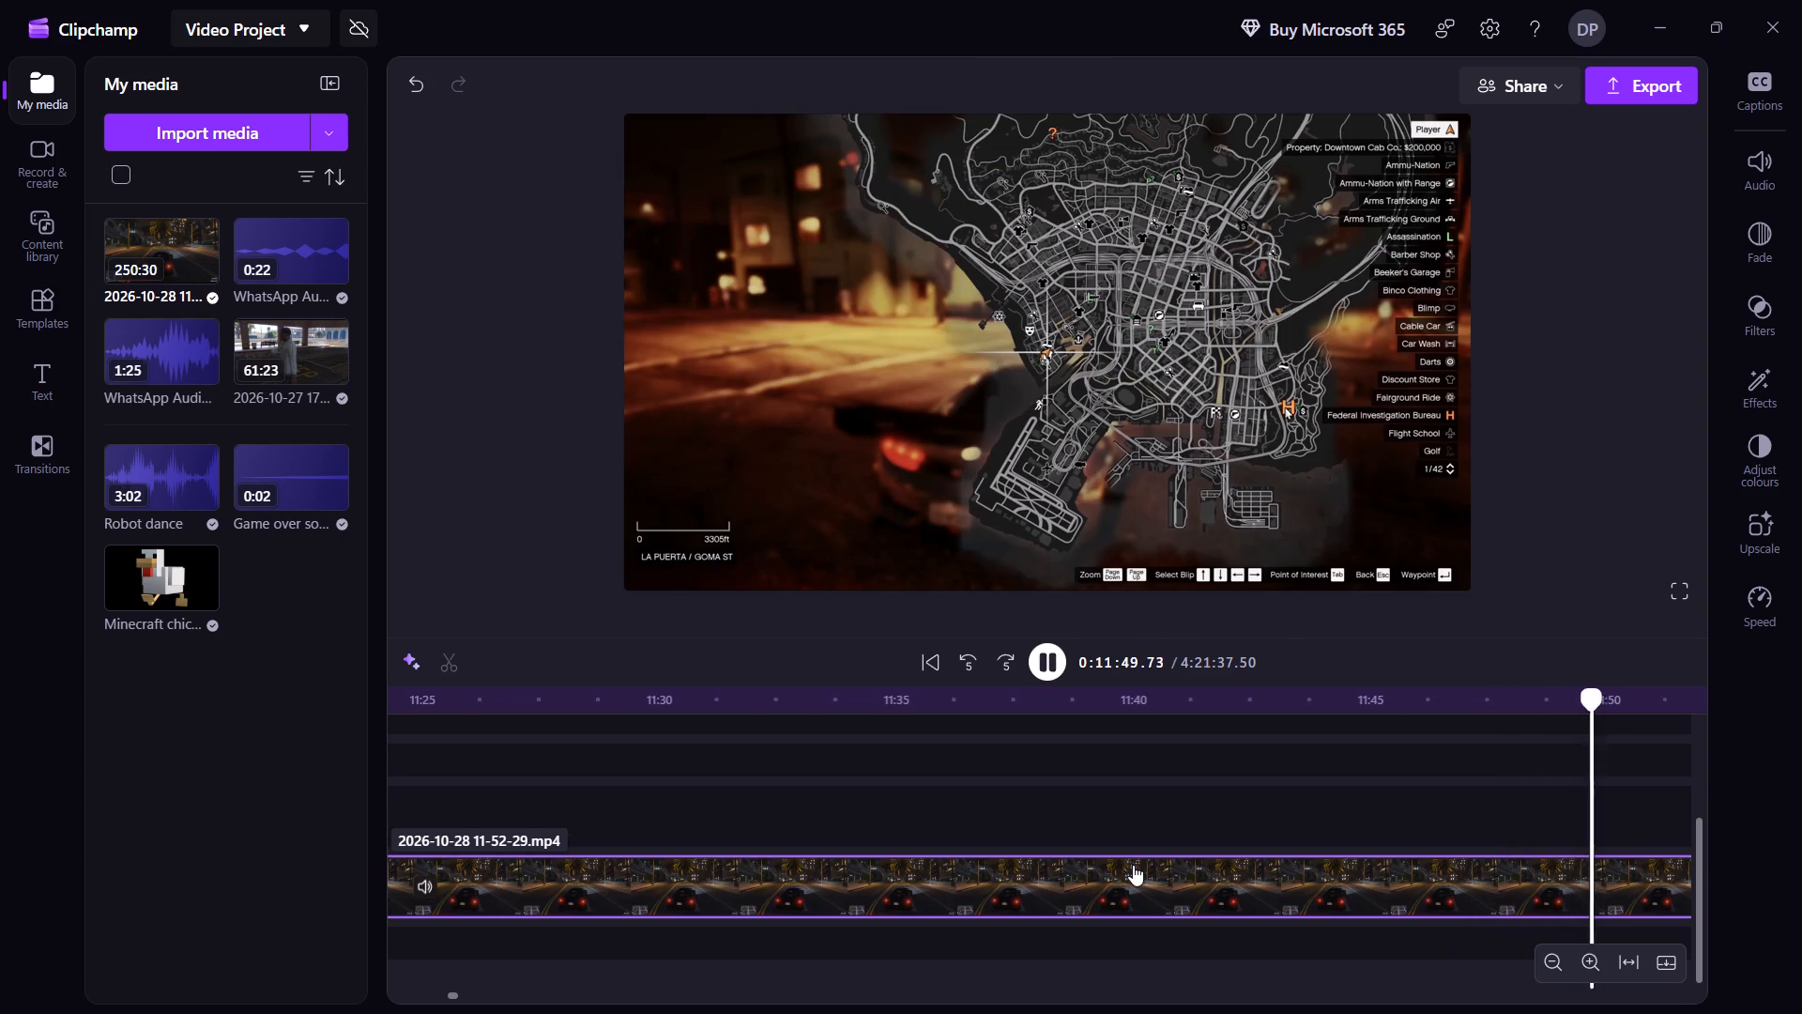
pyautogui.hotkey('shift', 'Right')
pyautogui.hotkey('shift', 'Right')
pyautogui.hotkey('shift', 'Right')
pyautogui.hotkey('shift', 'Right')
pyautogui.hotkey('shift', 'Right')
pyautogui.hotkey('shift', 'Right')
pyautogui.hotkey('shift', 'Right')
pyautogui.hotkey('shift', 'Right')
pyautogui.hotkey('shift', 'Right')
pyautogui.hotkey('shift', 'Right')
pyautogui.hotkey('shift', 'Right')
pyautogui.hotkey('shift', 'Right')
pyautogui.hotkey('shift', 'Right')
pyautogui.hotkey('shift', 'Right')
pyautogui.hotkey('shift', 'Right')
pyautogui.hotkey('shift', 'Right')
pyautogui.hotkey('shift', 'Right')
pyautogui.hotkey('shift', 'Right')
pyautogui.hotkey('shift', 'Right')
pyautogui.hotkey('shift', 'Right')
pyautogui.hotkey('shift', 'Right')
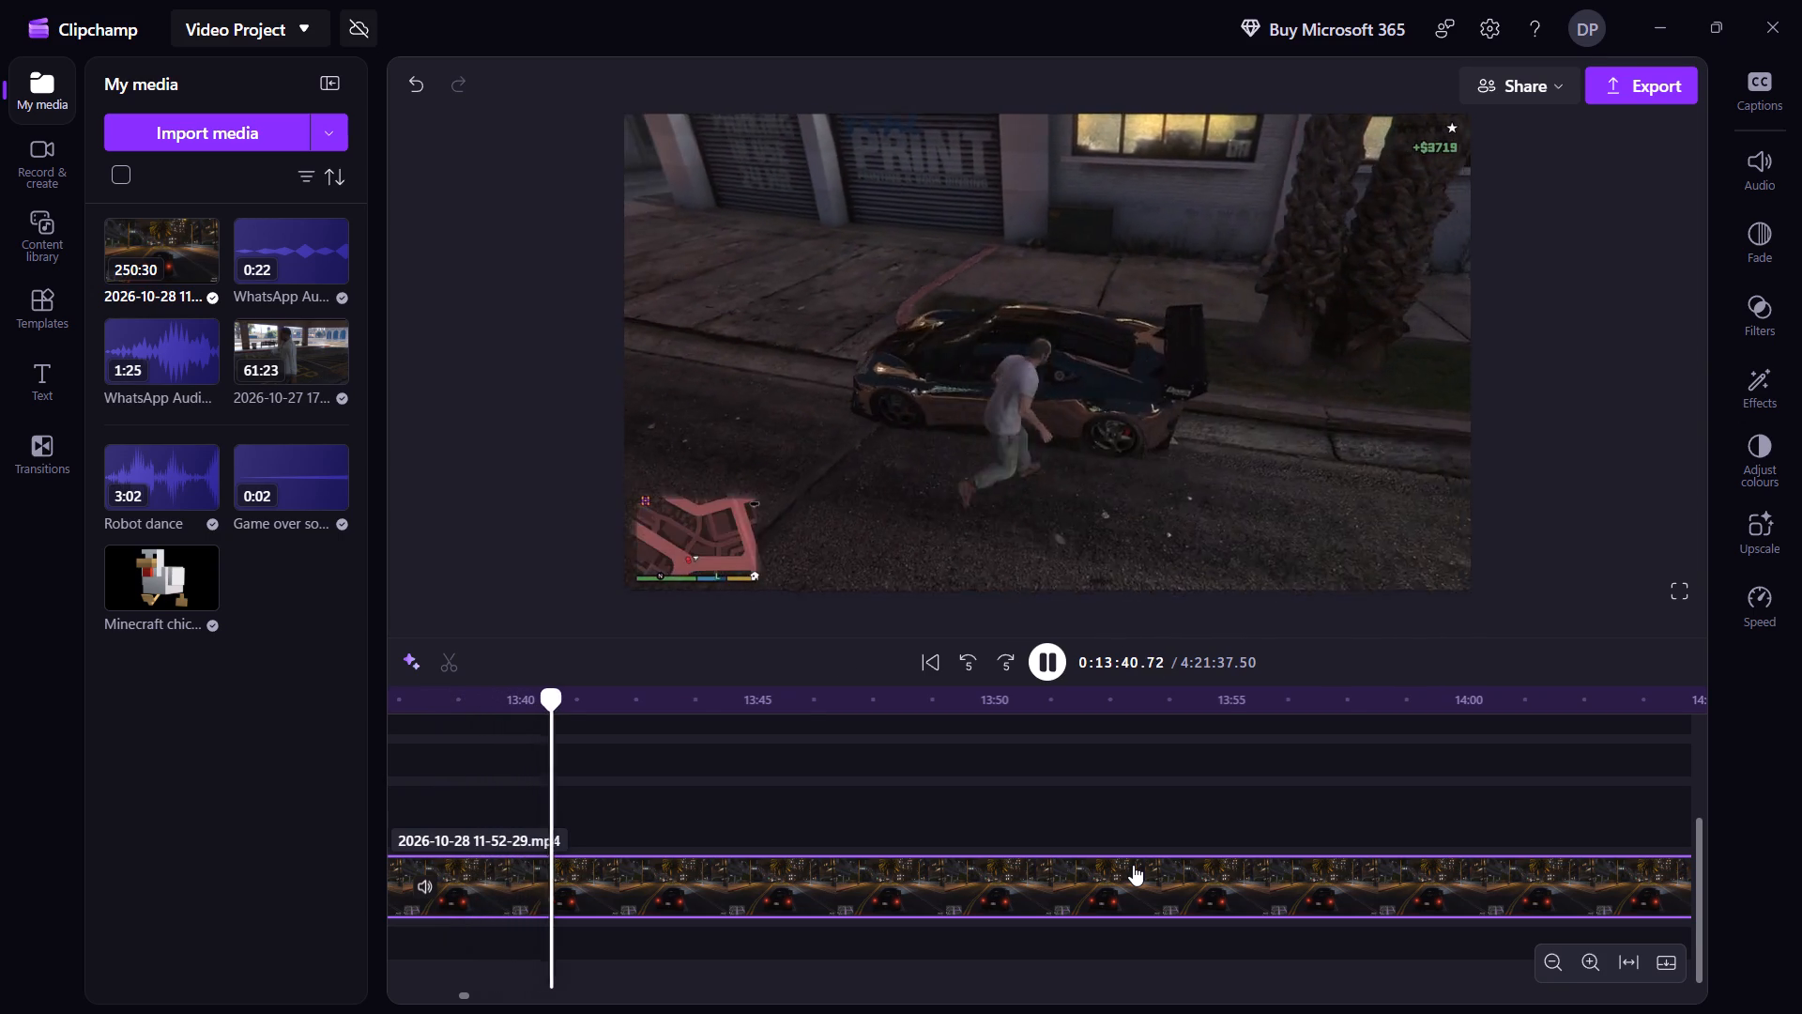
pyautogui.hotkey('shift', 'Right')
pyautogui.hotkey('shift', 'Right')
pyautogui.hotkey('shift', 'Right')
pyautogui.hotkey('shift', 'Right')
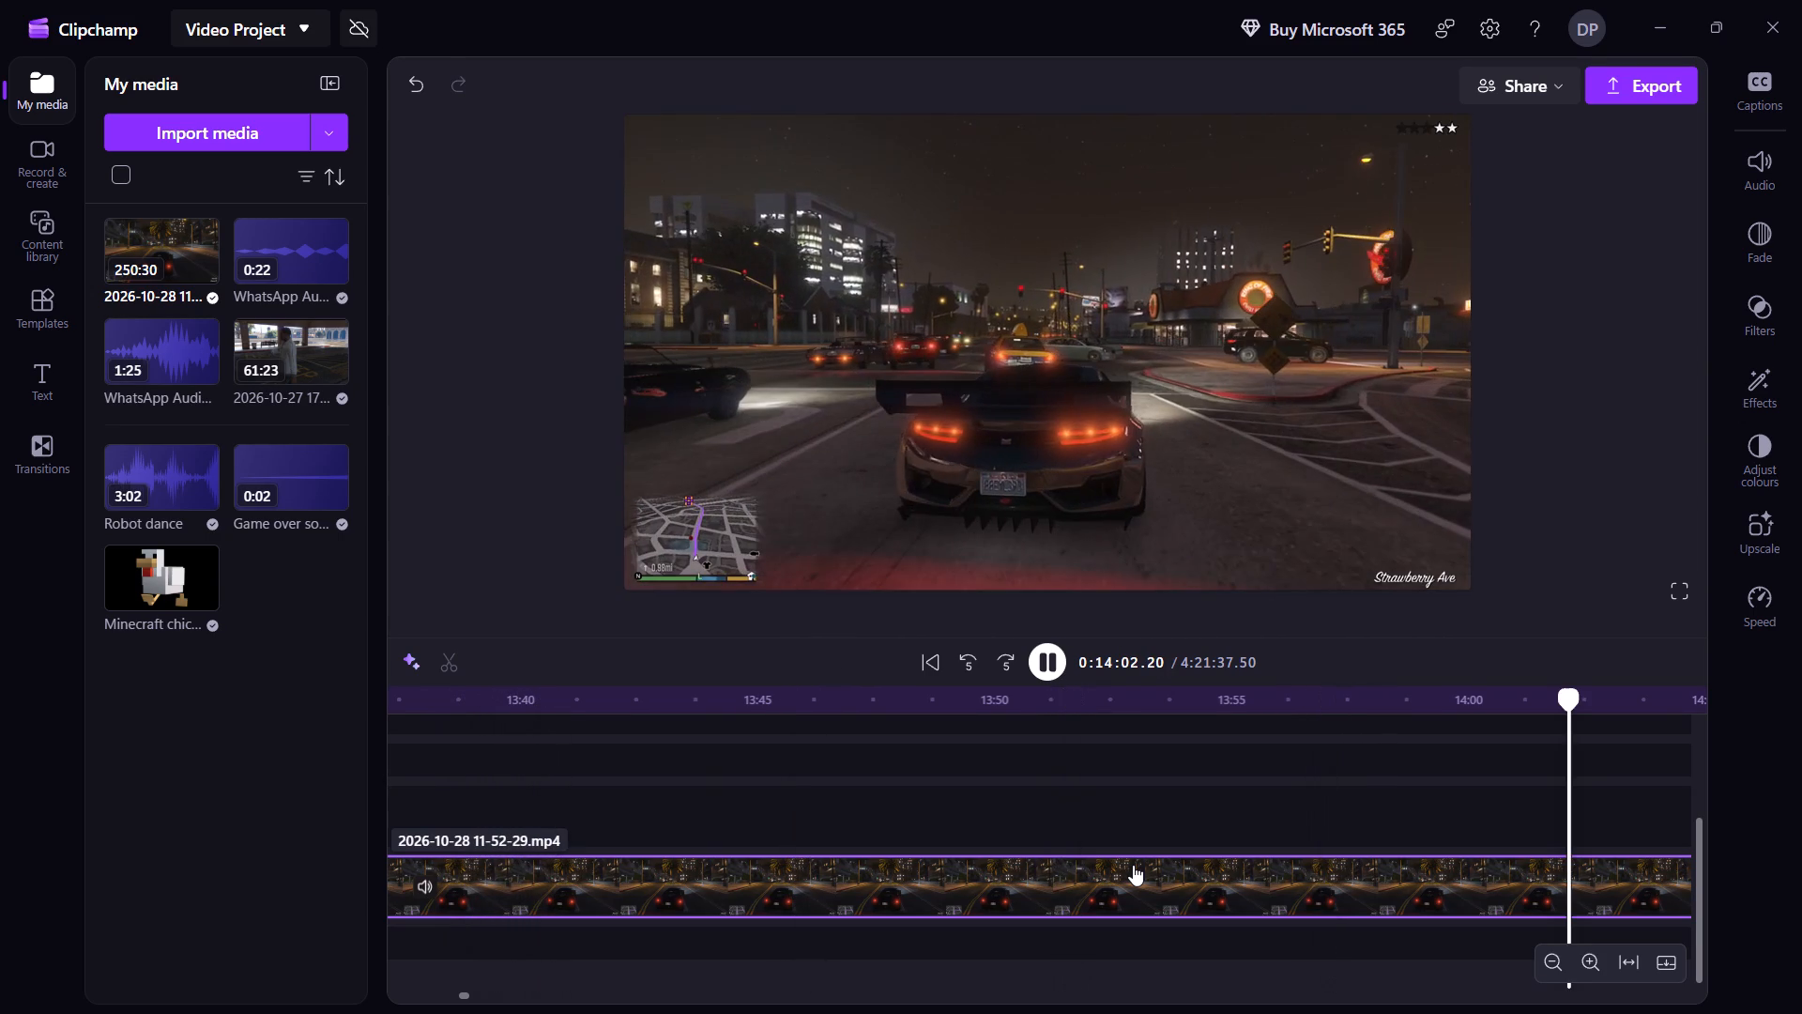
pyautogui.hotkey('shift', 'Right')
pyautogui.hotkey('shift', 'Right')
pyautogui.hotkey('shift', 'Right')
pyautogui.hotkey('shift', 'Right')
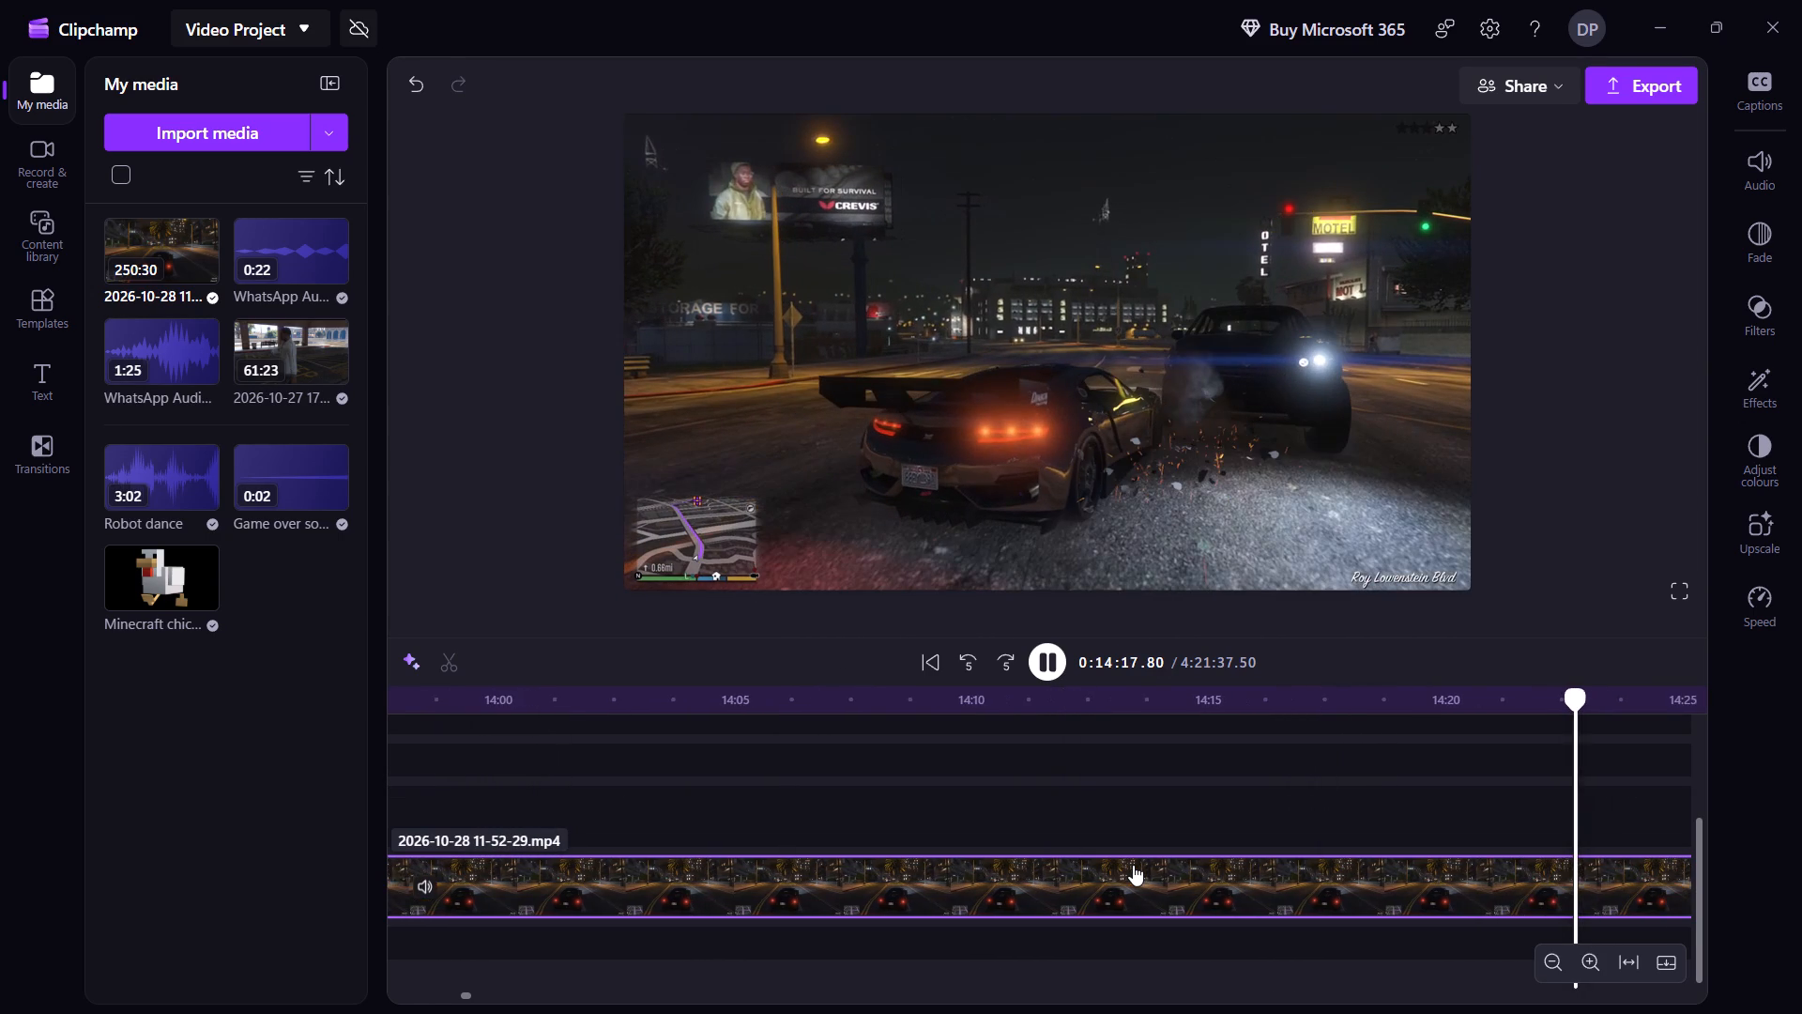
pyautogui.hotkey('shift', 'Right')
pyautogui.hotkey('shift', 'Right')
pyautogui.hotkey('shift', 'Right')
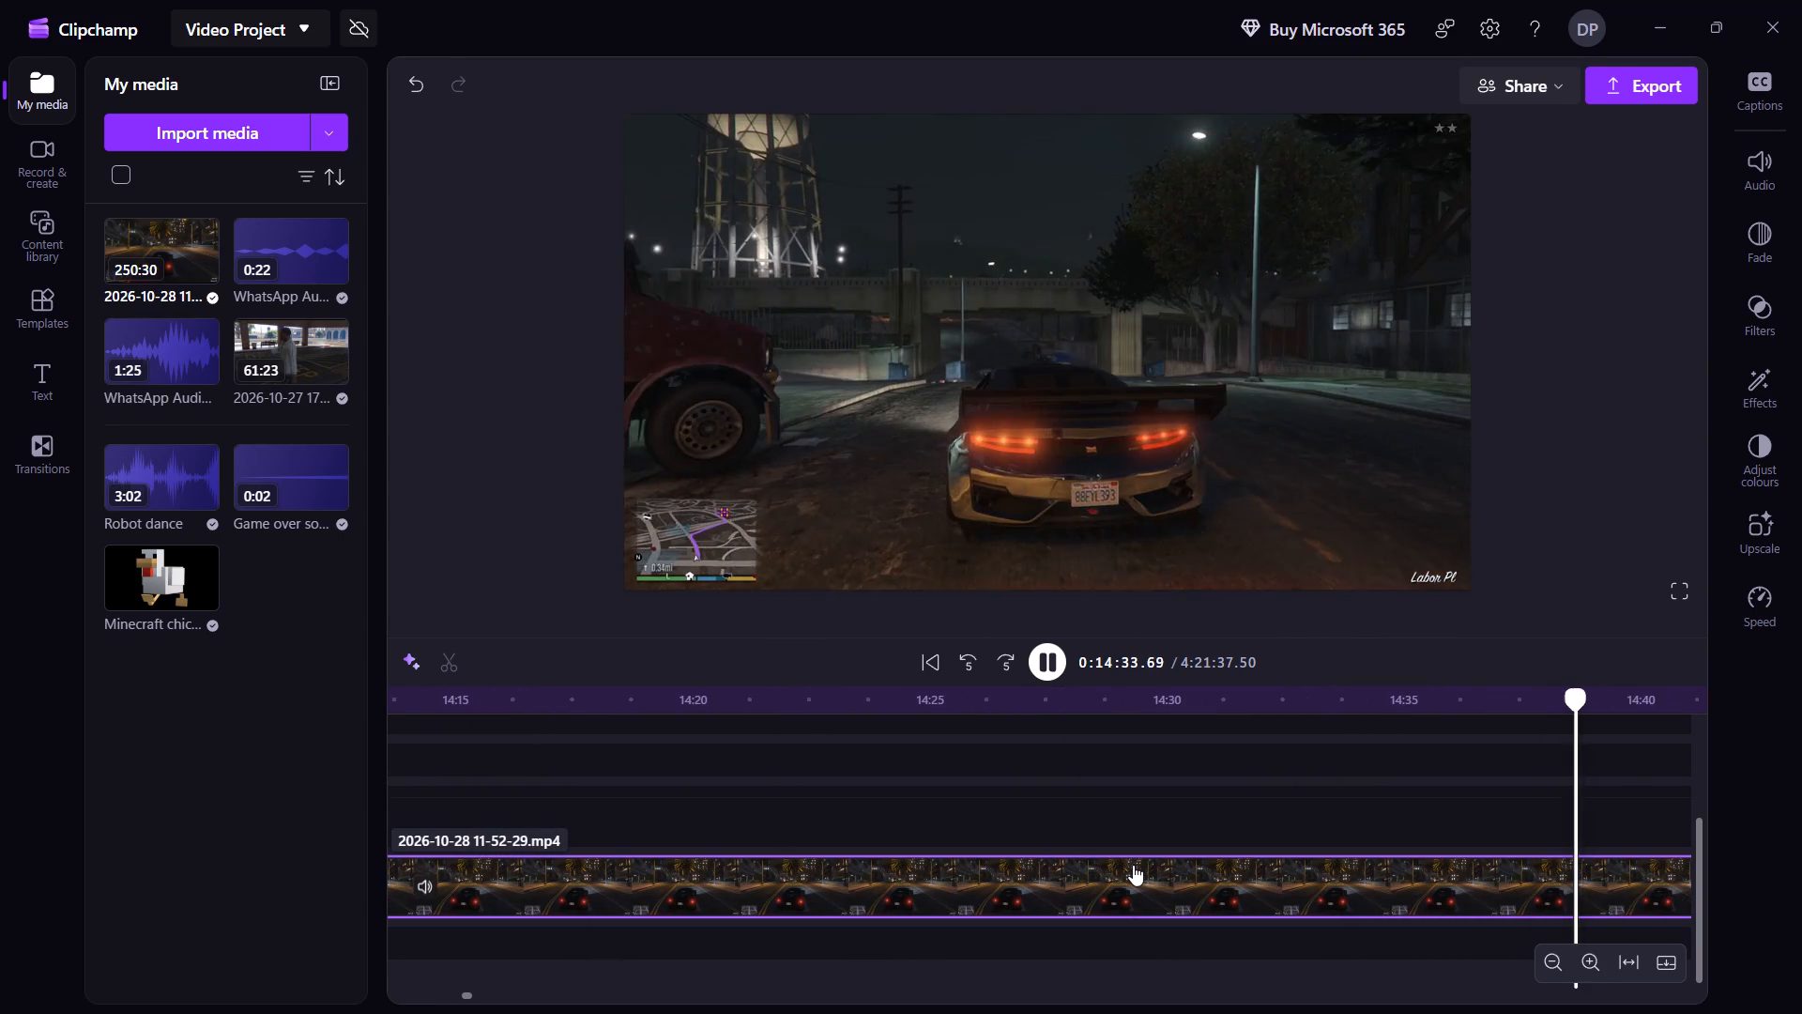
pyautogui.hotkey('shift', 'Right')
pyautogui.hotkey('shift', 'Right')
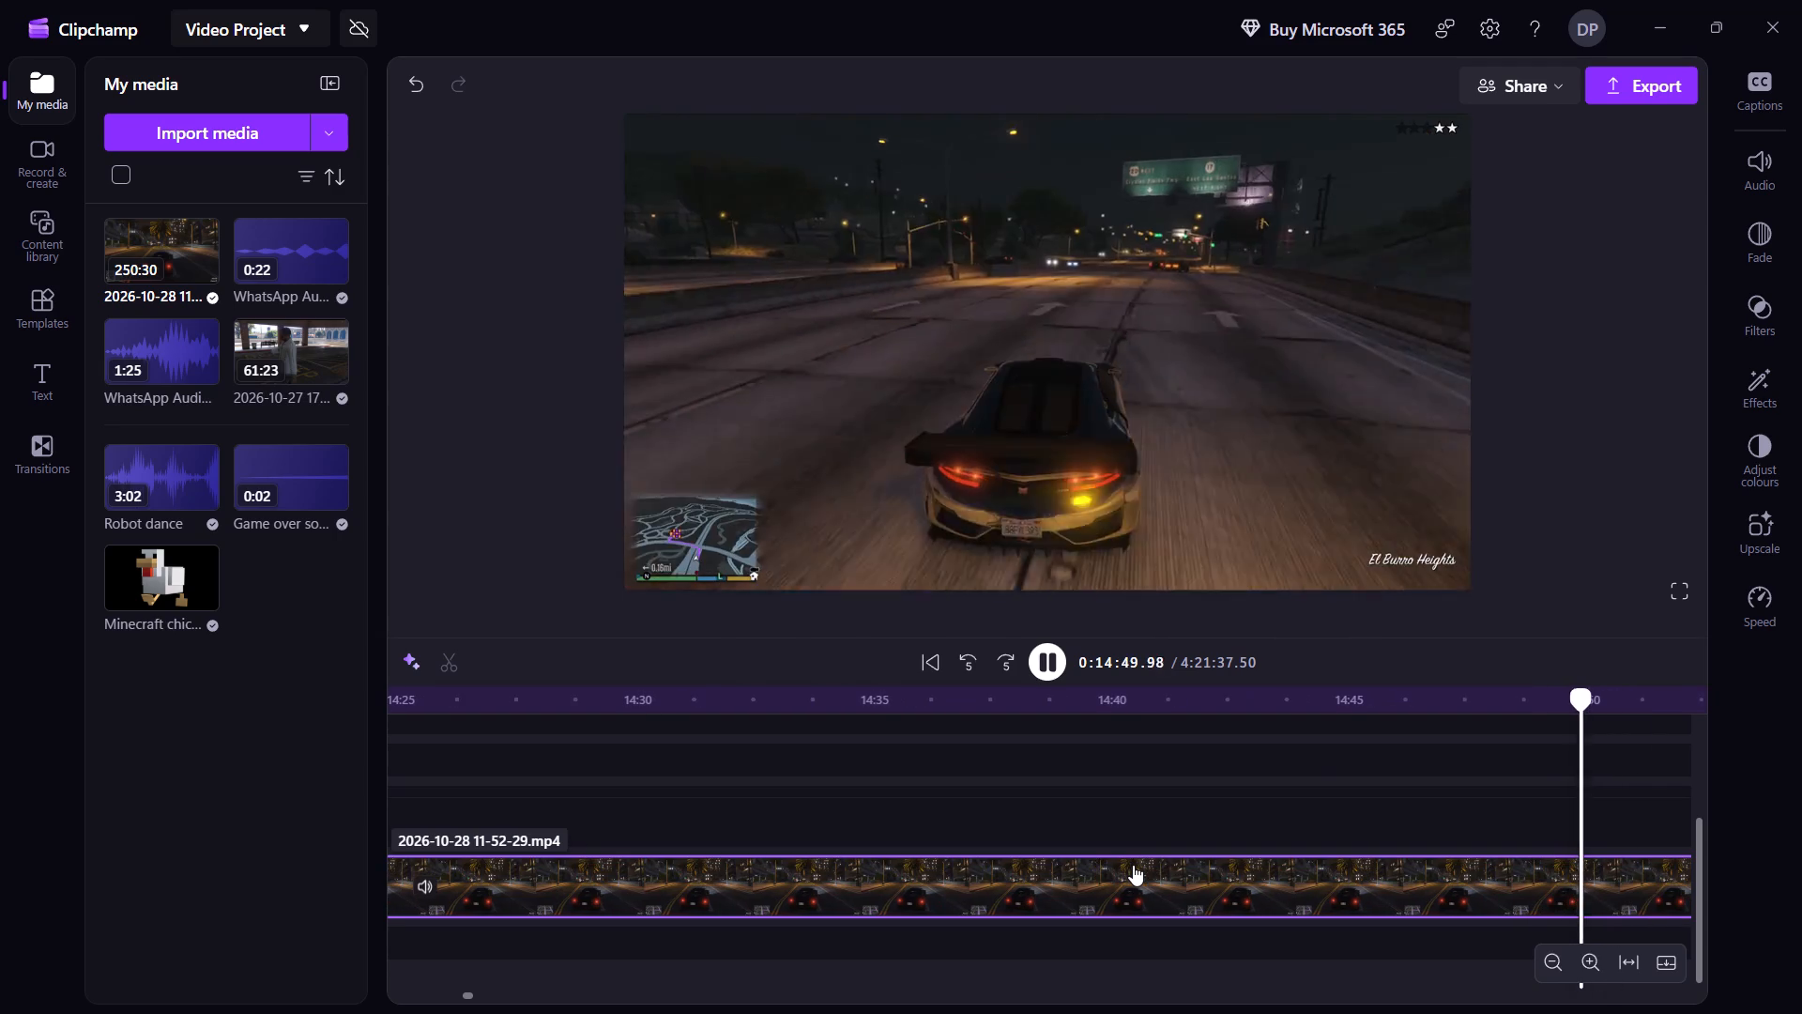
pyautogui.hotkey('shift', 'Right')
pyautogui.hotkey('shift', 'Right')
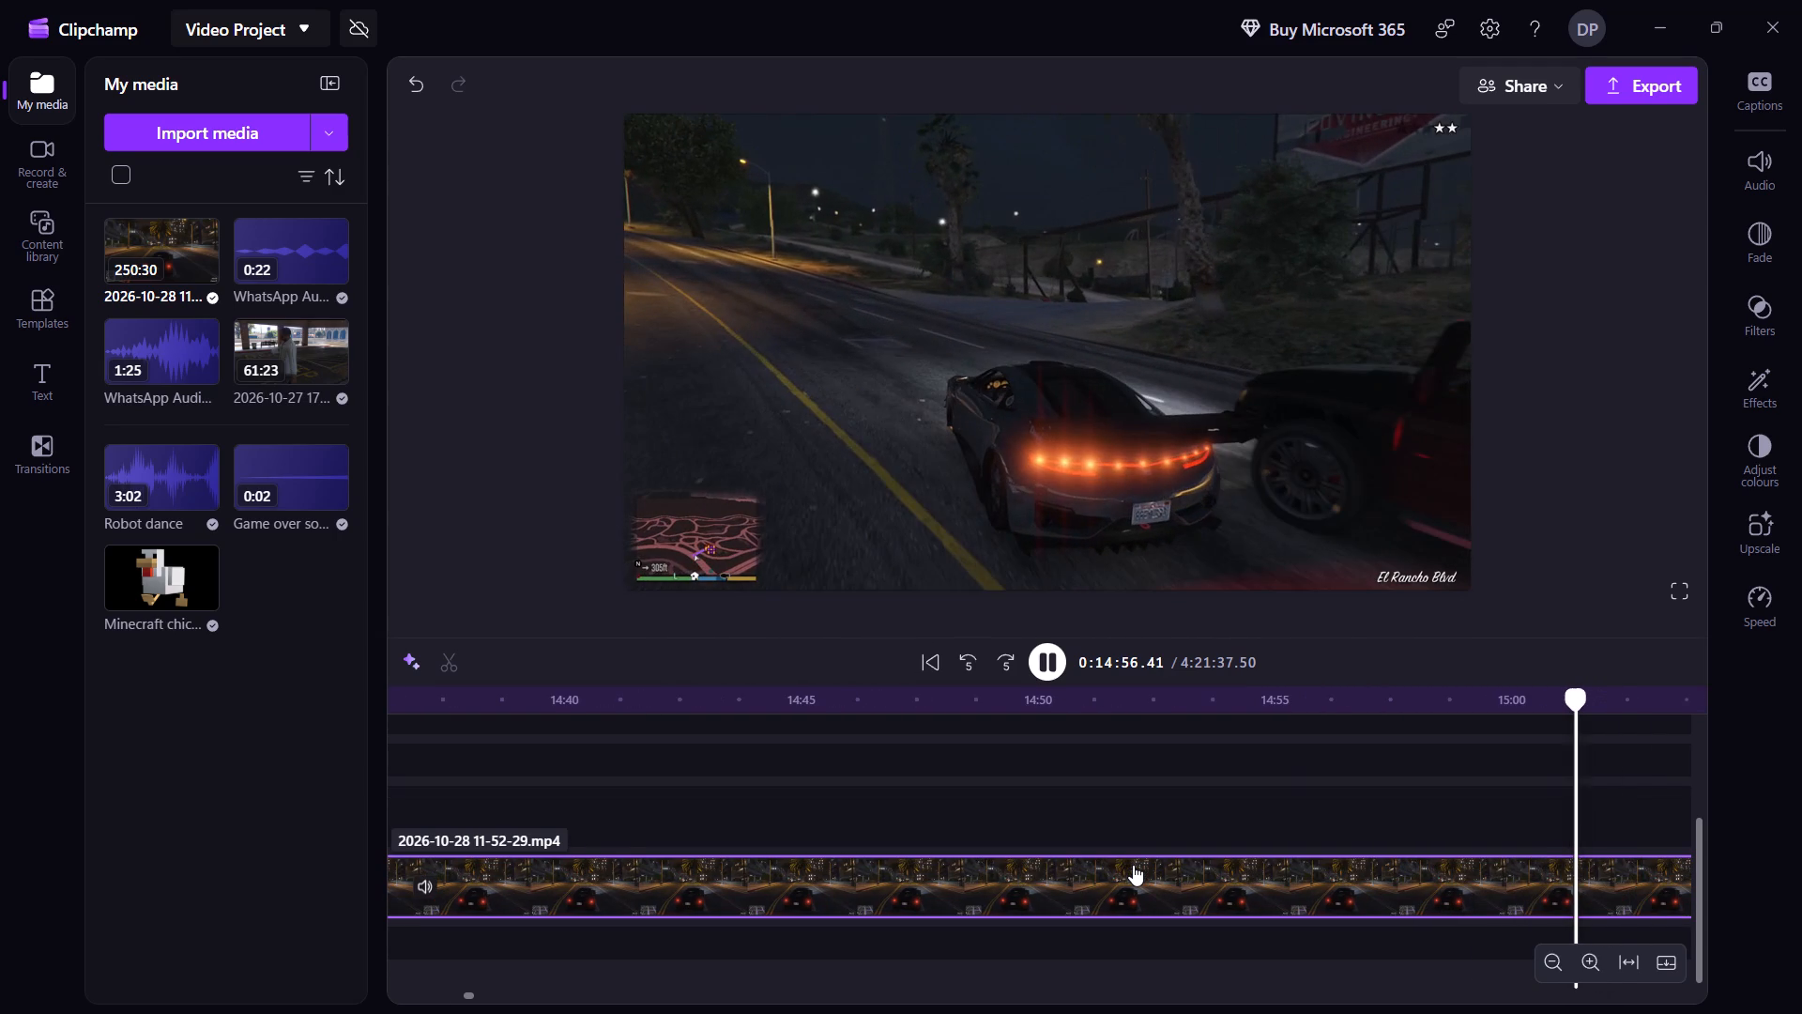
# Split the new recording at 14:58.59, just before the car enters the yard, and delete the part before it, closing the gap.
pyautogui.hotkey('shift', 'Left')
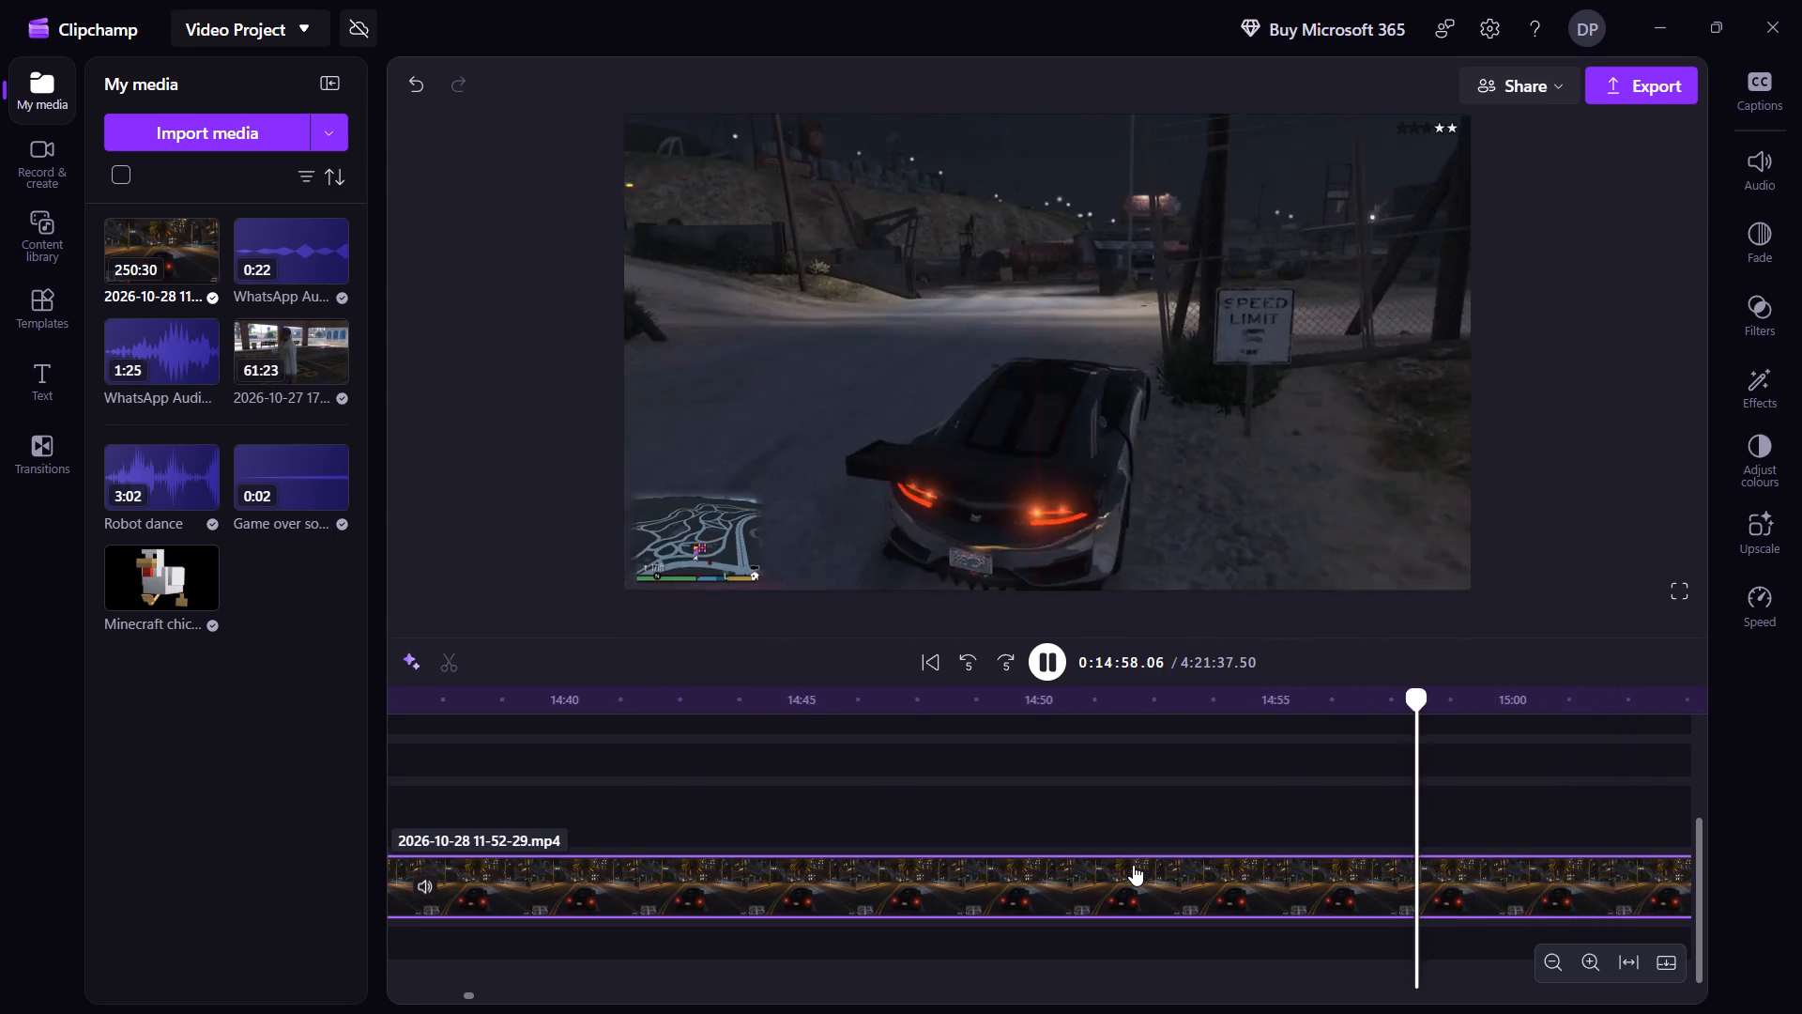
pyautogui.press('space')
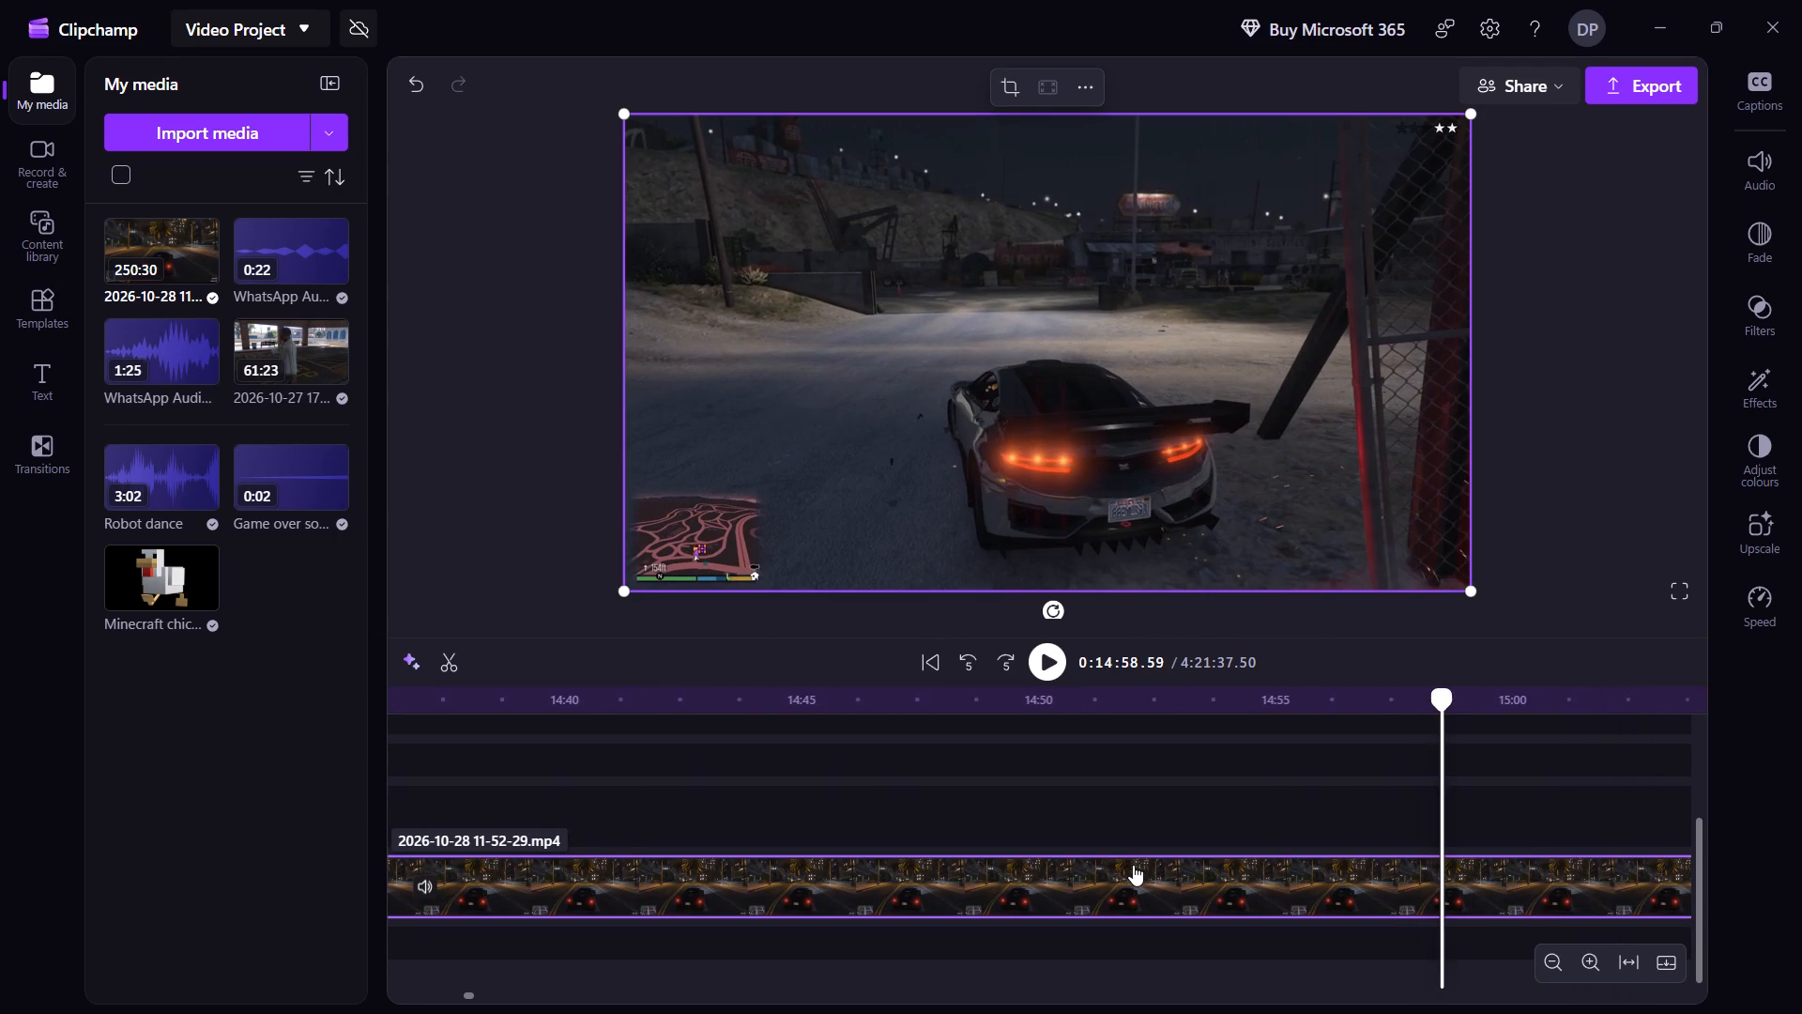
pyautogui.press('s')
pyautogui.click(1133, 865)
pyautogui.rightClick(1133, 865)
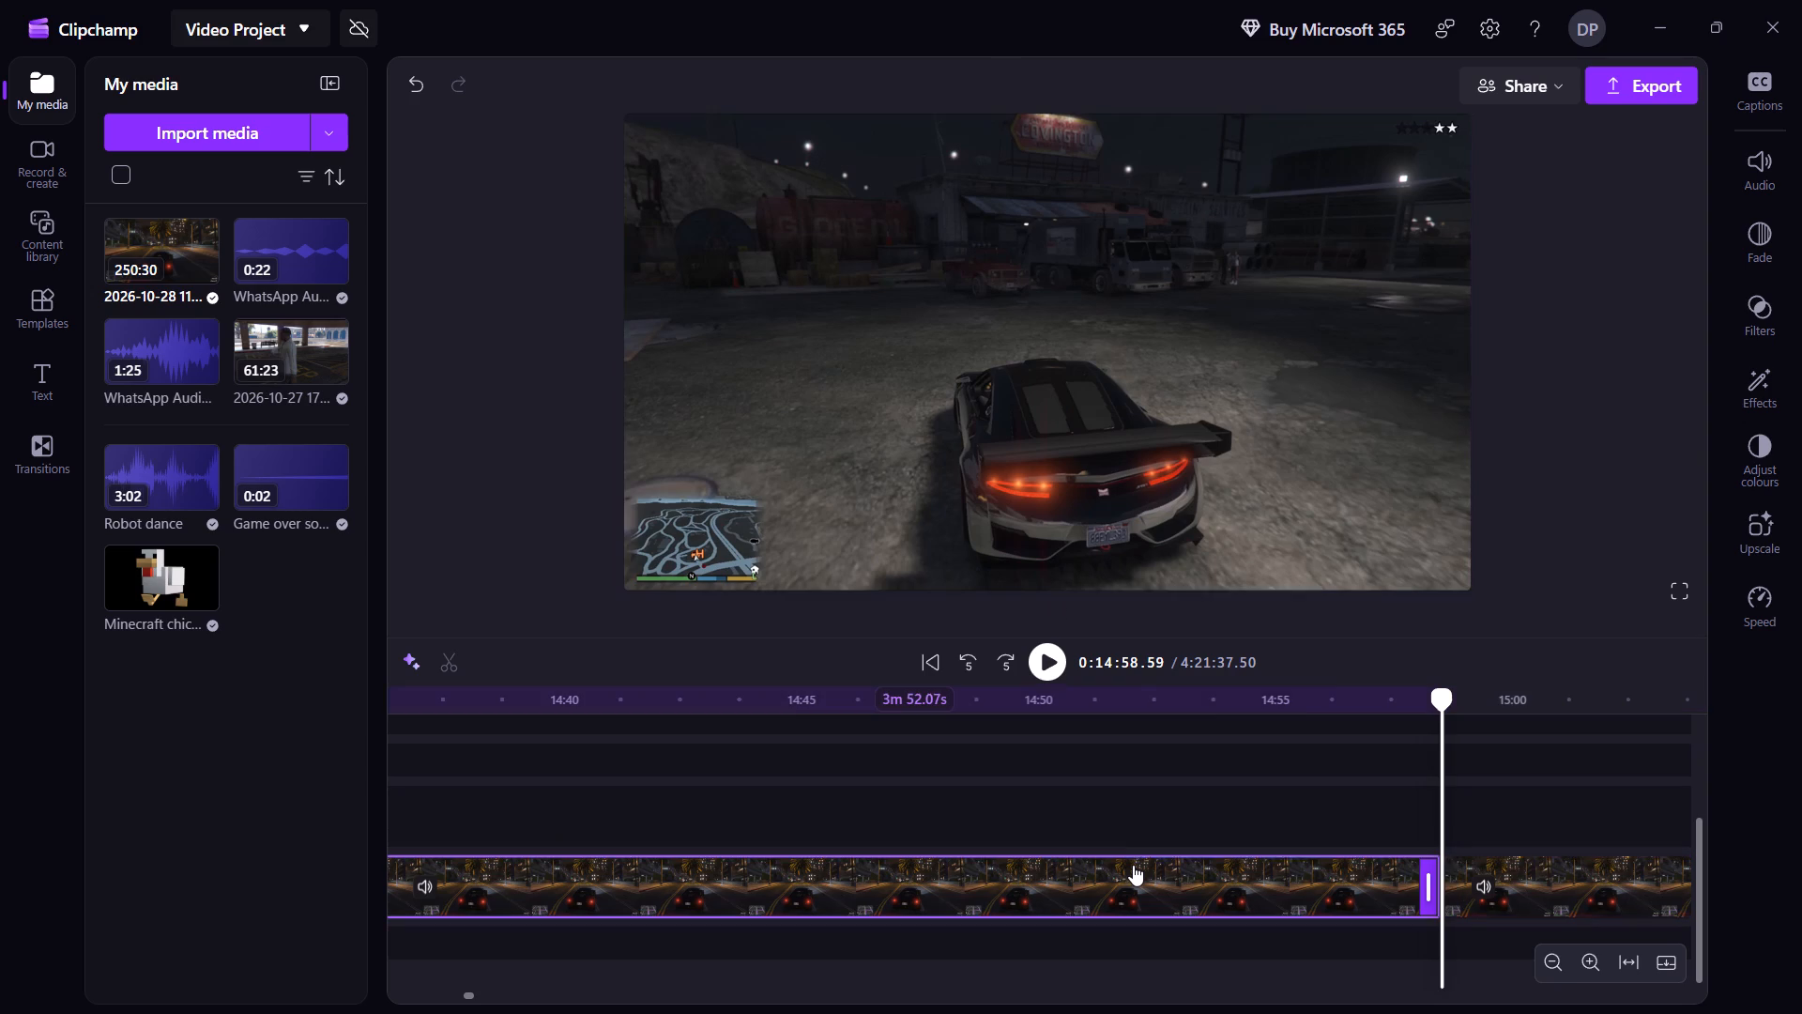
pyautogui.click(1233, 481)
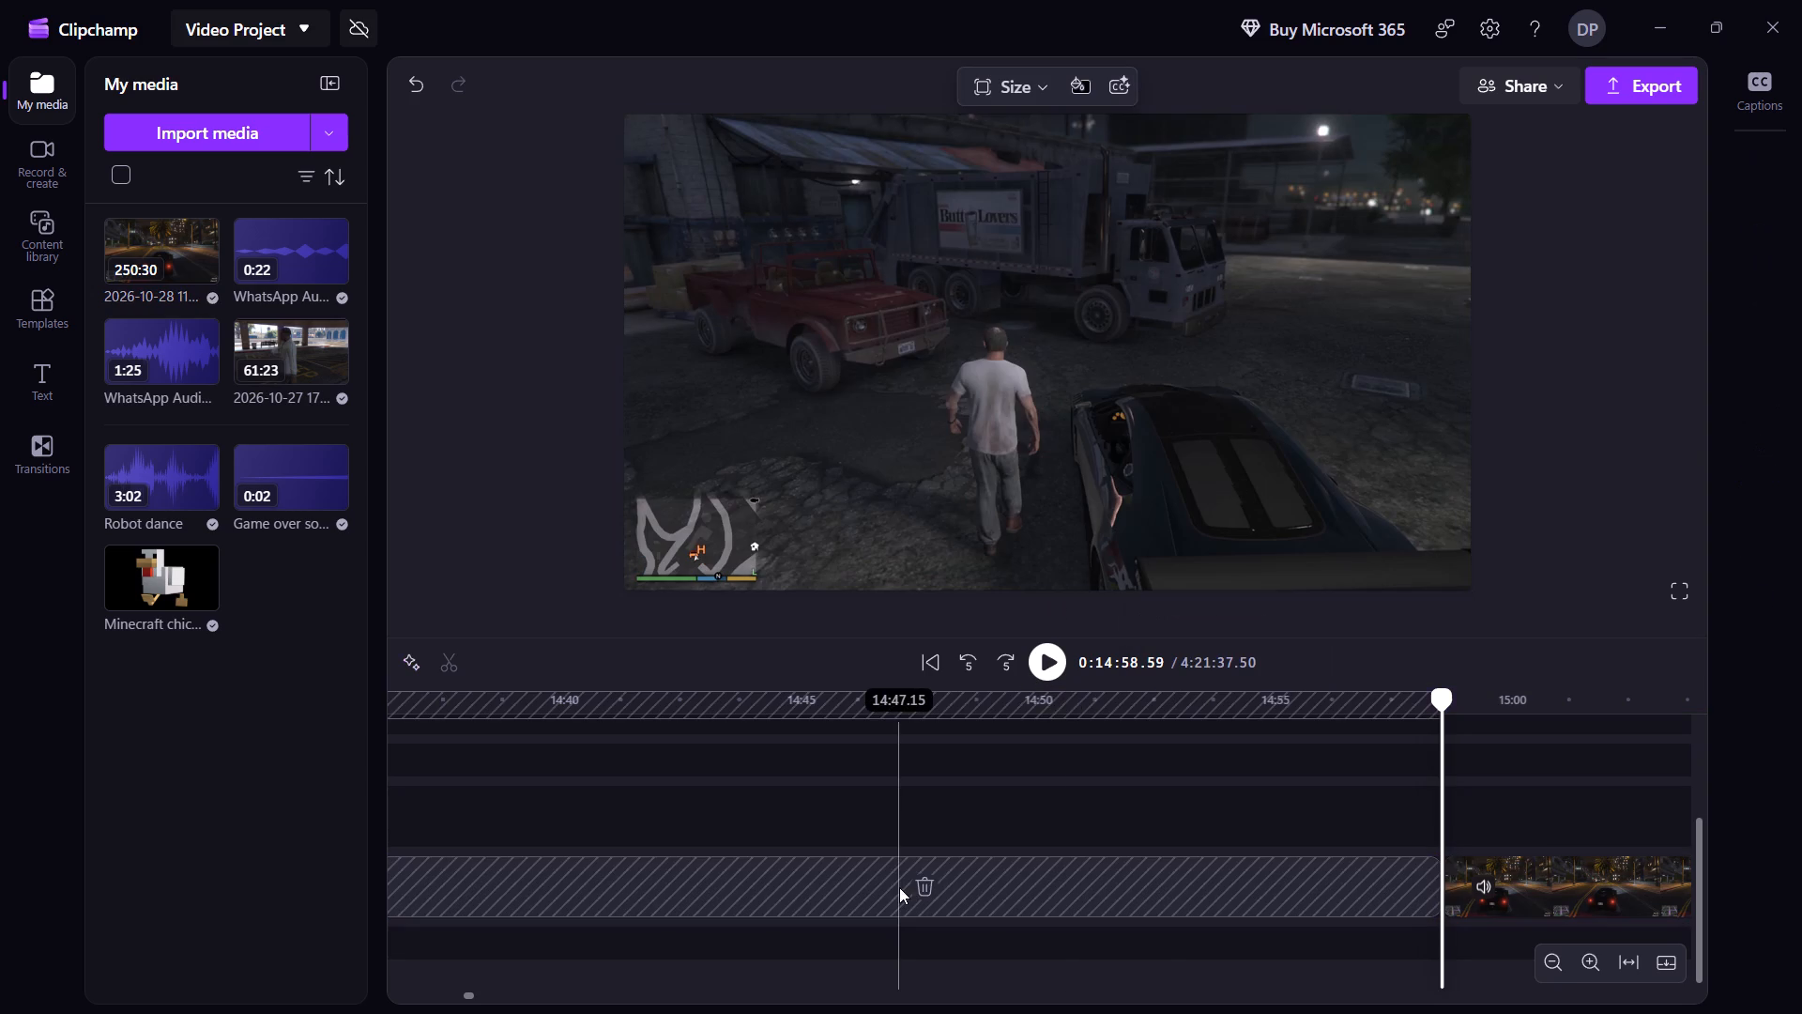
pyautogui.click(915, 881)
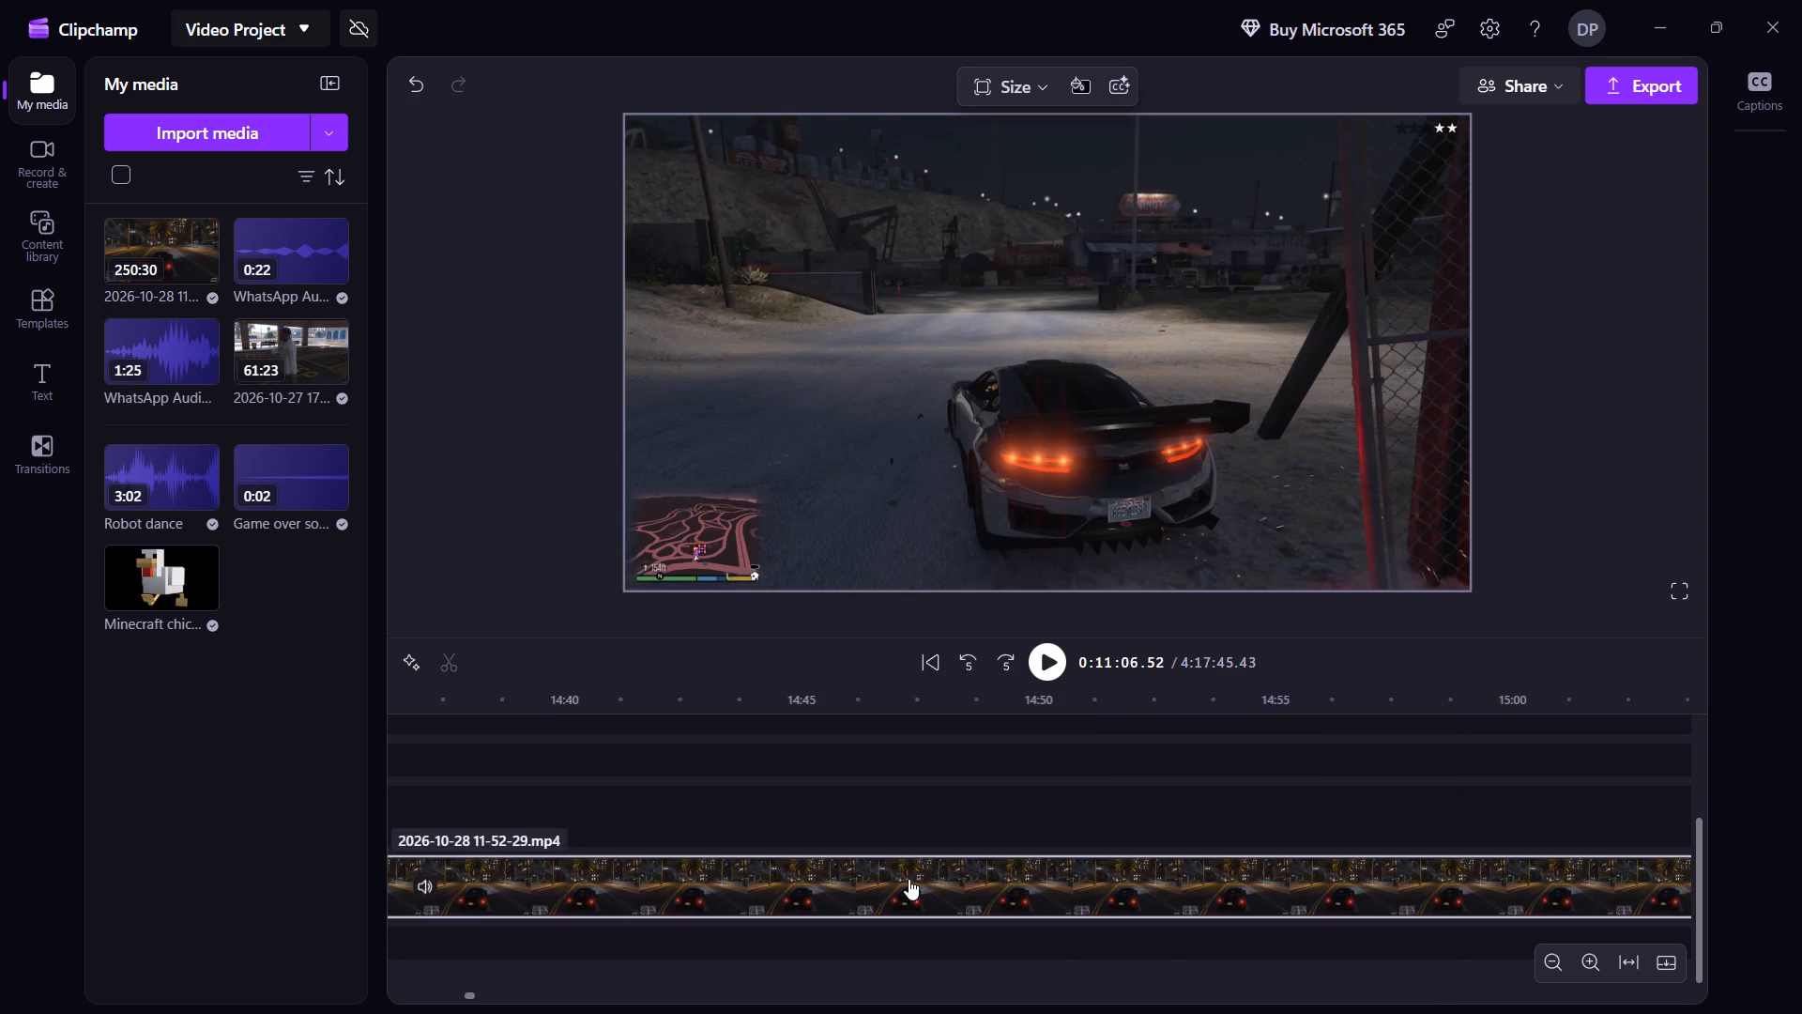
# Add a Cross blur transition between the Hood Safari ending and the 2026-10-28 recording.
pyautogui.press('Left')
pyautogui.moveTo(162, 378); pyautogui.dragTo(194, 457)
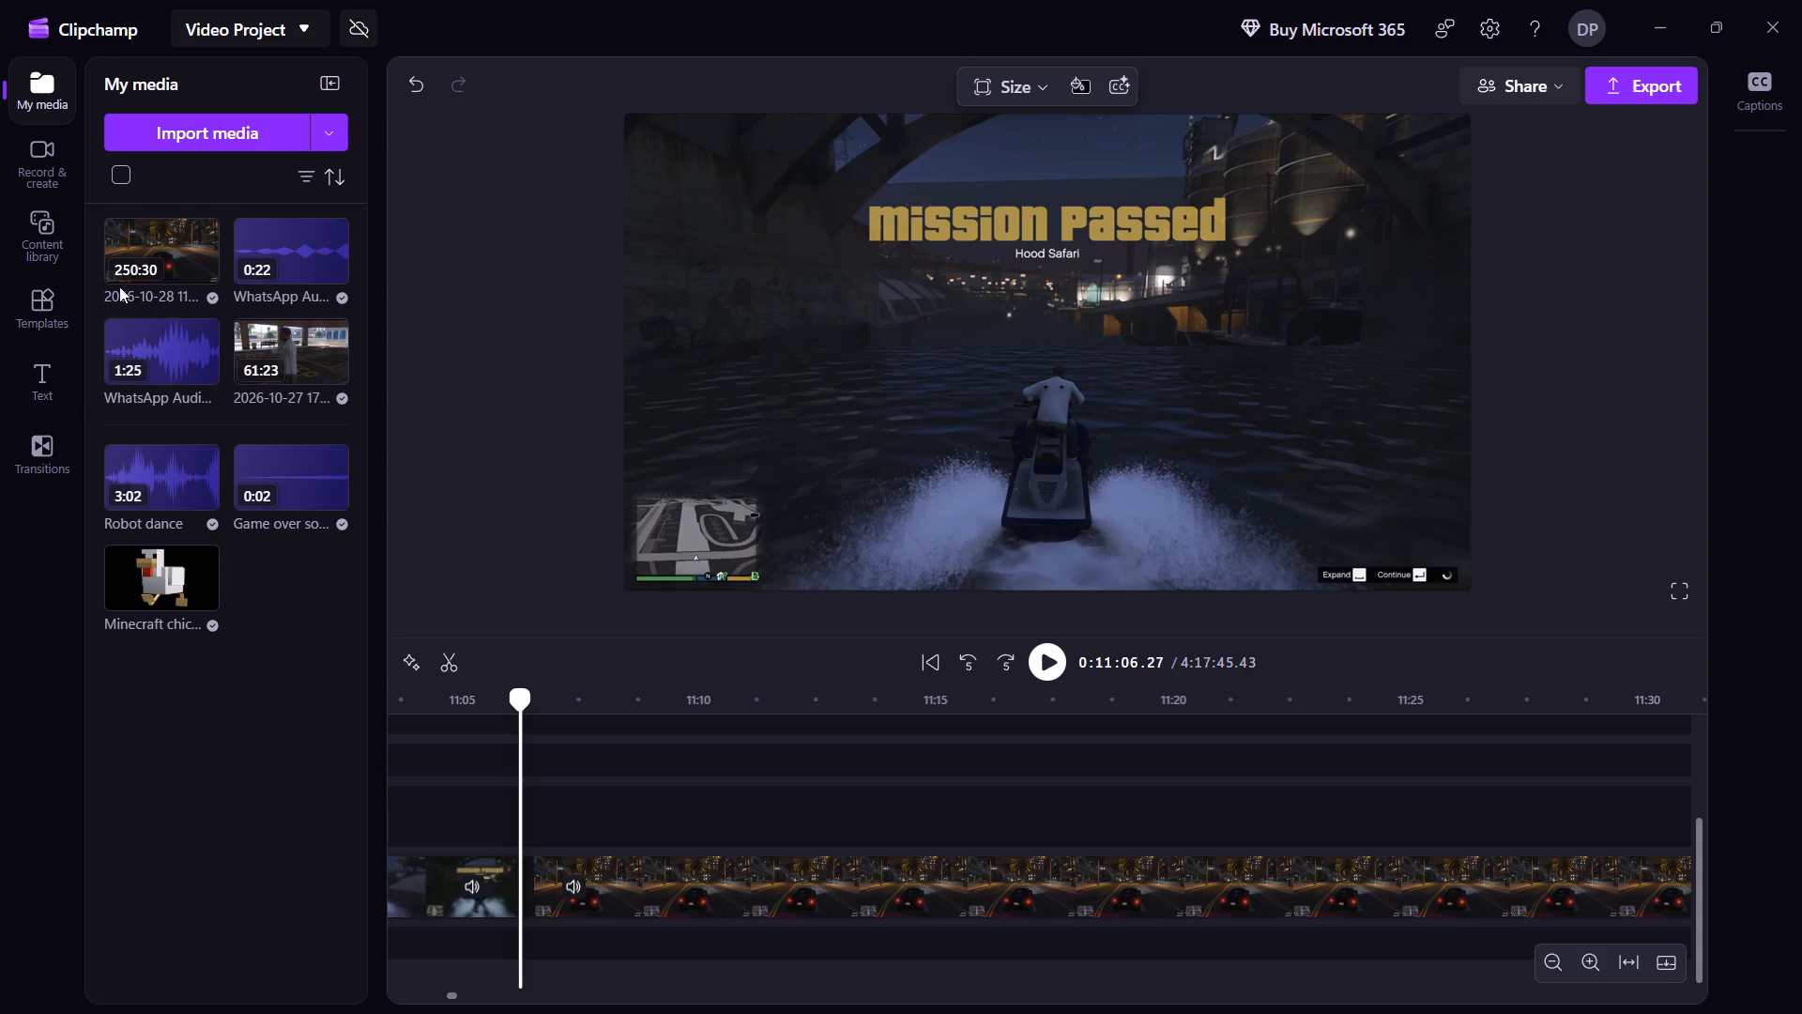
pyautogui.click(23, 453)
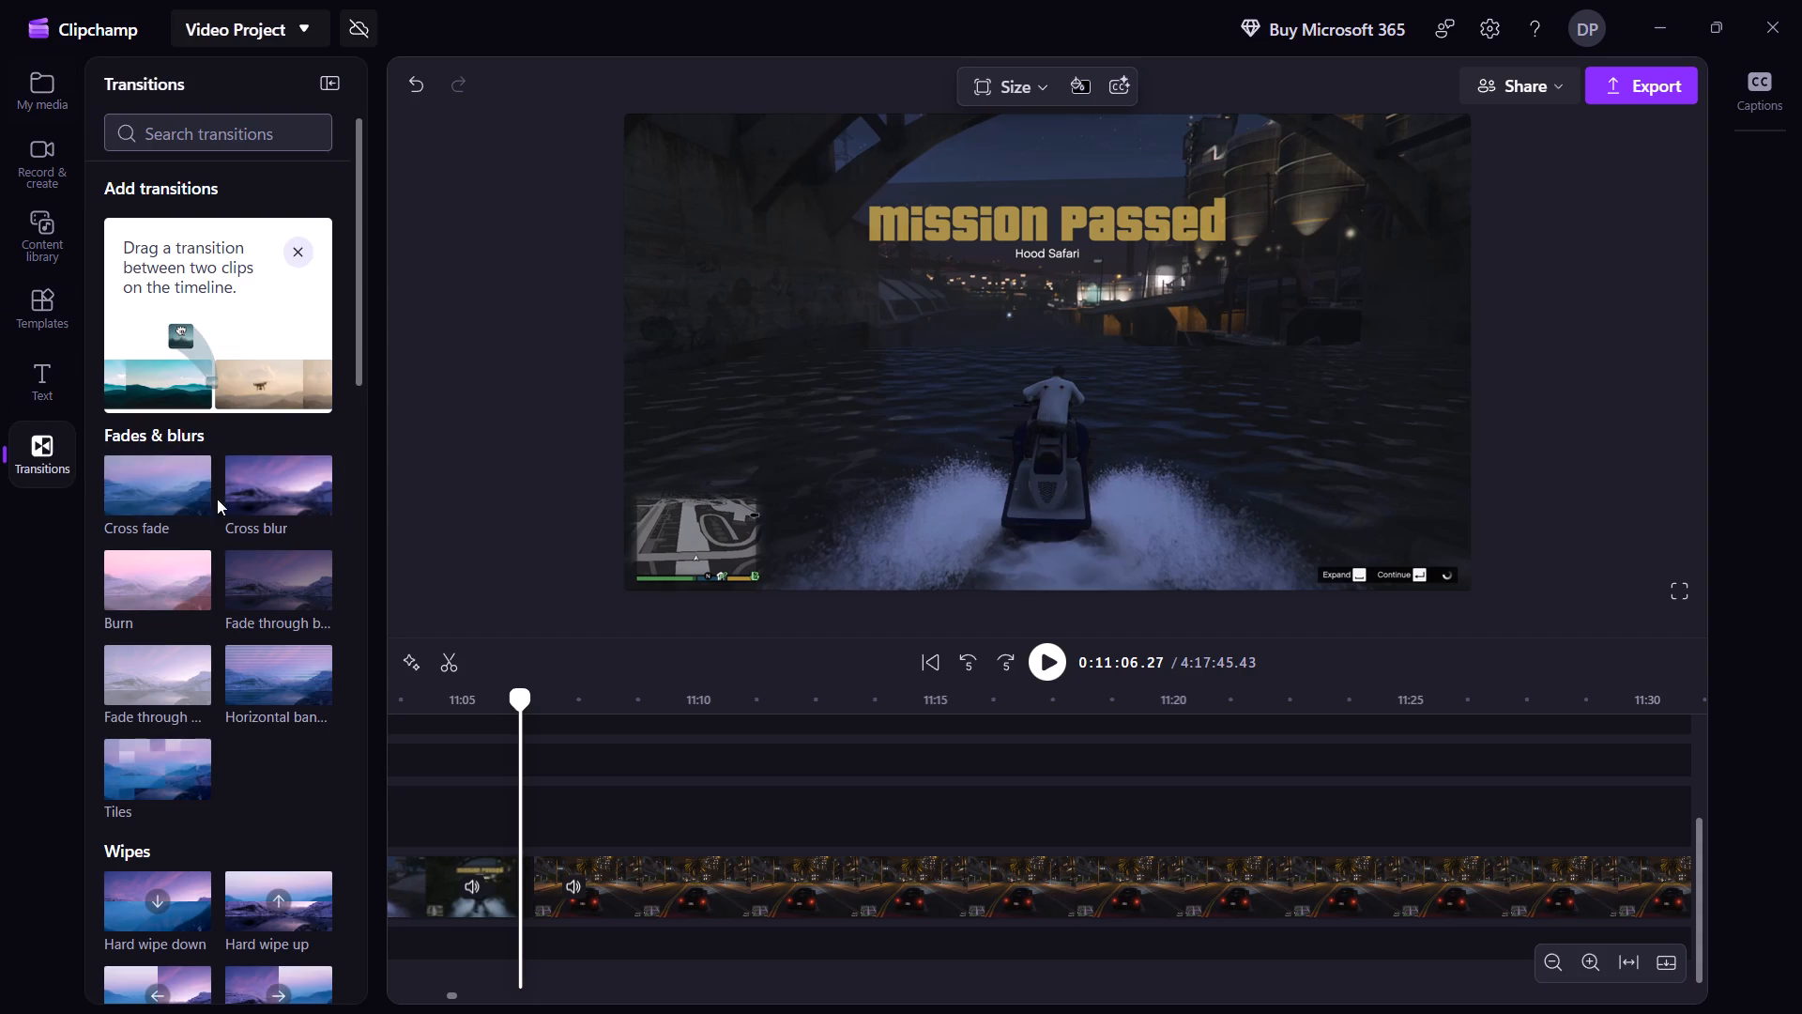
pyautogui.moveTo(257, 482); pyautogui.dragTo(538, 884)
# Play across the new transition from about 11:05 and watch the start of the yard cutscene up to about 11:20.
pyautogui.press('Left')
pyautogui.press('Left')
pyautogui.press('Left')
pyautogui.press('Left')
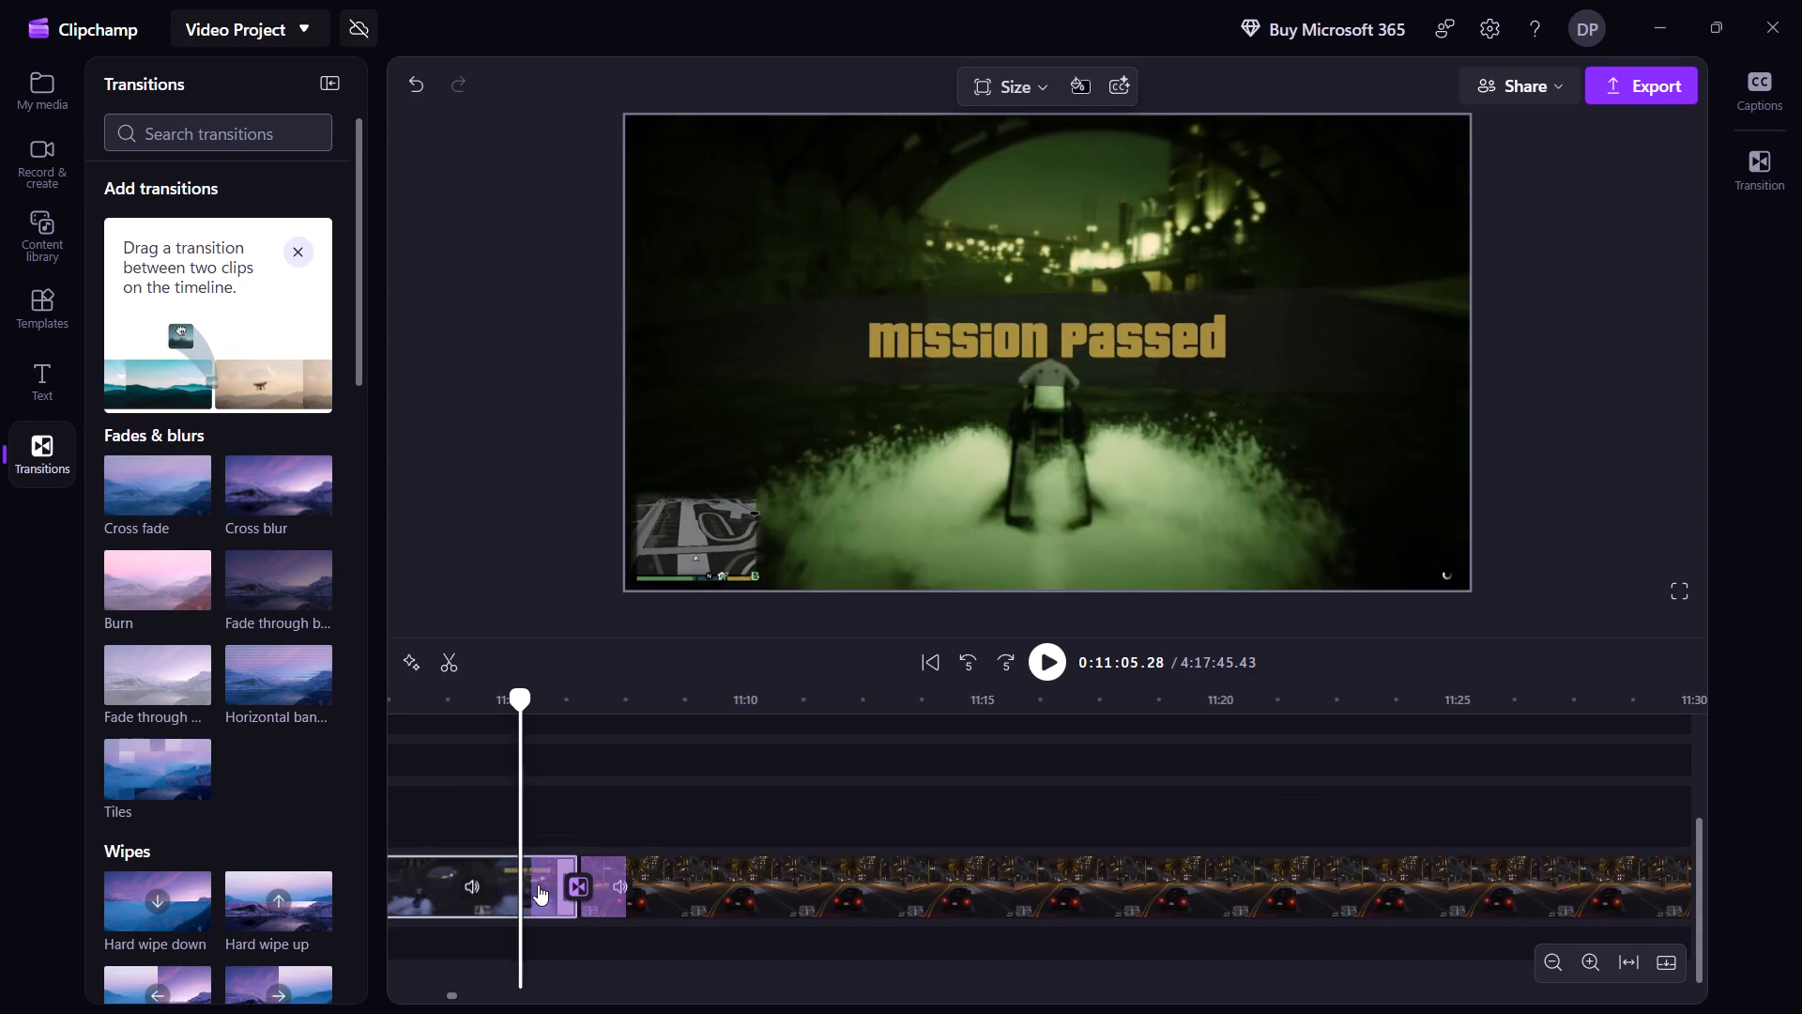
pyautogui.press('Left')
pyautogui.press('space')
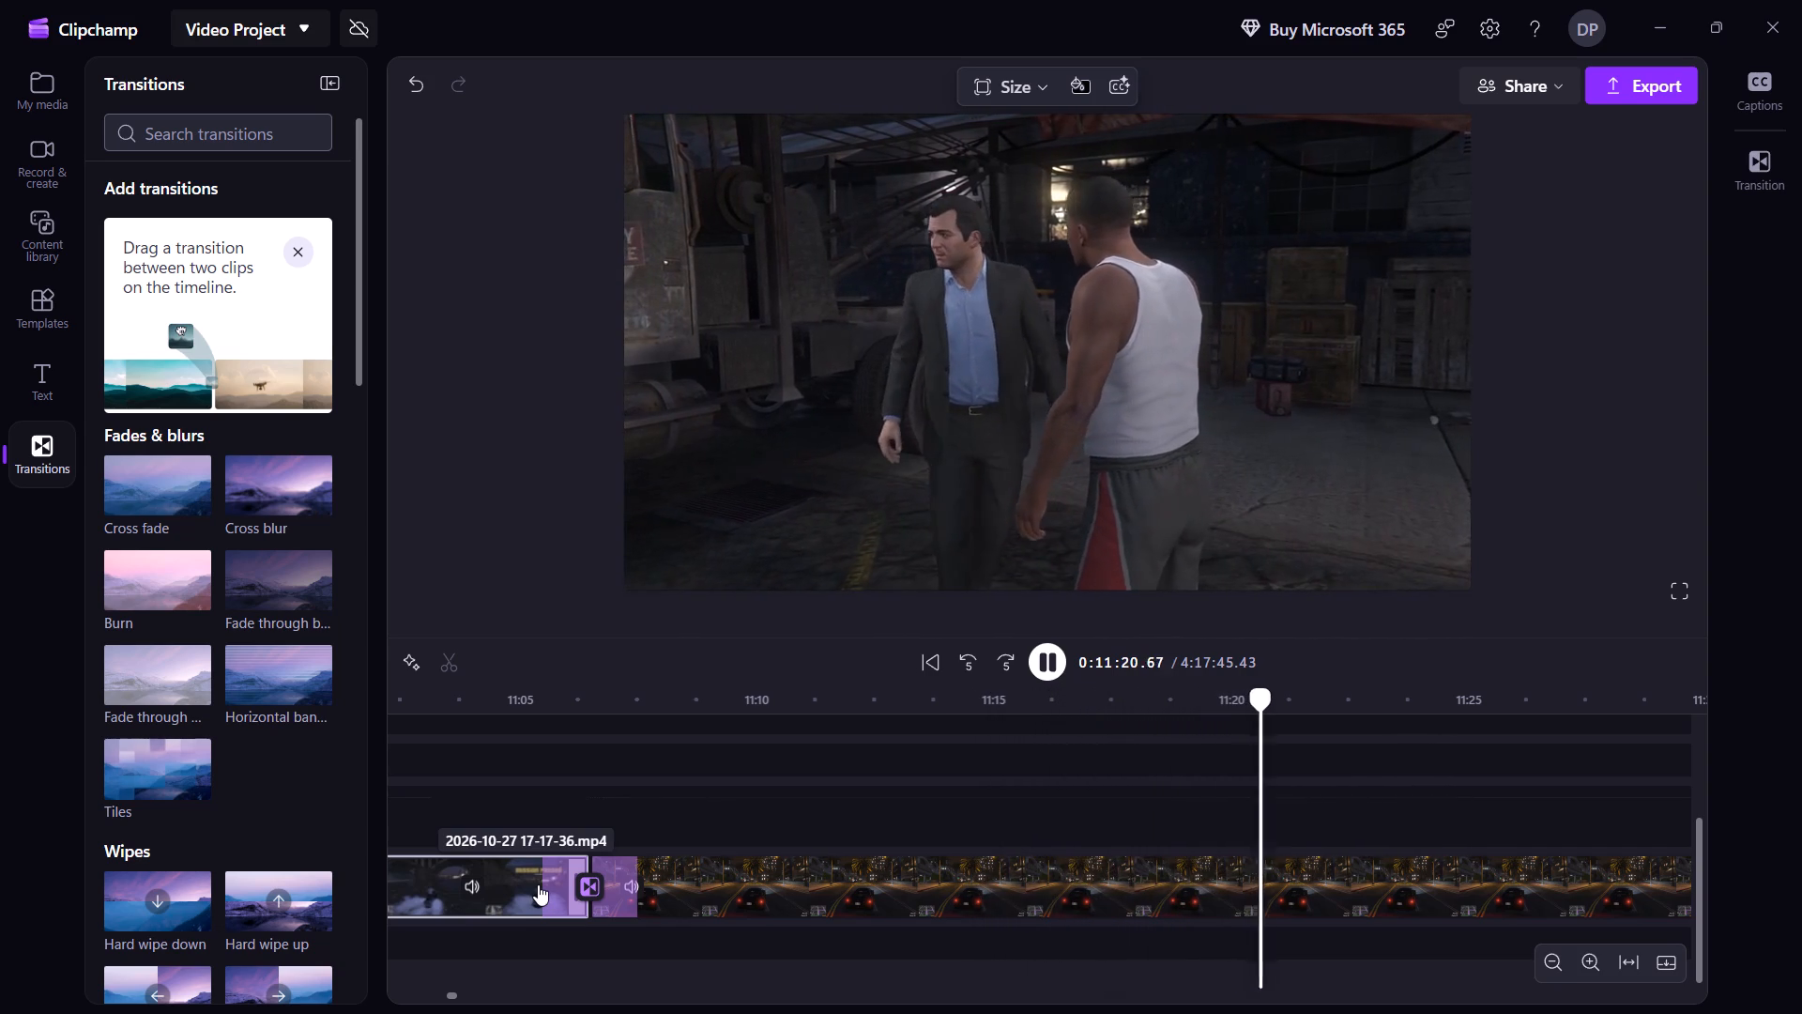
# Skim the yard cutscene with the three characters and the tow truck gameplay after it, up to about 12:46.
pyautogui.hotkey('shift', 'Right')
pyautogui.hotkey('shift', 'Right')
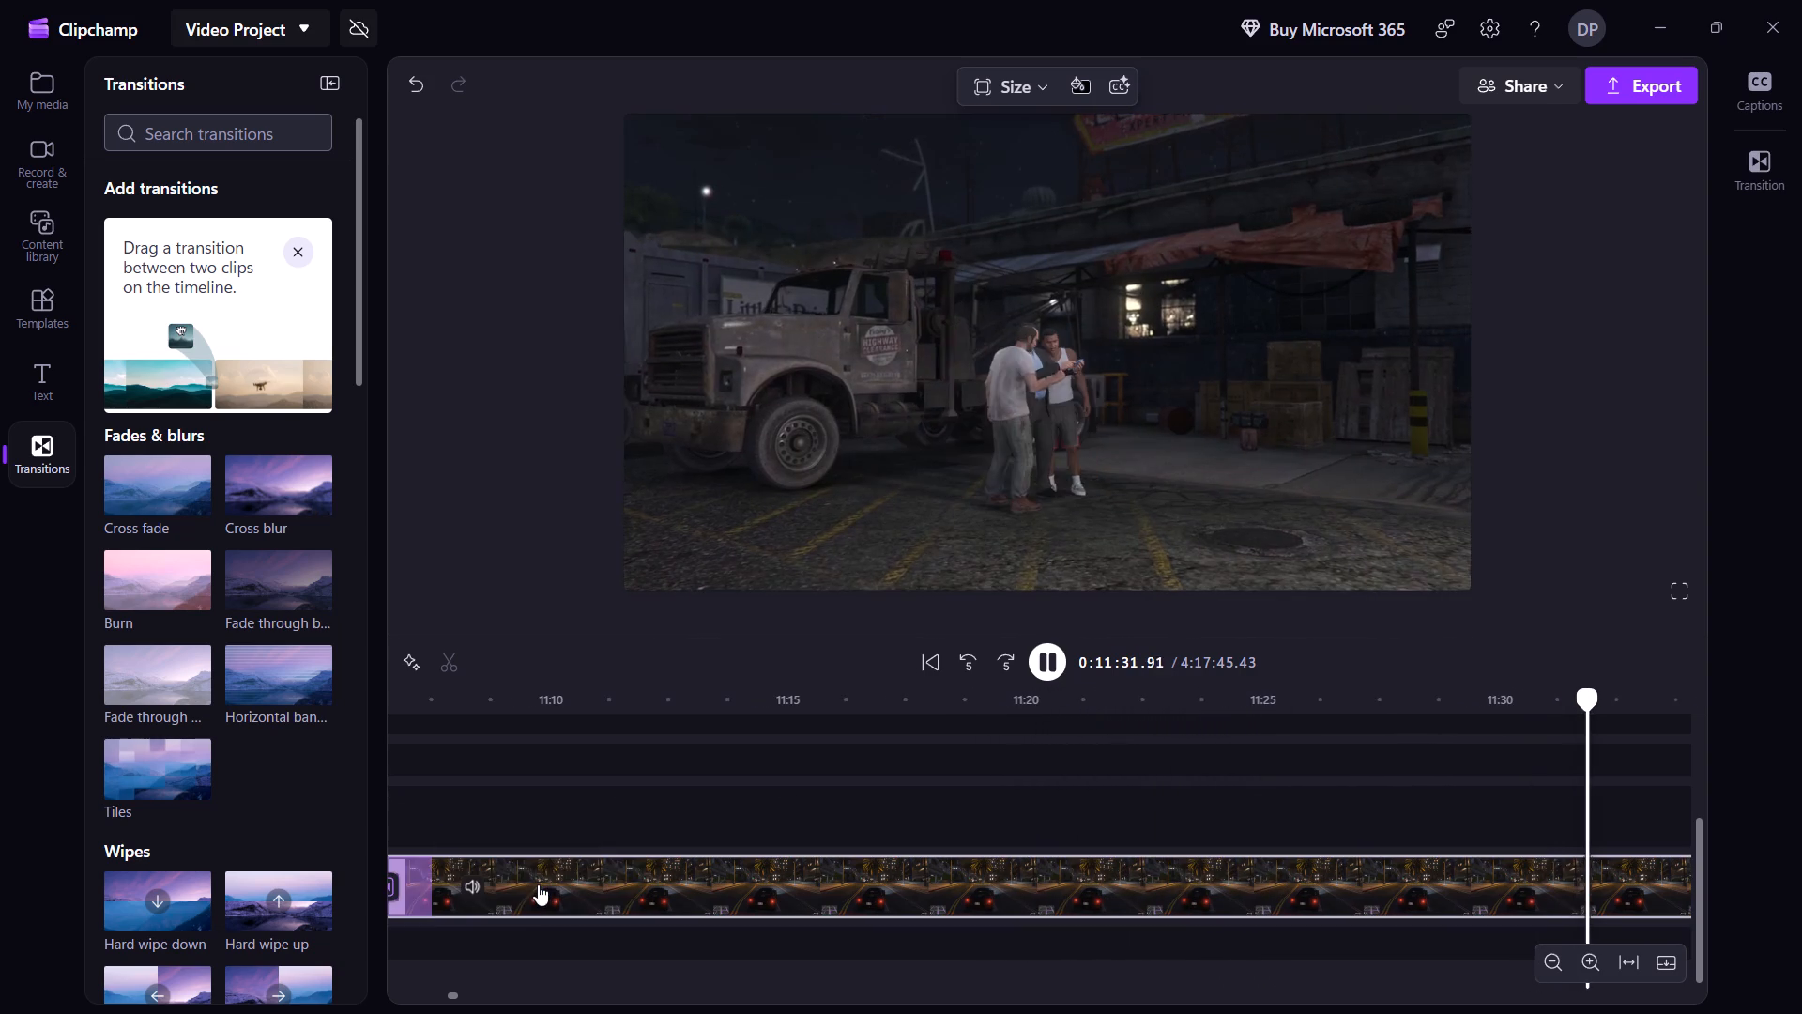
pyautogui.hotkey('shift', 'Right')
pyautogui.hotkey('shift', 'Right')
pyautogui.hotkey('shift', 'Right')
pyautogui.hotkey('shift', 'Right')
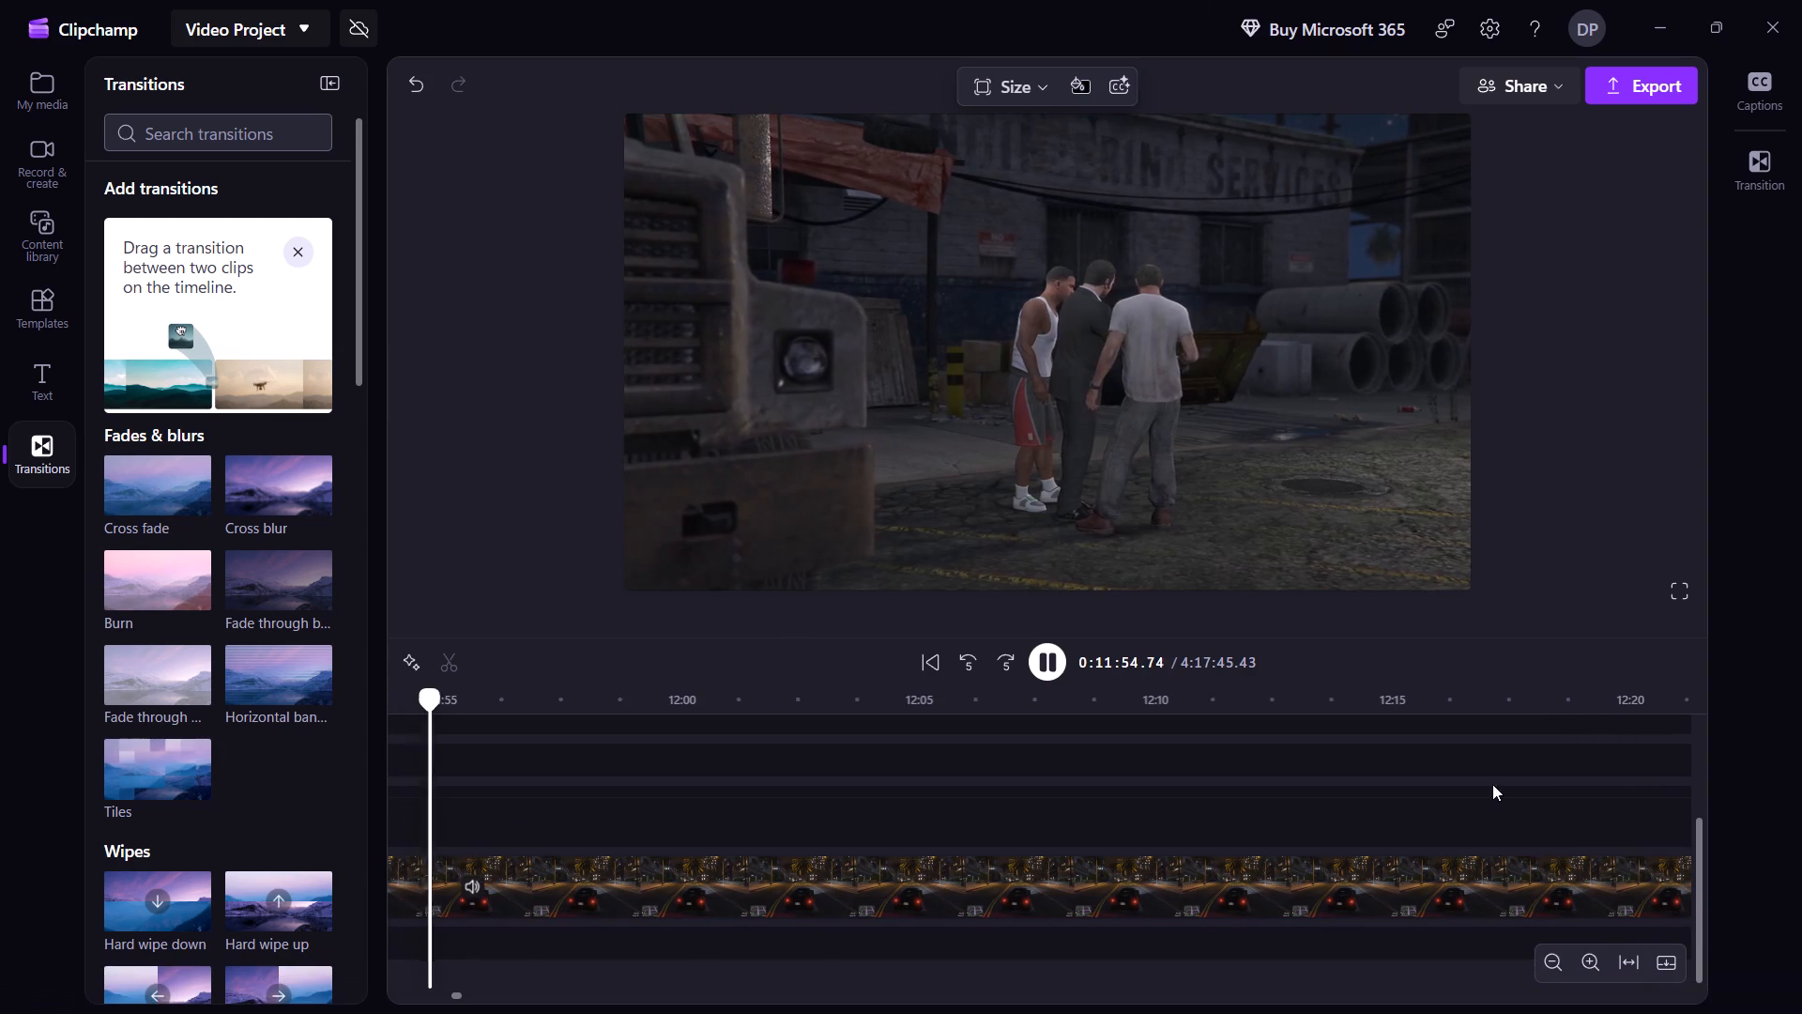
pyautogui.hotkey('shift', 'Right')
pyautogui.hotkey('shift', 'Right')
pyautogui.hotkey('shift', 'Right')
pyautogui.hotkey('shift', 'Right')
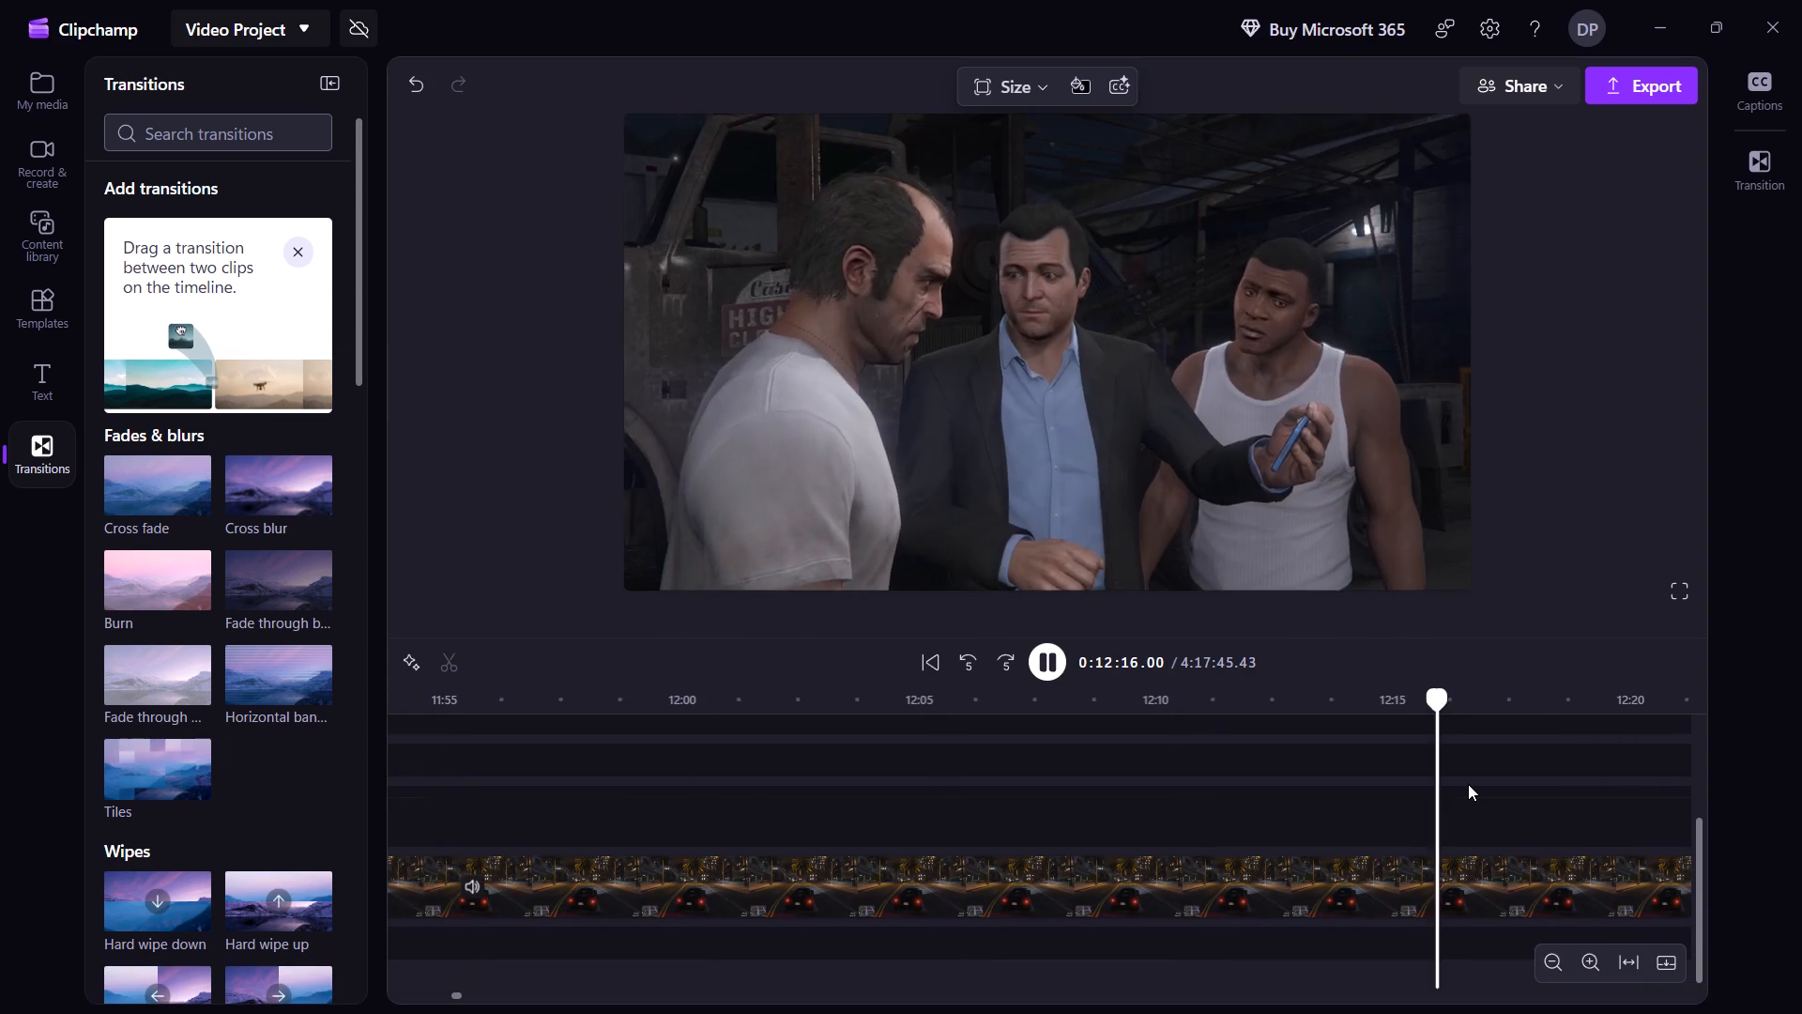
pyautogui.hotkey('shift', 'Right')
pyautogui.hotkey('shift', 'Right')
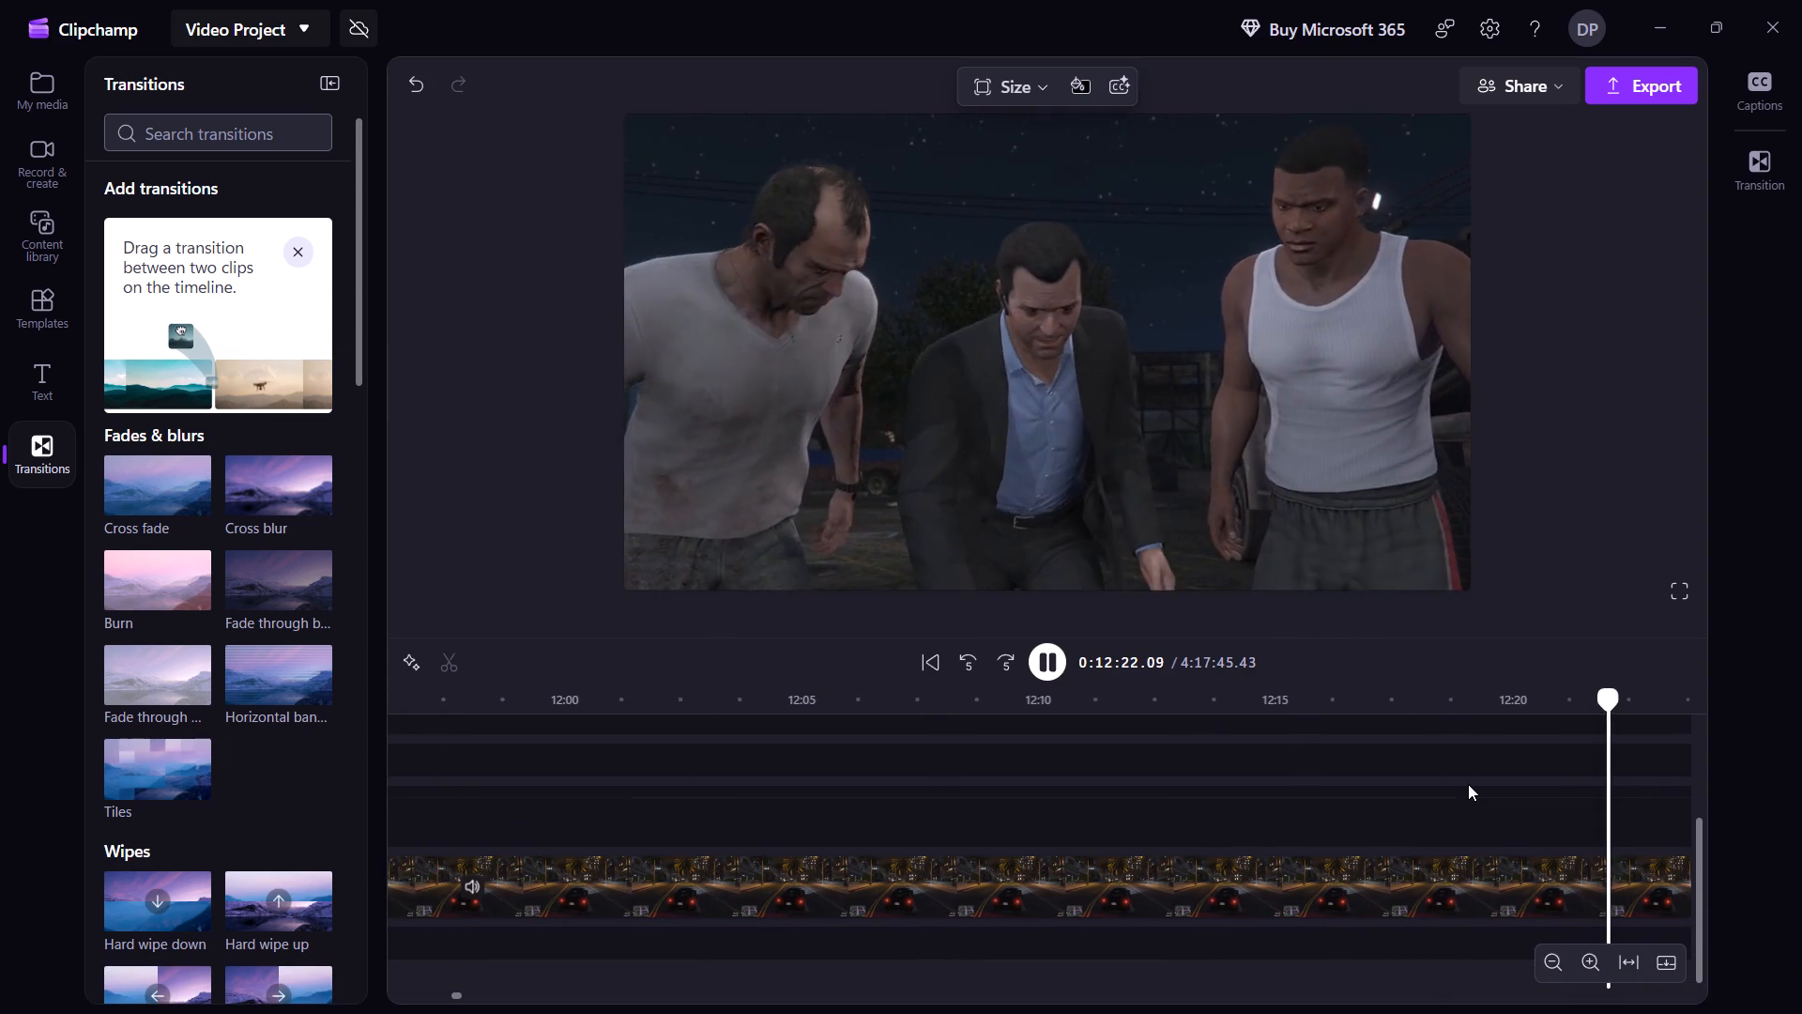
pyautogui.hotkey('shift', 'Right')
pyautogui.hotkey('shift', 'Right')
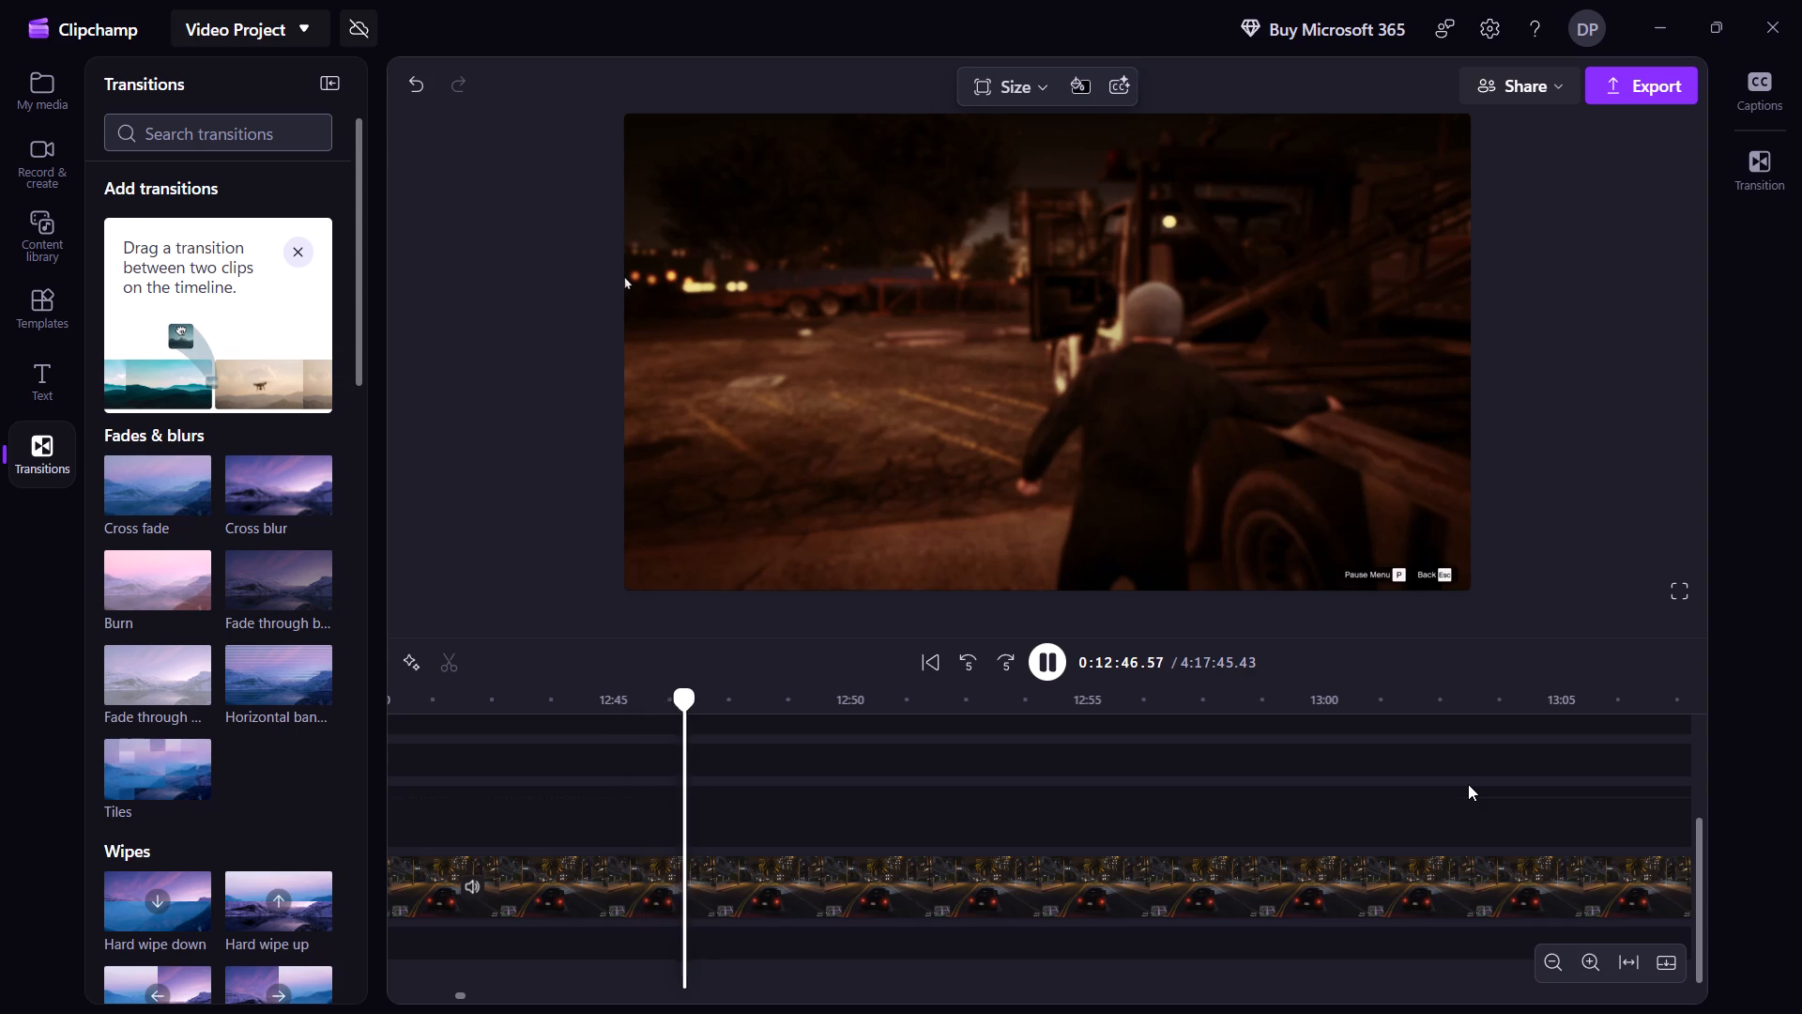
# Split the 2026-10-28 recording at 12:41.91, while the masked character stands beside the tow truck, before the dark red pause screen.
pyautogui.press('space')
pyautogui.press('Left')
pyautogui.press('Left')
pyautogui.press('Left')
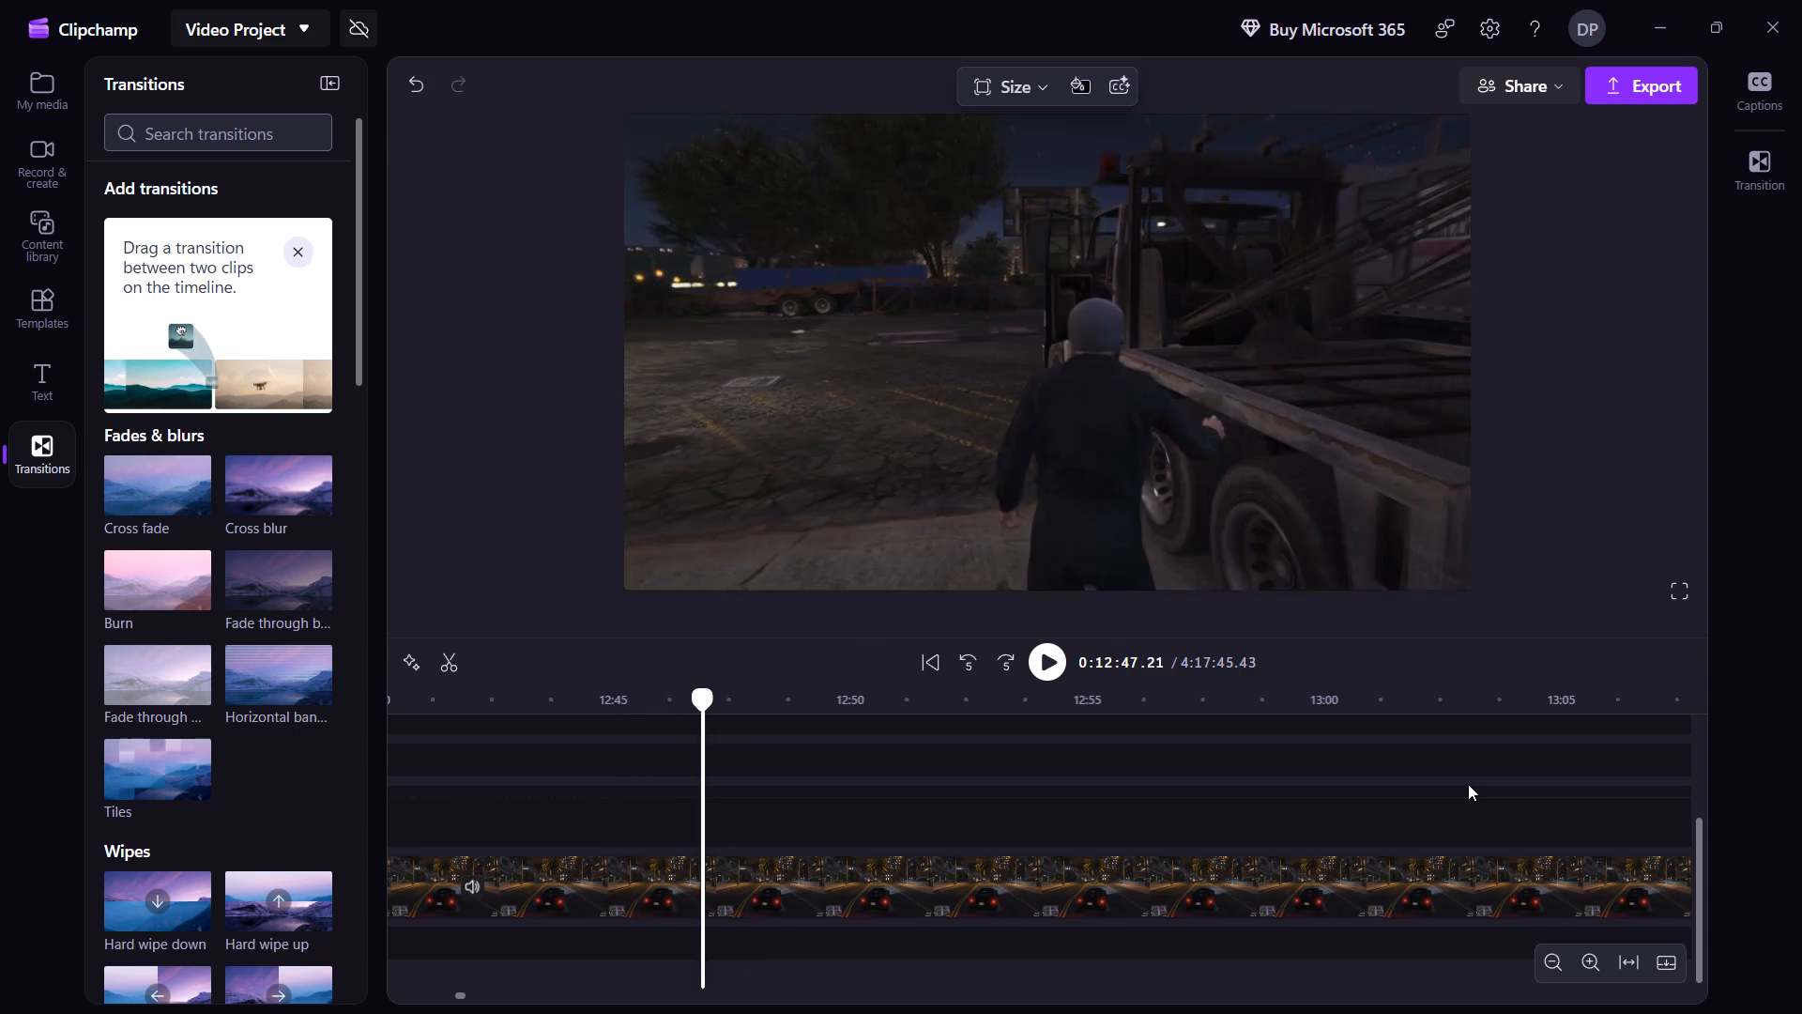
pyautogui.press('Left')
pyautogui.press('Left')
pyautogui.press('Left')
pyautogui.press('Left')
pyautogui.press('Left')
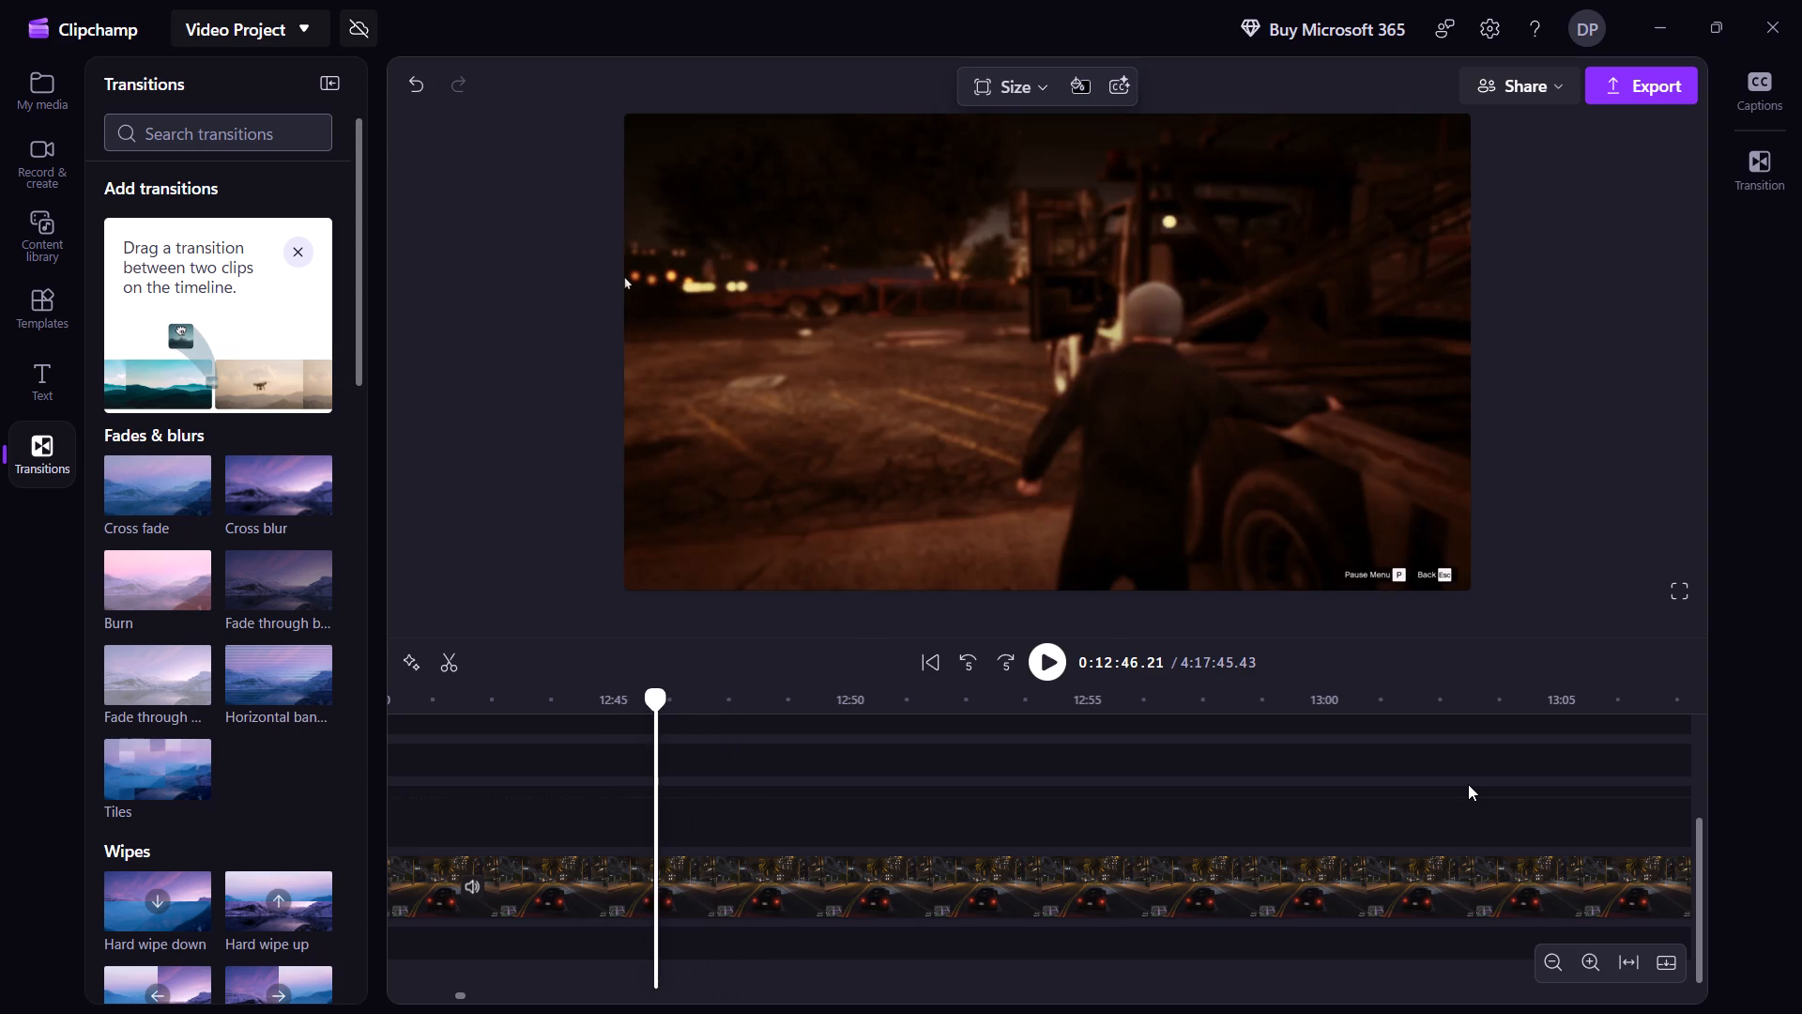
pyautogui.press('Left')
pyautogui.press('Left')
pyautogui.press('Left')
pyautogui.press('Left')
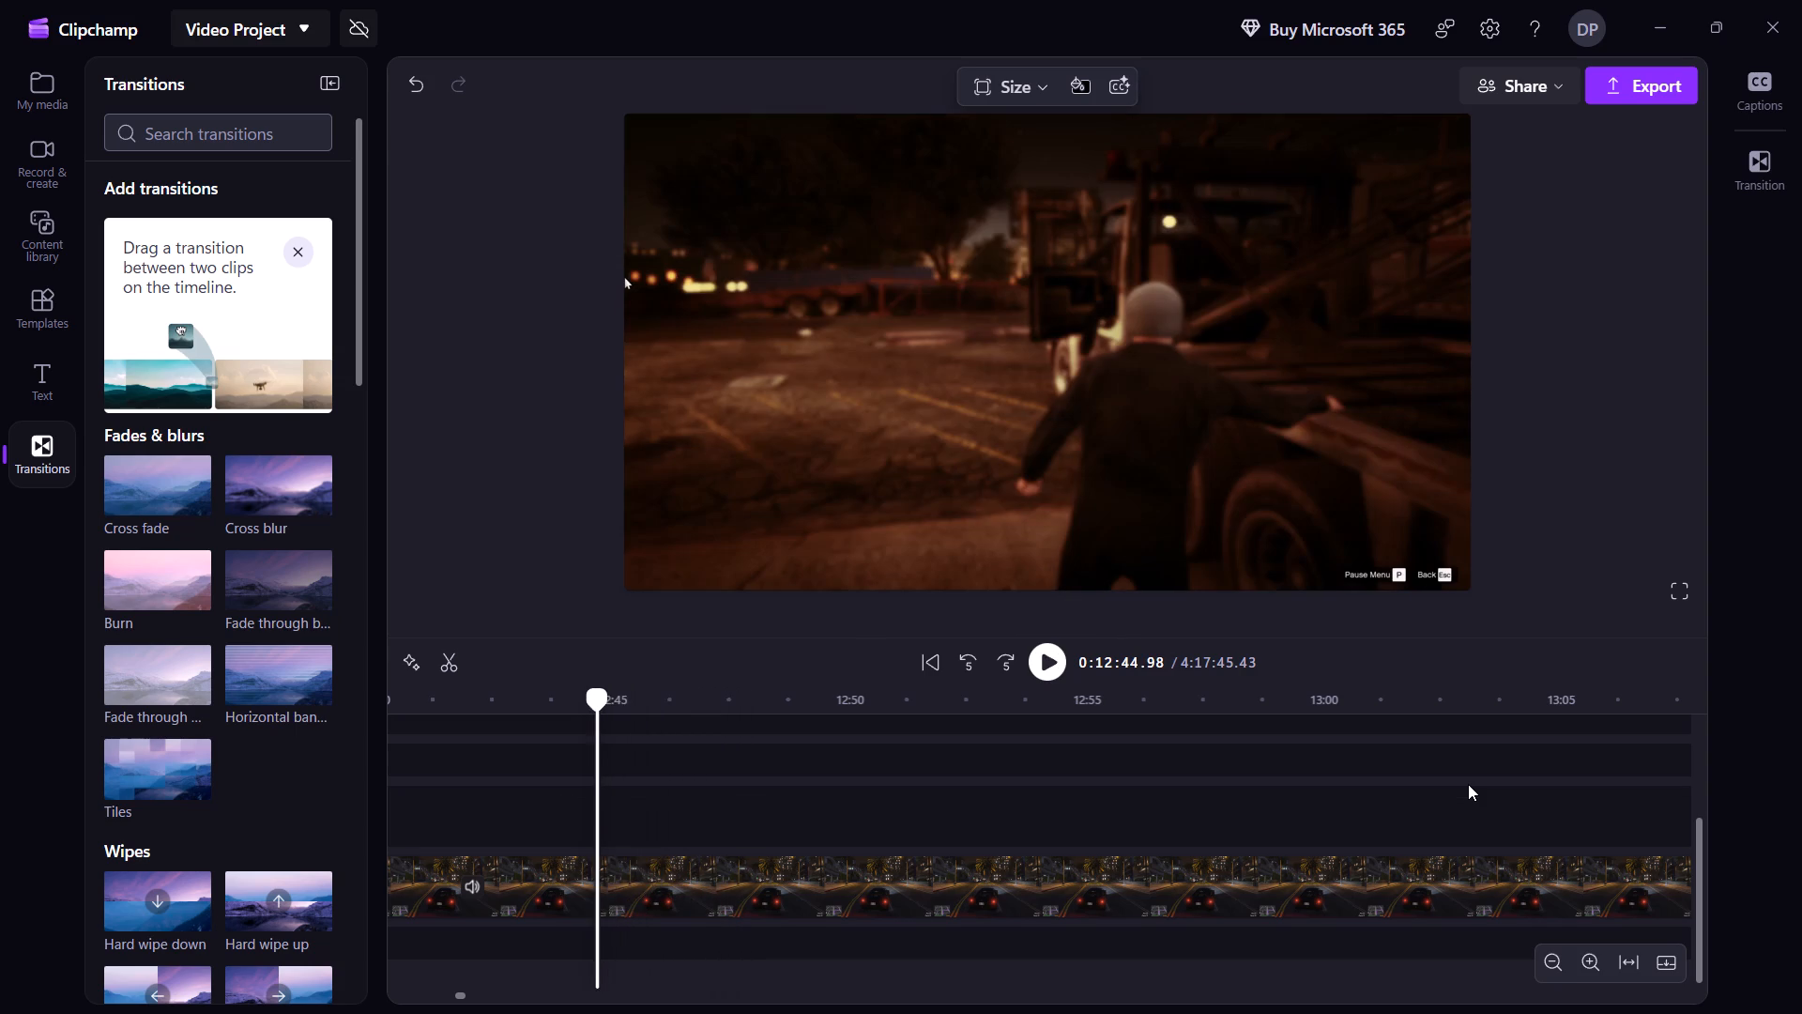
pyautogui.press('Left')
pyautogui.press('Left')
pyautogui.press('Left')
pyautogui.press('Left')
pyautogui.press('Left')
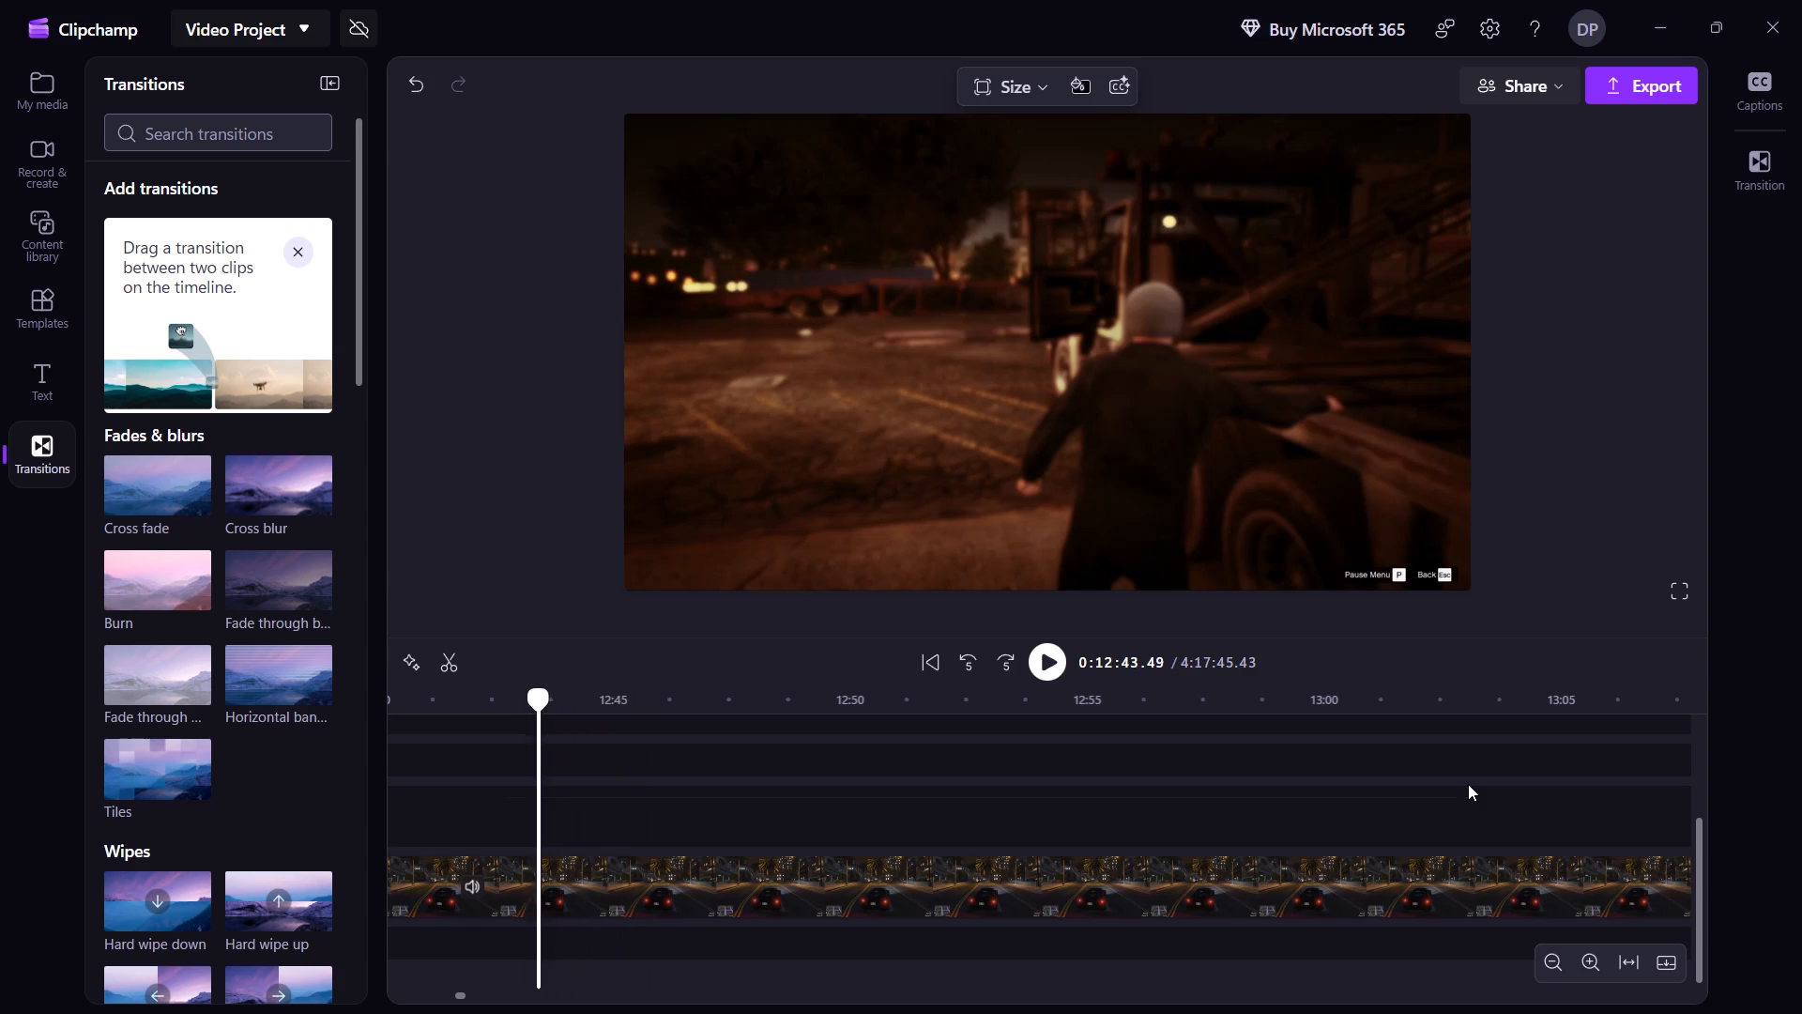
pyautogui.press('Left')
pyautogui.press('Left')
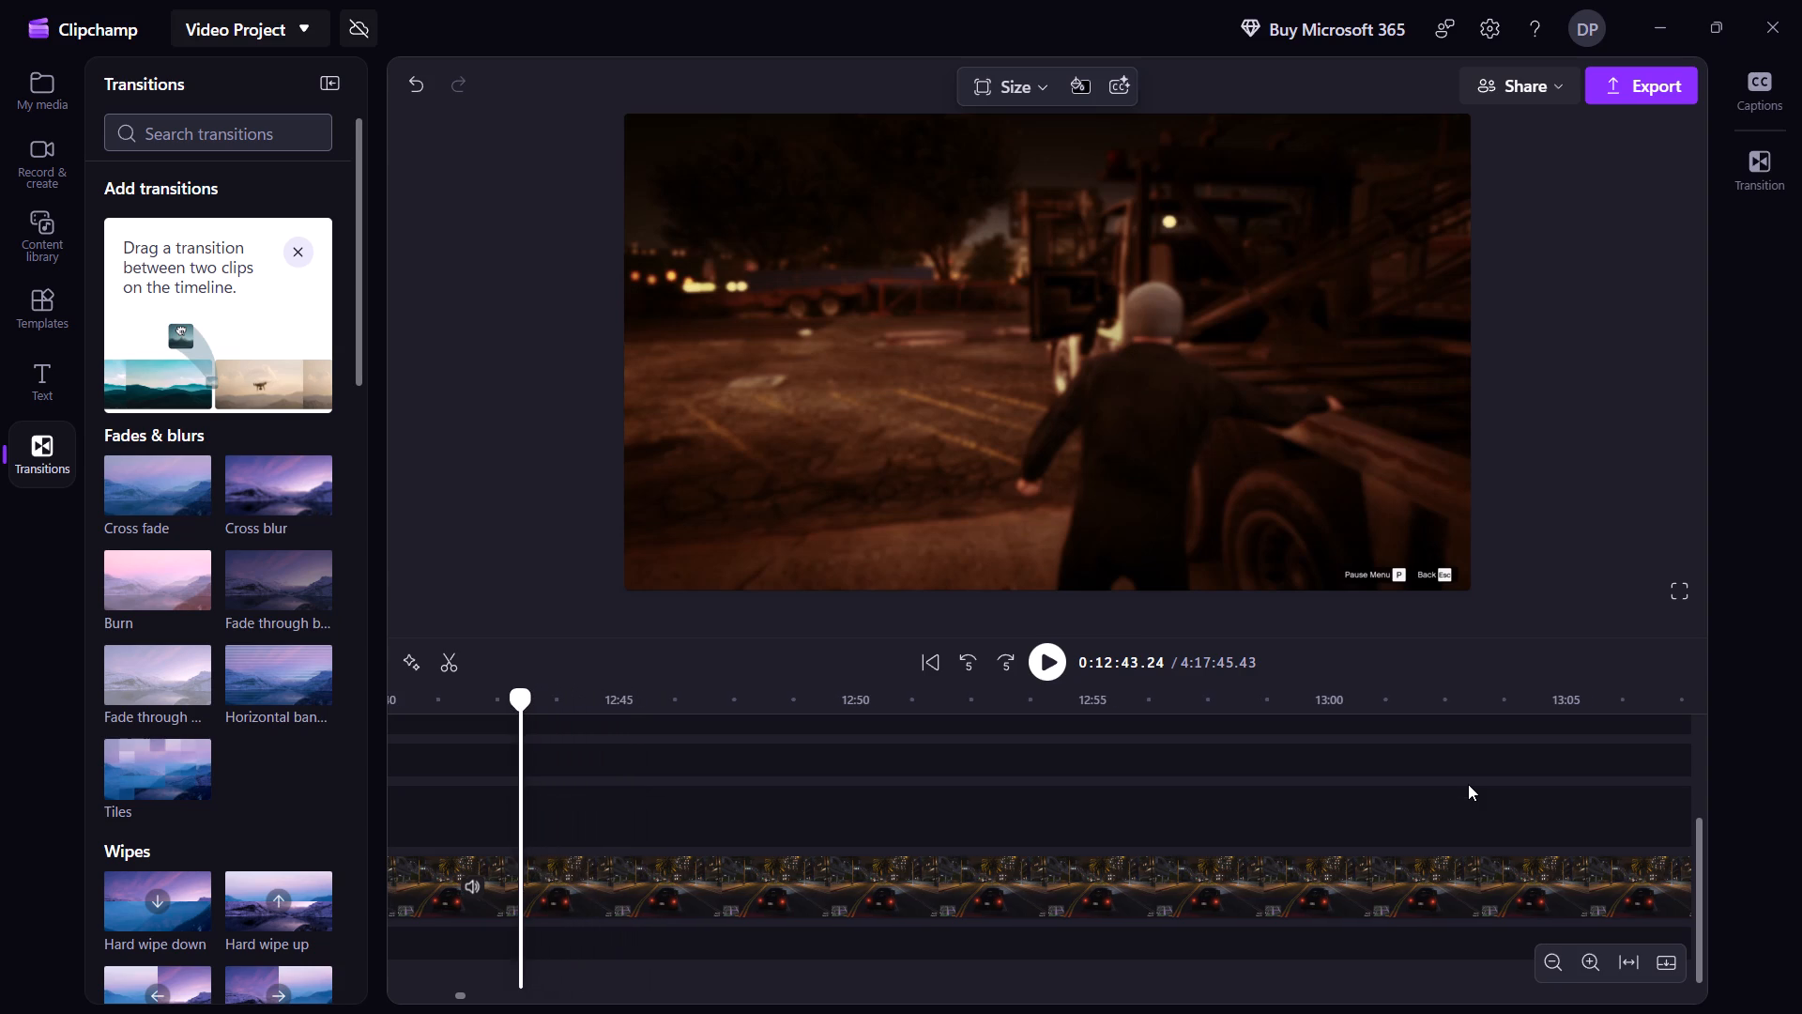
pyautogui.press('Left')
pyautogui.press('Left')
pyautogui.press('Left')
pyautogui.press('Left')
pyautogui.press('Left')
pyautogui.press('Left')
pyautogui.press('Left')
pyautogui.press('Left')
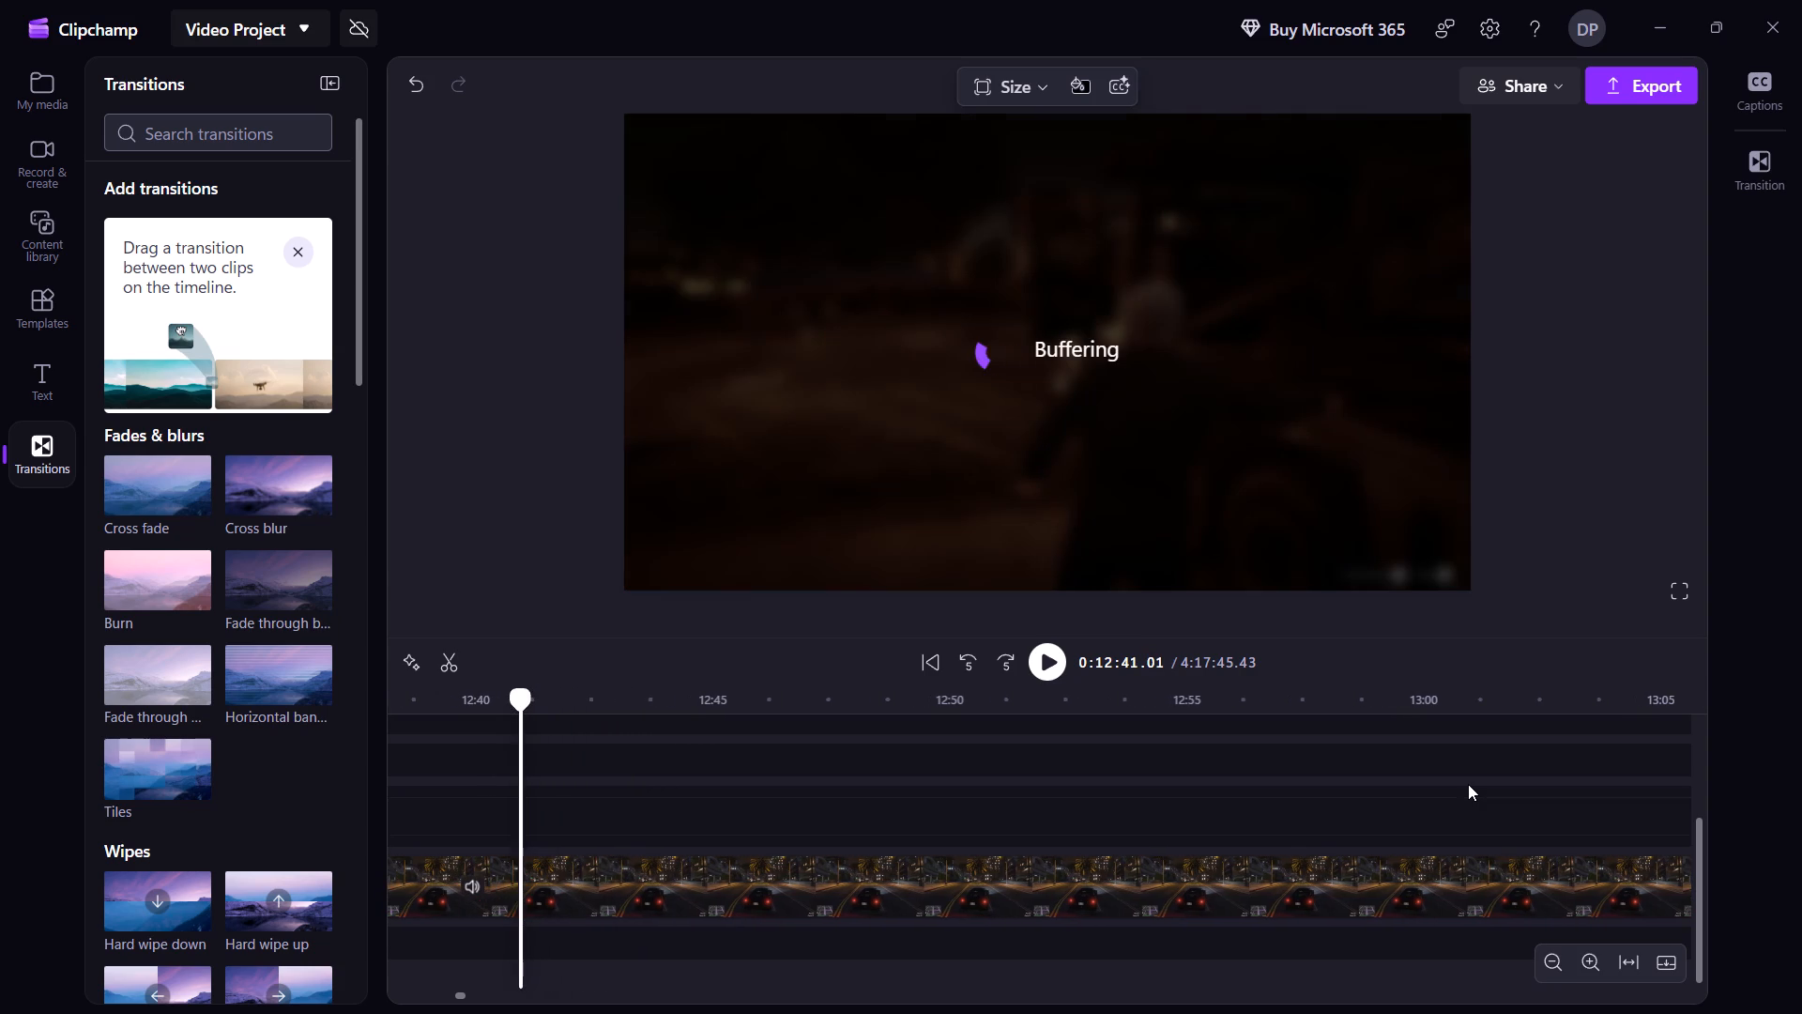
pyautogui.press('space')
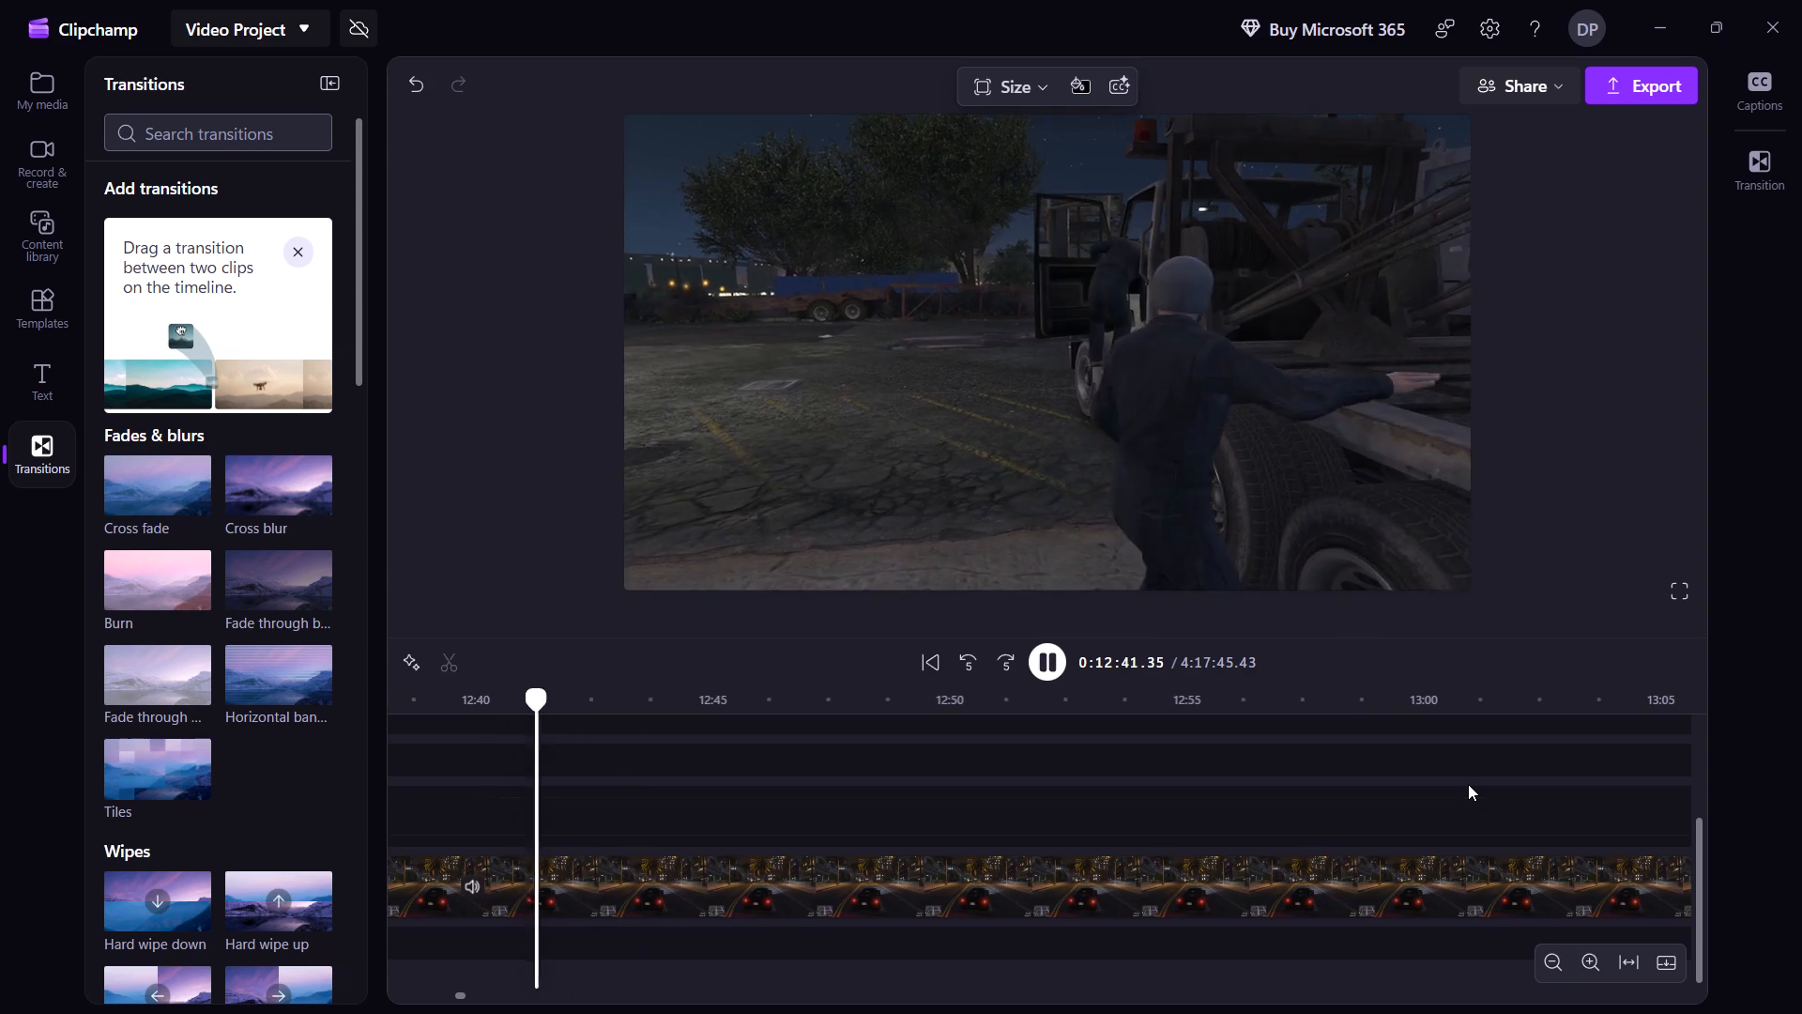
pyautogui.press('space')
pyautogui.write('S')
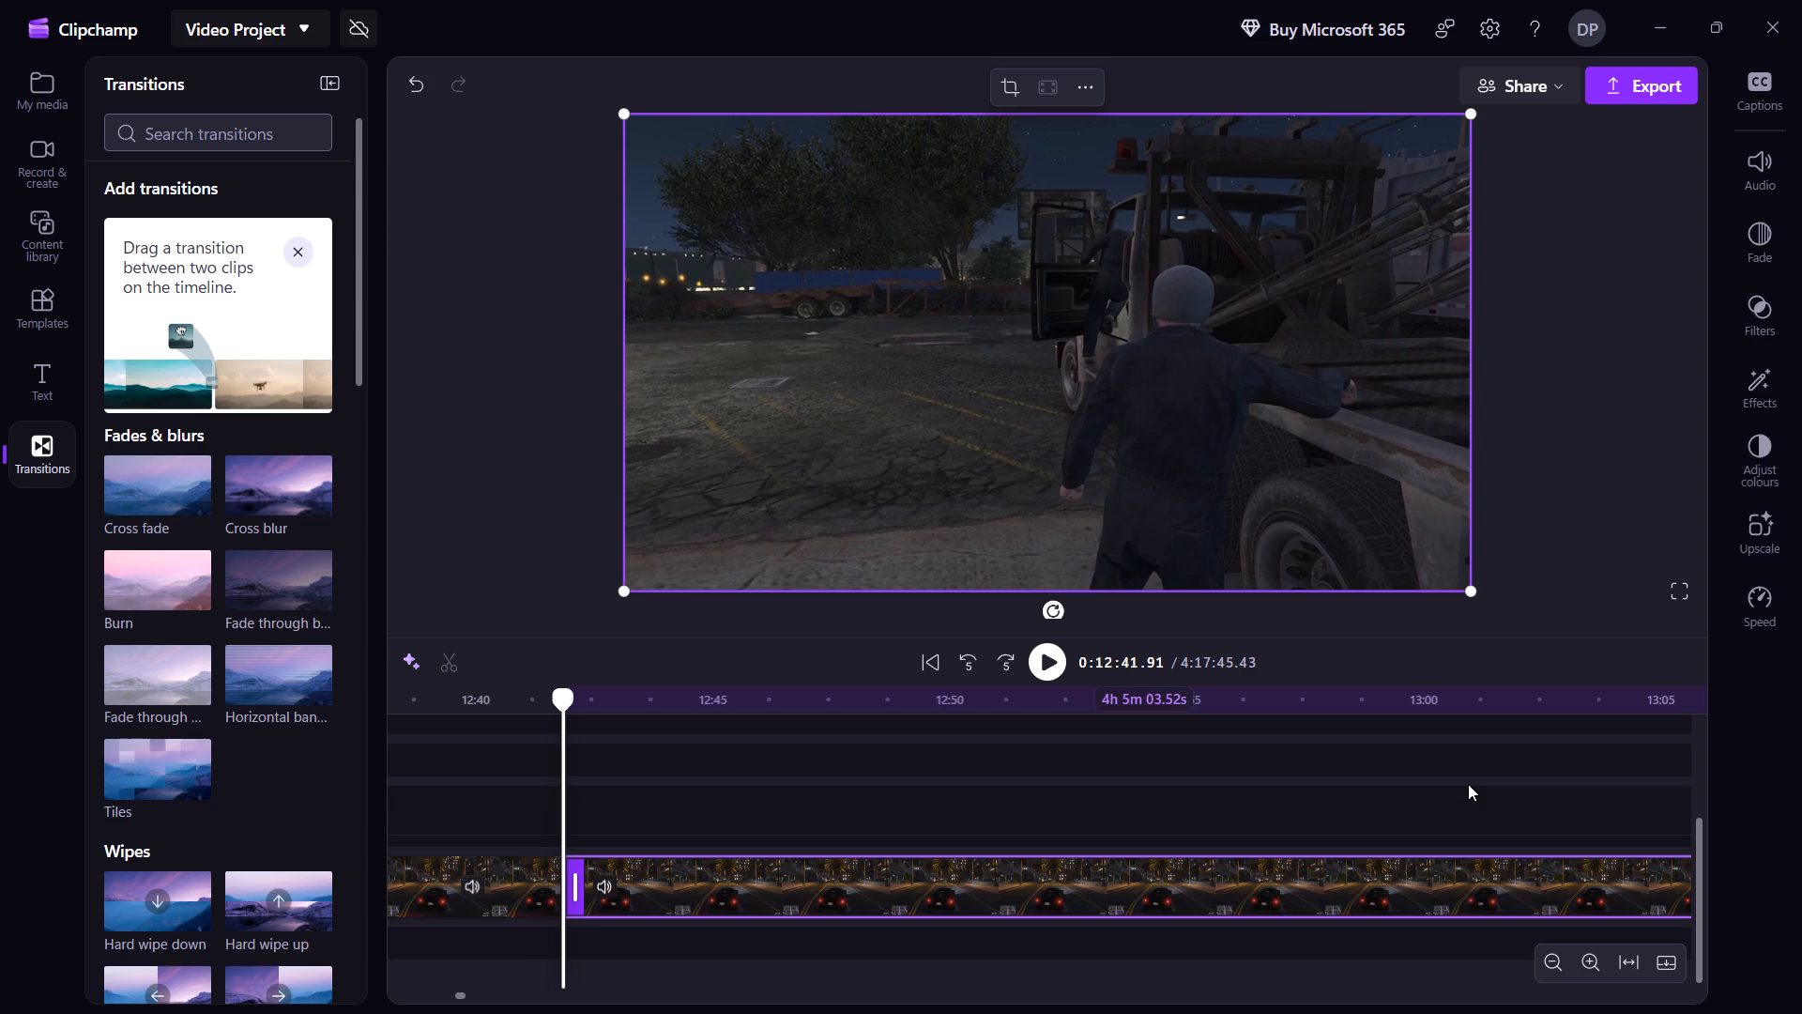
# Split the recording again at 13:26.33, where the garbage truck is driving down the dark street.
pyautogui.press('space')
pyautogui.hotkey('shift', 'Right')
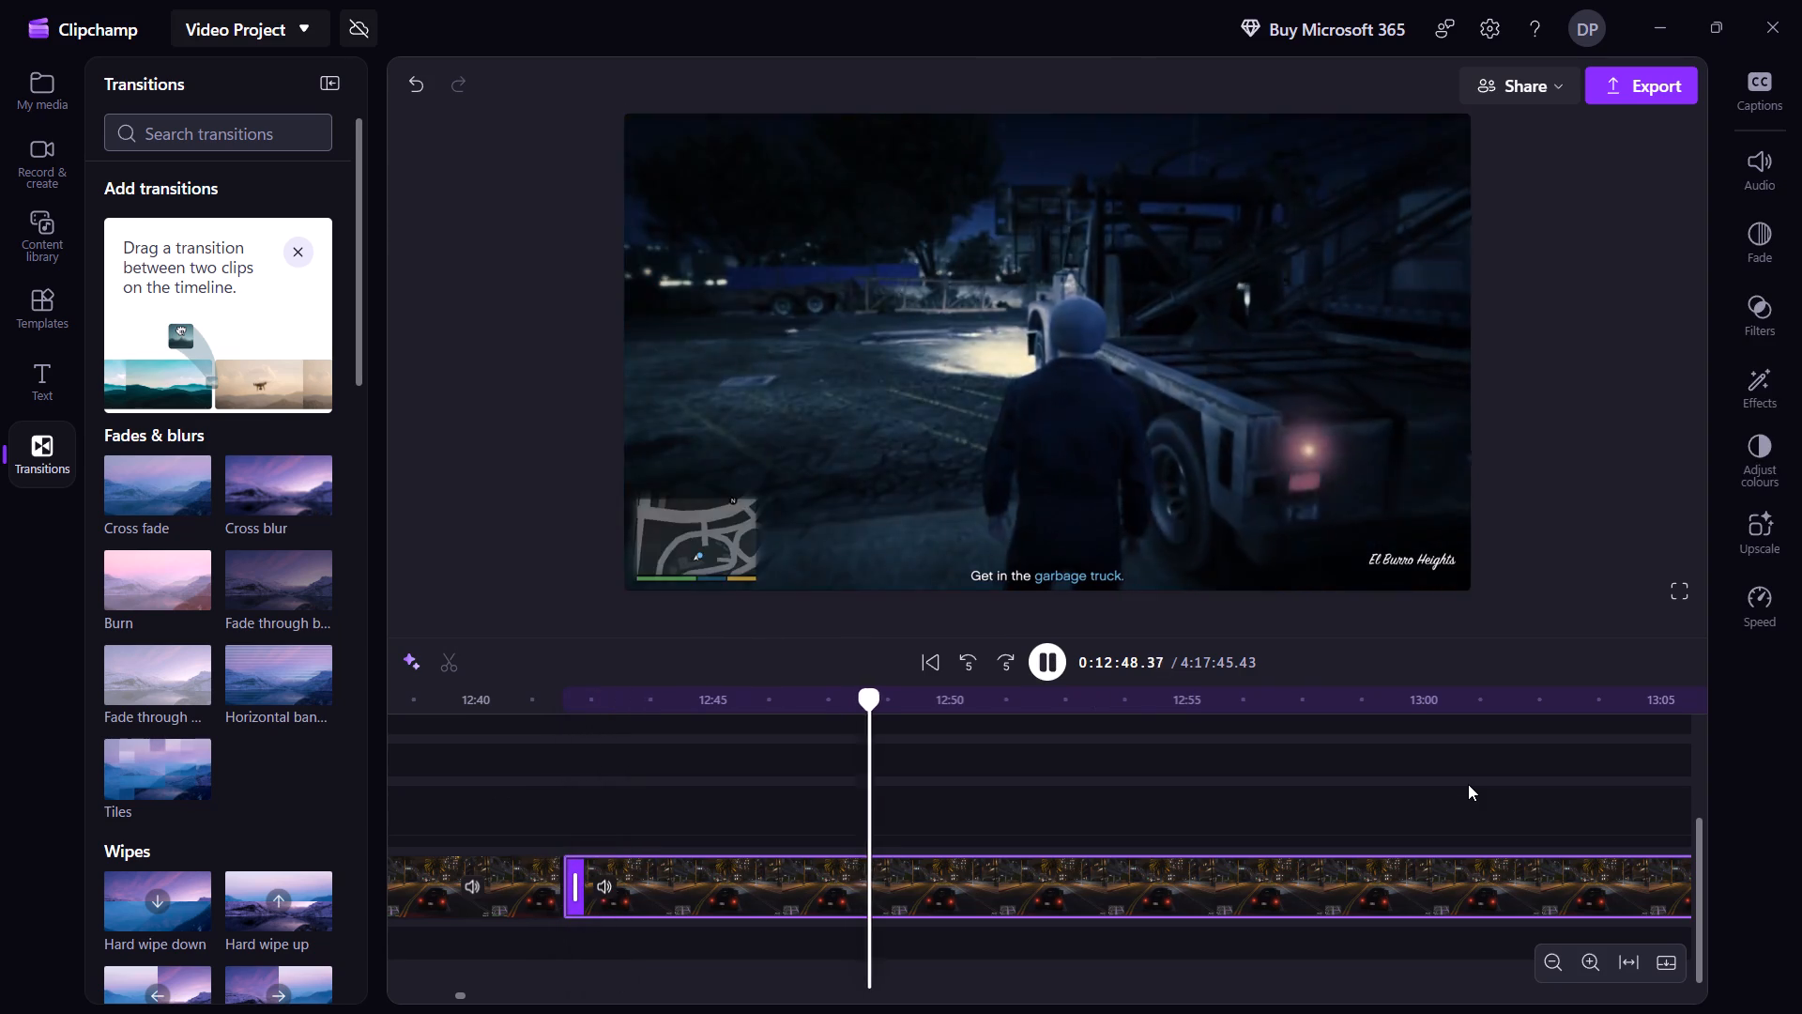
pyautogui.hotkey('shift', 'Right')
pyautogui.hotkey('shift', 'Right')
pyautogui.hotkey('shift', 'Right')
pyautogui.hotkey('shift', 'Right')
pyautogui.hotkey('shift', 'Right')
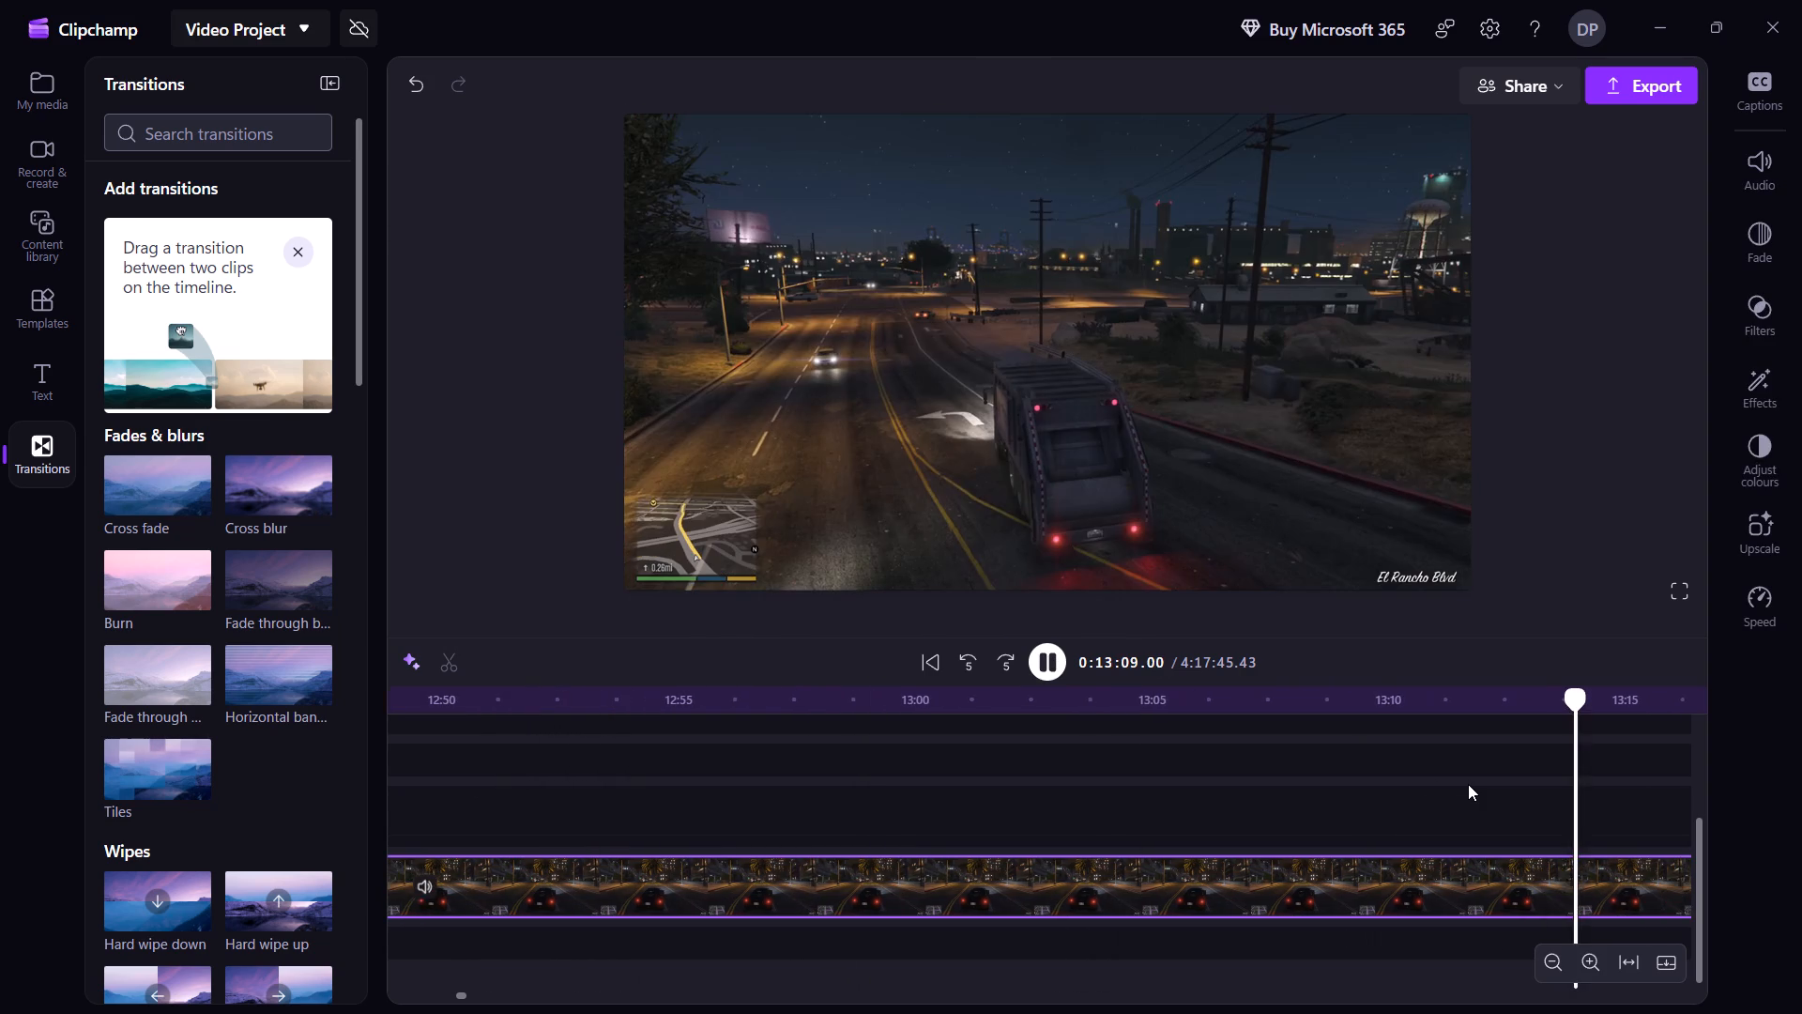
pyautogui.hotkey('shift', 'Right')
pyautogui.hotkey('shift', 'Right')
pyautogui.hotkey('shift', 'Right')
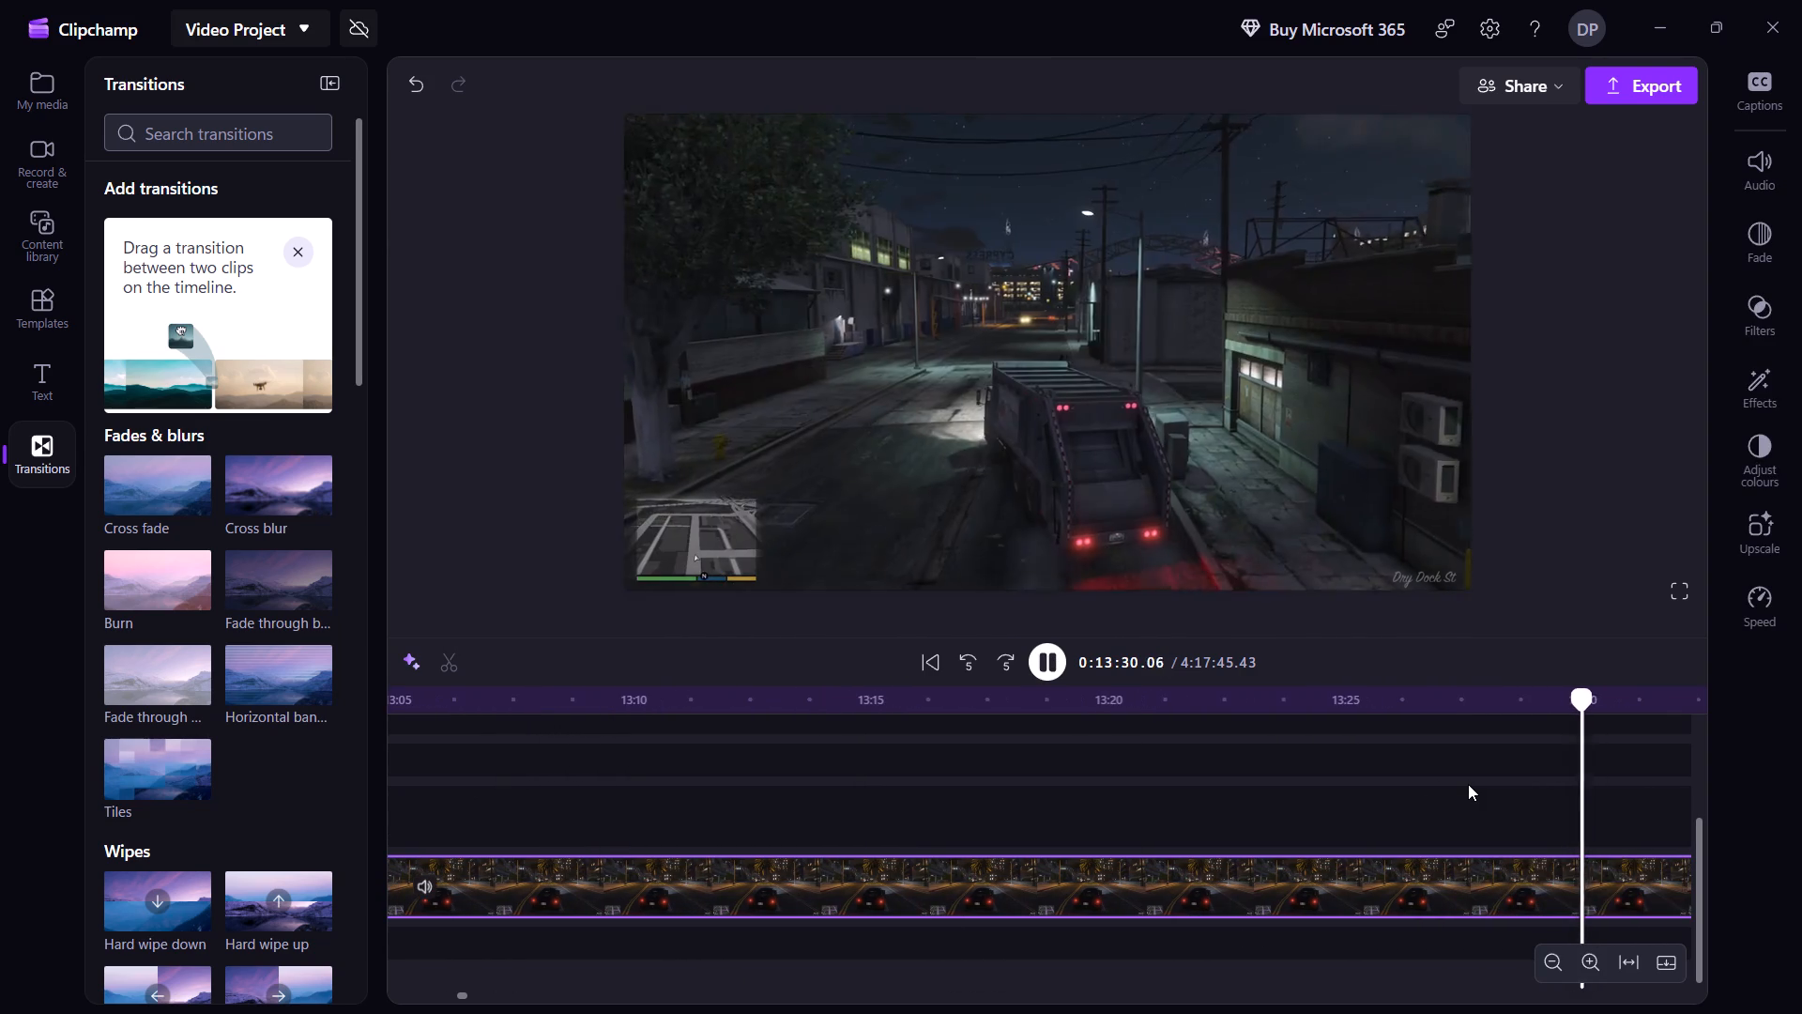
pyautogui.hotkey('shift', 'Left')
pyautogui.press('space')
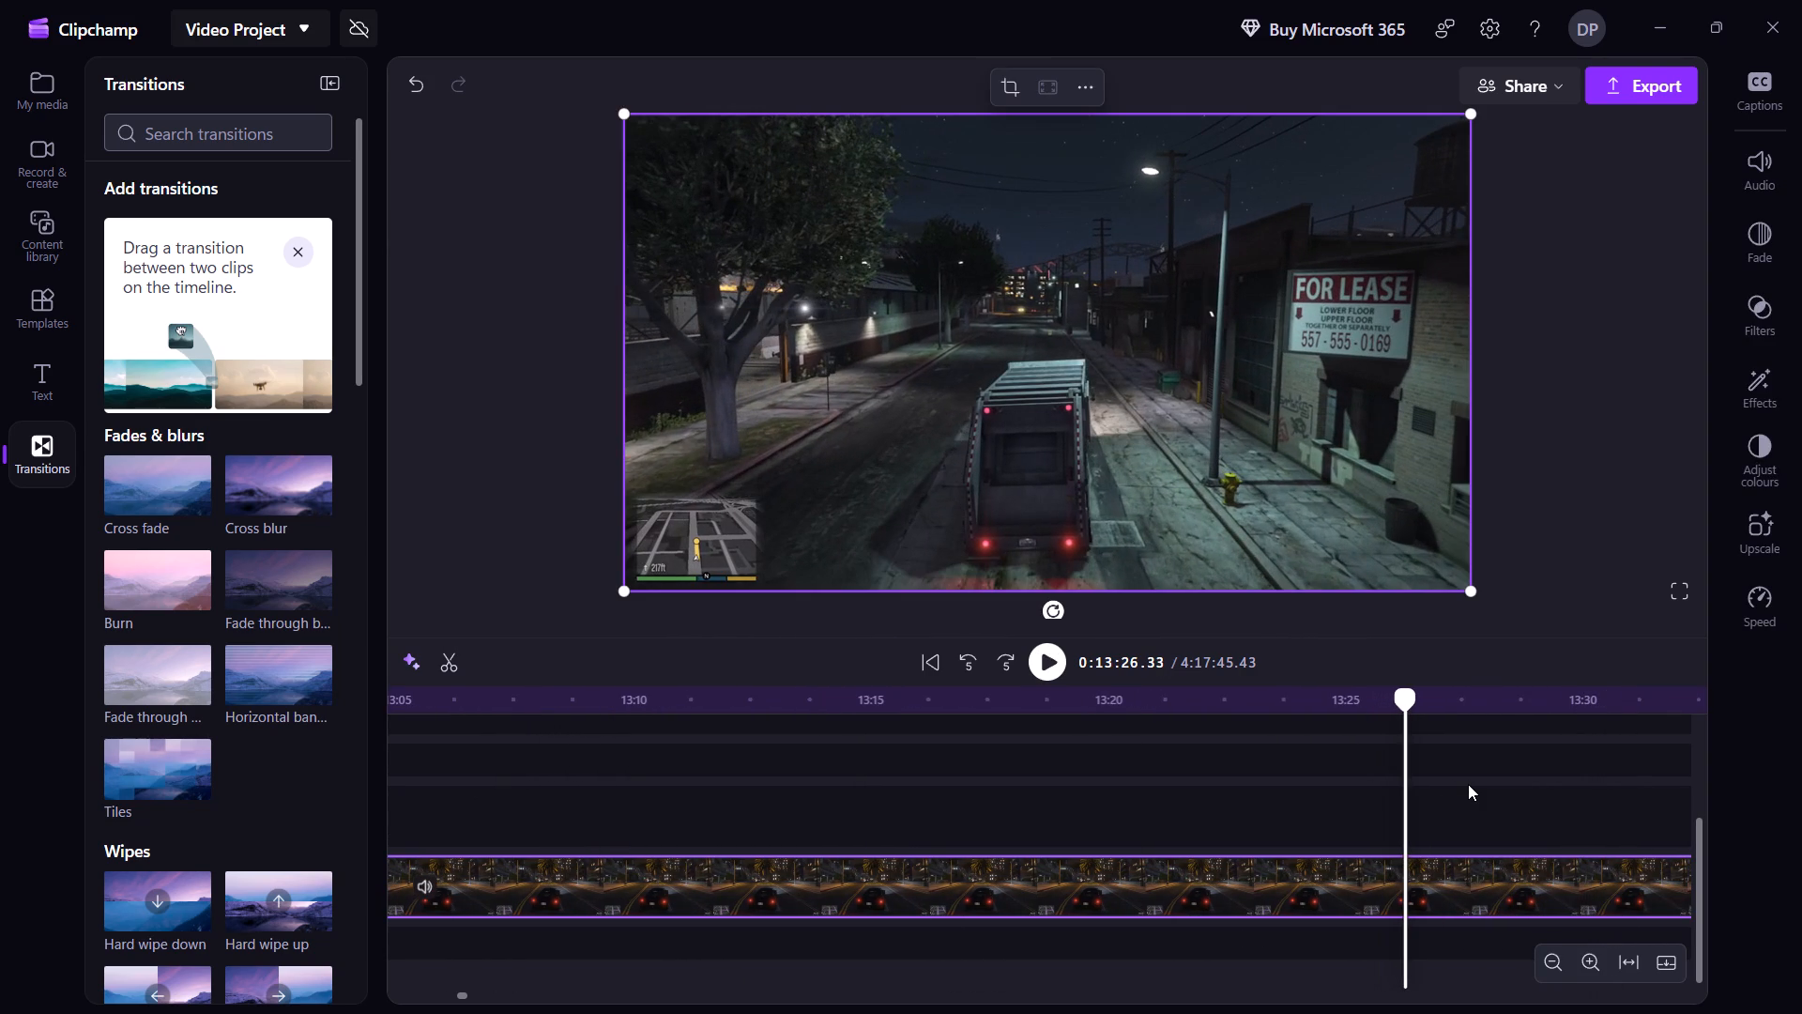
pyautogui.press('s')
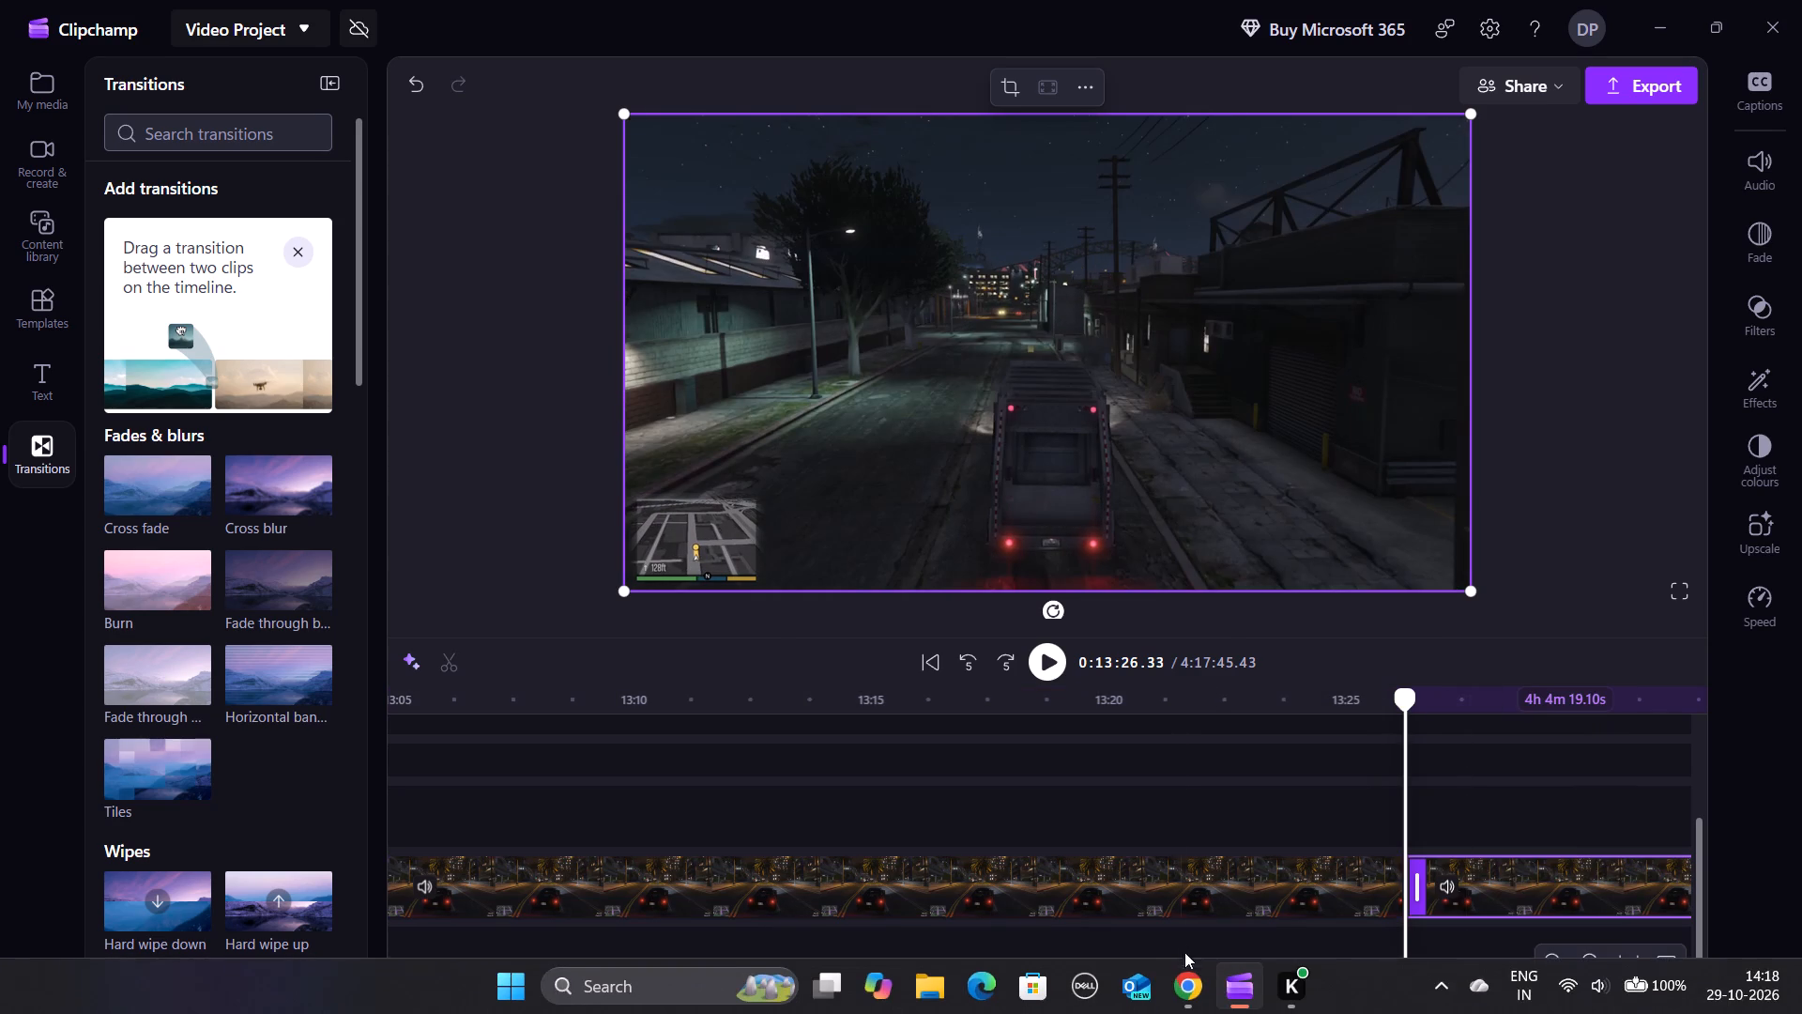
# Delete the section between the 12:41.91 and 13:26.33 cuts and close the gap it leaves.
pyautogui.click(1198, 897)
pyautogui.rightClick(1198, 897)
pyautogui.click(1276, 529)
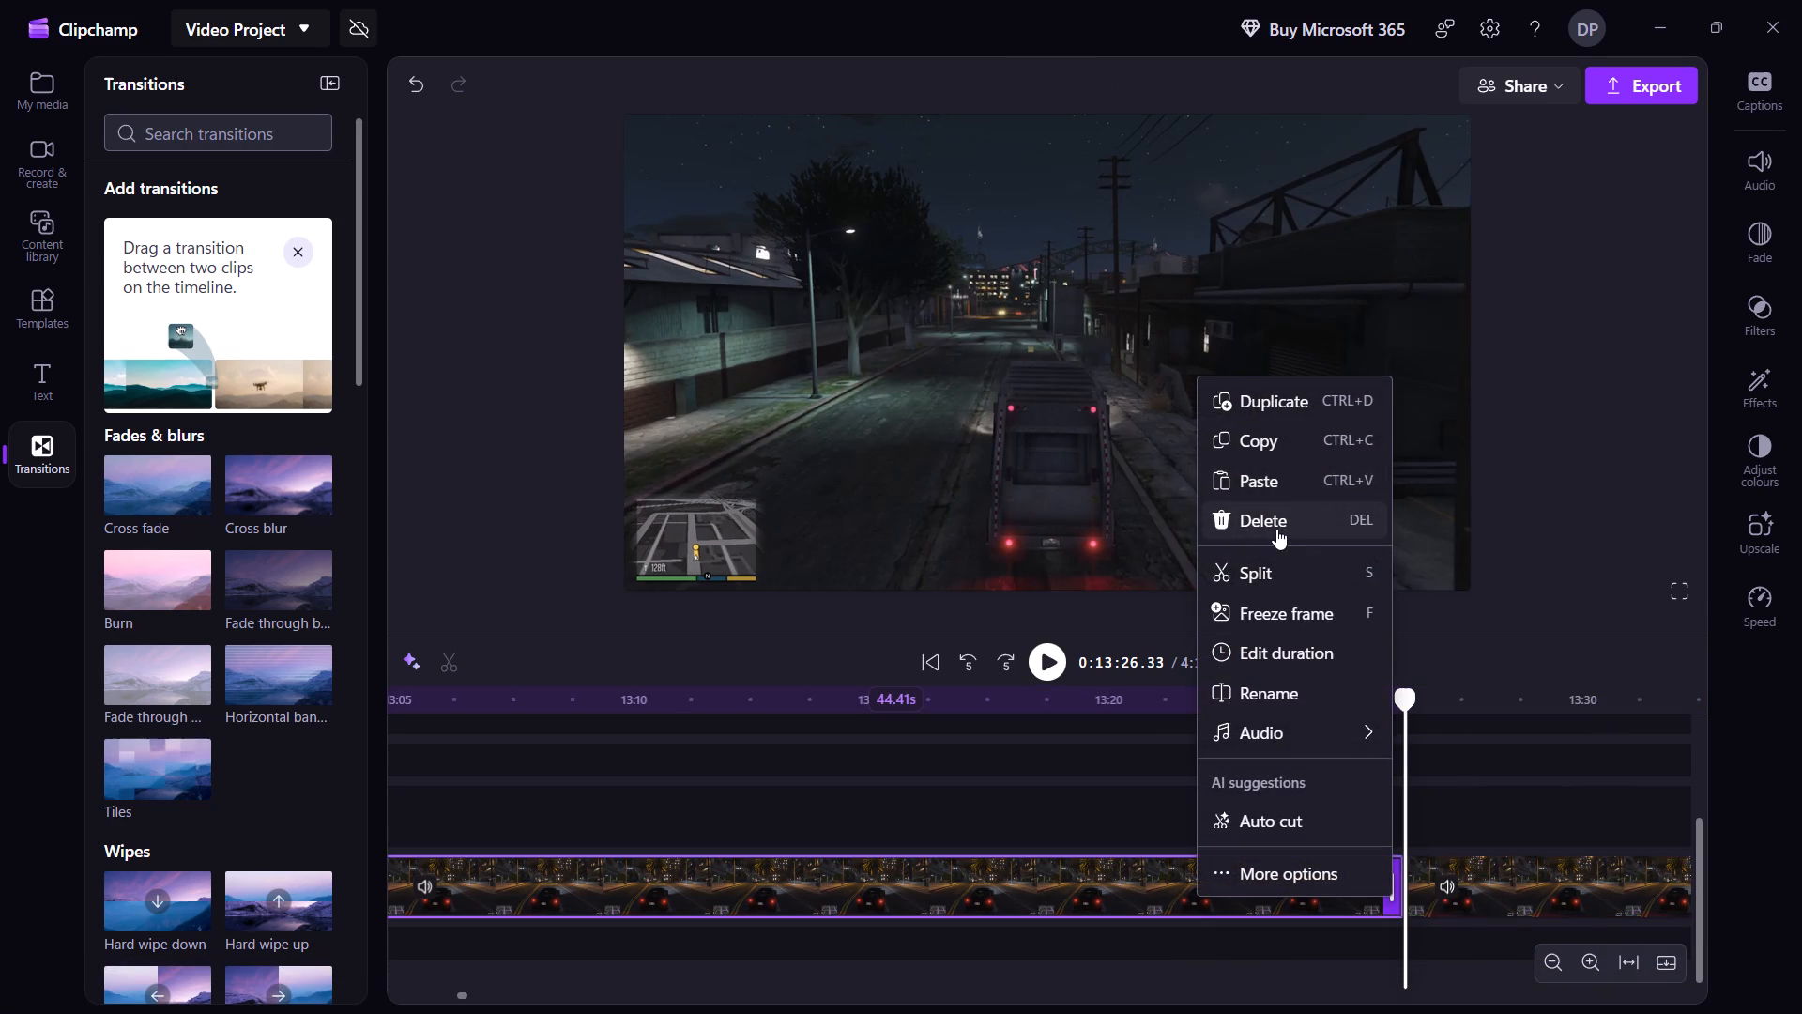
pyautogui.click(910, 884)
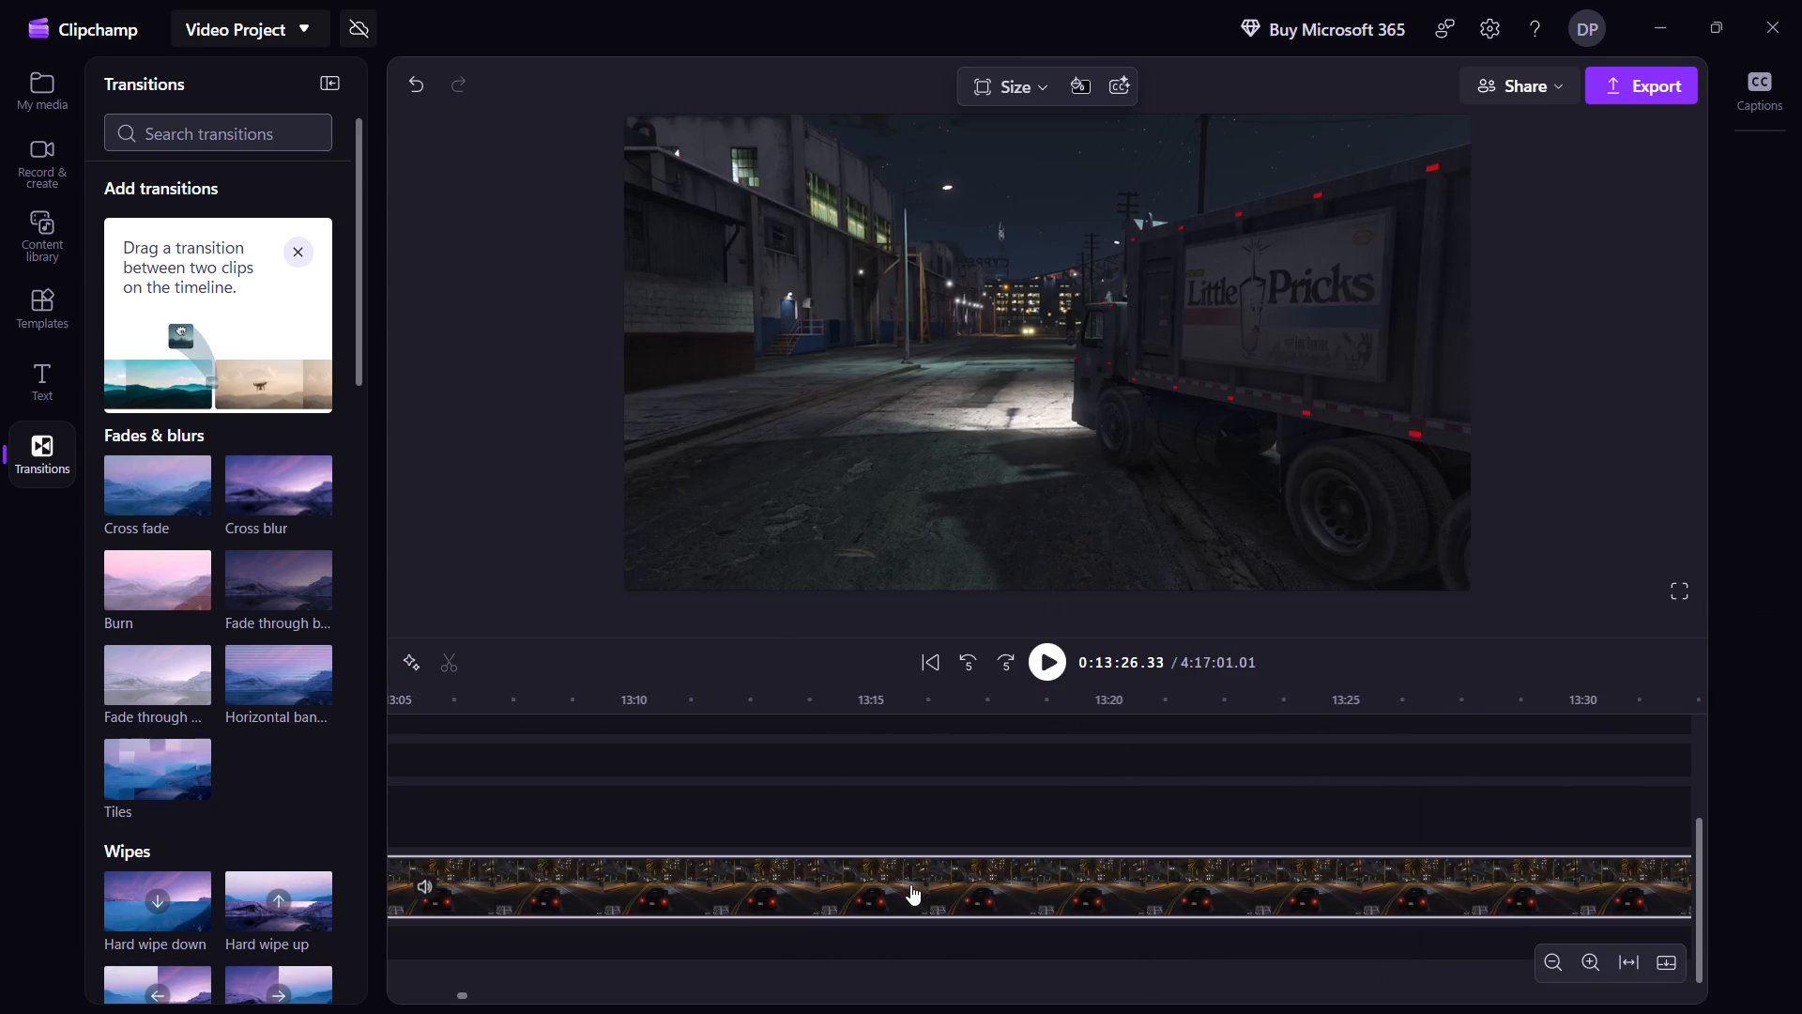
# Add a Cross blur transition at the 12:41.91 cut between the tow truck scene and the garbage truck footage.
pyautogui.press('Left')
pyautogui.press('Left')
pyautogui.press('Left')
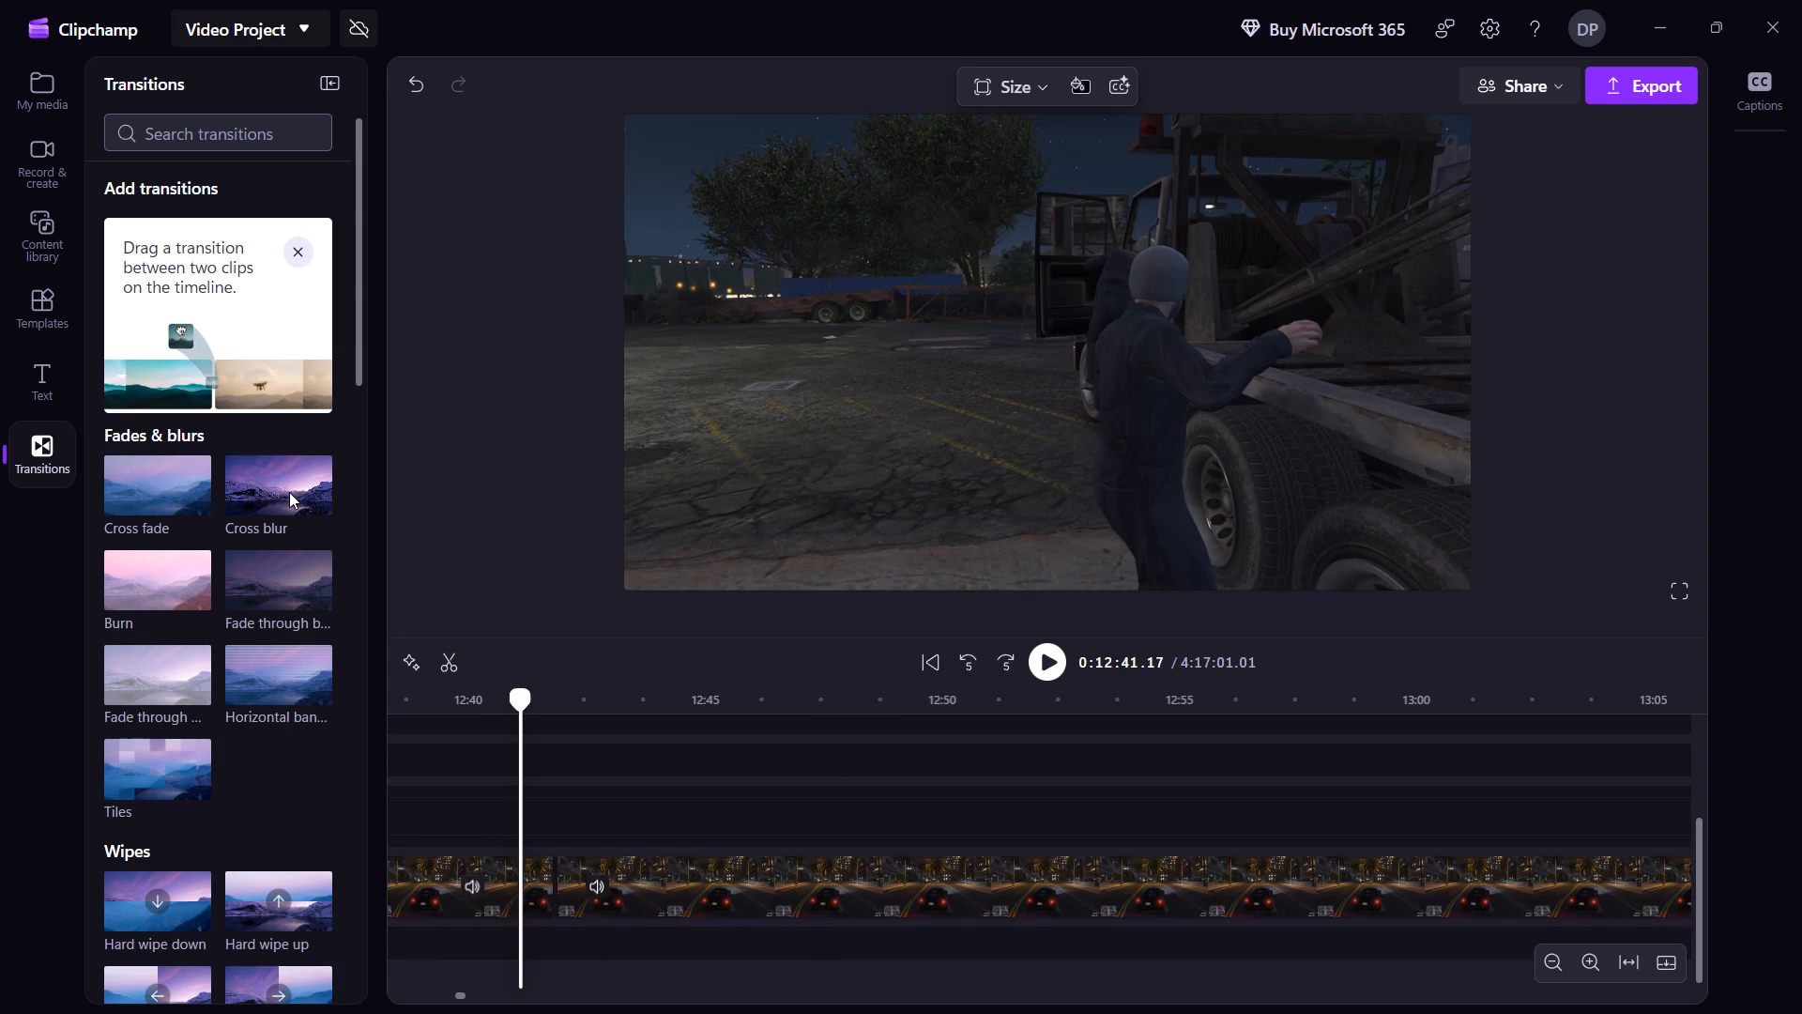
pyautogui.moveTo(289, 492); pyautogui.dragTo(572, 920)
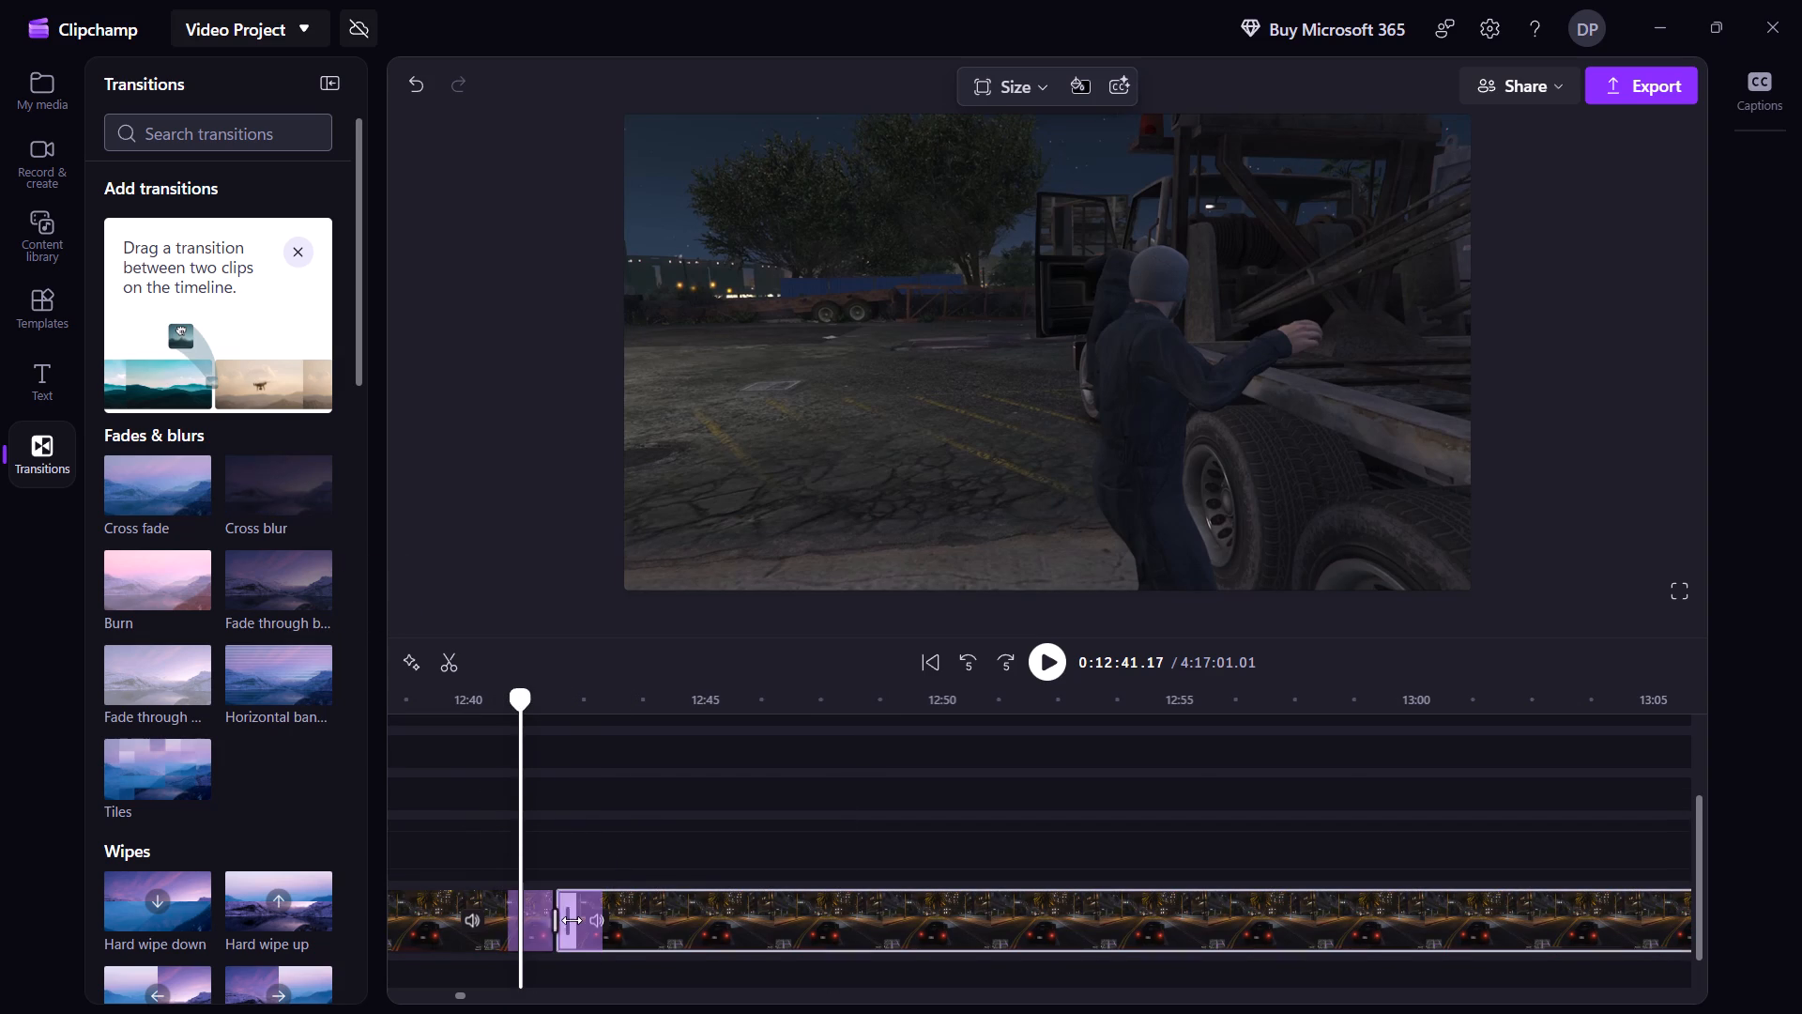
# Play across the new transition and skim the binoculars and garbage truck road-blocking footage up to about 13:25.
pyautogui.press('Left')
pyautogui.press('Left')
pyautogui.press('space')
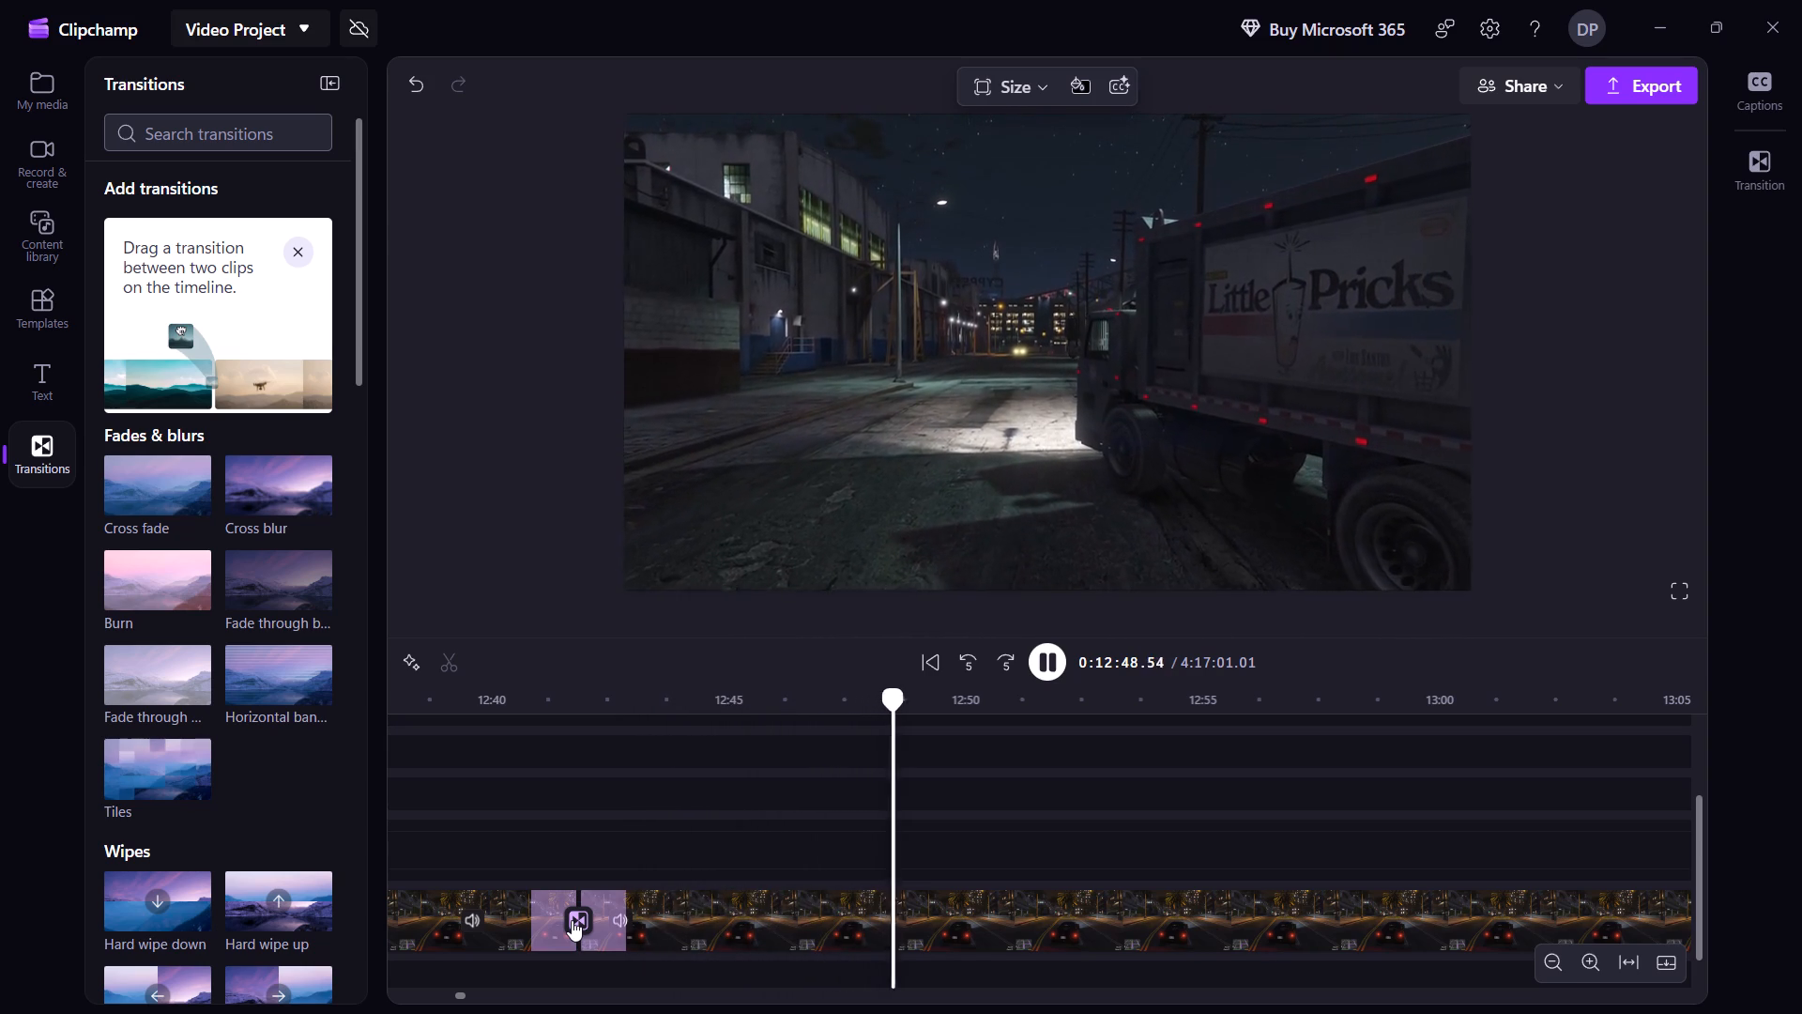
pyautogui.hotkey('shift', 'Right')
pyautogui.hotkey('shift', 'Right')
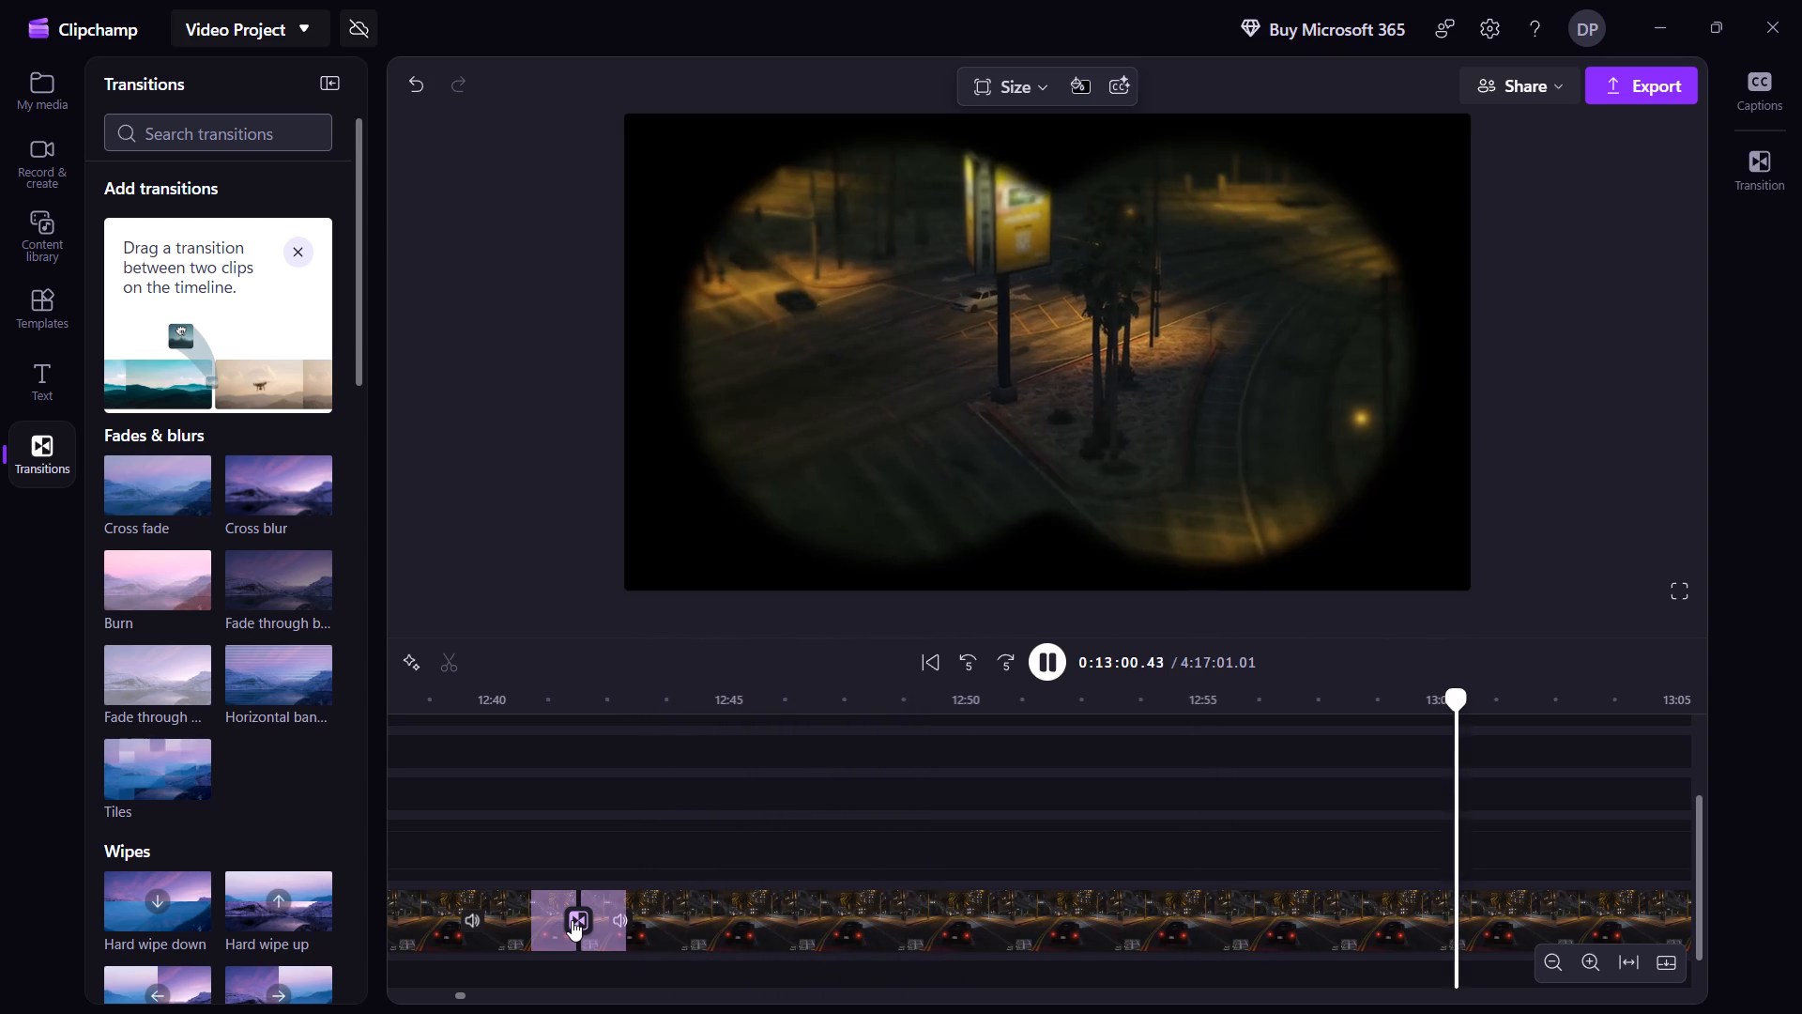
pyautogui.hotkey('shift', 'Right')
pyautogui.hotkey('shift', 'Right')
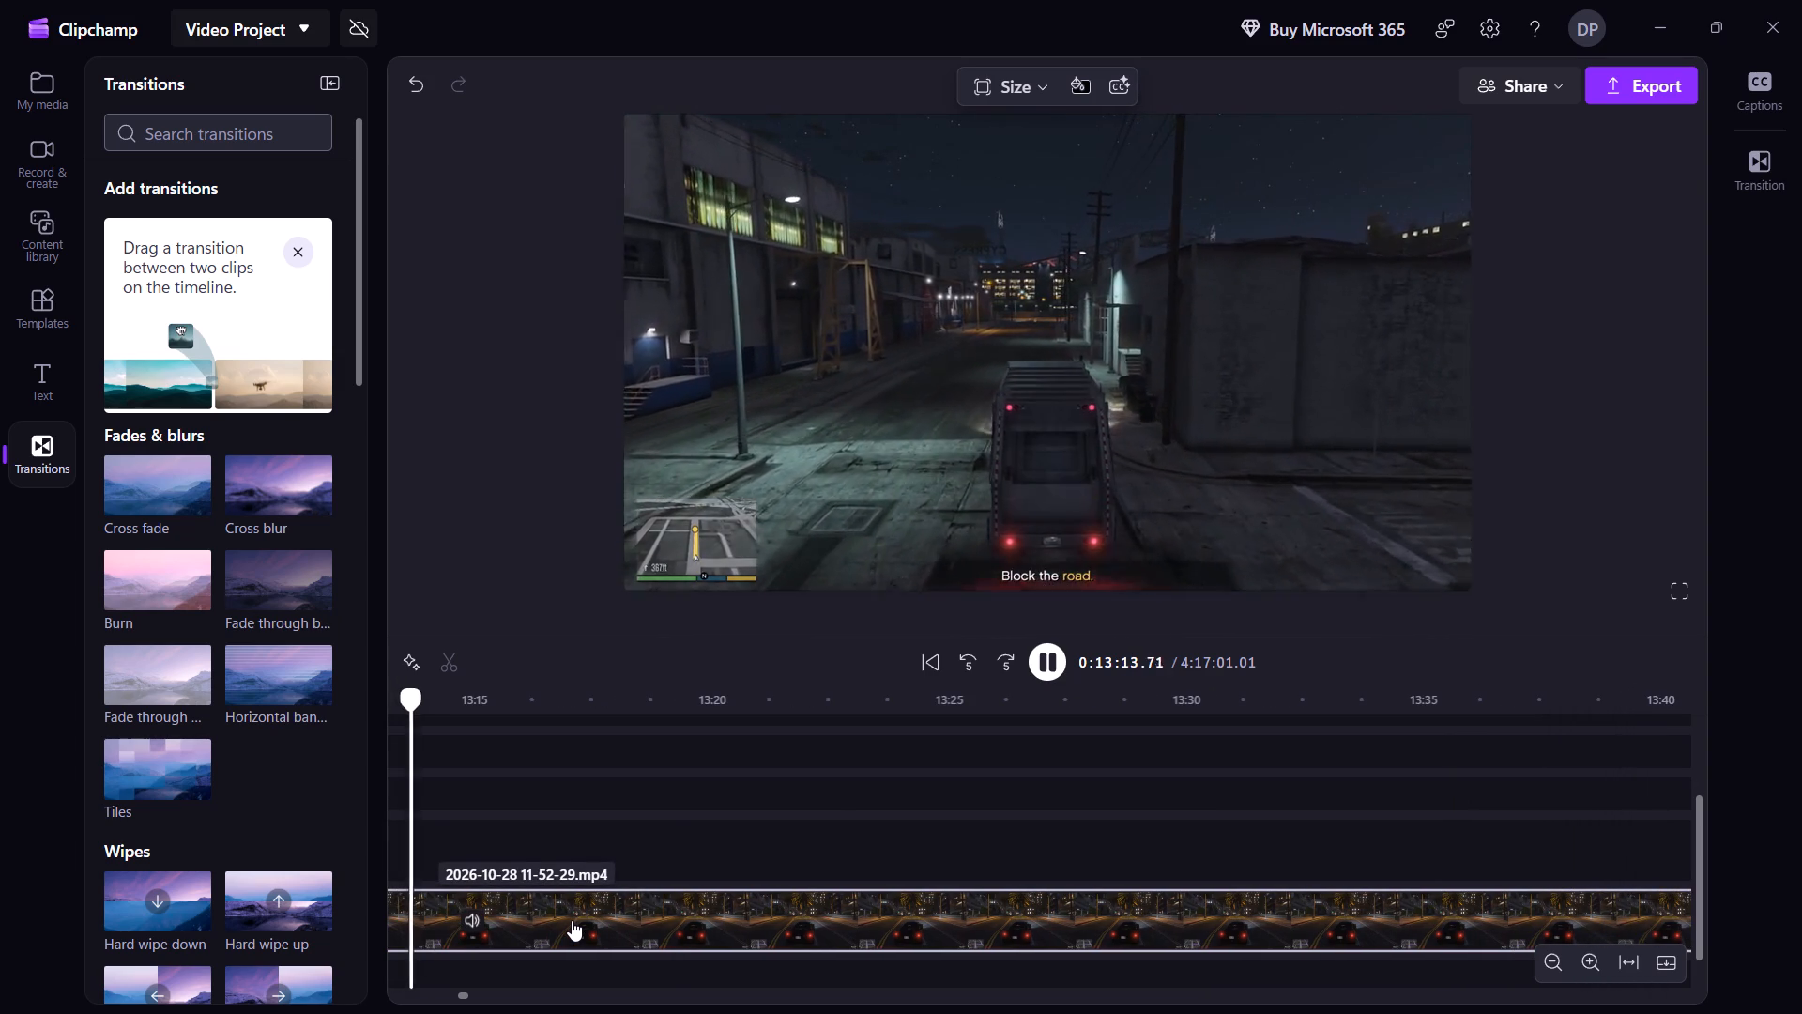
pyautogui.hotkey('shift', 'Right')
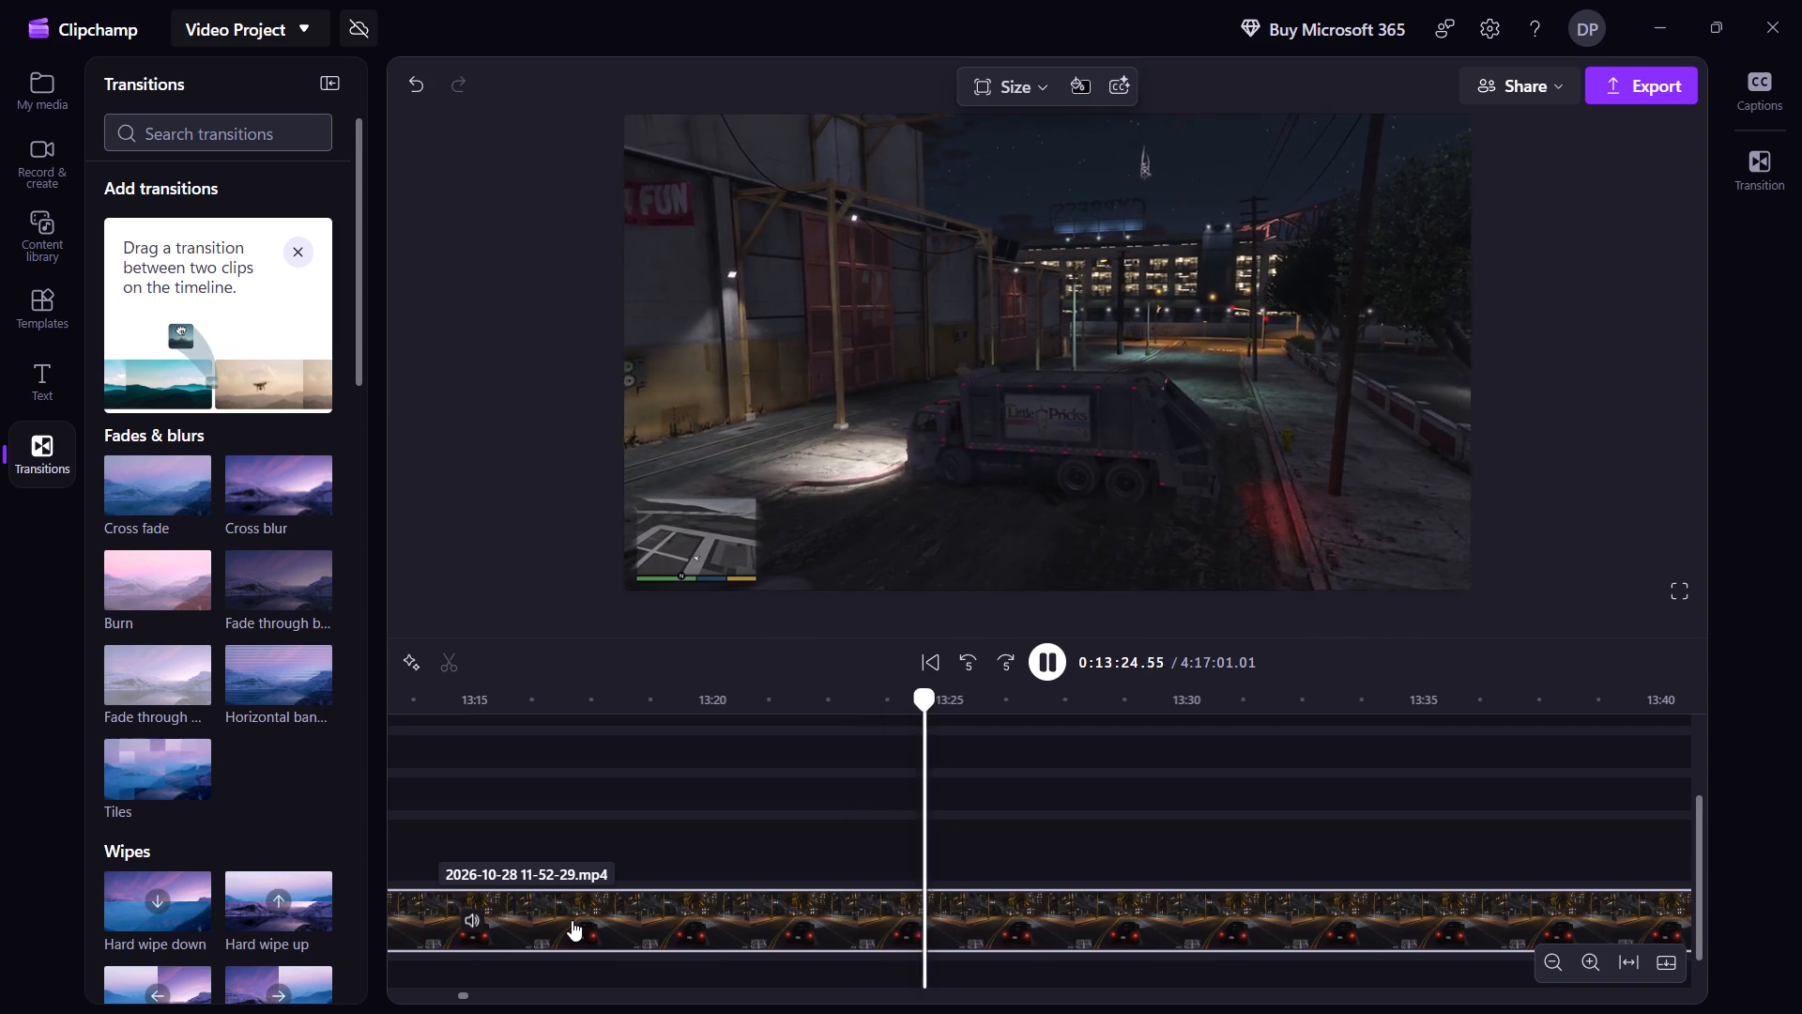
pyautogui.press('space')
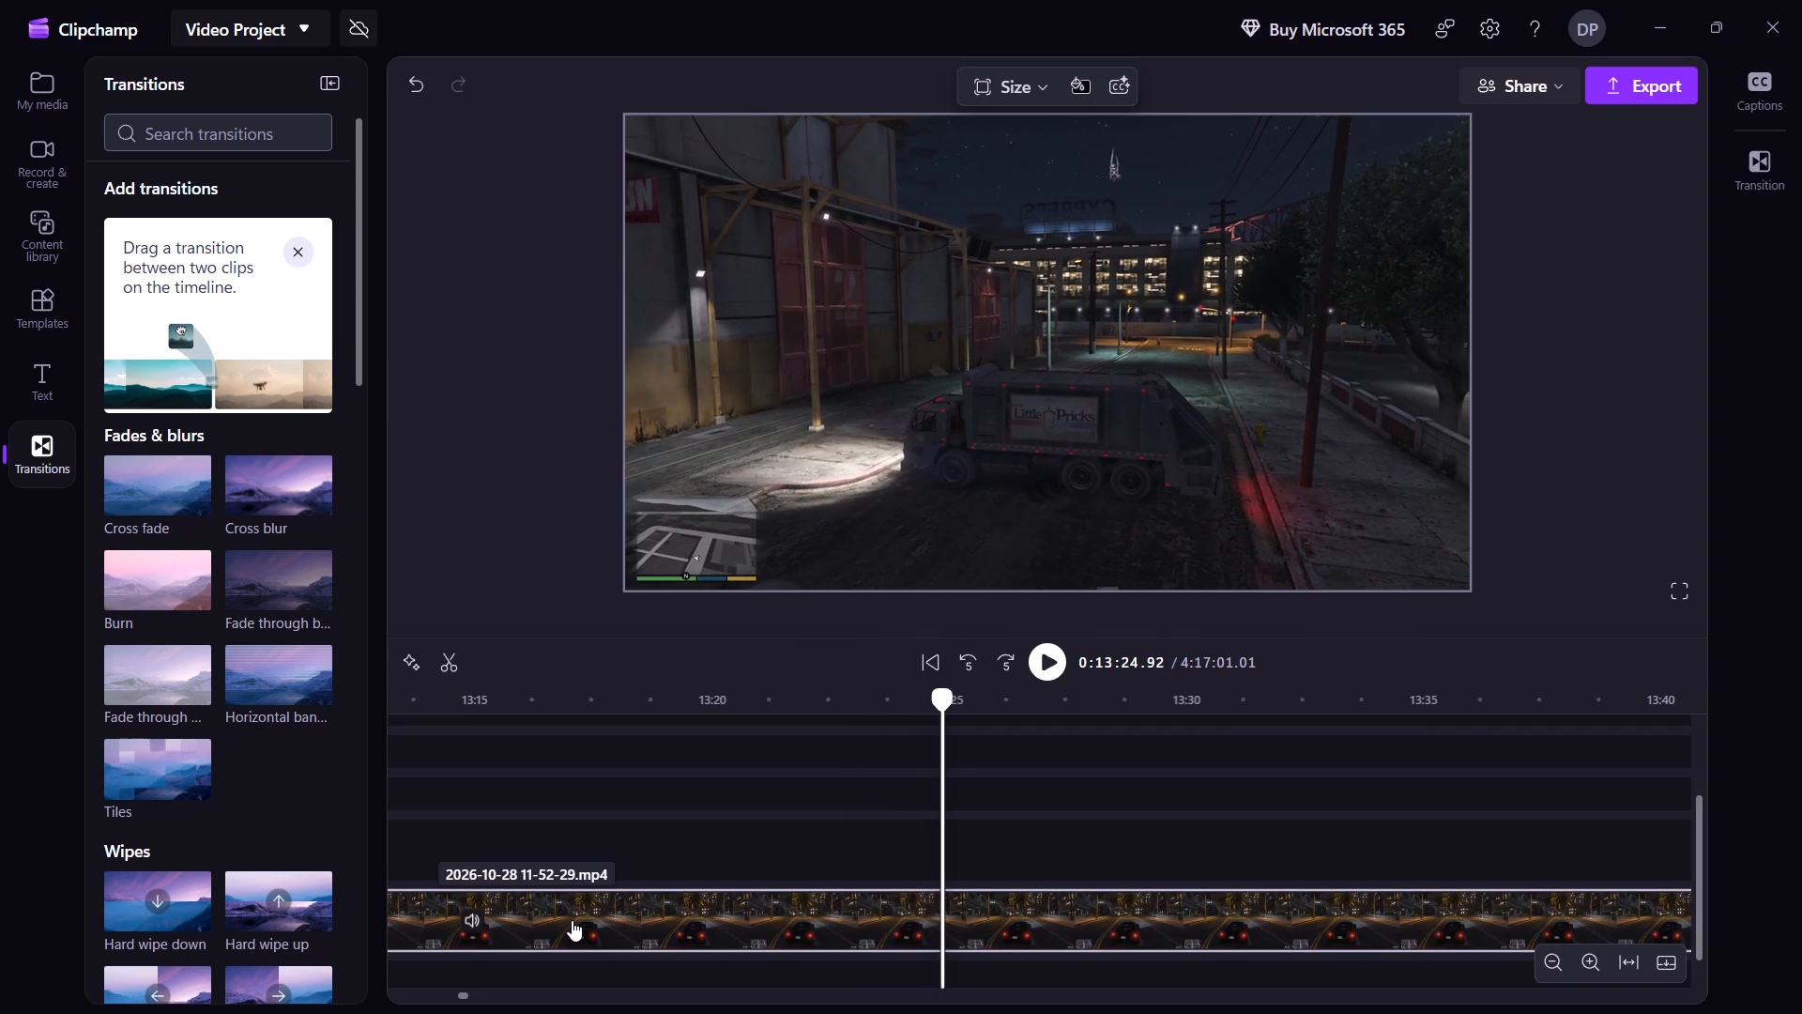
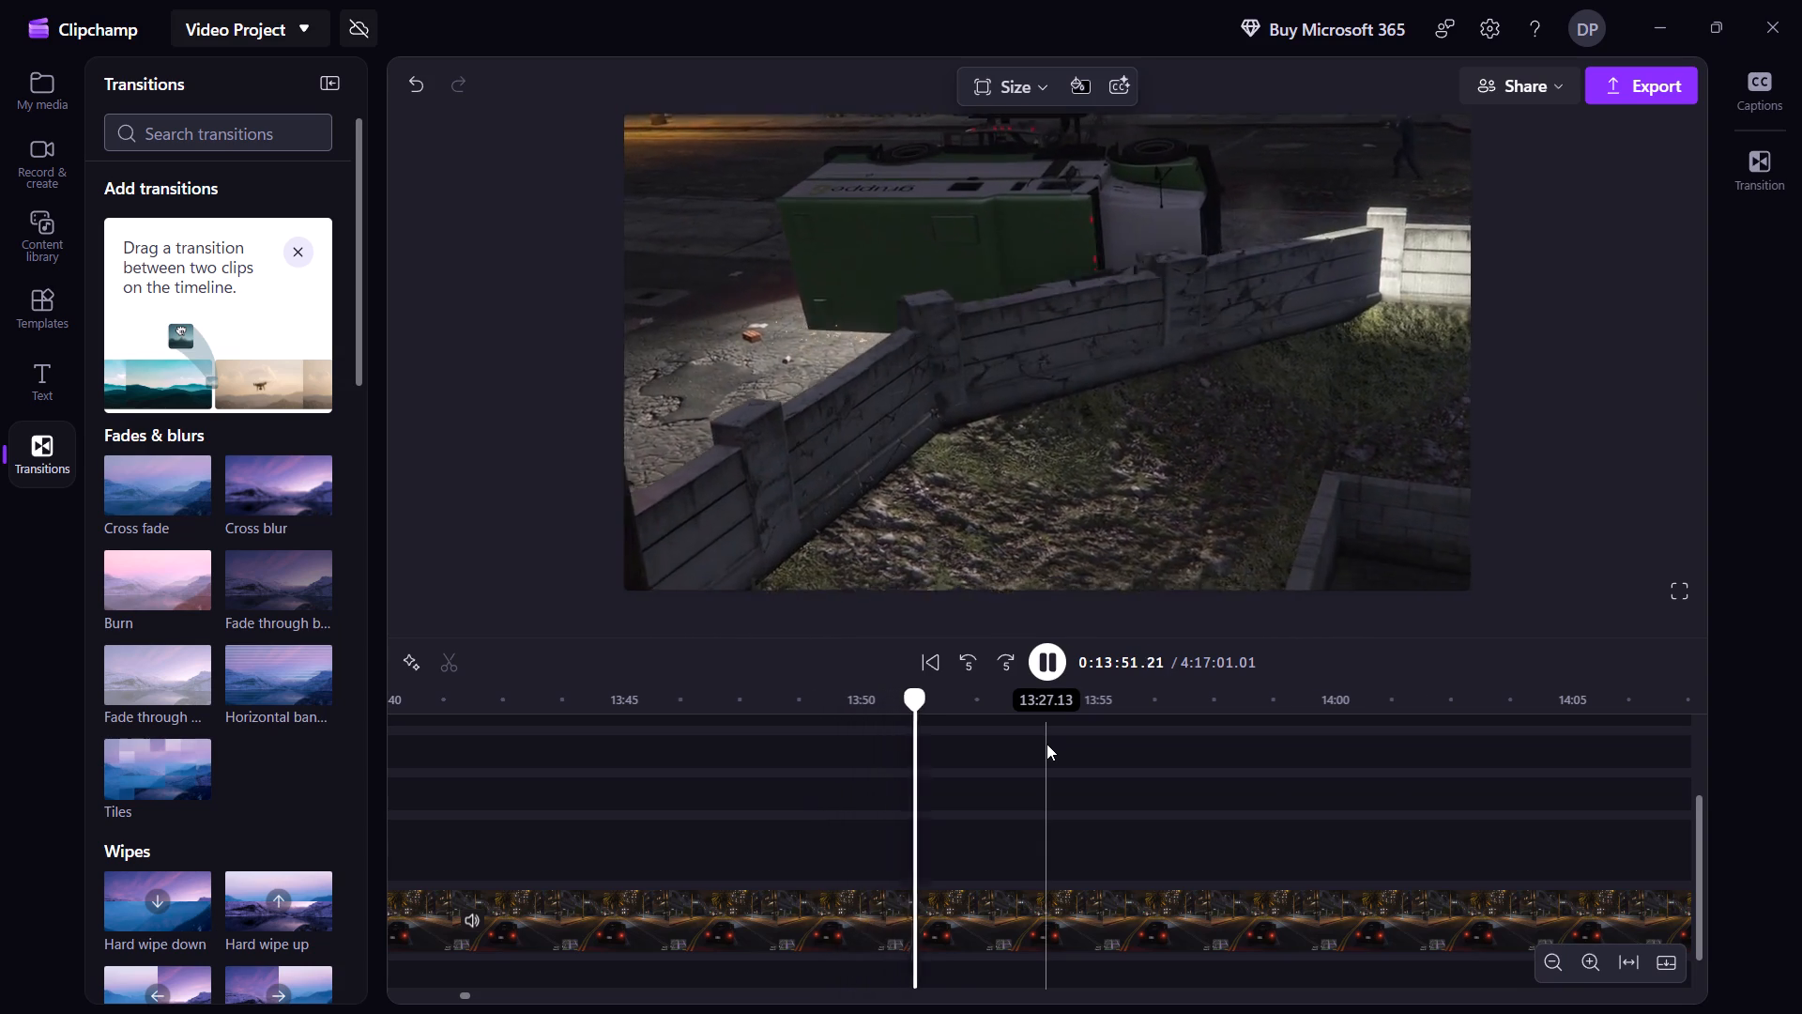
# Skim the footage from the truck crash through the street and rooftop shootout, from about 13:51 to 14:55.
pyautogui.press('Right')
pyautogui.press('Right')
pyautogui.press('Right')
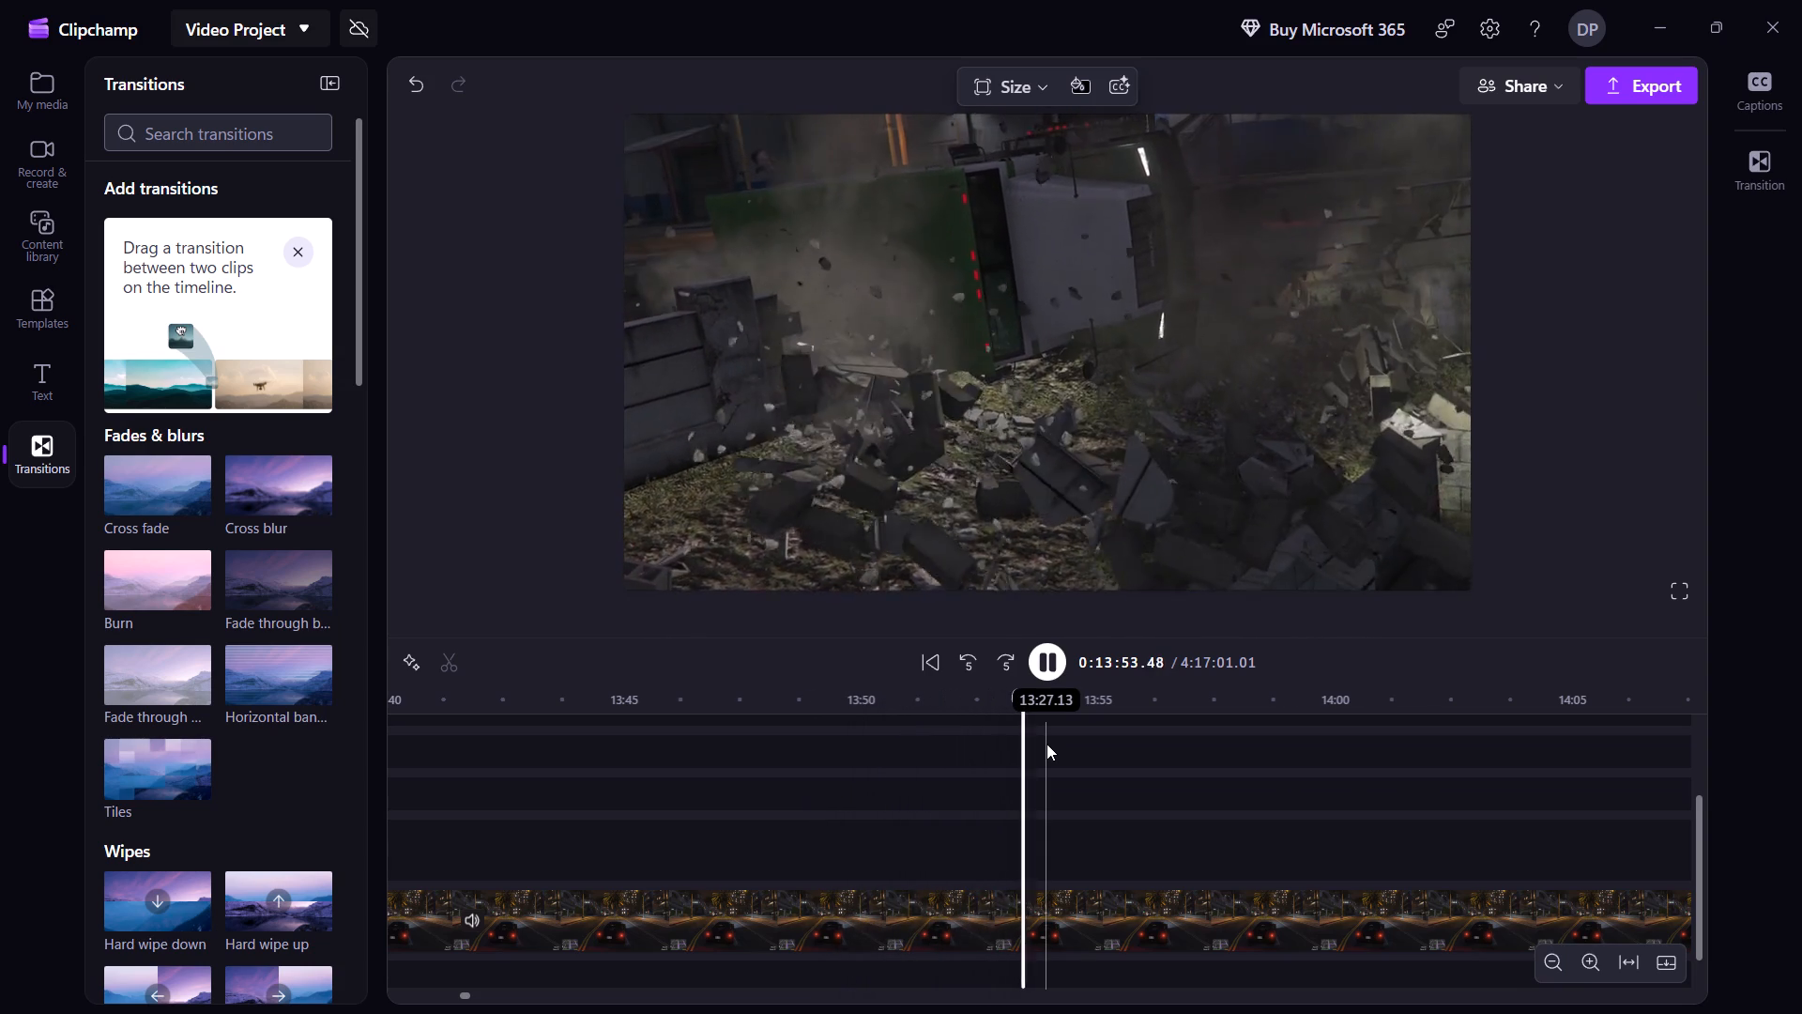
pyautogui.press('Right')
pyautogui.hotkey('shift', 'Right')
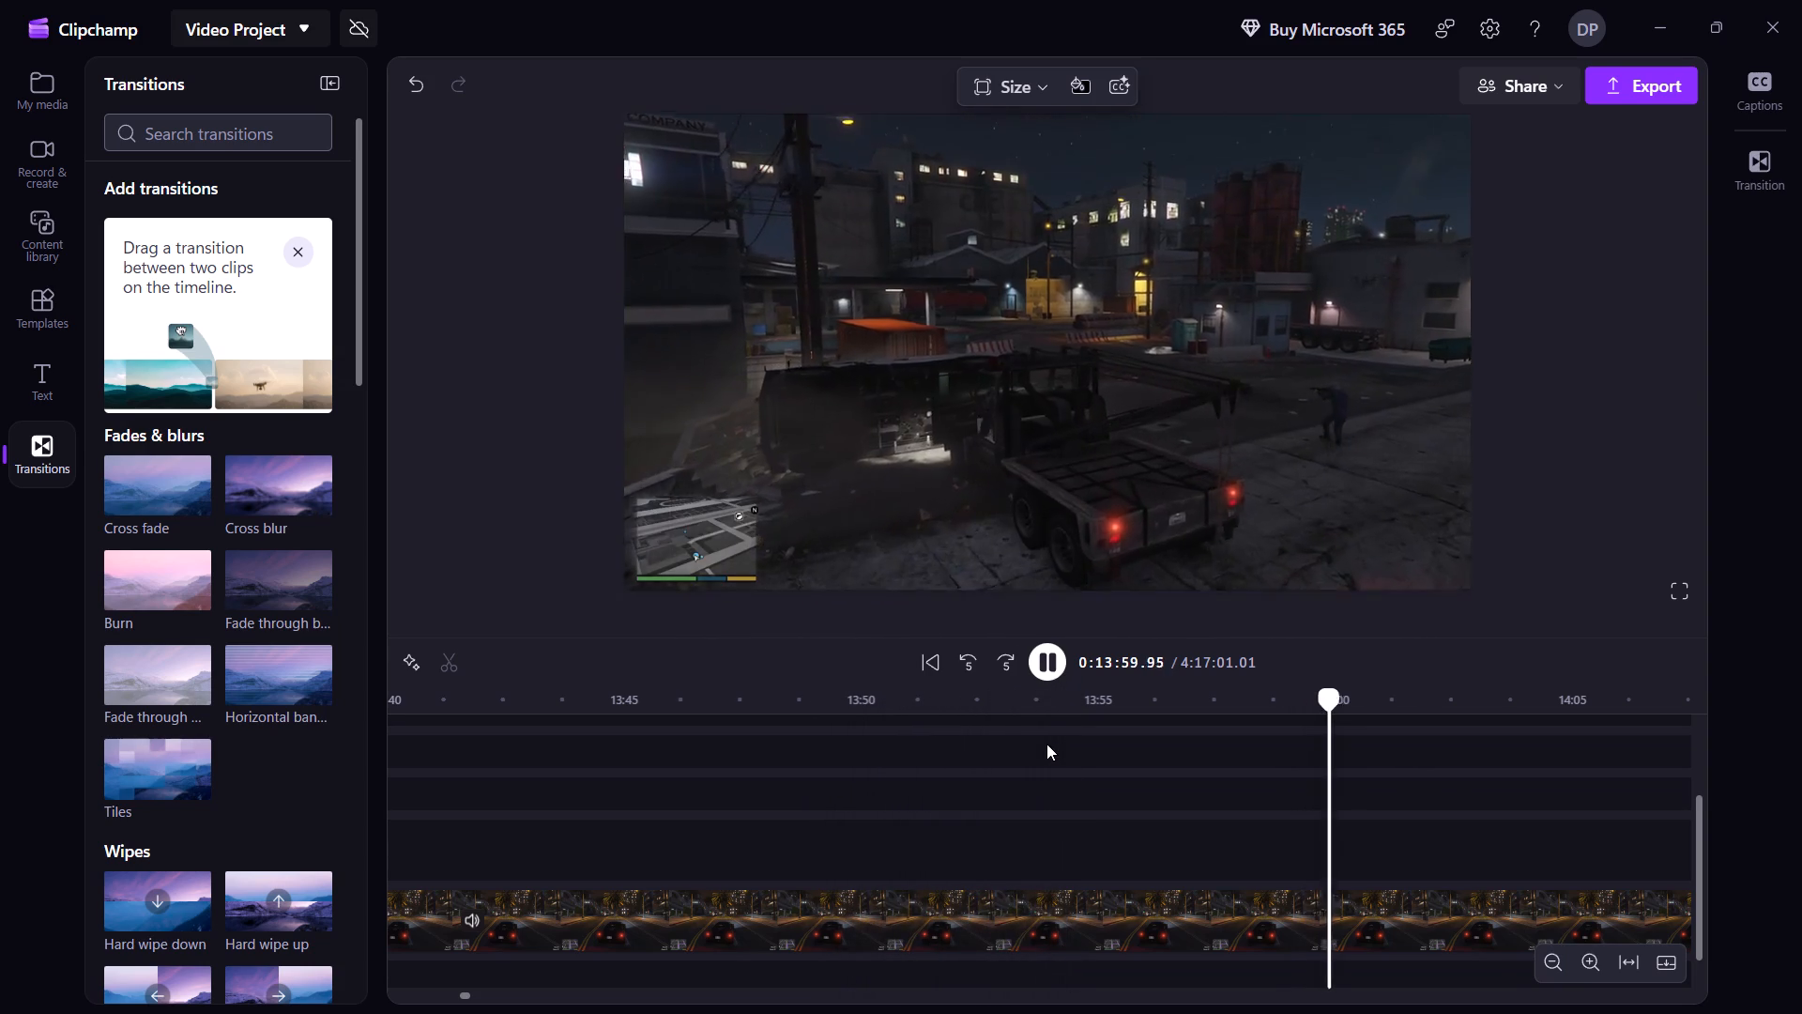
pyautogui.hotkey('shift', 'Right')
pyautogui.hotkey('shift', 'Right')
pyautogui.hotkey('shift', 'Right')
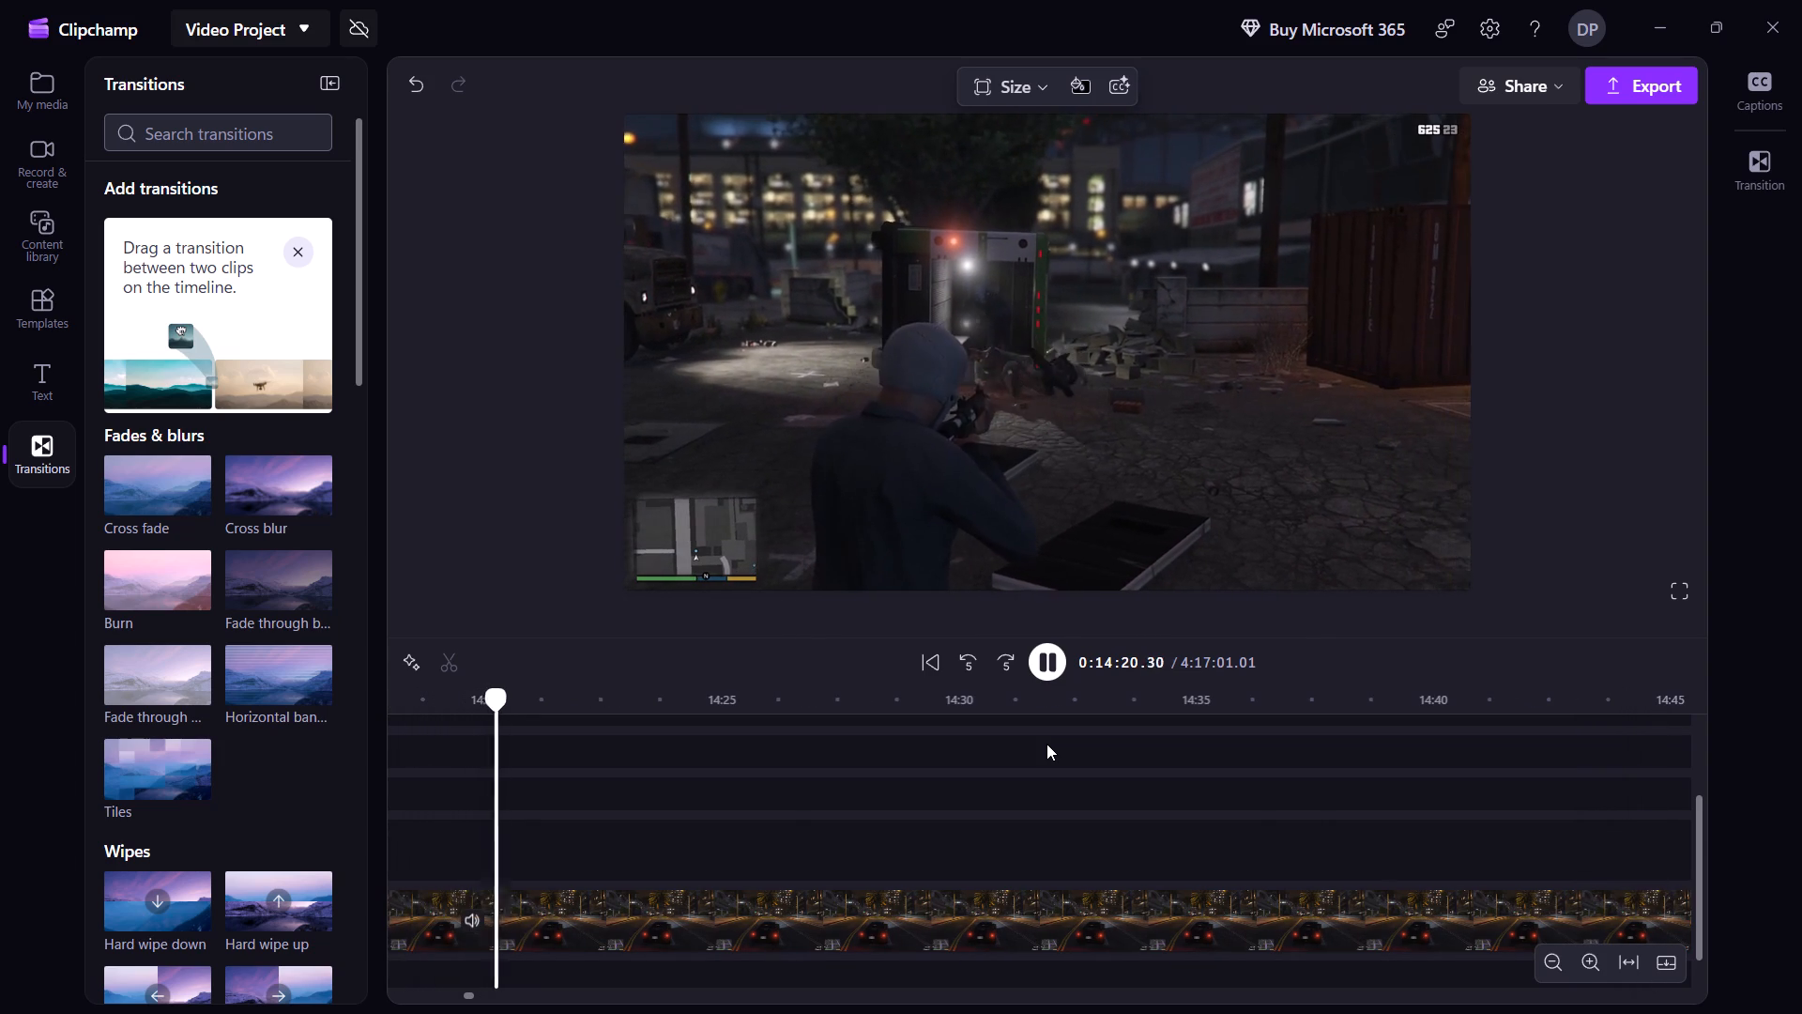
pyautogui.hotkey('shift', 'Right')
pyautogui.hotkey('shift', 'Right')
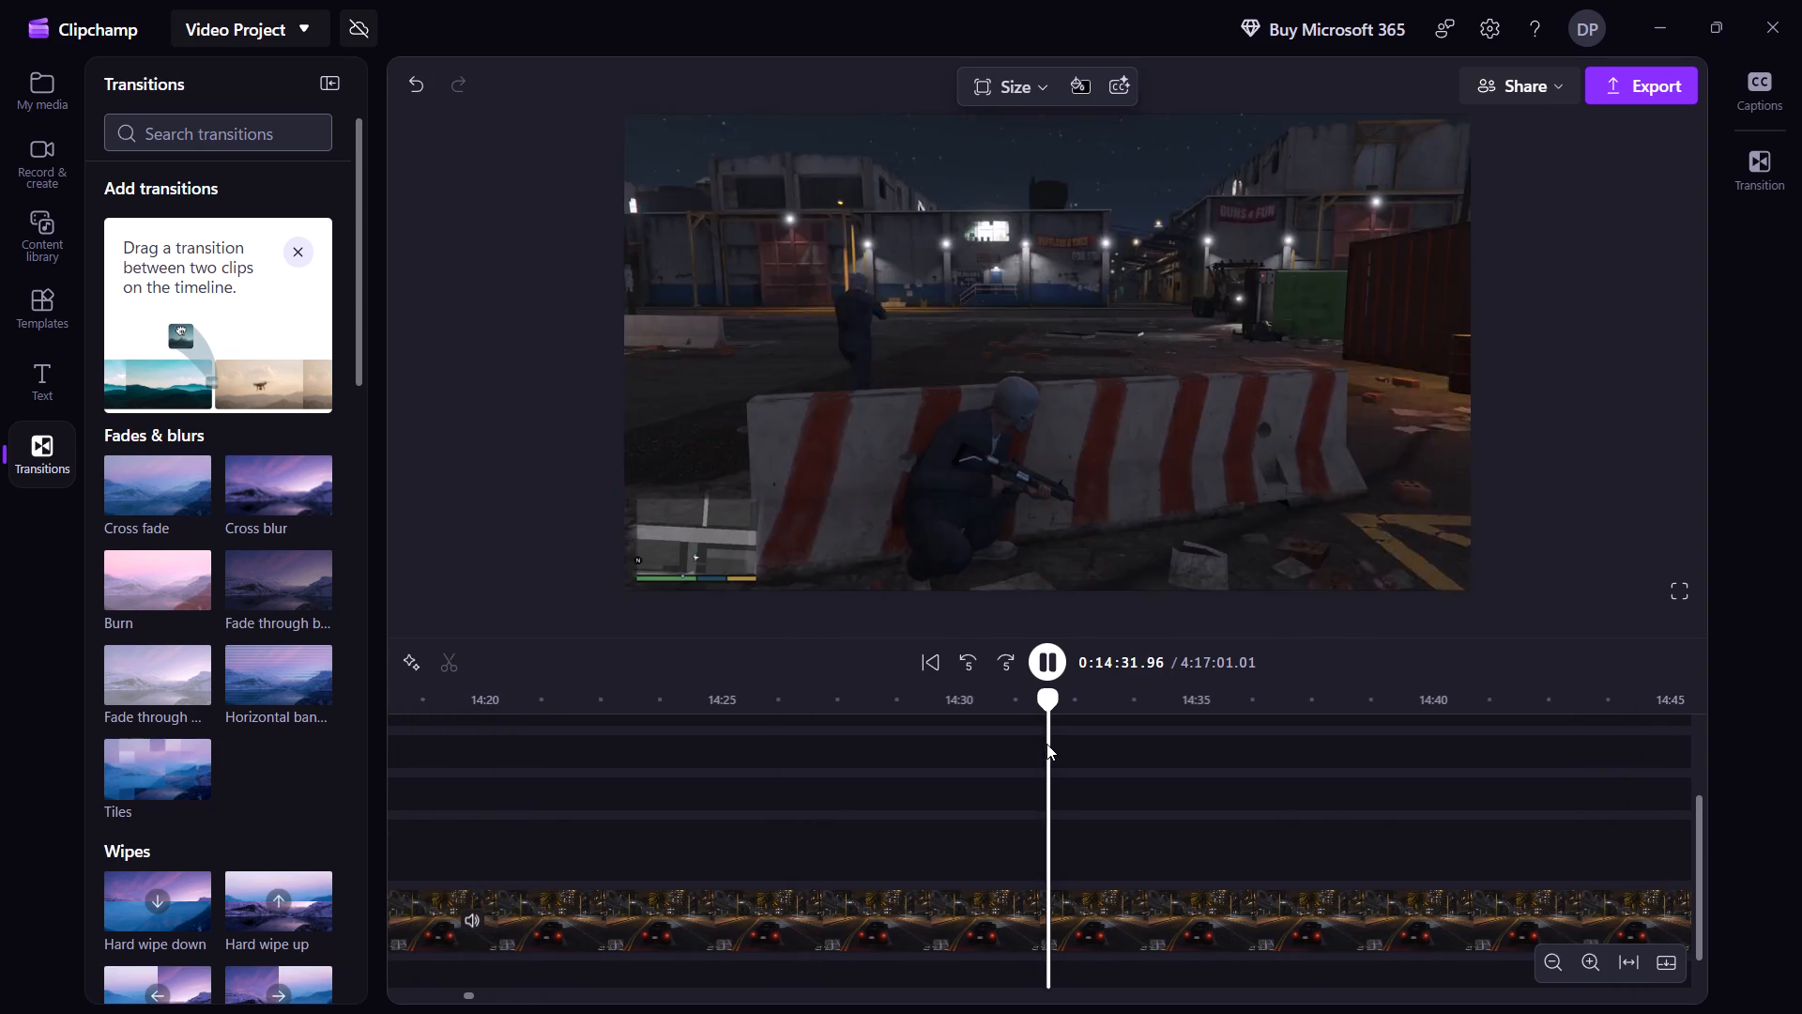
pyautogui.hotkey('shift', 'Right')
pyautogui.hotkey('shift', 'Right')
pyautogui.hotkey('shift', 'Right')
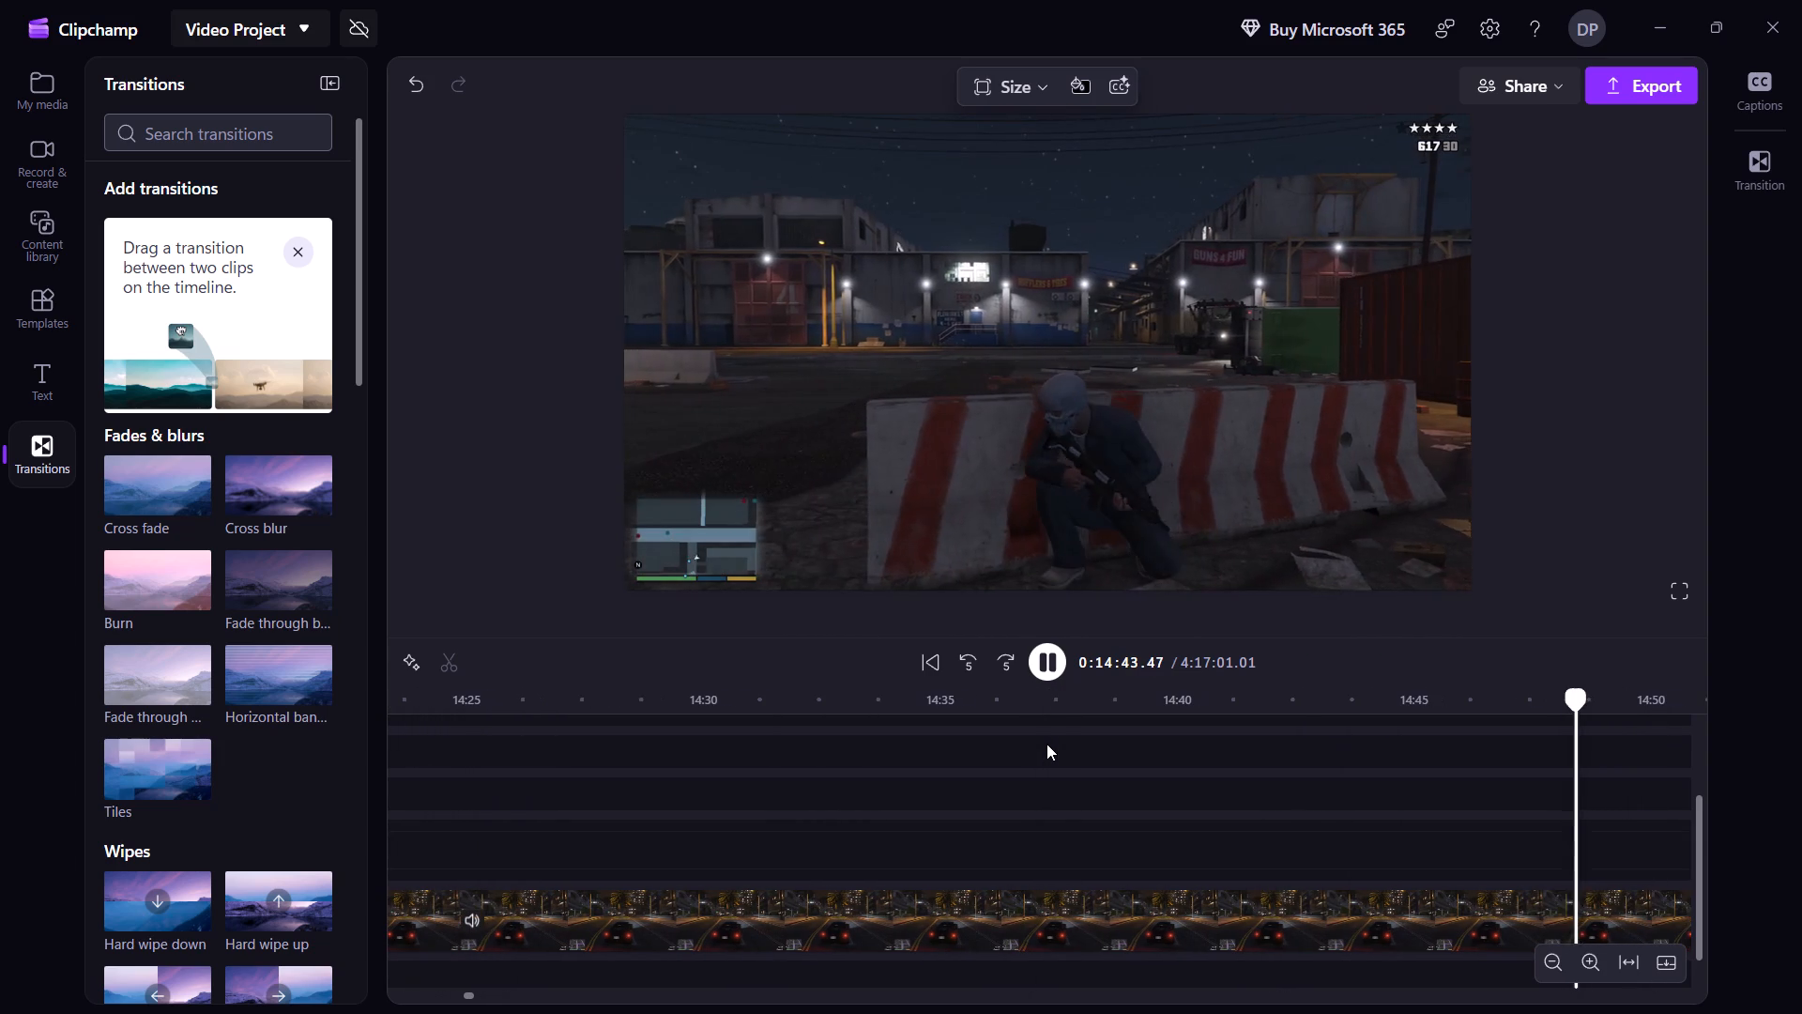
pyautogui.hotkey('shift', 'Right')
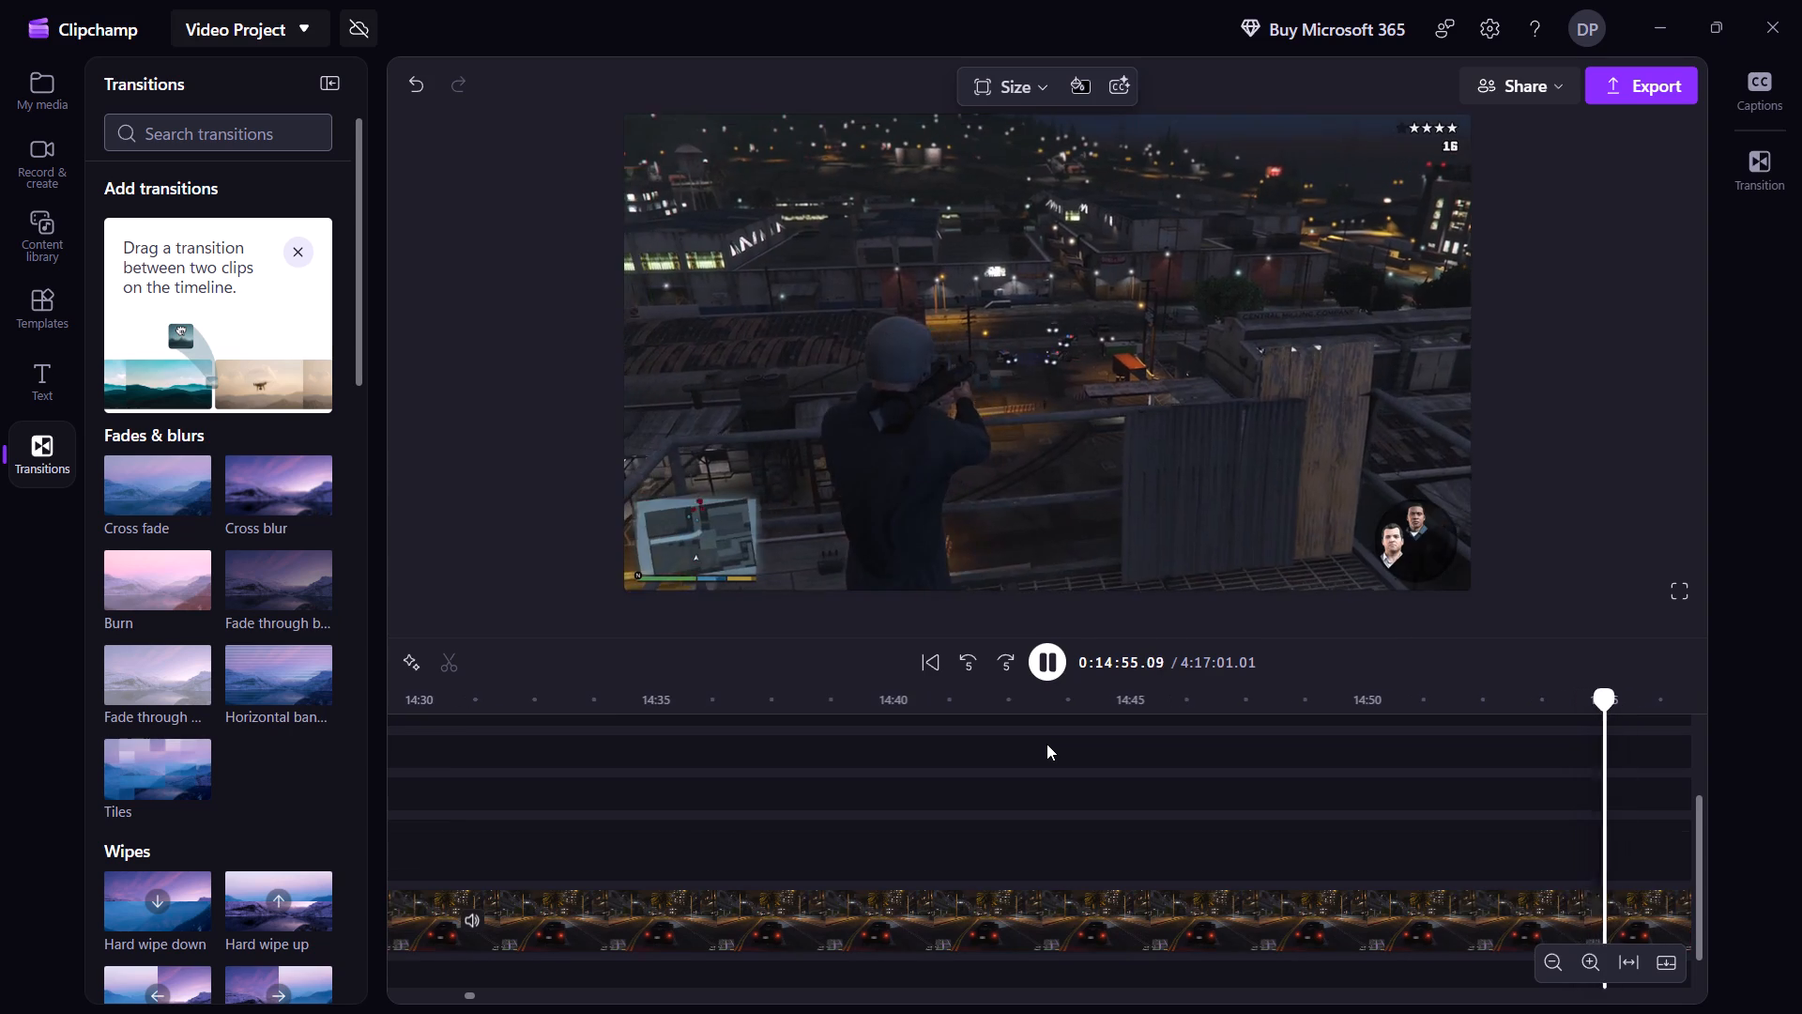
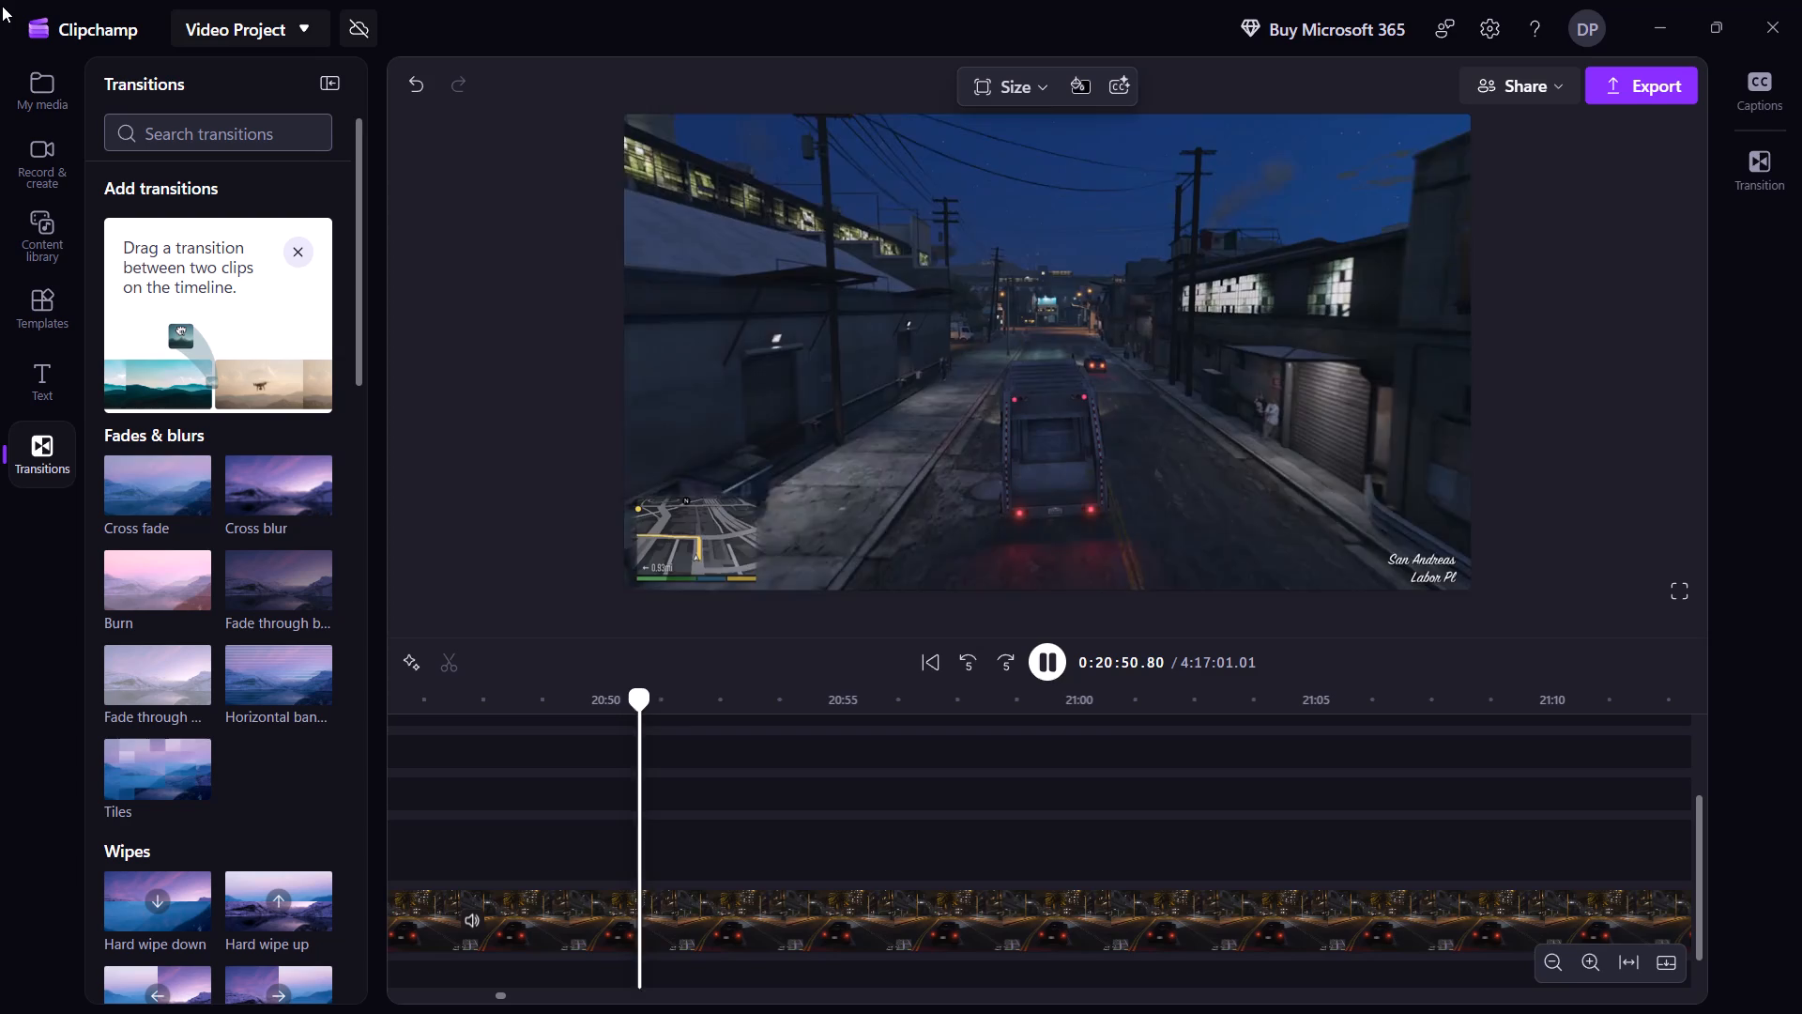
# Split the recording at 20:51.90, during the garbage truck's drive along Labor Pl.
pyautogui.press('space')
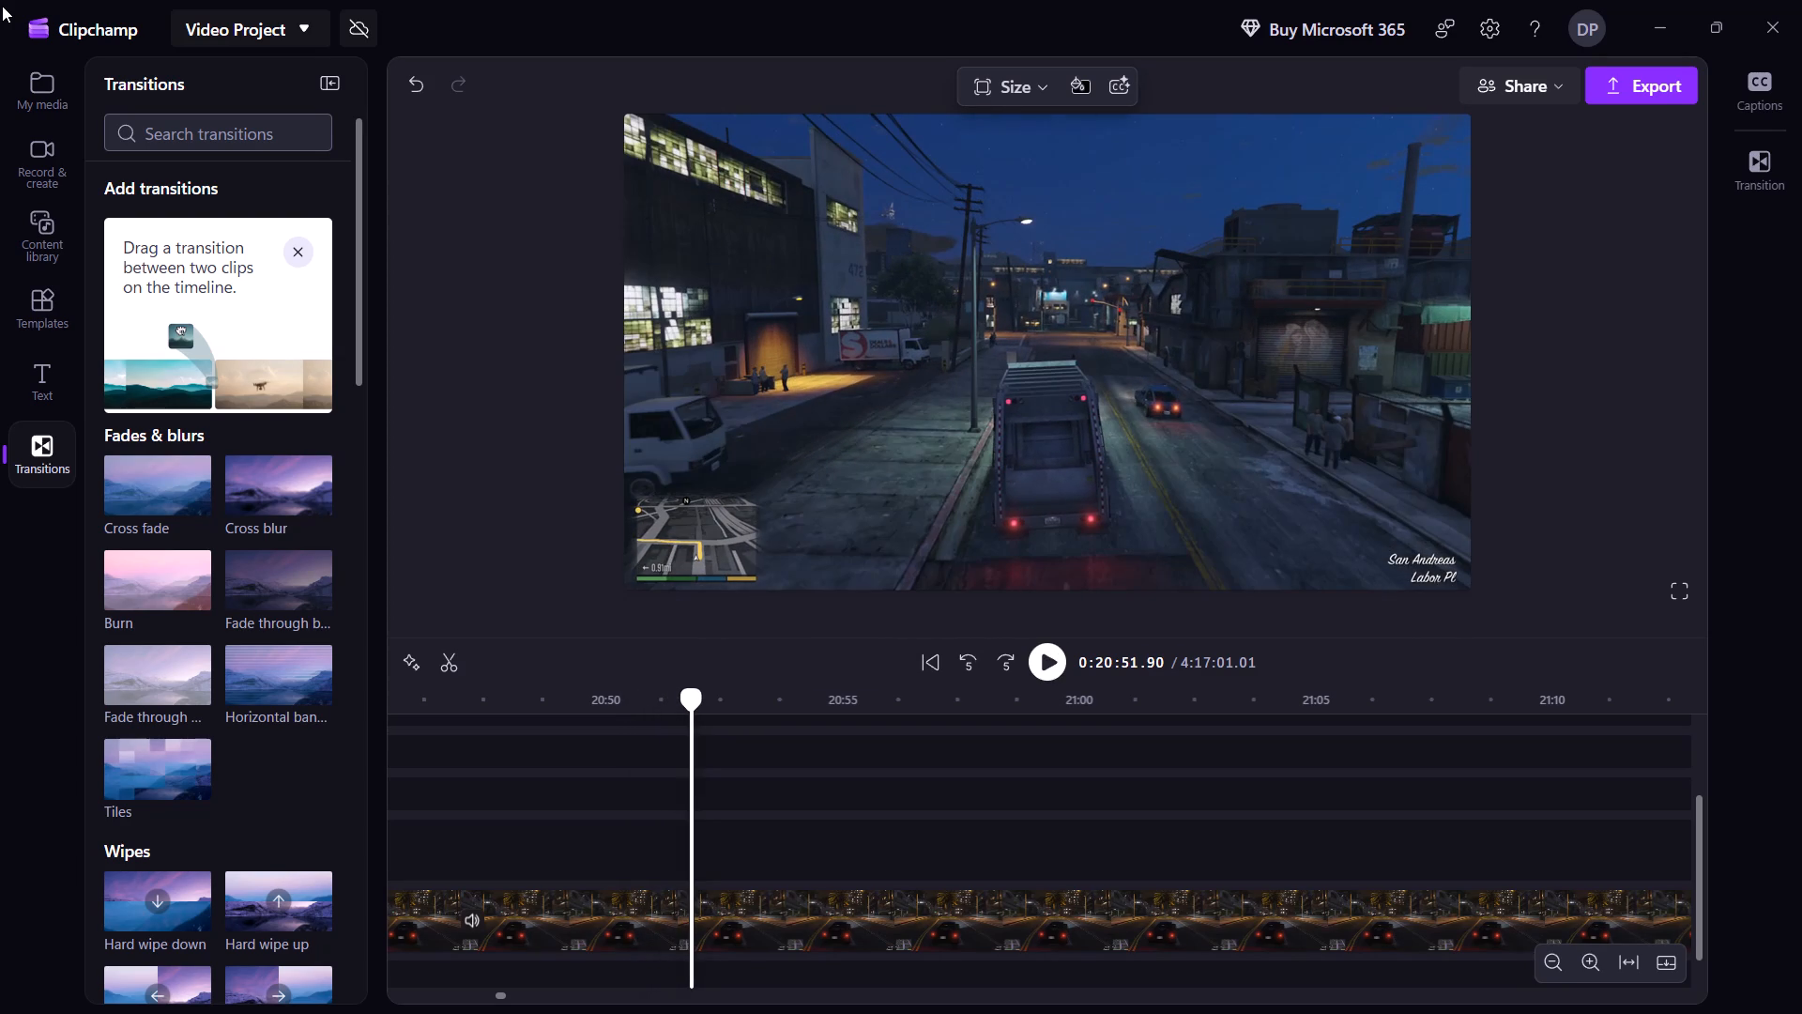
pyautogui.press('s')
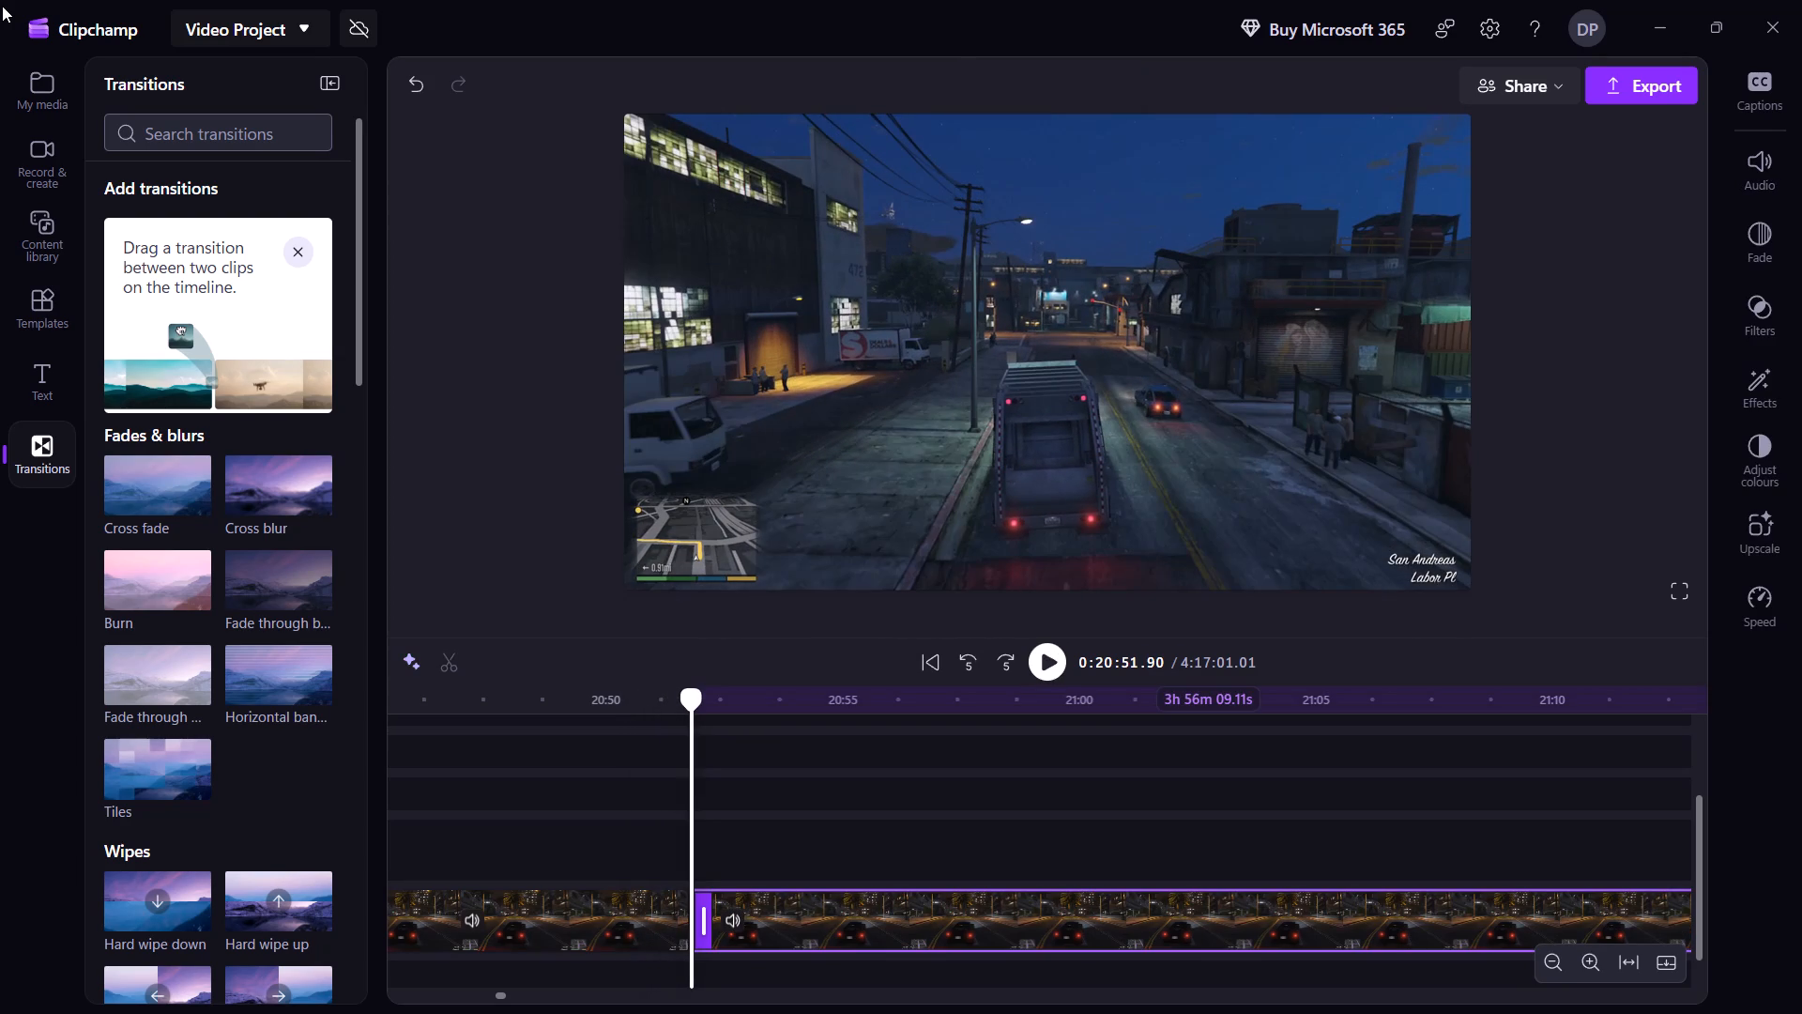
# Find the end of the garbage truck drive and split the recording at 22:01.53, with the truck in the alley.
pyautogui.press('space')
pyautogui.hotkey('shift', 'Right')
pyautogui.hotkey('shift', 'Right')
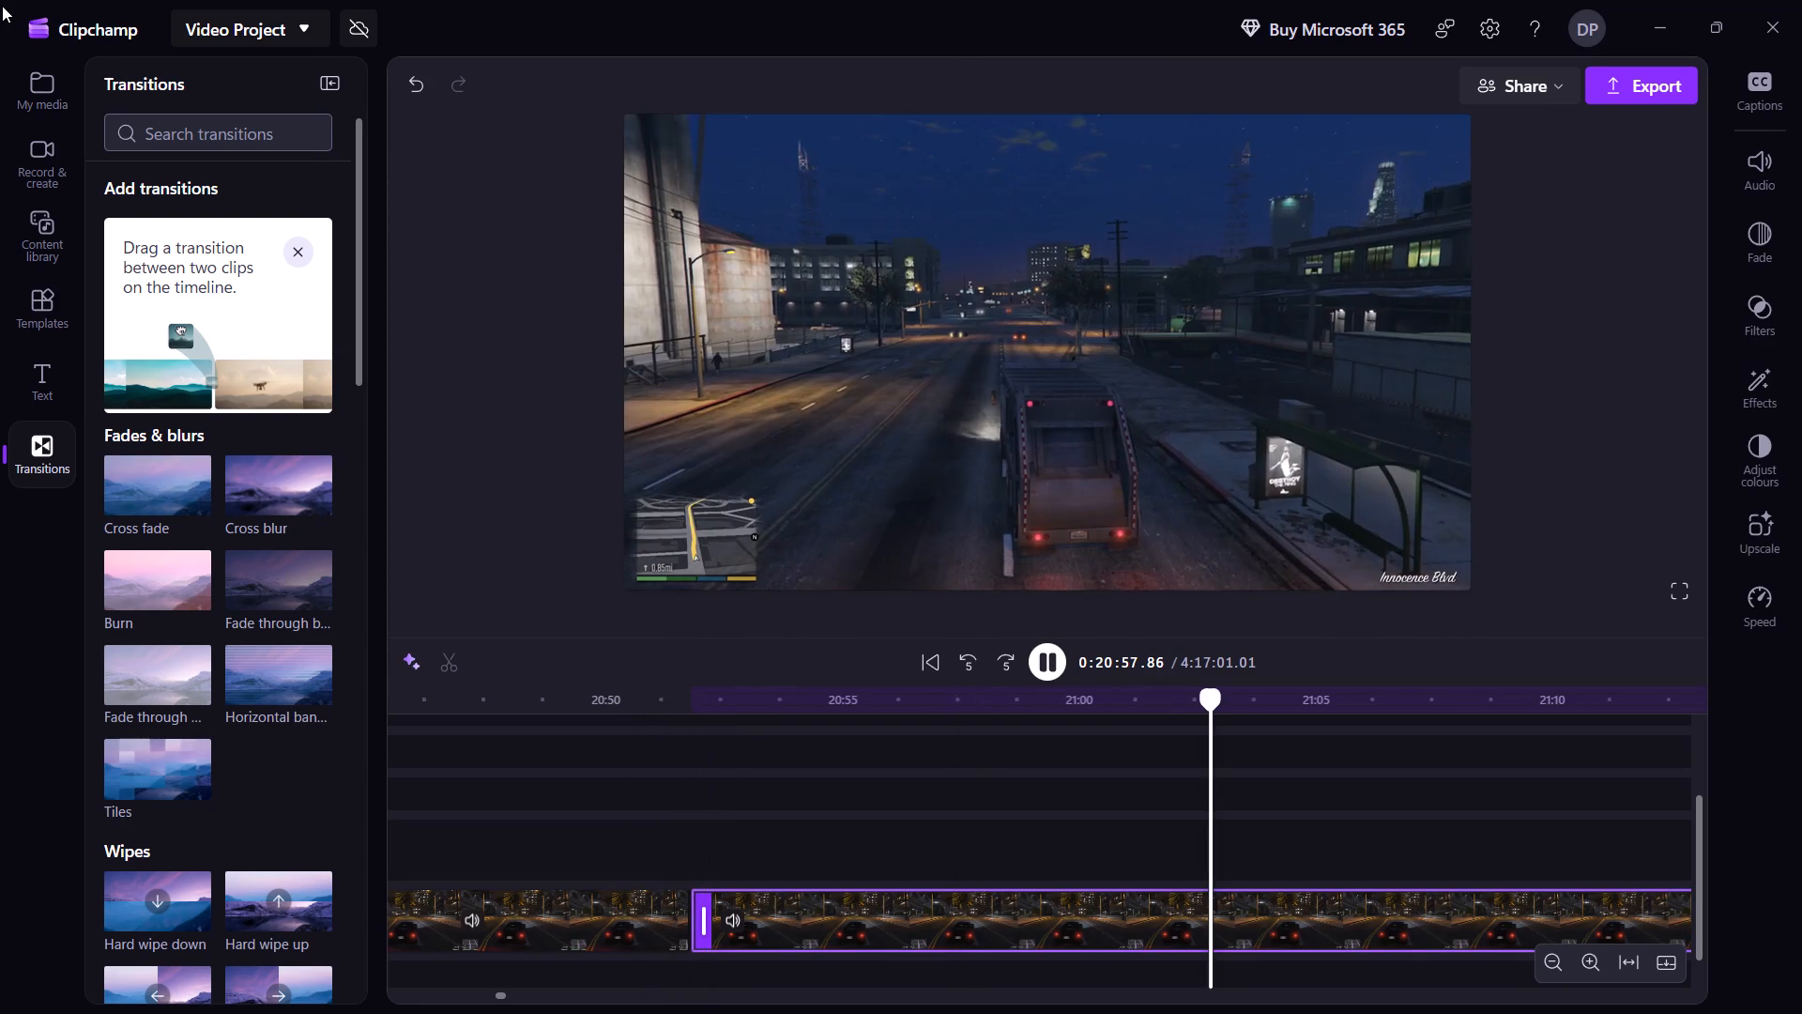
pyautogui.hotkey('shift', 'Right')
pyautogui.hotkey('shift', 'Right')
pyautogui.hotkey('shift', 'Right')
pyautogui.hotkey('shift', 'Right')
pyautogui.hotkey('shift', 'Right')
pyautogui.hotkey('shift', 'Right')
pyautogui.hotkey('shift', 'Right')
pyautogui.hotkey('shift', 'Right')
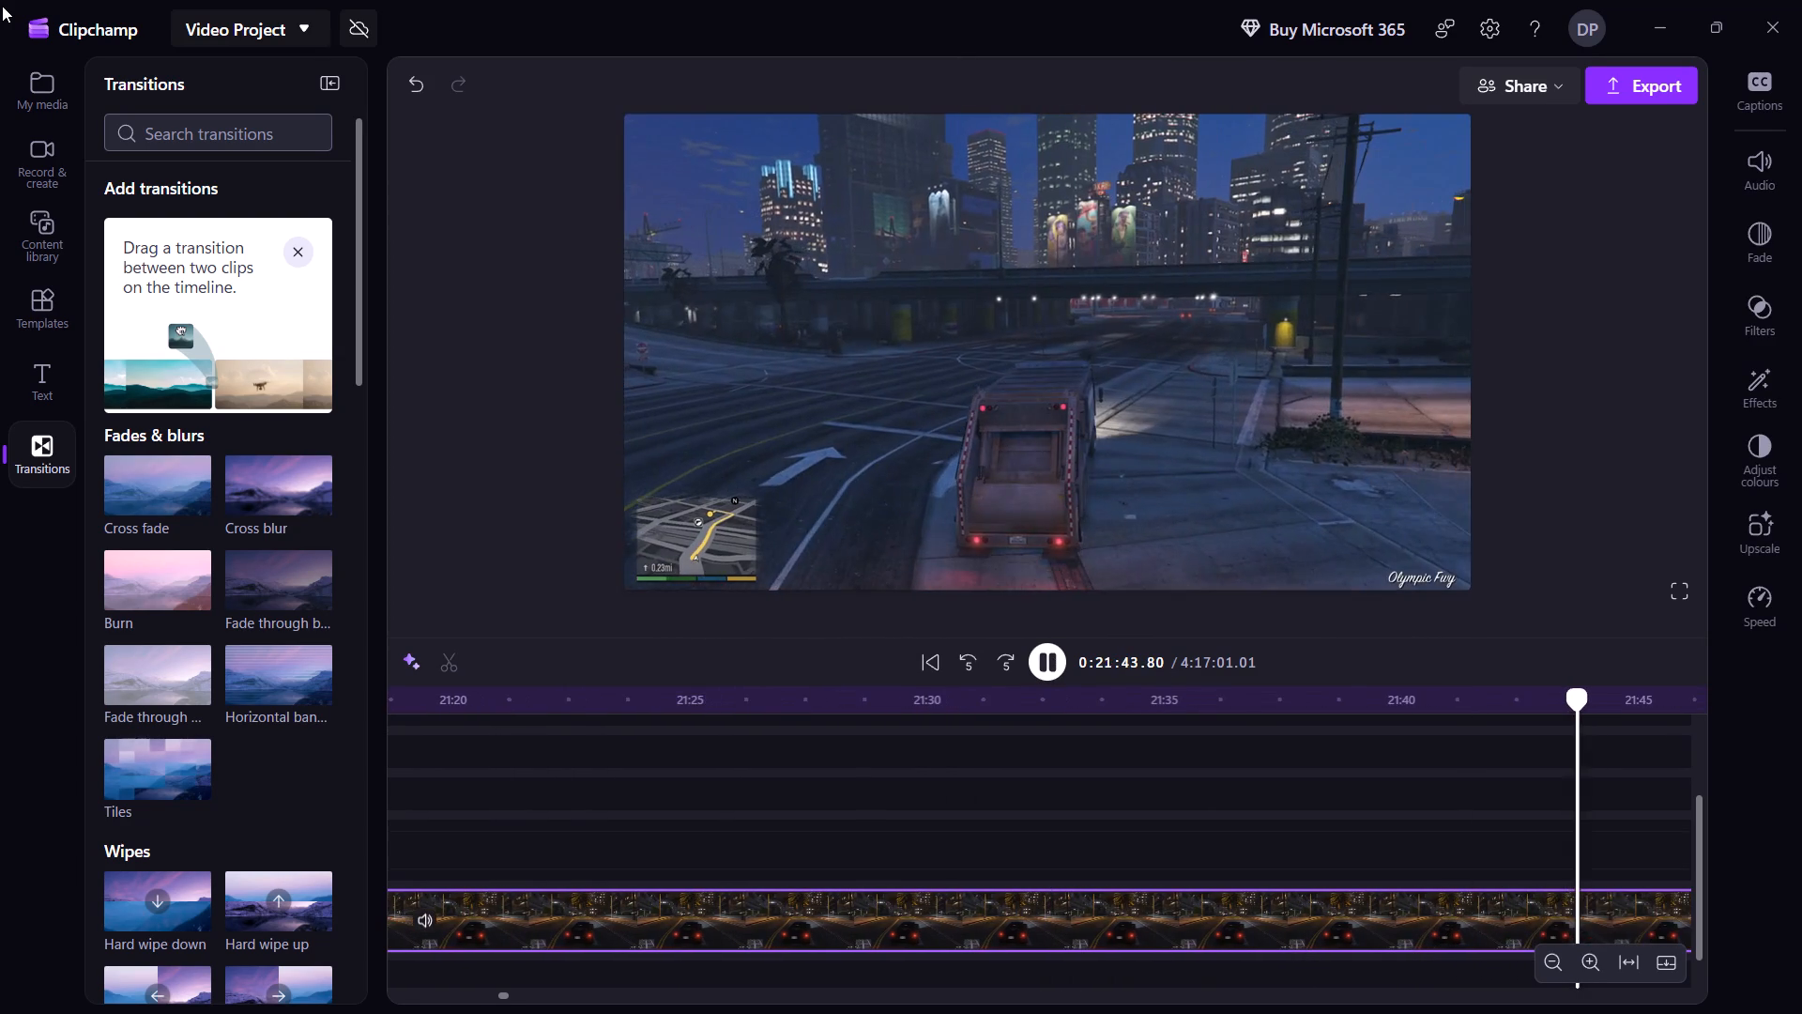
pyautogui.hotkey('shift', 'Right')
pyautogui.hotkey('shift', 'Right')
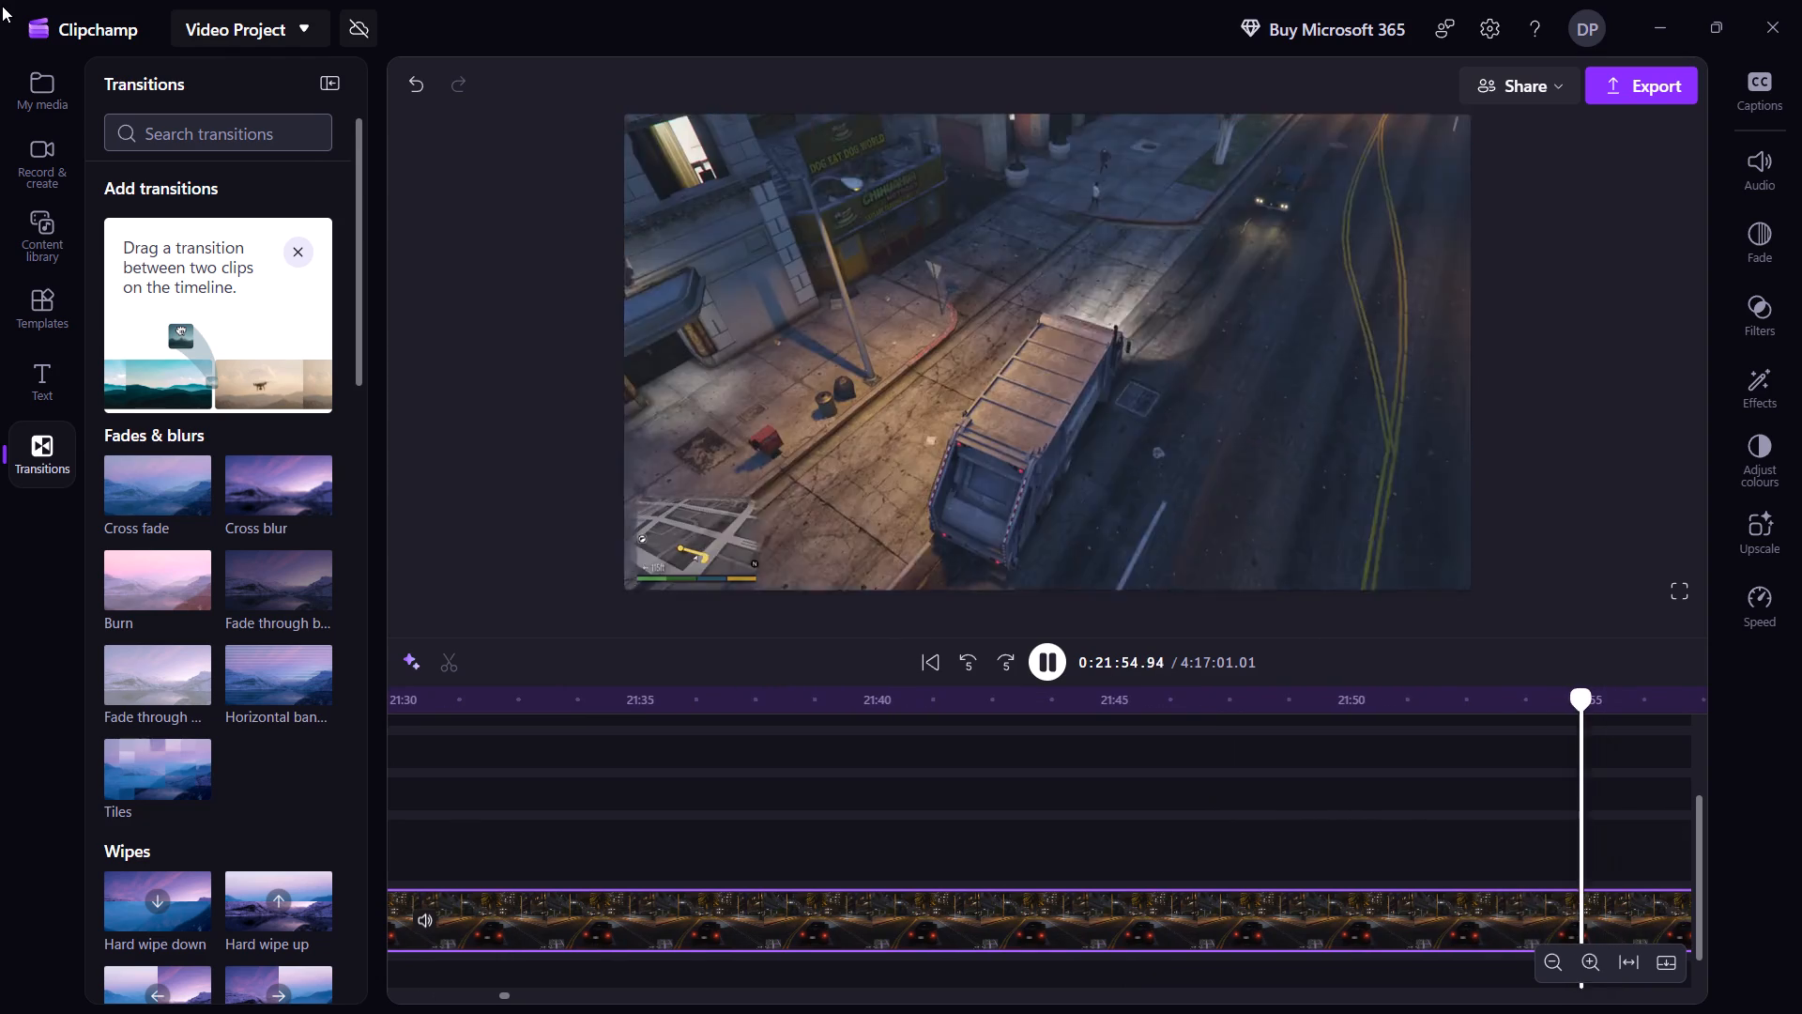
pyautogui.hotkey('shift', 'Right')
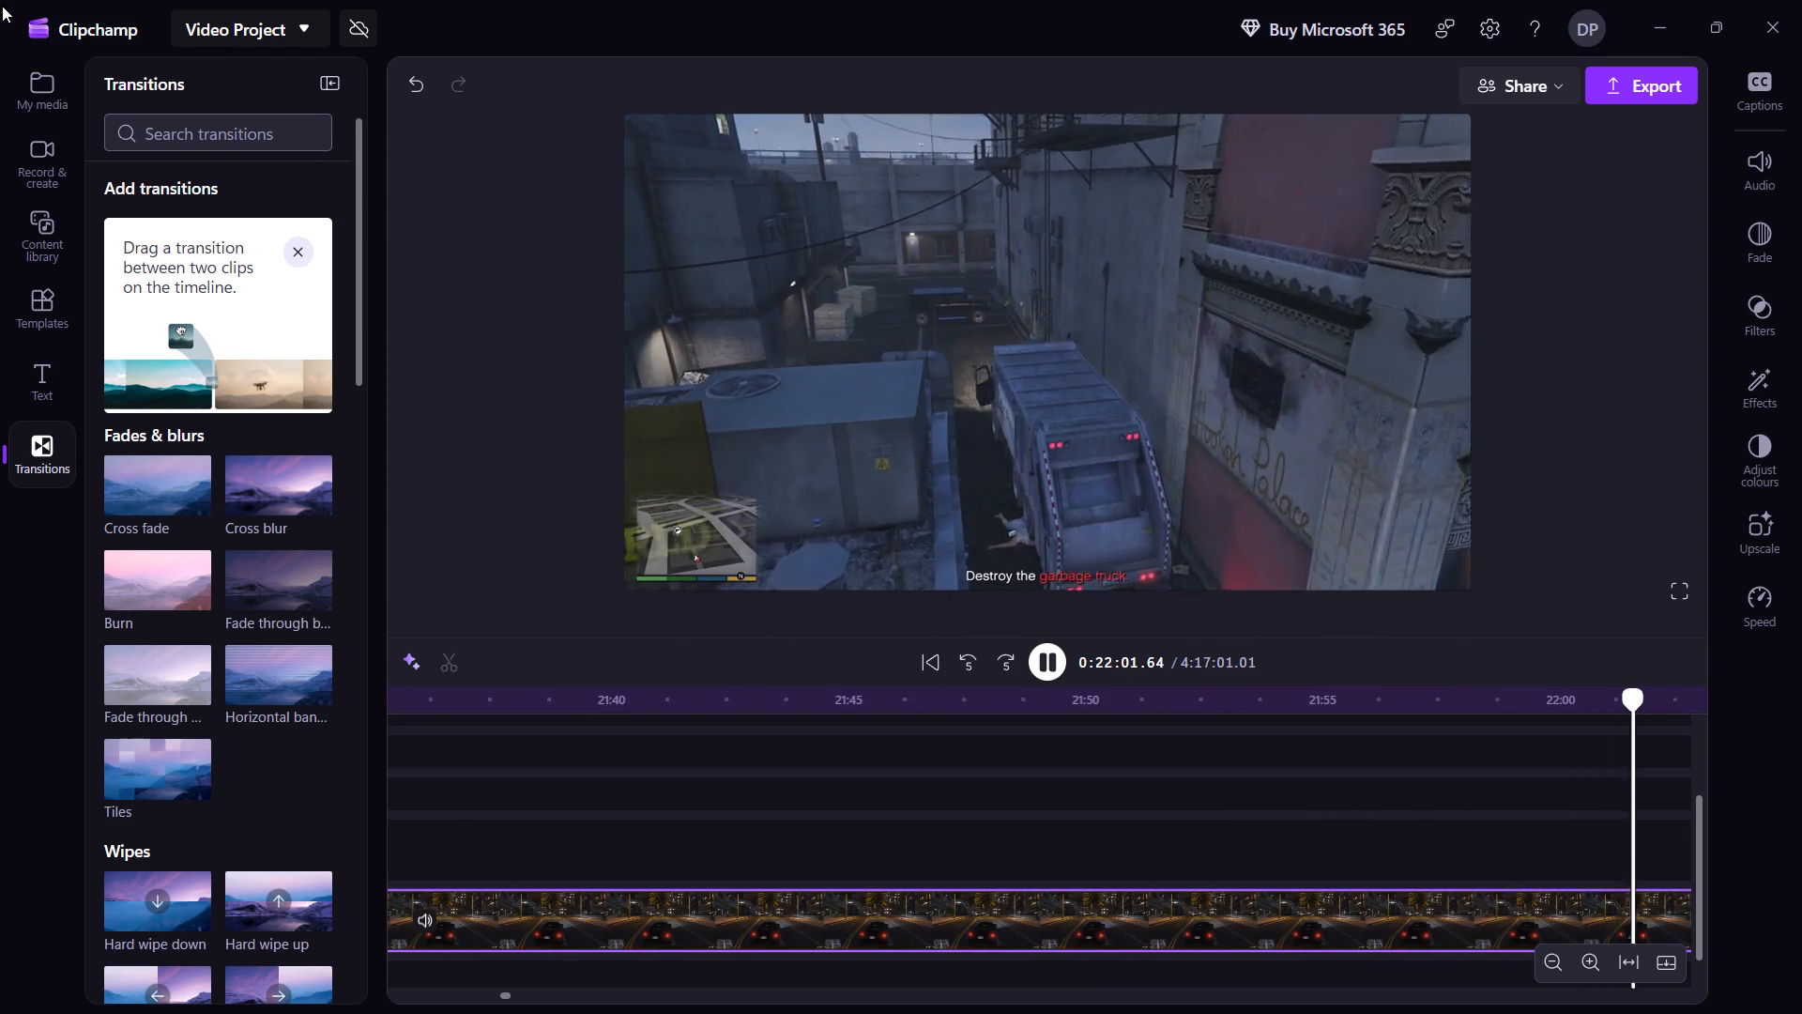
pyautogui.press('space')
pyautogui.press('Left')
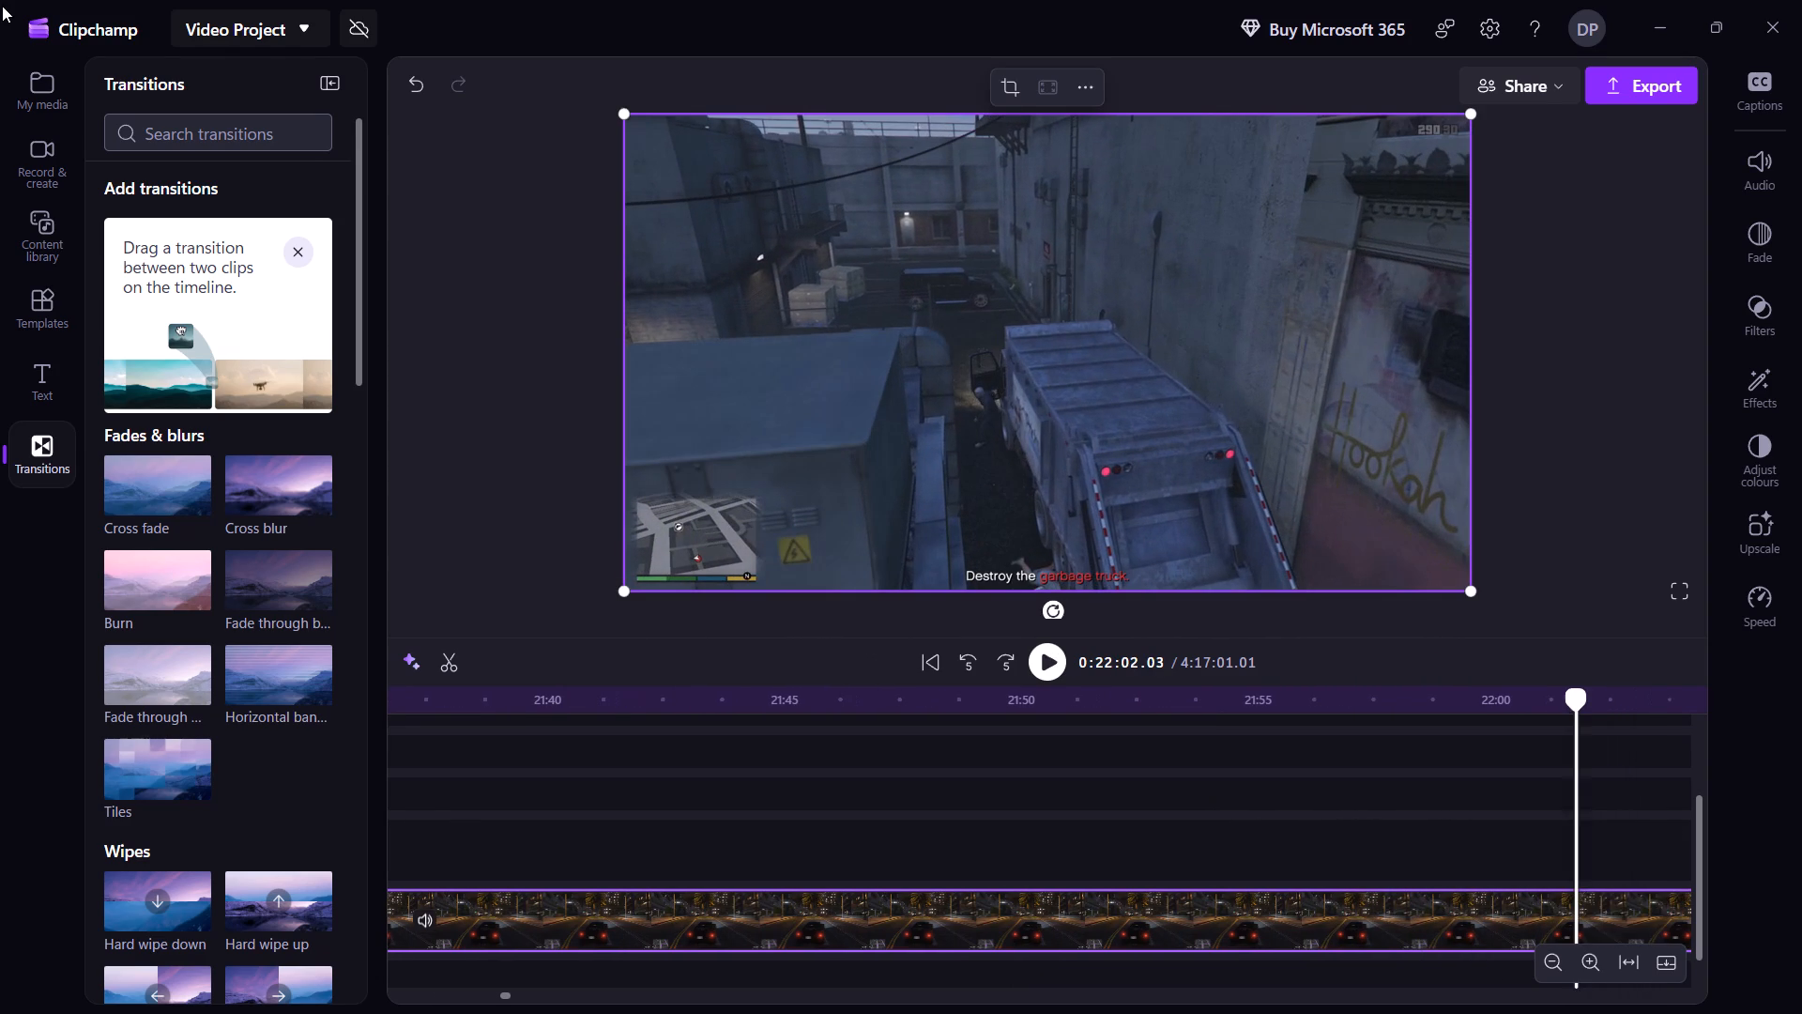
pyautogui.press('Left')
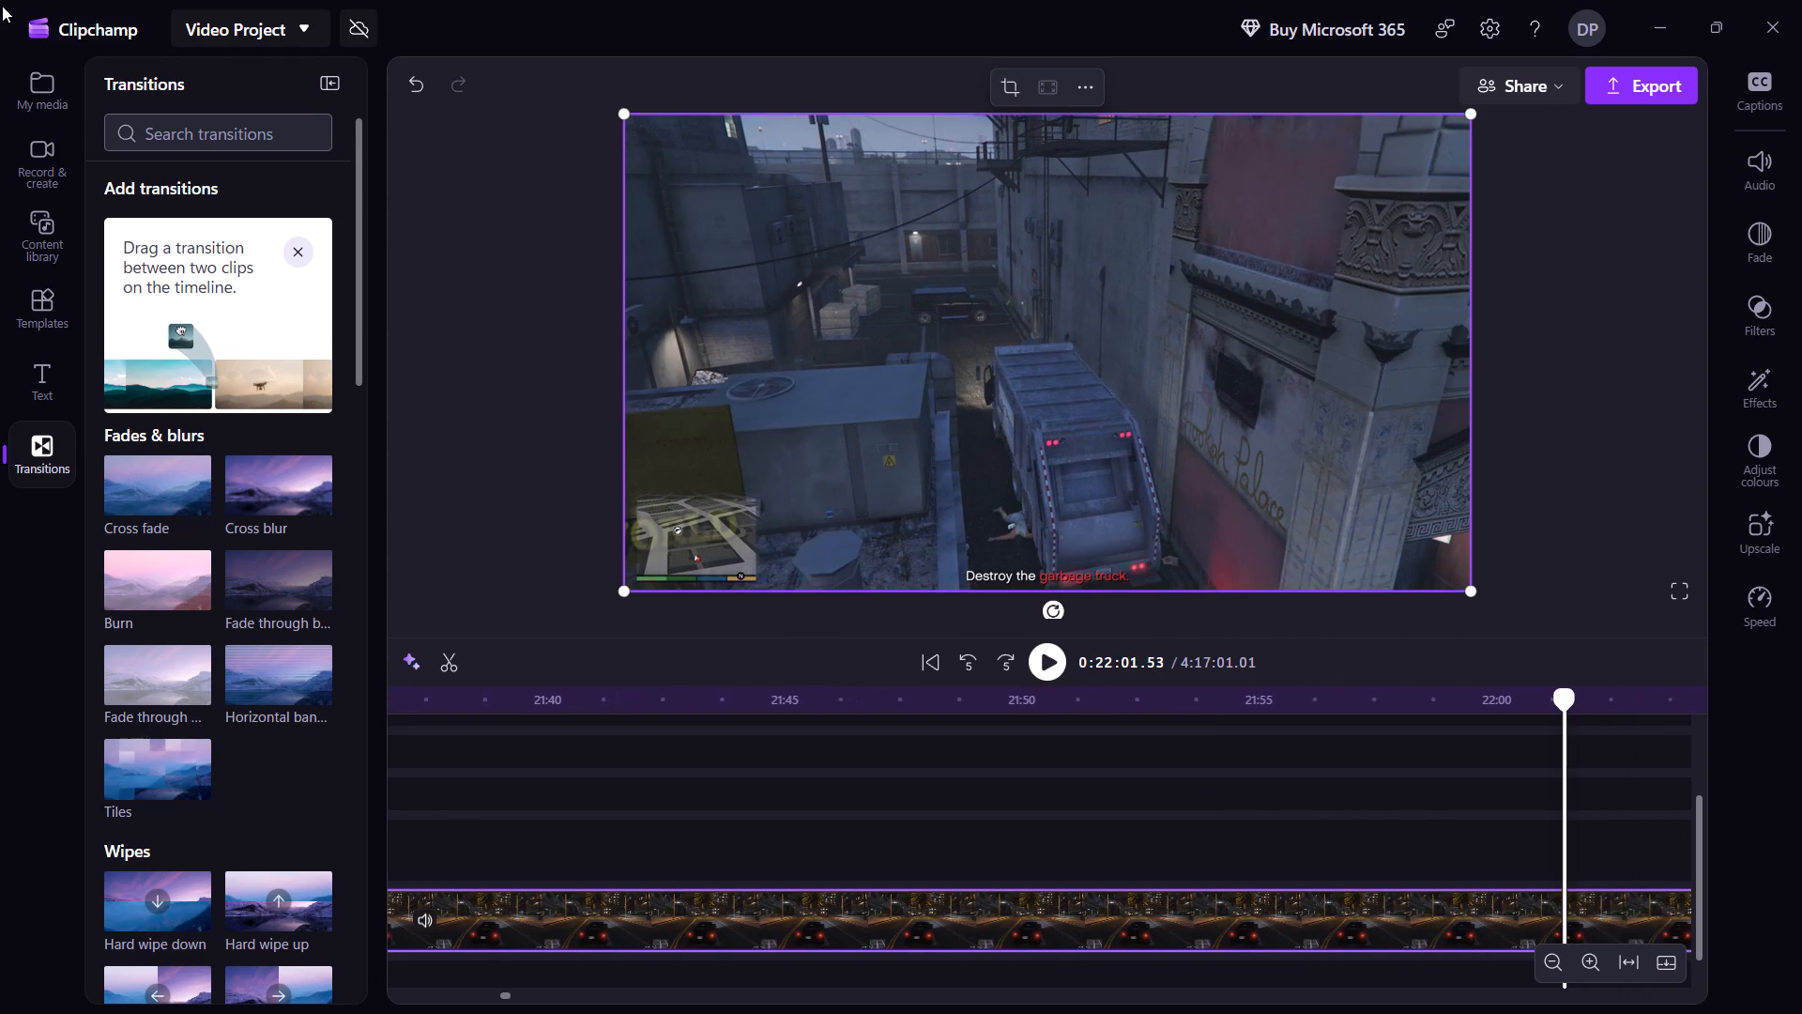
pyautogui.press('s')
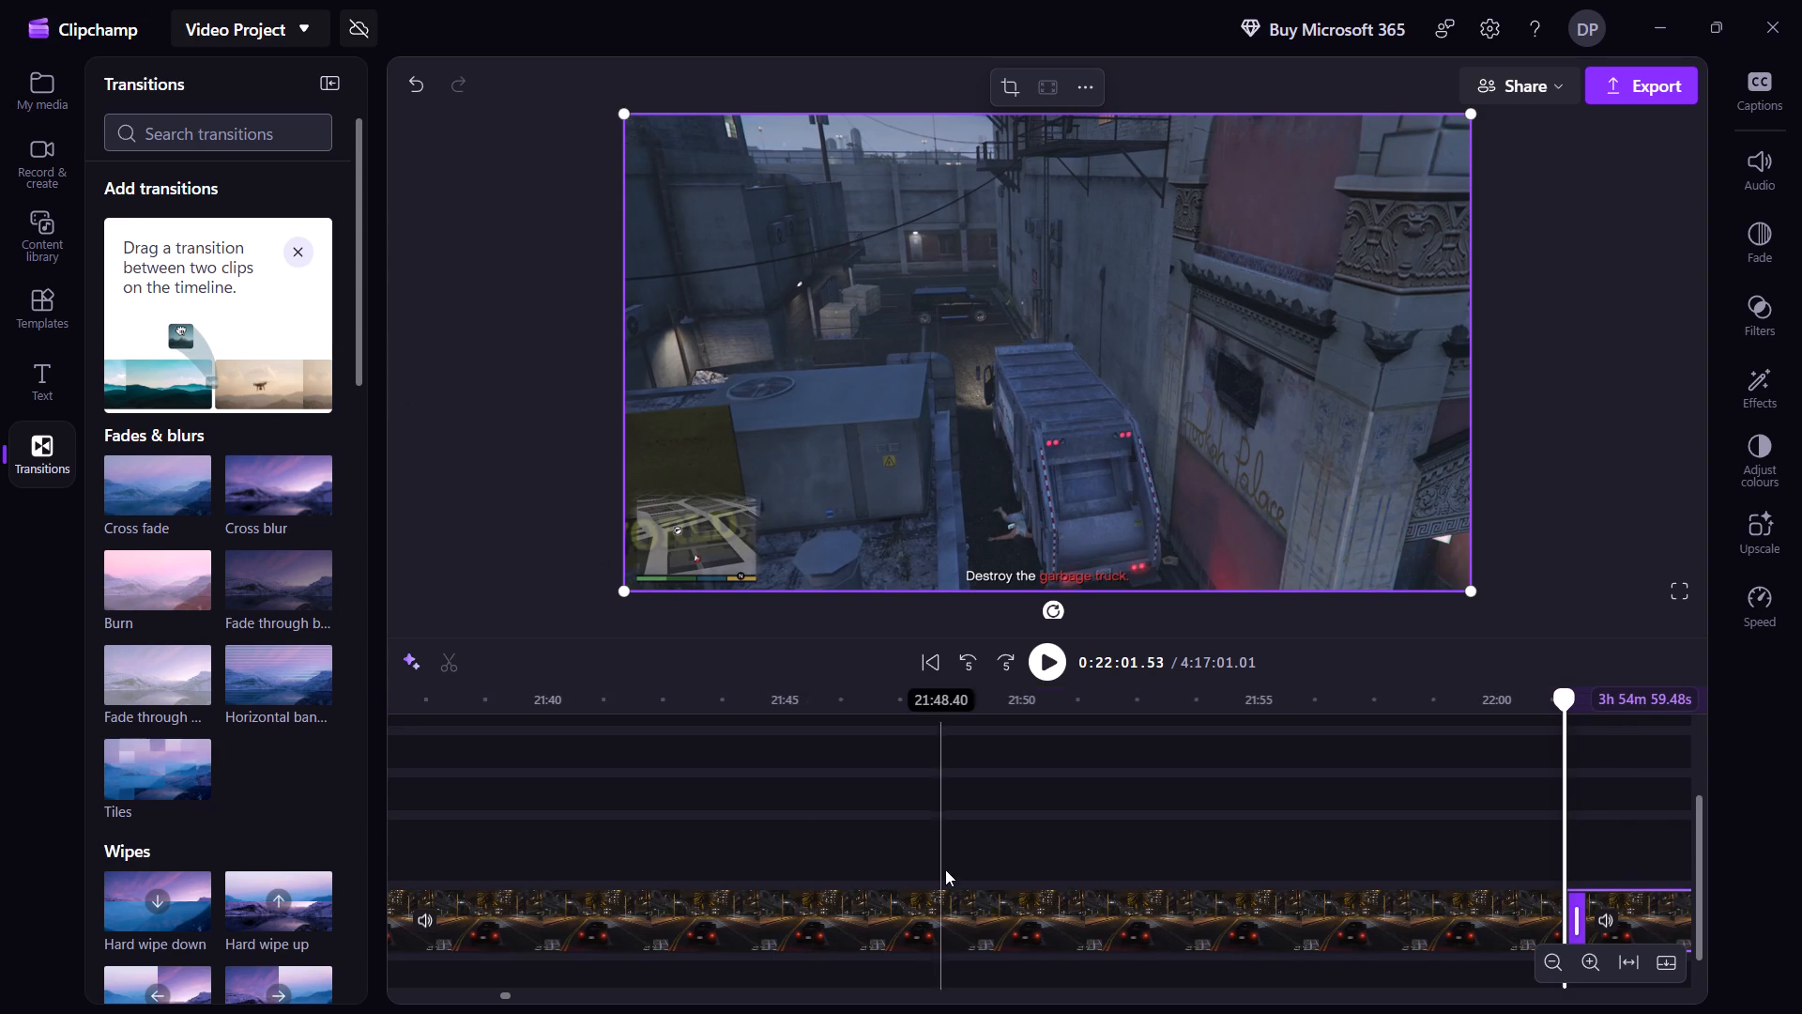
# Delete the driving segment between 20:51.90 and 22:01.53 and close the gap it leaves.
pyautogui.click(1019, 902)
pyautogui.rightClick(1019, 902)
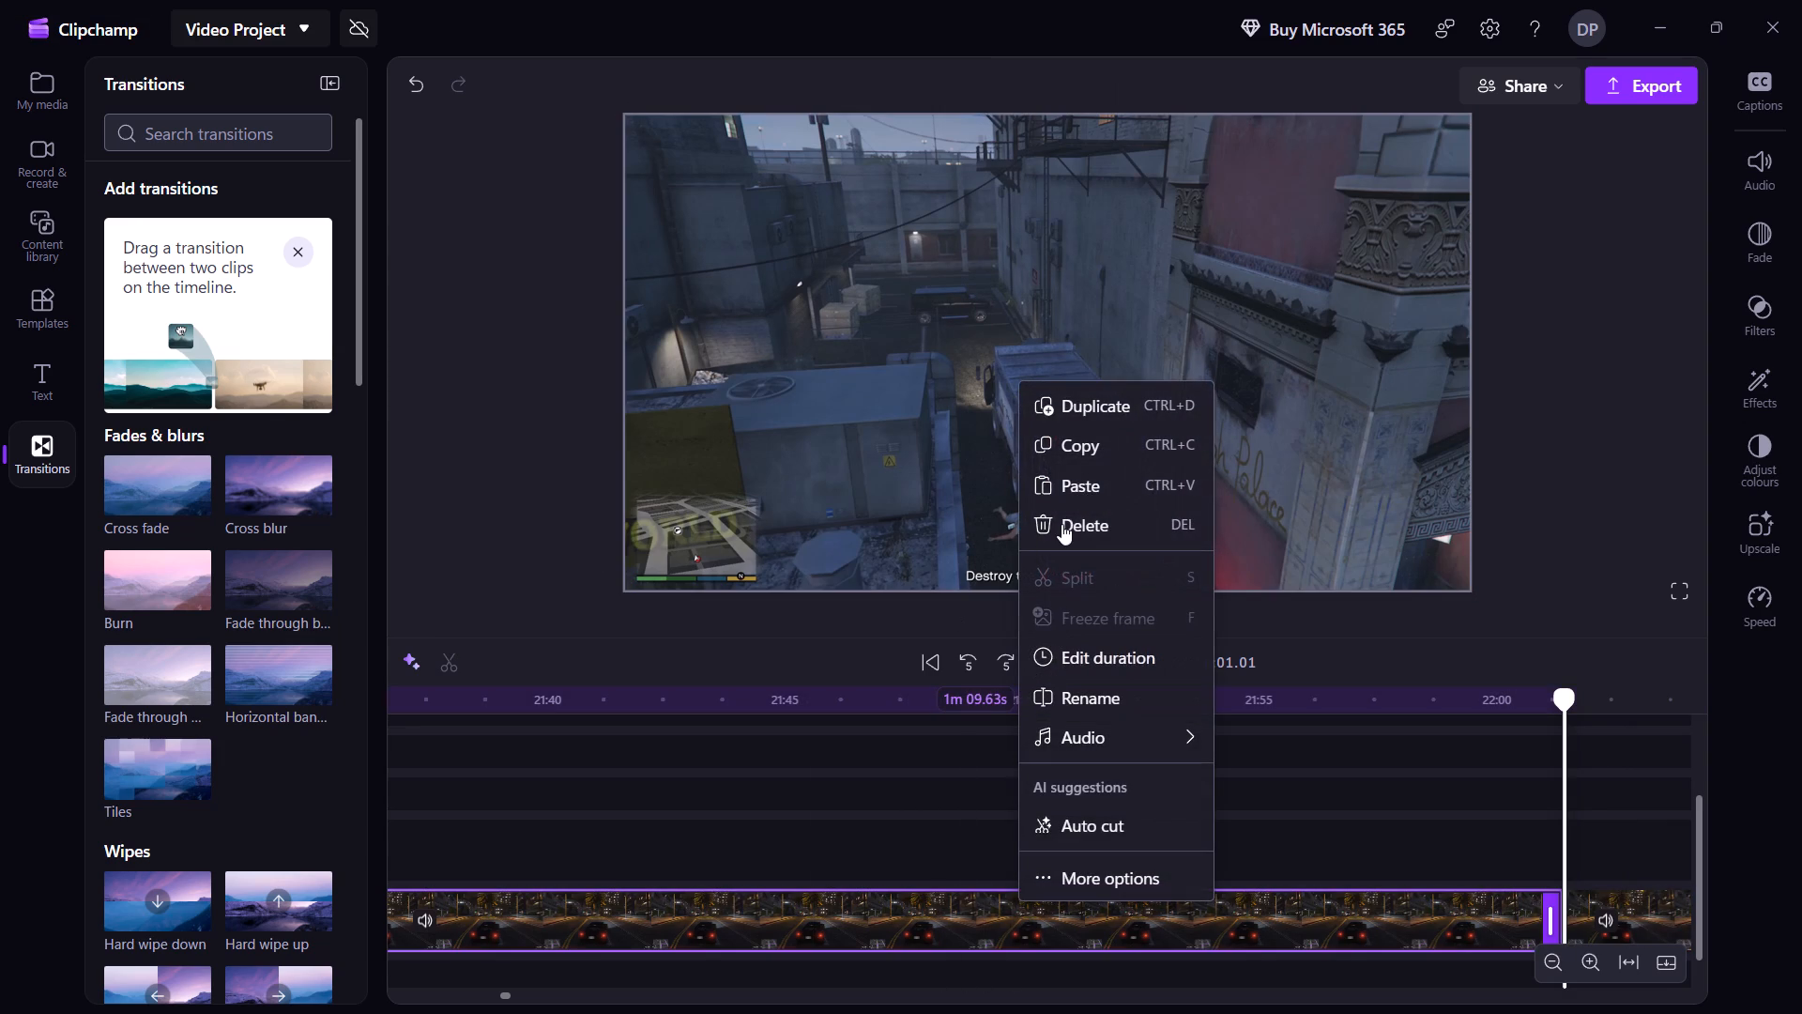
pyautogui.click(1061, 524)
pyautogui.click(988, 916)
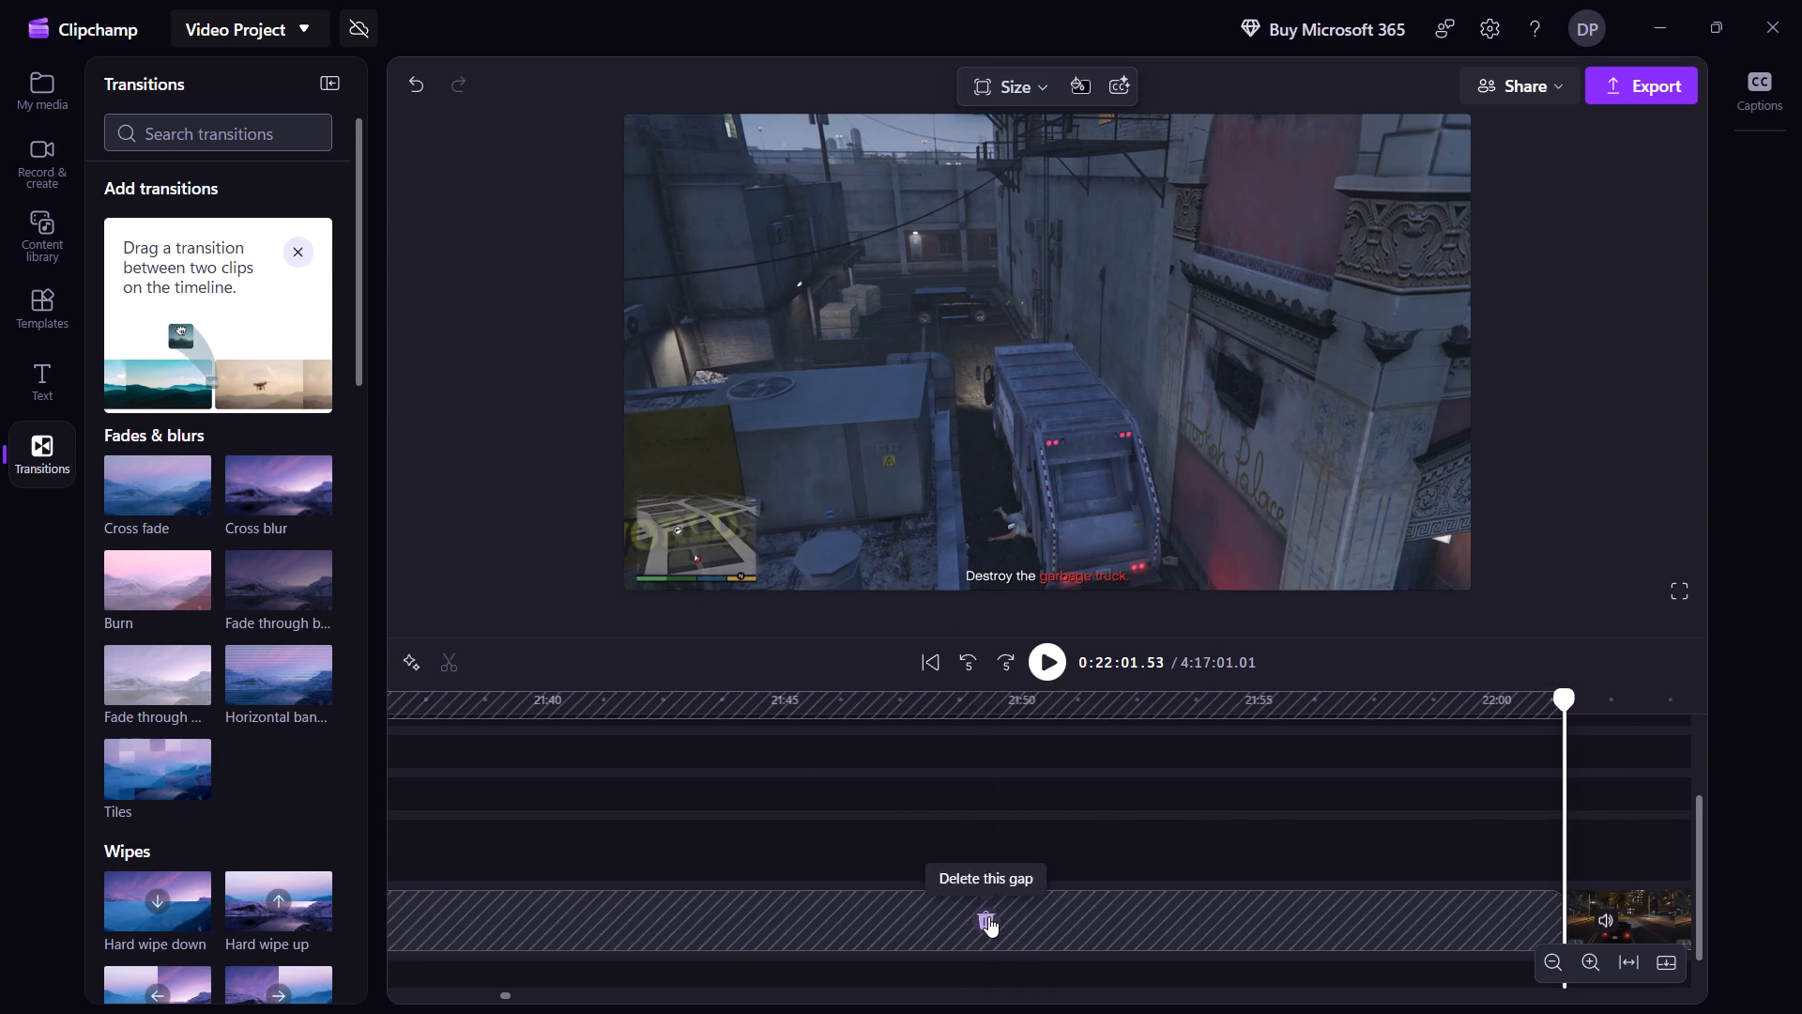
# Add a Cross blur transition at the cut near 20:51.90 between the street drive and the alley footage.
pyautogui.press('Left')
pyautogui.press('Left')
pyautogui.press('Left')
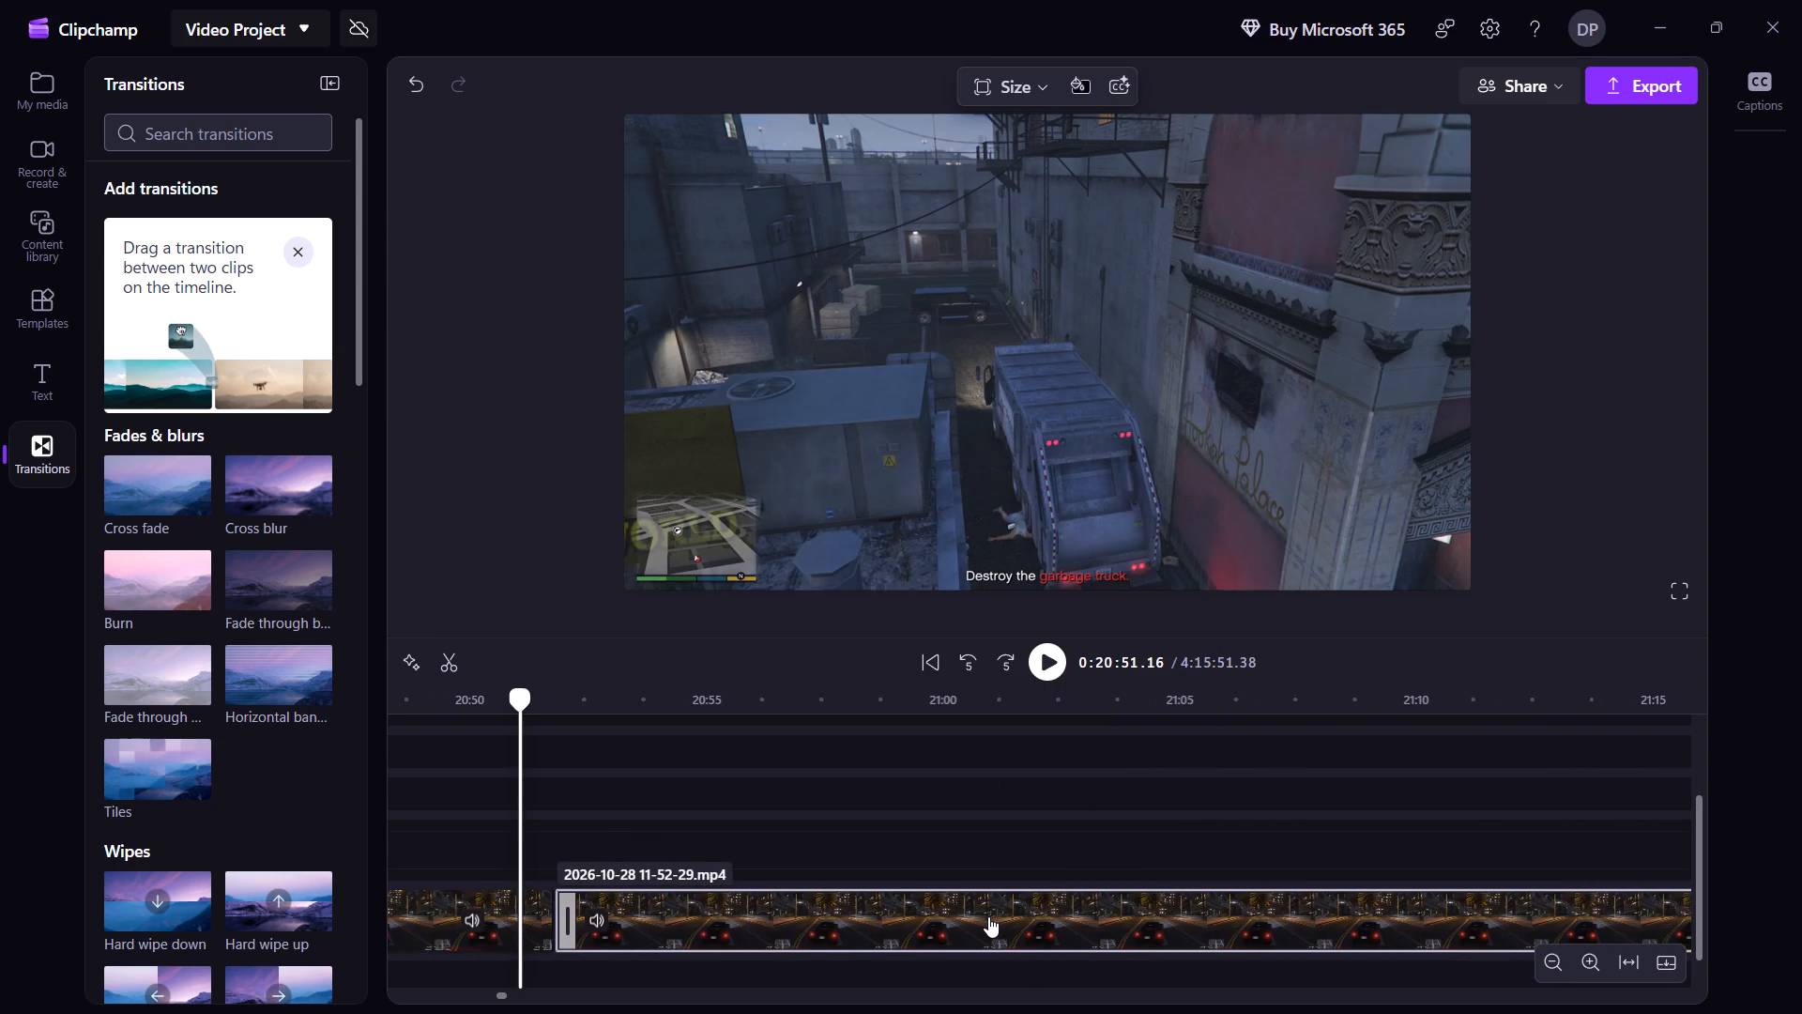
pyautogui.moveTo(277, 490); pyautogui.dragTo(542, 699)
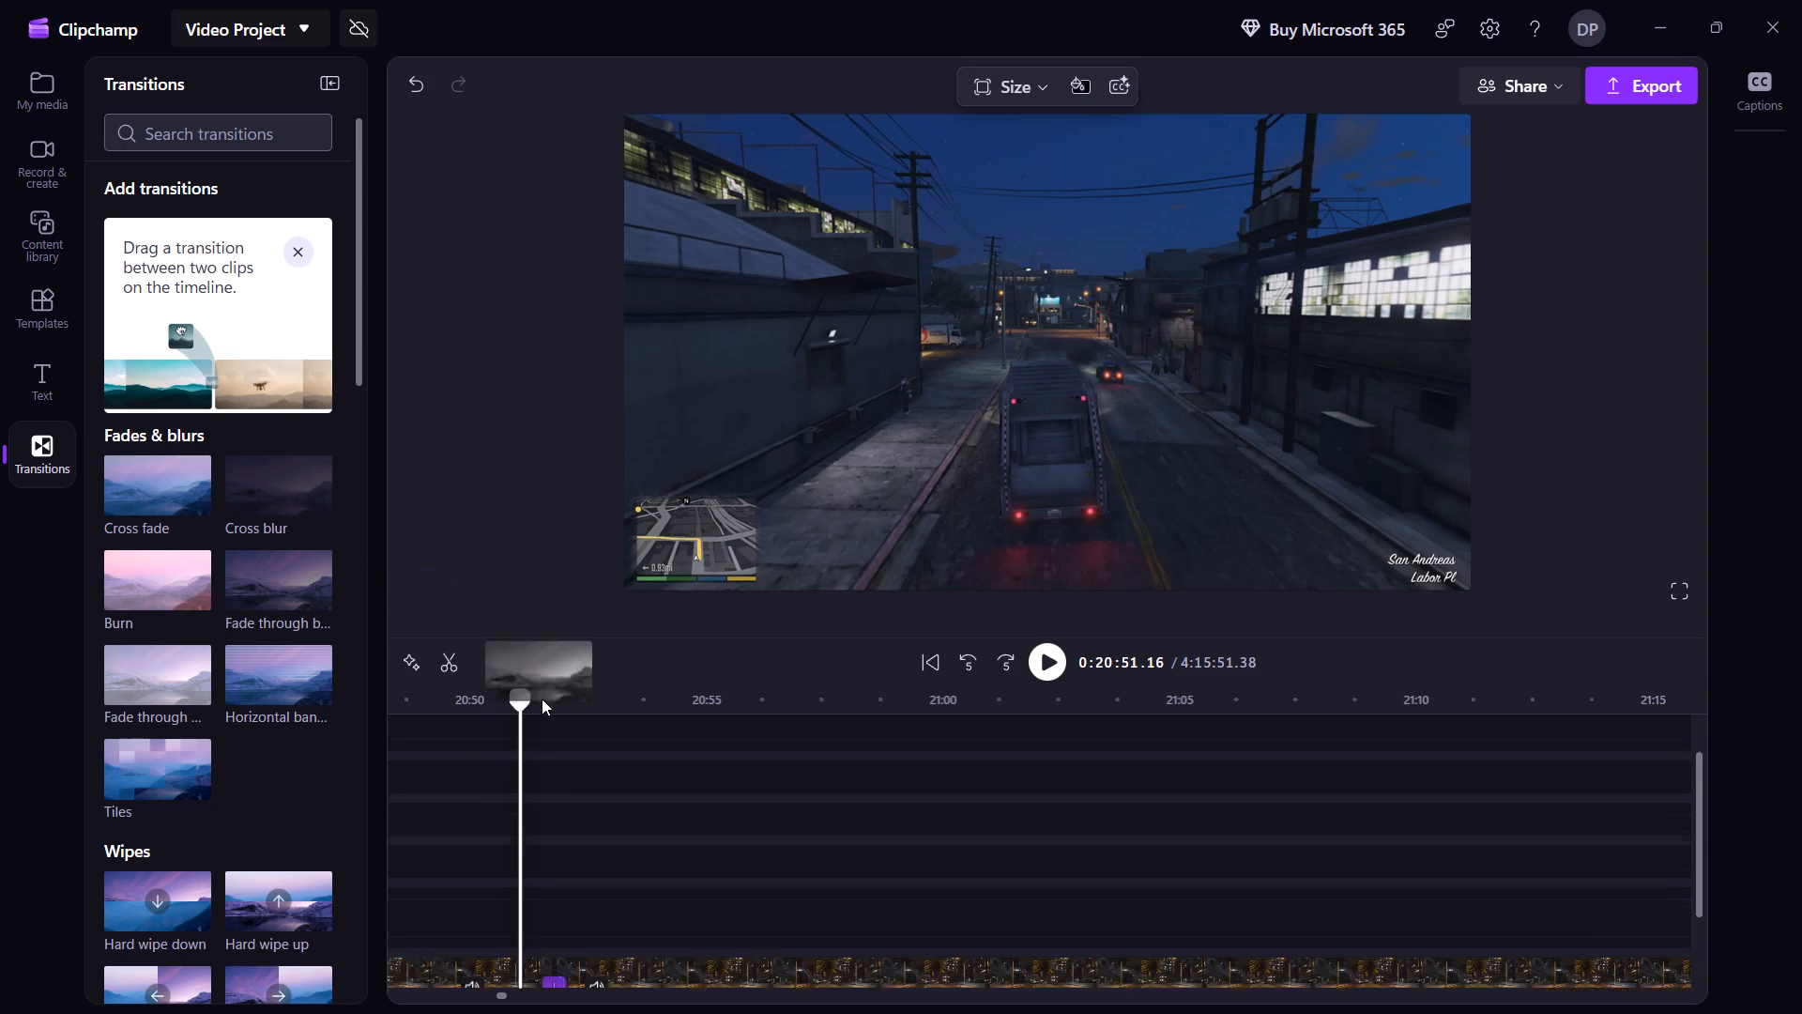
pyautogui.moveTo(542, 699); pyautogui.dragTo(568, 896)
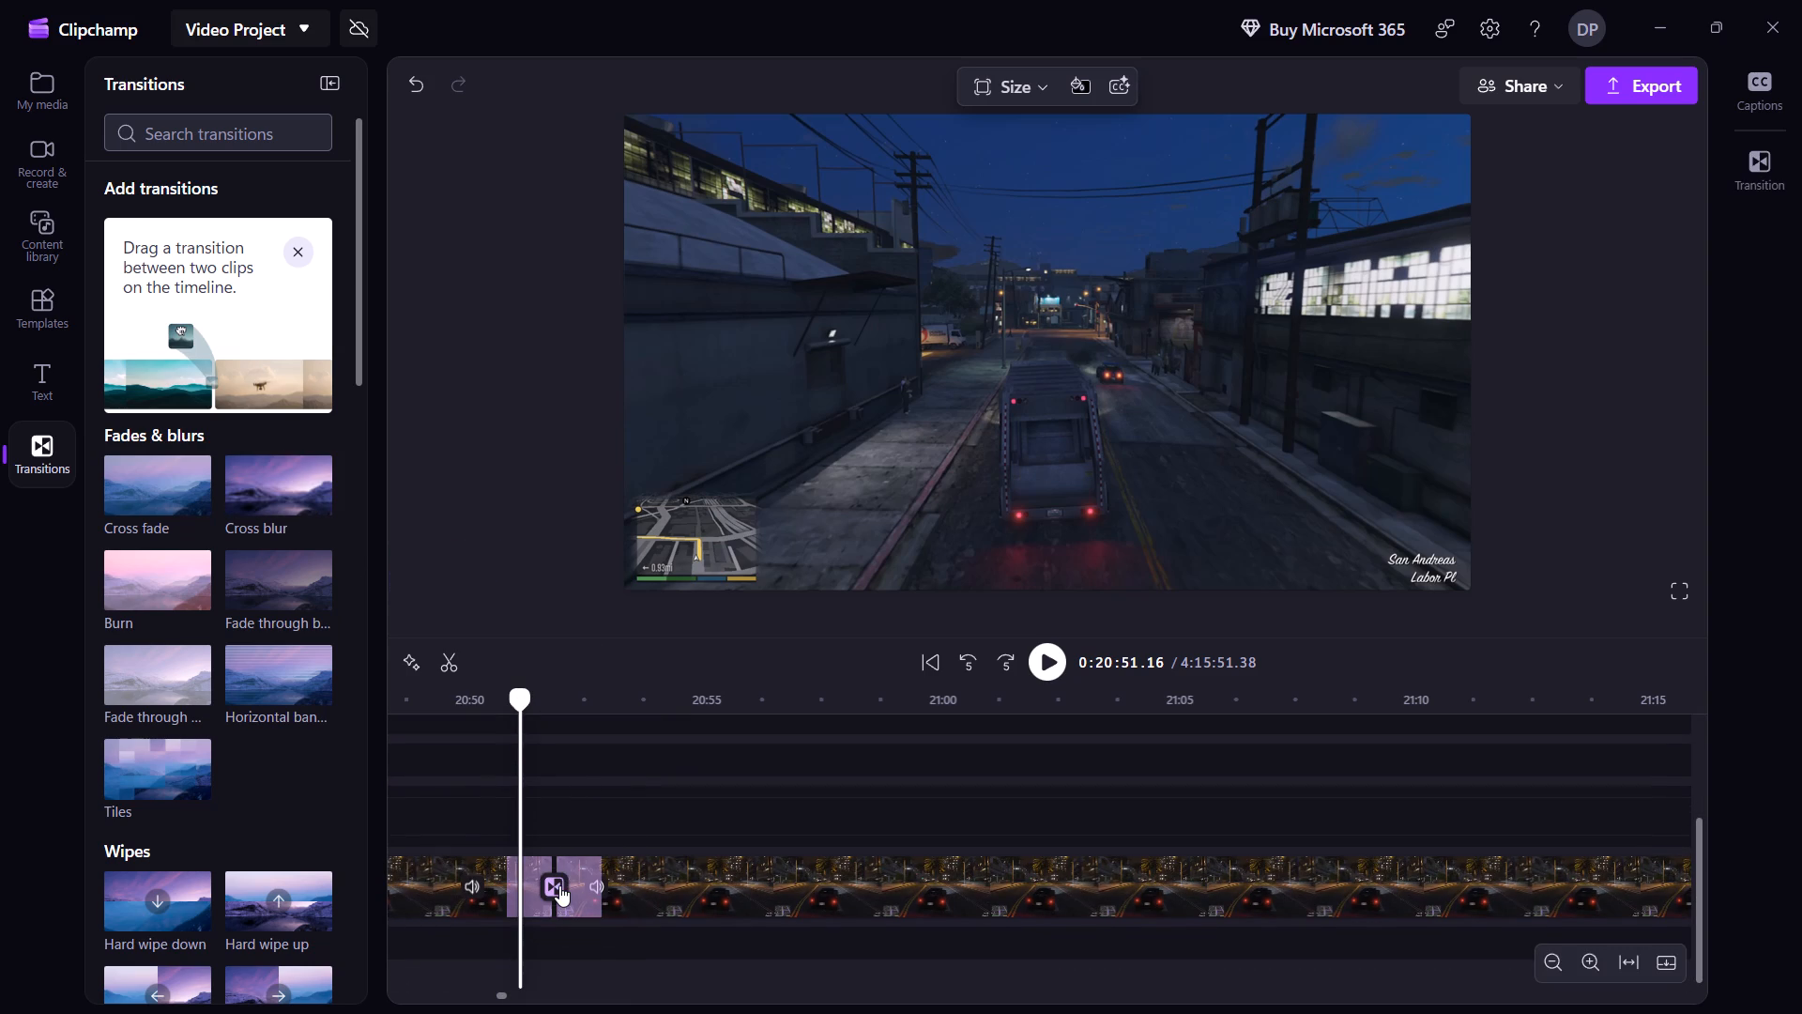
# Play back the new Cross blur transition from just before the cut.
pyautogui.press('Left')
pyautogui.press('Left')
pyautogui.press('Left')
pyautogui.press('space')
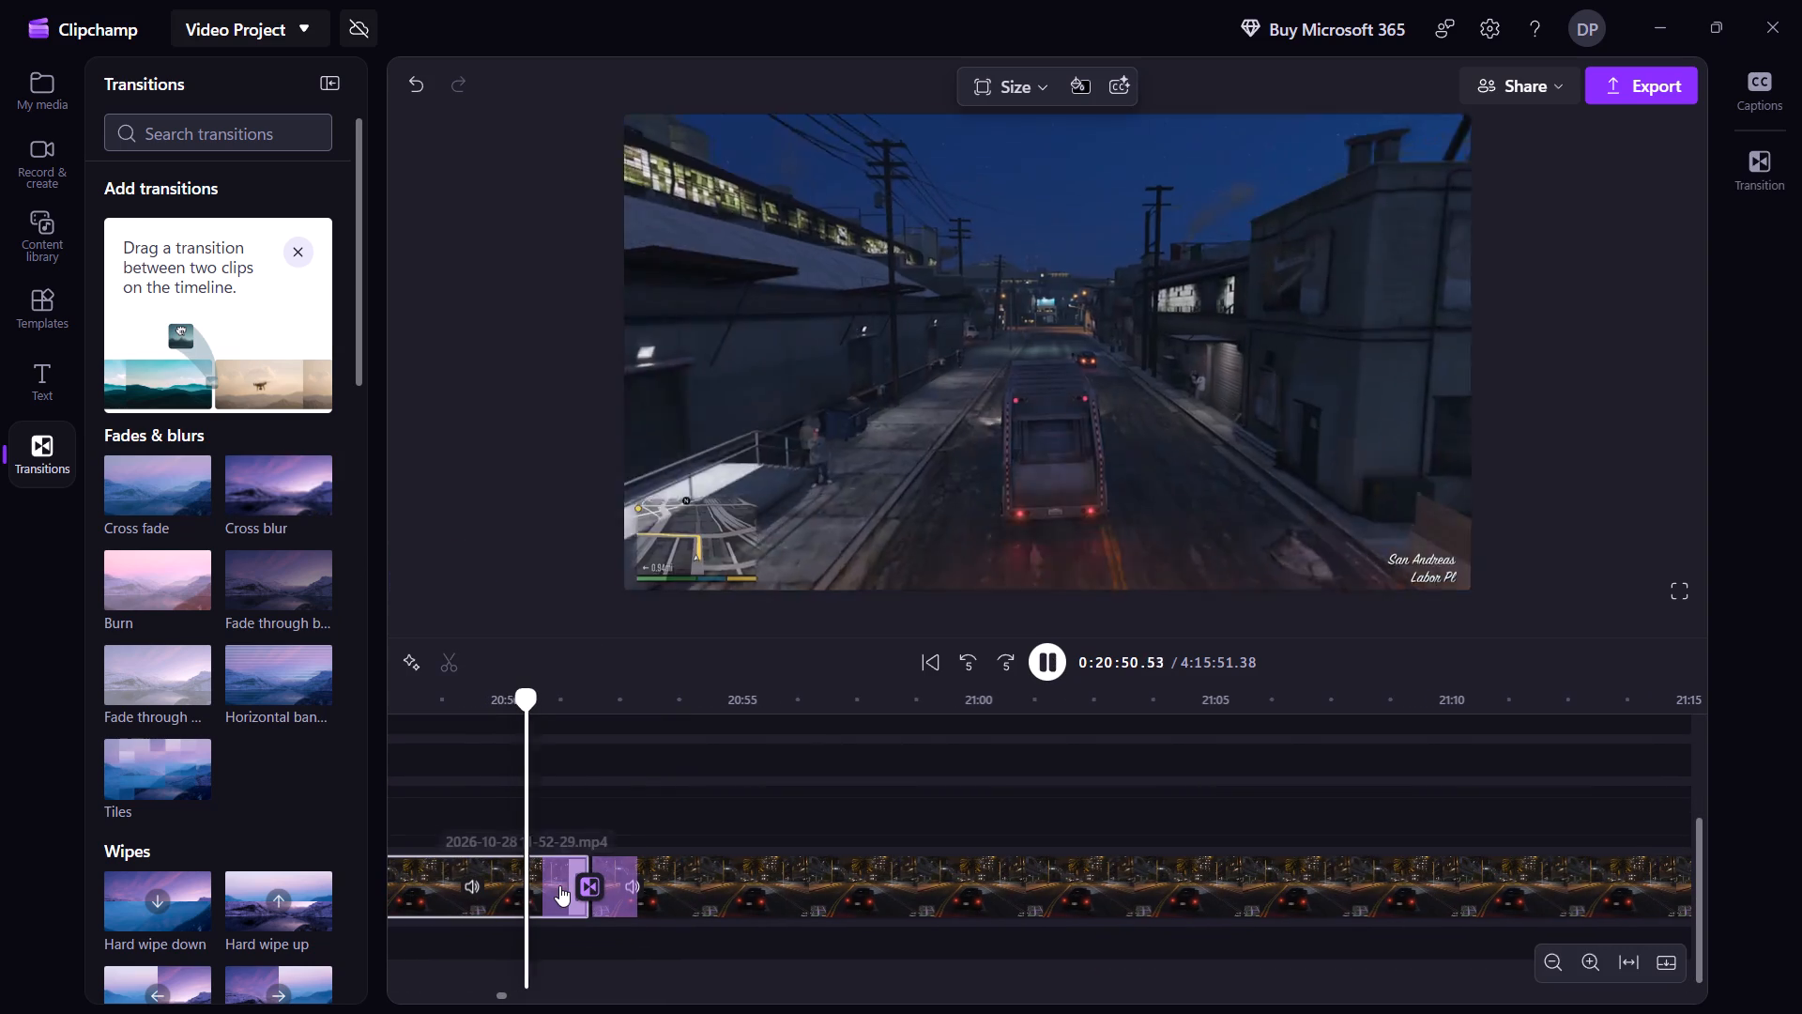
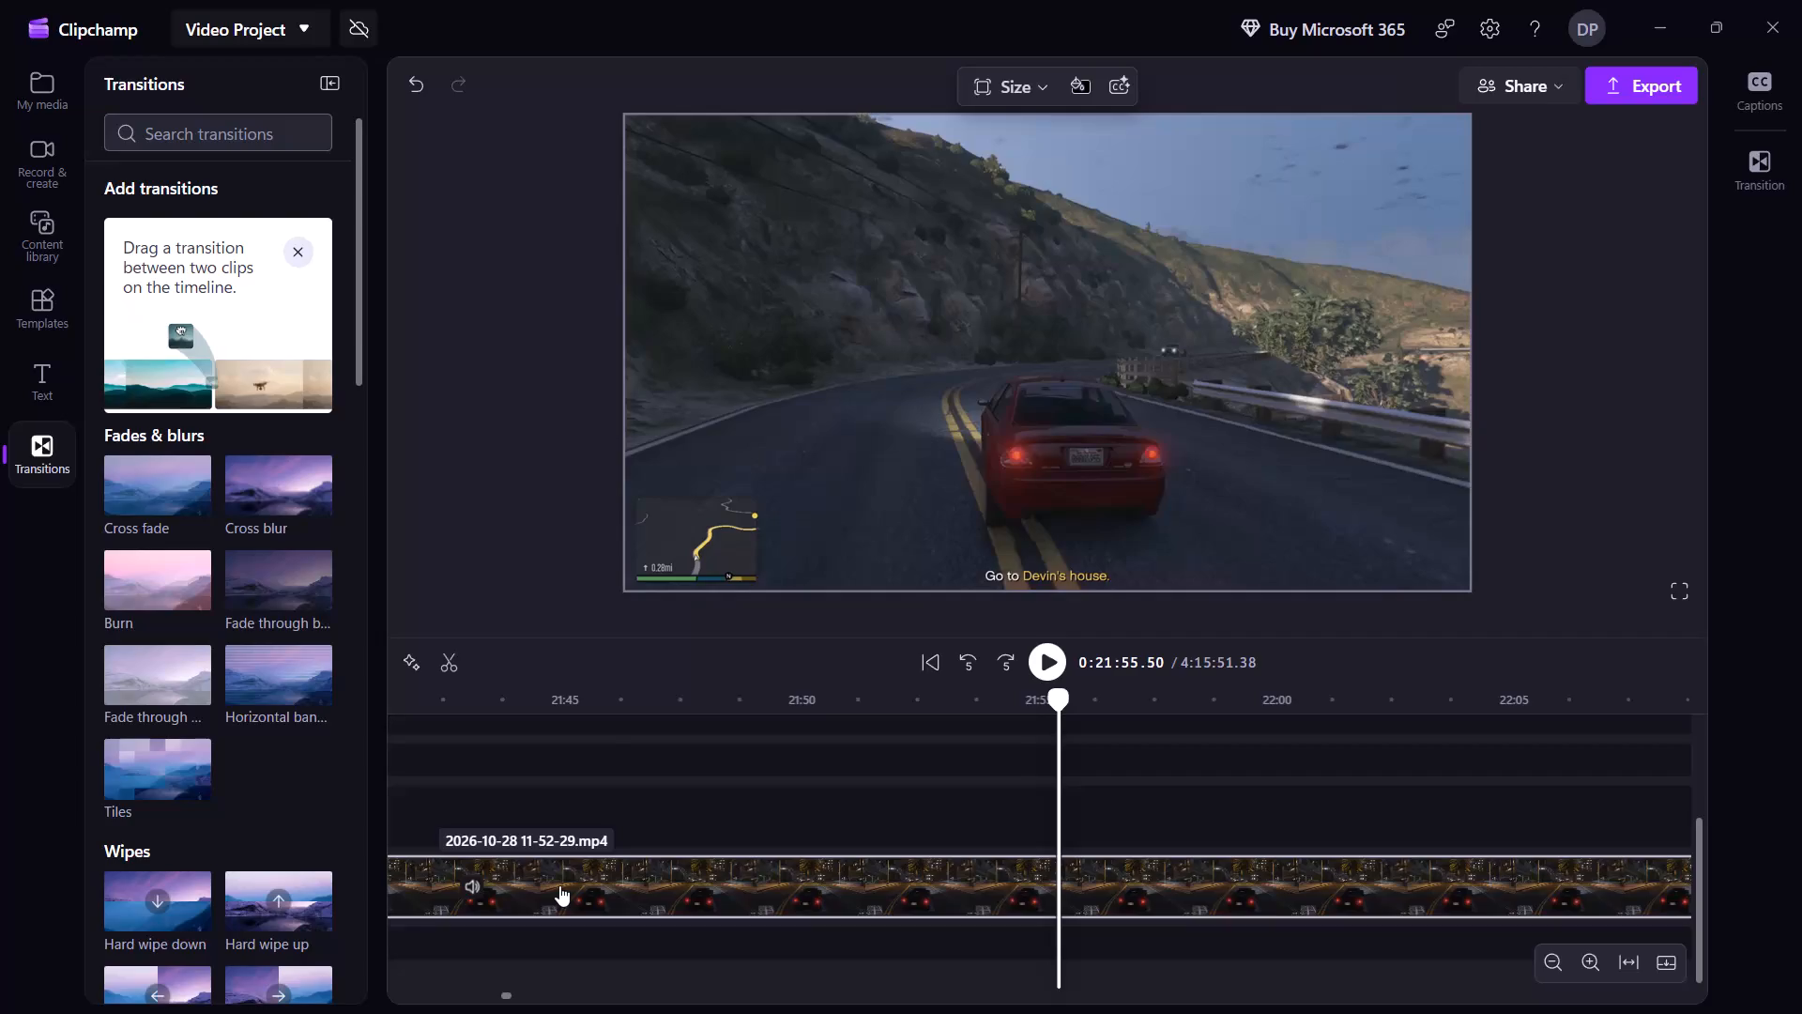
# Split the recording at 21:55.50, during the red car's mountain road drive to Devin's house.
pyautogui.press('s')
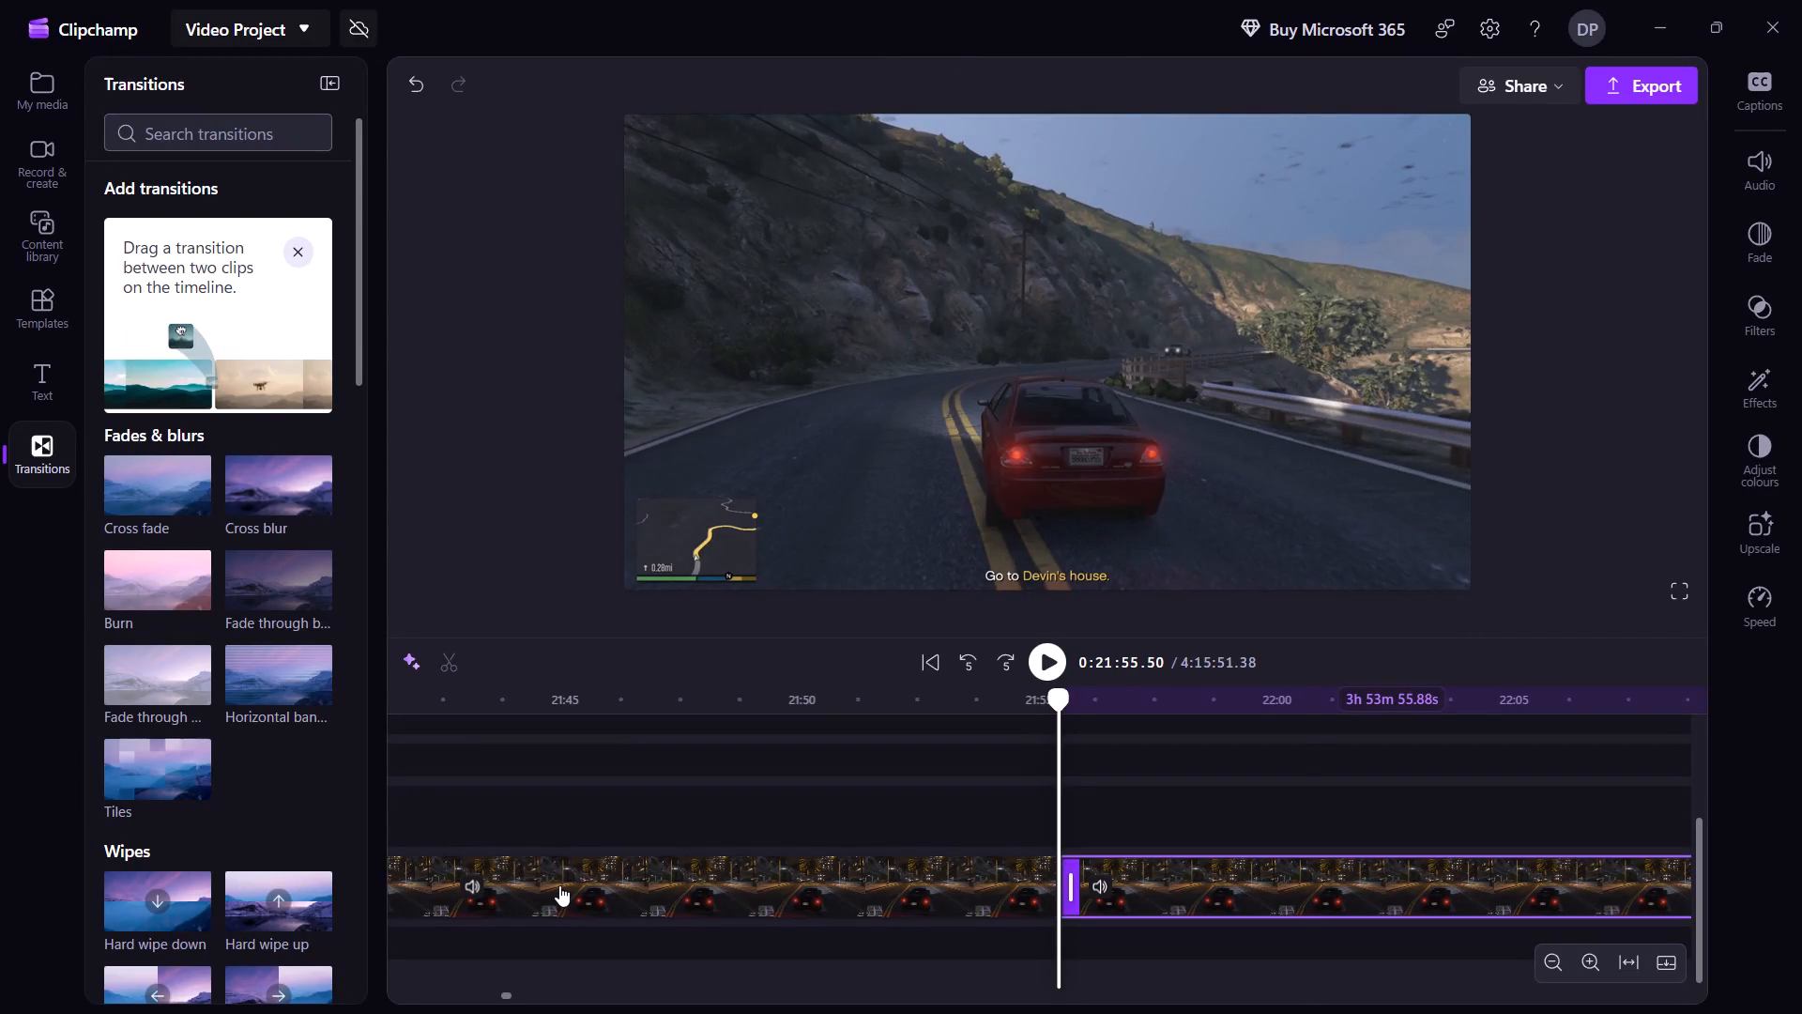
# Find the red car's arrival outside Devin's house and split the recording at 22:15.50, as the driver gets out.
pyautogui.hotkey('shift', 'Right')
pyautogui.hotkey('shift', 'Right')
pyautogui.hotkey('shift', 'Right')
pyautogui.hotkey('shift', 'Right')
pyautogui.hotkey('shift', 'Right')
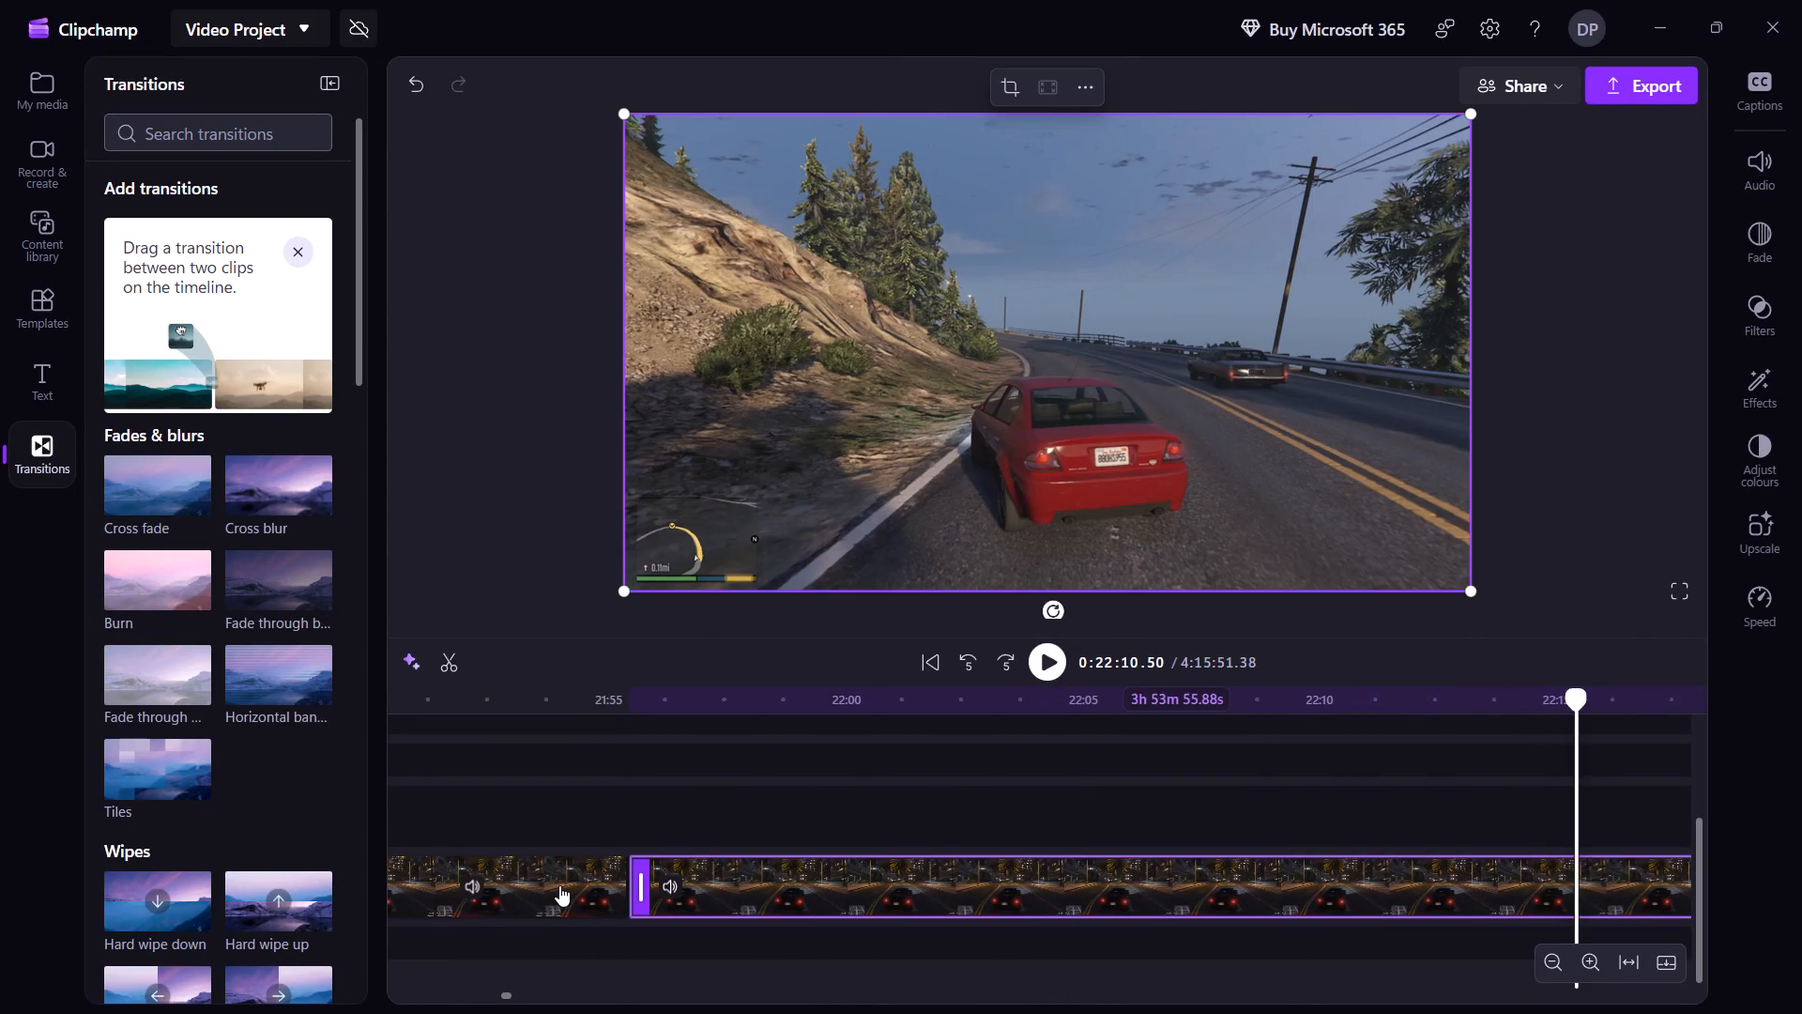
pyautogui.hotkey('shift', 'Right')
pyautogui.hotkey('shift', 'Left')
pyautogui.hotkey('shift', 'Left')
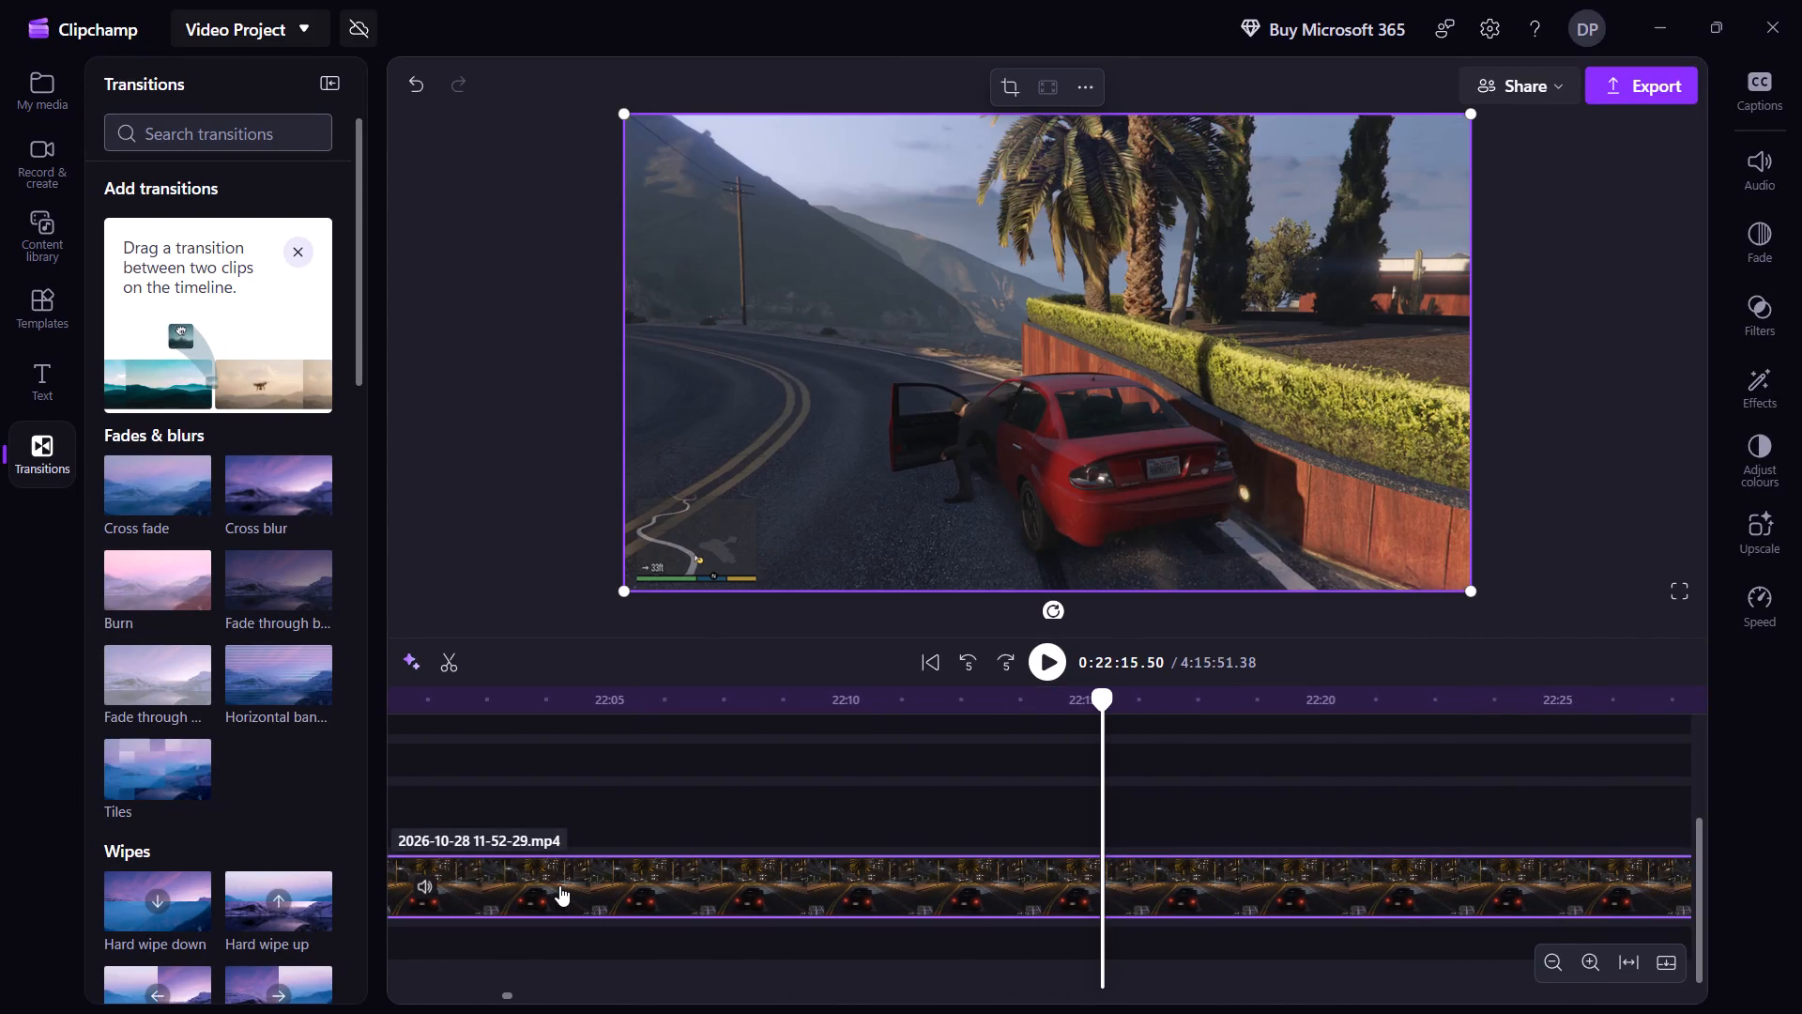
pyautogui.press('s')
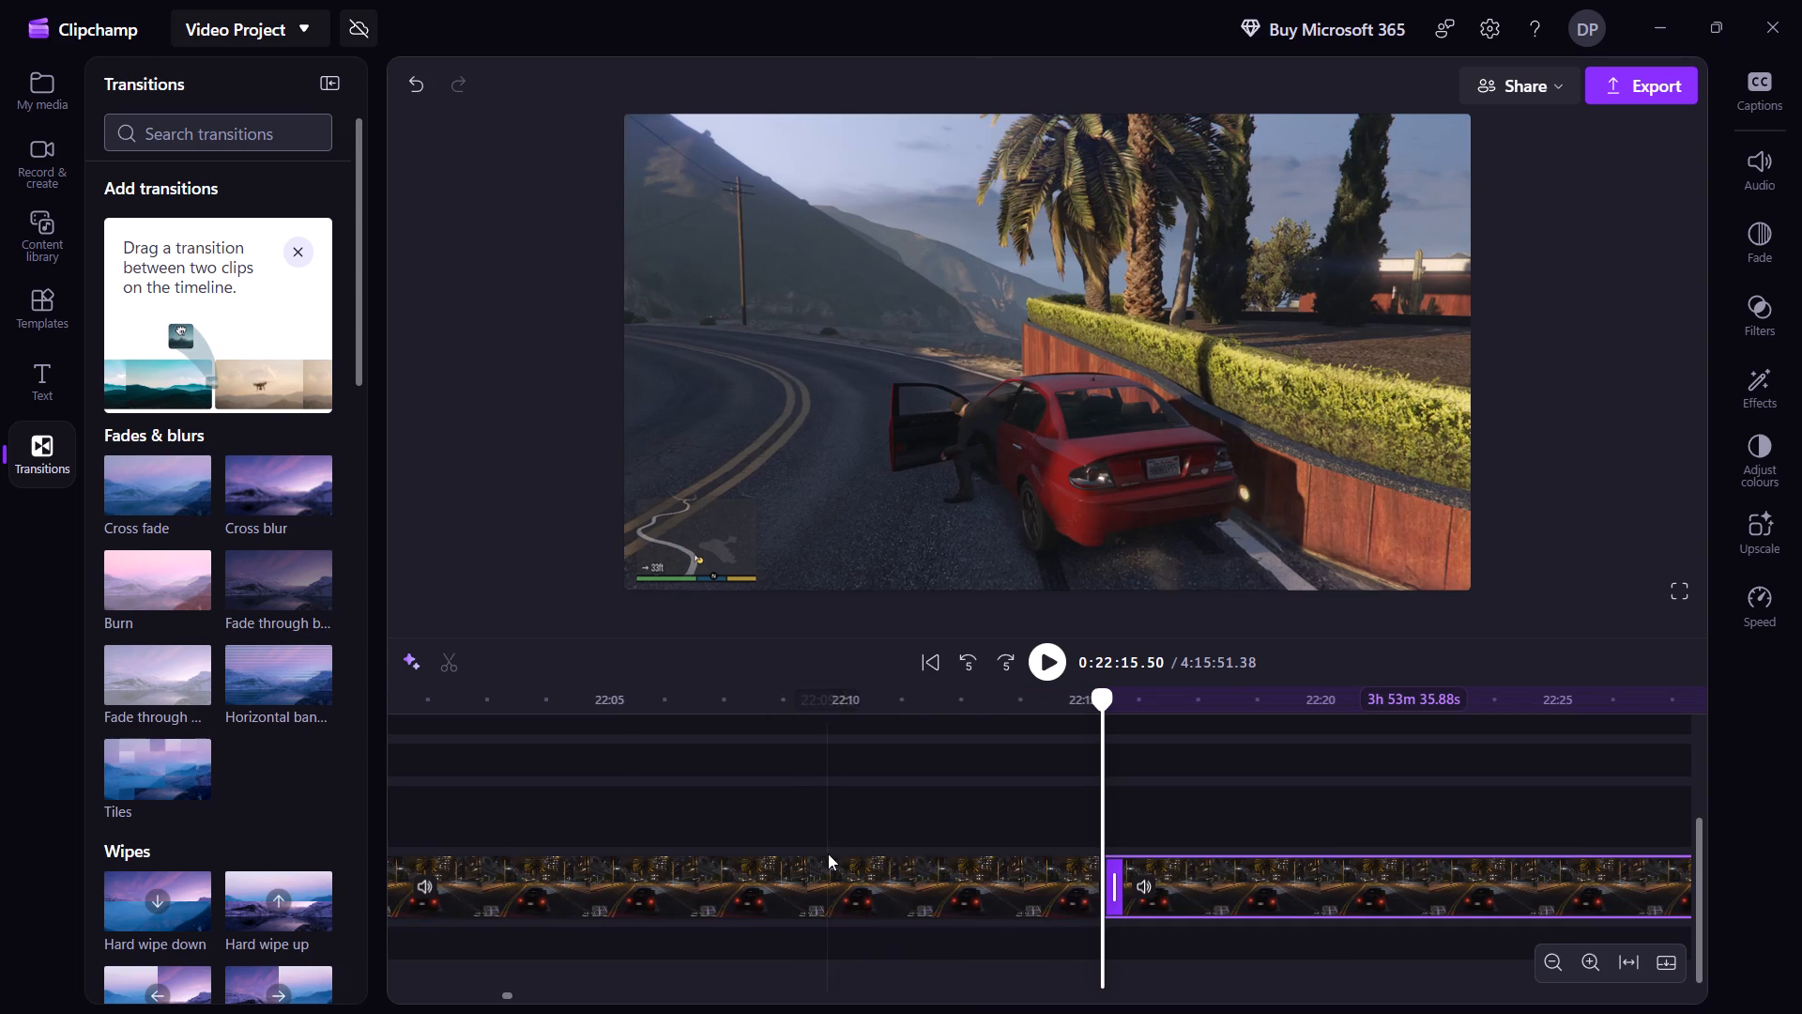
# Delete the driving segment between 21:55.50 and 22:15.50 and close the gap it leaves.
pyautogui.click(827, 883)
pyautogui.rightClick(827, 883)
pyautogui.click(928, 494)
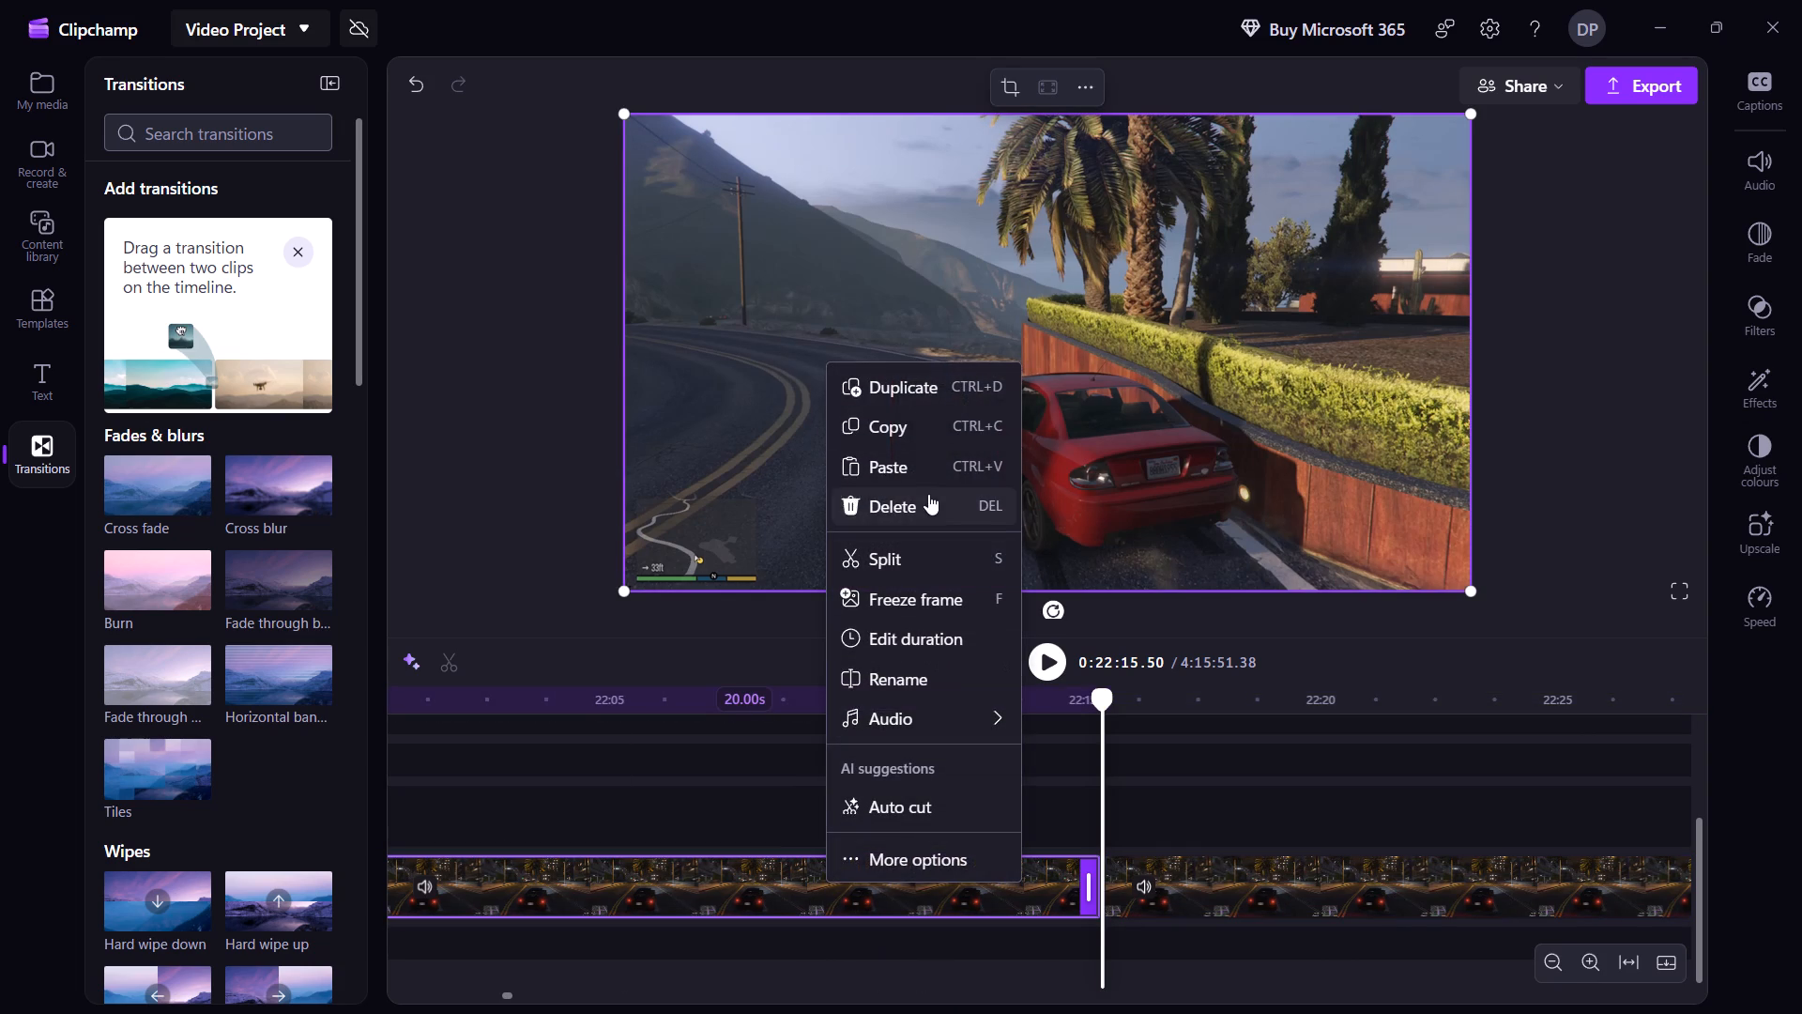
pyautogui.click(752, 887)
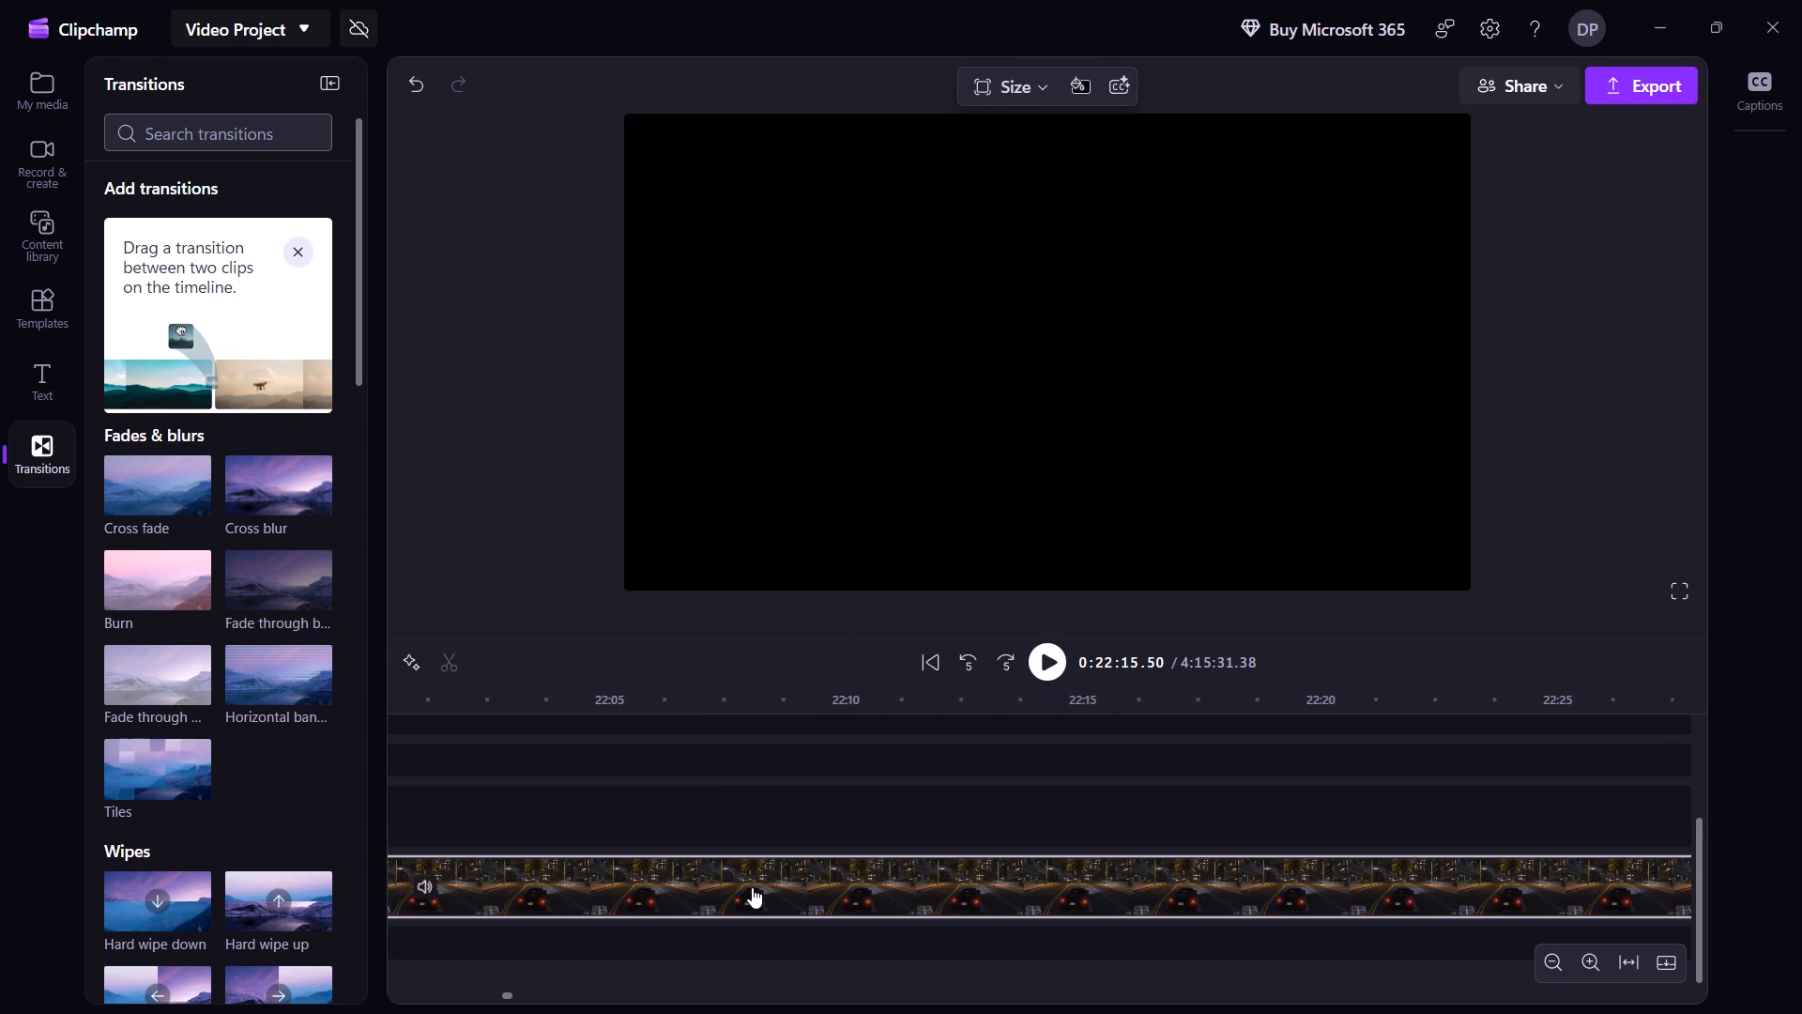
# Add a Cross blur transition at the cut near 21:55.50 between the mountain drive and the arrival at Devin's house.
pyautogui.press('Left')
pyautogui.press('Left')
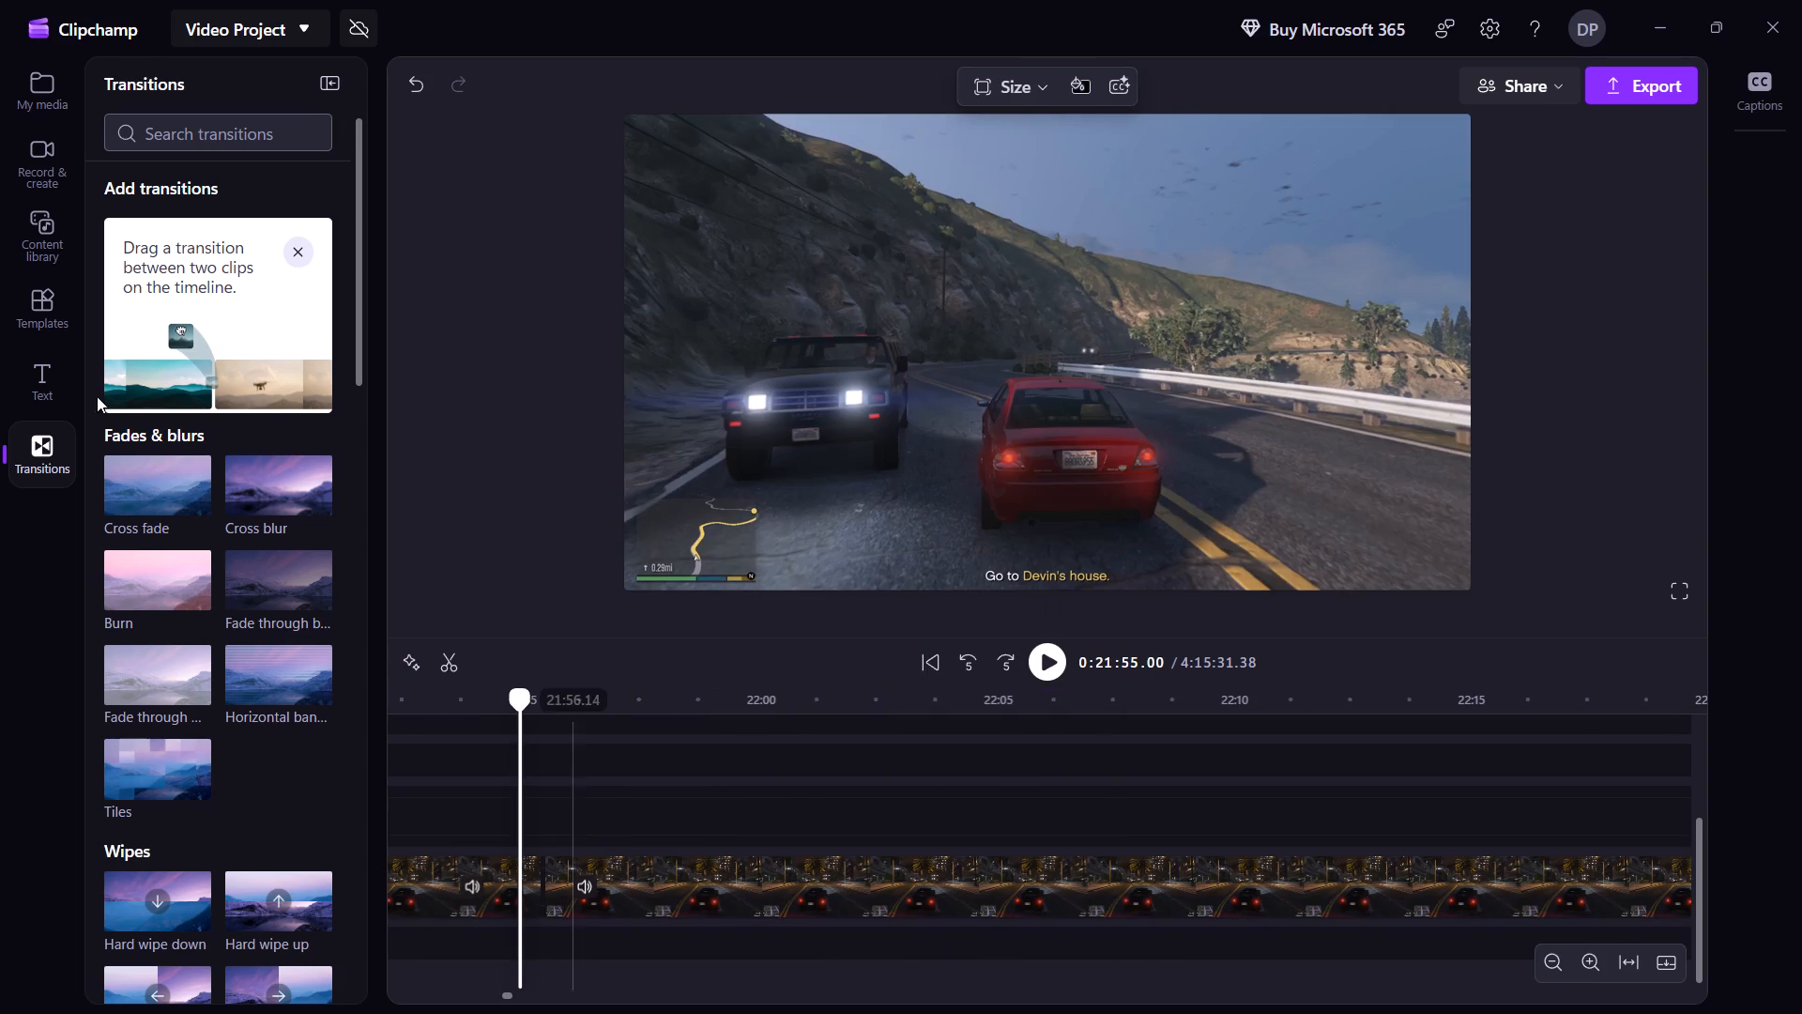
pyautogui.moveTo(272, 476); pyautogui.dragTo(473, 720)
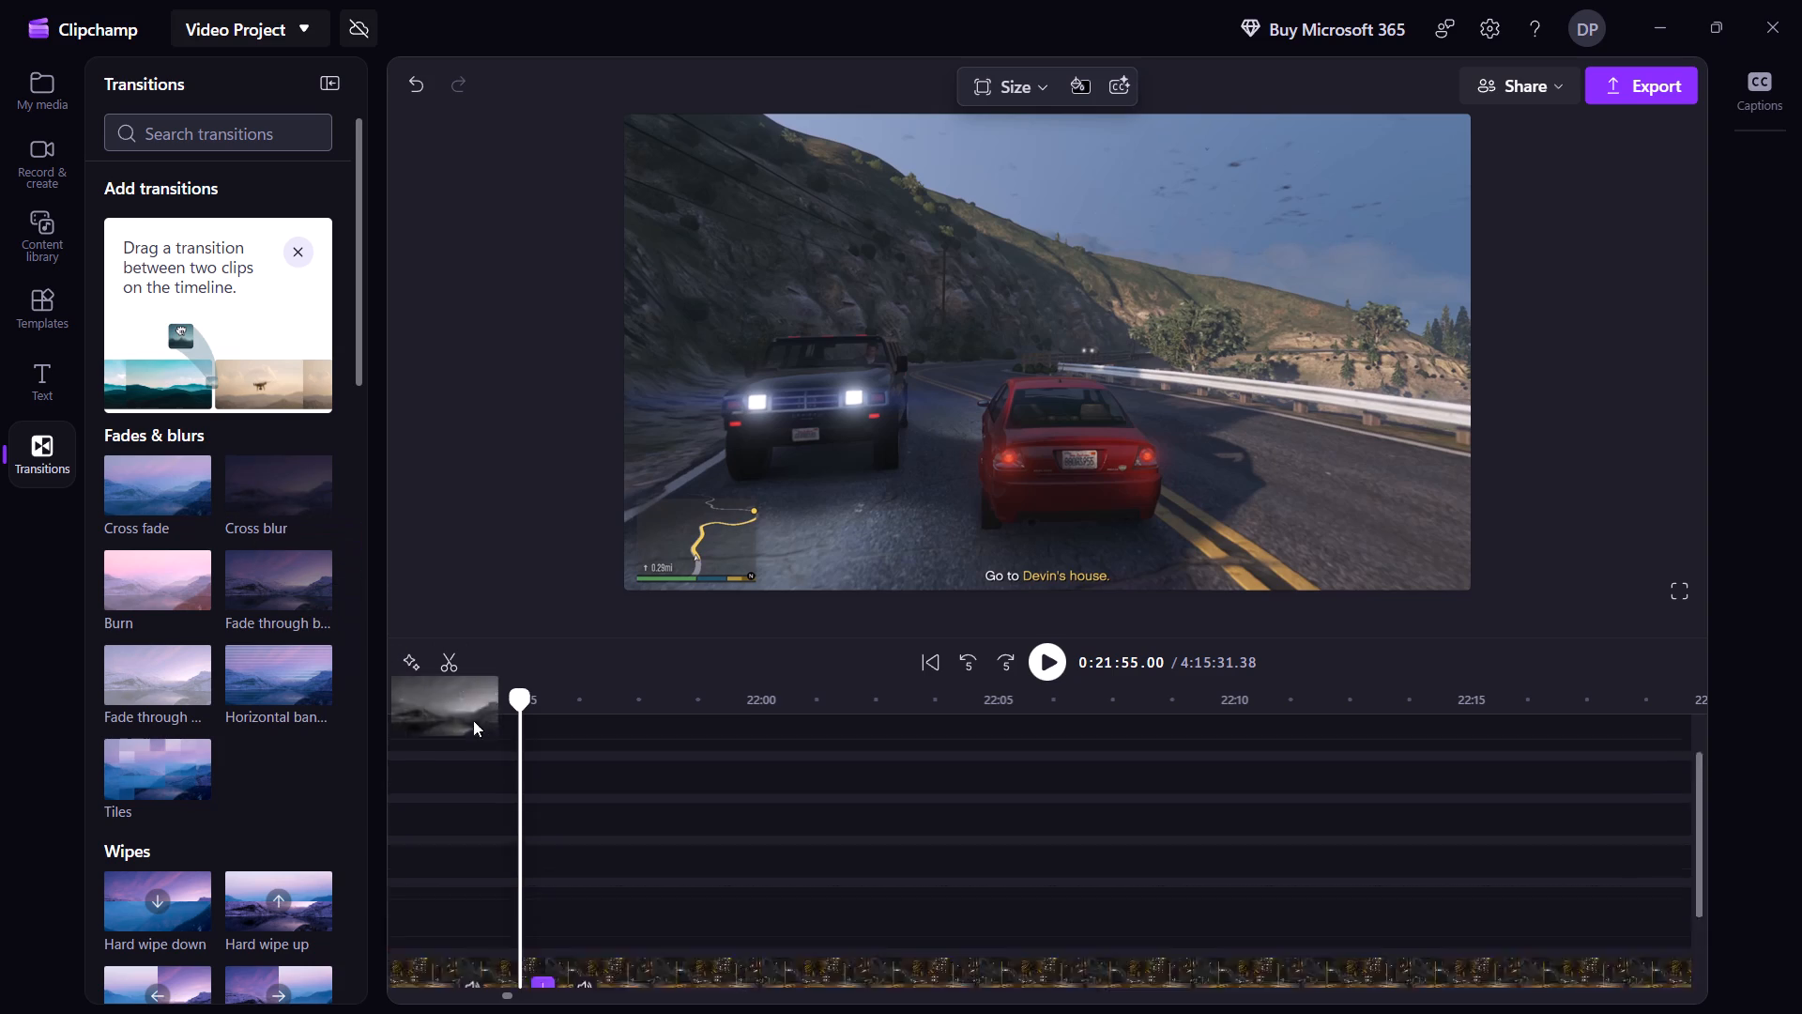
pyautogui.moveTo(473, 720); pyautogui.dragTo(534, 891)
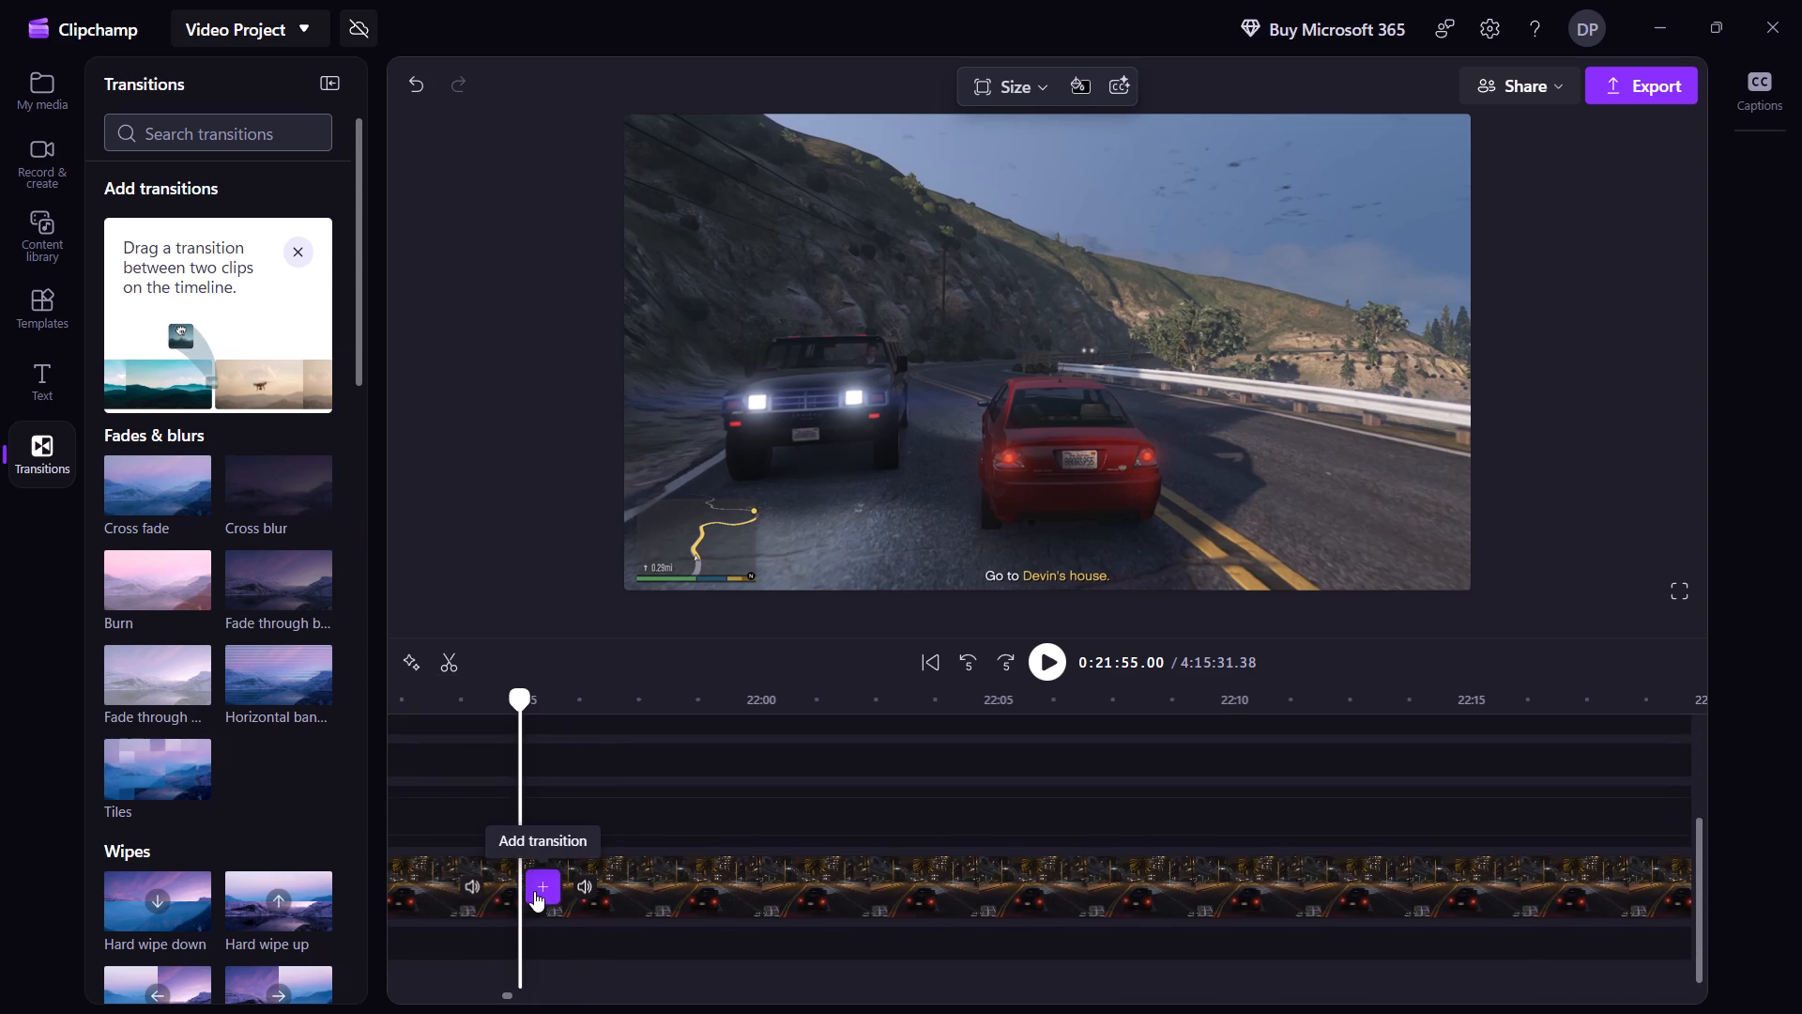
# Play back the new Cross blur transition from just before the cut.
pyautogui.press('Left')
pyautogui.press('Left')
pyautogui.press('space')
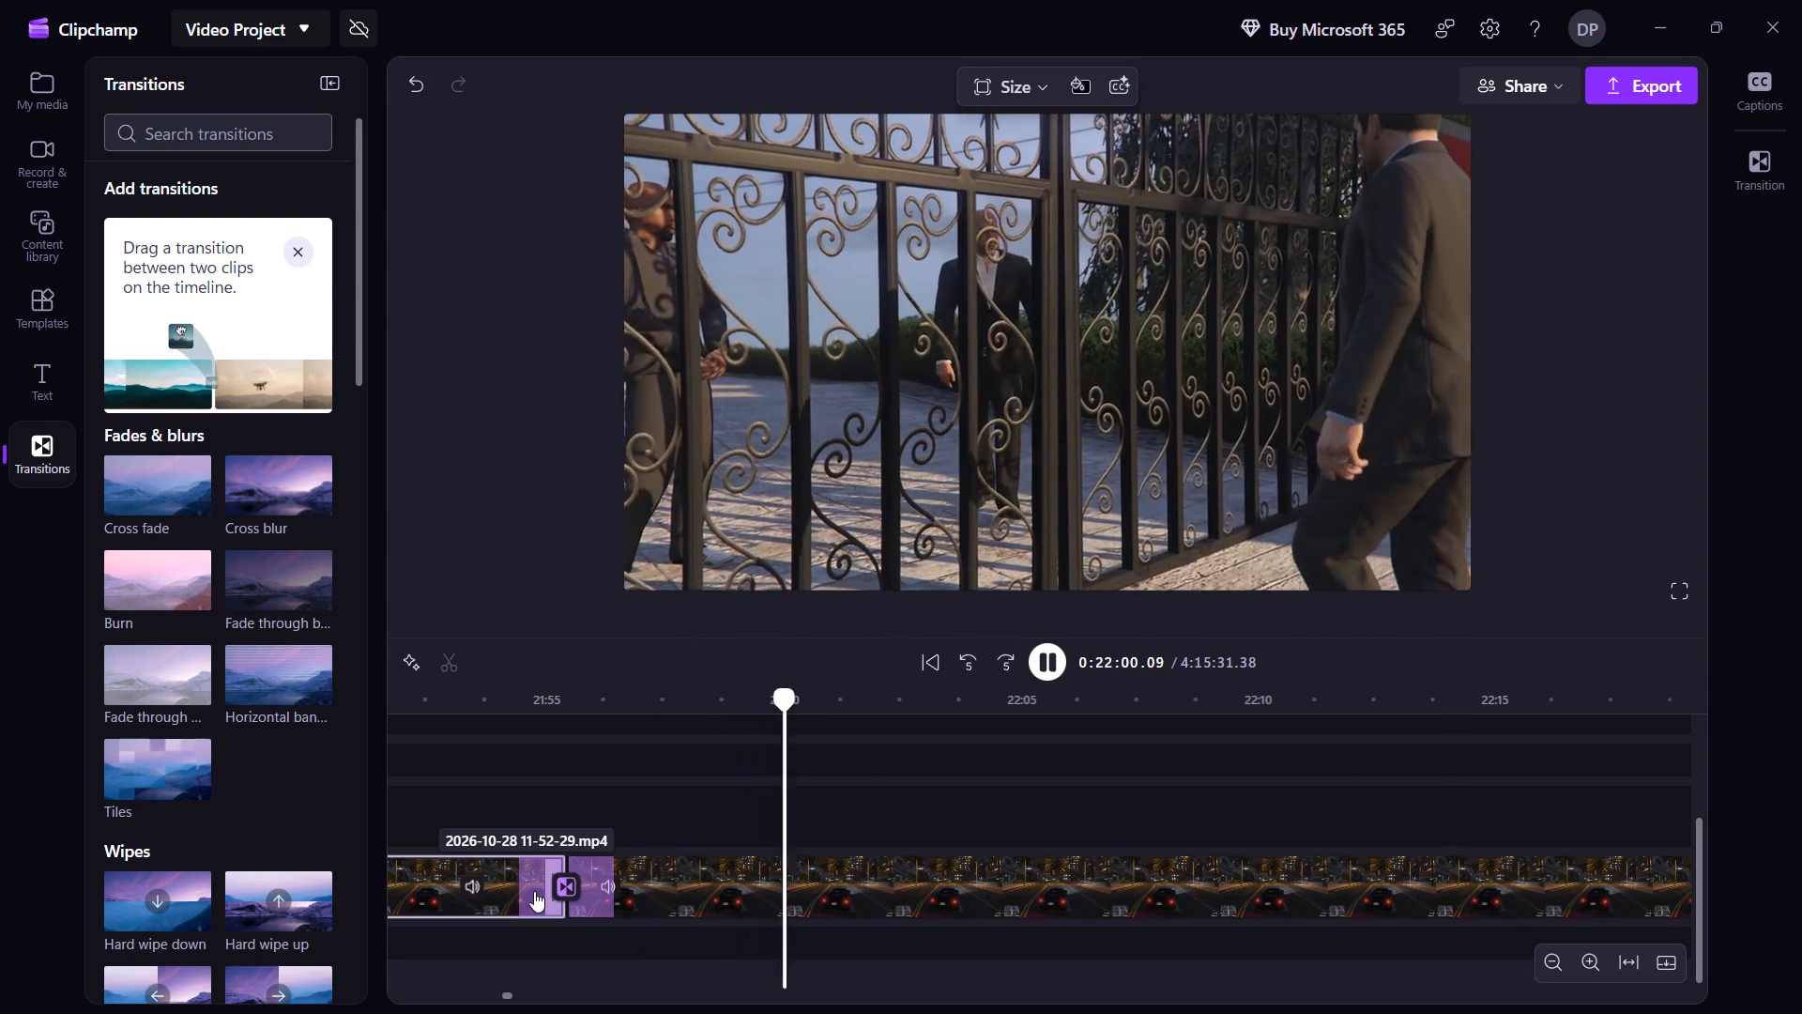
# Skim past the cutscene at Devin's house to the Mission Passed screen and split the recording there, at about 23:48.
pyautogui.hotkey('shift', 'Right')
pyautogui.hotkey('shift', 'Right')
pyautogui.hotkey('shift', 'Right')
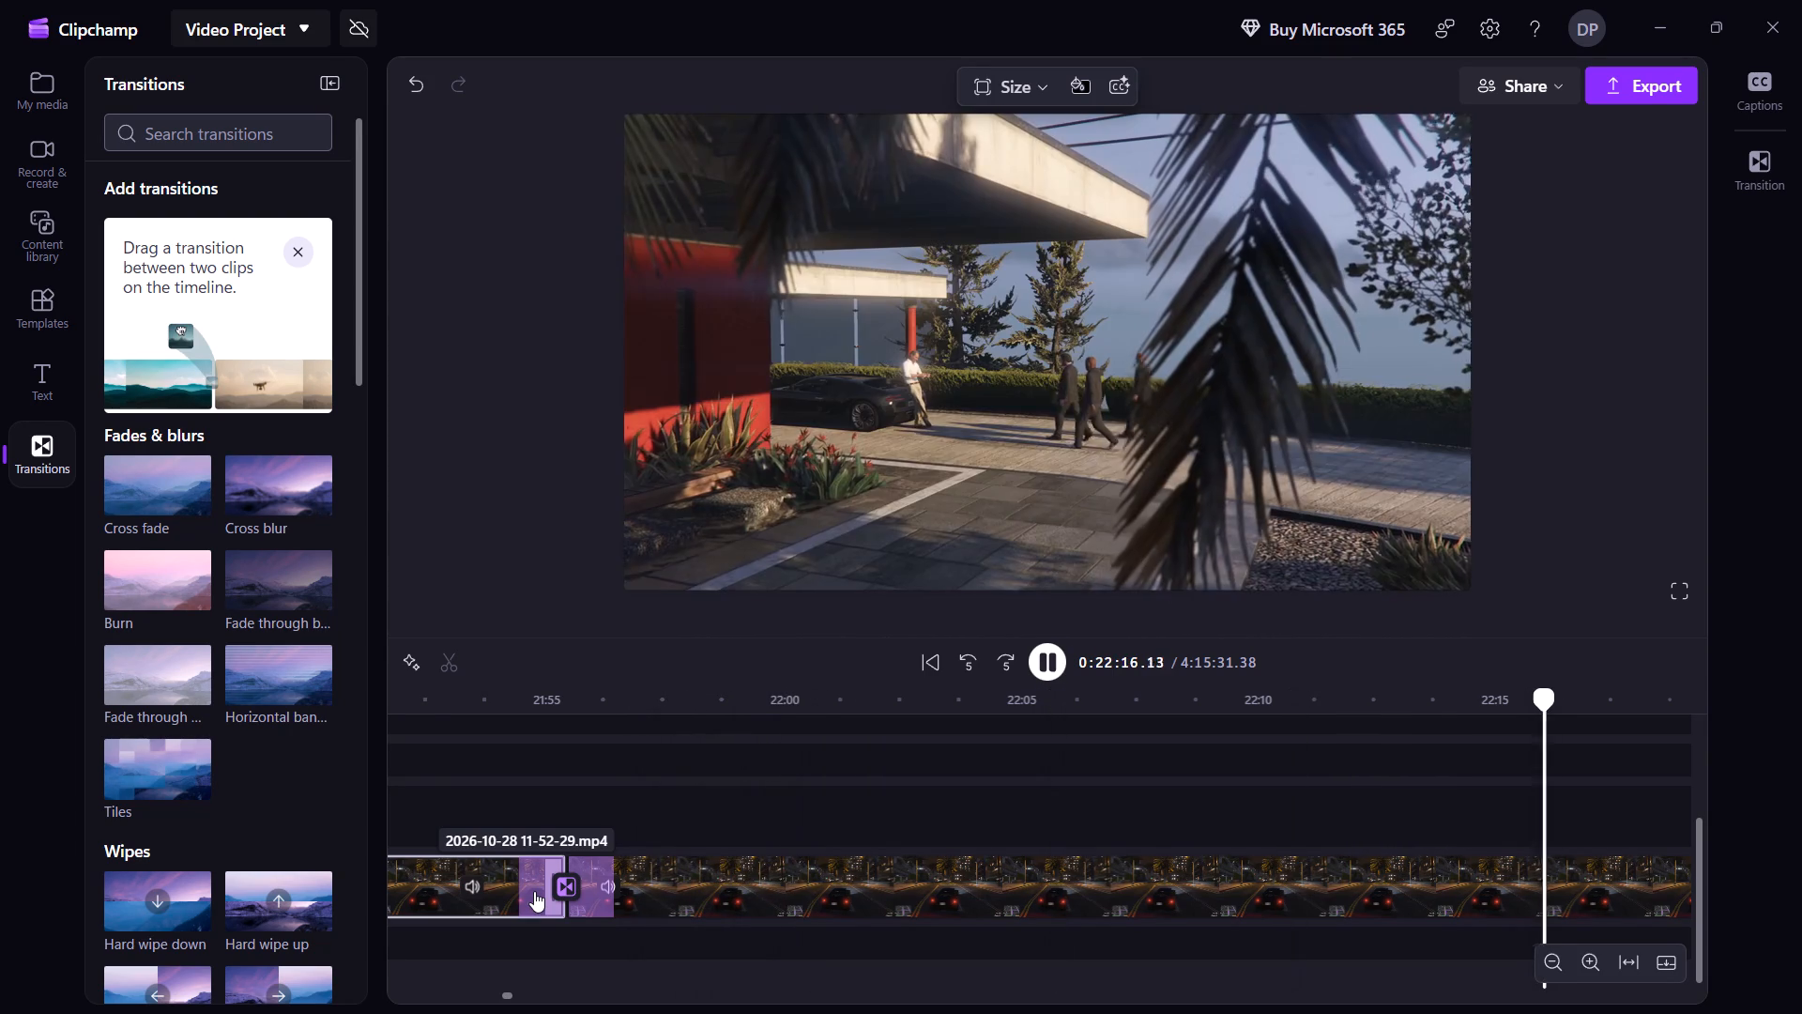
pyautogui.hotkey('shift', 'Right')
pyautogui.hotkey('shift', 'Right')
pyautogui.hotkey('shift', 'Right')
pyautogui.hotkey('shift', 'Right')
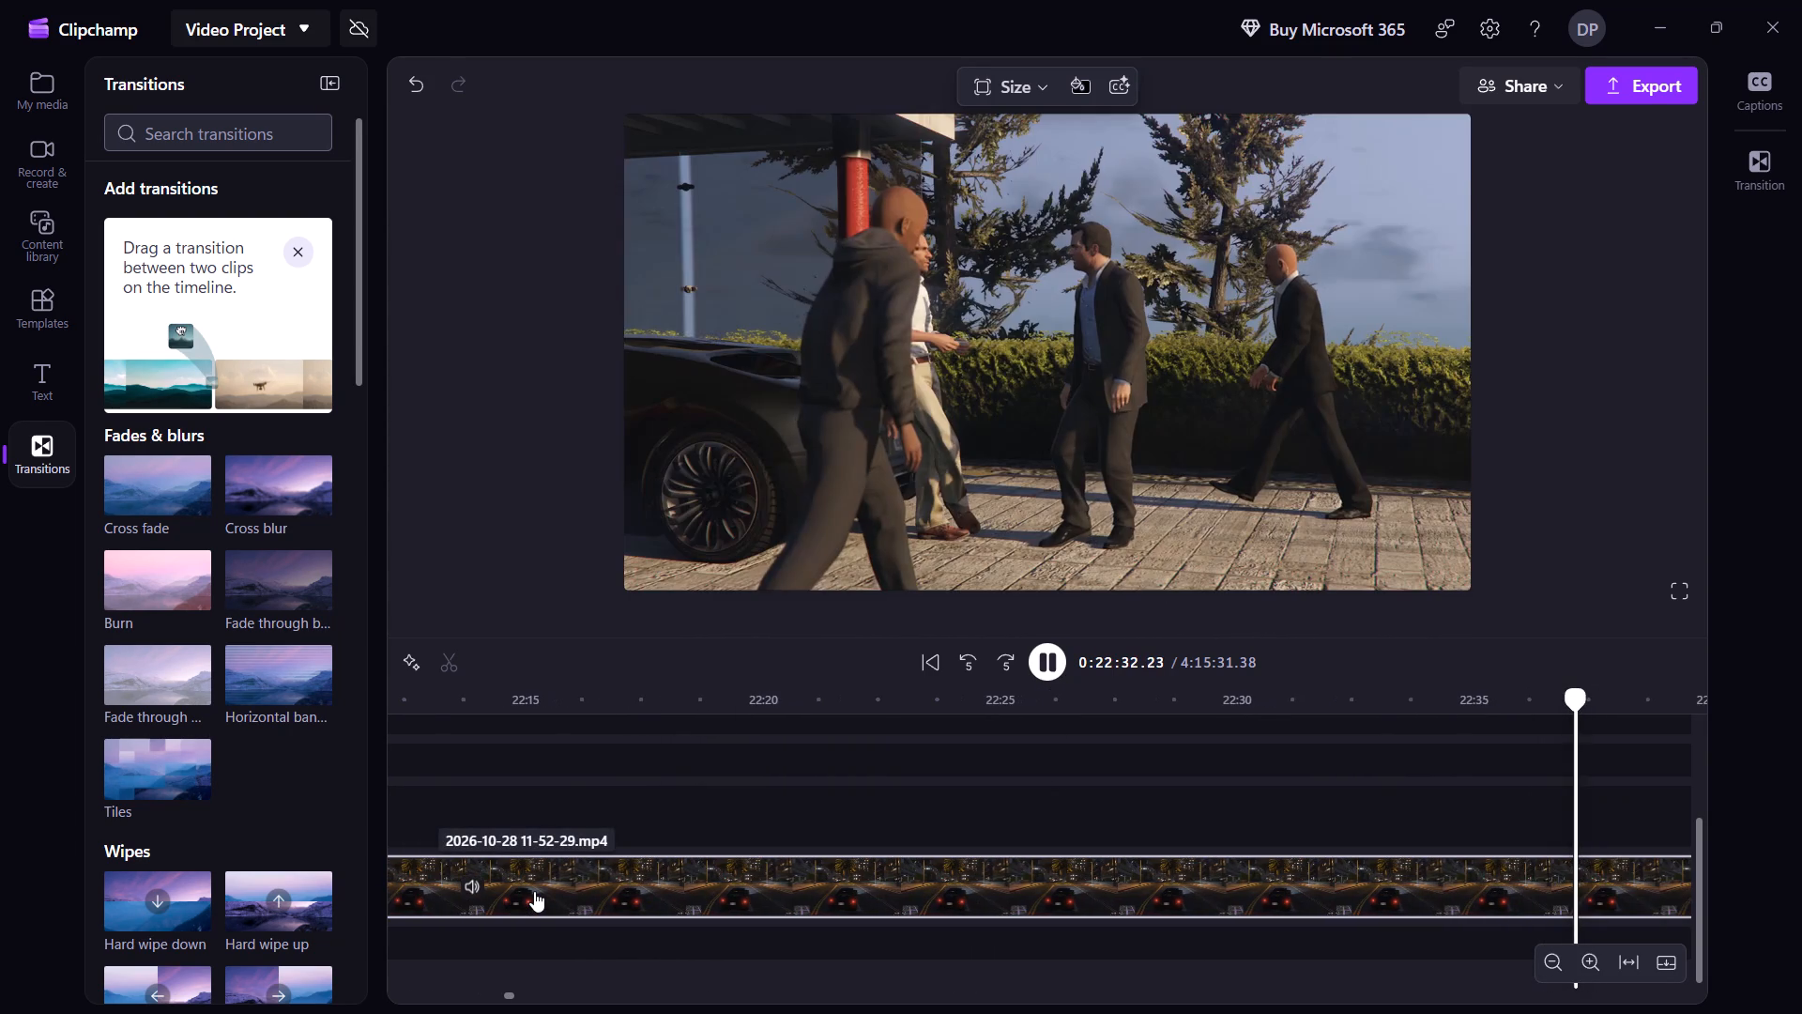
pyautogui.hotkey('shift', 'Right')
pyautogui.hotkey('shift', 'Right')
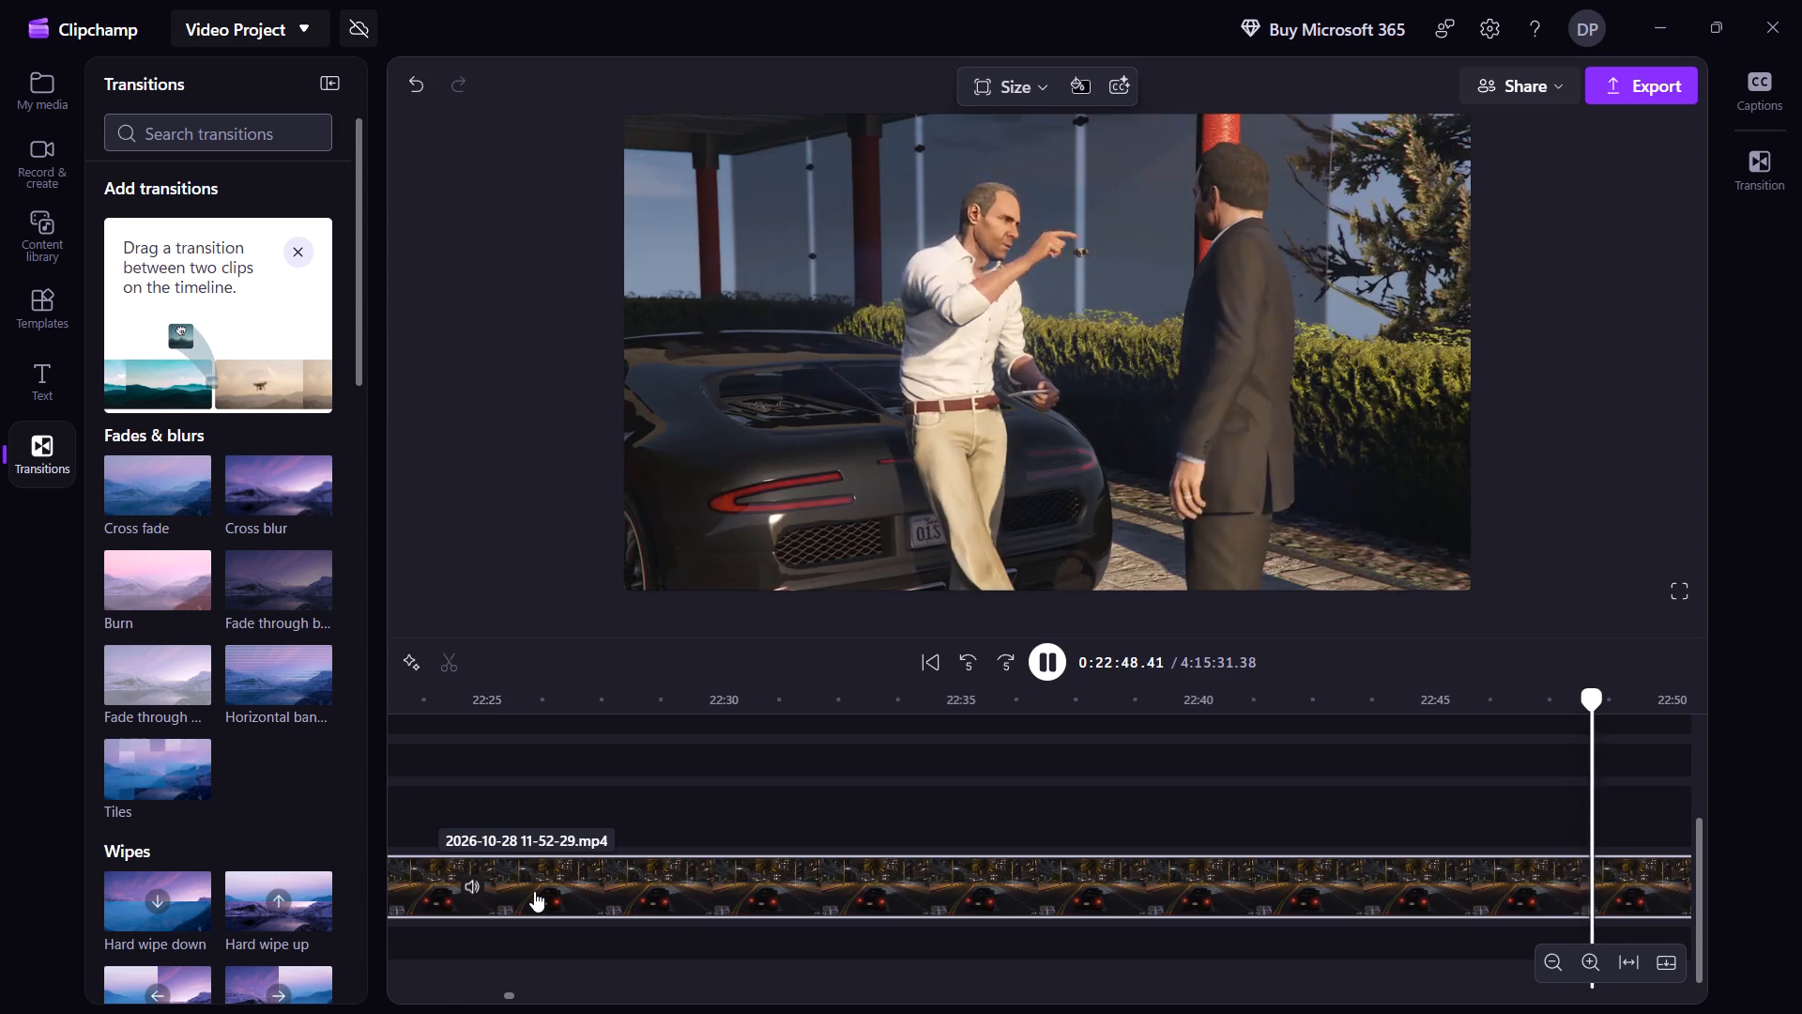
pyautogui.hotkey('shift', 'Right')
pyautogui.hotkey('shift', 'Right')
pyautogui.hotkey('shift', 'Right')
pyautogui.hotkey('shift', 'Right')
pyautogui.hotkey('shift', 'Right')
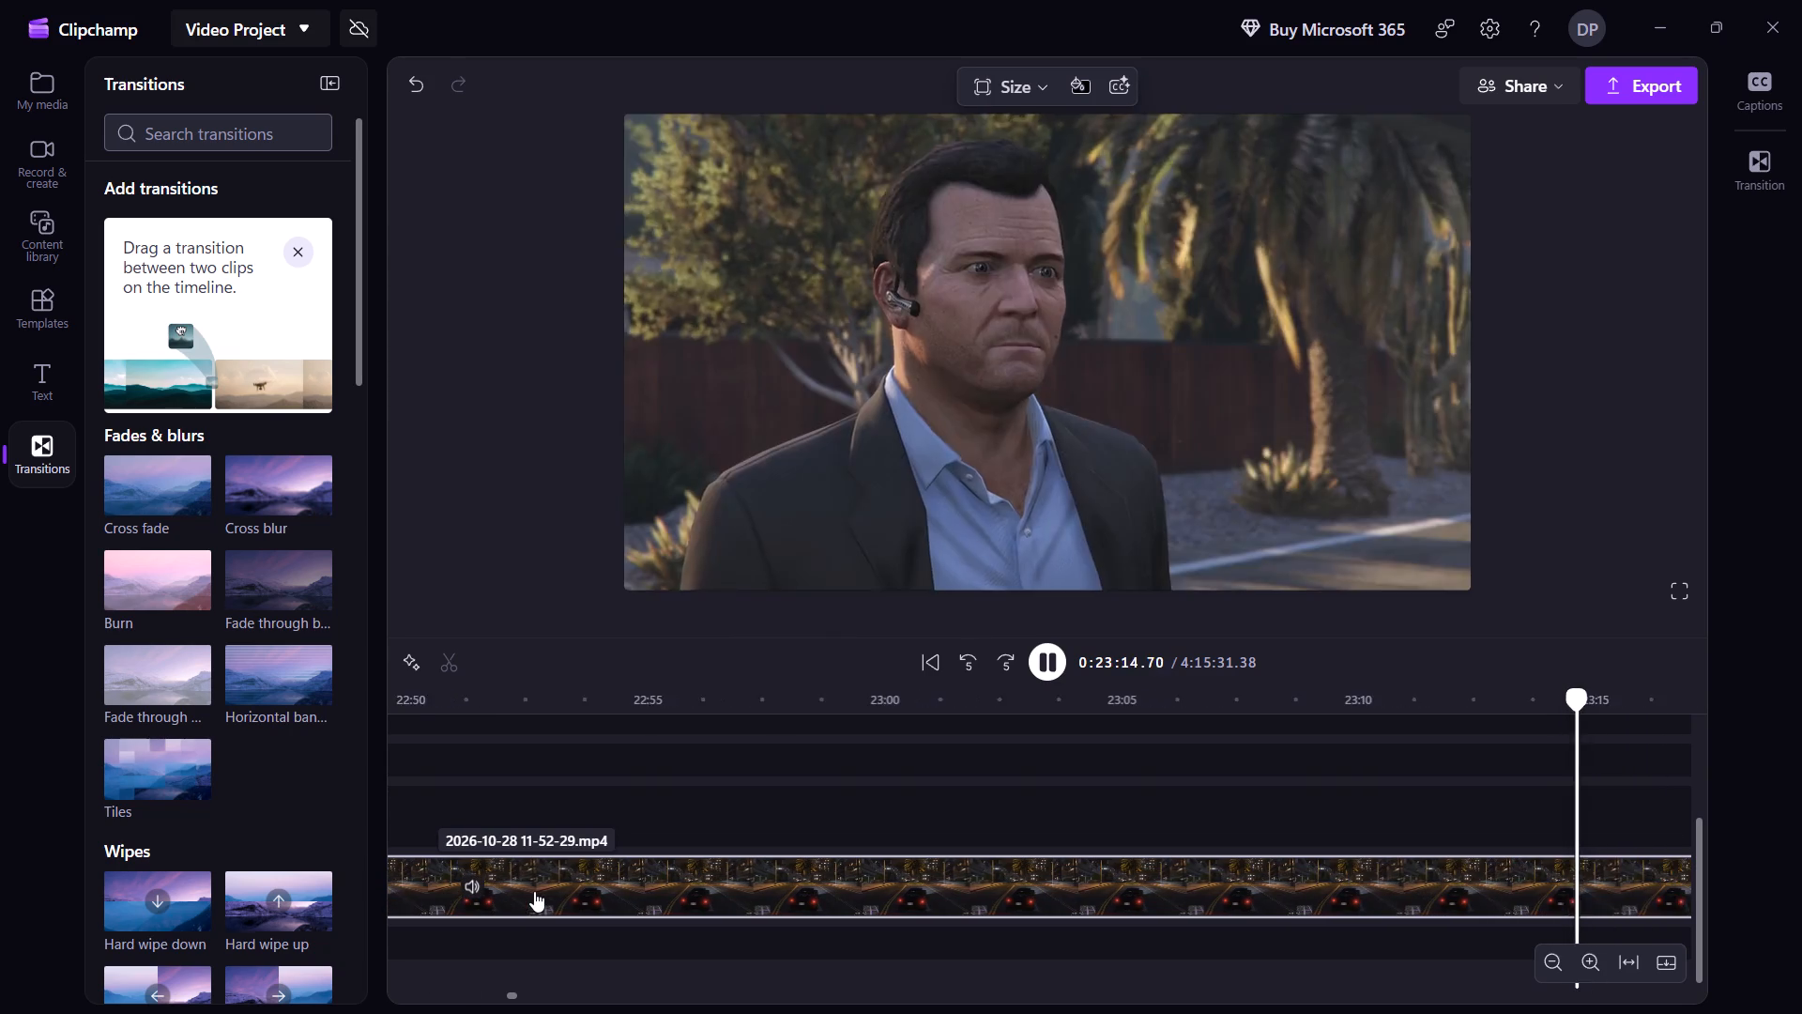
pyautogui.hotkey('shift', 'Right')
pyautogui.hotkey('shift', 'Right')
pyautogui.hotkey('shift', 'Right')
pyautogui.hotkey('shift', 'Right')
pyautogui.hotkey('shift', 'Right')
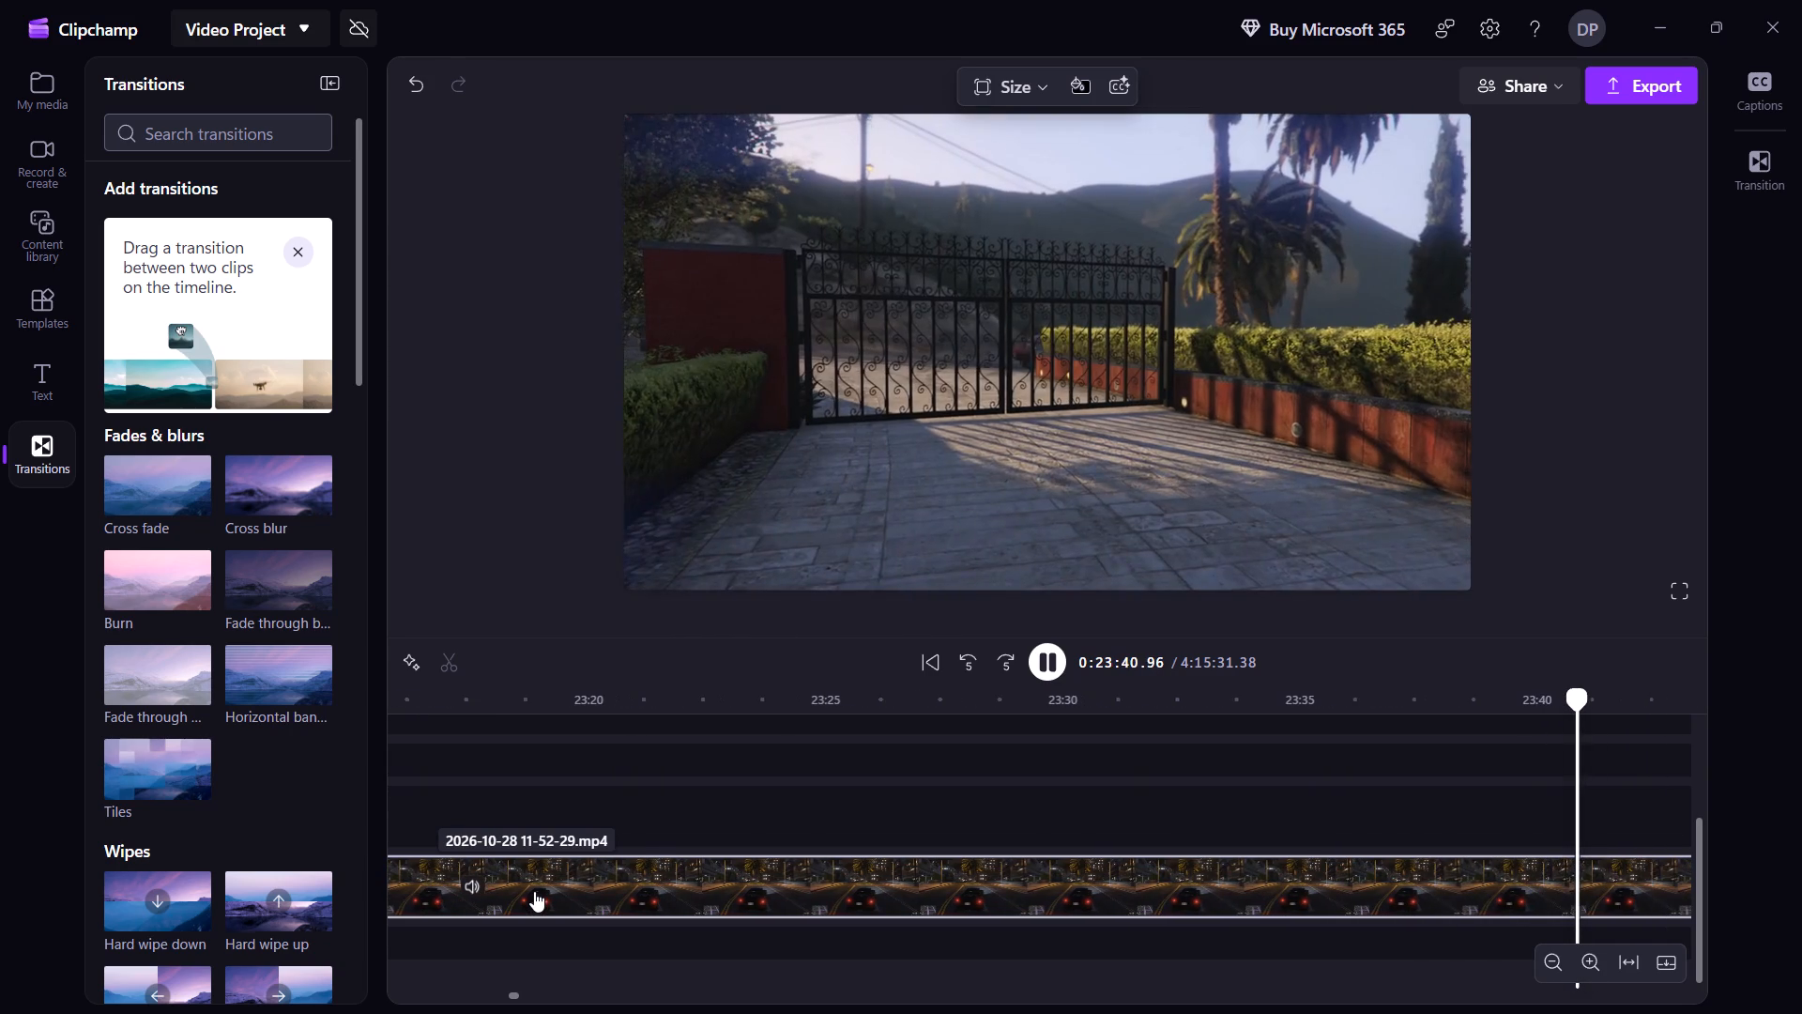
pyautogui.hotkey('shift', 'Right')
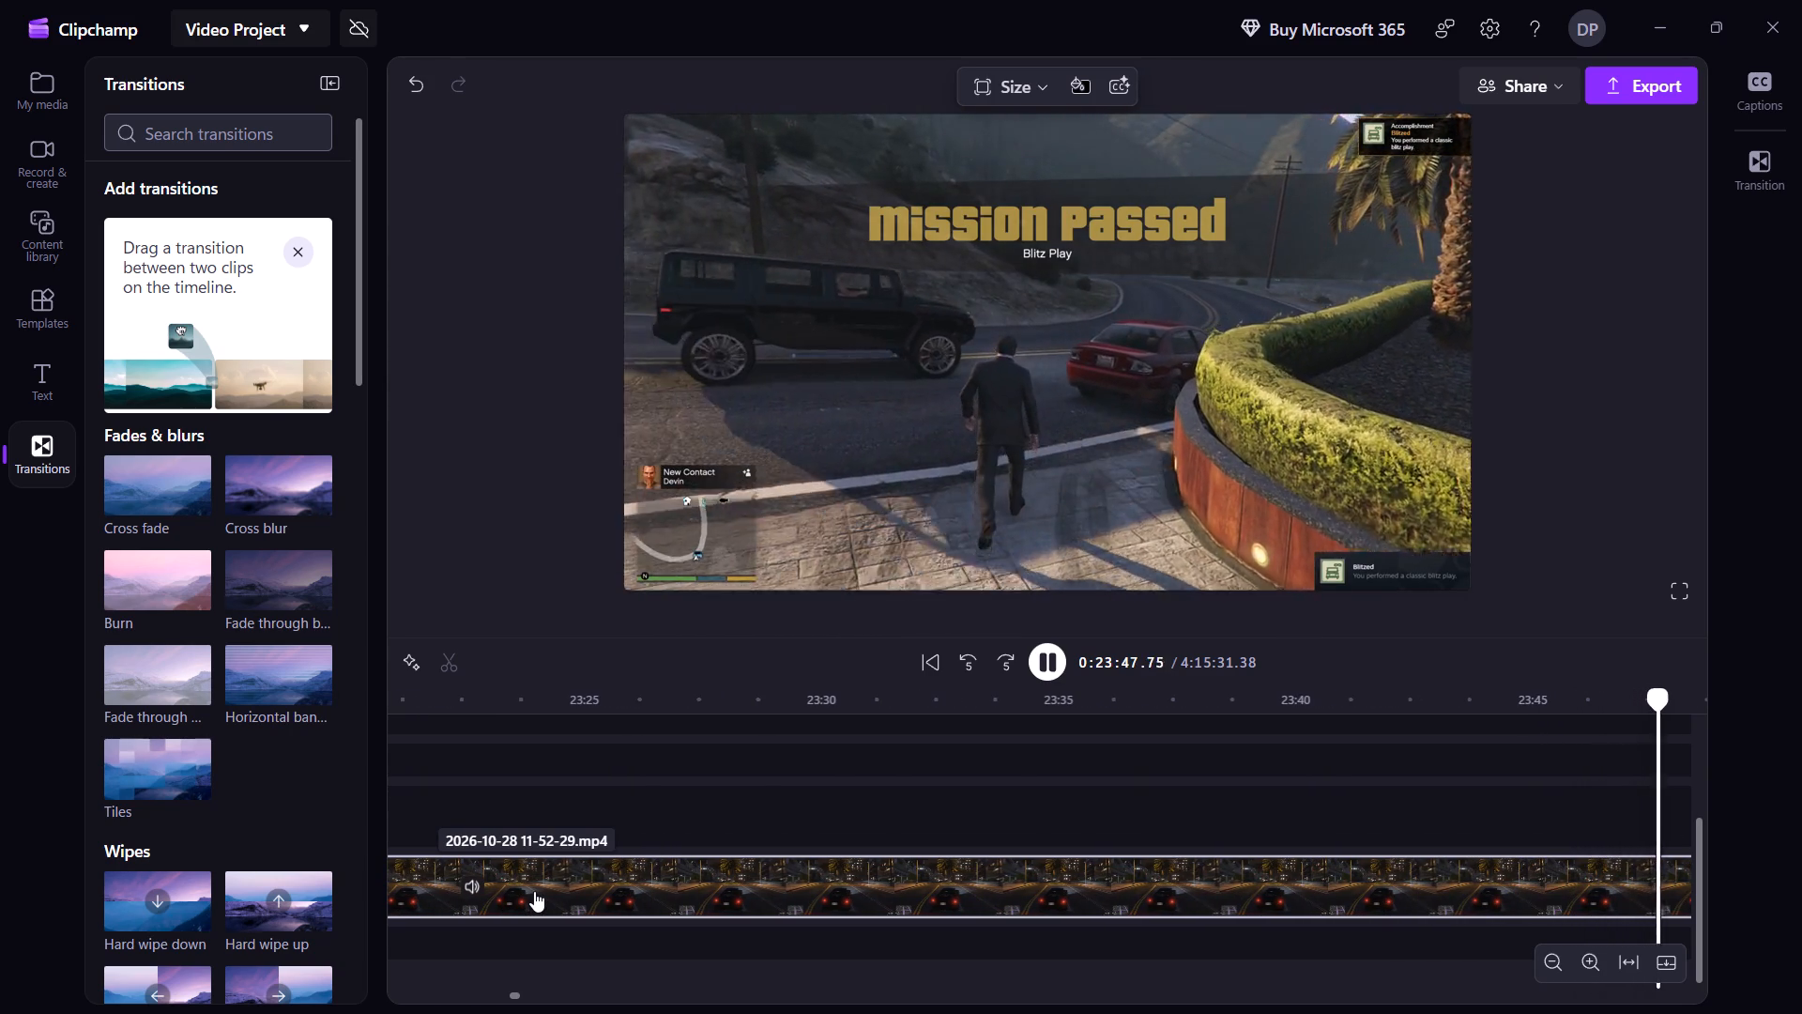
pyautogui.press('space')
pyautogui.write('S')
# Skim the free-roam footage after the Mission Passed screen, checking the map view, the phone call to Franklin and the hill drive.
pyautogui.press('space')
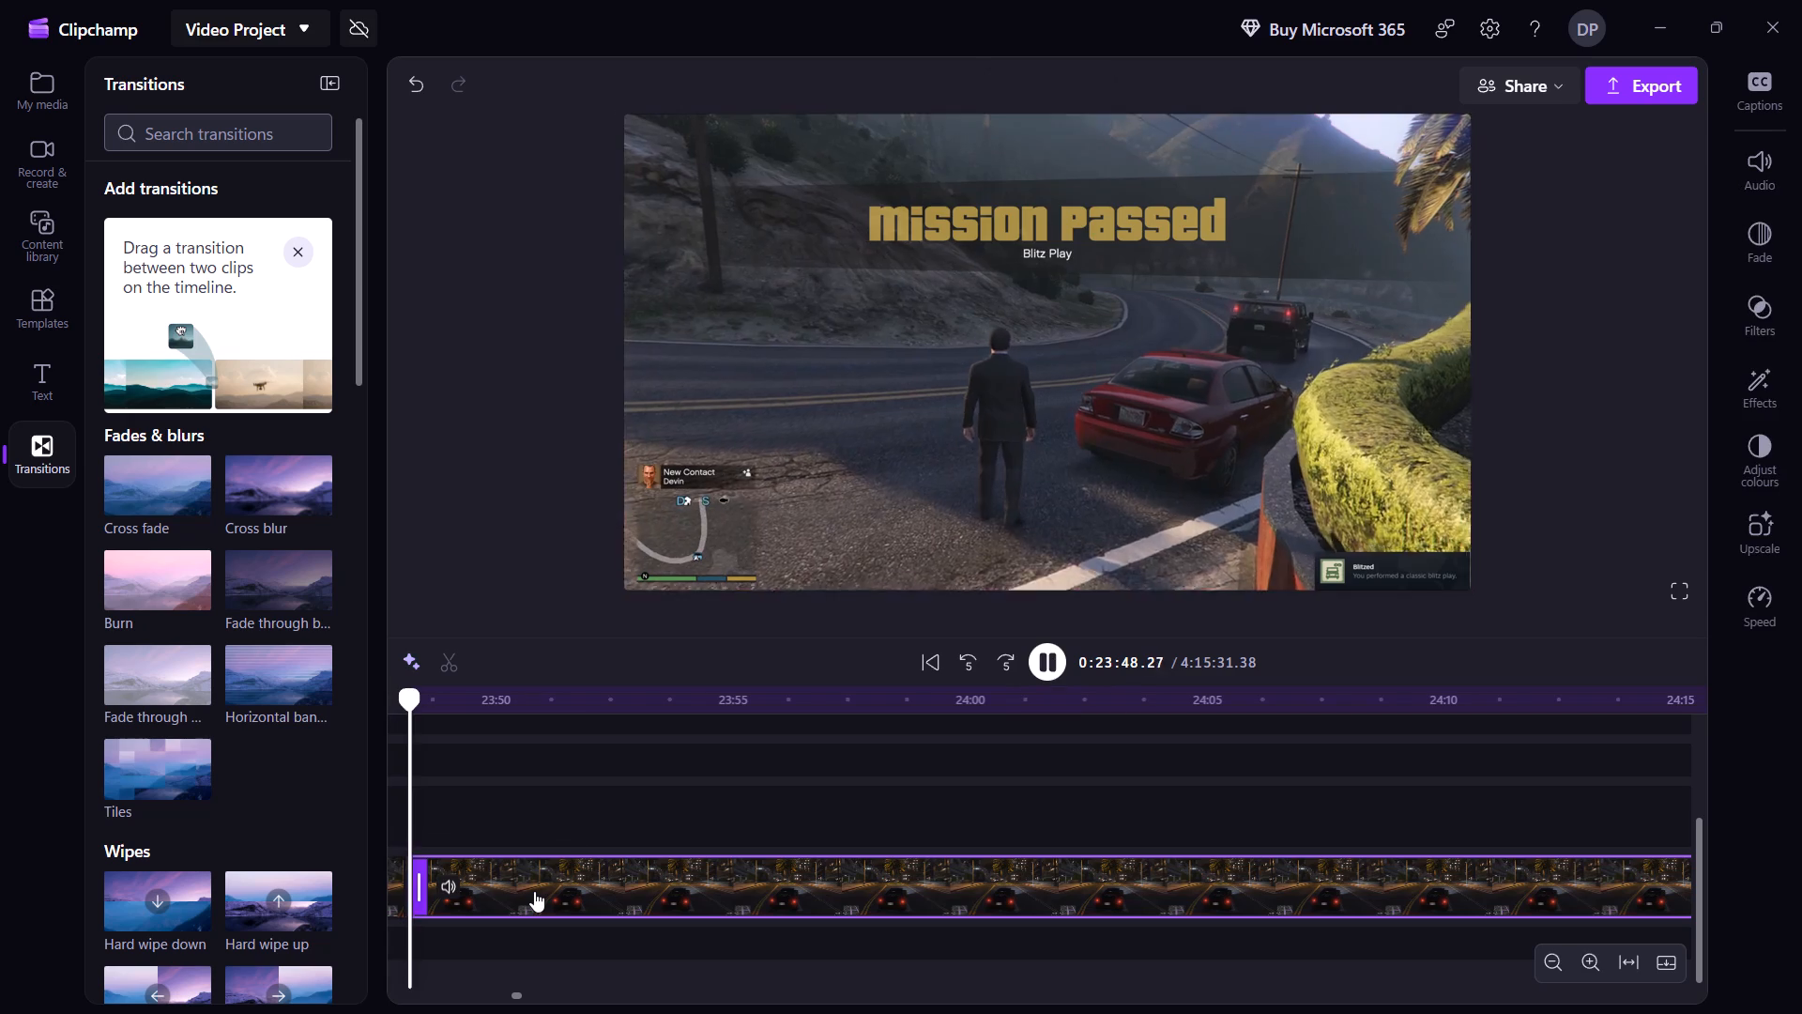
pyautogui.hotkey('shift', 'Right')
pyautogui.hotkey('shift', 'Right')
pyautogui.hotkey('shift', 'Right')
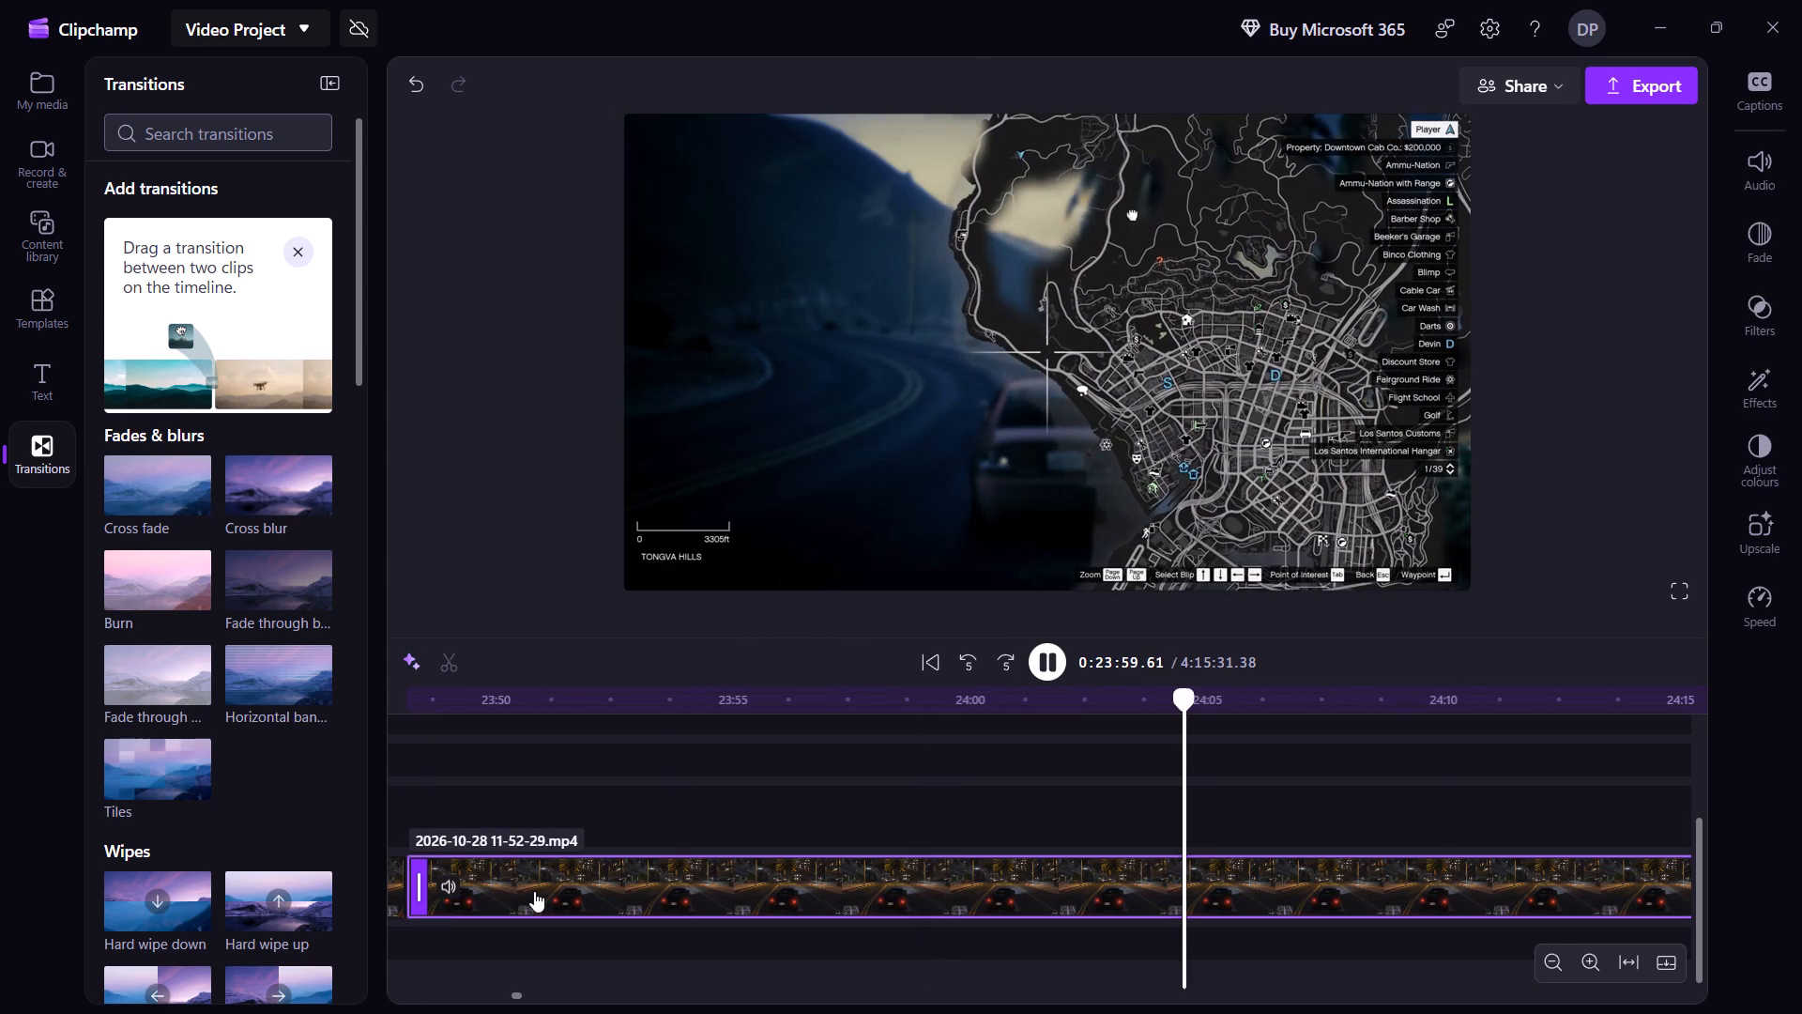
pyautogui.hotkey('shift', 'Right')
pyautogui.hotkey('shift', 'Right')
pyautogui.hotkey('shift', 'Right')
pyautogui.hotkey('shift', 'Right')
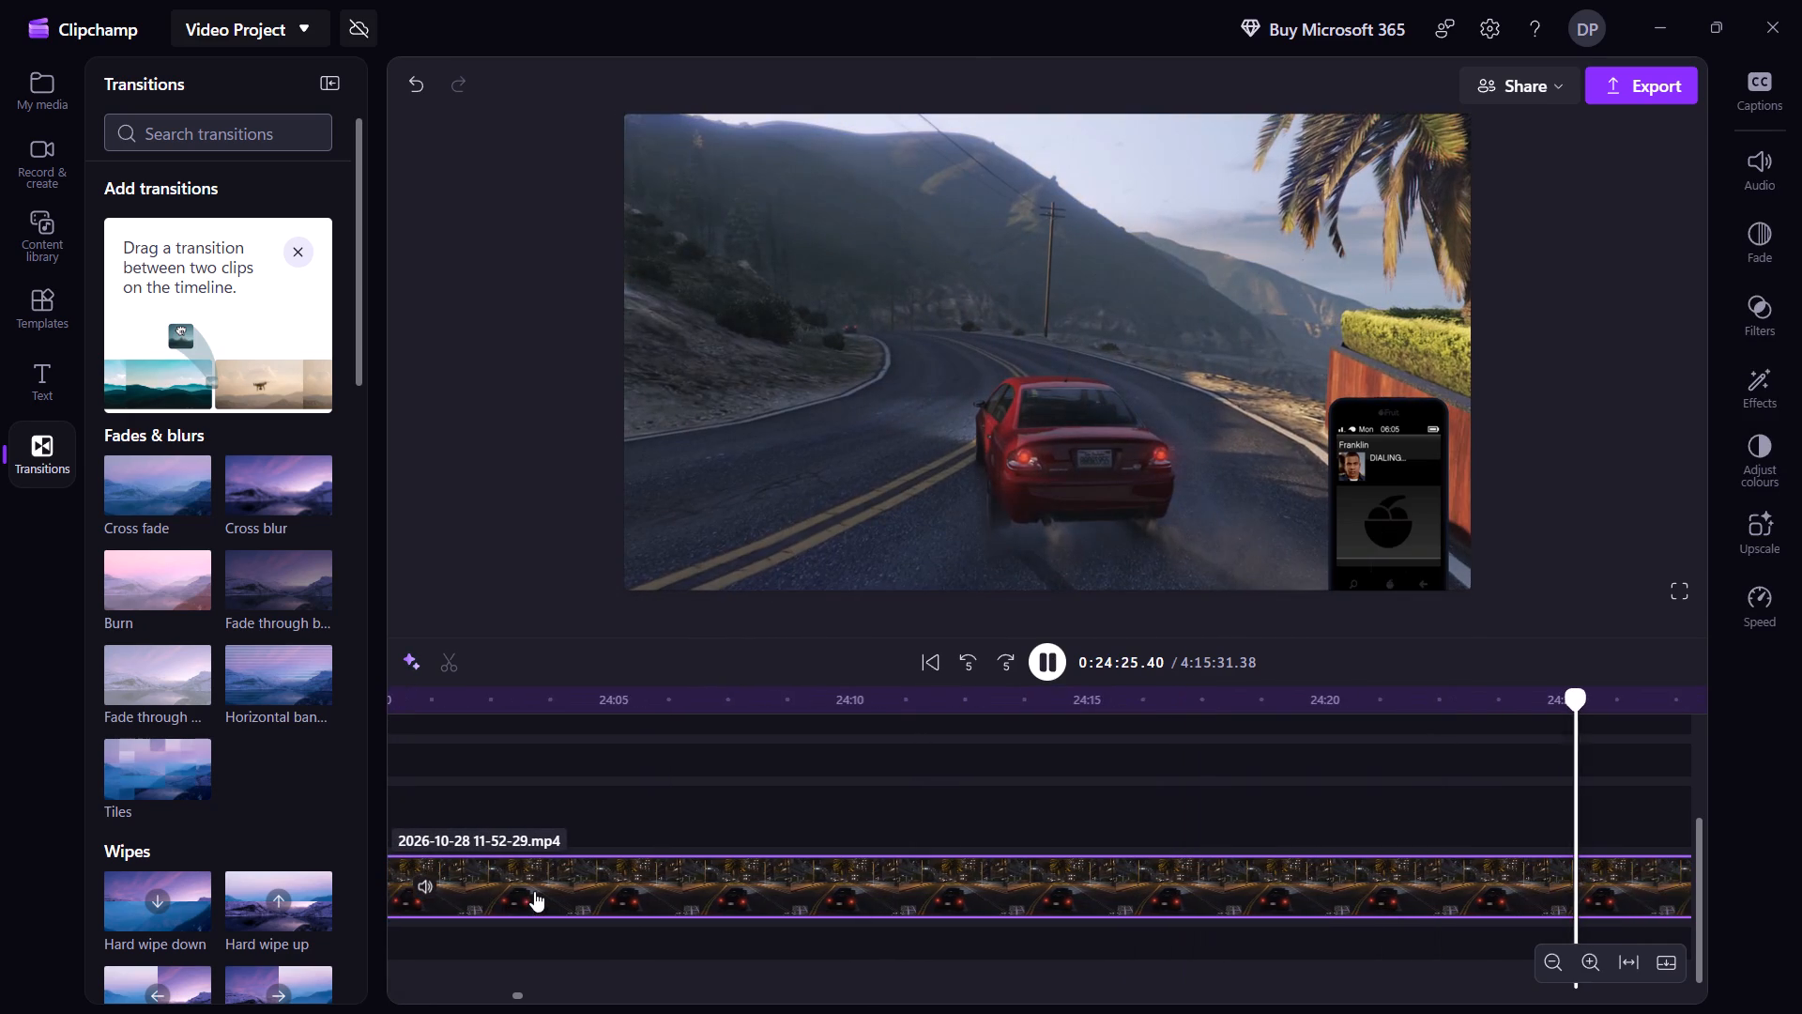
pyautogui.hotkey('shift', 'Right')
pyautogui.hotkey('shift', 'Right')
pyautogui.hotkey('shift', 'Right')
pyautogui.hotkey('shift', 'Right')
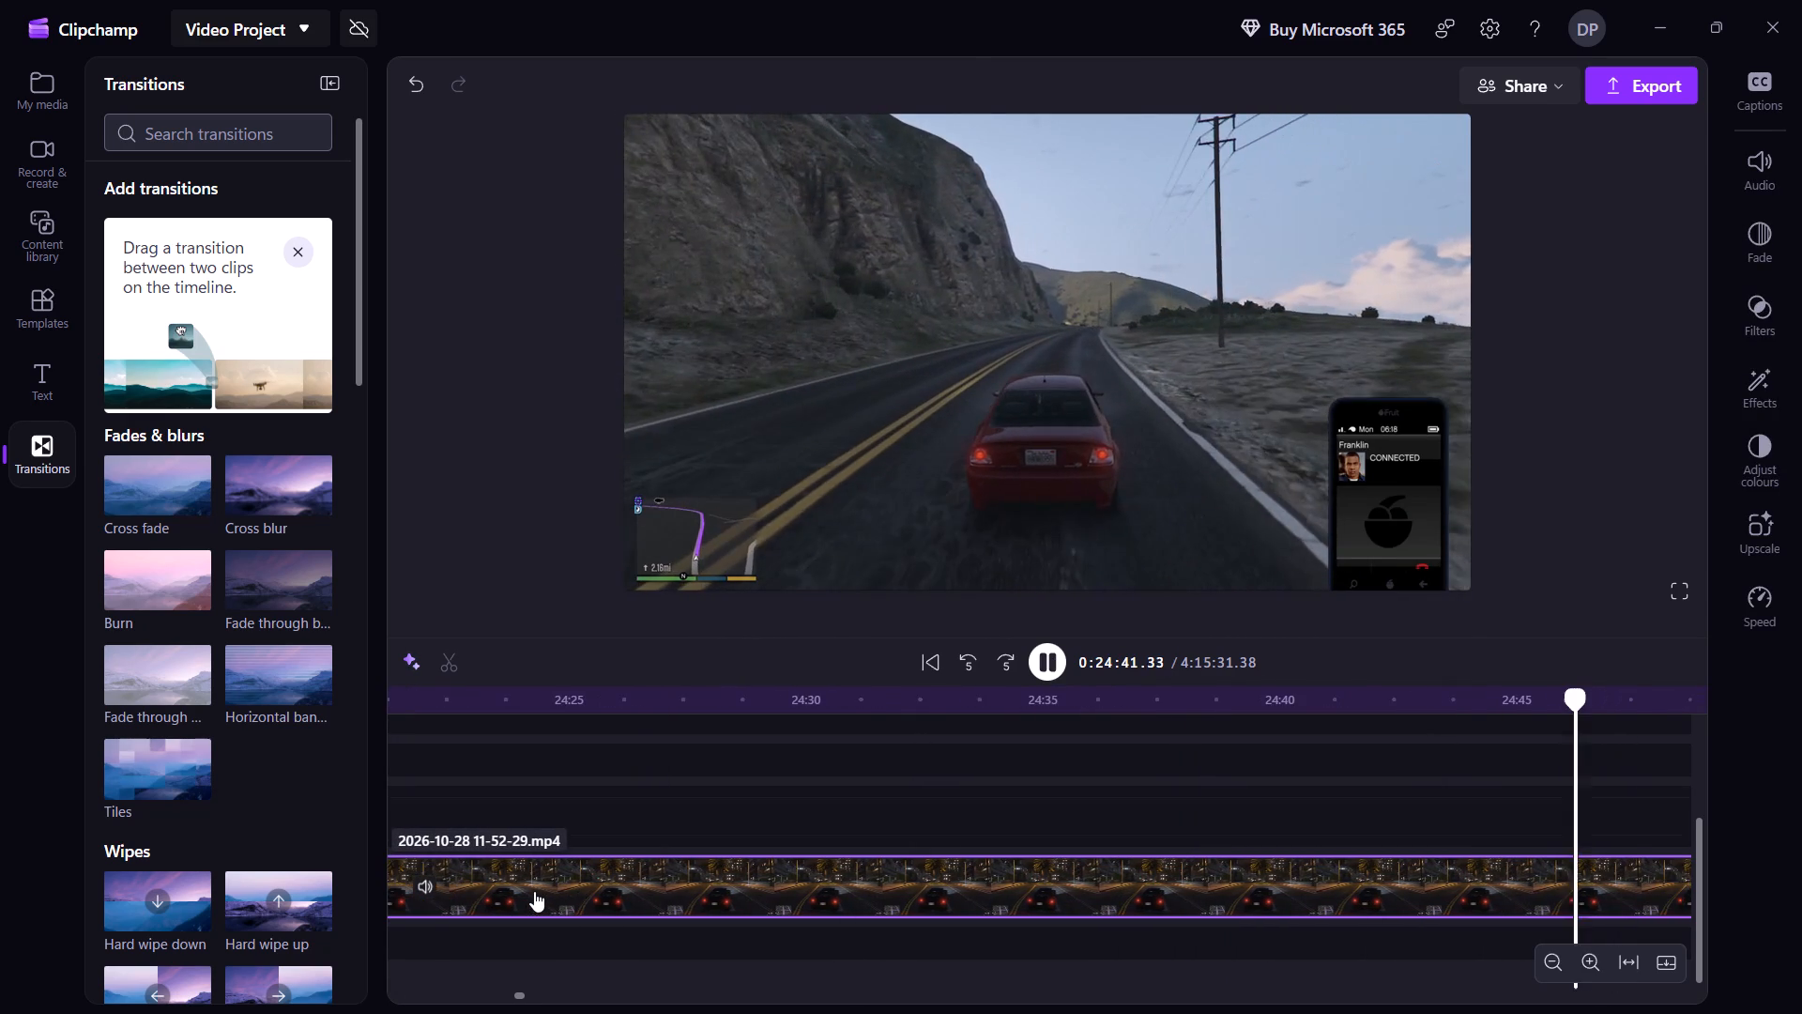
pyautogui.hotkey('shift', 'Right')
pyautogui.hotkey('shift', 'Right')
pyautogui.hotkey('shift', 'Right')
pyautogui.hotkey('shift', 'Right')
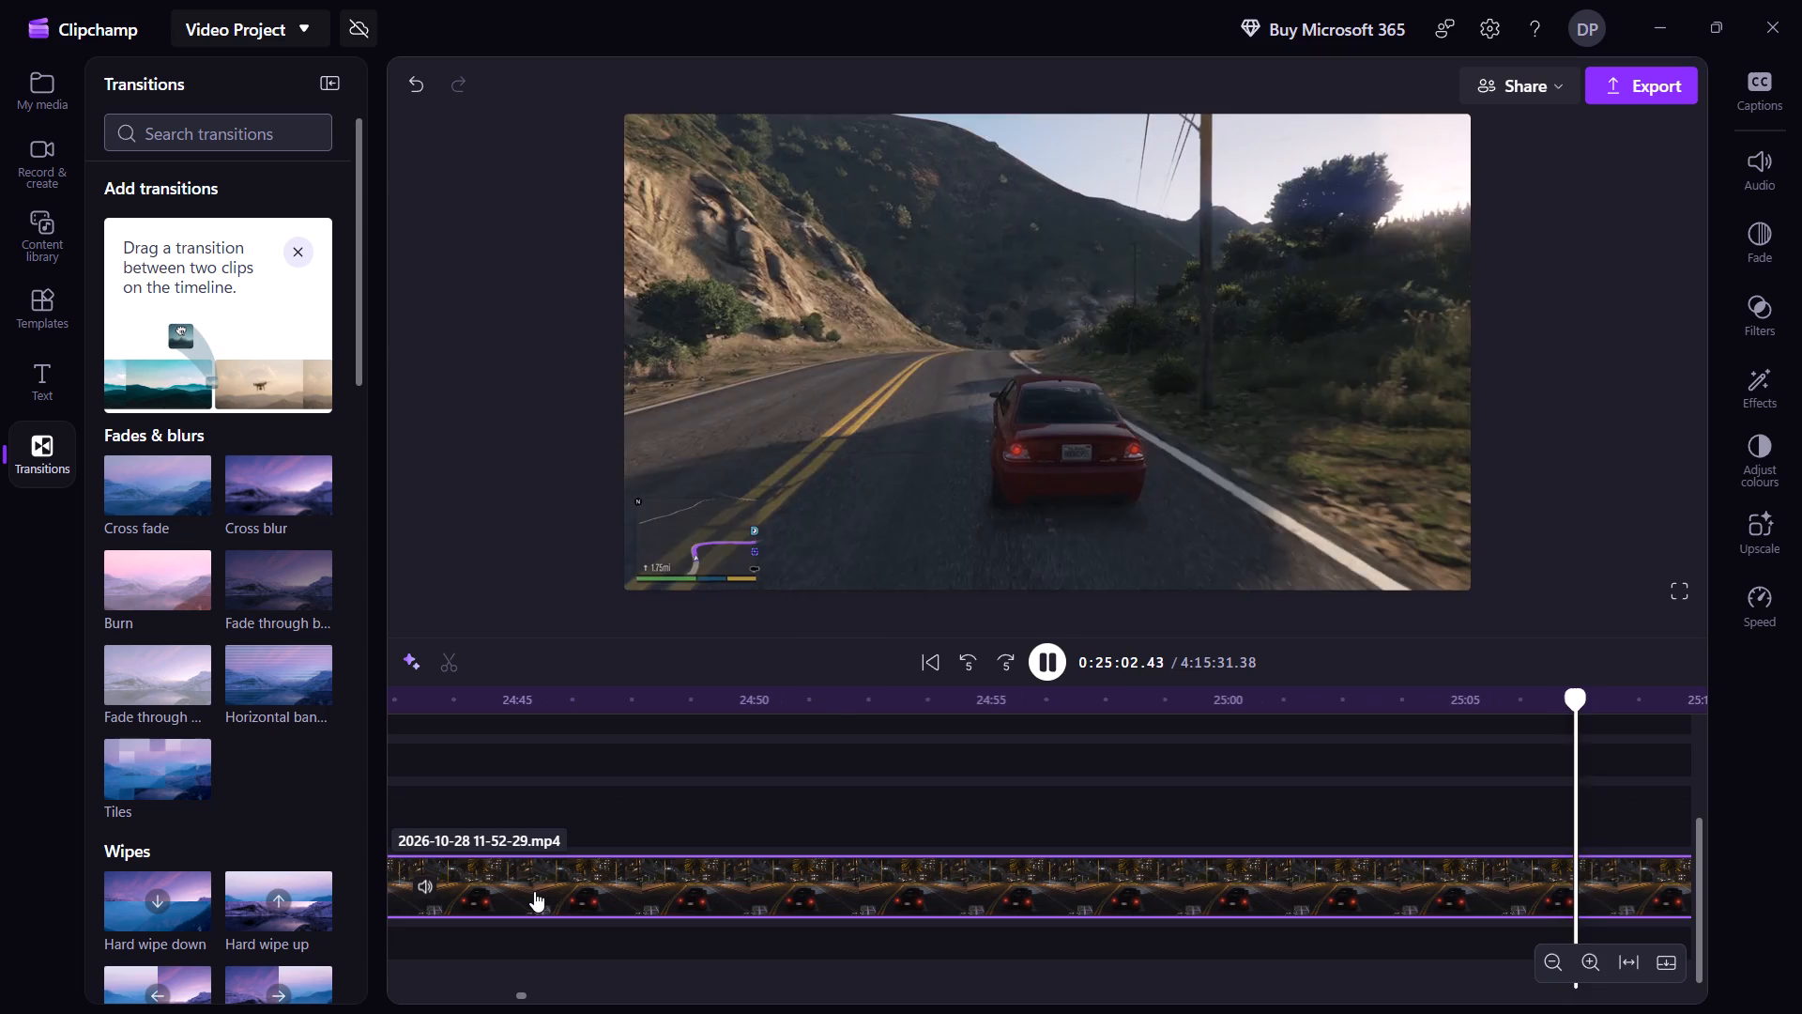
pyautogui.hotkey('shift', 'Right')
pyautogui.hotkey('shift', 'Right')
pyautogui.hotkey('shift', 'Right')
pyautogui.hotkey('shift', 'Right')
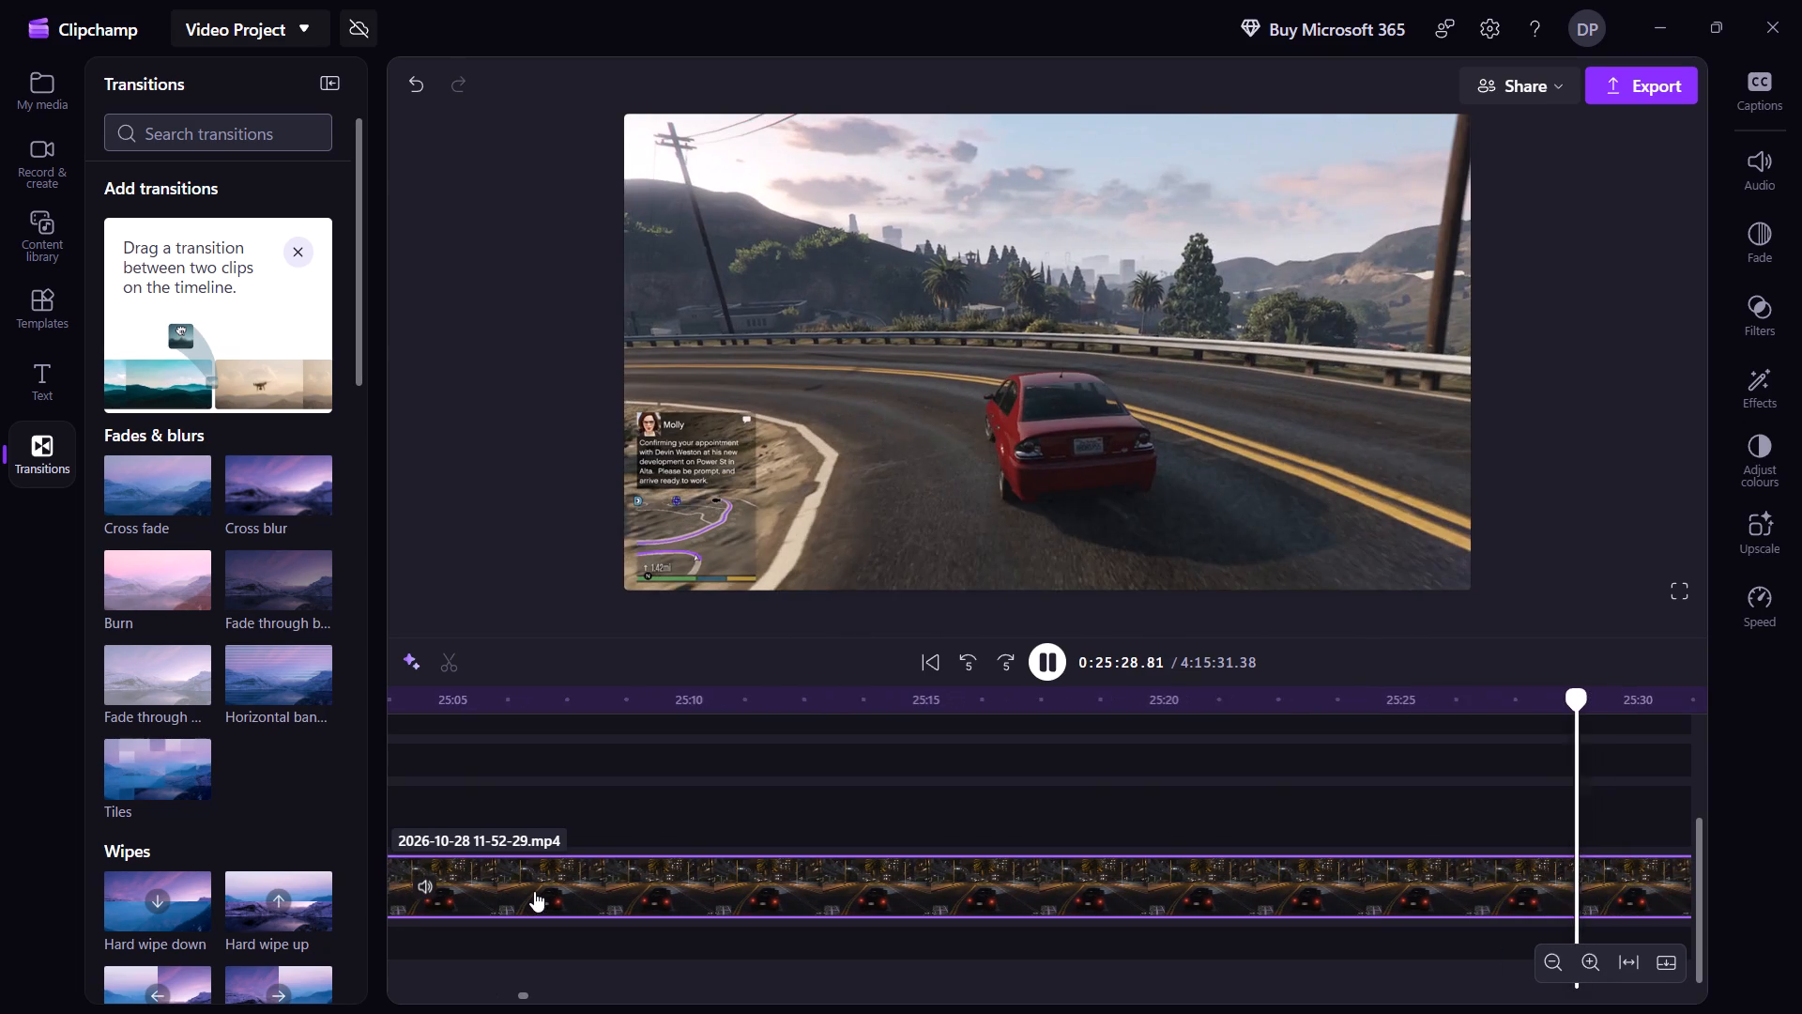
# Examine the convenience store holdup footage and the getaway that follows it.
pyautogui.hotkey('shift', 'Right')
pyautogui.hotkey('shift', 'Right')
pyautogui.hotkey('shift', 'Right')
pyautogui.hotkey('shift', 'Right')
pyautogui.hotkey('shift', 'Right')
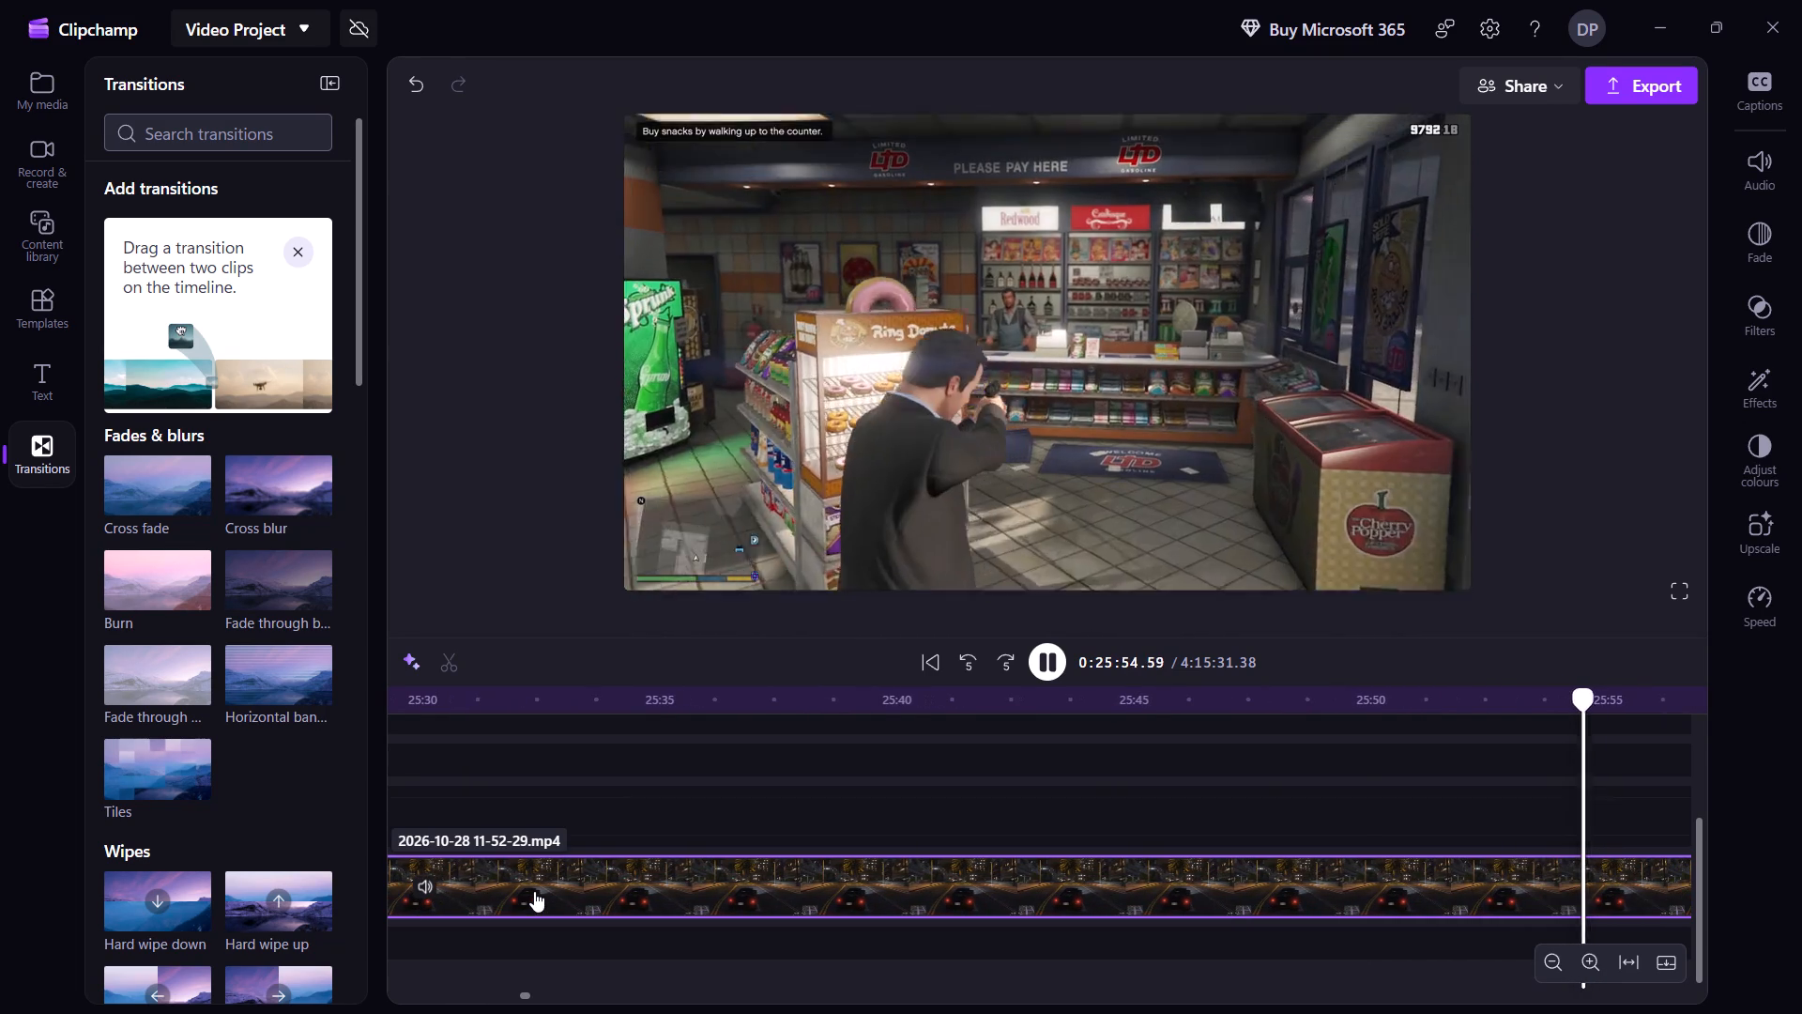
pyautogui.hotkey('shift', 'Left')
pyautogui.hotkey('shift', 'Right')
pyautogui.hotkey('shift', 'Right')
pyautogui.hotkey('shift', 'Right')
pyautogui.hotkey('shift', 'Right')
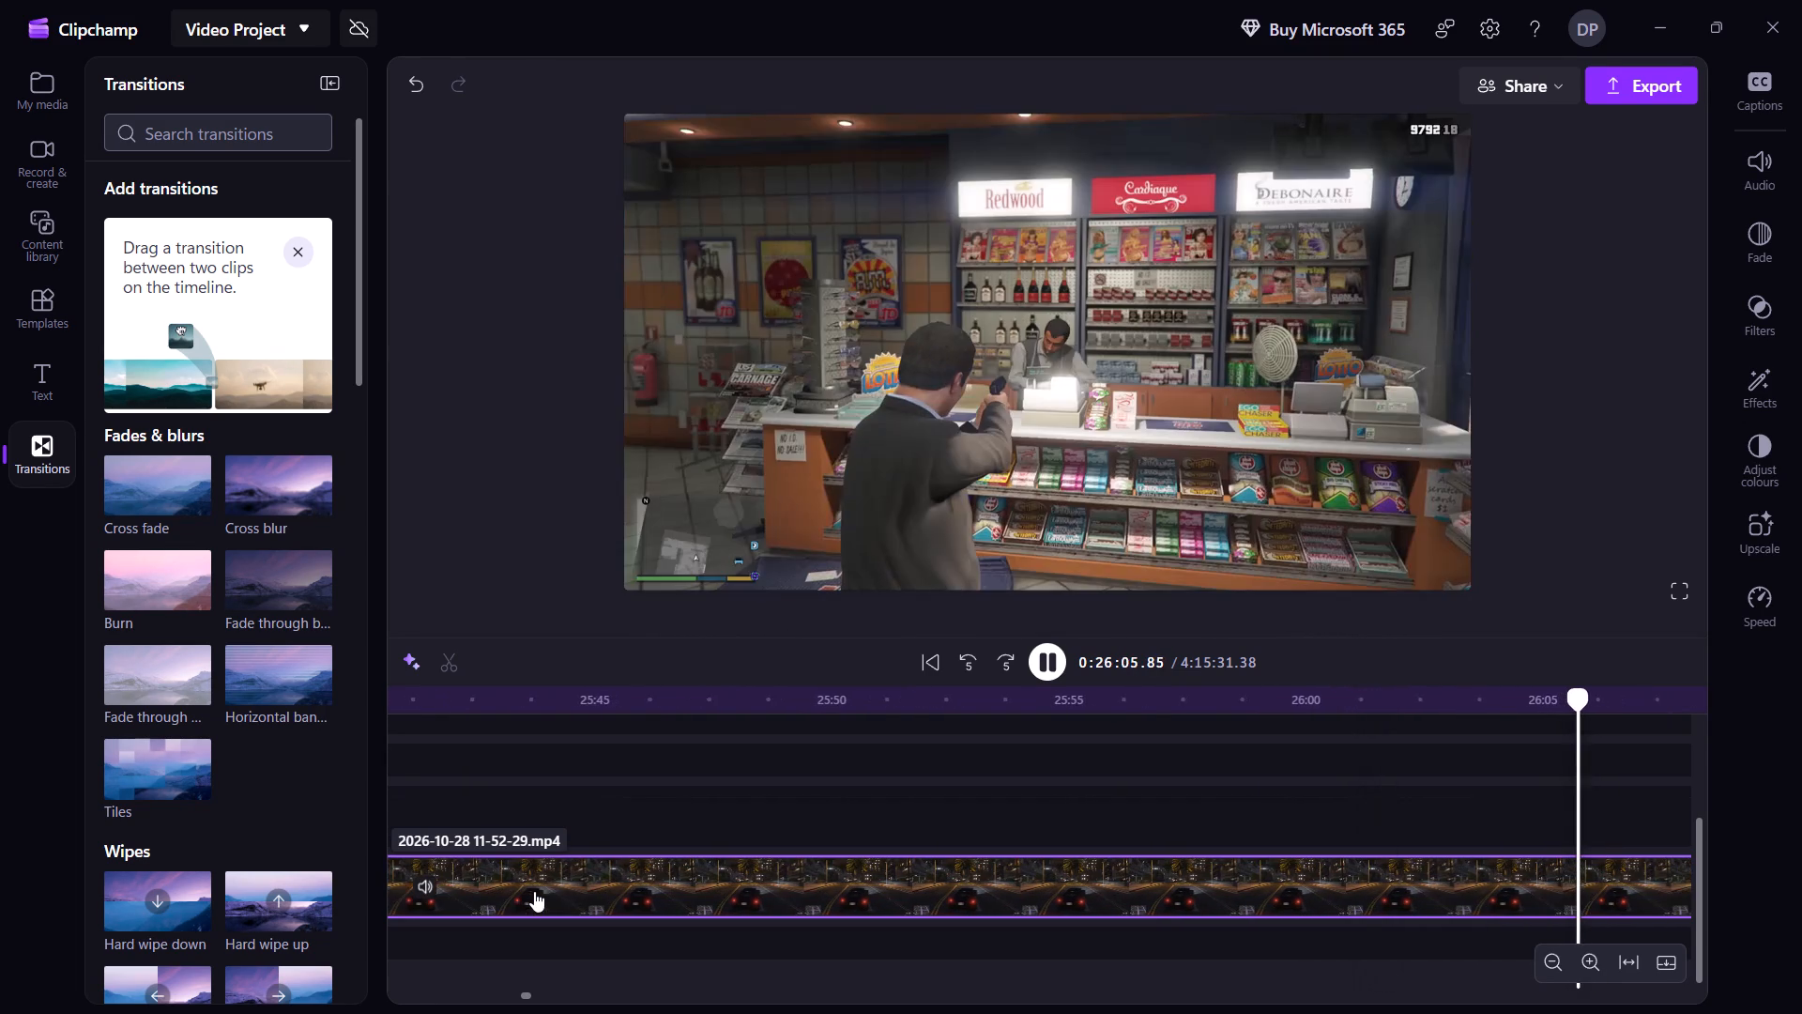
pyautogui.hotkey('shift', 'Right')
pyautogui.hotkey('shift', 'Right')
pyautogui.hotkey('shift', 'Right')
pyautogui.hotkey('shift', 'Right')
pyautogui.hotkey('shift', 'Right')
pyautogui.hotkey('shift', 'Right')
pyautogui.hotkey('shift', 'Right')
pyautogui.hotkey('shift', 'Right')
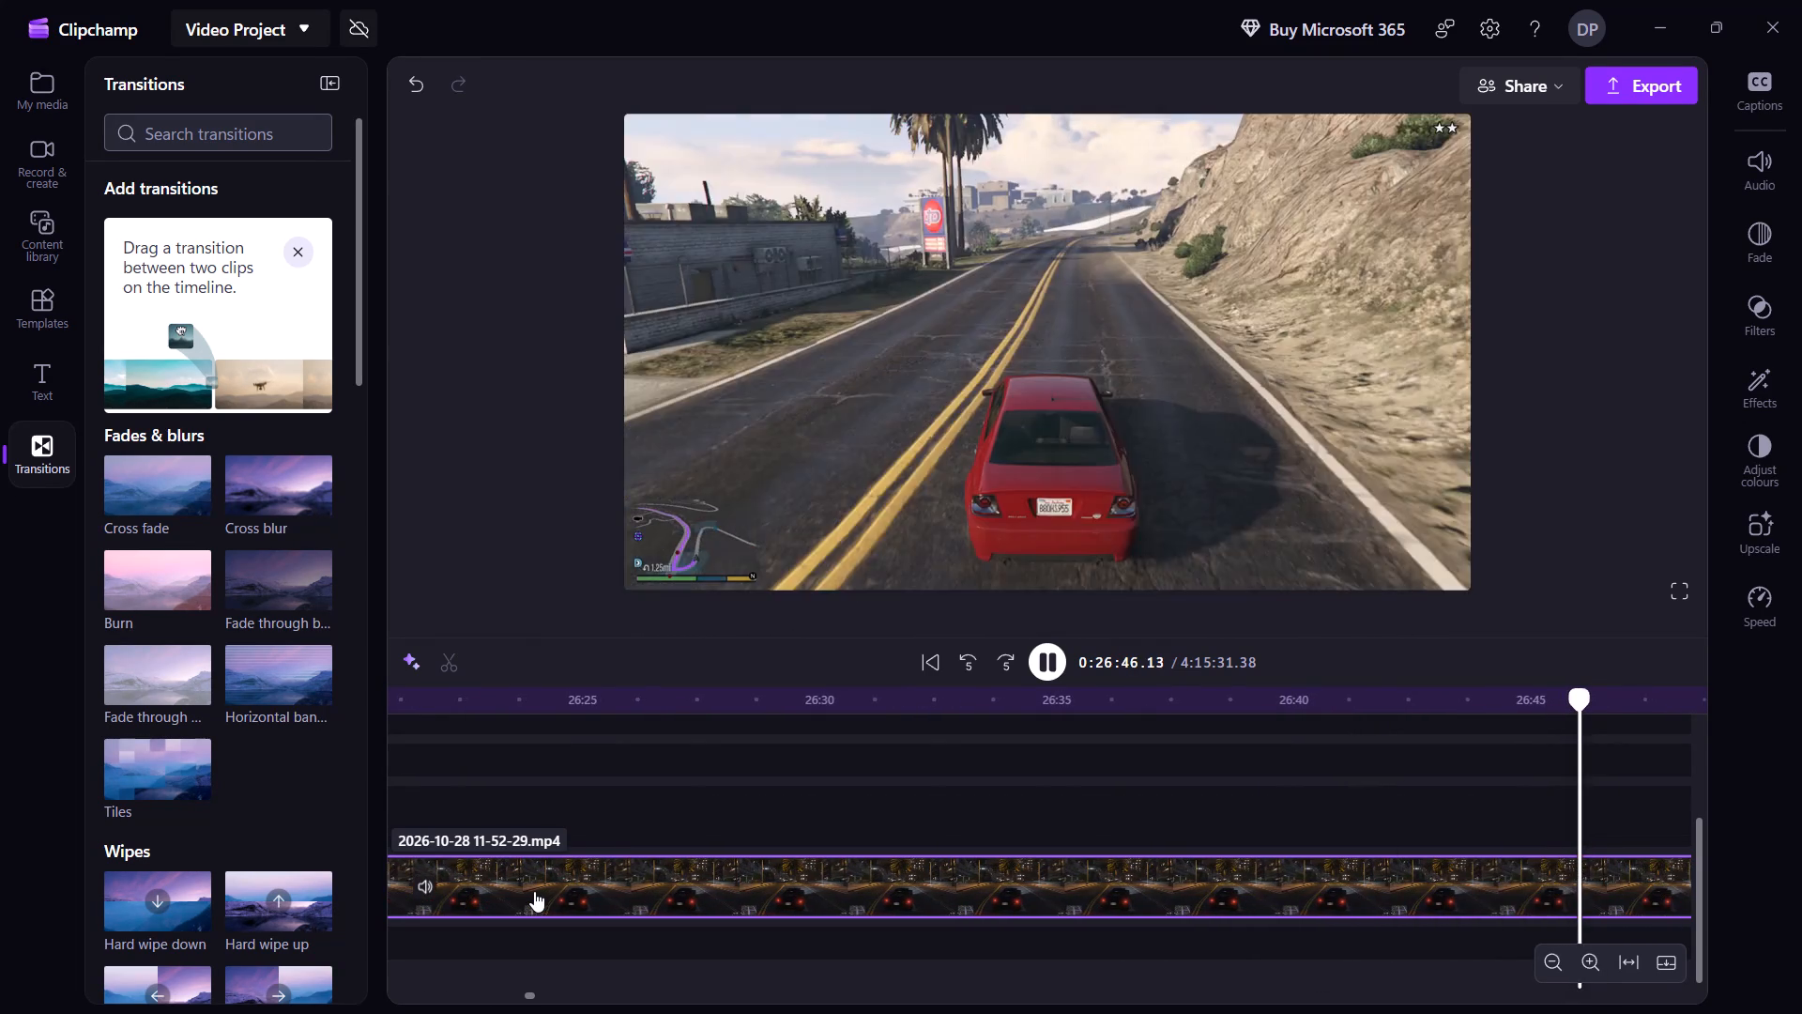
# Skim the police getaway drive from Vinewood Hills down into the city as far as the Richards Majestic gate.
pyautogui.hotkey('shift', 'Right')
pyautogui.hotkey('shift', 'Right')
pyautogui.hotkey('shift', 'Right')
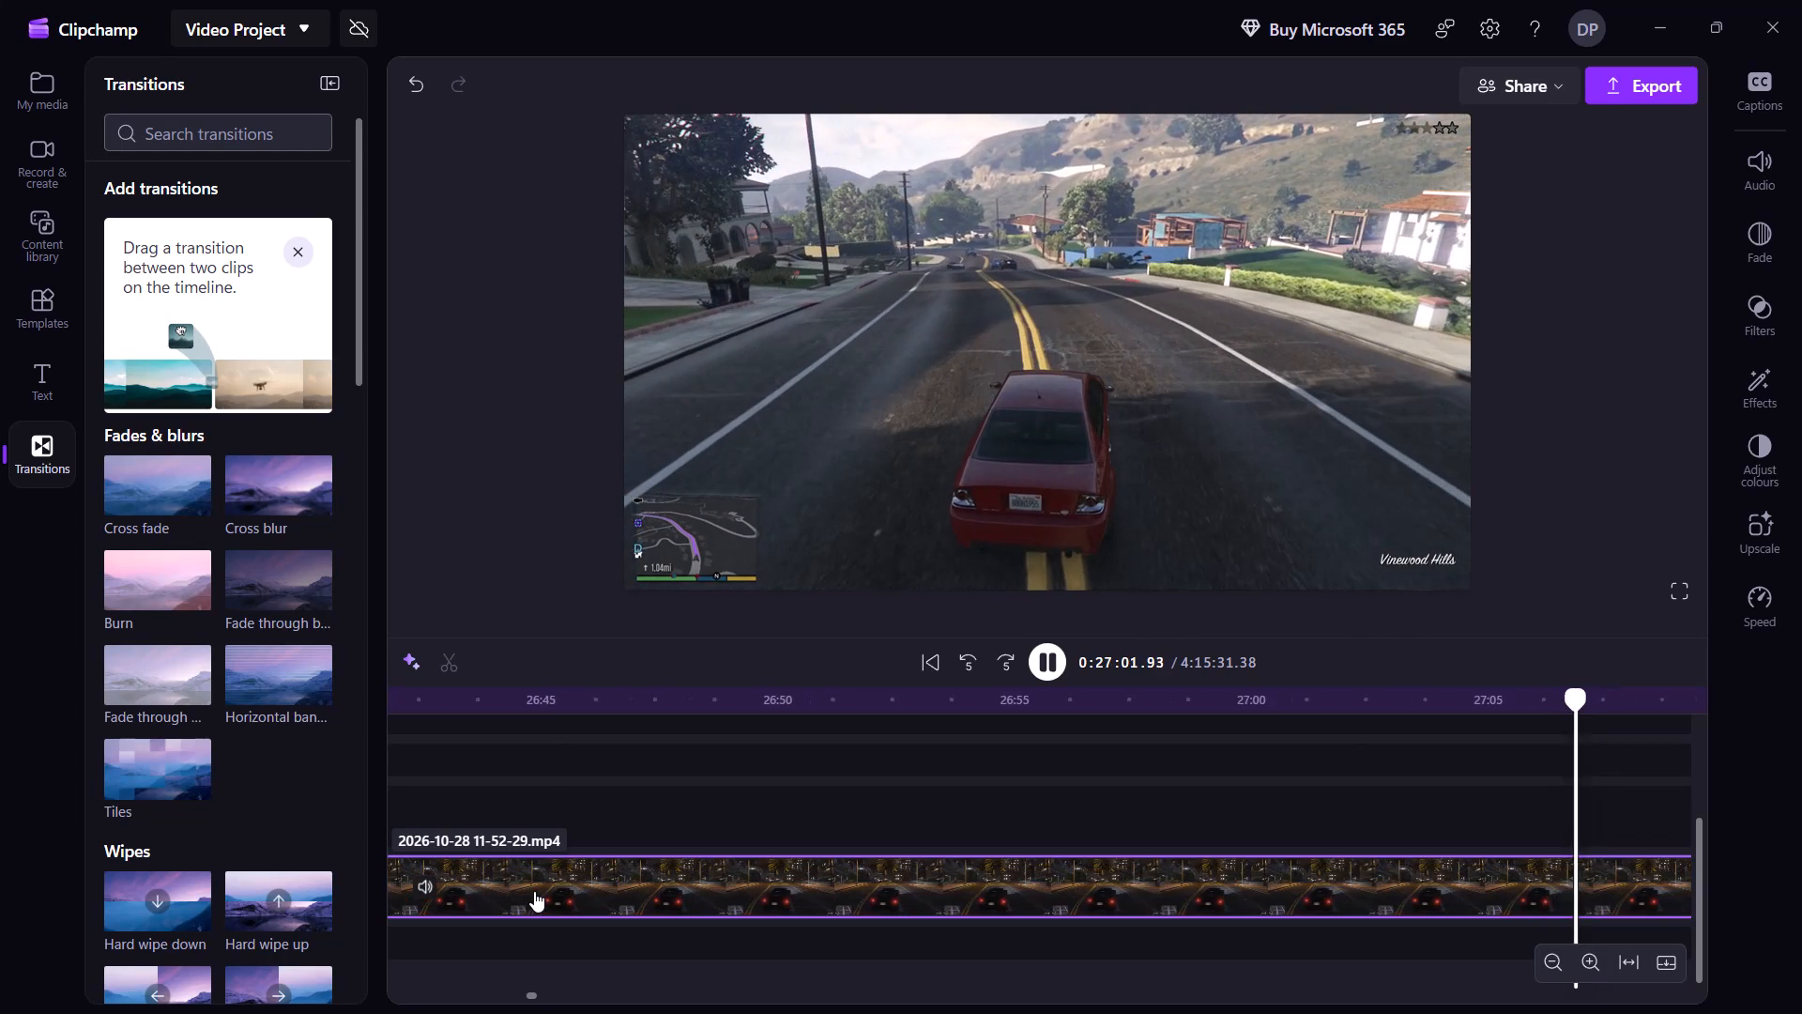
pyautogui.hotkey('shift', 'Right')
pyautogui.hotkey('shift', 'Right')
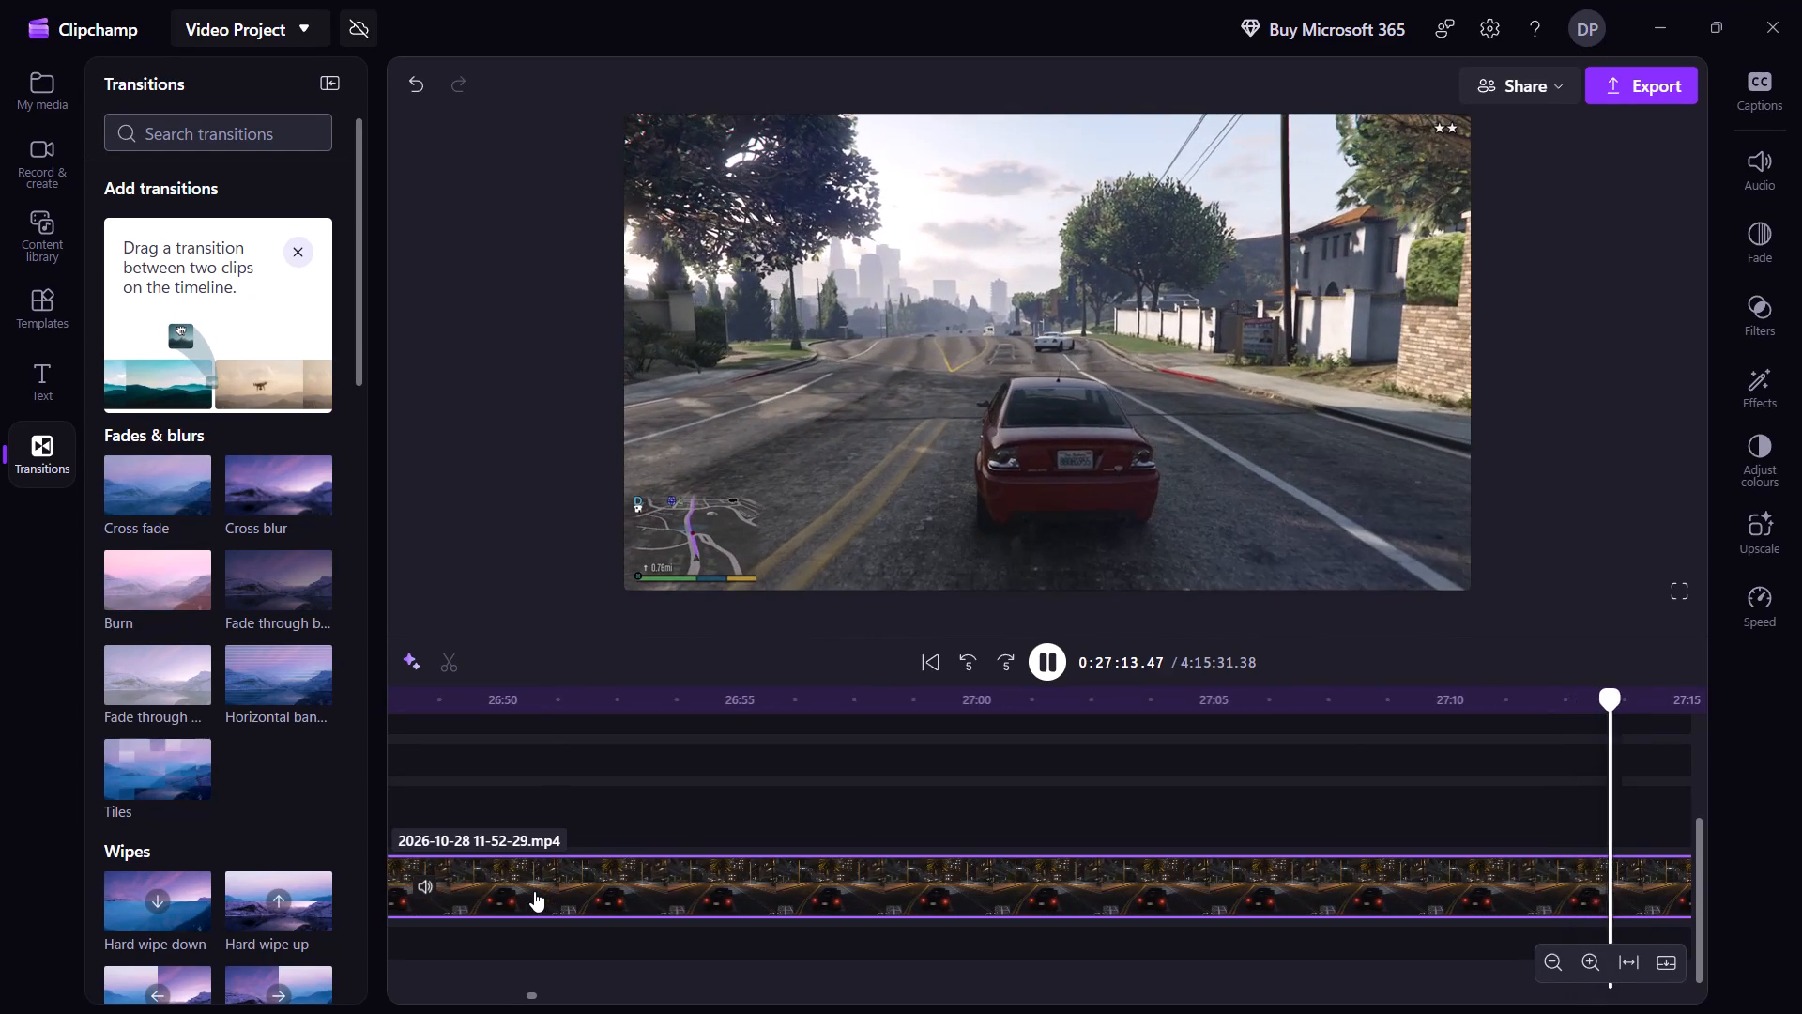
pyautogui.hotkey('shift', 'Right')
pyautogui.hotkey('shift', 'Right')
pyautogui.hotkey('shift', 'Right')
pyautogui.hotkey('shift', 'Right')
pyautogui.hotkey('shift', 'Right')
pyautogui.hotkey('shift', 'Right')
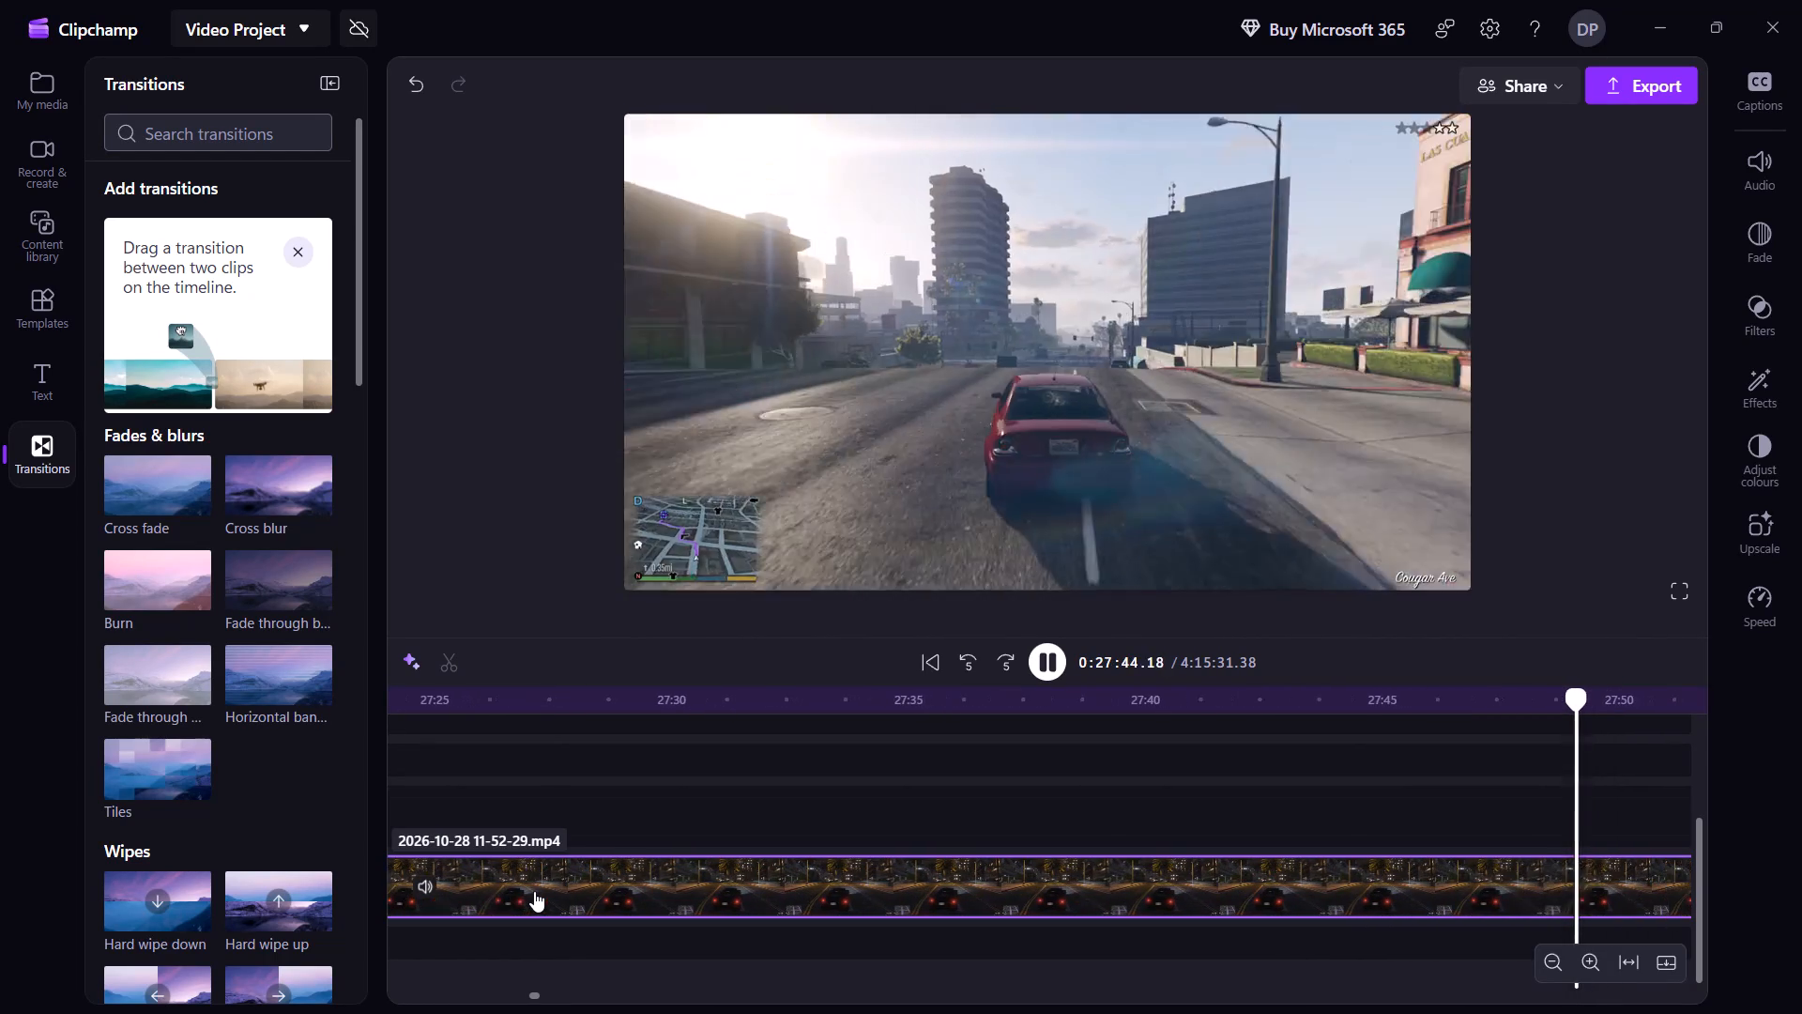
pyautogui.hotkey('shift', 'Right')
pyautogui.hotkey('shift', 'Right')
pyautogui.hotkey('shift', 'Right')
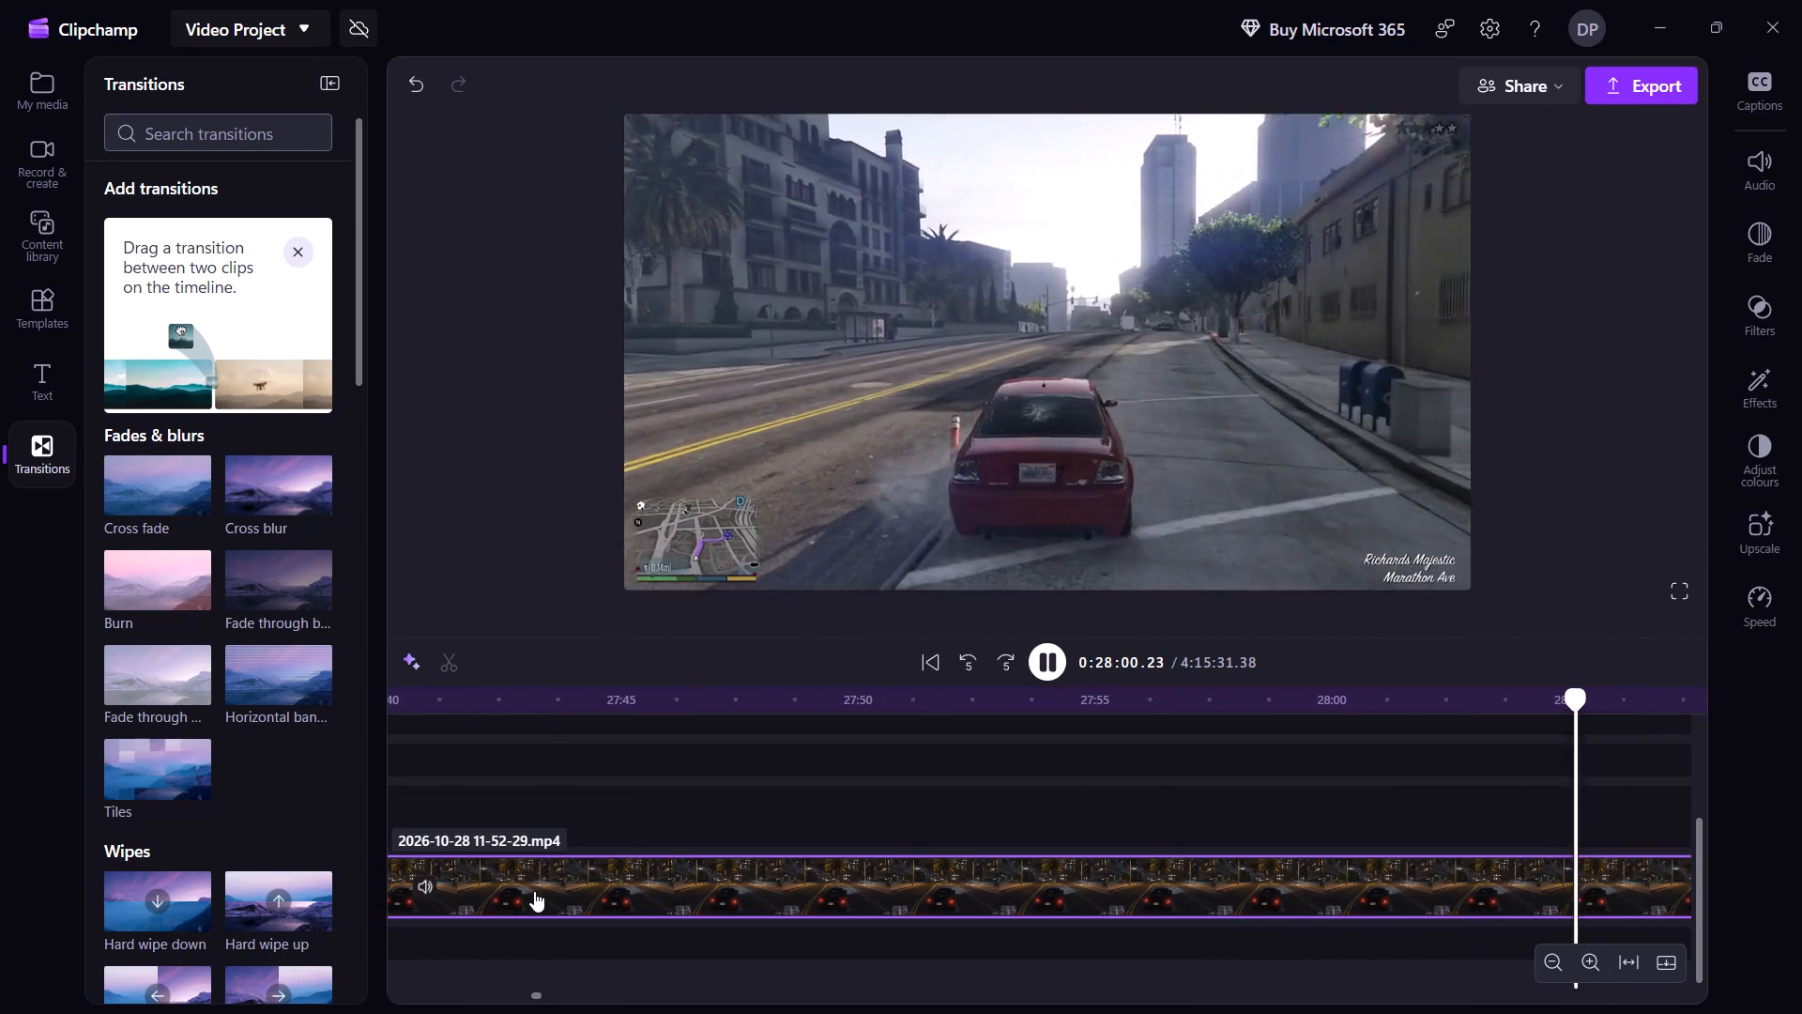
pyautogui.hotkey('shift', 'Right')
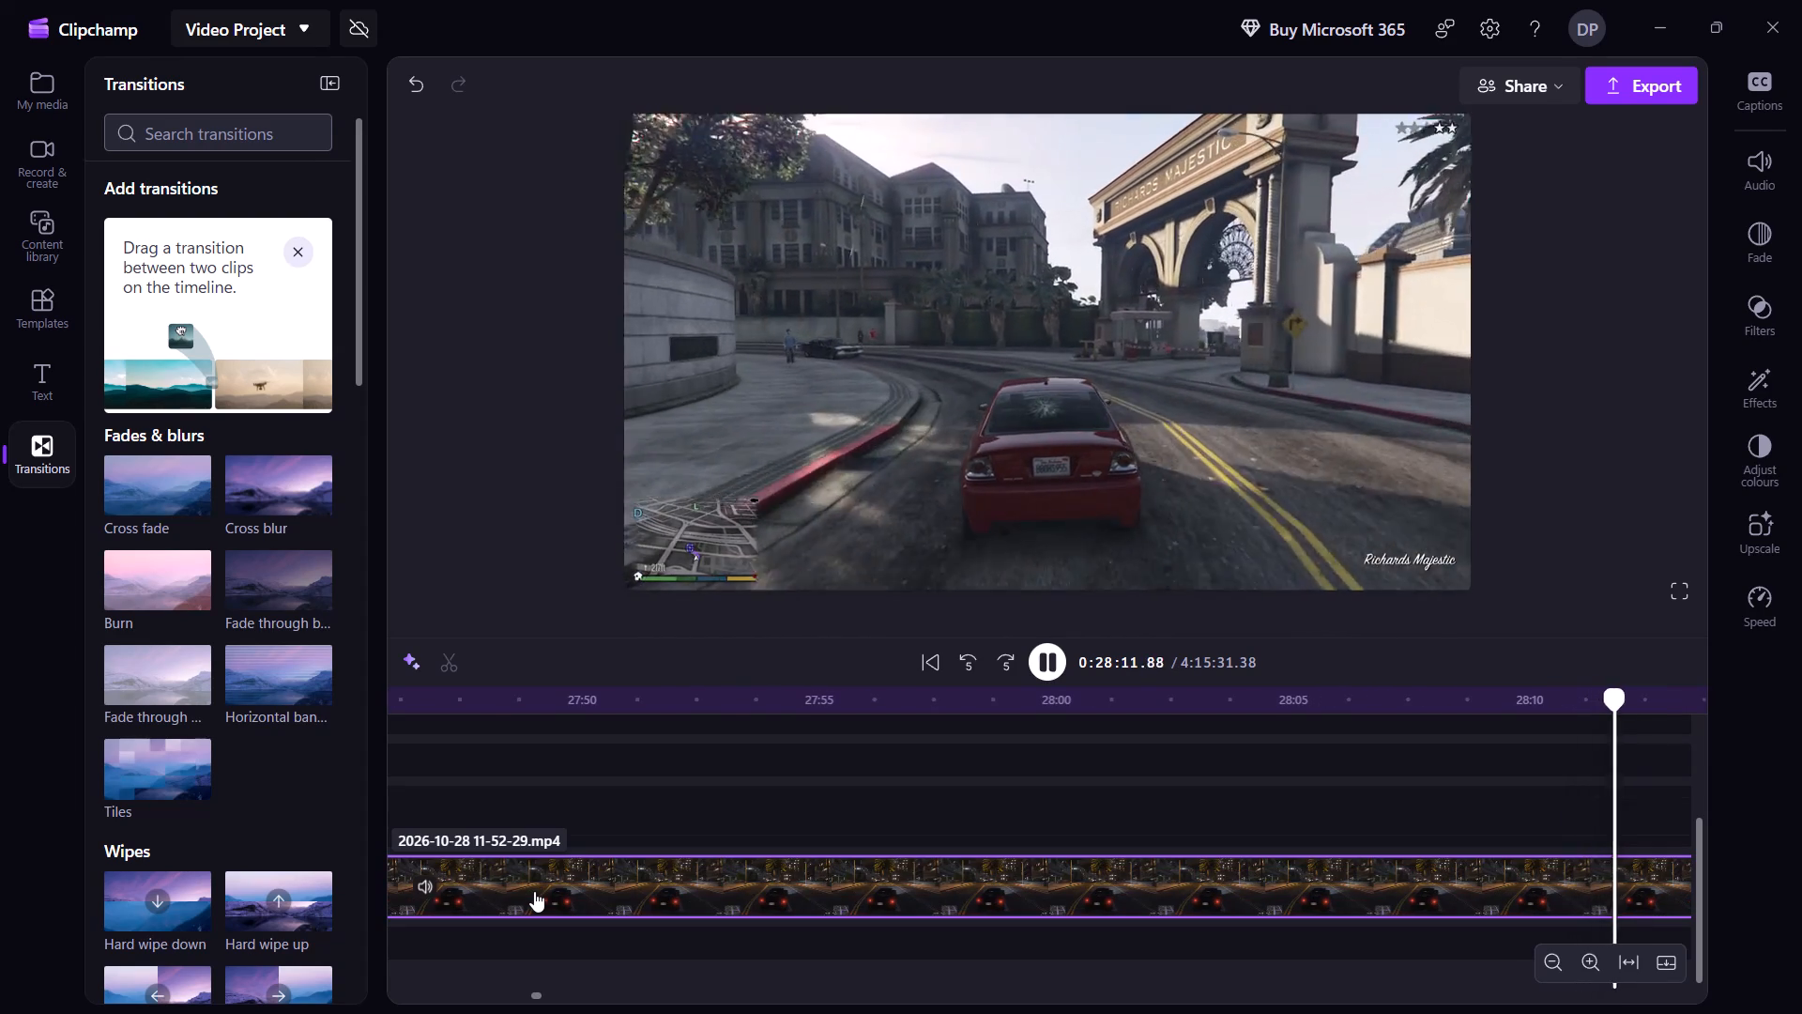
# Skim the rest of the city drive past Rockford Hills and Dorset Place to Power Street, looking for where the free-roam footage ends.
pyautogui.press('Left')
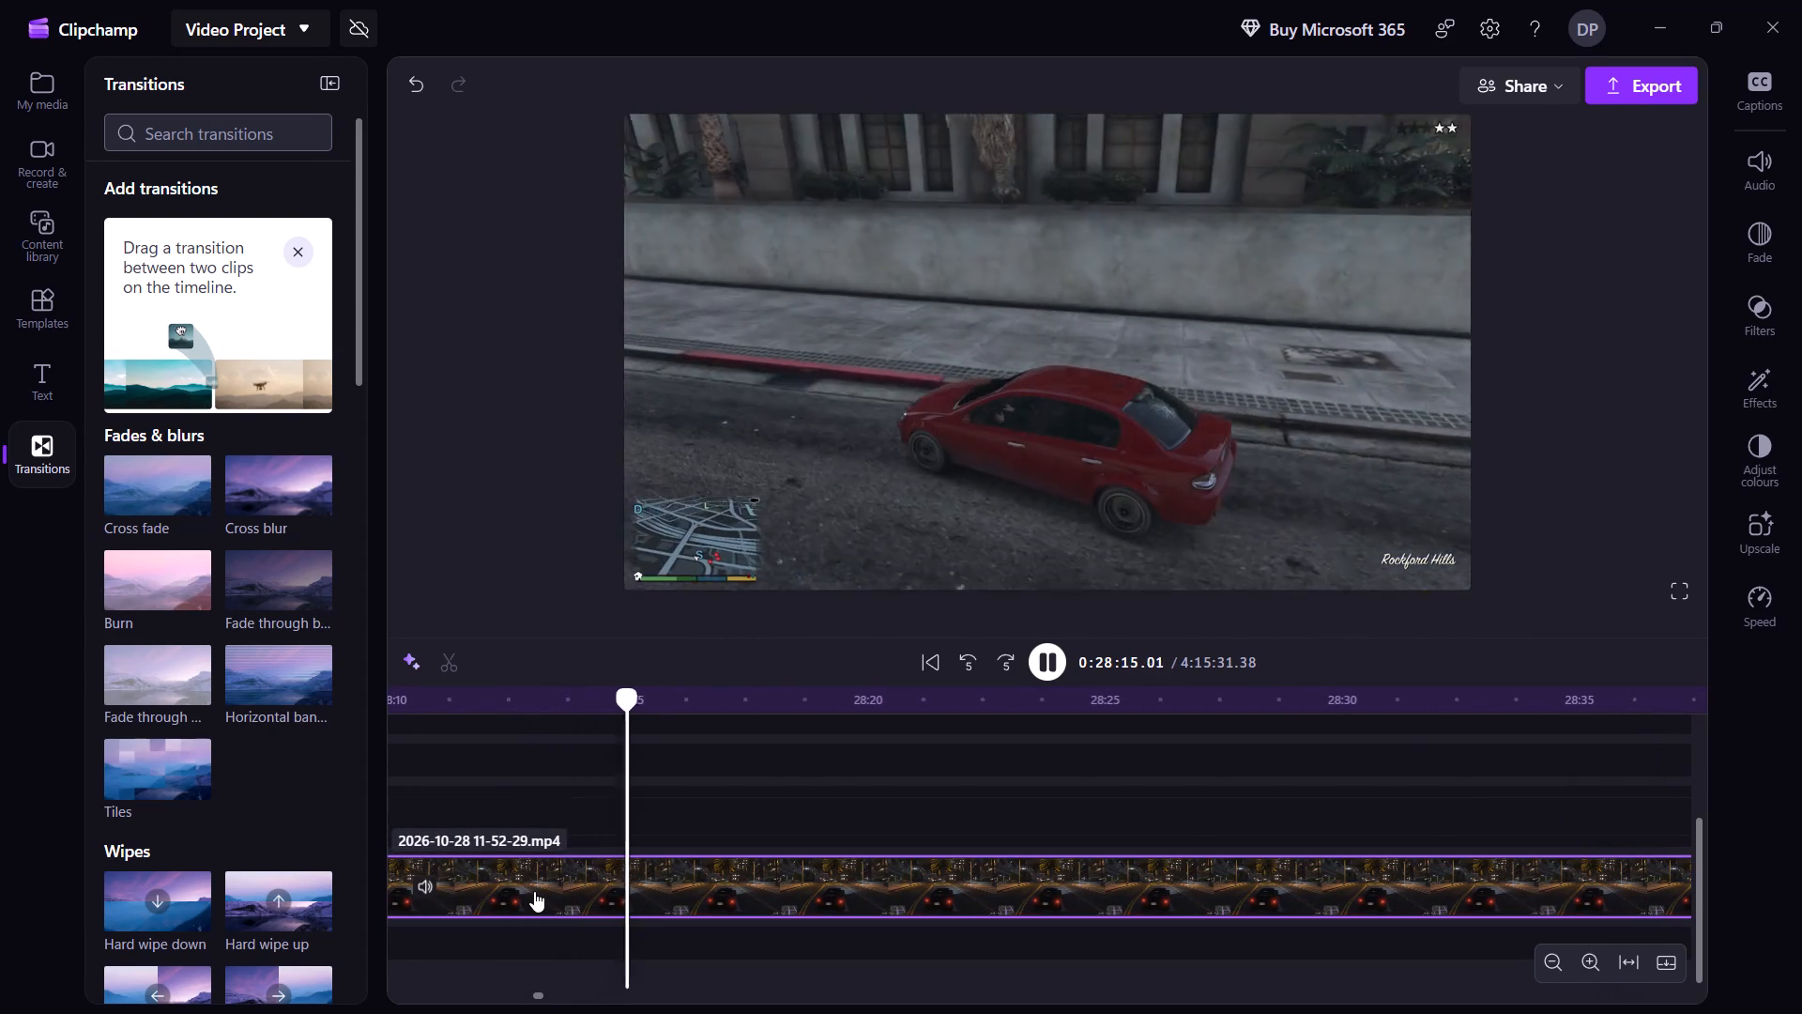
pyautogui.hotkey('shift', 'Right')
pyautogui.hotkey('shift', 'Right')
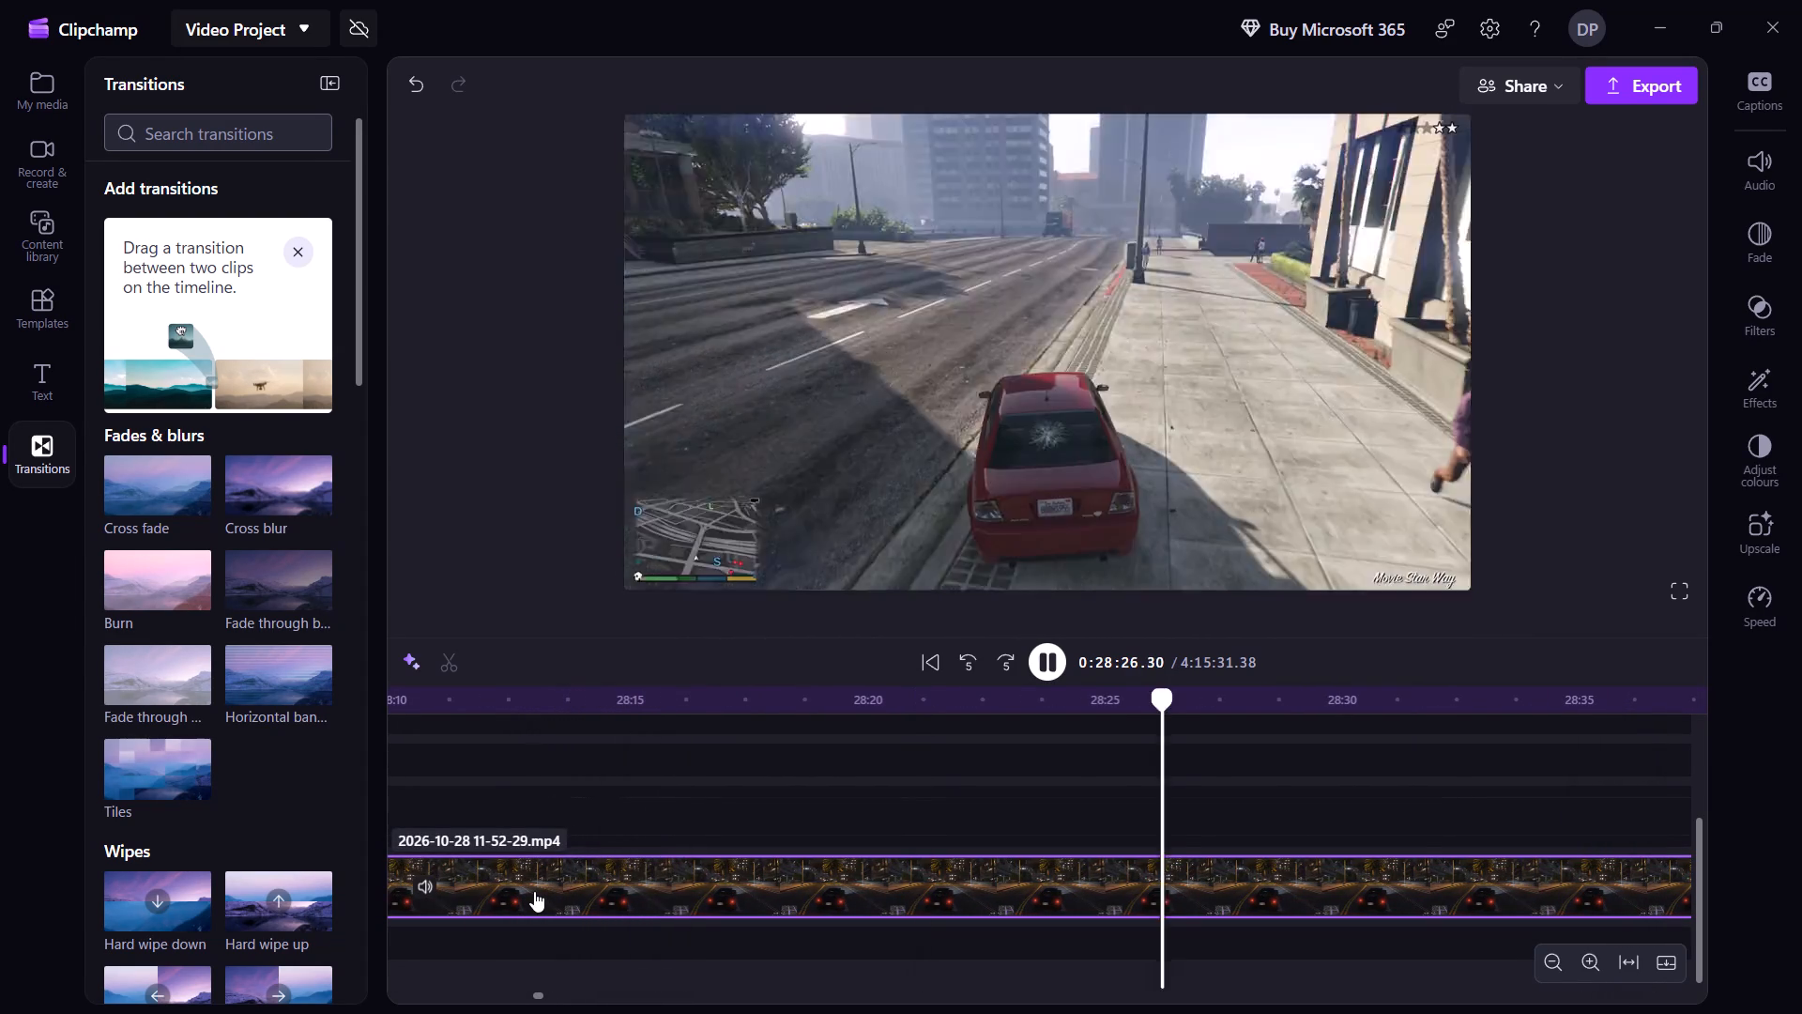
pyautogui.hotkey('shift', 'Right')
pyautogui.hotkey('shift', 'Right')
pyautogui.hotkey('shift', 'Right')
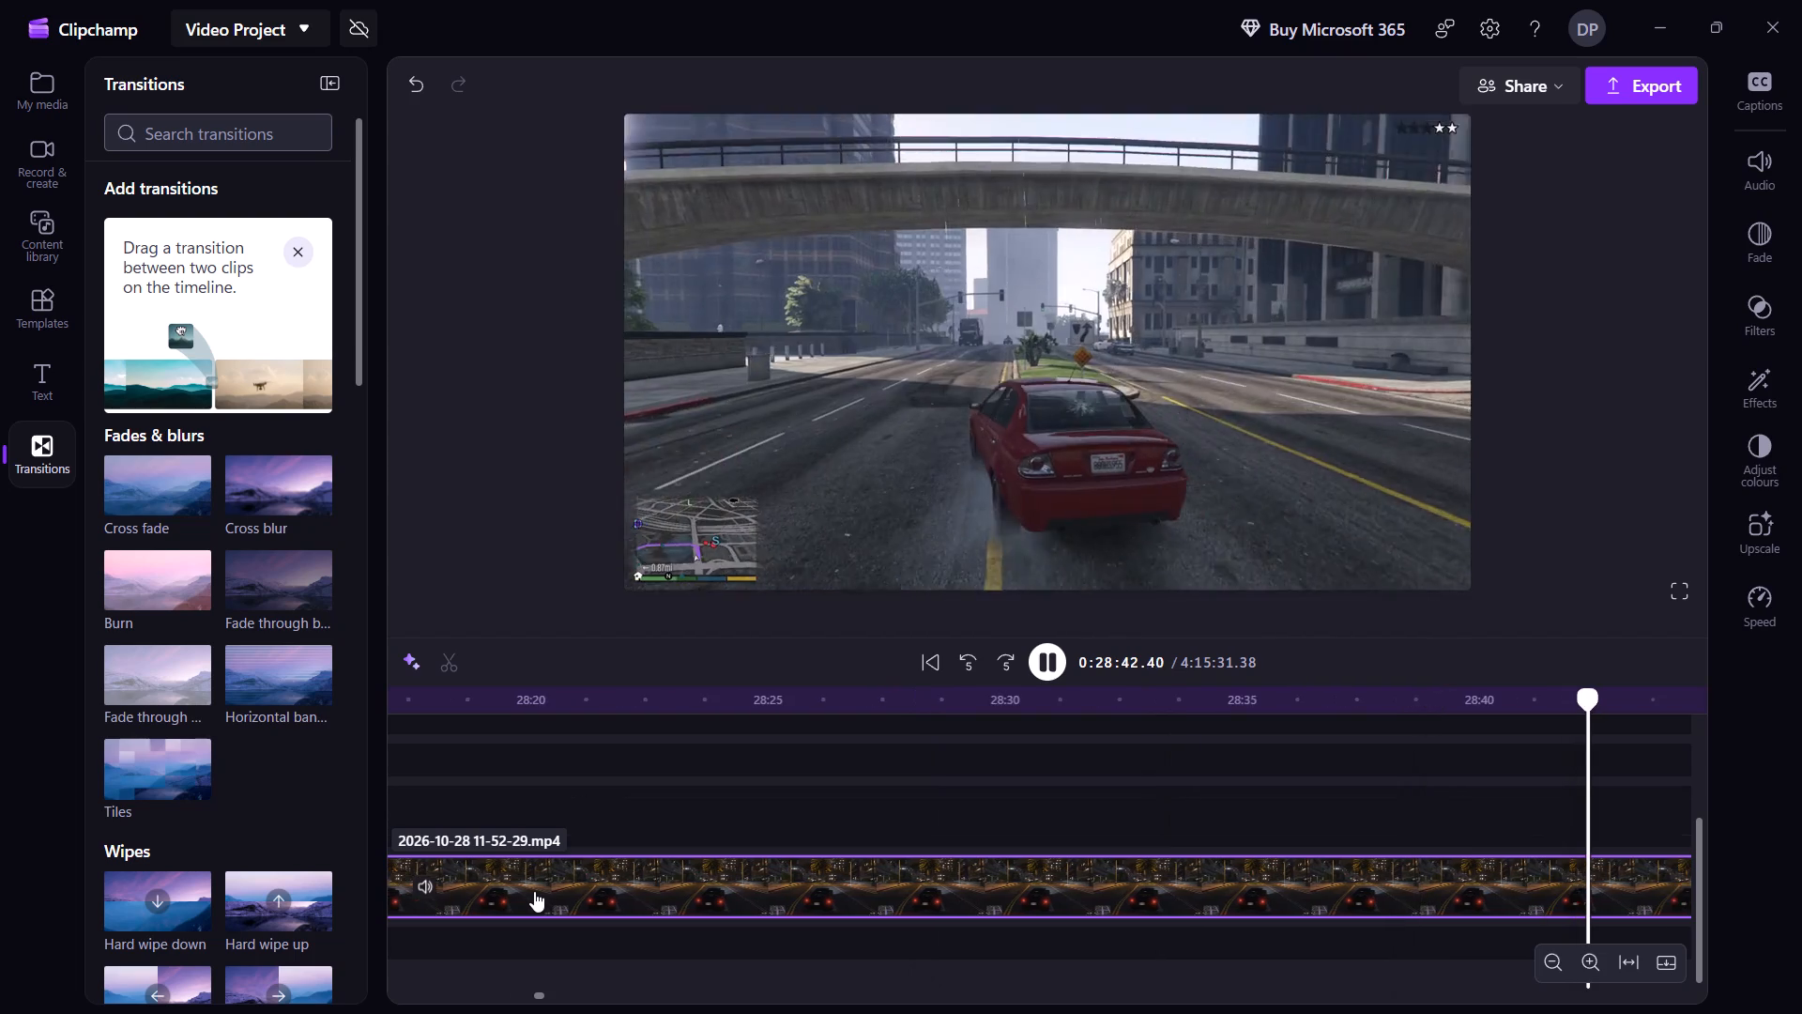
pyautogui.hotkey('shift', 'Right')
pyautogui.hotkey('shift', 'Right')
pyautogui.hotkey('shift', 'Right')
pyautogui.hotkey('shift', 'Right')
pyautogui.hotkey('shift', 'Right')
pyautogui.hotkey('shift', 'Right')
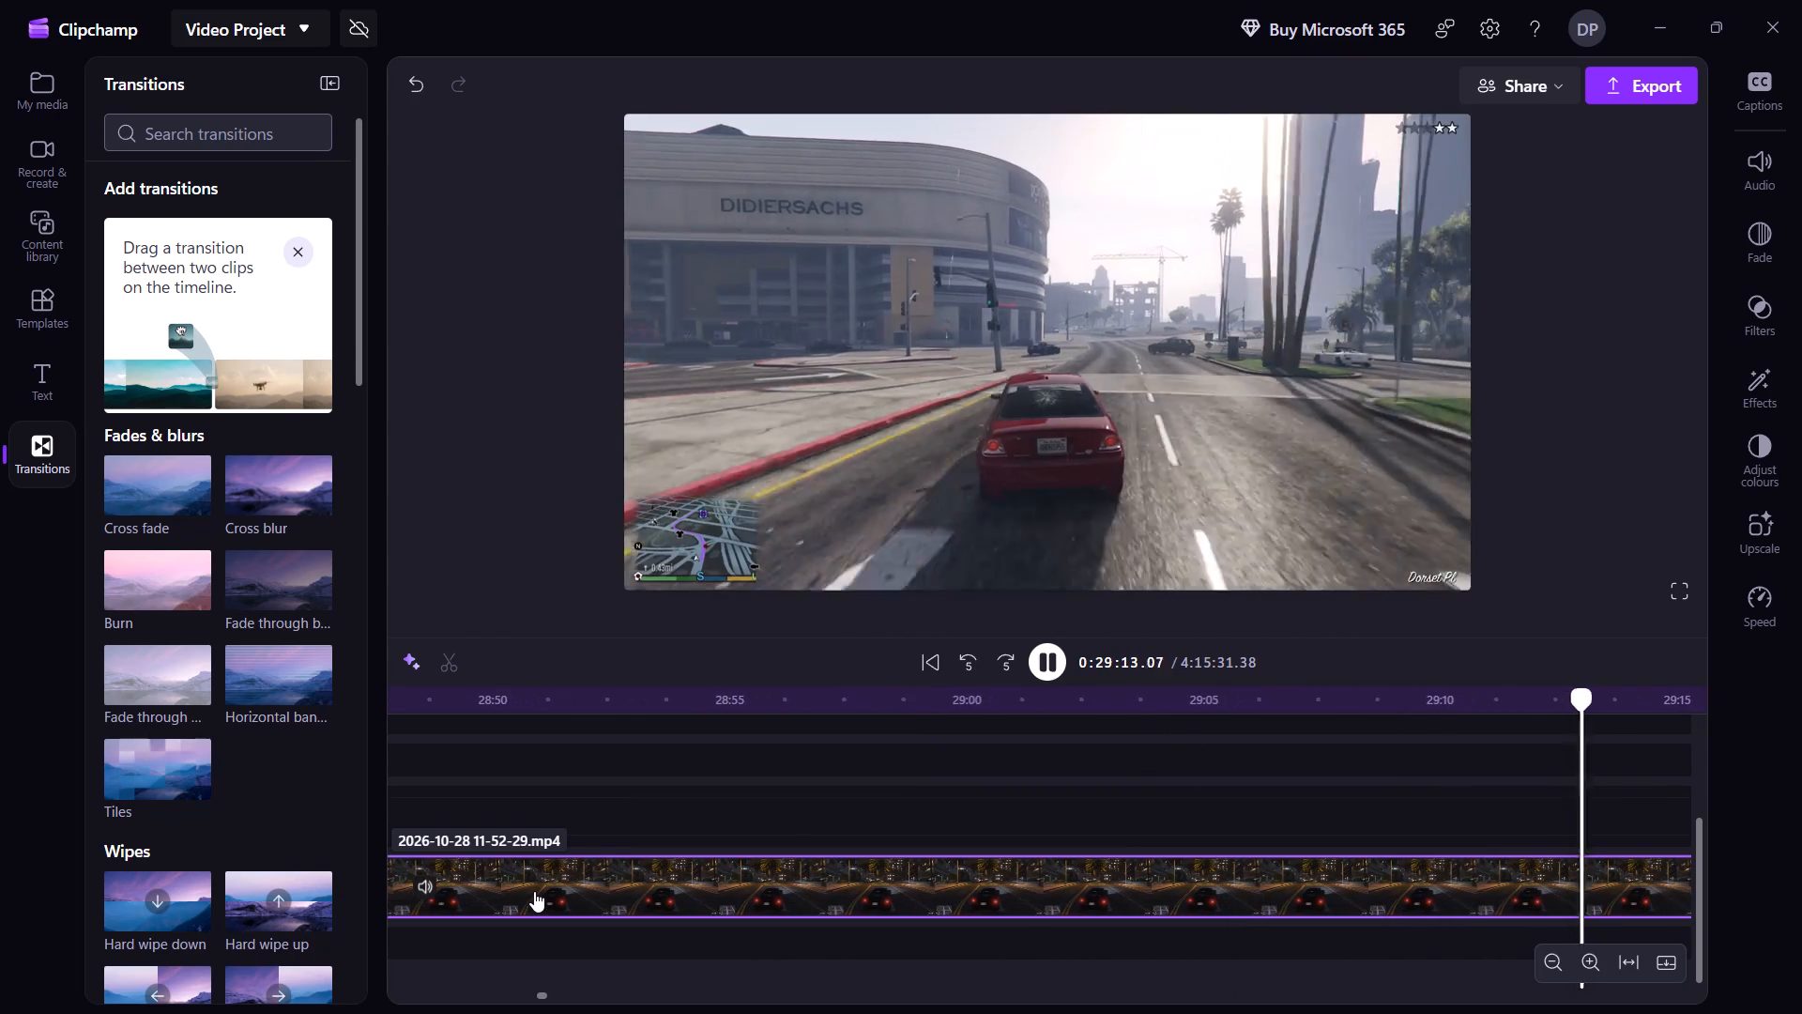
pyautogui.hotkey('shift', 'Right')
pyautogui.hotkey('shift', 'Right')
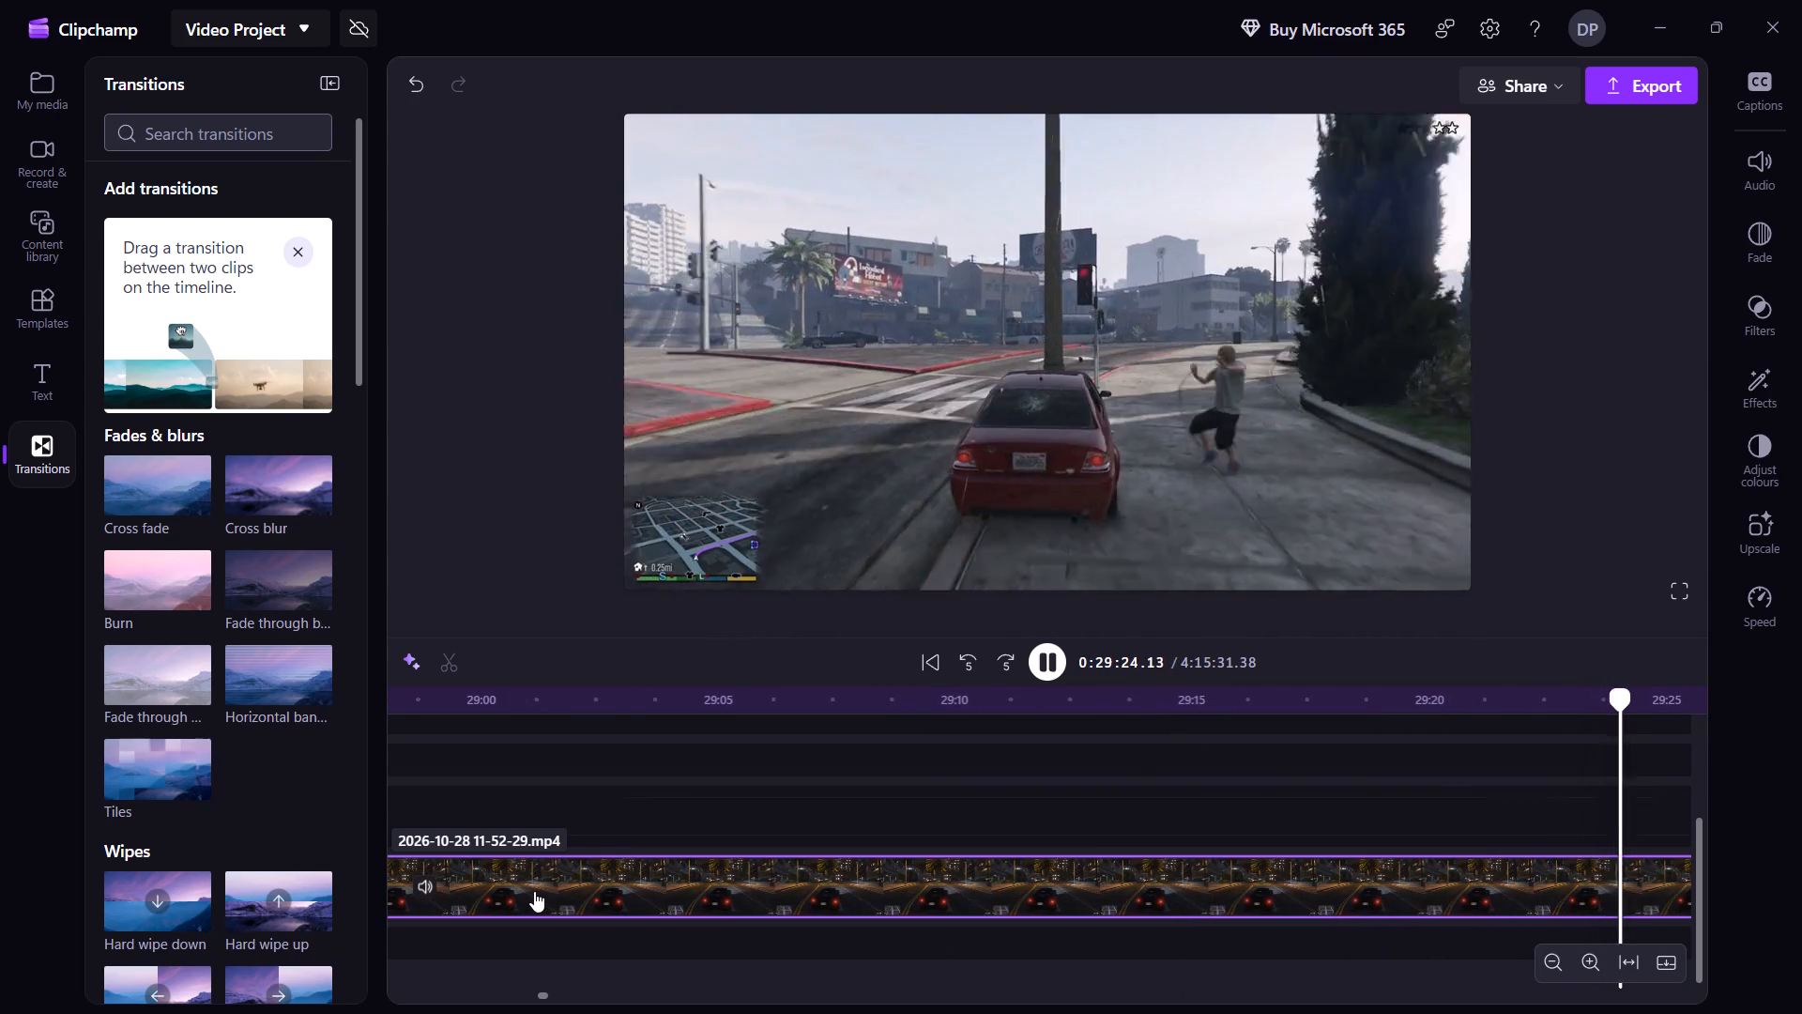
pyautogui.hotkey('shift', 'Right')
pyautogui.hotkey('shift', 'Right')
pyautogui.hotkey('shift', 'Right')
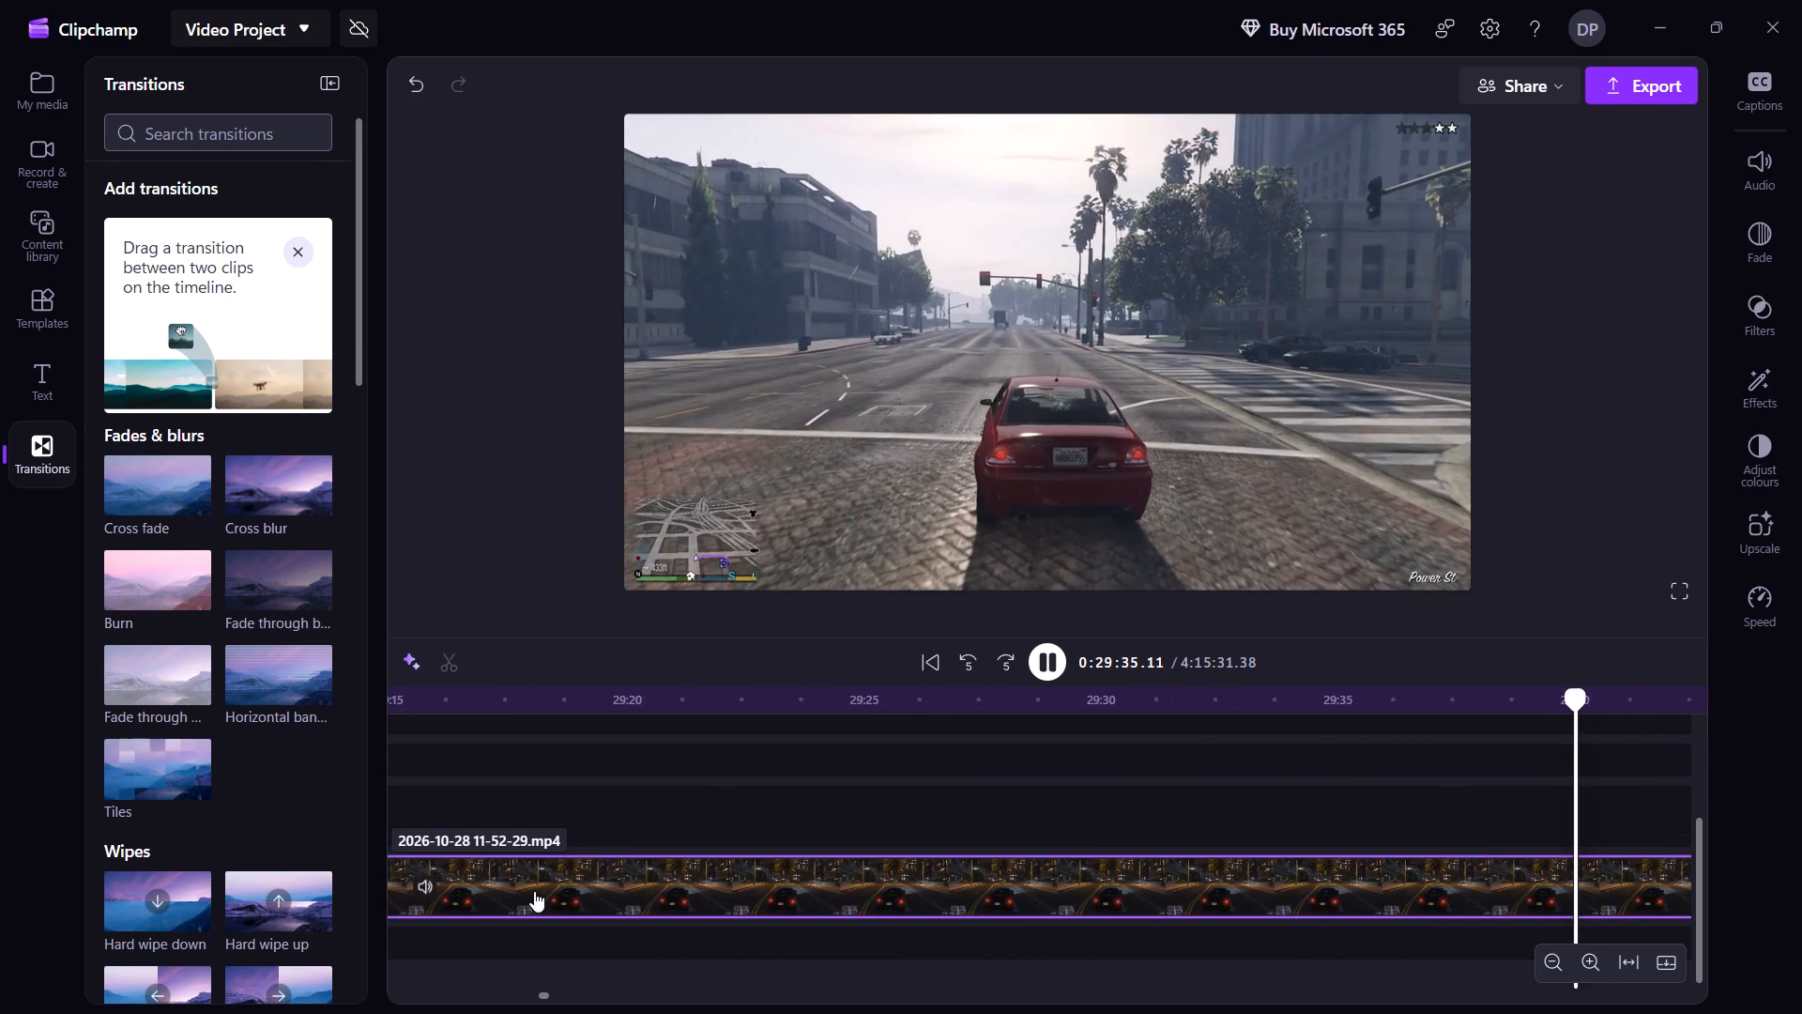
# Split the recording where the red car pulls up at the construction site, at about 29:44.
pyautogui.hotkey('shift', 'Left')
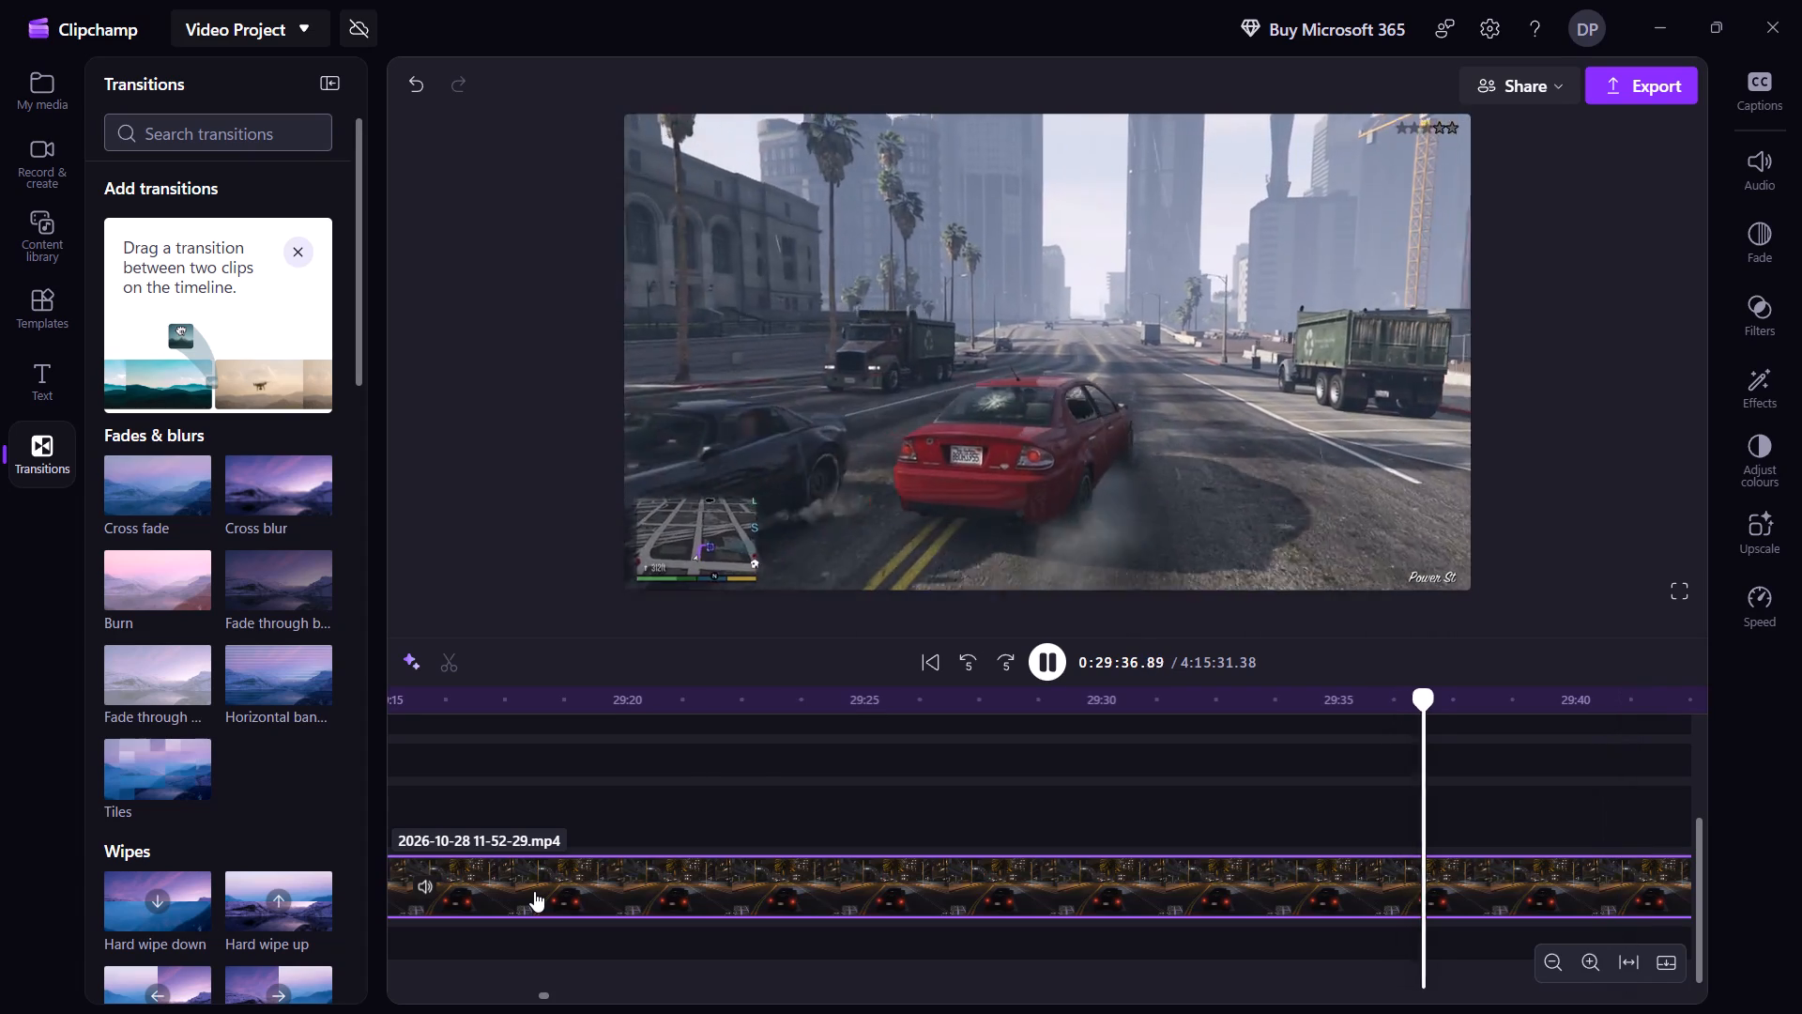
pyautogui.press('space')
pyautogui.press('space')
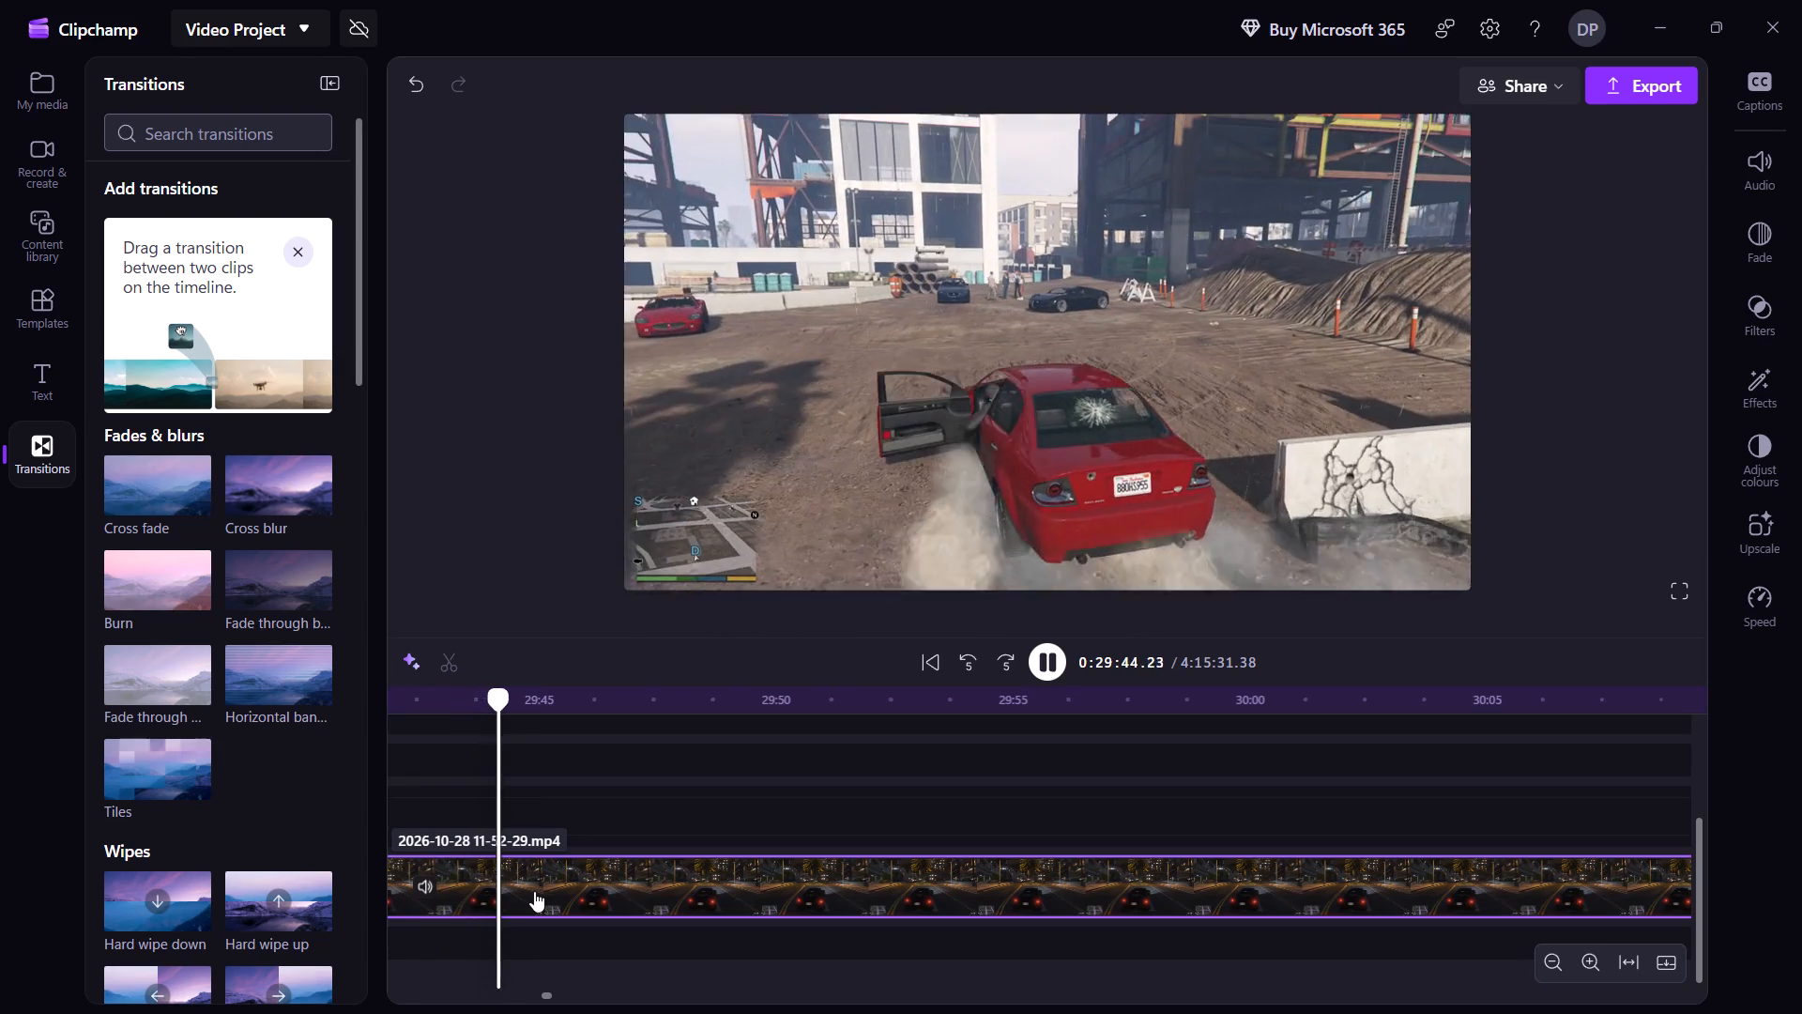
pyautogui.press('space')
pyautogui.press('s')
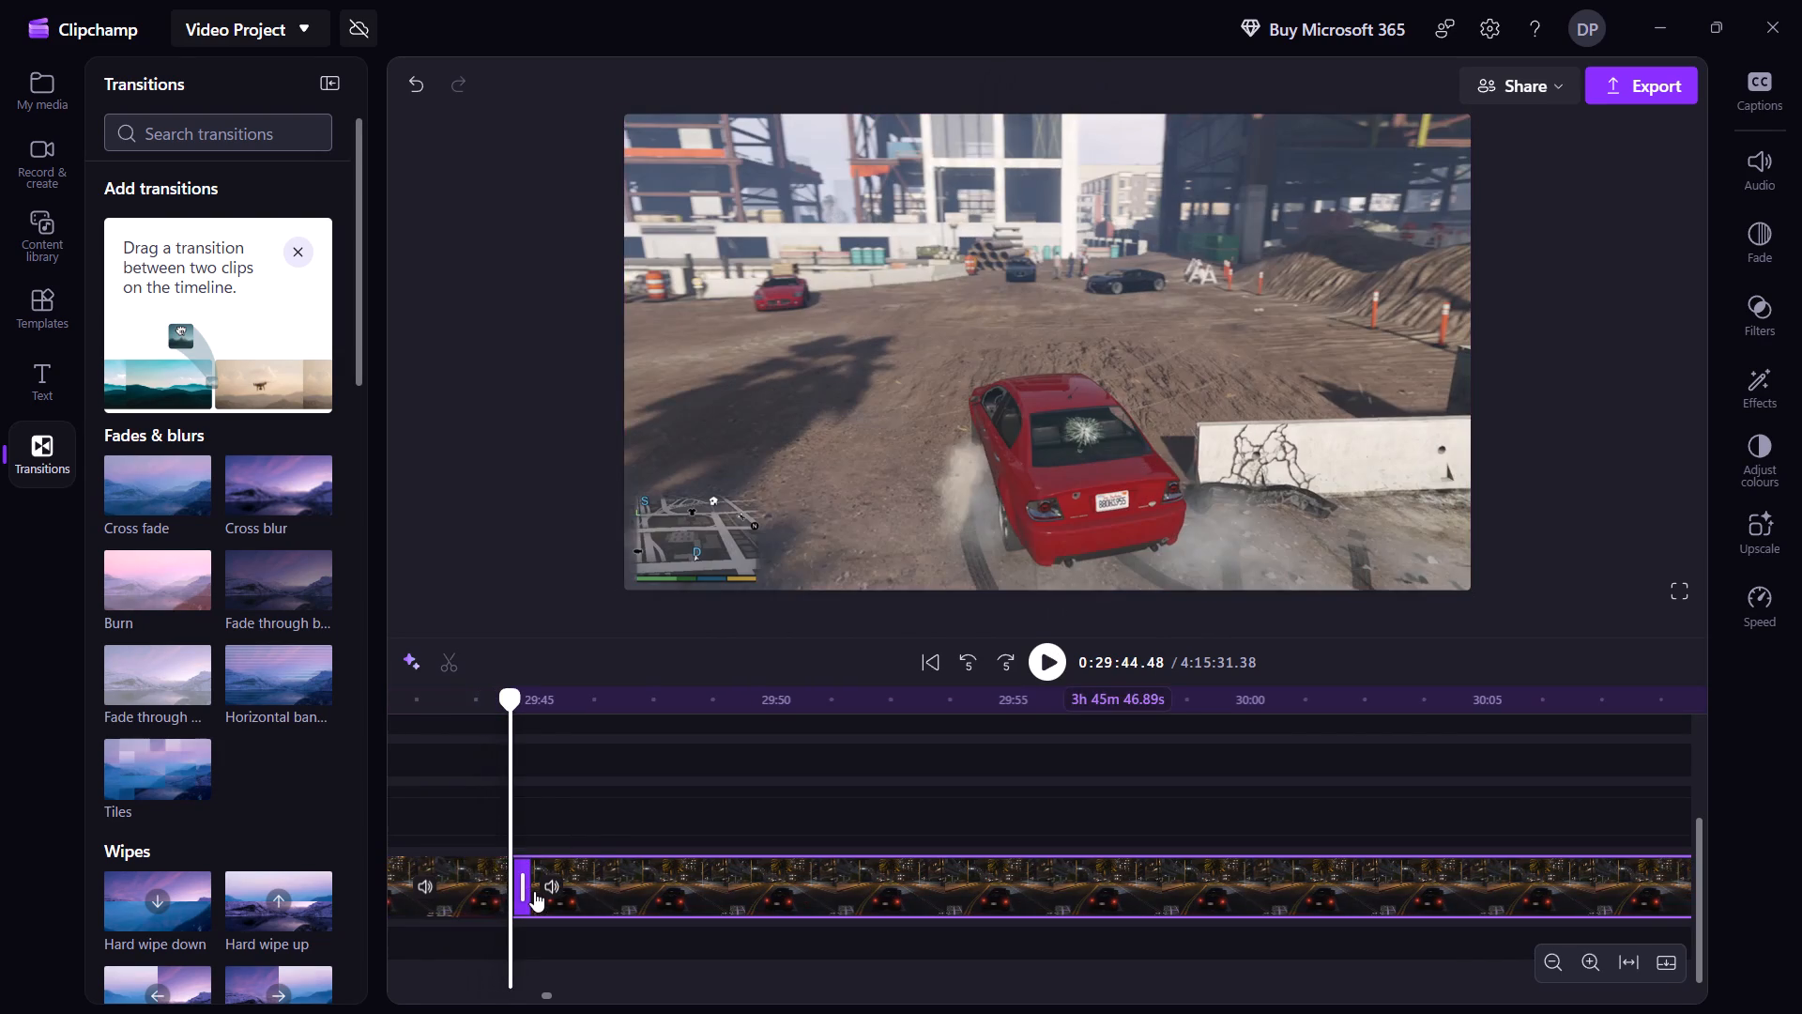
# Delete the free-roam segment between the Mission Passed screen and the construction site arrival, and close the gap.
pyautogui.click(413, 894)
pyautogui.rightClick(413, 894)
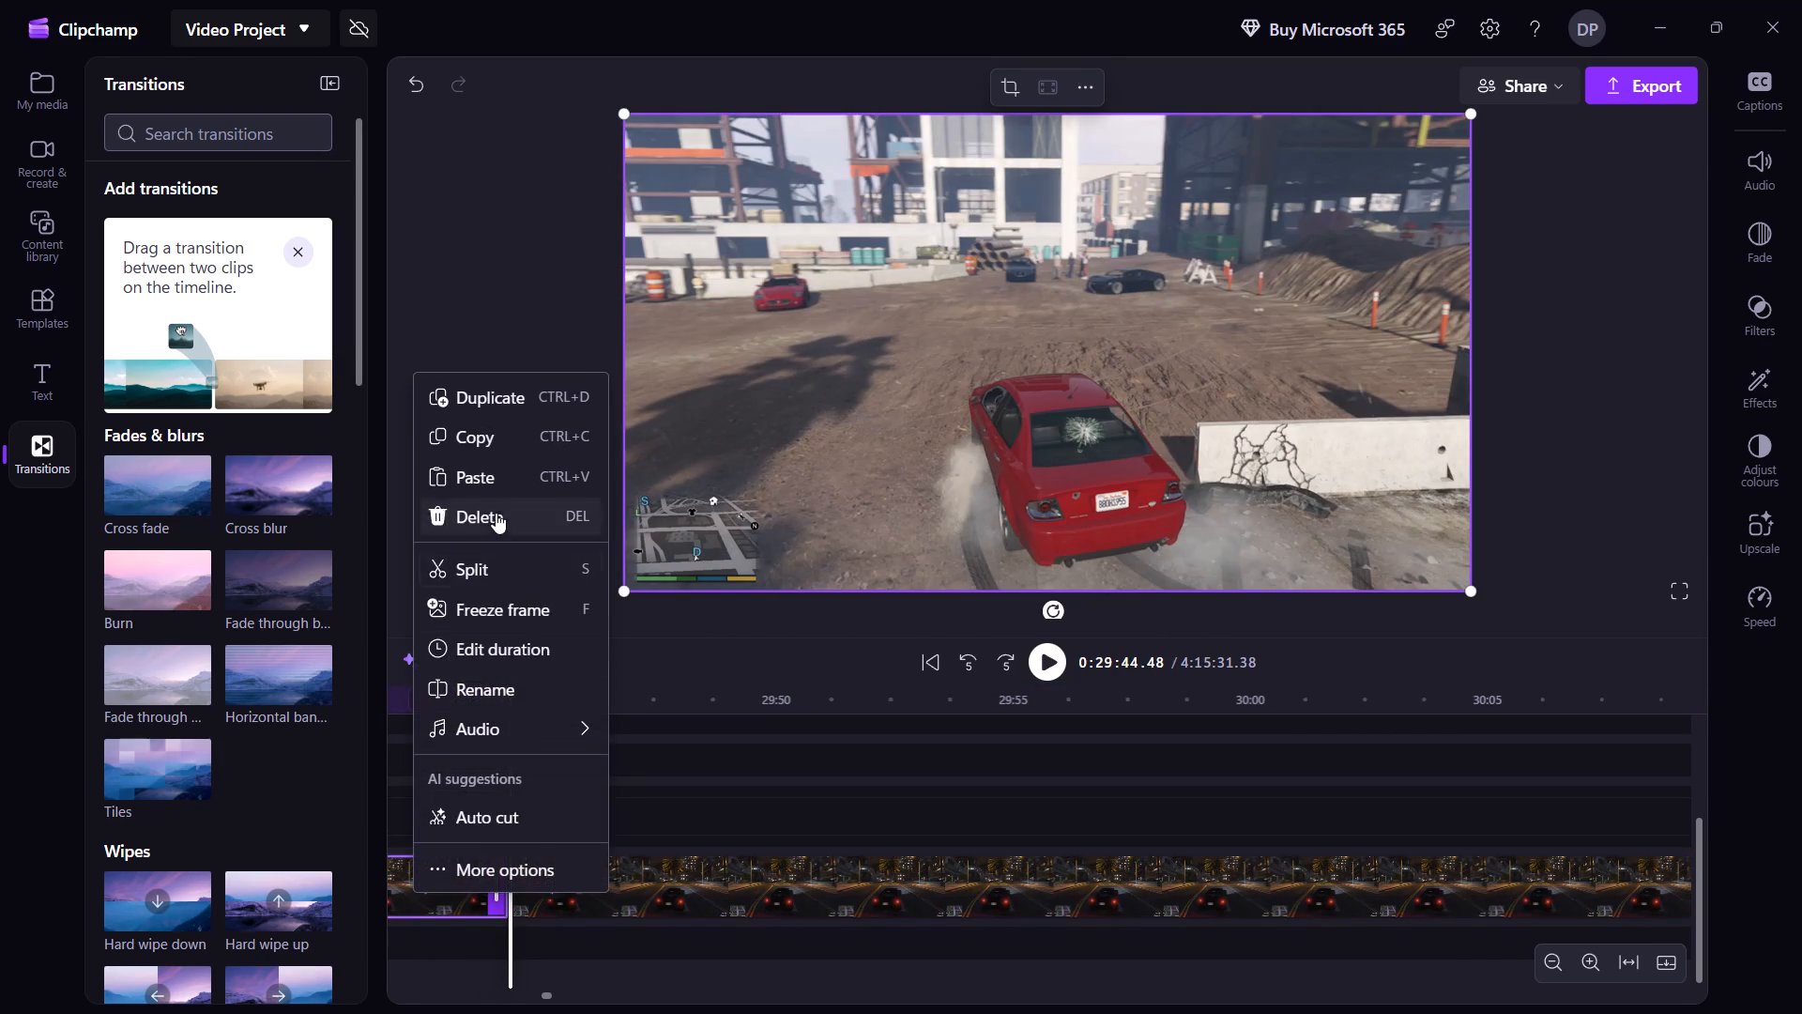
pyautogui.click(496, 513)
pyautogui.click(464, 888)
# Add a Cross blur transition between the Mission Passed clip and the construction site clip, and play it back.
pyautogui.press('Left')
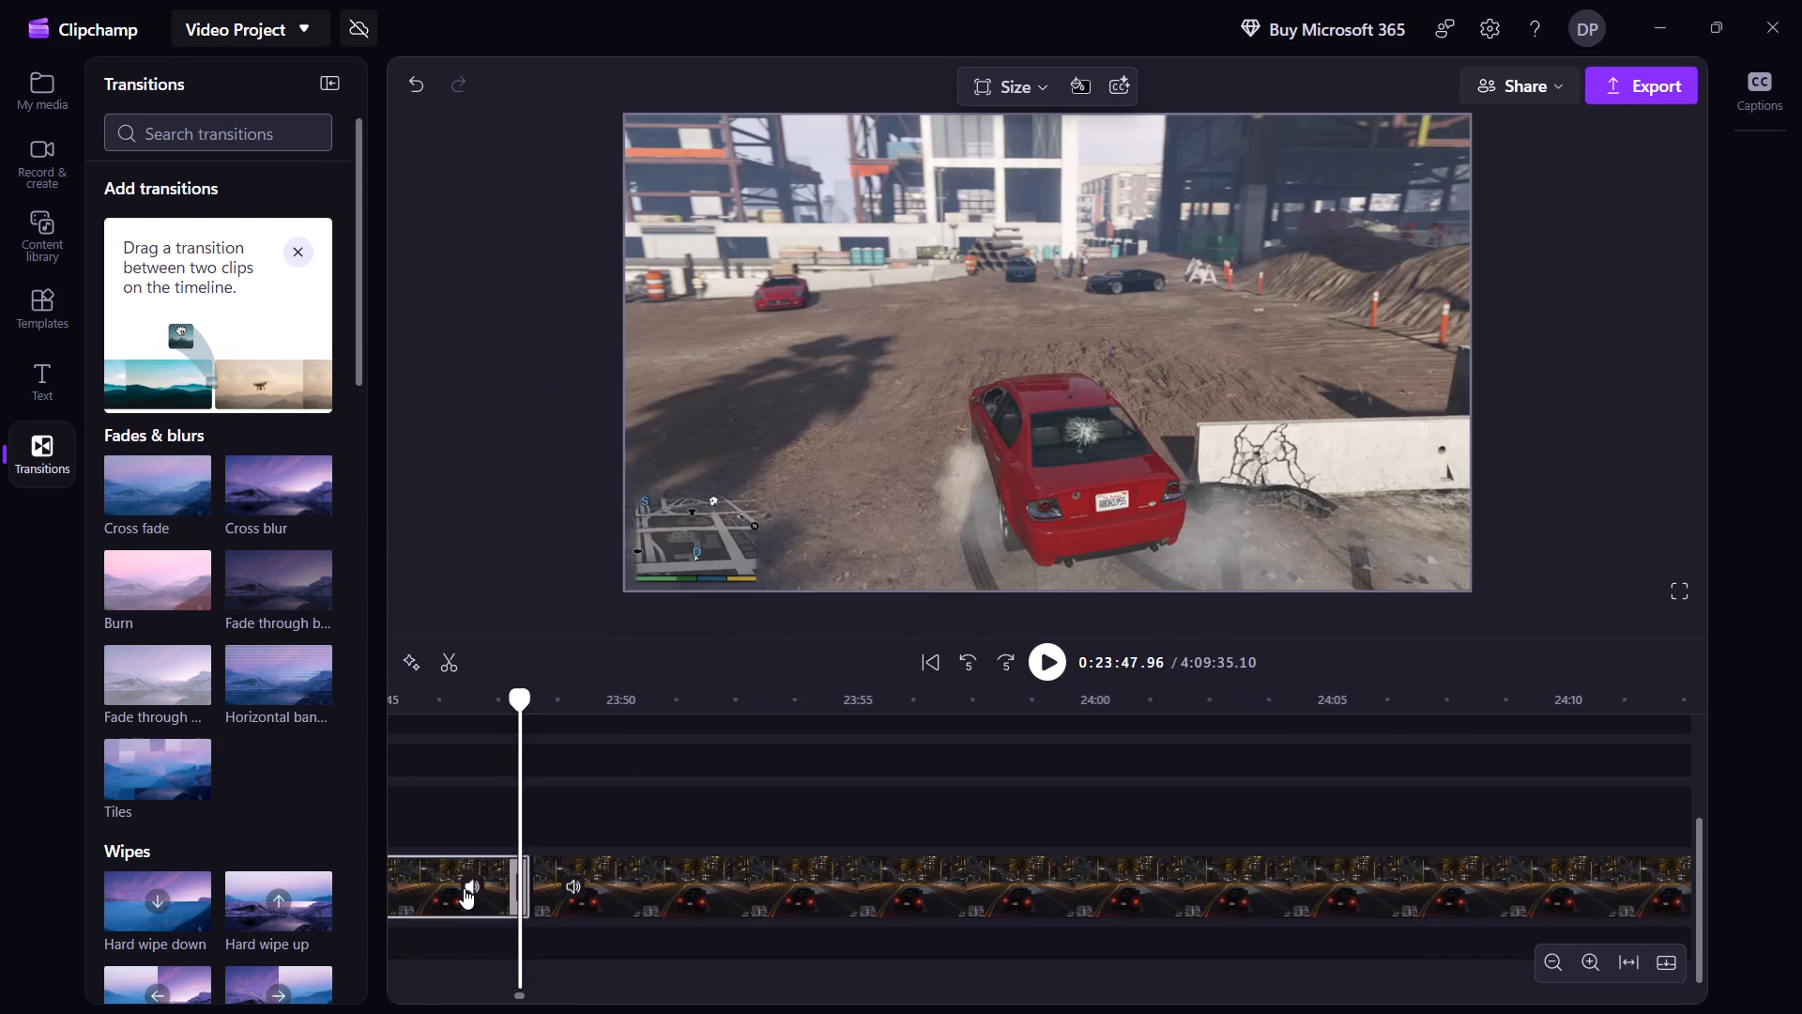
pyautogui.press('Left')
pyautogui.press('Left')
pyautogui.press('Left')
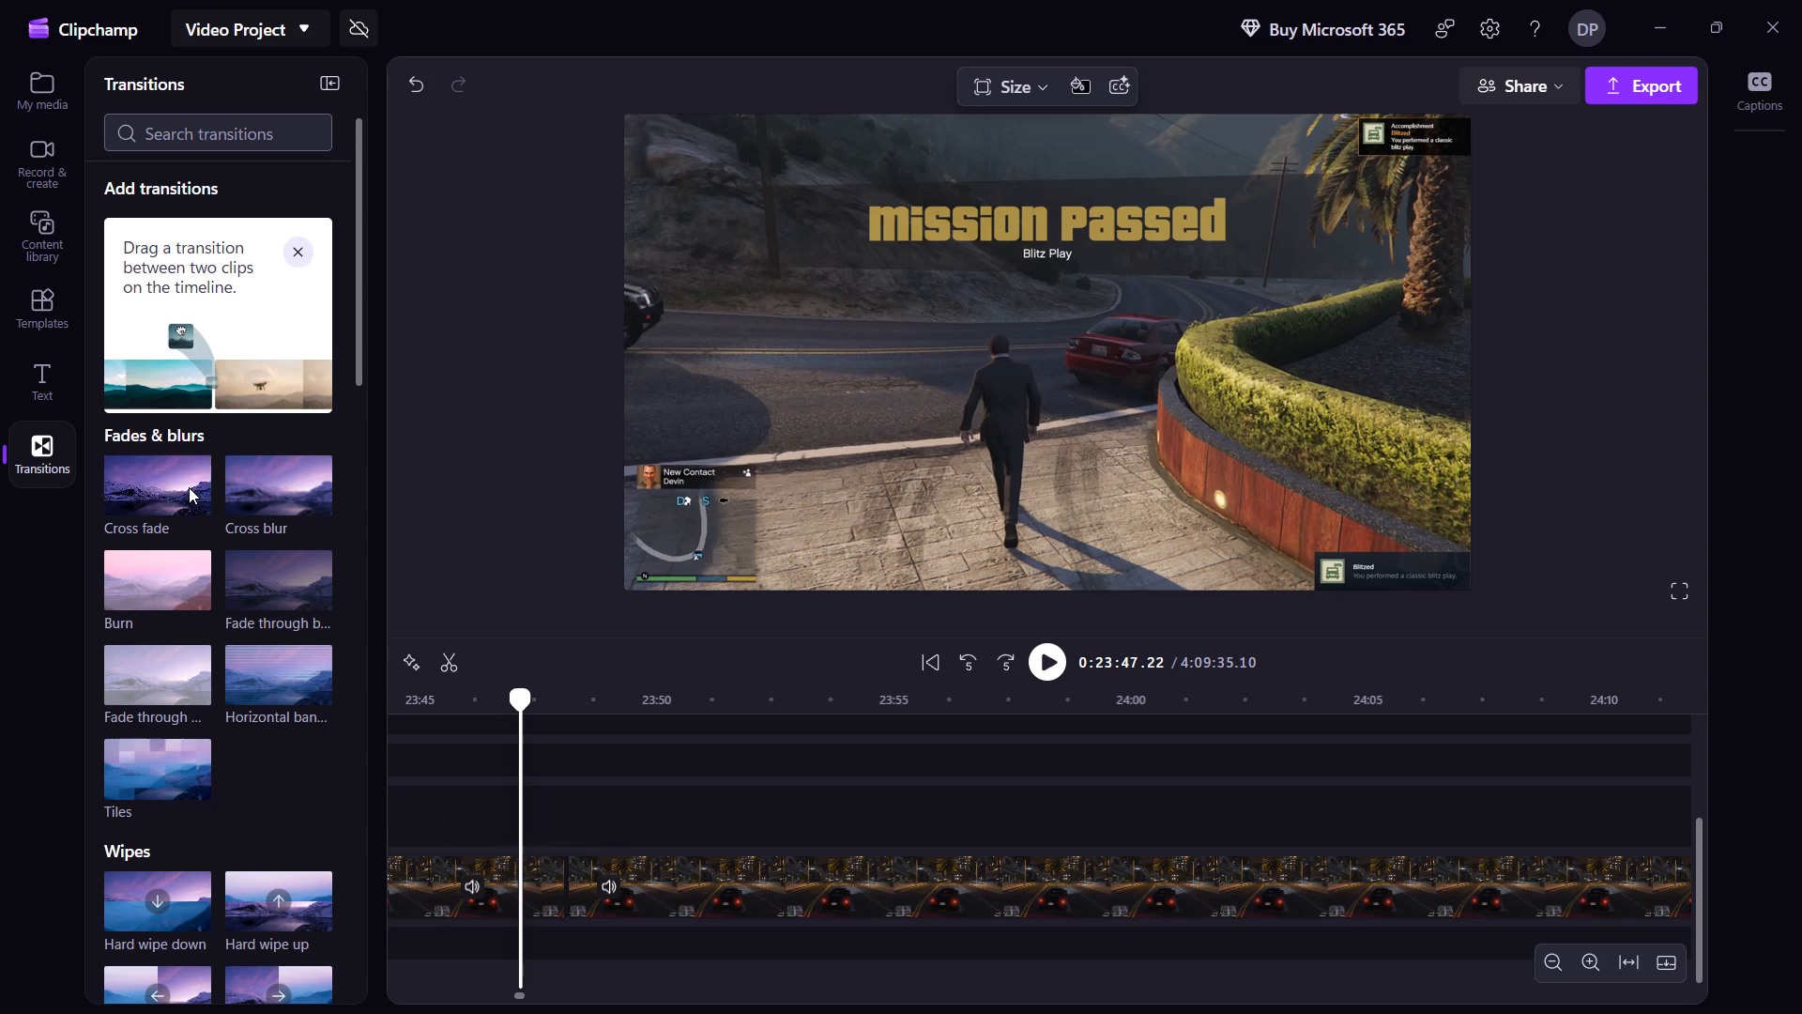
pyautogui.moveTo(249, 447); pyautogui.dragTo(584, 869)
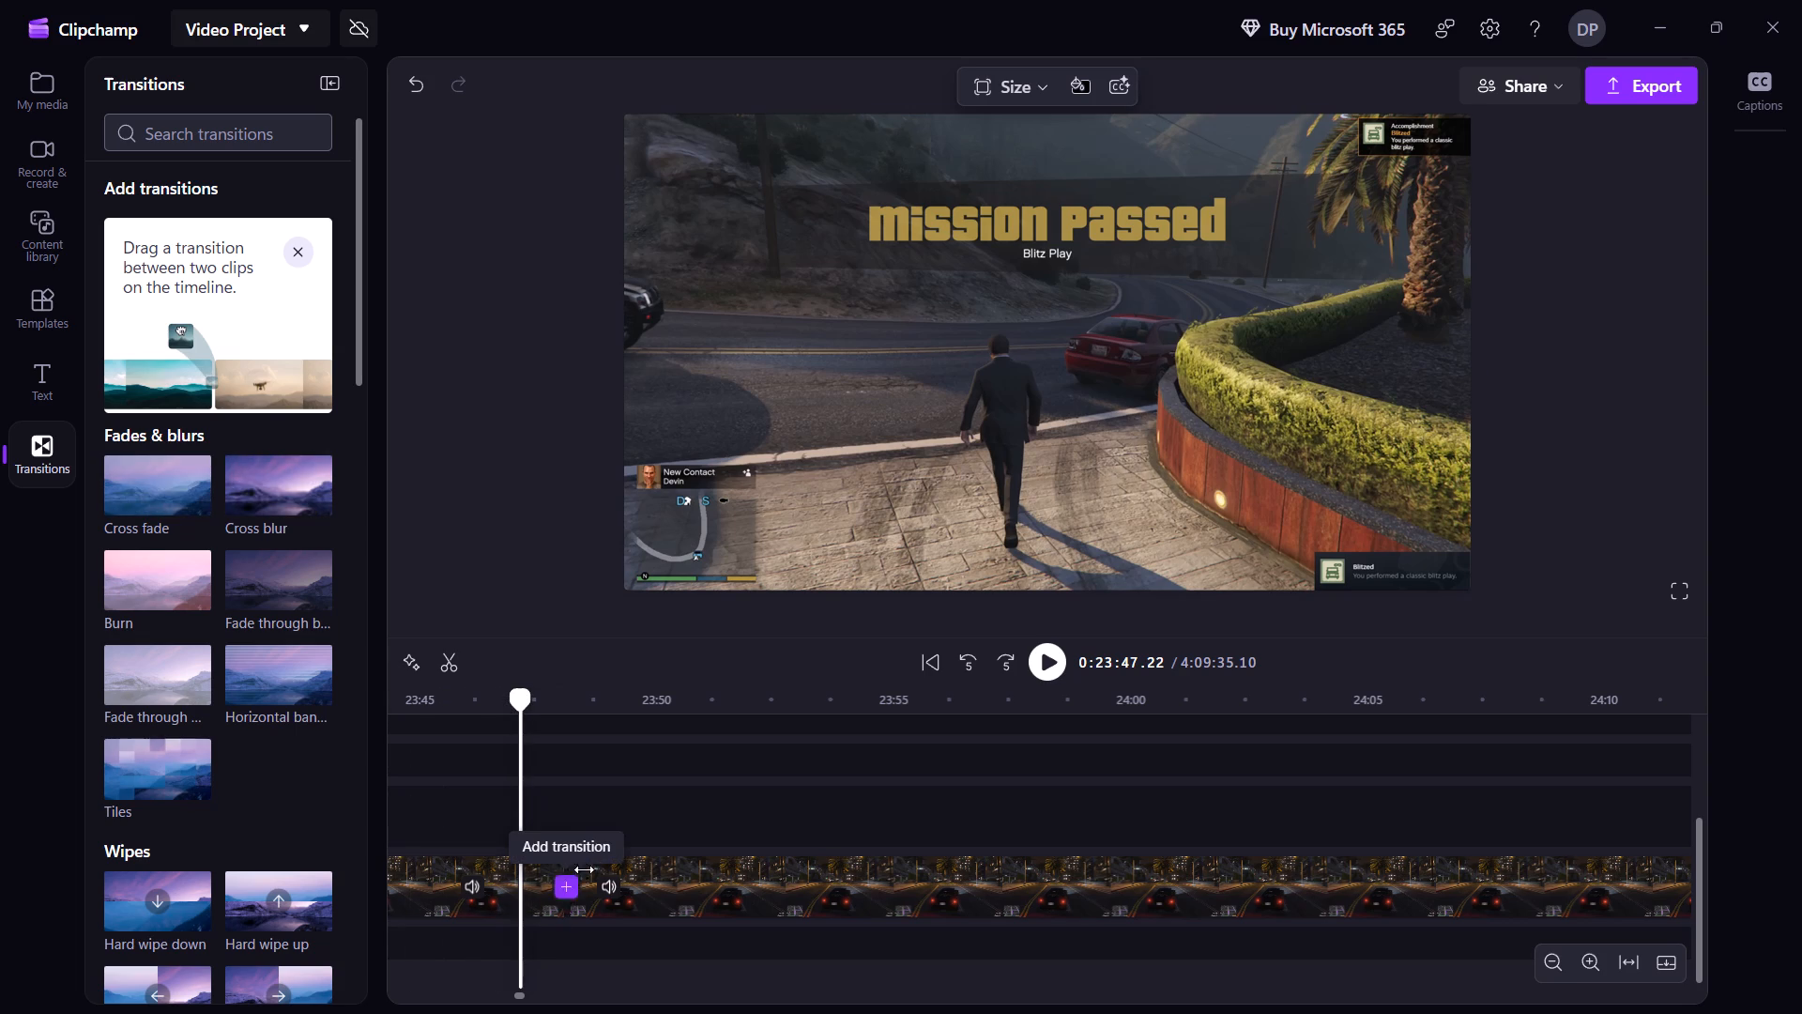
pyautogui.moveTo(584, 869); pyautogui.dragTo(514, 837)
pyautogui.moveTo(271, 473); pyautogui.dragTo(350, 578)
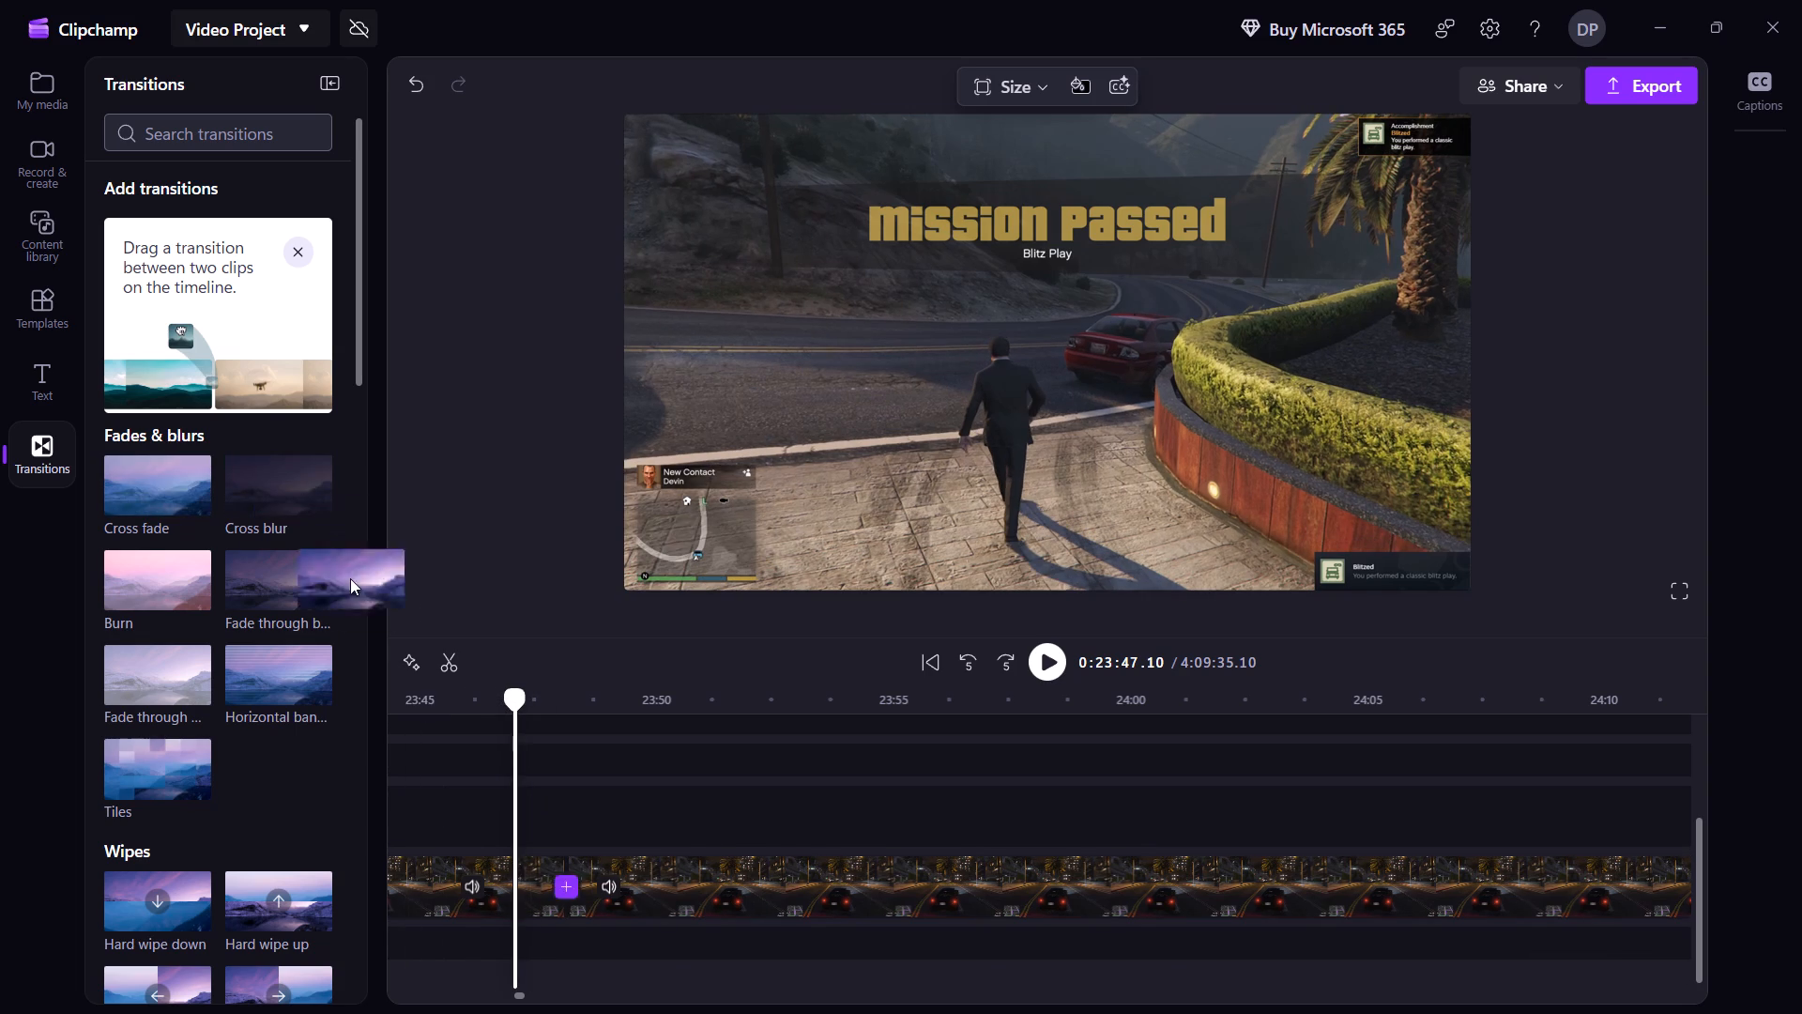
pyautogui.moveTo(350, 578); pyautogui.dragTo(558, 914)
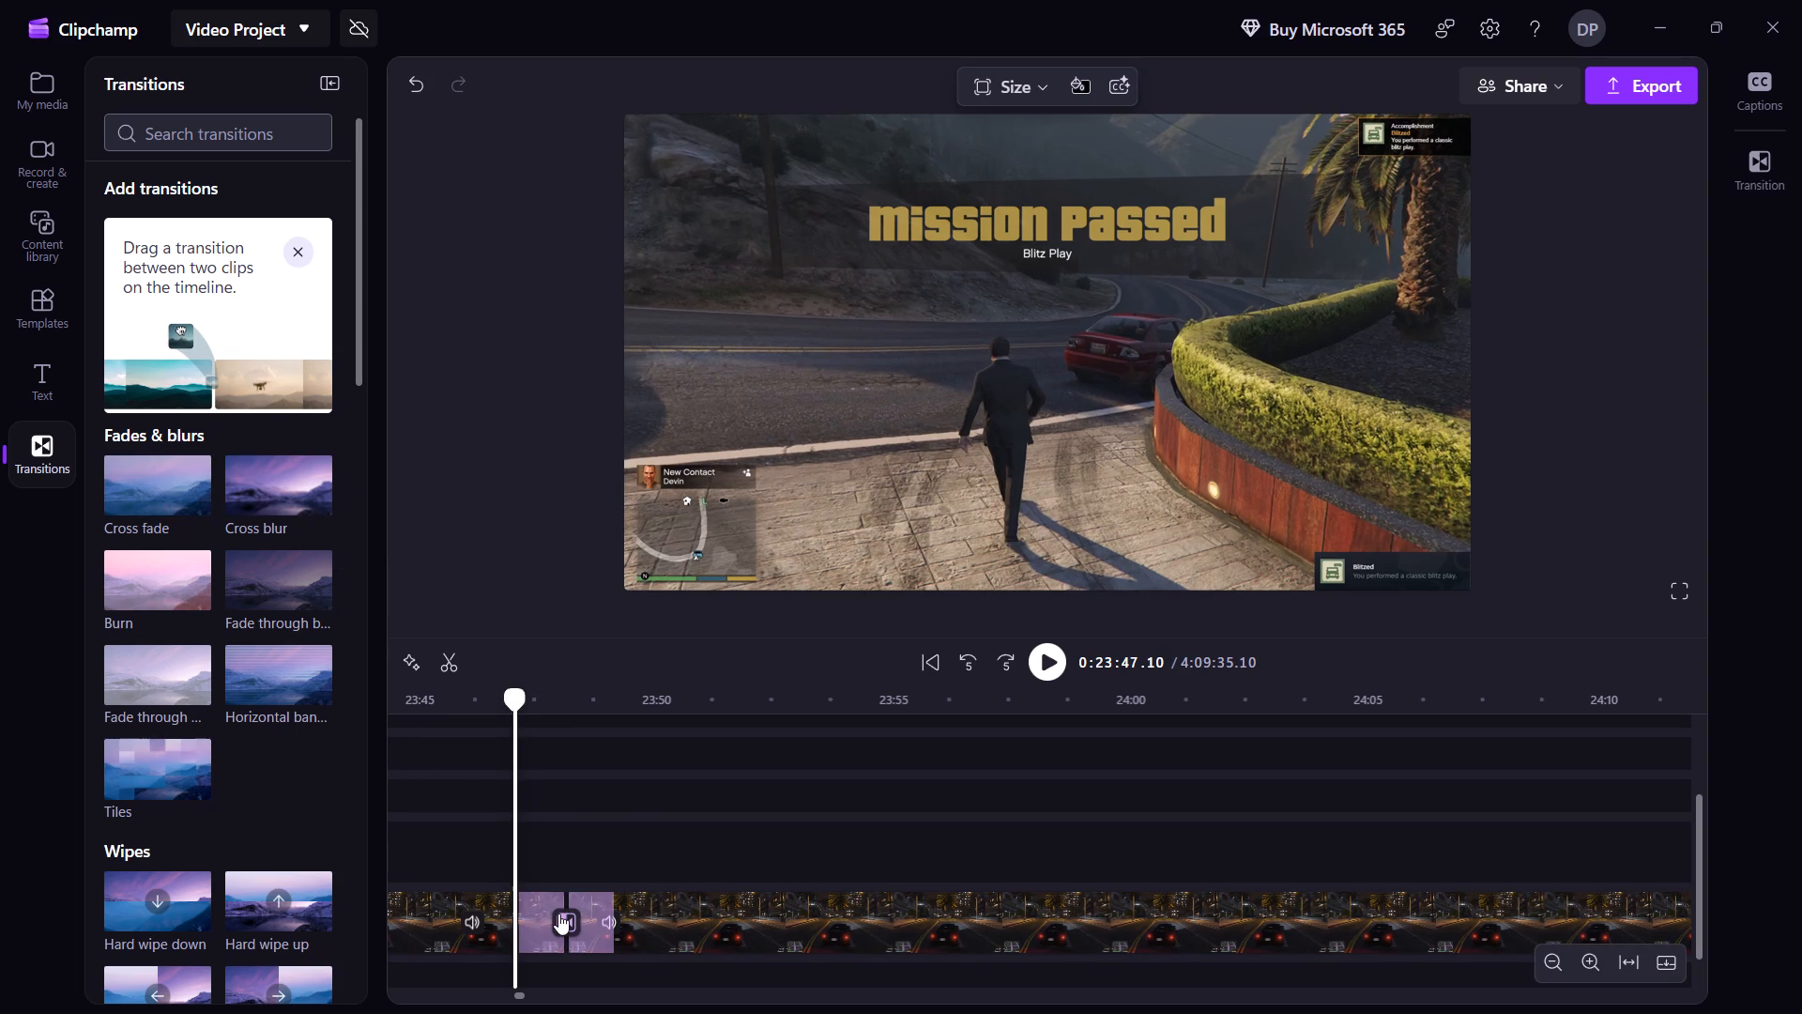
pyautogui.press('space')
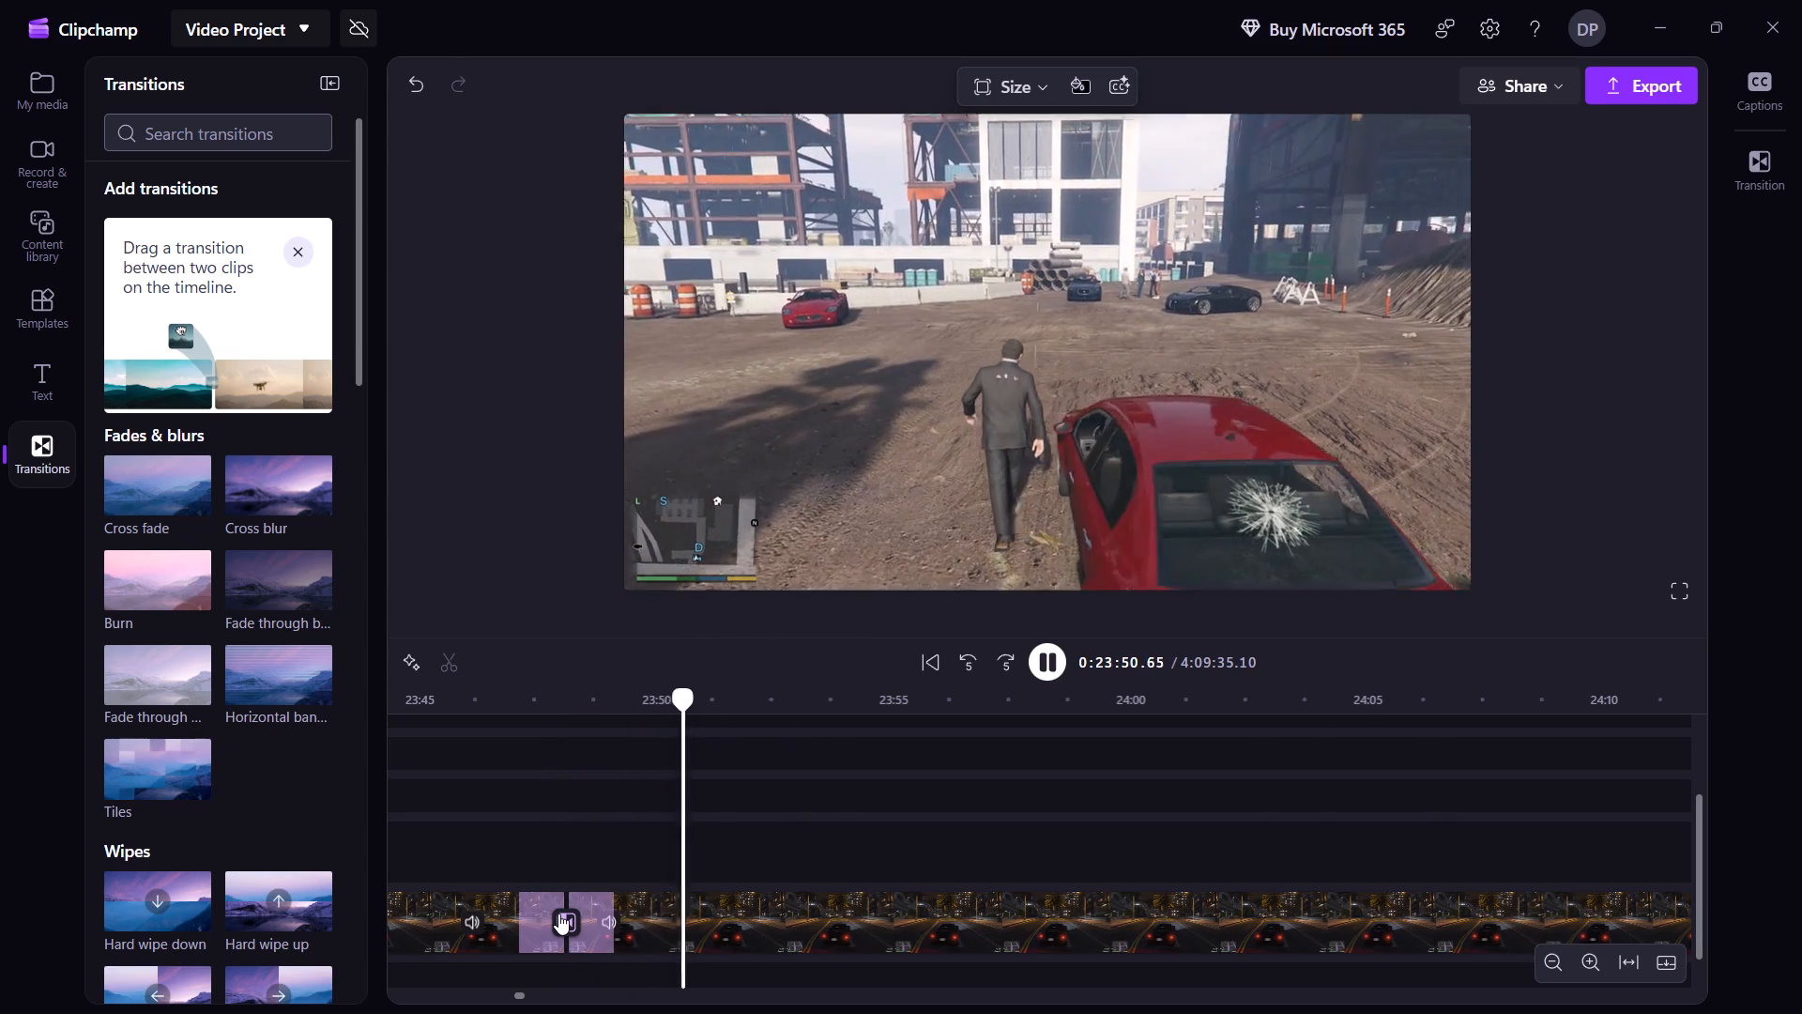
# Skim the I Fought the Law cutscene at the construction site up to the start of the drive to the gas station.
pyautogui.hotkey('shift', 'Right')
pyautogui.hotkey('shift', 'Right')
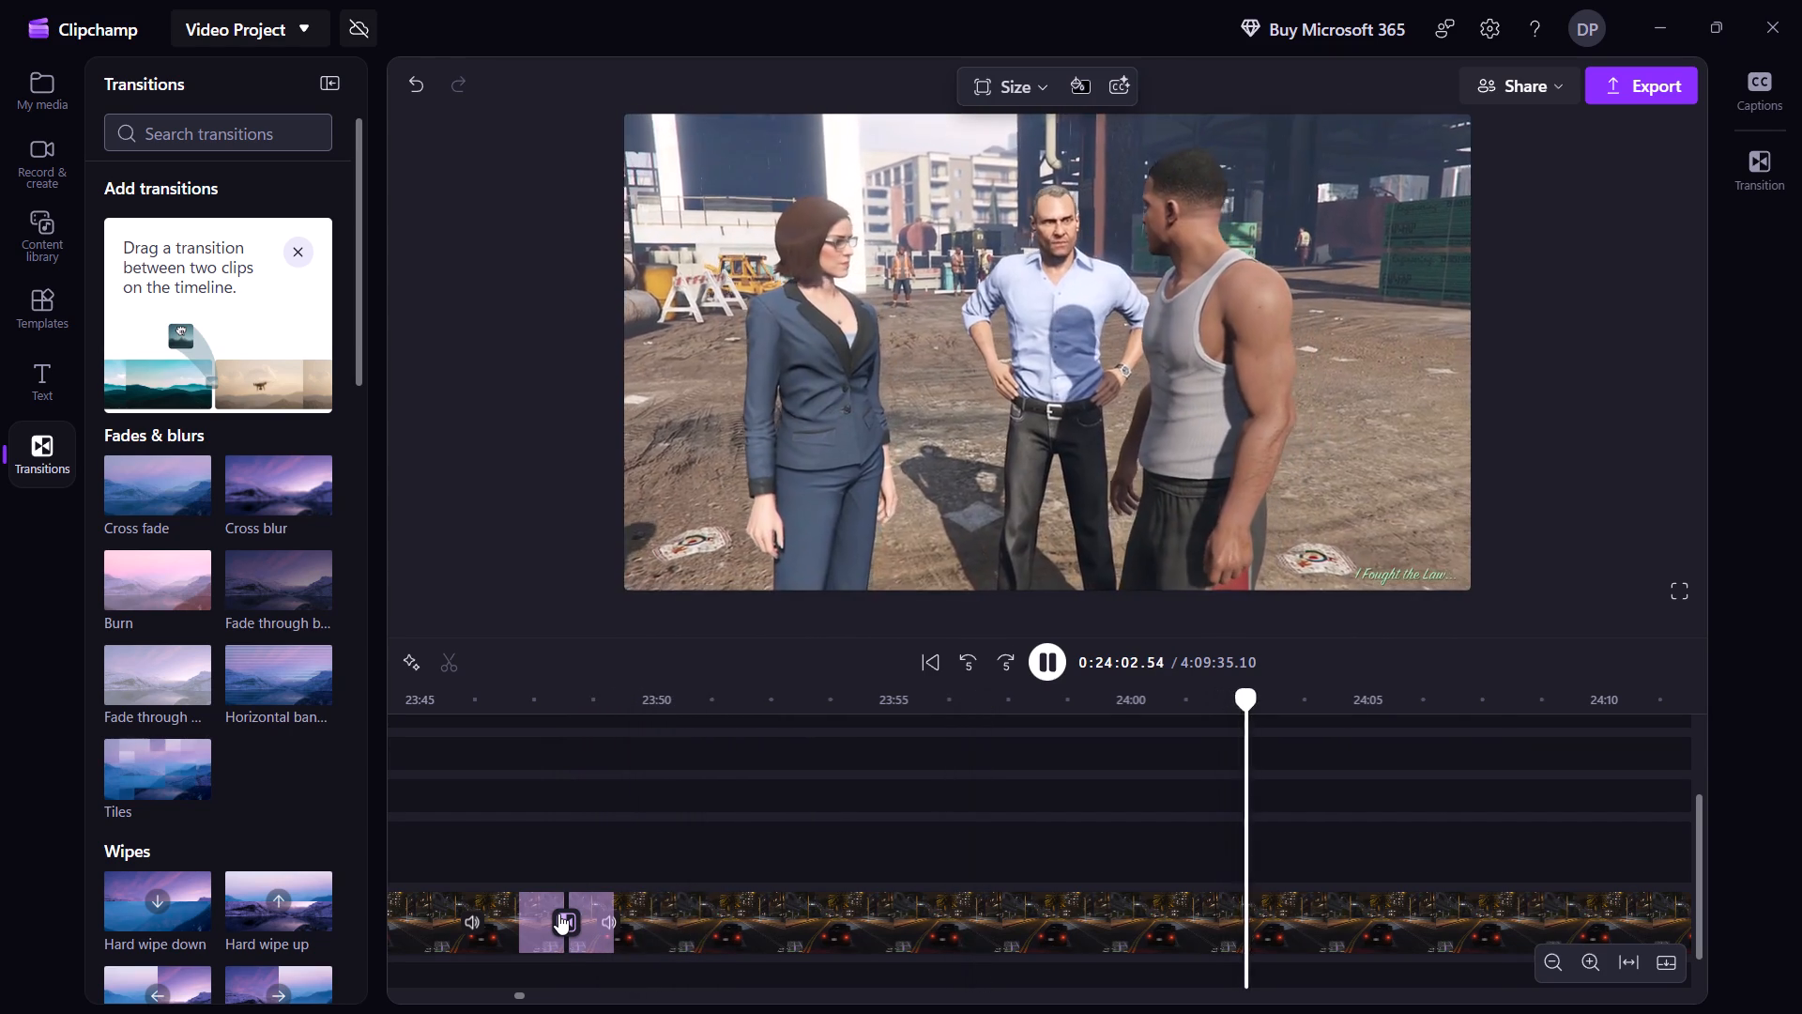
pyautogui.hotkey('shift', 'Right')
pyautogui.hotkey('shift', 'Right')
pyautogui.hotkey('shift', 'Right')
pyautogui.hotkey('shift', 'Right')
pyautogui.hotkey('shift', 'Right')
pyautogui.hotkey('shift', 'Right')
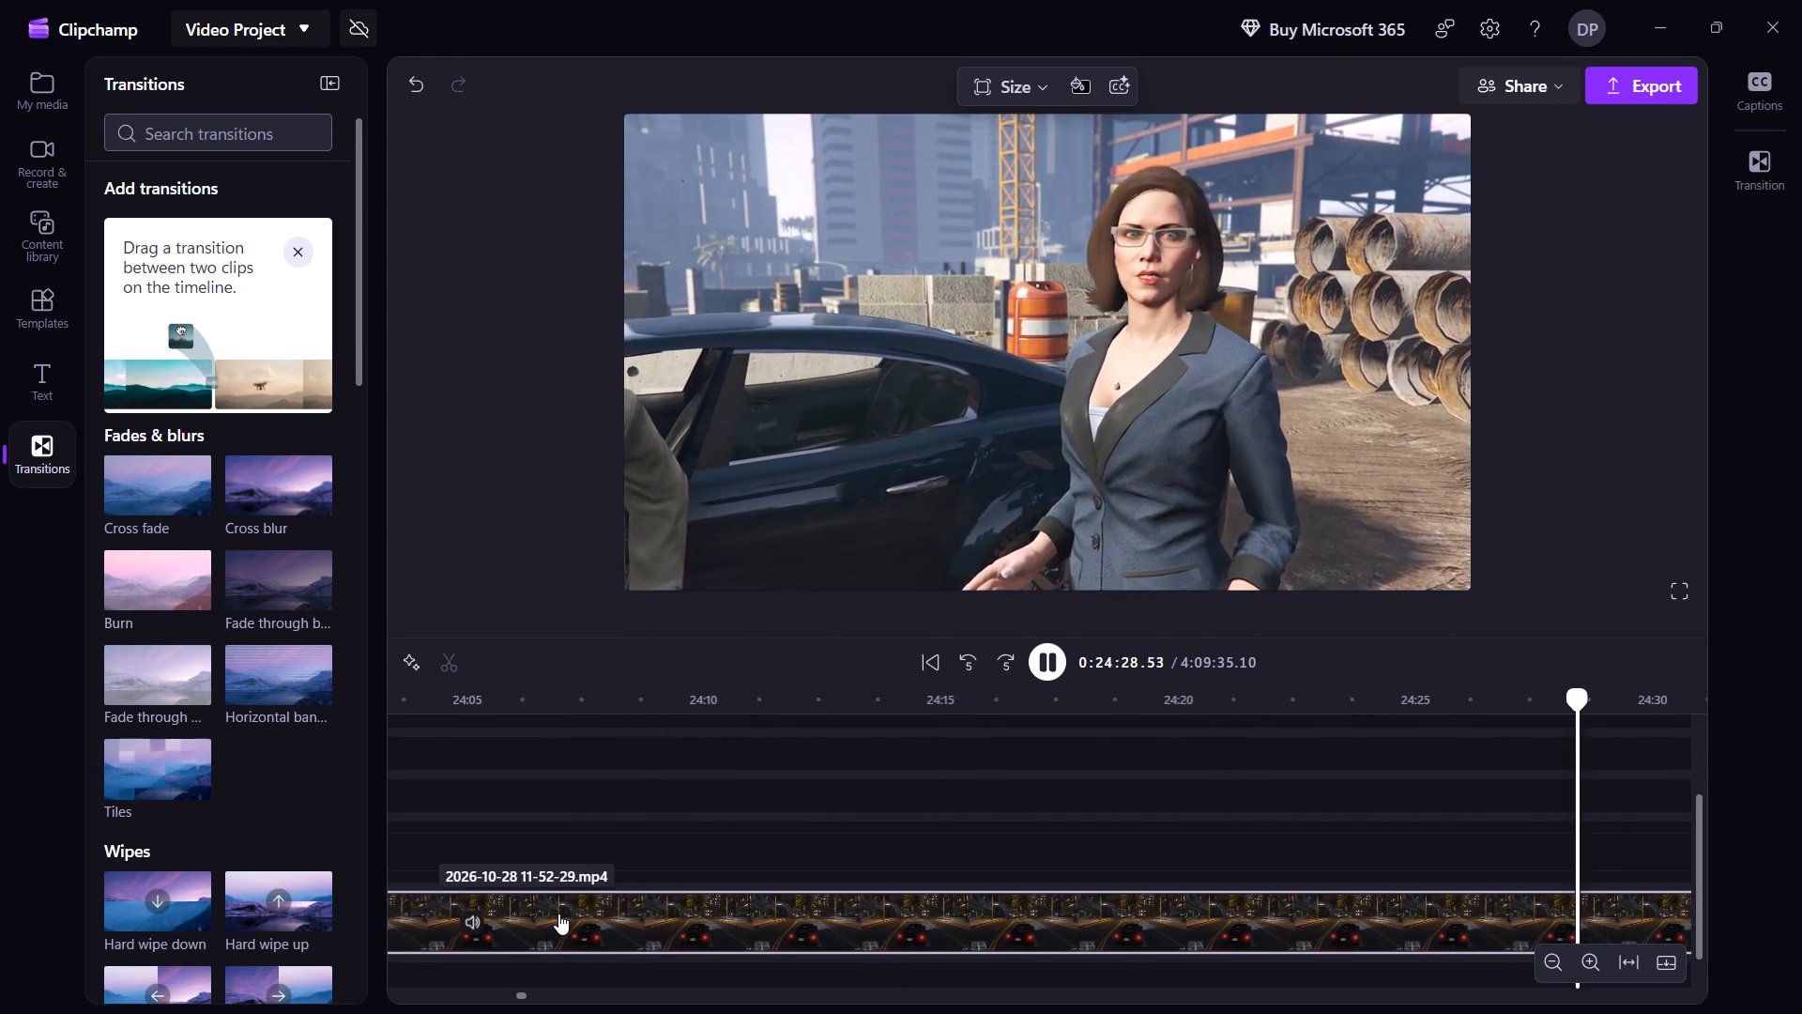
pyautogui.hotkey('shift', 'Right')
pyautogui.hotkey('shift', 'Right')
pyautogui.hotkey('shift', 'Right')
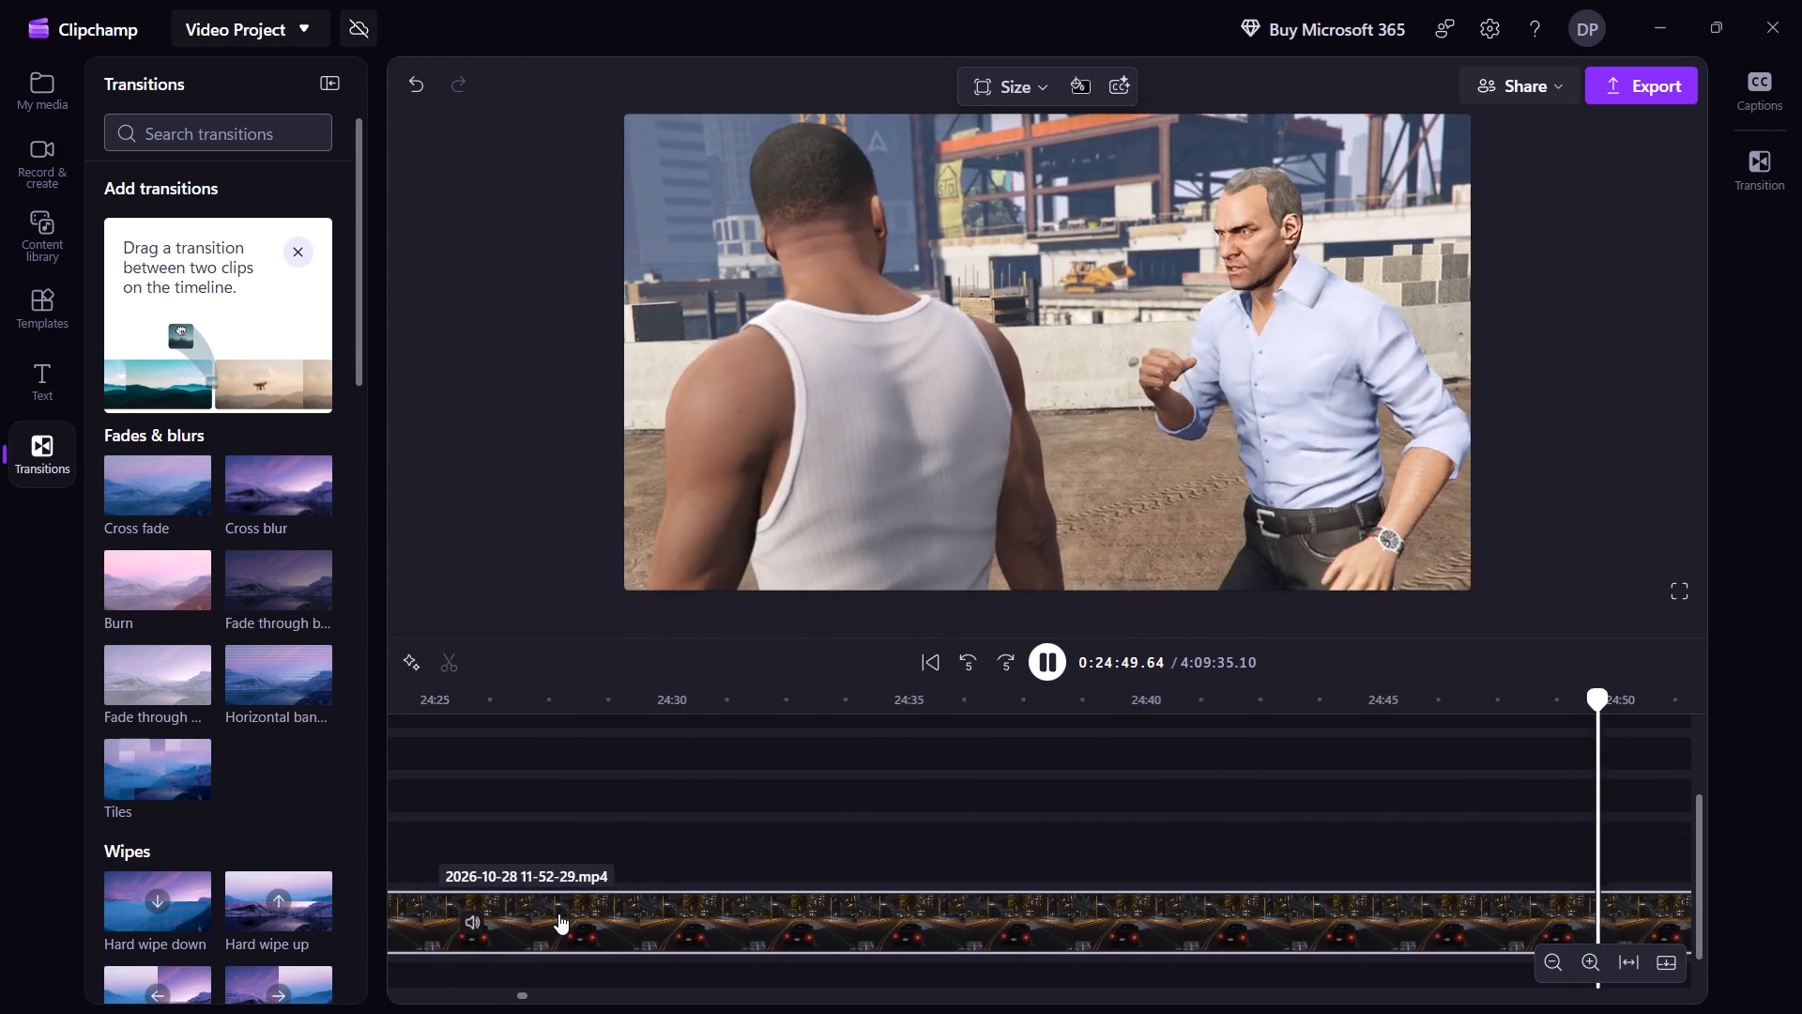
pyautogui.hotkey('shift', 'Right')
pyautogui.hotkey('shift', 'Right')
pyautogui.hotkey('shift', 'Right')
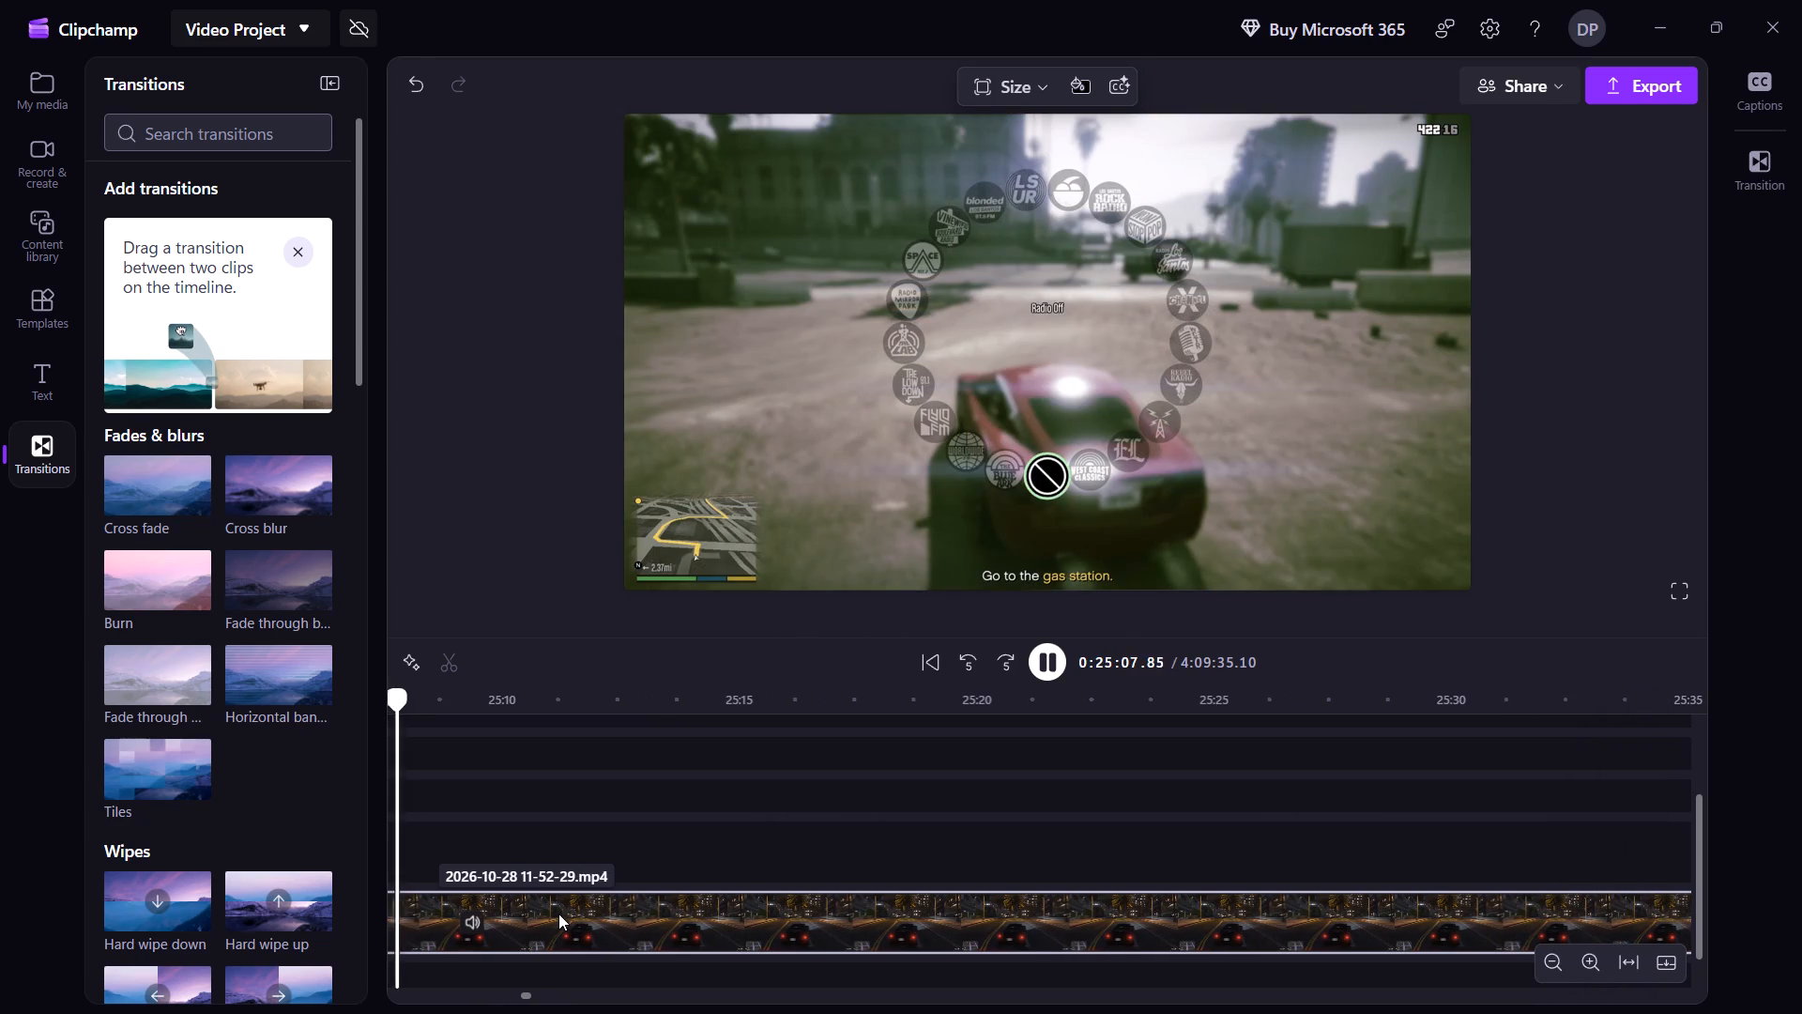
pyautogui.press('space')
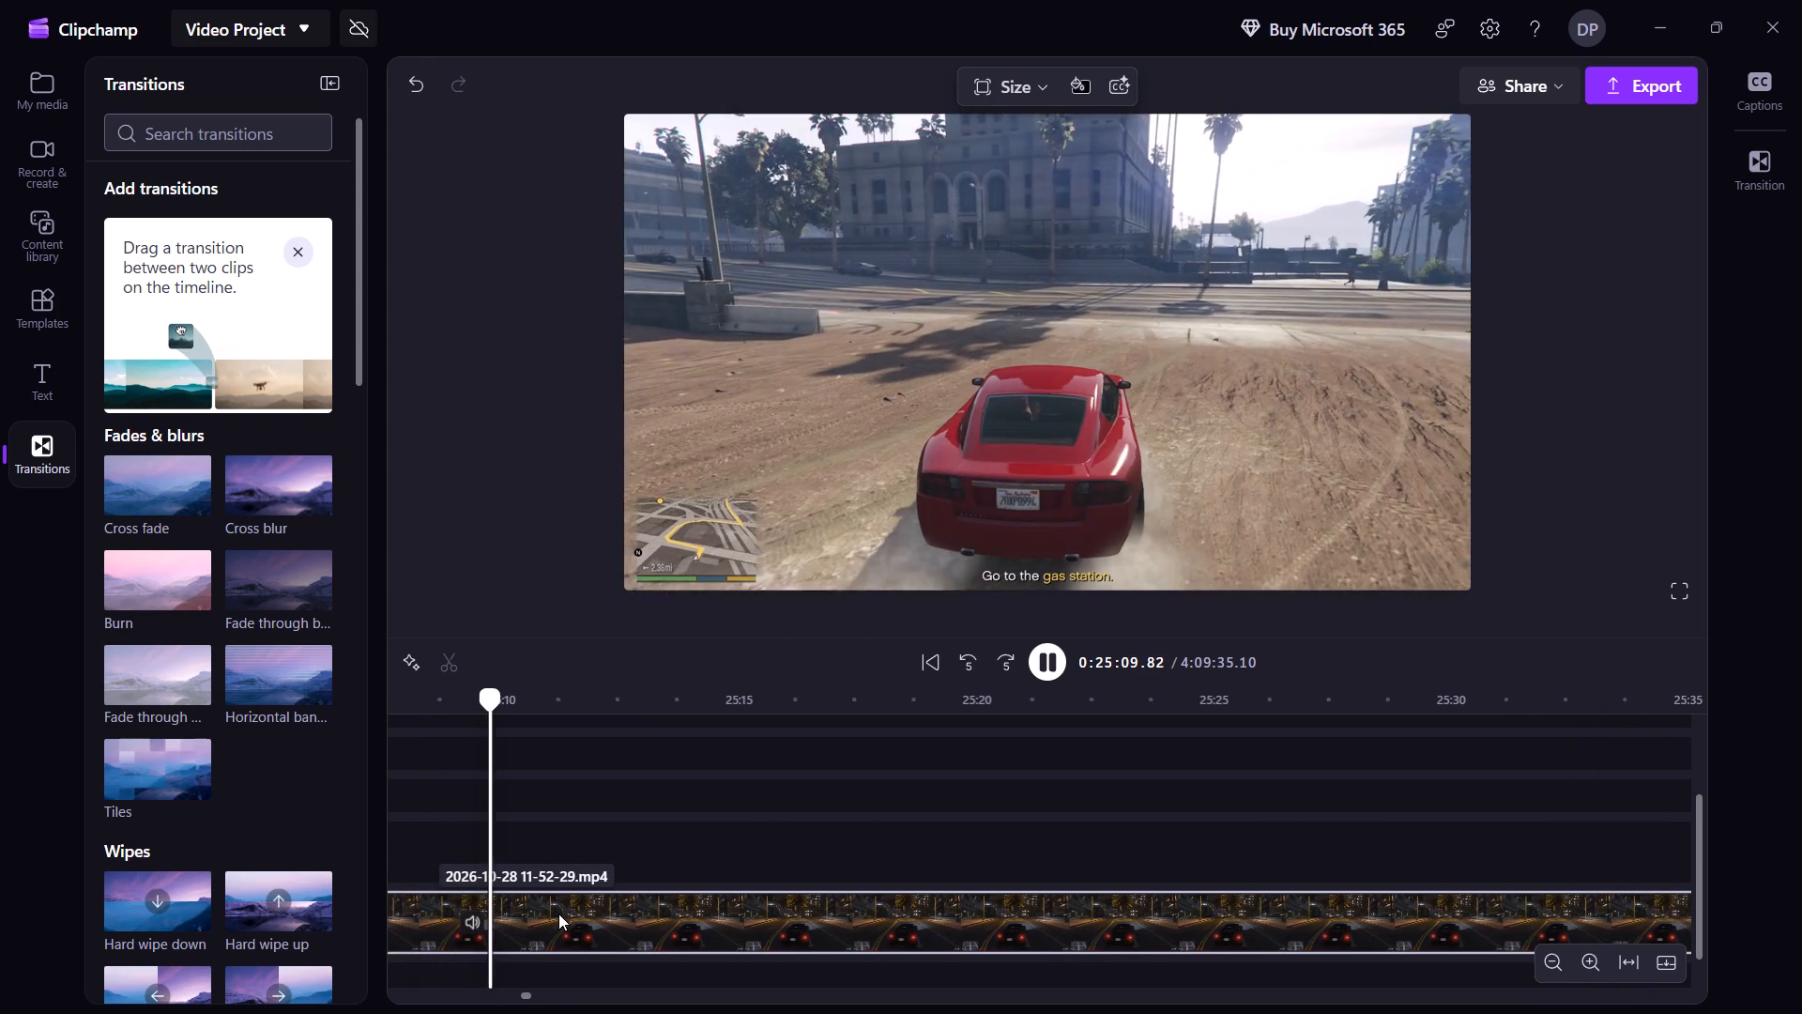
# Go back to Franklin standing before the red car at the "Get in the car" prompt and split the recording at about 24:59.
pyautogui.press('Left')
pyautogui.press('Left')
pyautogui.press('Left')
pyautogui.press('Left')
pyautogui.press('Left')
pyautogui.press('Left')
pyautogui.press('Left')
pyautogui.press('Left')
pyautogui.press('Left')
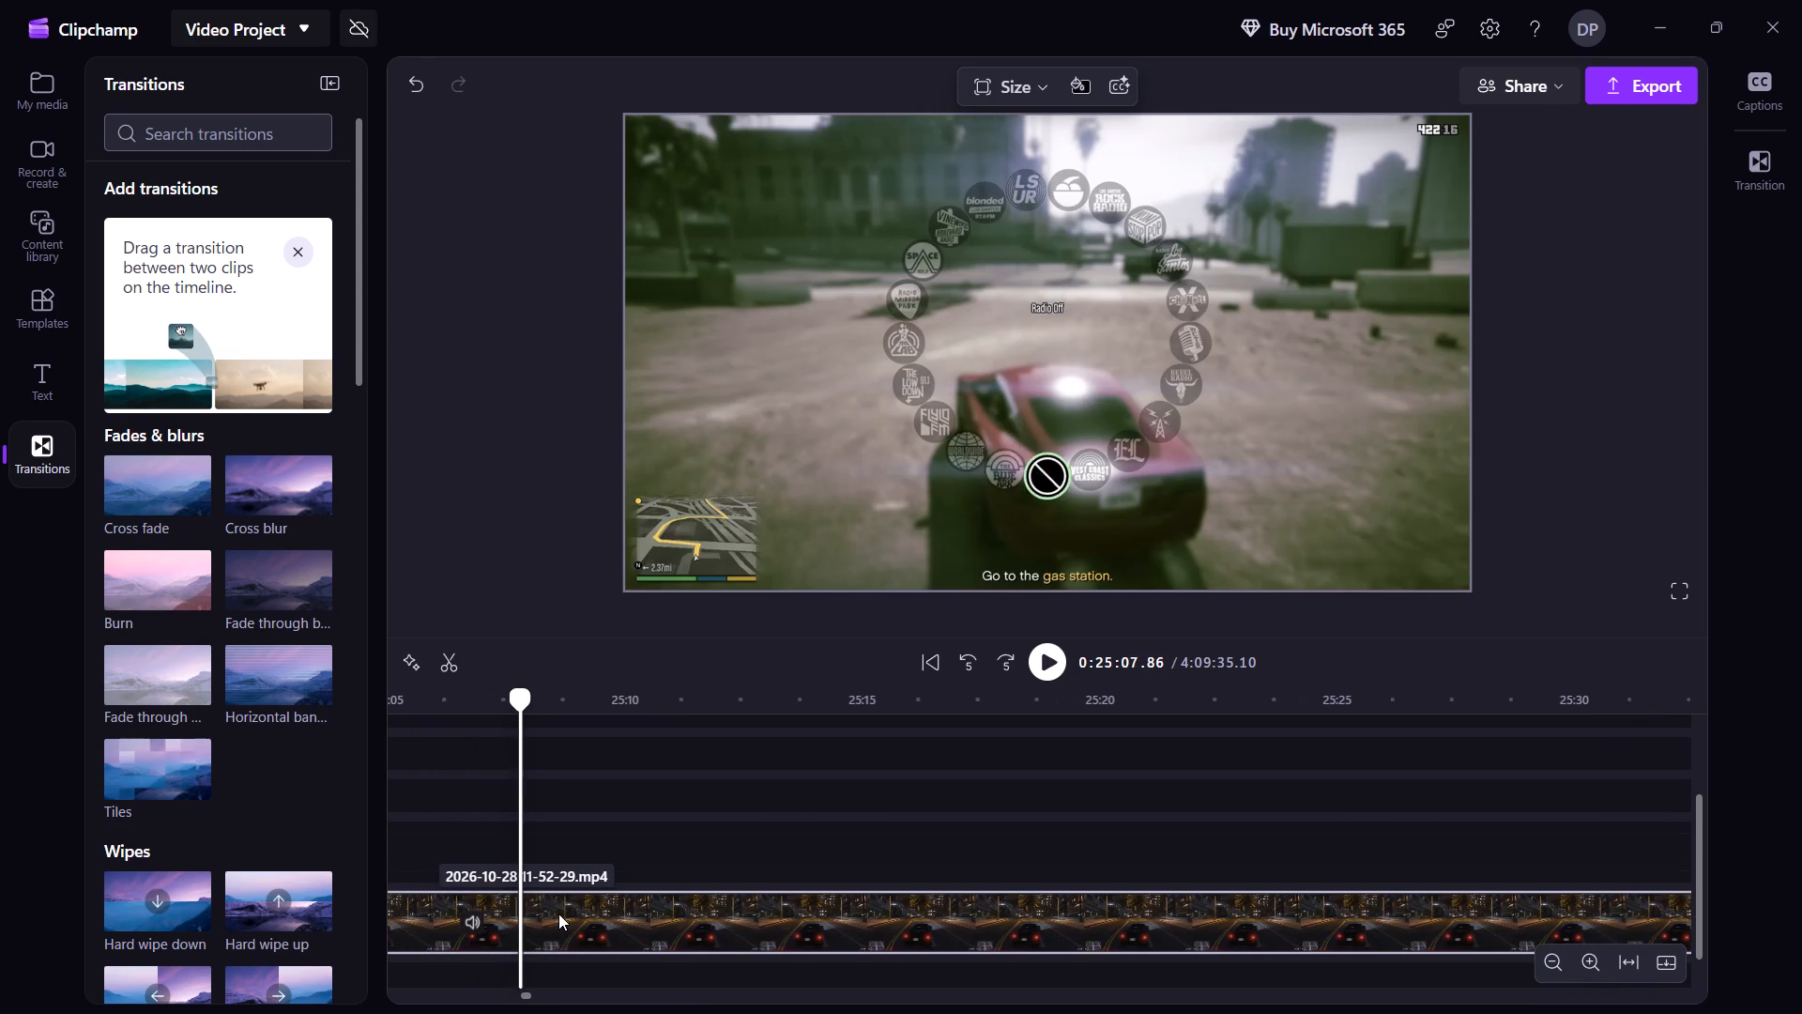
pyautogui.press('Left')
pyautogui.press('Left')
pyautogui.press('Left')
pyautogui.press('Left')
pyautogui.press('Left')
pyautogui.press('Left')
pyautogui.press('Left')
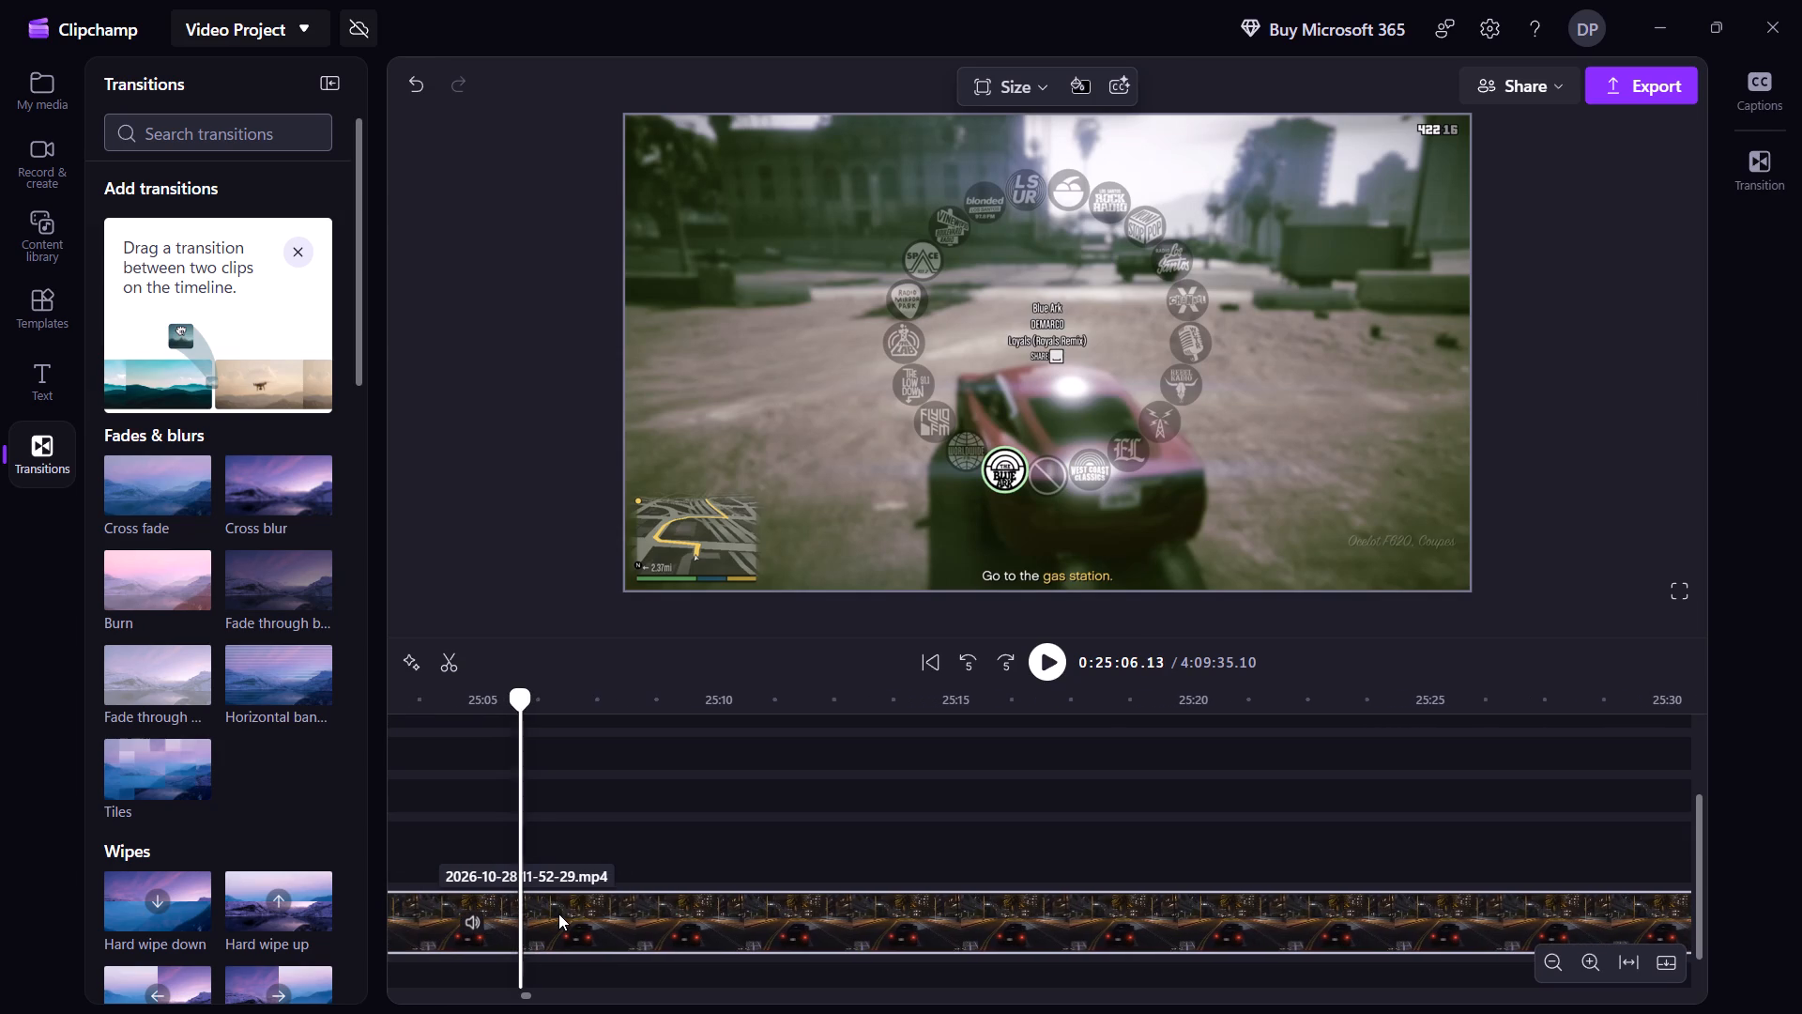
pyautogui.press('Left')
pyautogui.press('Left')
pyautogui.press('Left')
pyautogui.press('Left')
pyautogui.press('Left')
pyautogui.press('Left')
pyautogui.press('Left')
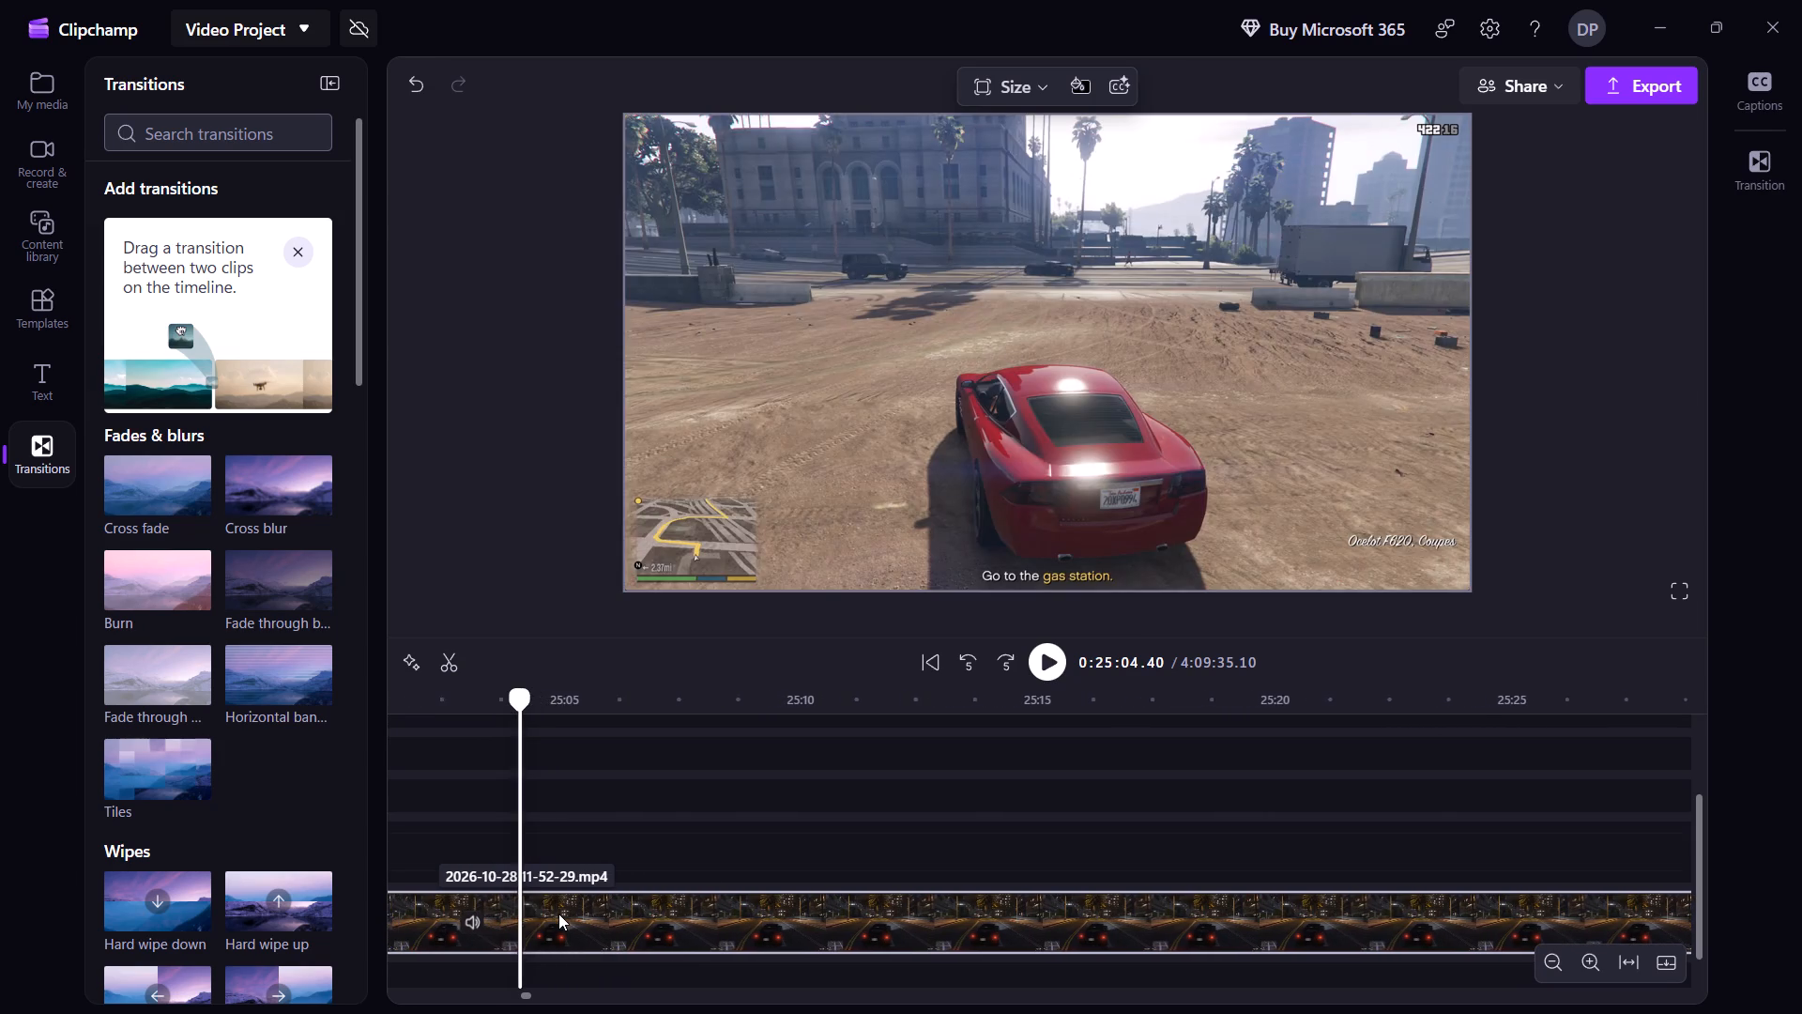
pyautogui.press('Left')
pyautogui.press('Left')
pyautogui.press('Left')
pyautogui.press('Left')
pyautogui.press('Left')
pyautogui.press('Left')
pyautogui.press('Left')
pyautogui.press('Left')
pyautogui.press('Left')
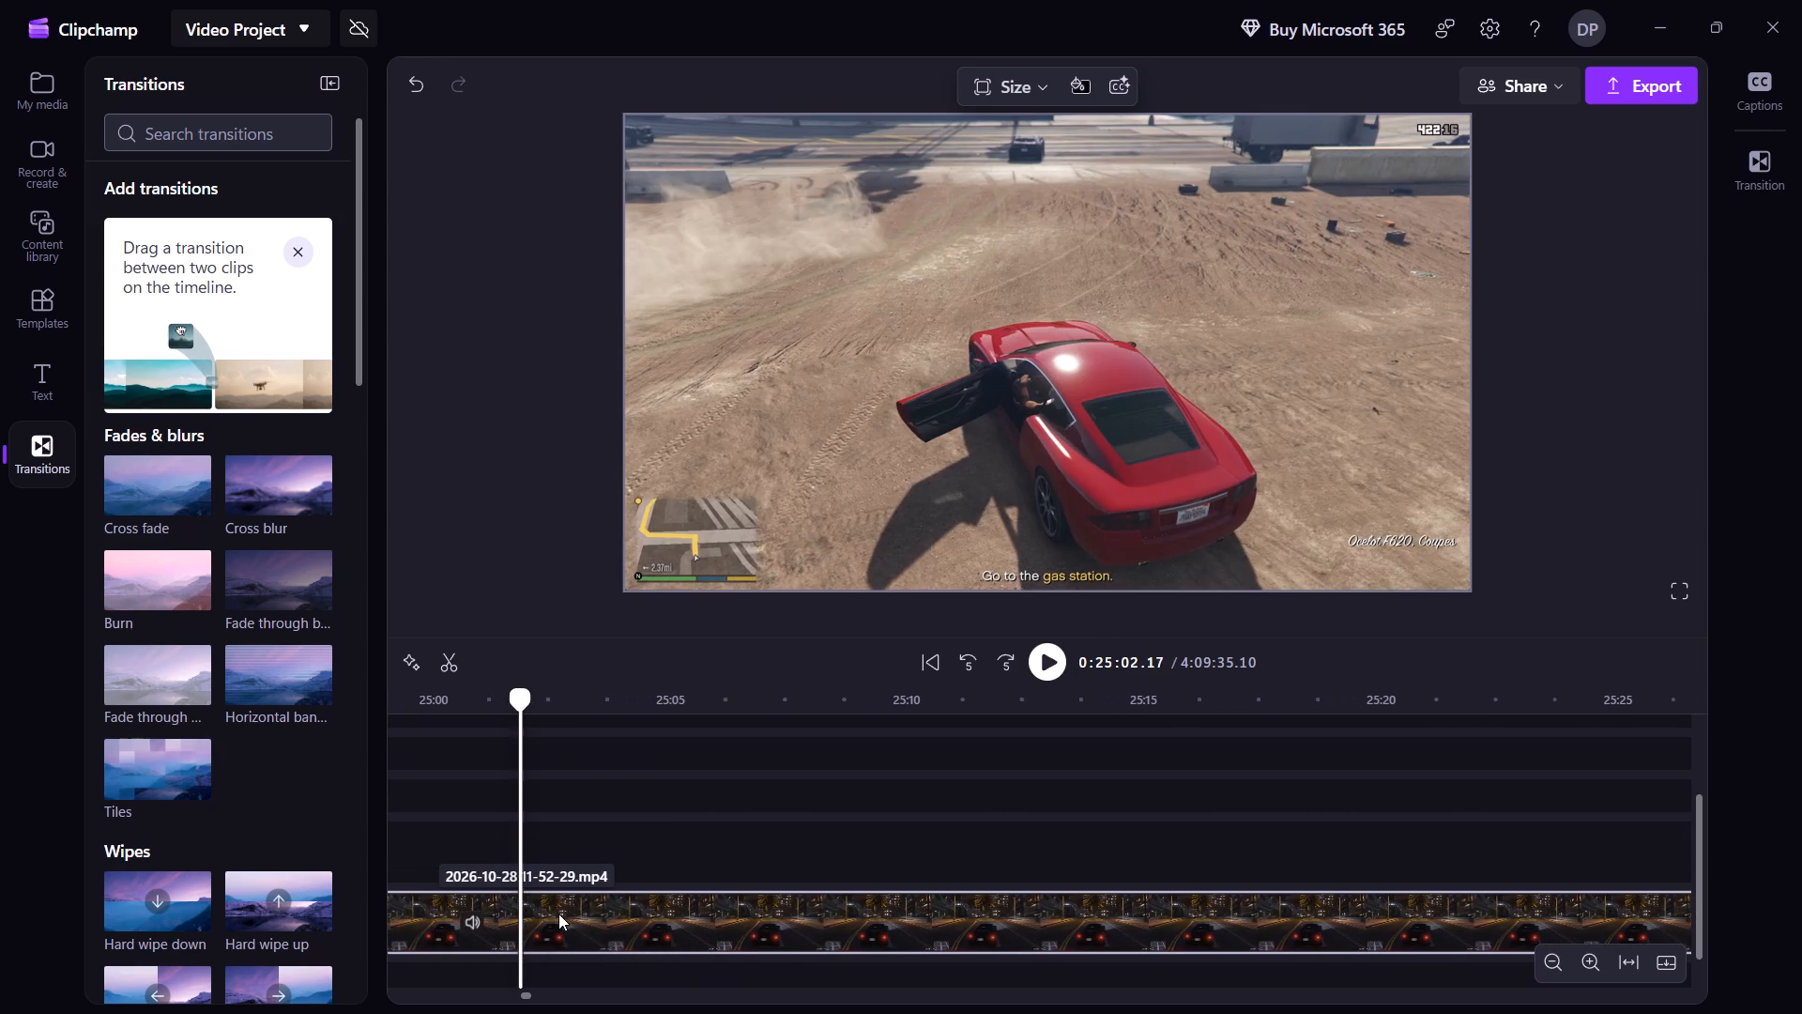
pyautogui.press('Left')
pyautogui.press('Left')
pyautogui.press('Left')
pyautogui.press('Left')
pyautogui.press('Left')
pyautogui.press('Left')
pyautogui.press('Left')
pyautogui.press('Left')
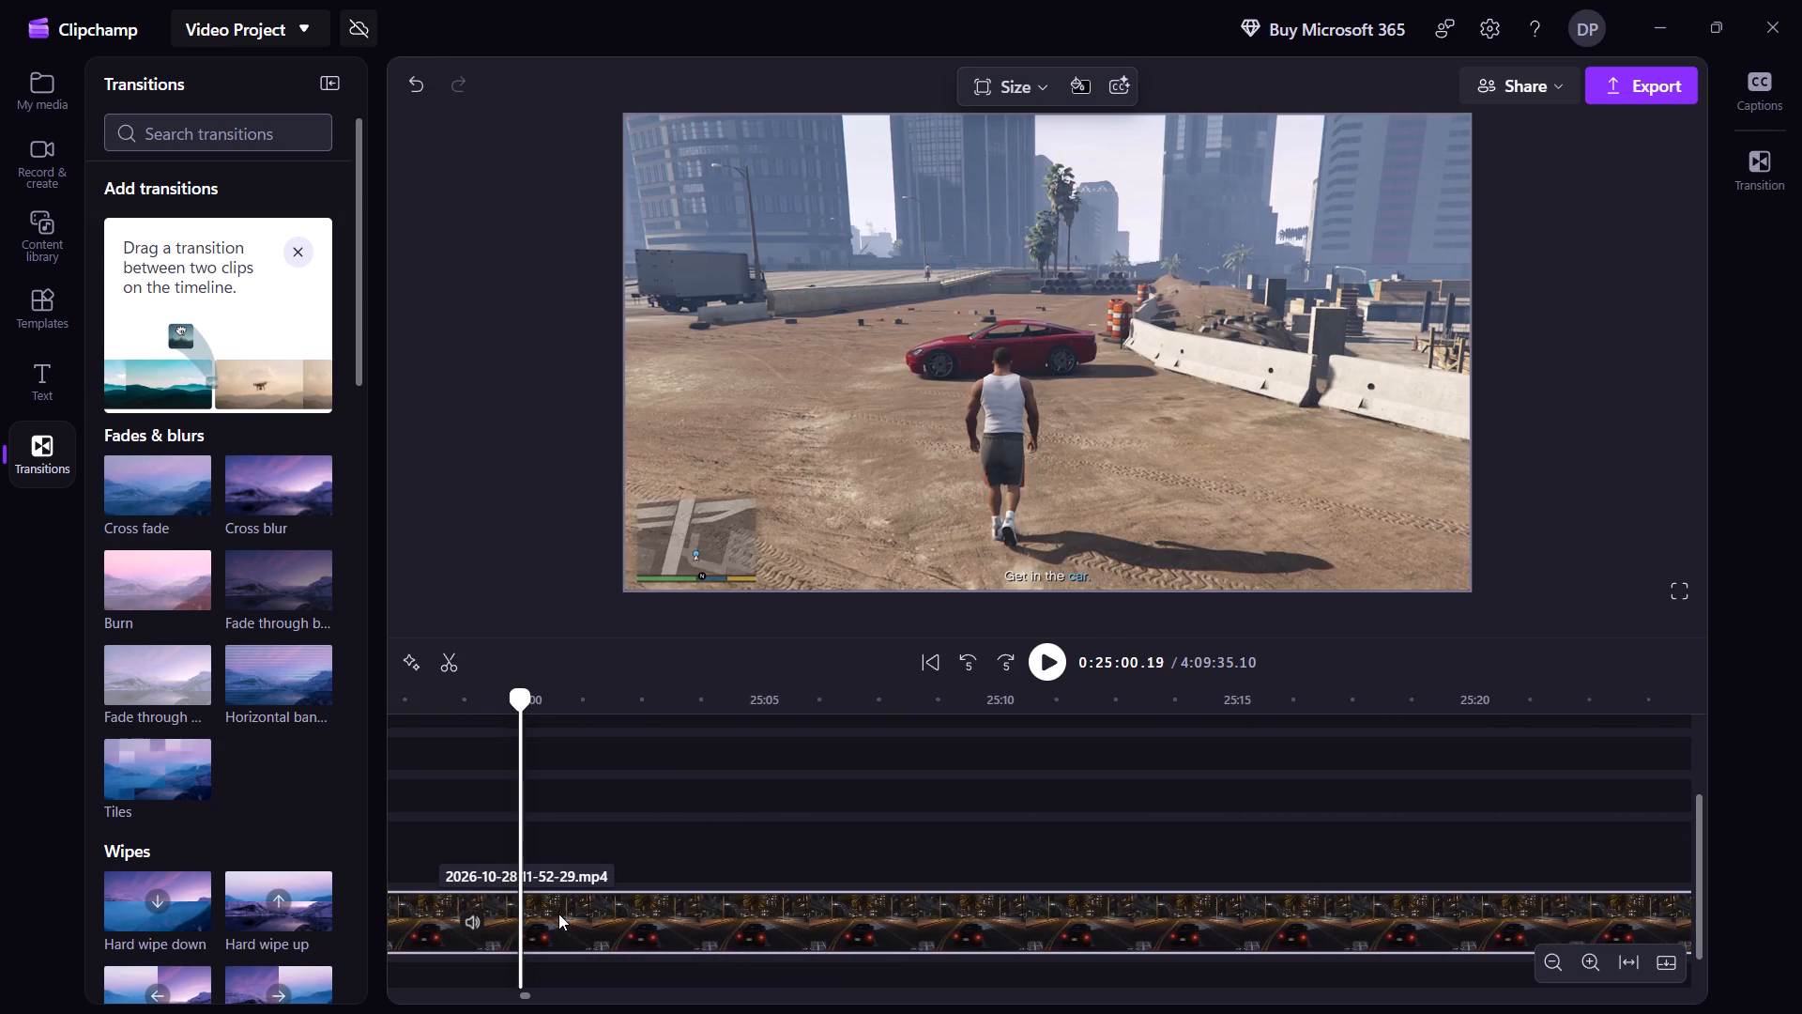
pyautogui.press('Left')
pyautogui.press('Left')
pyautogui.press('Left')
pyautogui.press('Left')
pyautogui.press('Left')
pyautogui.press('Left')
pyautogui.press('Left')
pyautogui.press('Left')
pyautogui.press('Left')
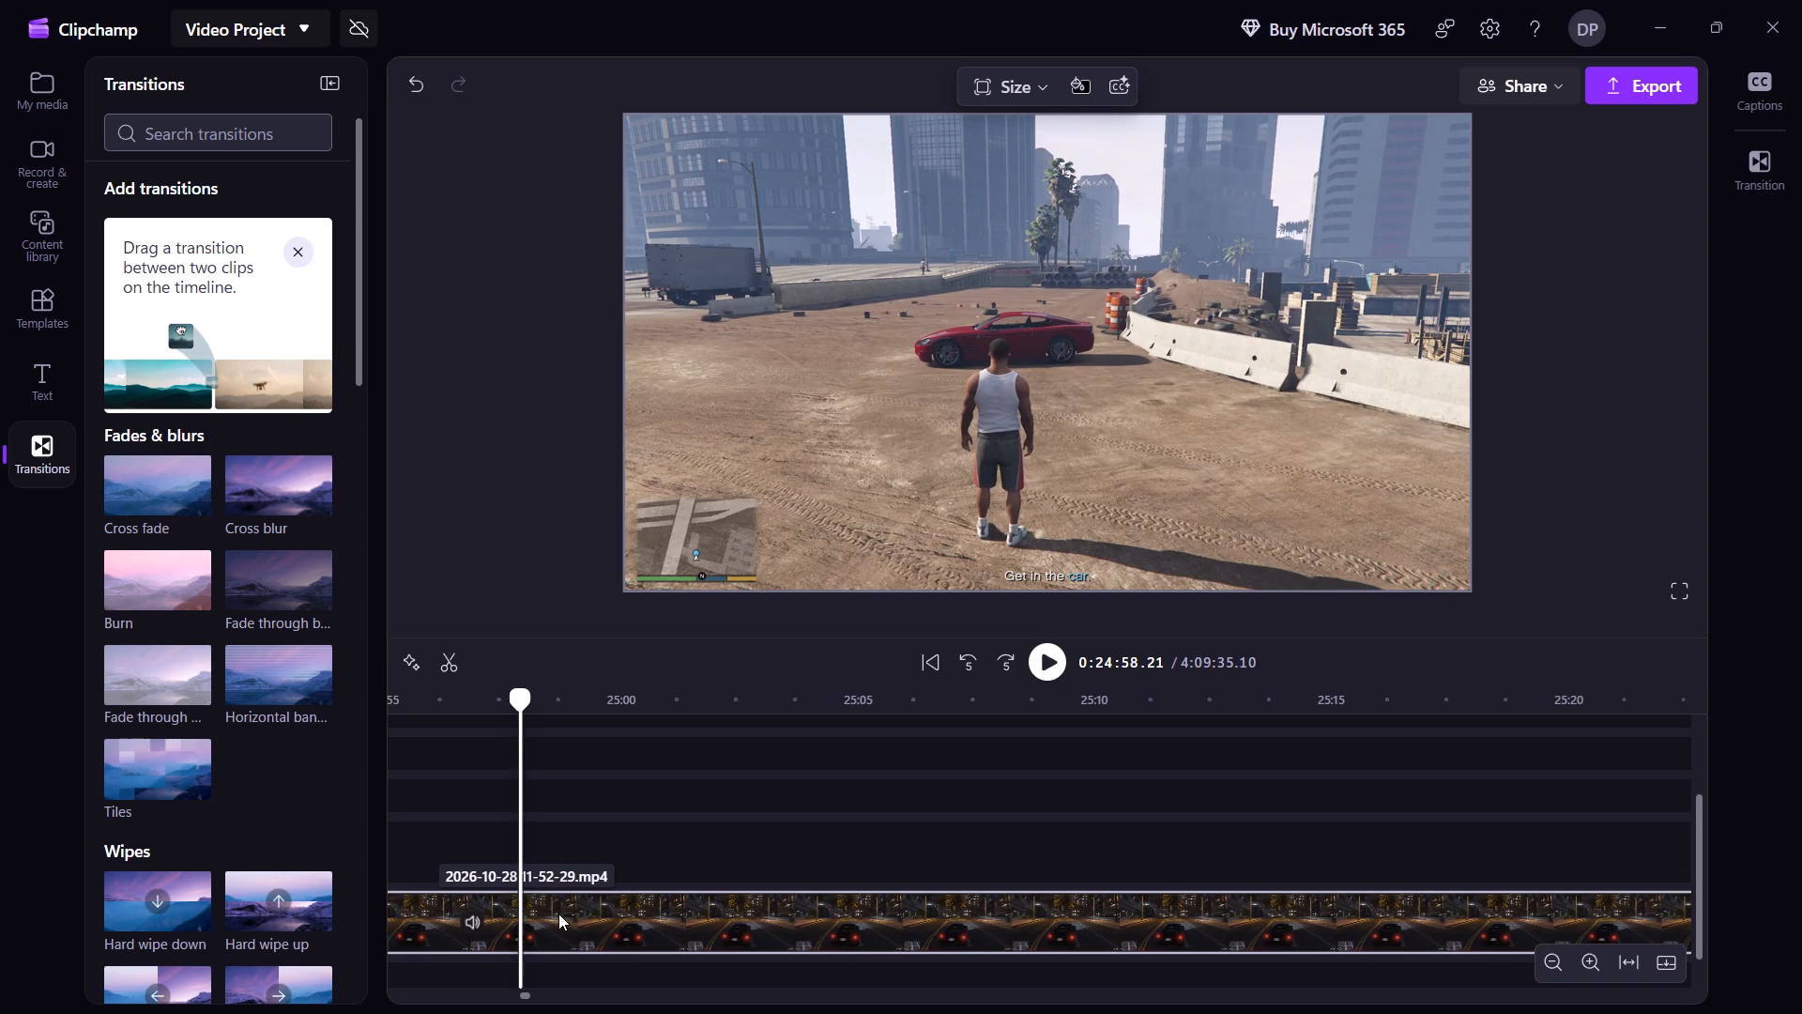
pyautogui.press('Left')
pyautogui.press('Left')
pyautogui.press('Left')
pyautogui.press('Left')
pyautogui.press('Right')
pyautogui.press('space')
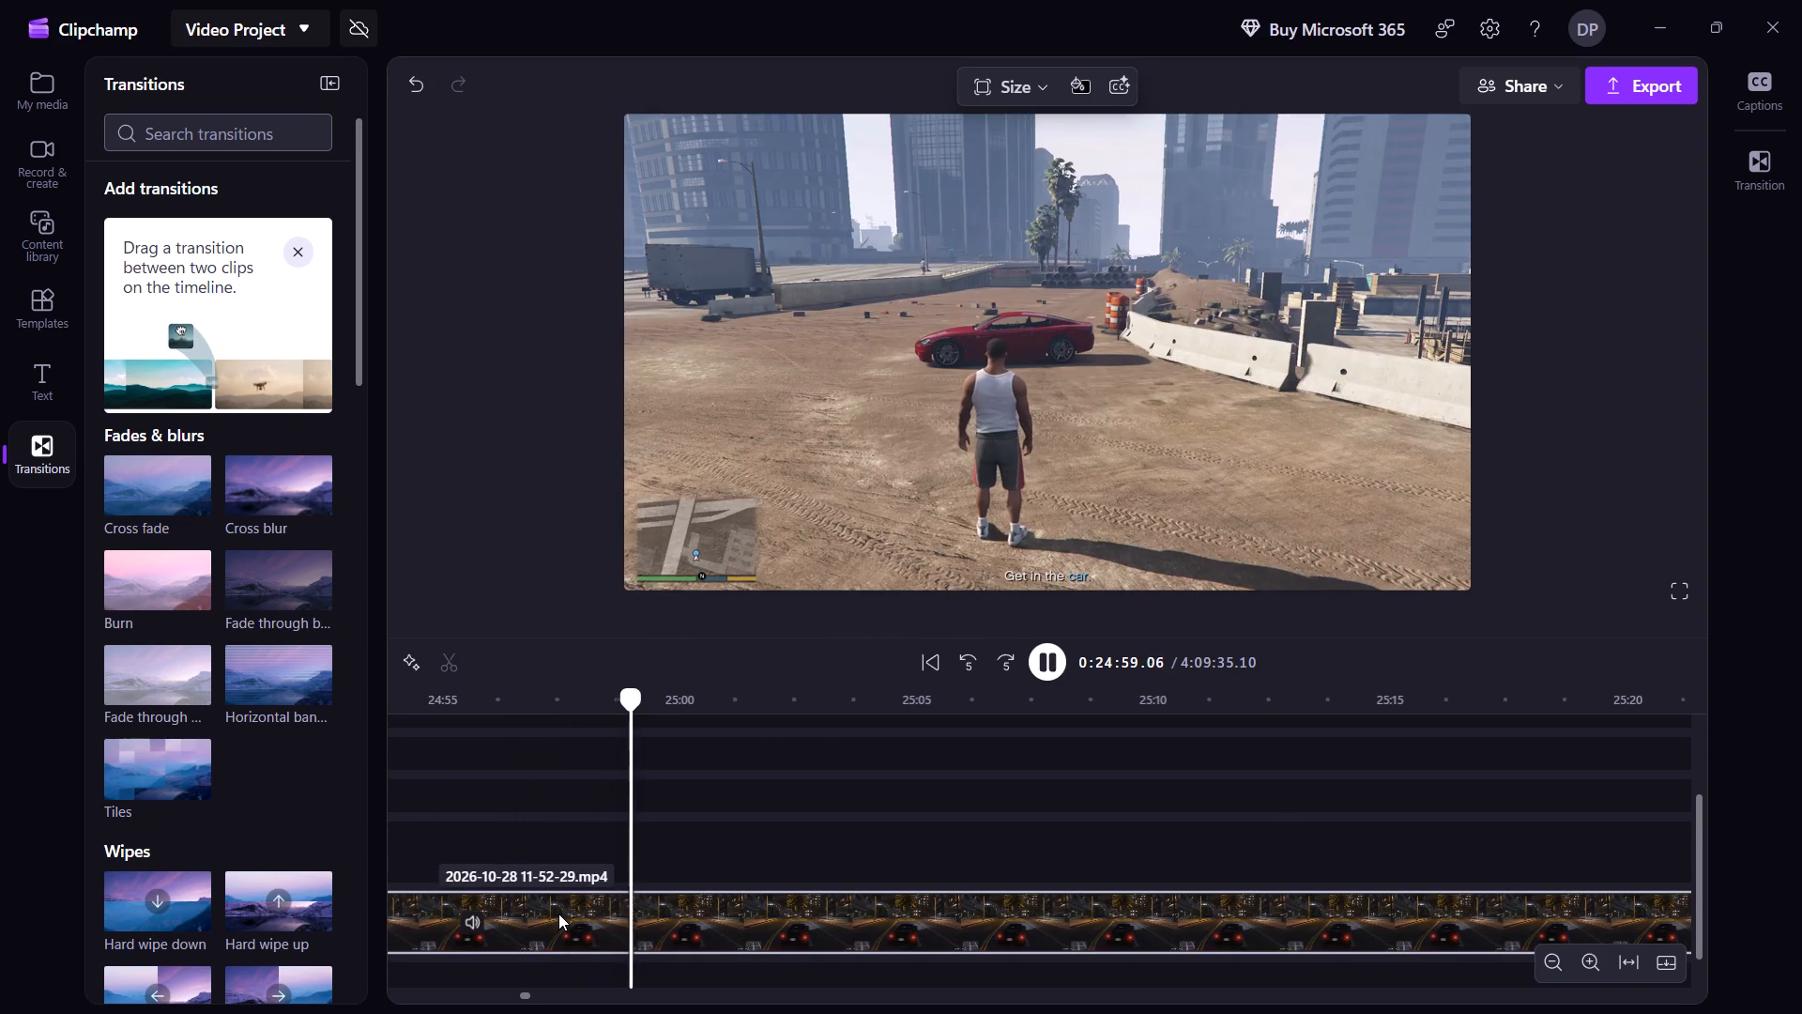
pyautogui.press('space')
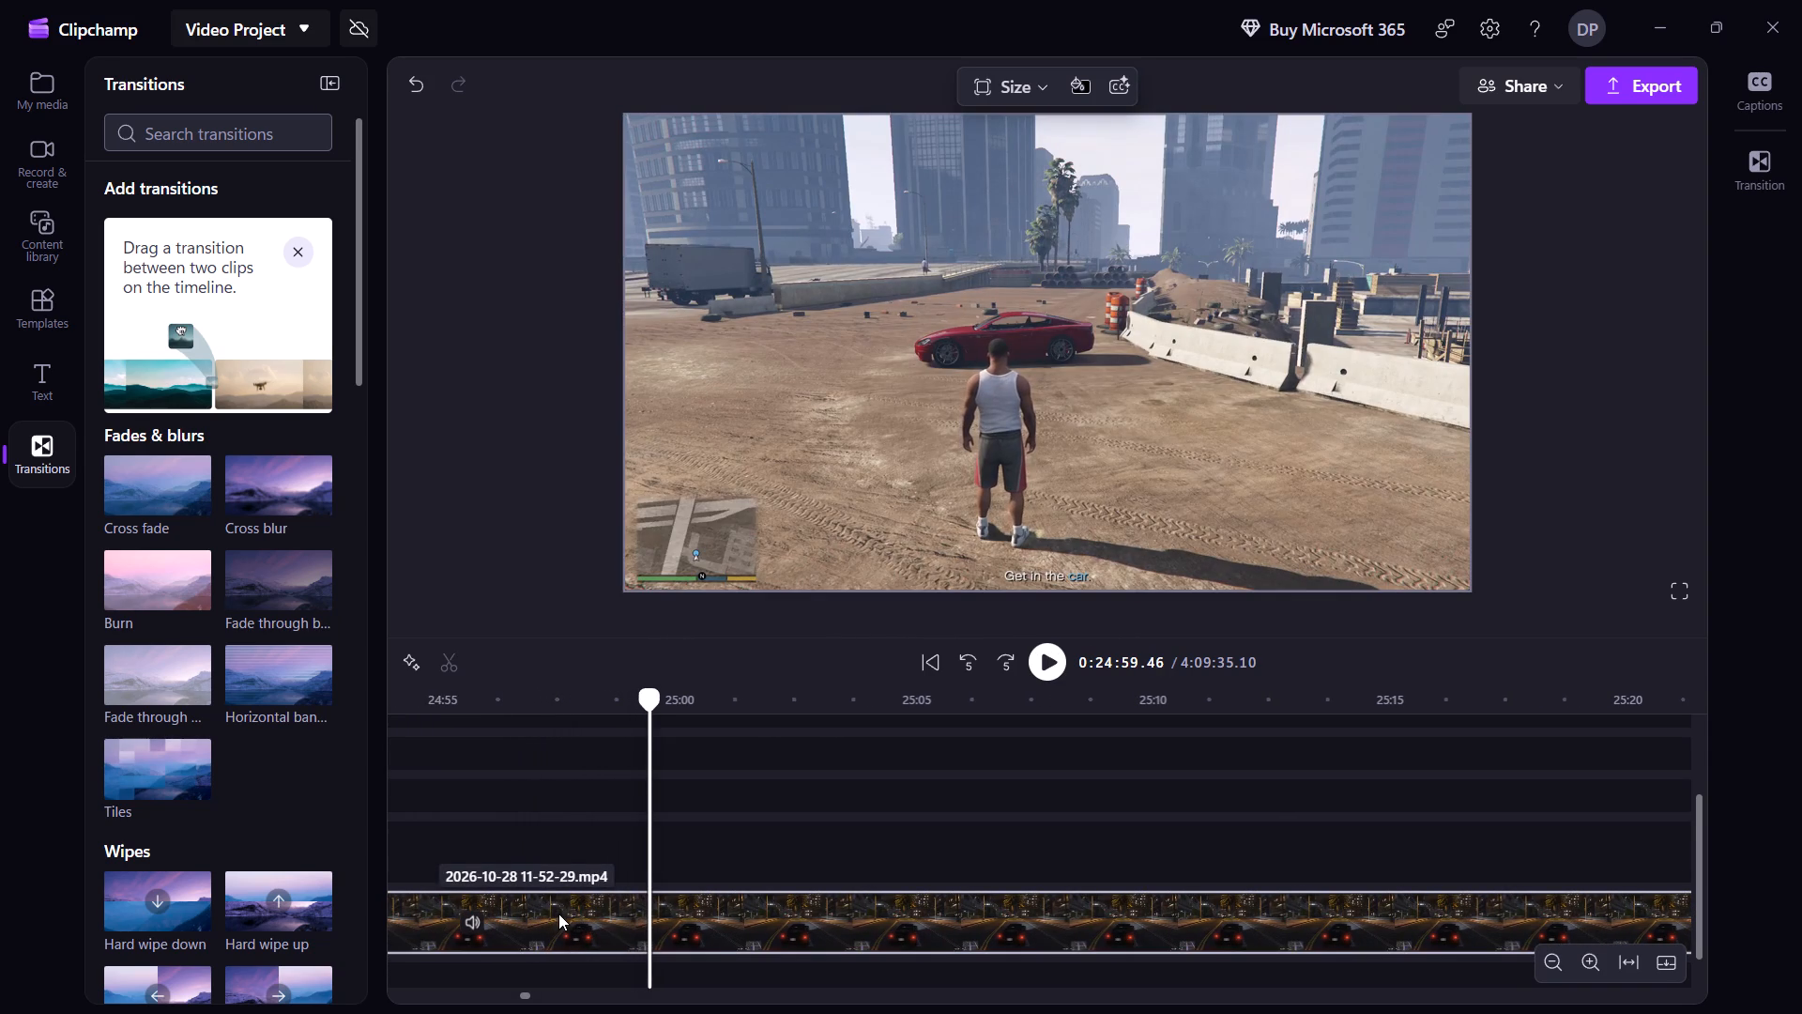
pyautogui.write('S')
# Skim the drive from the construction site to find where the red car arrives at the gas station.
pyautogui.press('space')
pyautogui.hotkey('shift', 'Right')
pyautogui.hotkey('shift', 'Right')
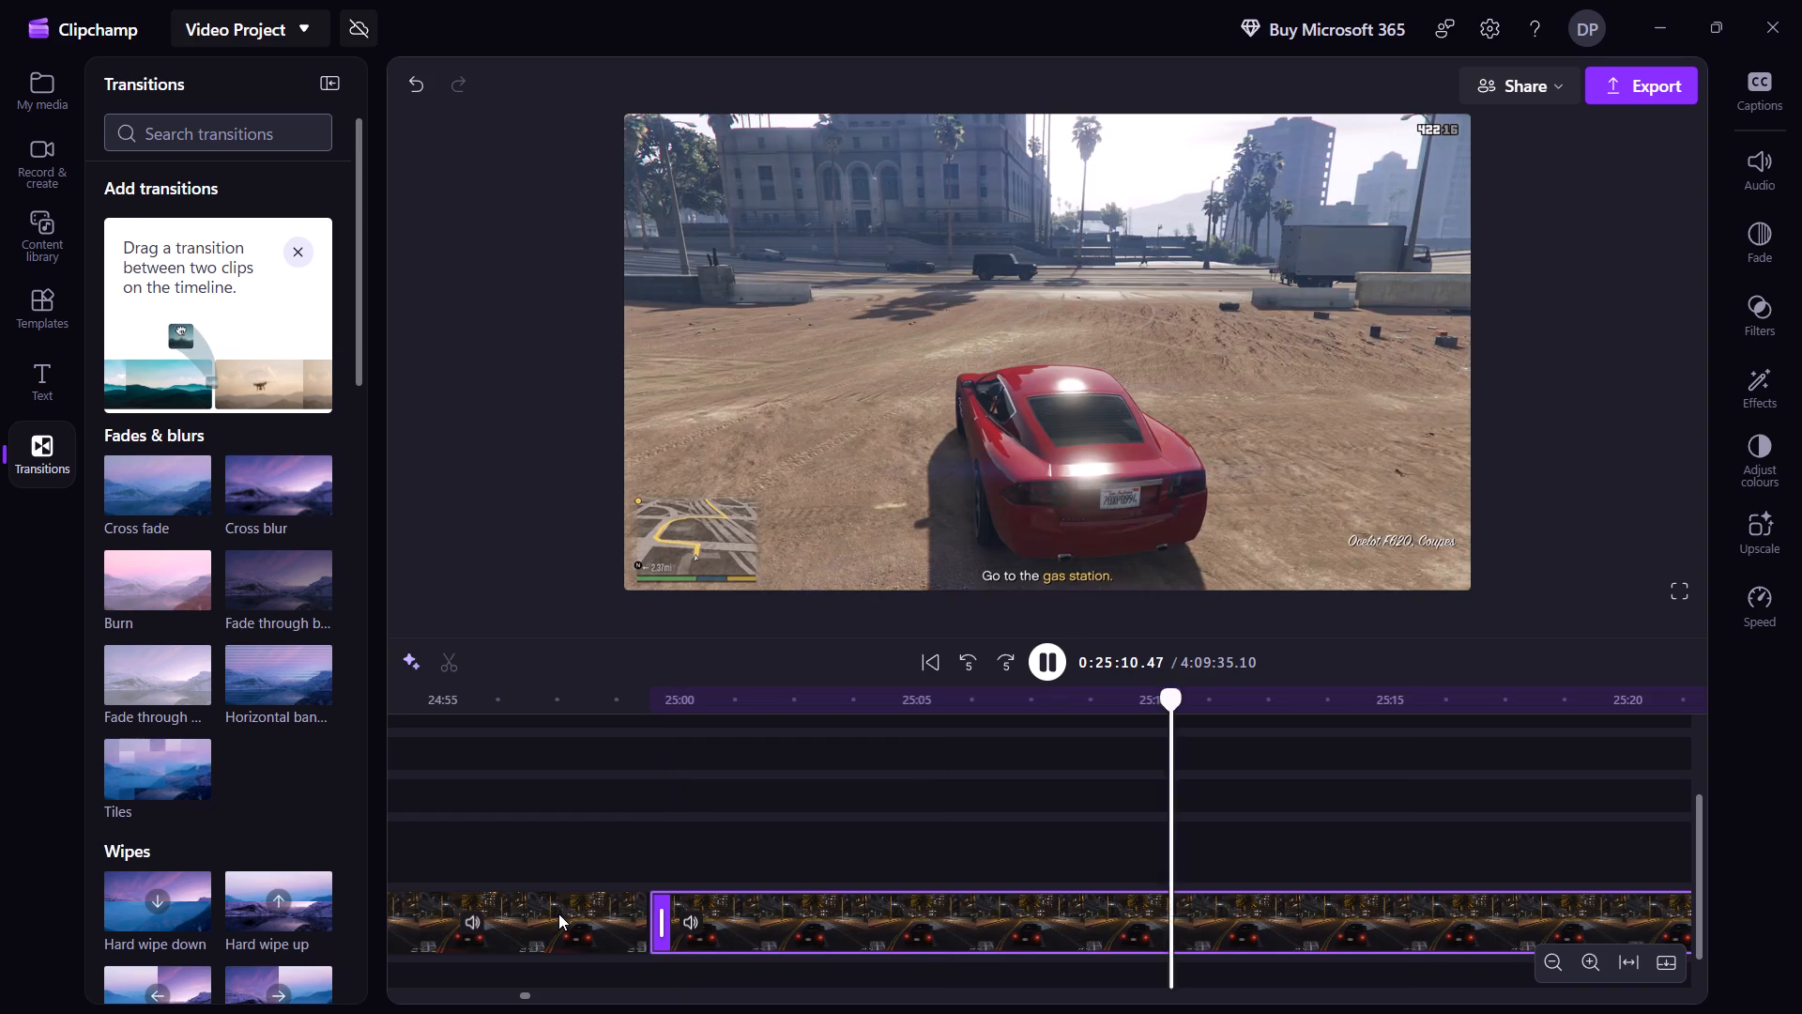
pyautogui.hotkey('shift', 'Right')
pyautogui.hotkey('shift', 'Right')
pyautogui.hotkey('shift', 'Right')
pyautogui.hotkey('shift', 'Right')
pyautogui.hotkey('shift', 'Right')
pyautogui.hotkey('shift', 'Right')
pyautogui.hotkey('shift', 'Right')
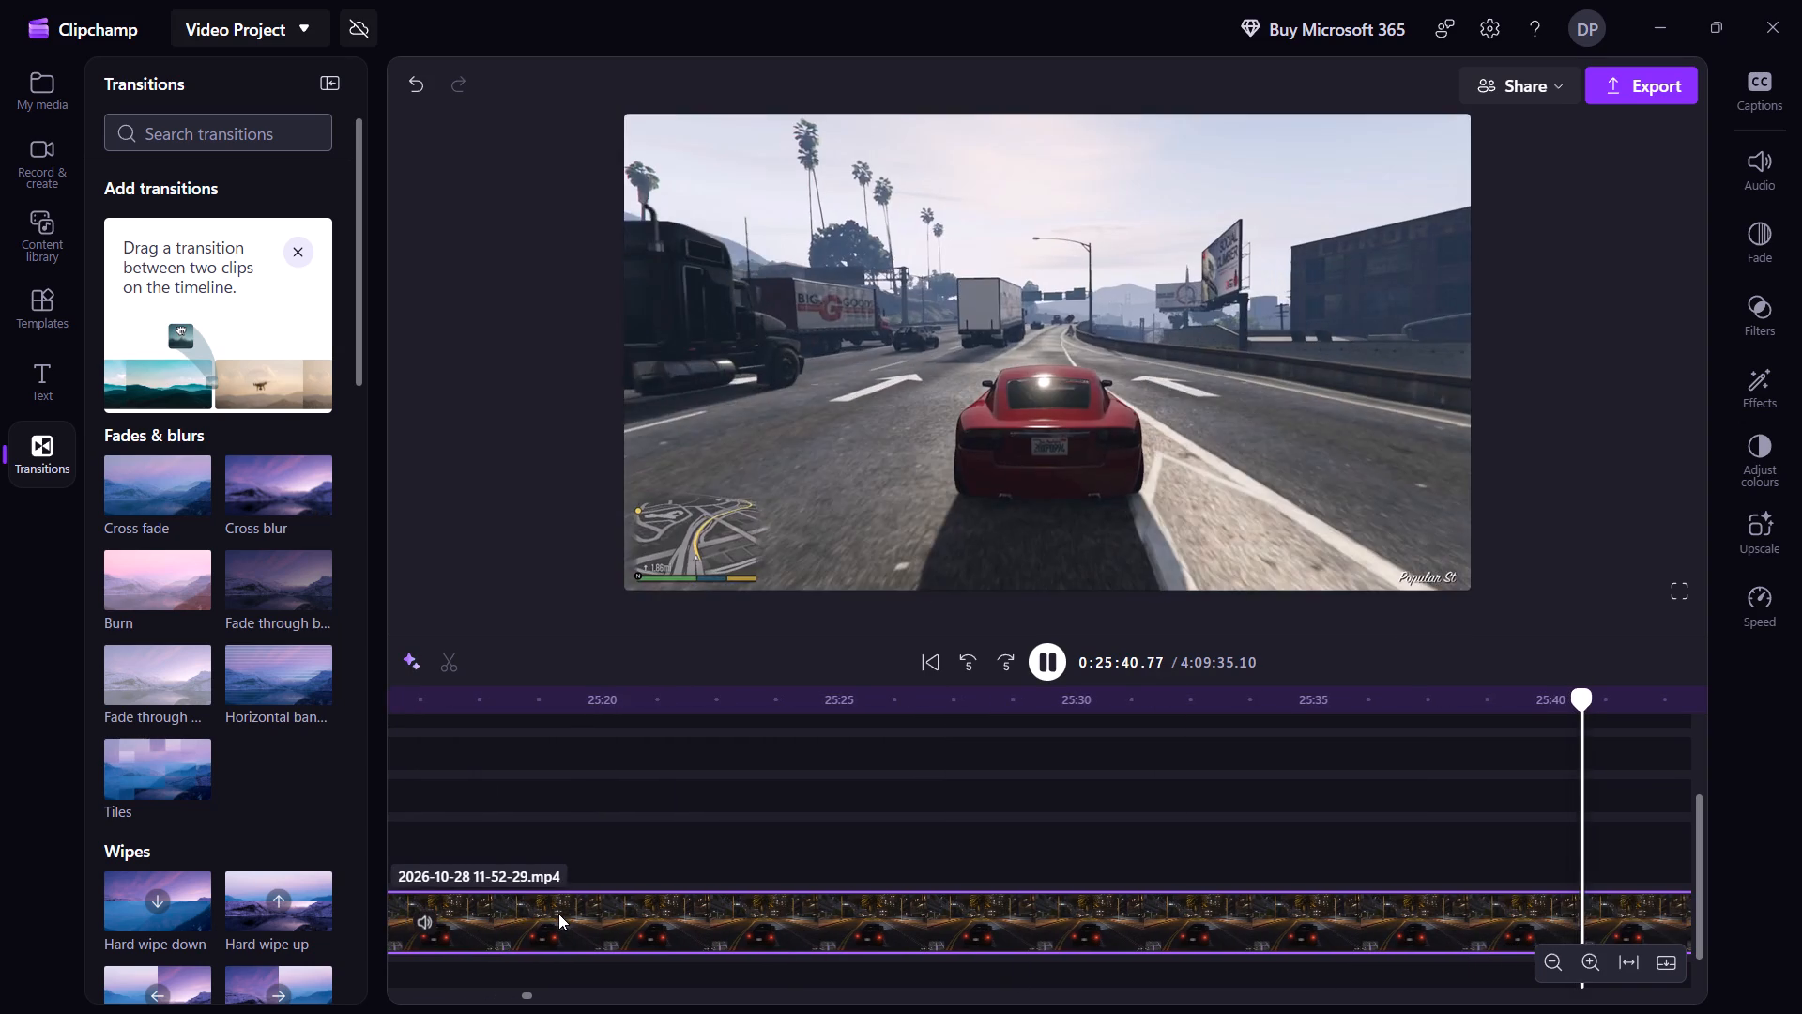
pyautogui.hotkey('shift', 'Right')
pyautogui.hotkey('shift', 'Right')
pyautogui.hotkey('shift', 'Right')
pyautogui.hotkey('shift', 'Right')
pyautogui.hotkey('shift', 'Right')
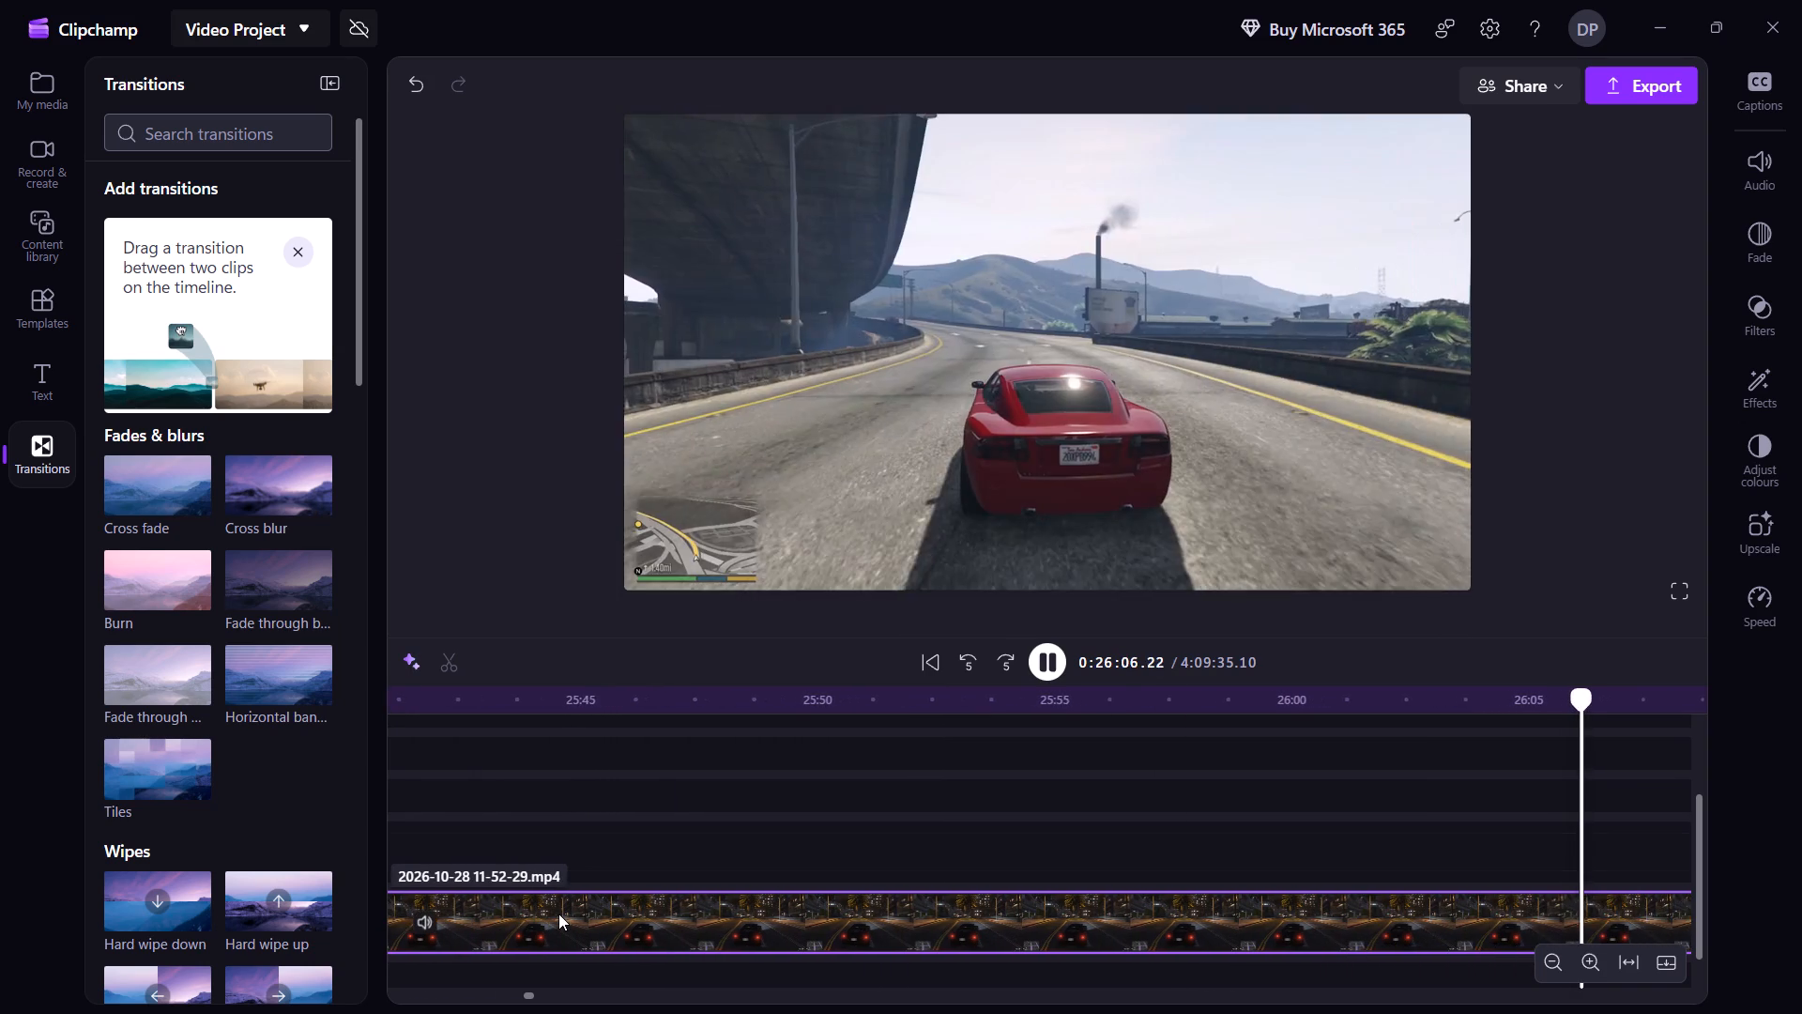
pyautogui.hotkey('shift', 'Right')
pyautogui.hotkey('shift', 'Right')
pyautogui.hotkey('shift', 'Right')
pyautogui.hotkey('shift', 'Right')
pyautogui.hotkey('shift', 'Right')
pyautogui.hotkey('shift', 'Right')
pyautogui.hotkey('shift', 'Right')
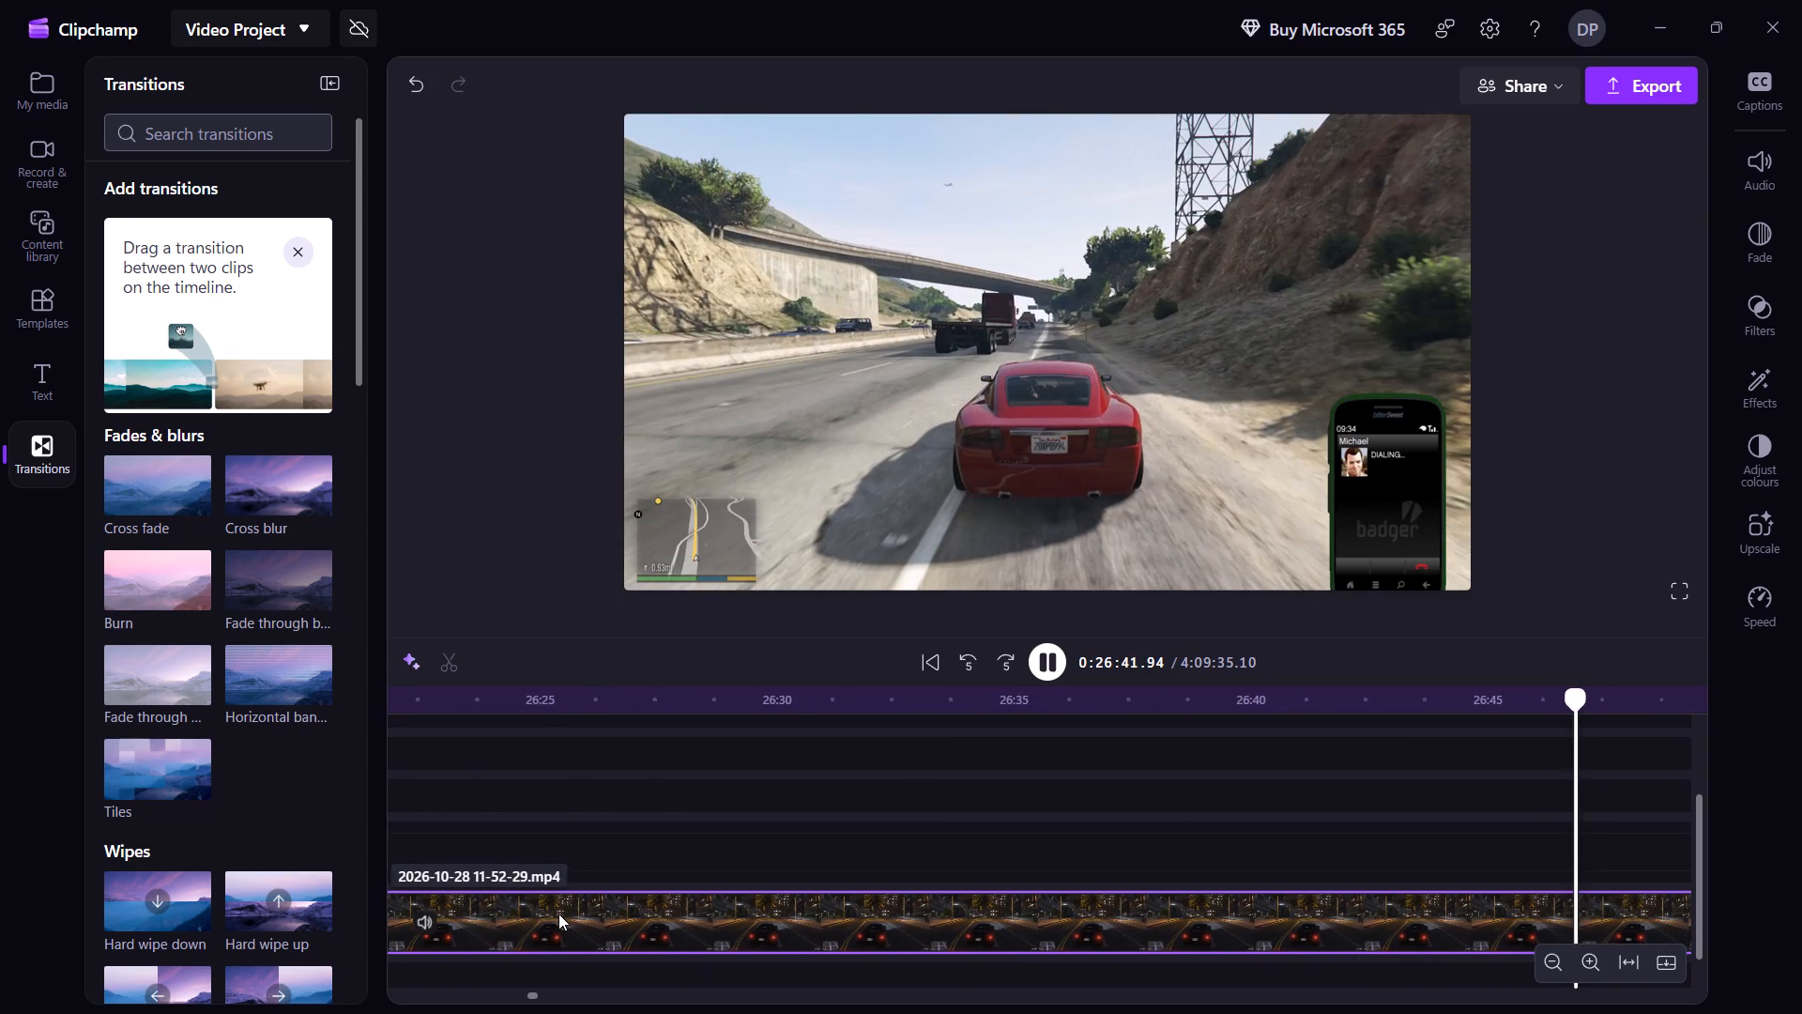
pyautogui.hotkey('shift', 'Right')
pyautogui.hotkey('shift', 'Right')
pyautogui.hotkey('shift', 'Right')
pyautogui.hotkey('shift', 'Right')
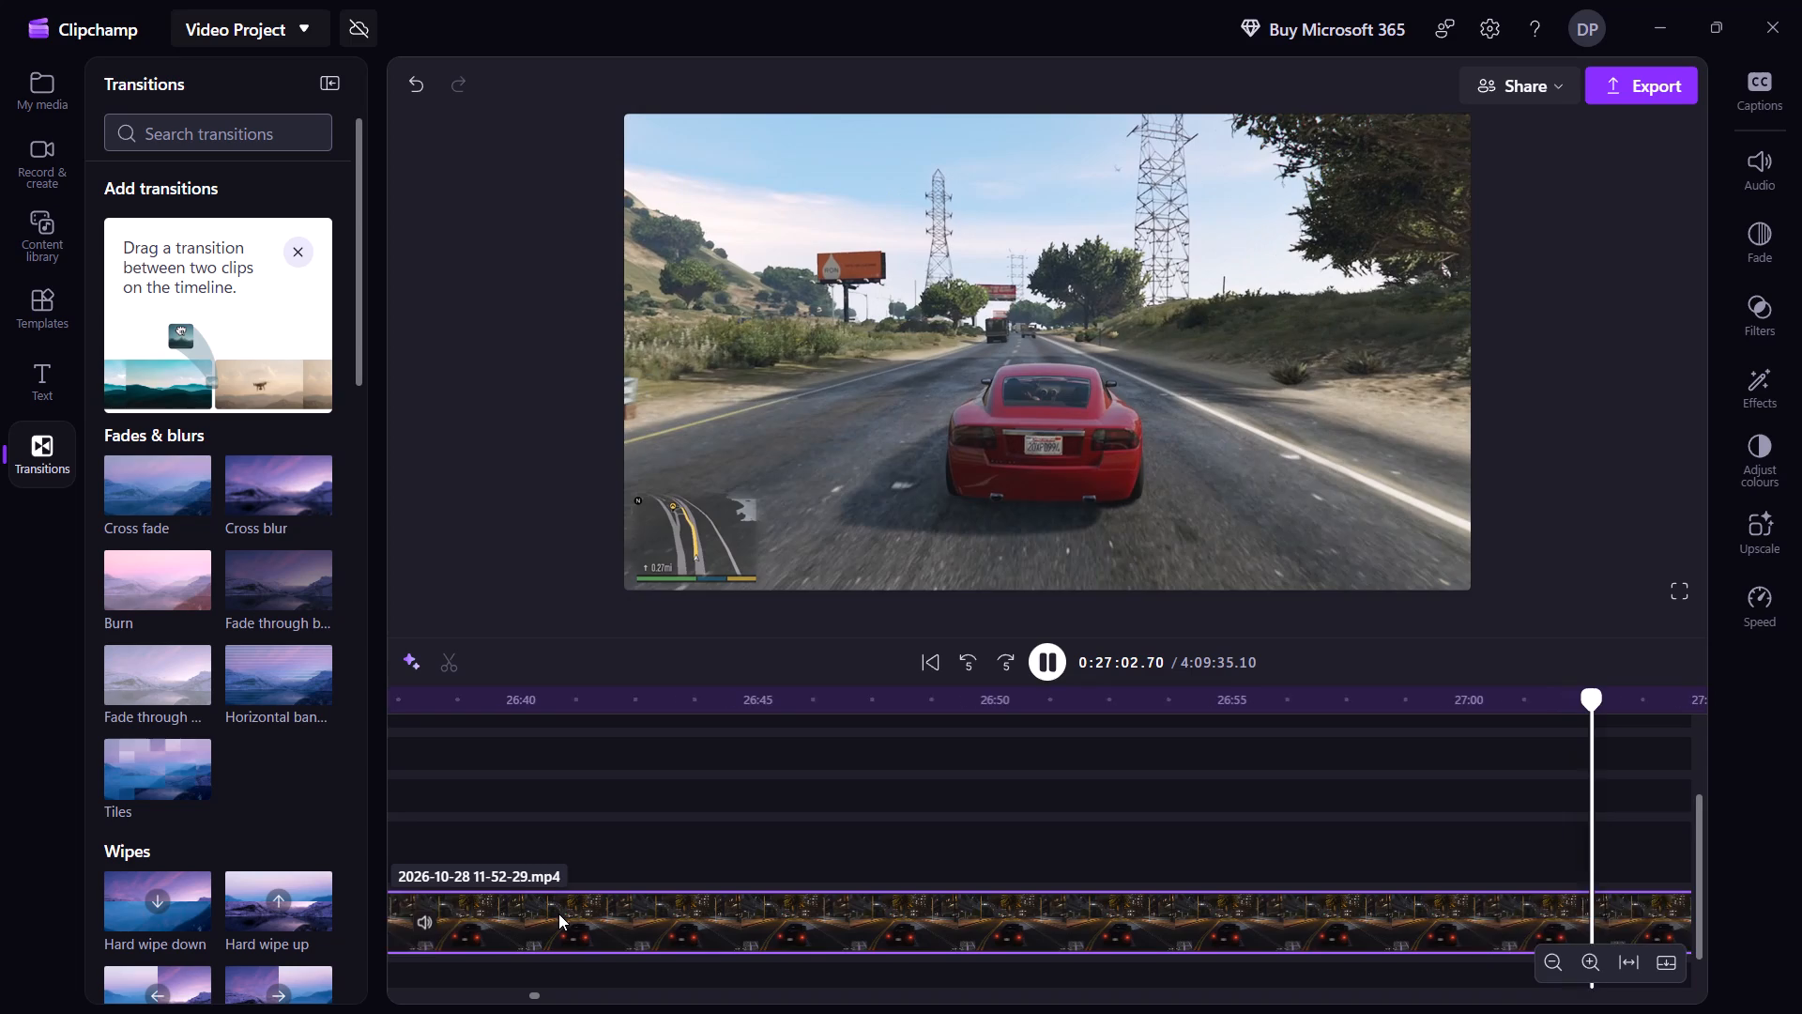
pyautogui.hotkey('shift', 'Right')
pyautogui.hotkey('shift', 'Right')
pyautogui.hotkey('shift', 'Right')
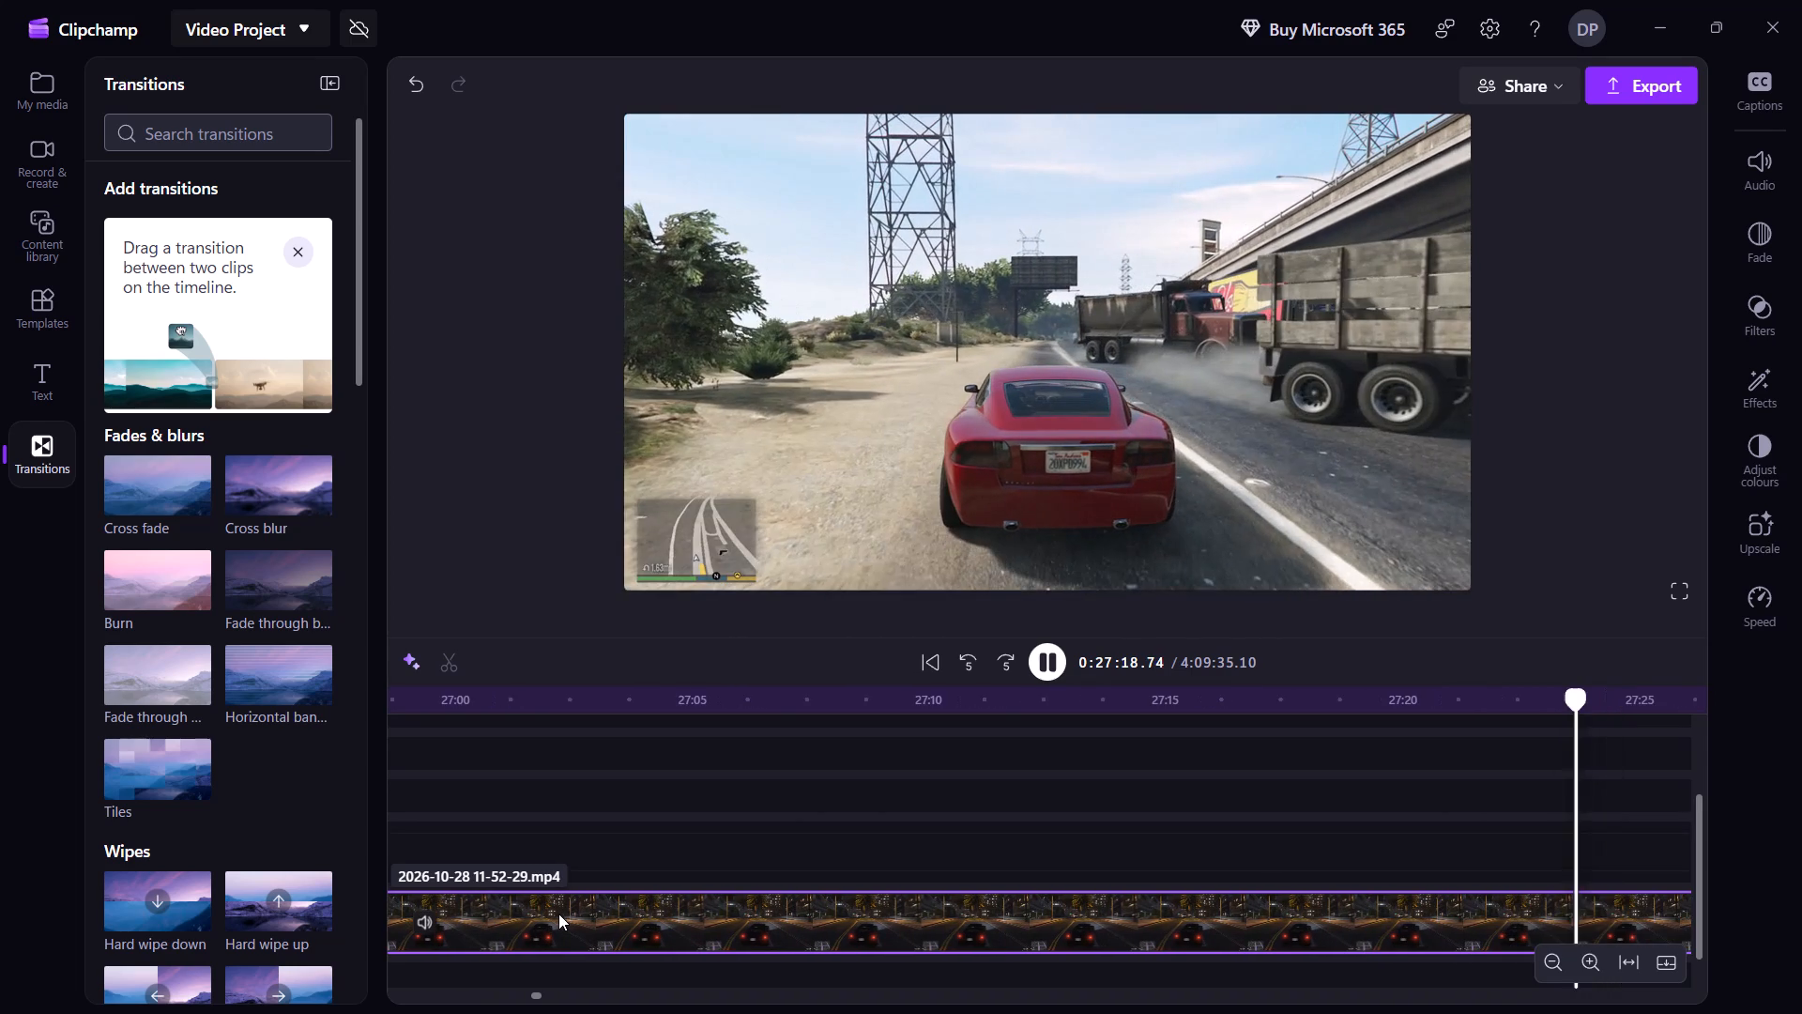
pyautogui.hotkey('shift', 'Right')
pyautogui.hotkey('shift', 'Right')
pyautogui.hotkey('shift', 'Right')
pyautogui.hotkey('shift', 'Right')
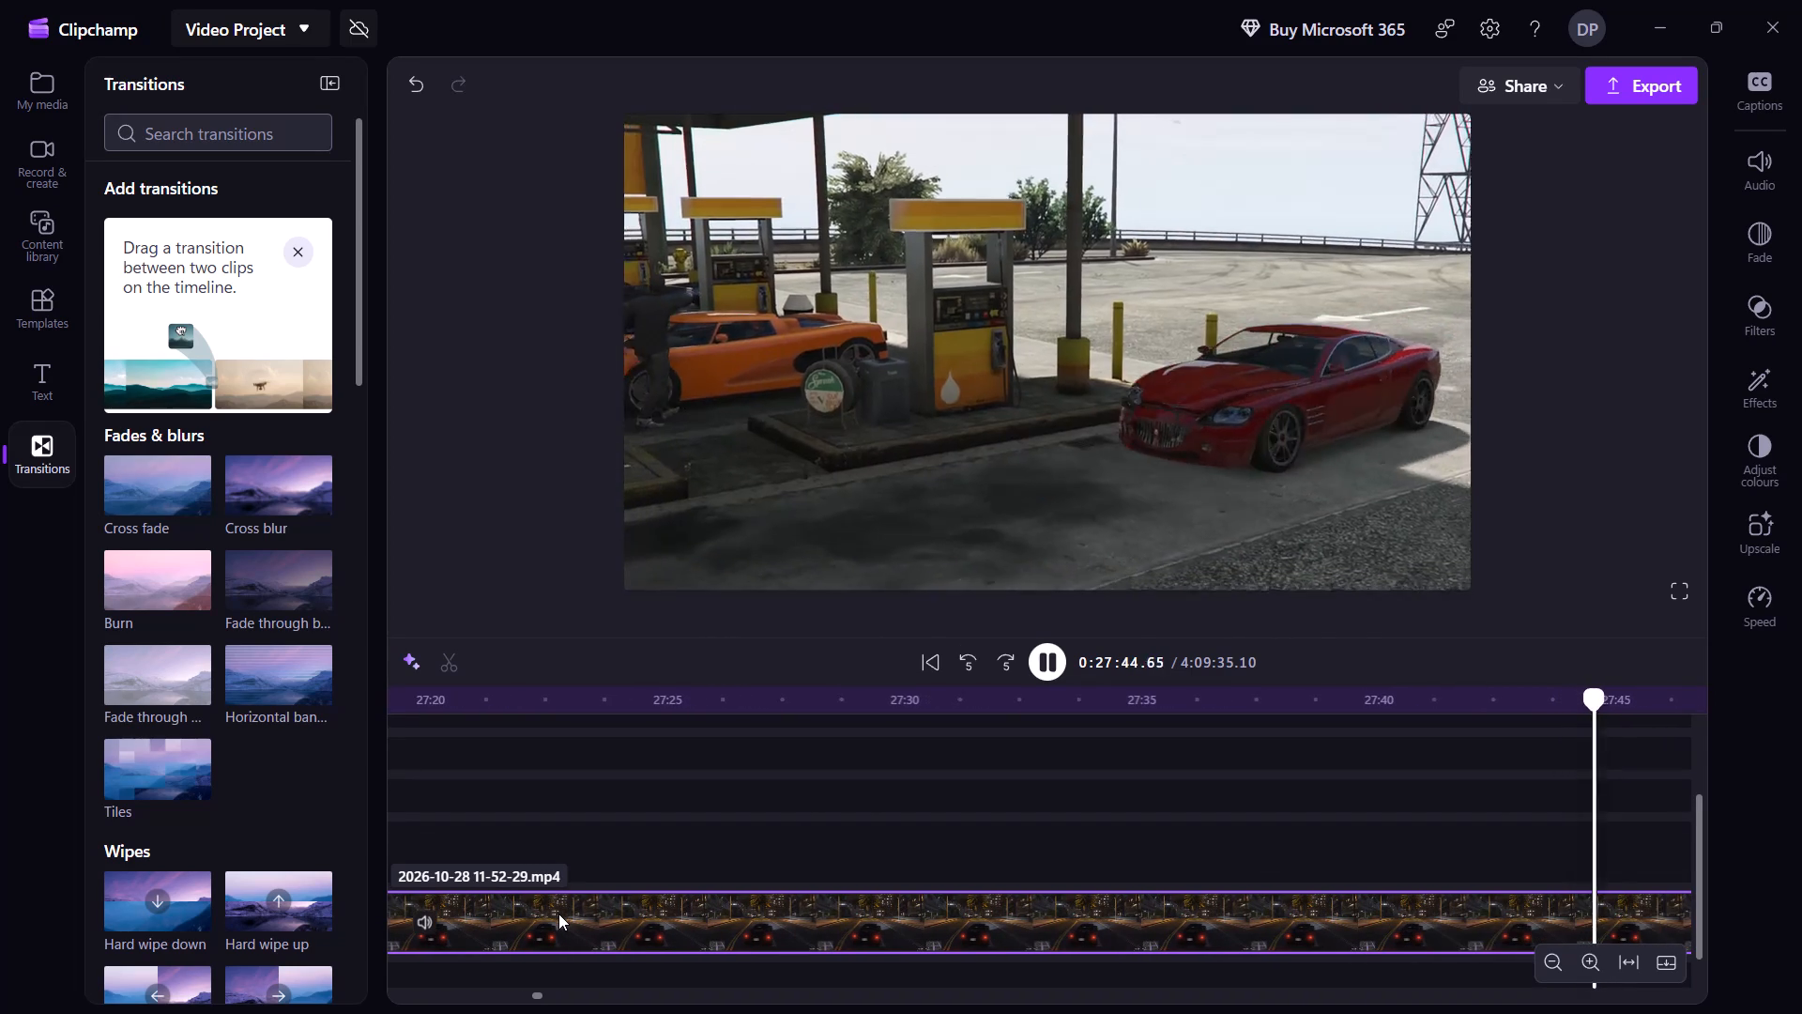
# Go back to the red car pulling up to the RON gas station and split the recording at about 27:41.
pyautogui.press('Left')
pyautogui.hotkey('shift', 'Left')
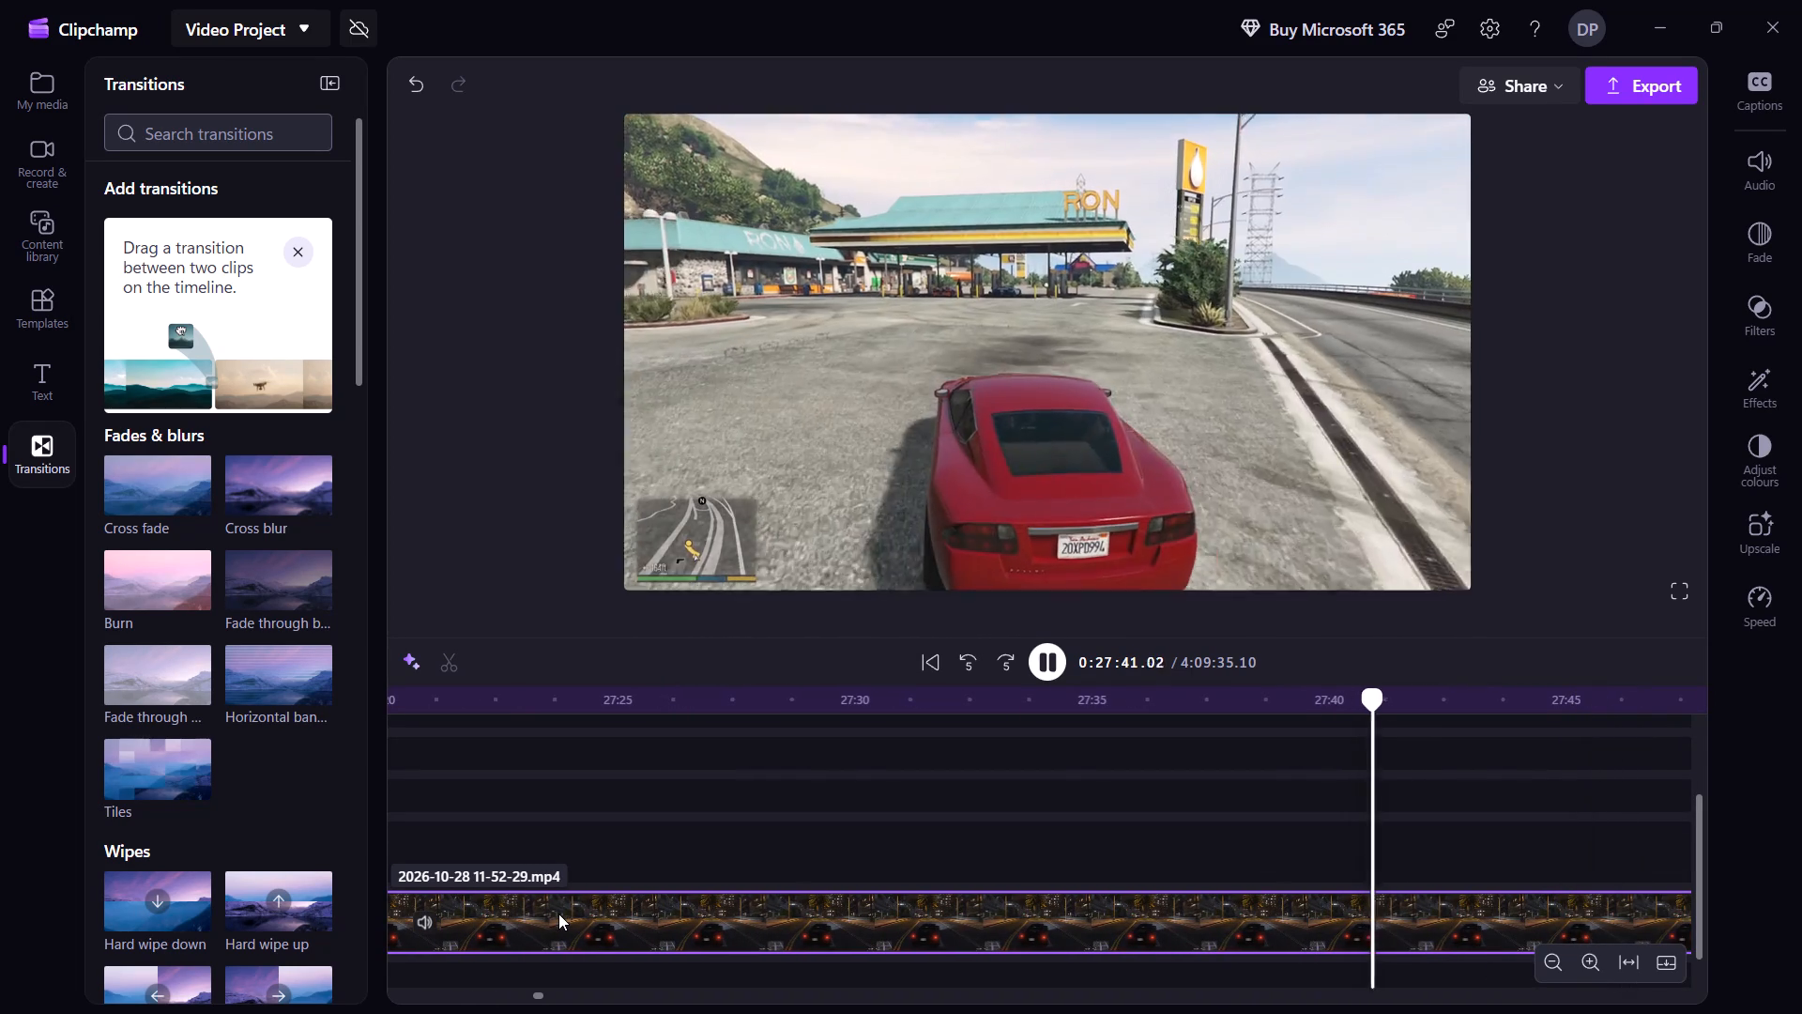
pyautogui.press('space')
pyautogui.press('s')
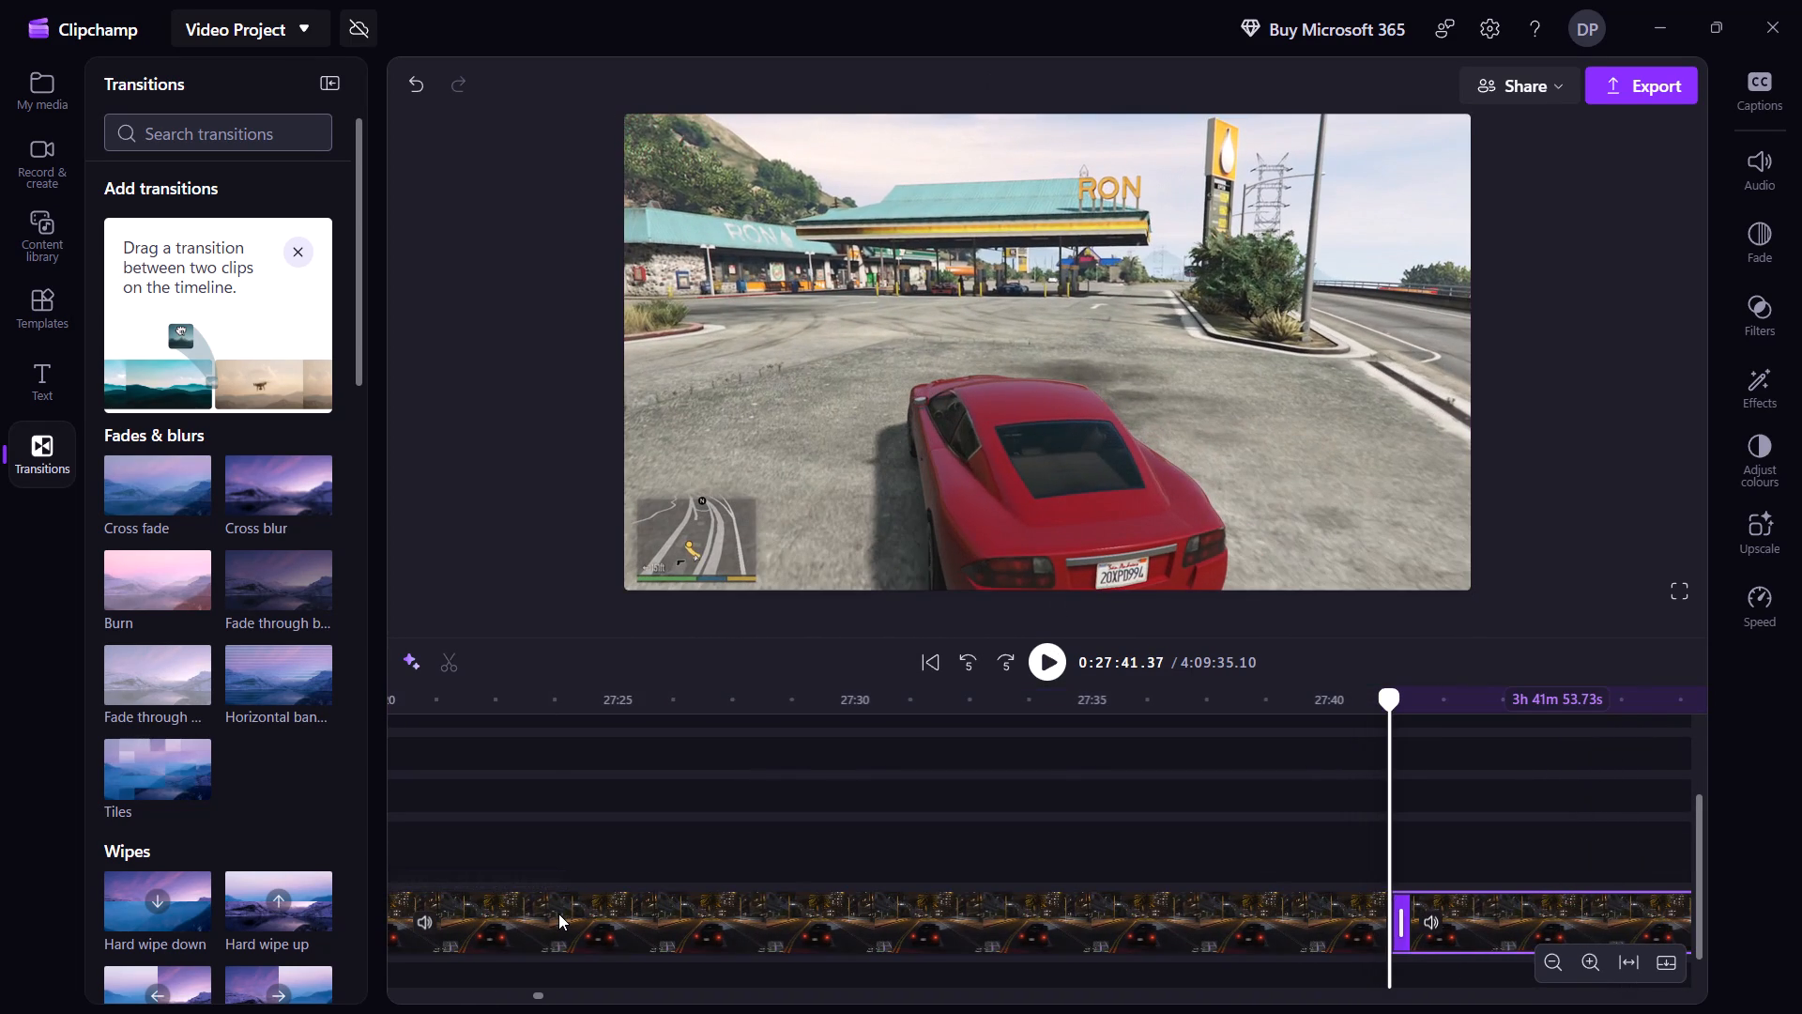
# Delete the driving segment between the construction site and the gas station arrival, and close the gap.
pyautogui.click(824, 916)
pyautogui.rightClick(824, 916)
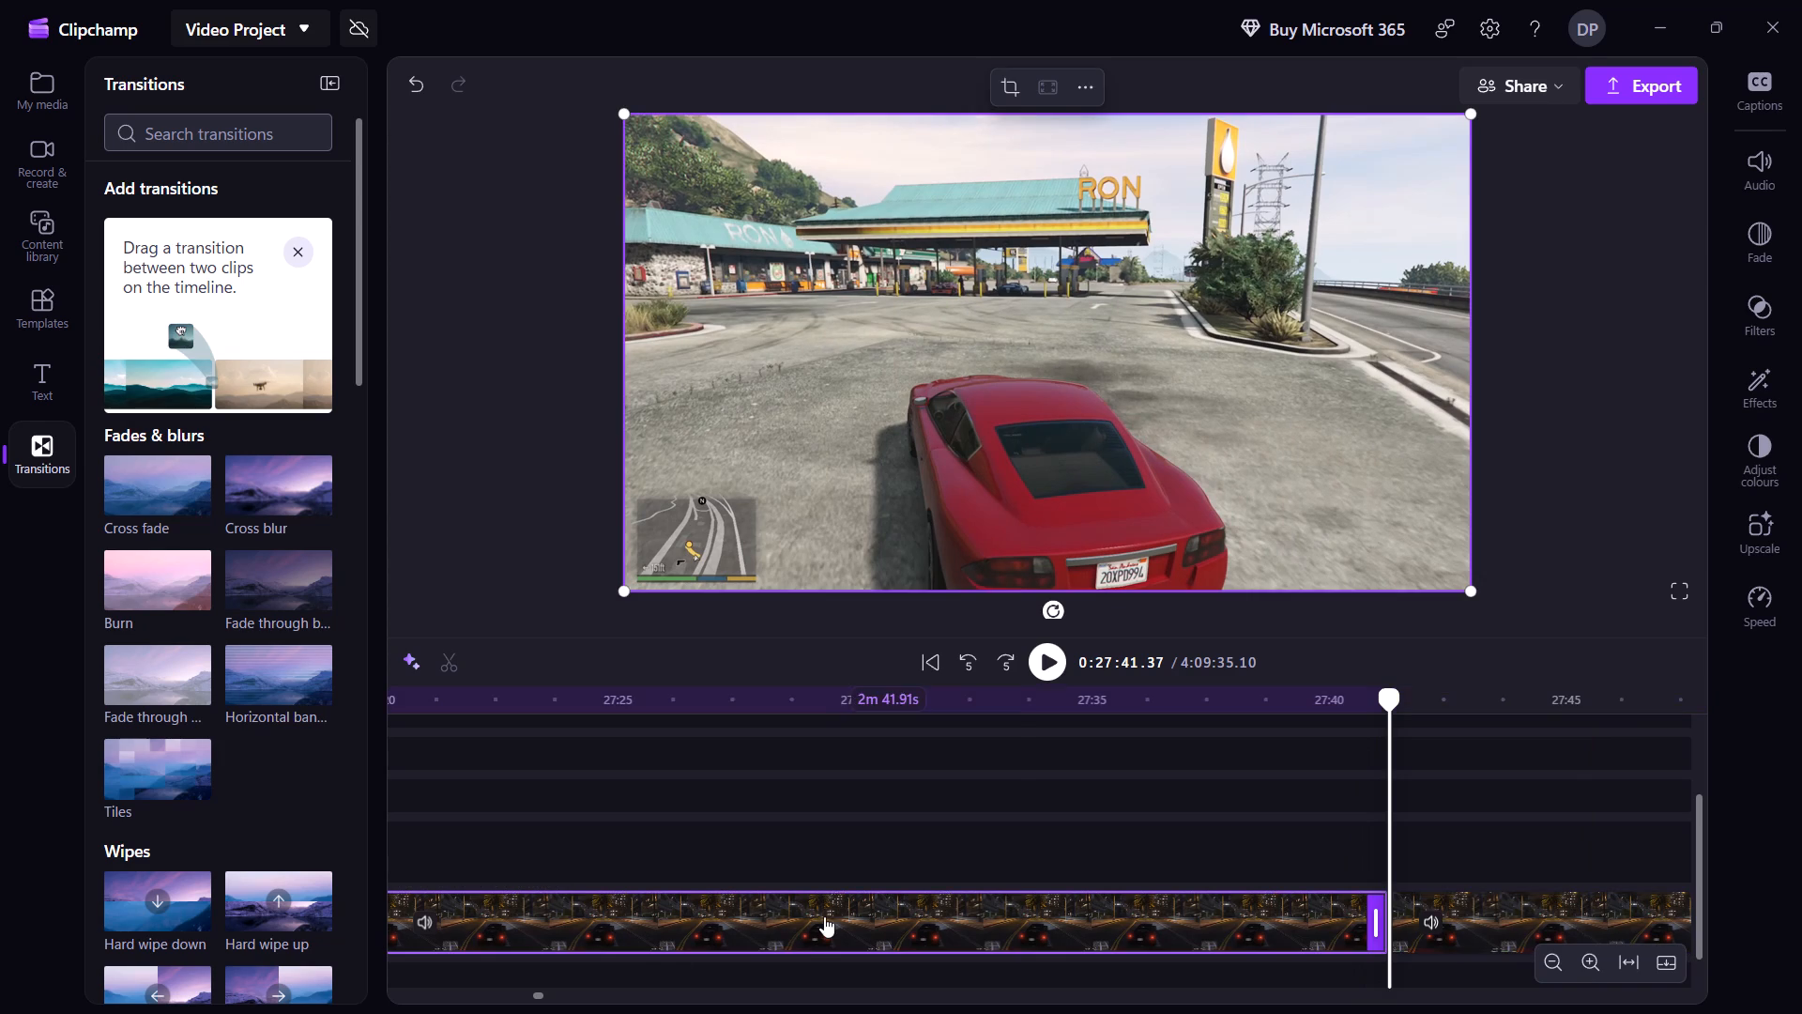
pyautogui.click(909, 525)
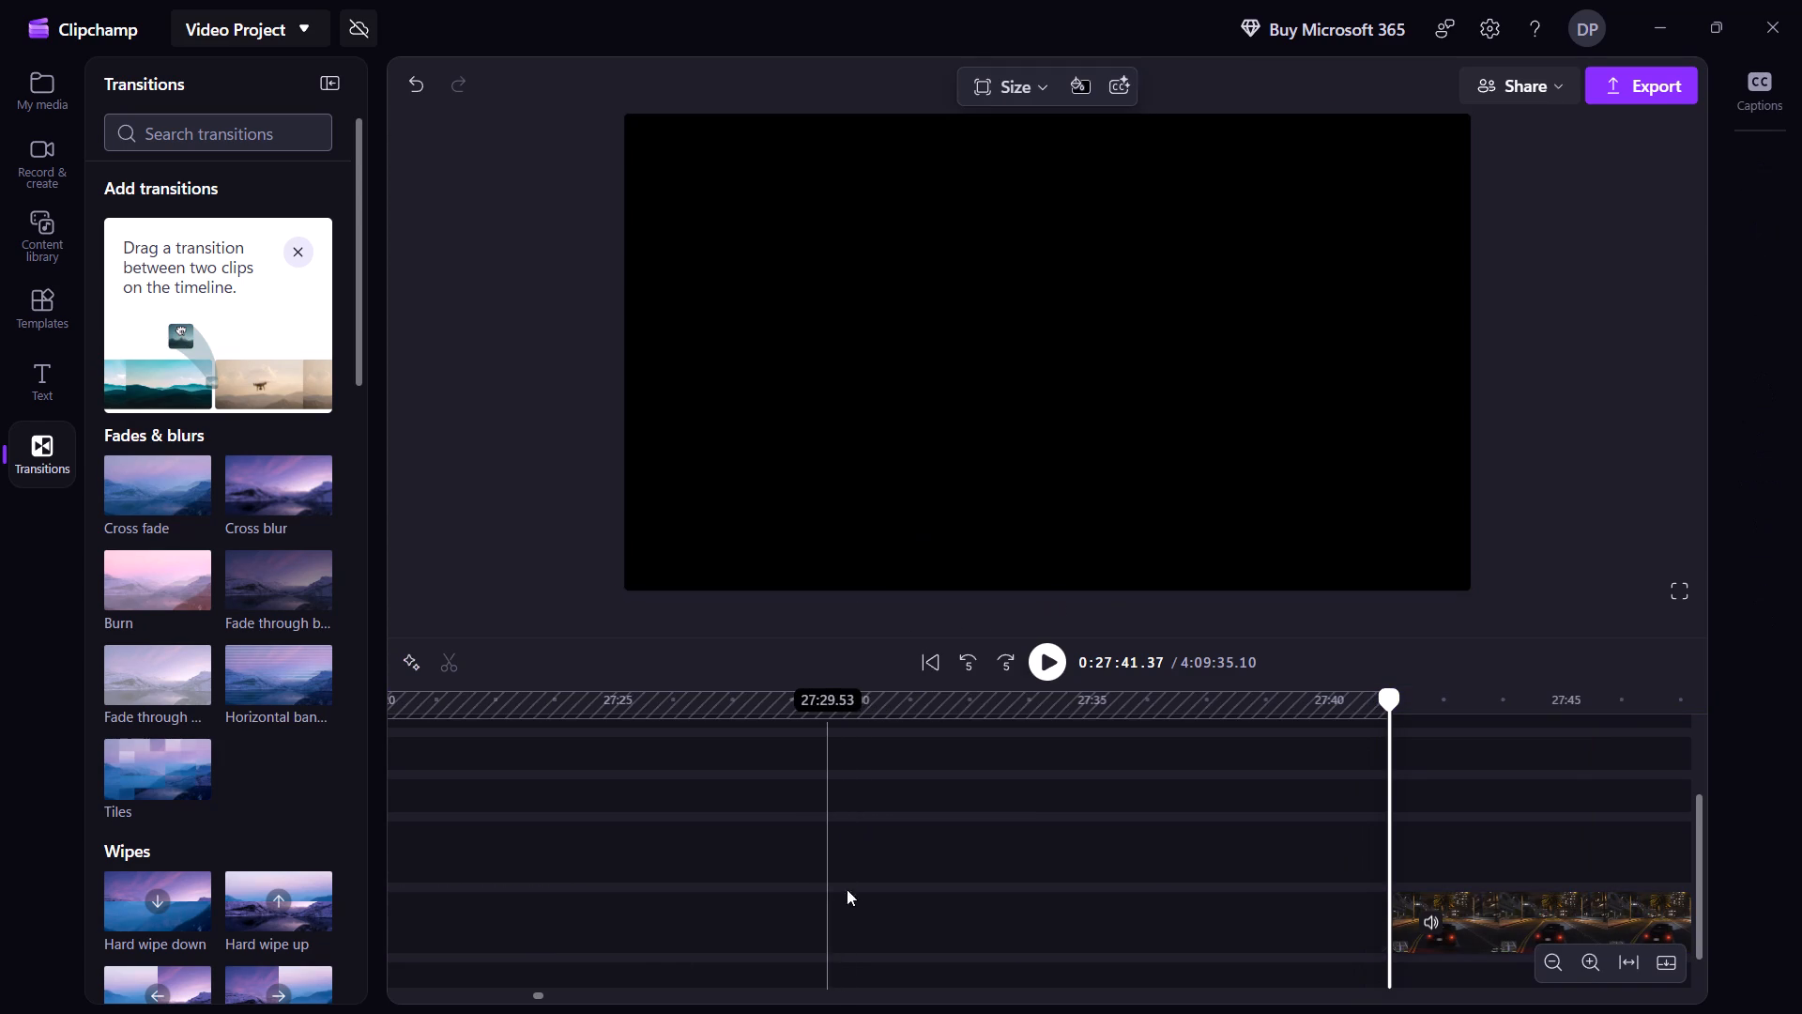
pyautogui.click(891, 920)
# Add a Cross blur transition between the construction site clip and the gas station clip, and play it back.
pyautogui.press('Left')
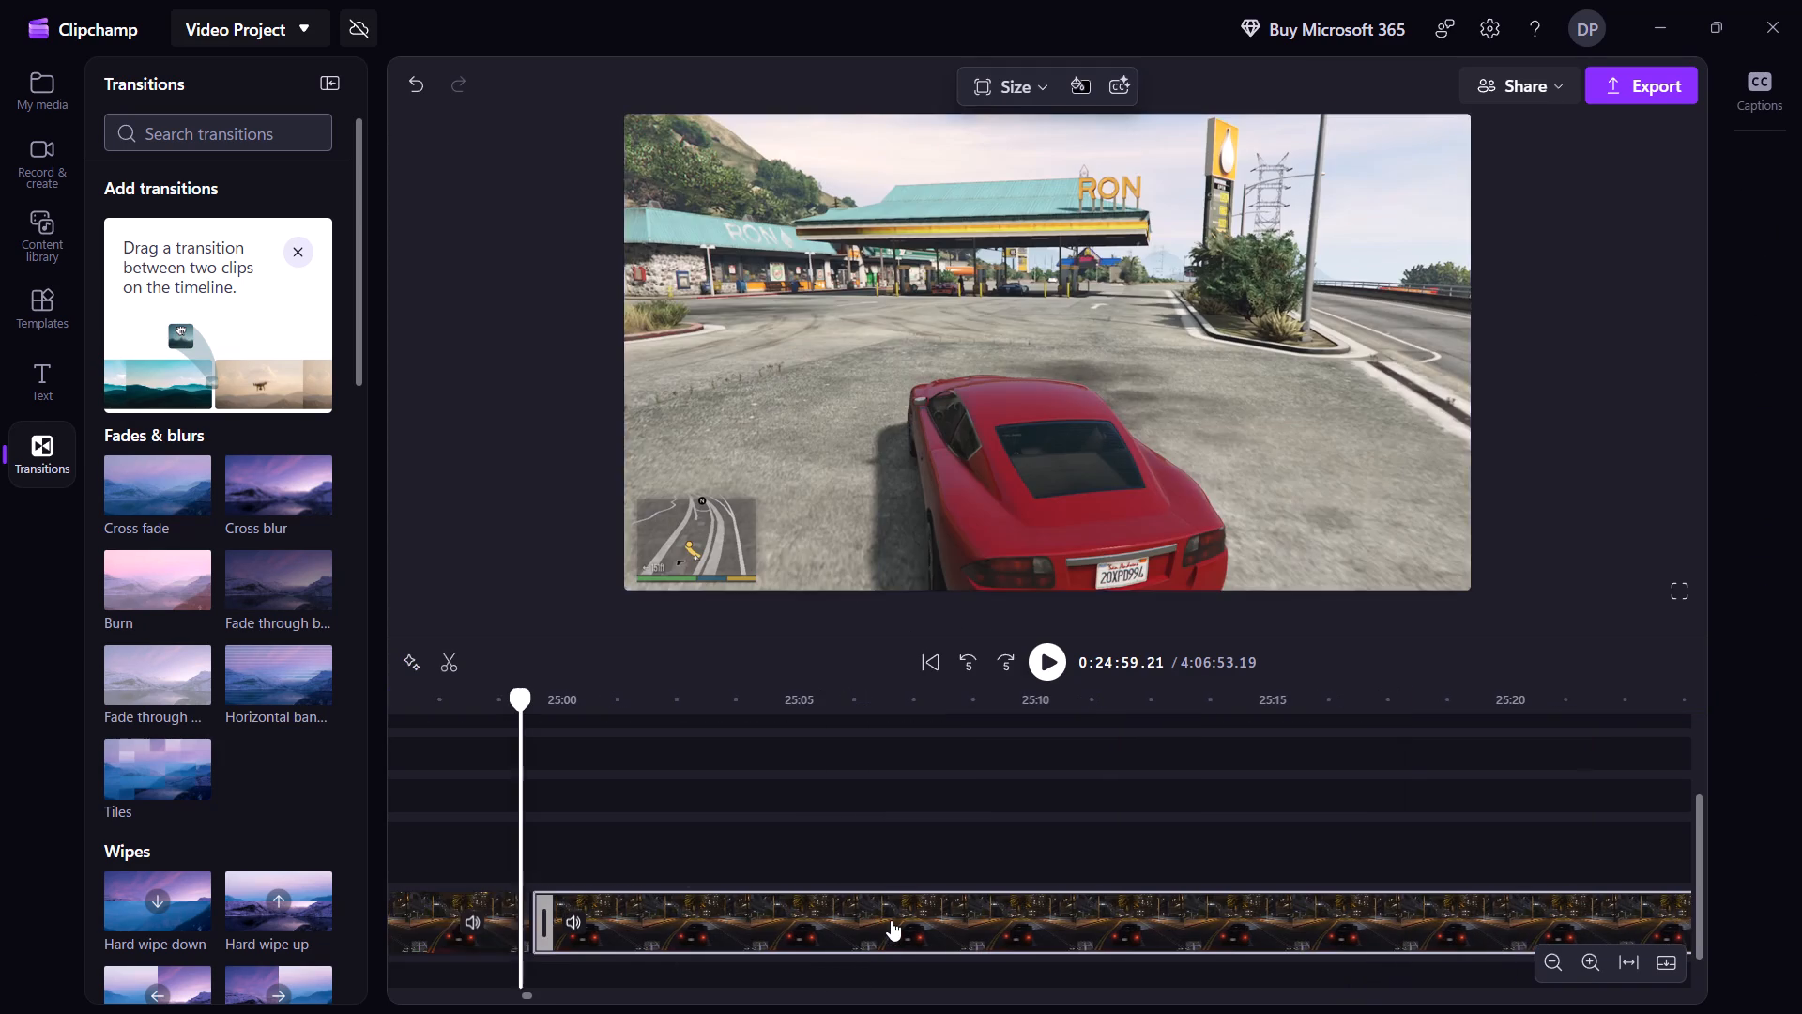
pyautogui.press('Left')
pyautogui.press('Left')
pyautogui.moveTo(280, 504); pyautogui.dragTo(405, 910)
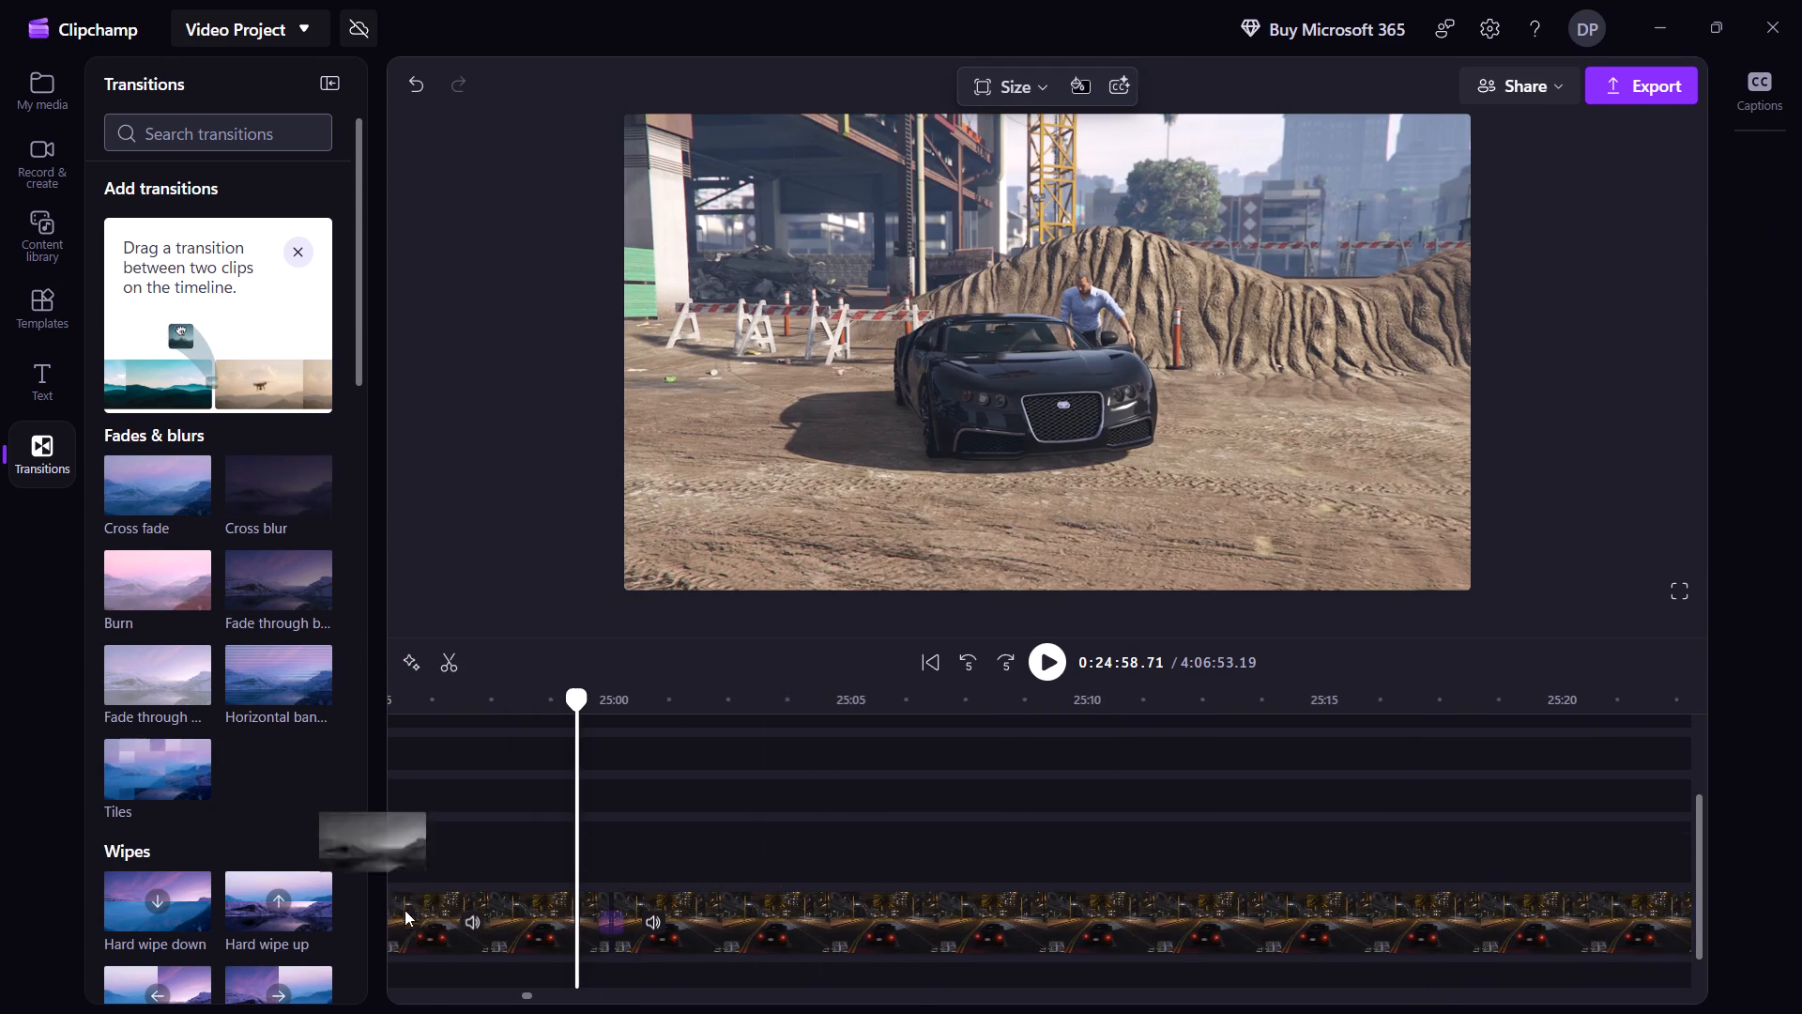
pyautogui.moveTo(405, 910); pyautogui.dragTo(677, 928)
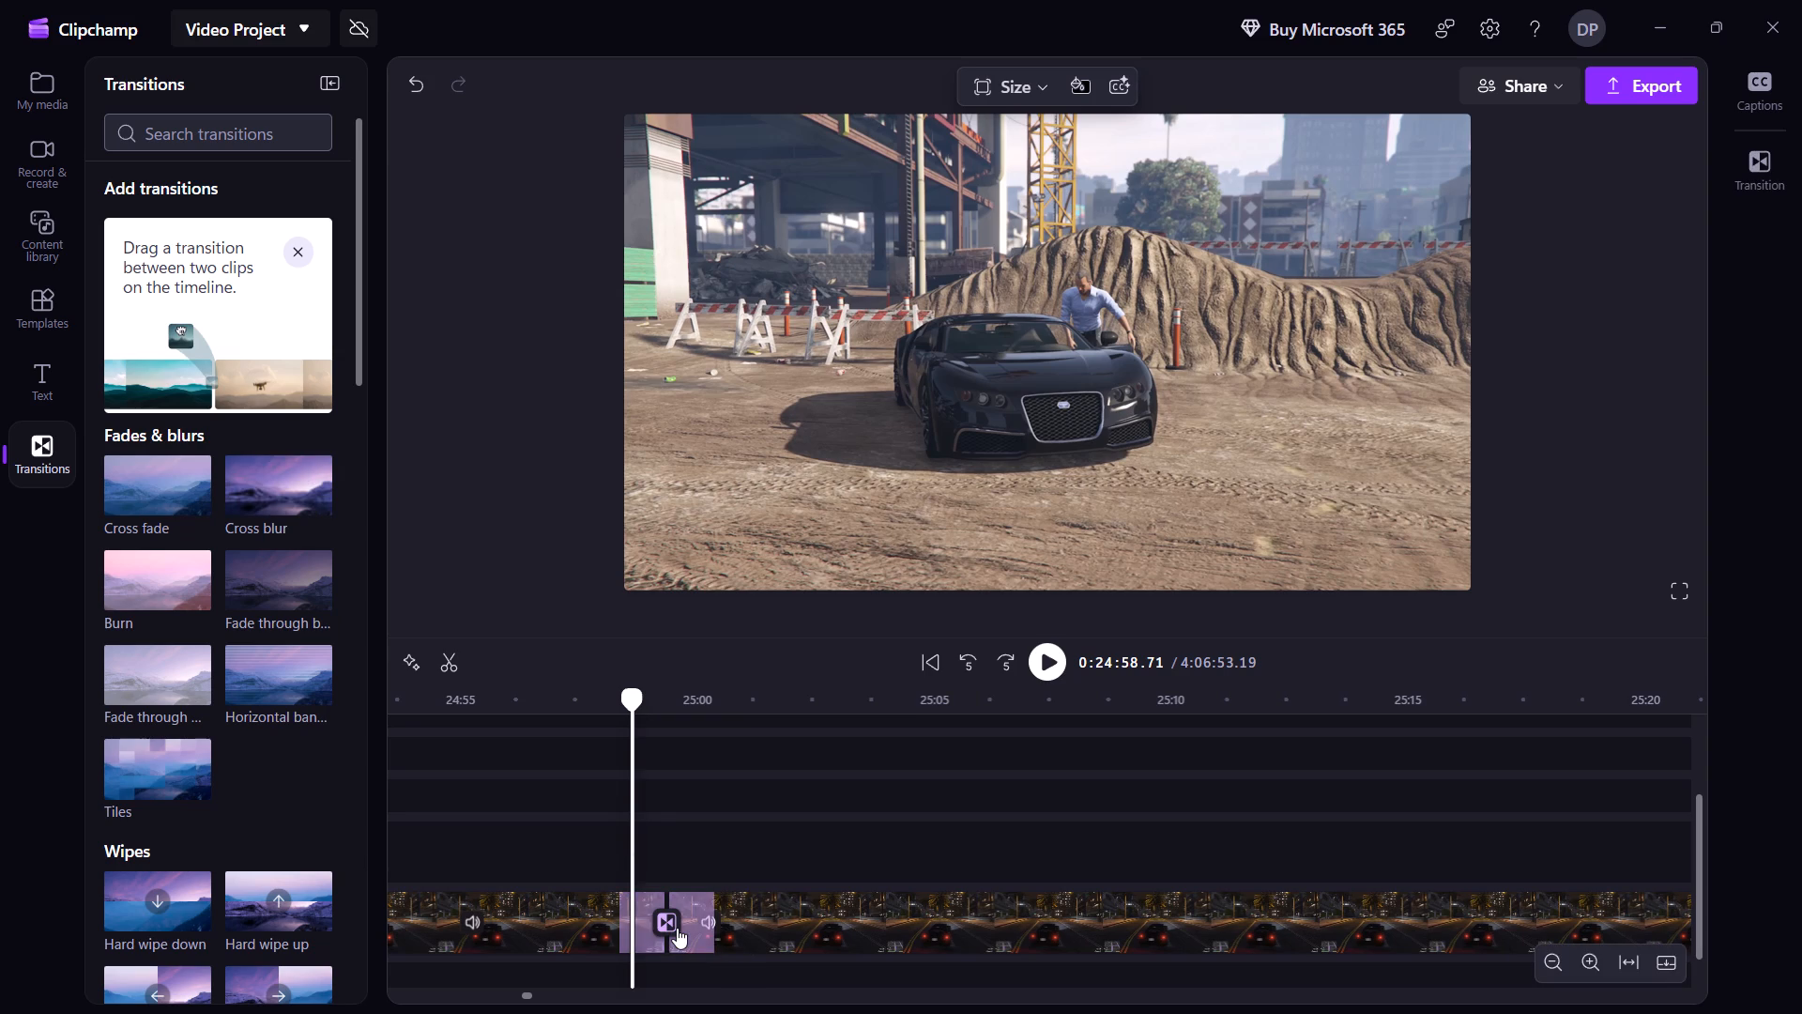
pyautogui.press('Left')
pyautogui.press('Left')
pyautogui.press('space')
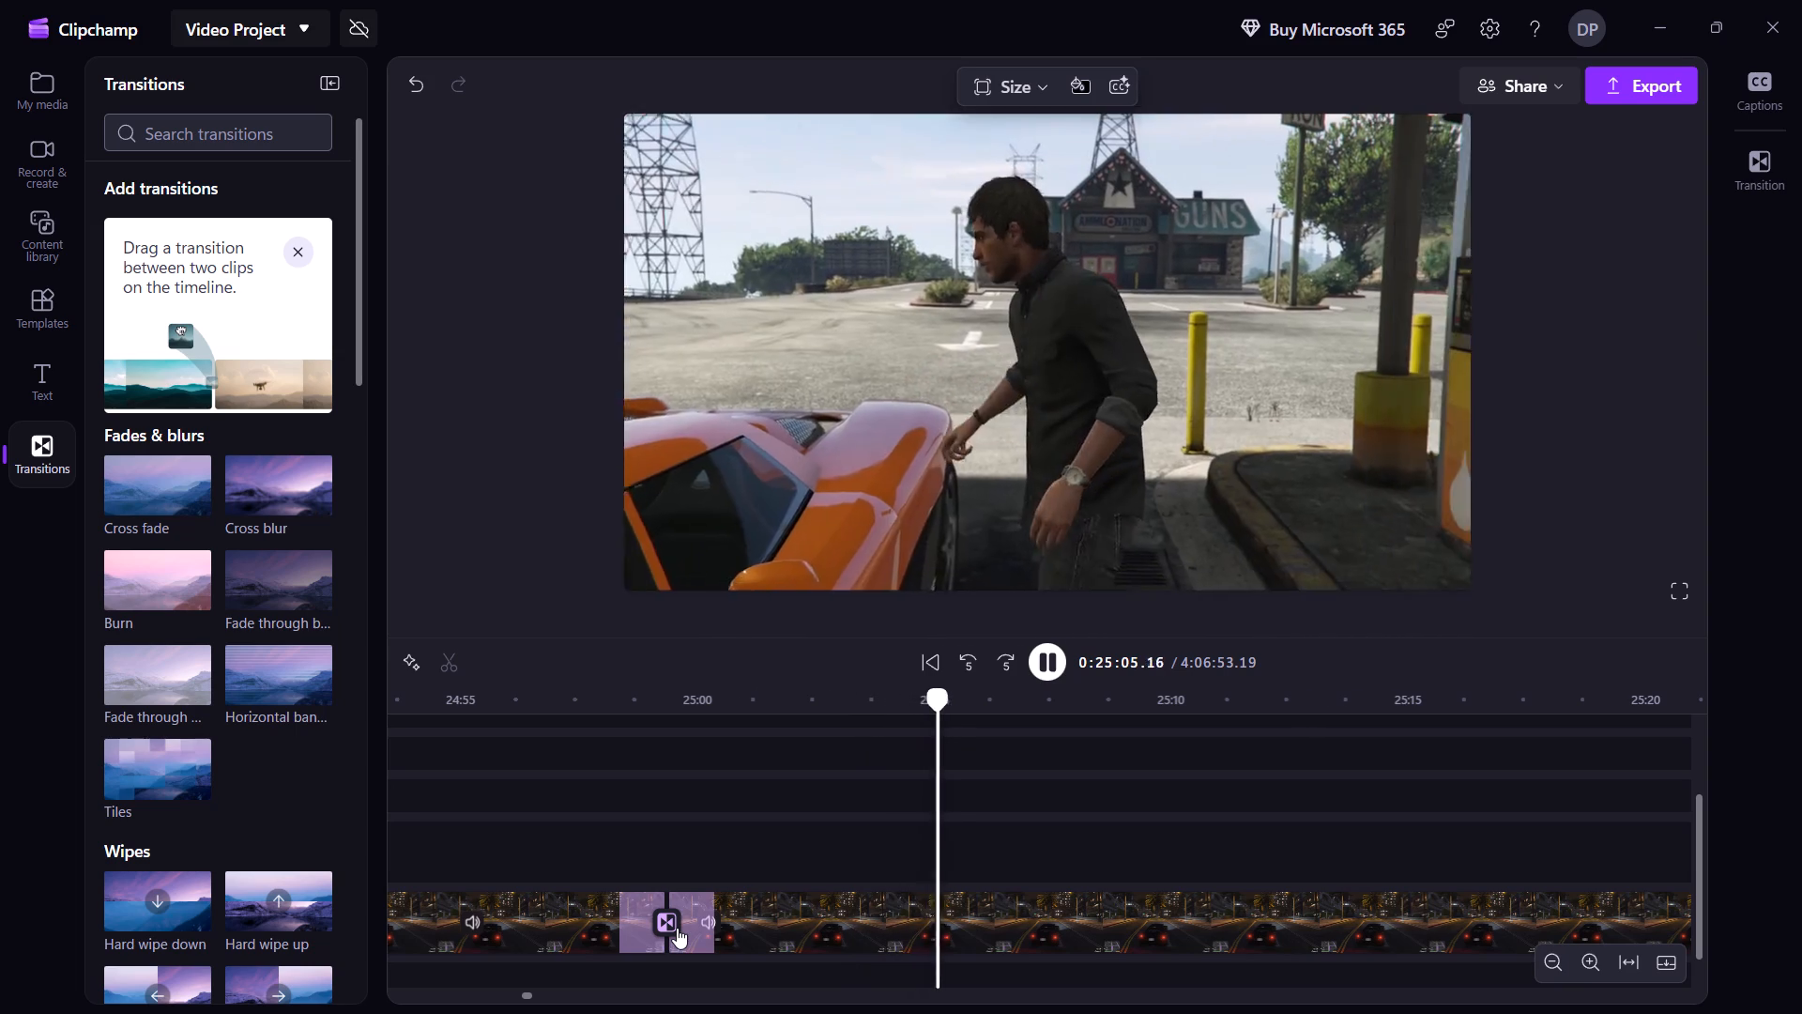
pyautogui.press('space')
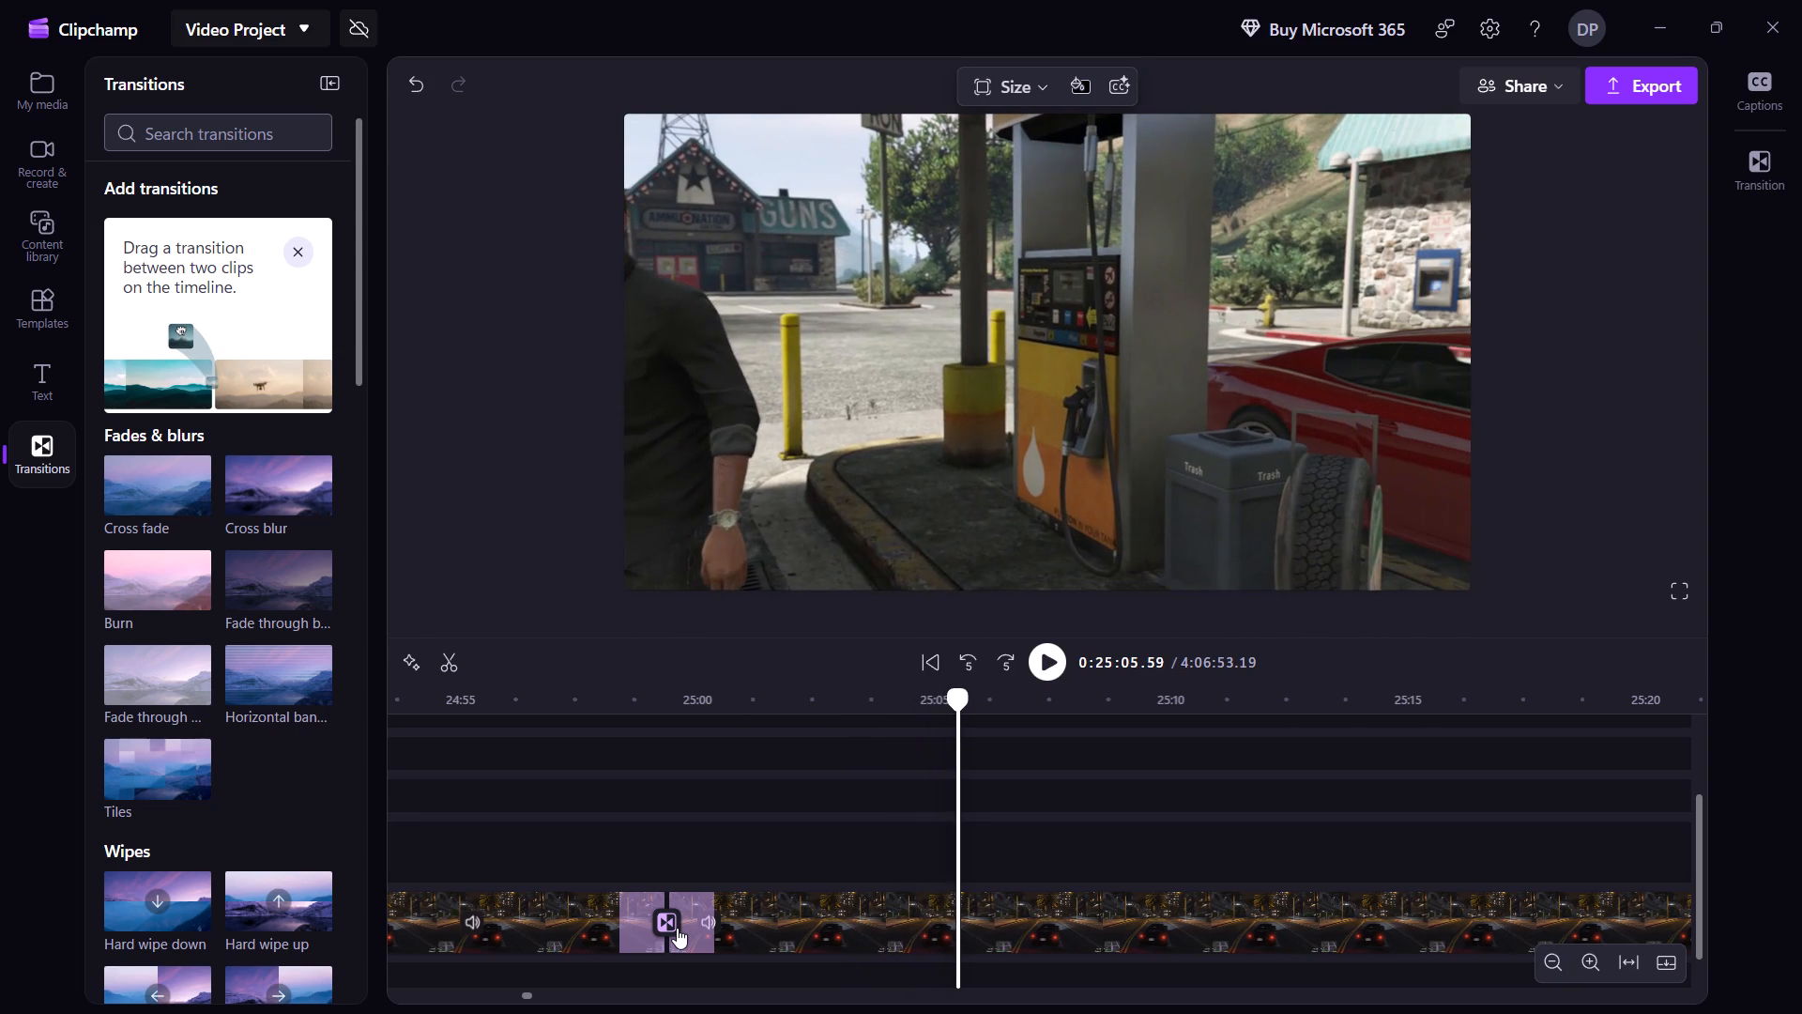
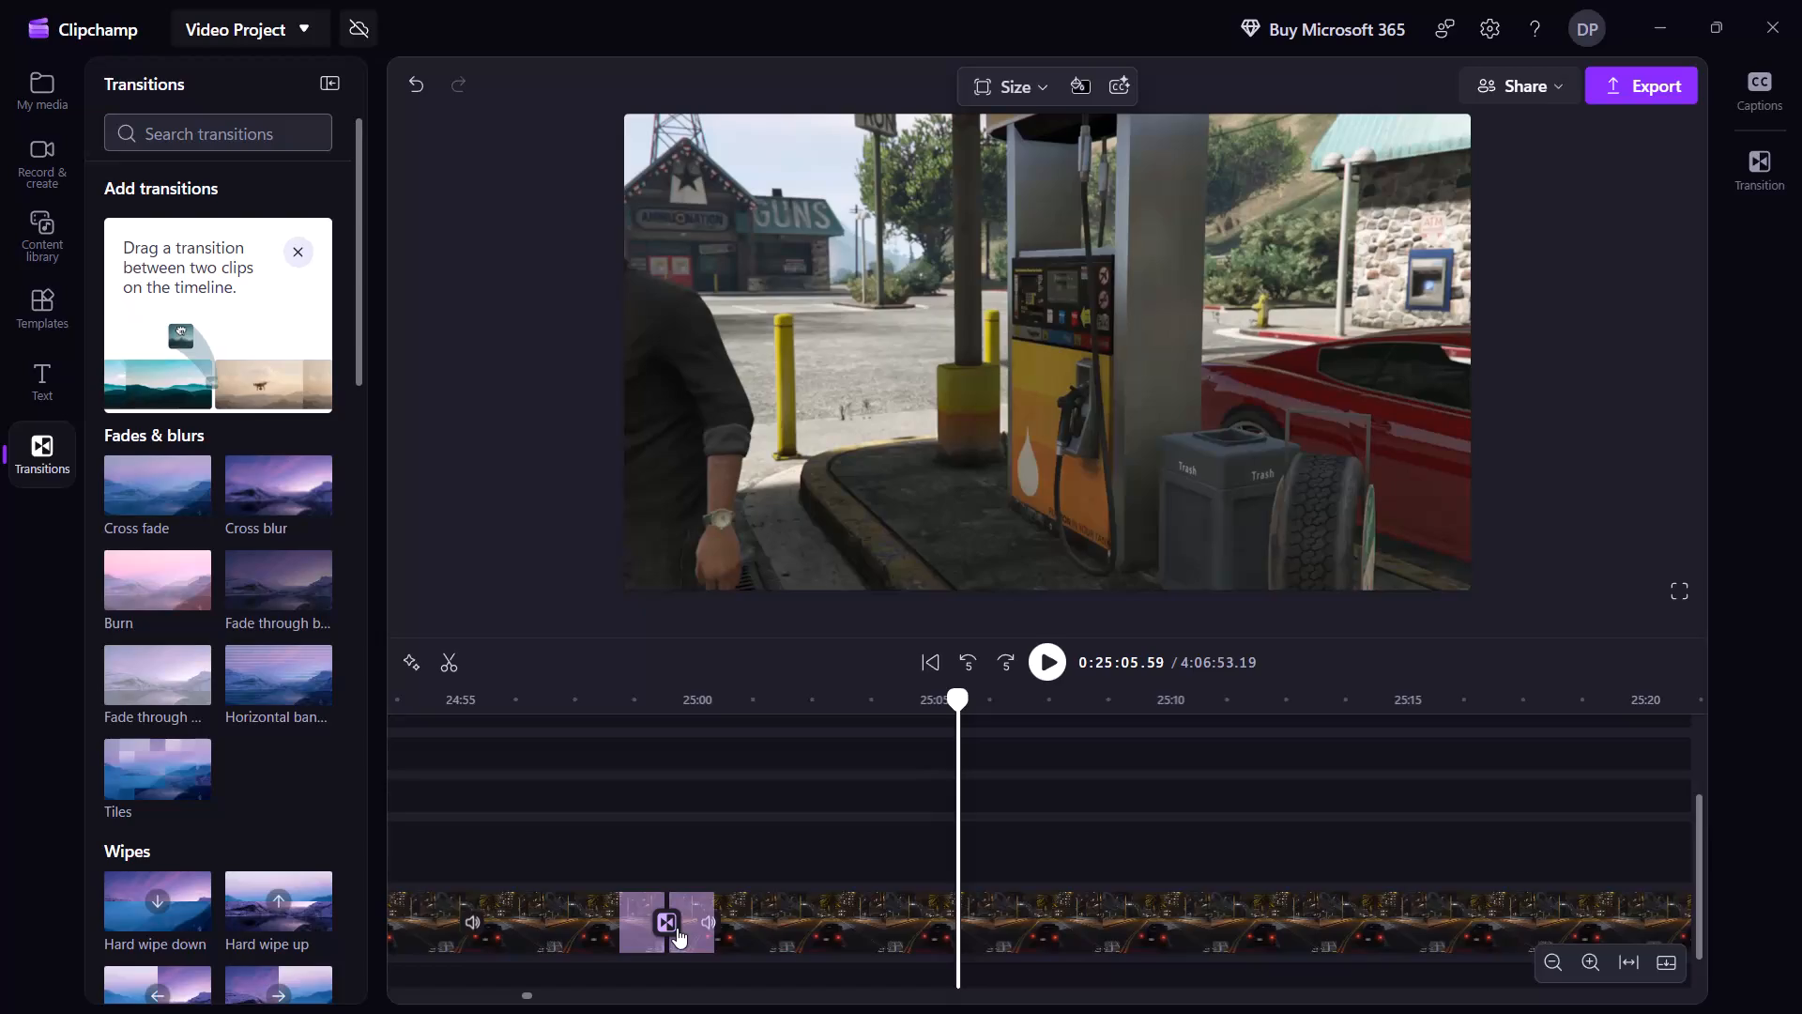
# Play the gas station scene through to the race start and split the recording at about 25:21, as the red car sets off.
pyautogui.press('space')
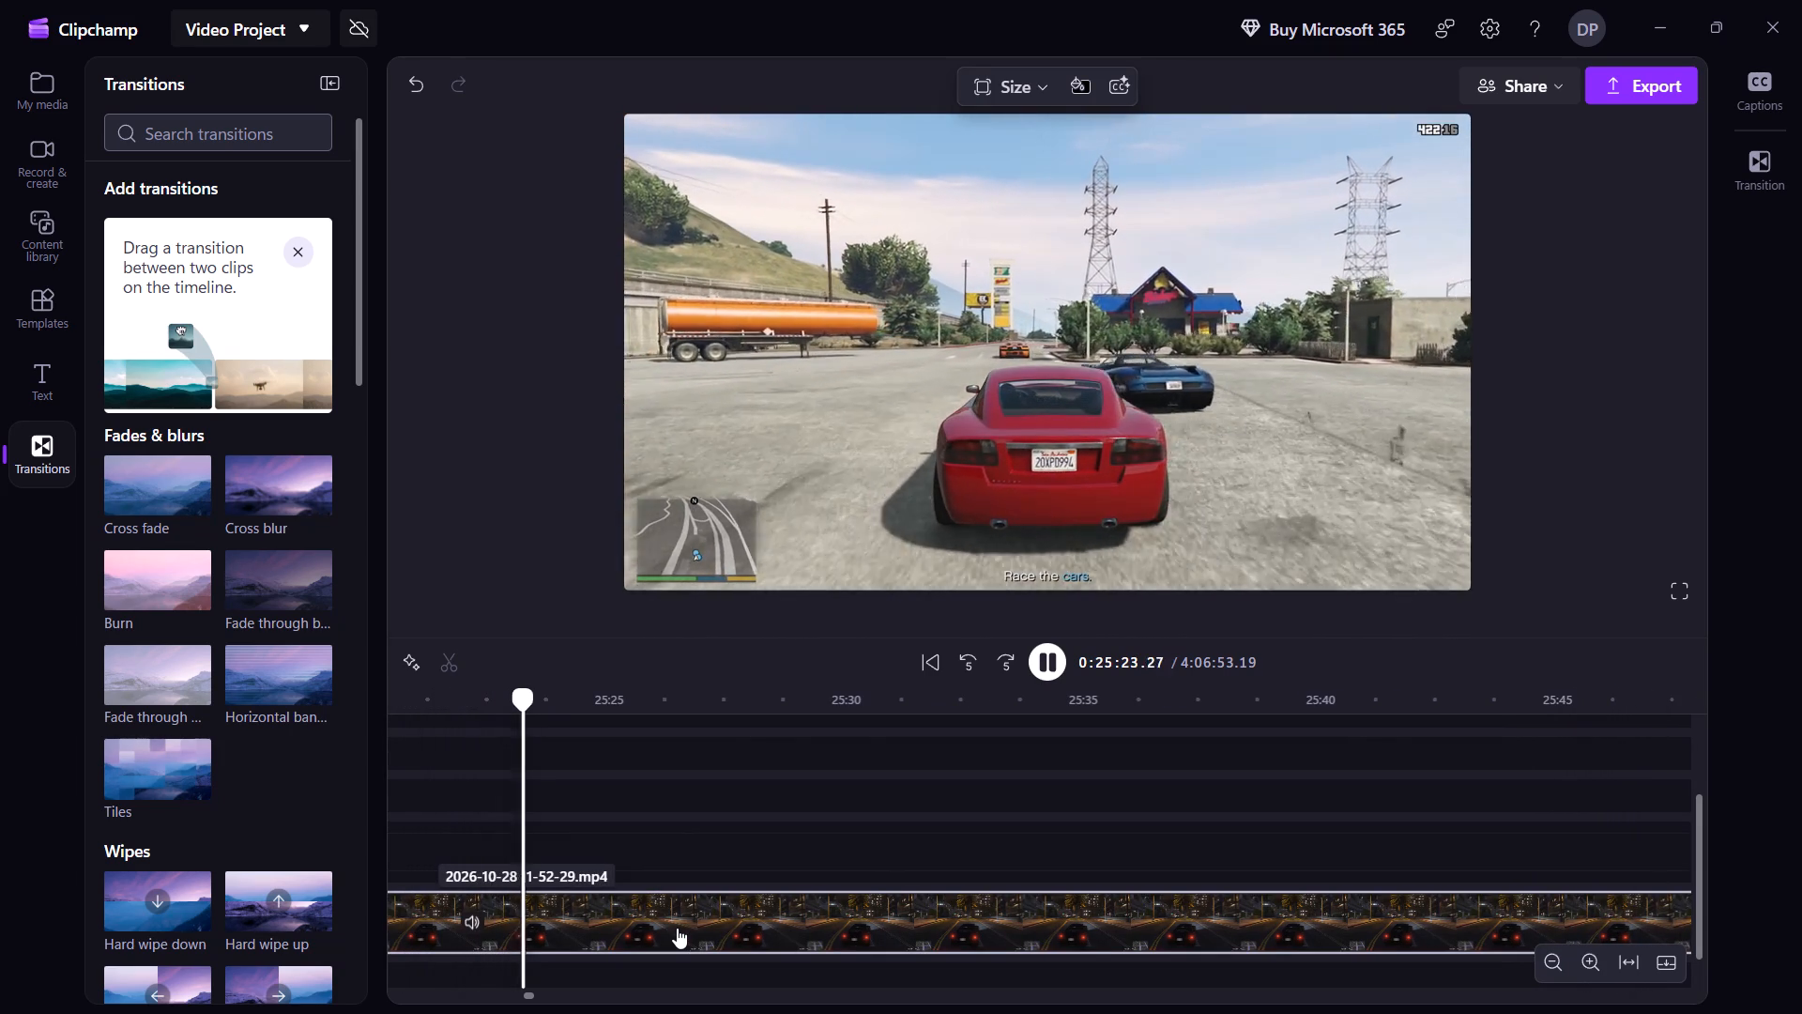
pyautogui.hotkey('shift', 'Right')
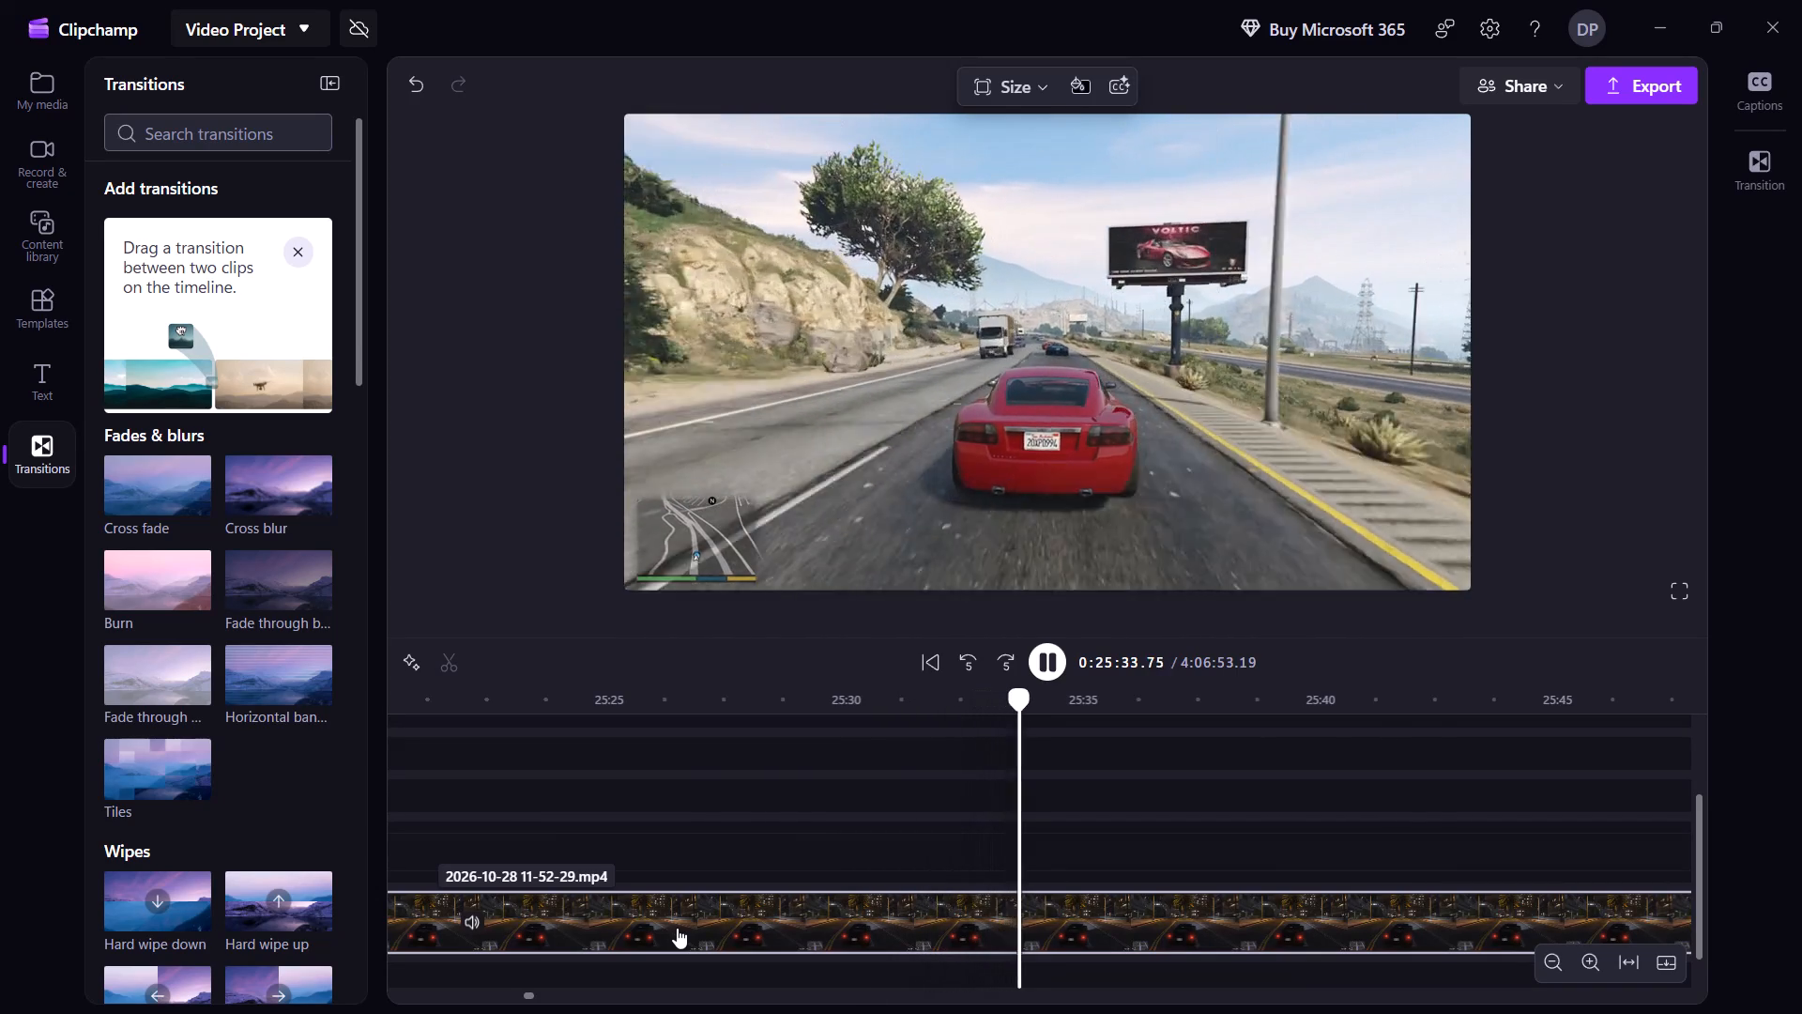
pyautogui.hotkey('shift', 'Left')
pyautogui.hotkey('shift', 'Left')
pyautogui.hotkey('shift', 'Left')
pyautogui.hotkey('shift', 'Left')
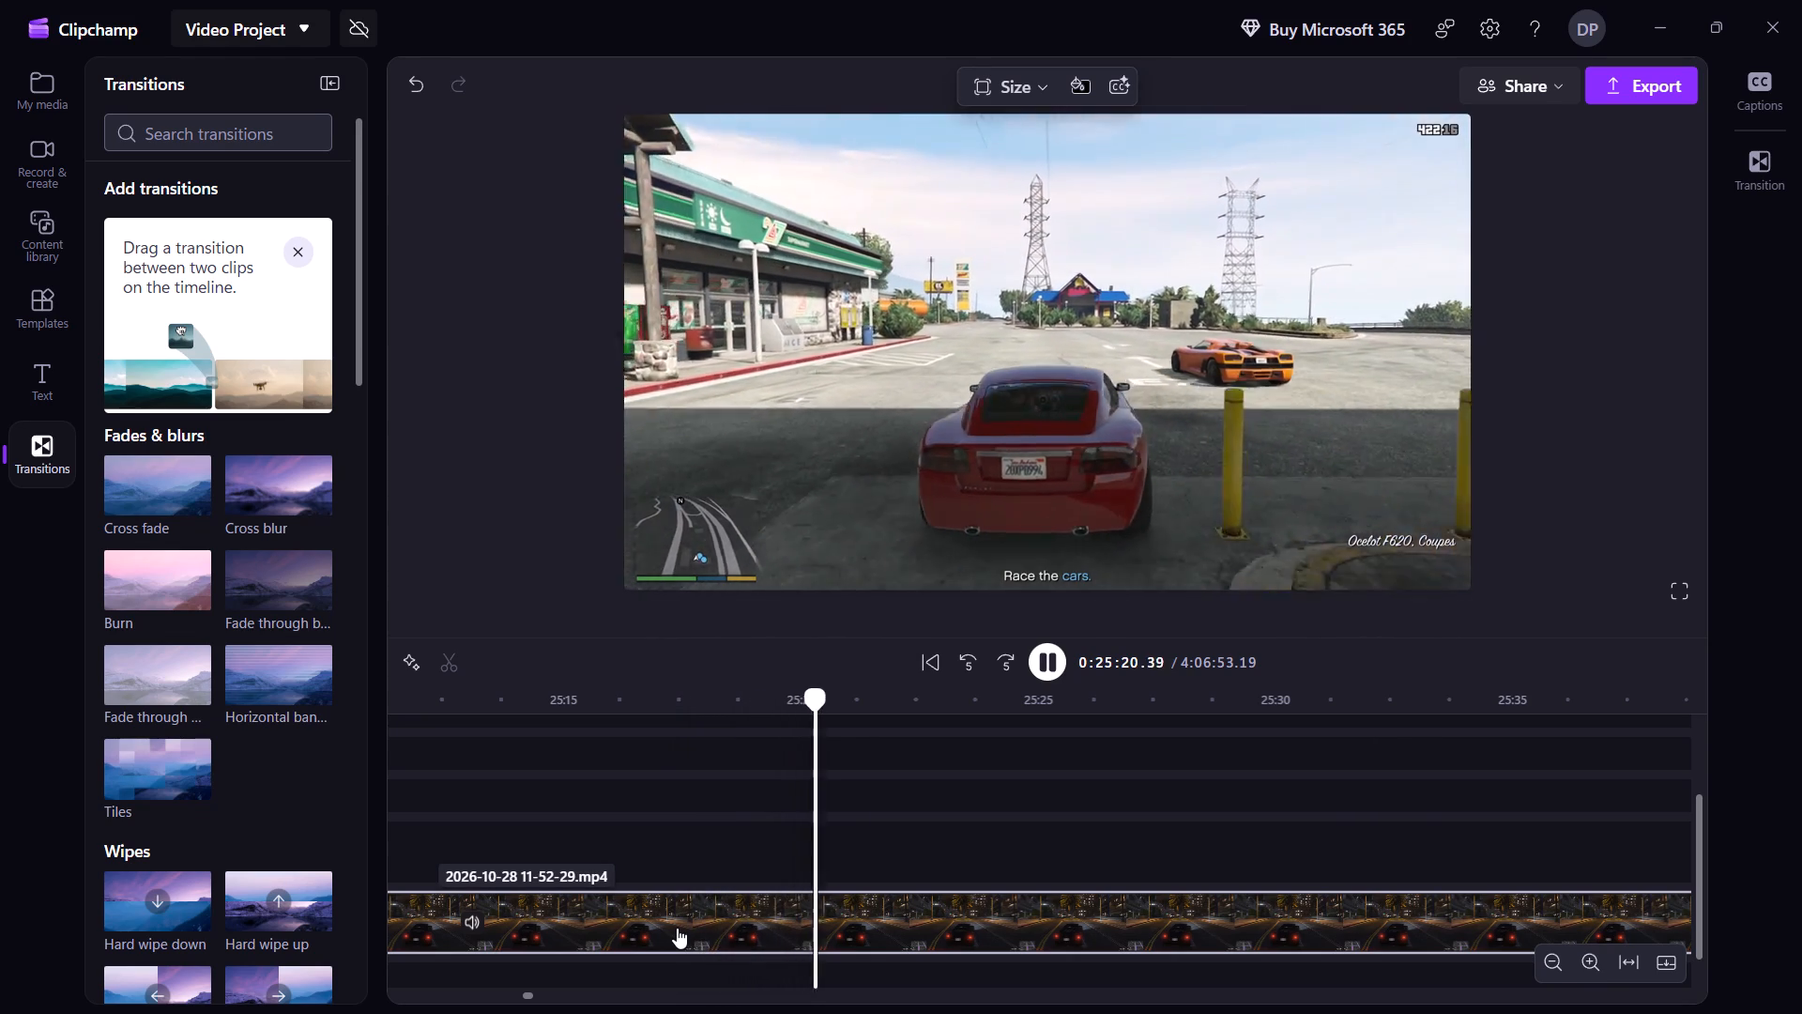
pyautogui.press('s')
# Skim the red car's highway race to find where the police motorcycle scene begins.
pyautogui.hotkey('shift', 'Right')
pyautogui.hotkey('shift', 'Right')
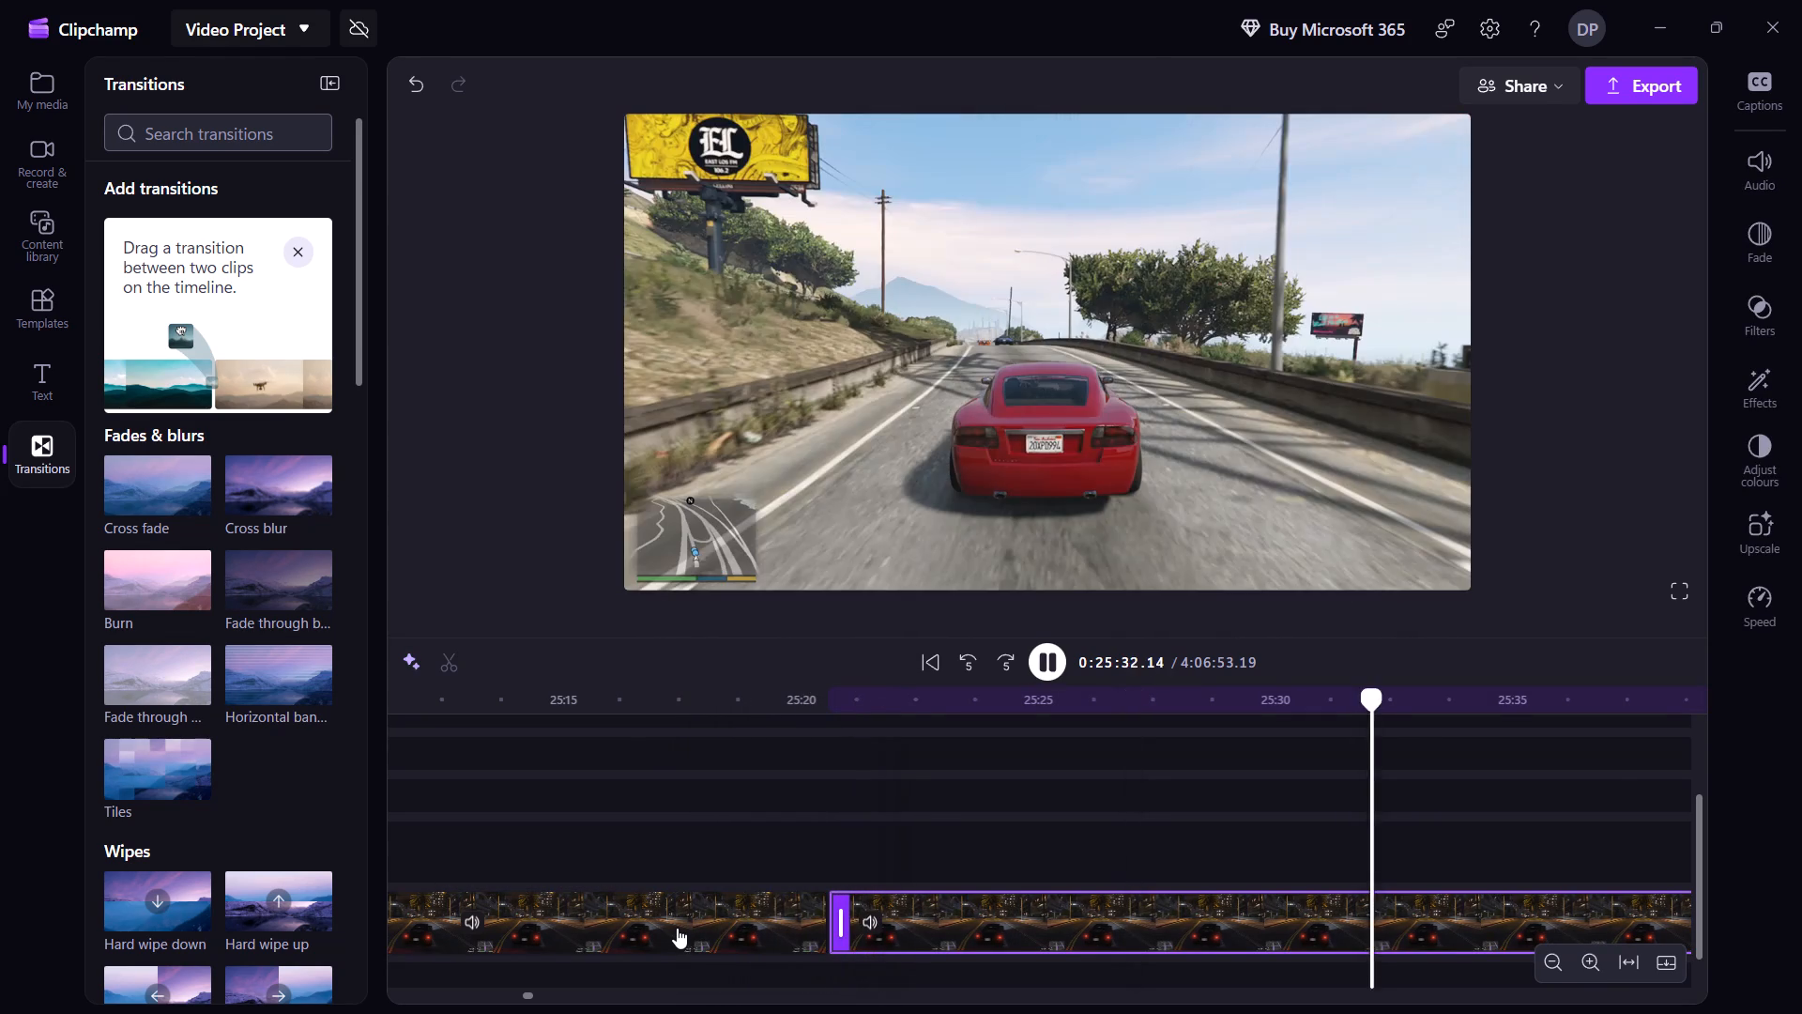
pyautogui.hotkey('shift', 'Right')
pyautogui.hotkey('shift', 'Right')
pyautogui.hotkey('shift', 'Right')
pyautogui.hotkey('shift', 'Right')
pyautogui.hotkey('shift', 'Right')
pyautogui.hotkey('shift', 'Right')
pyautogui.hotkey('shift', 'Right')
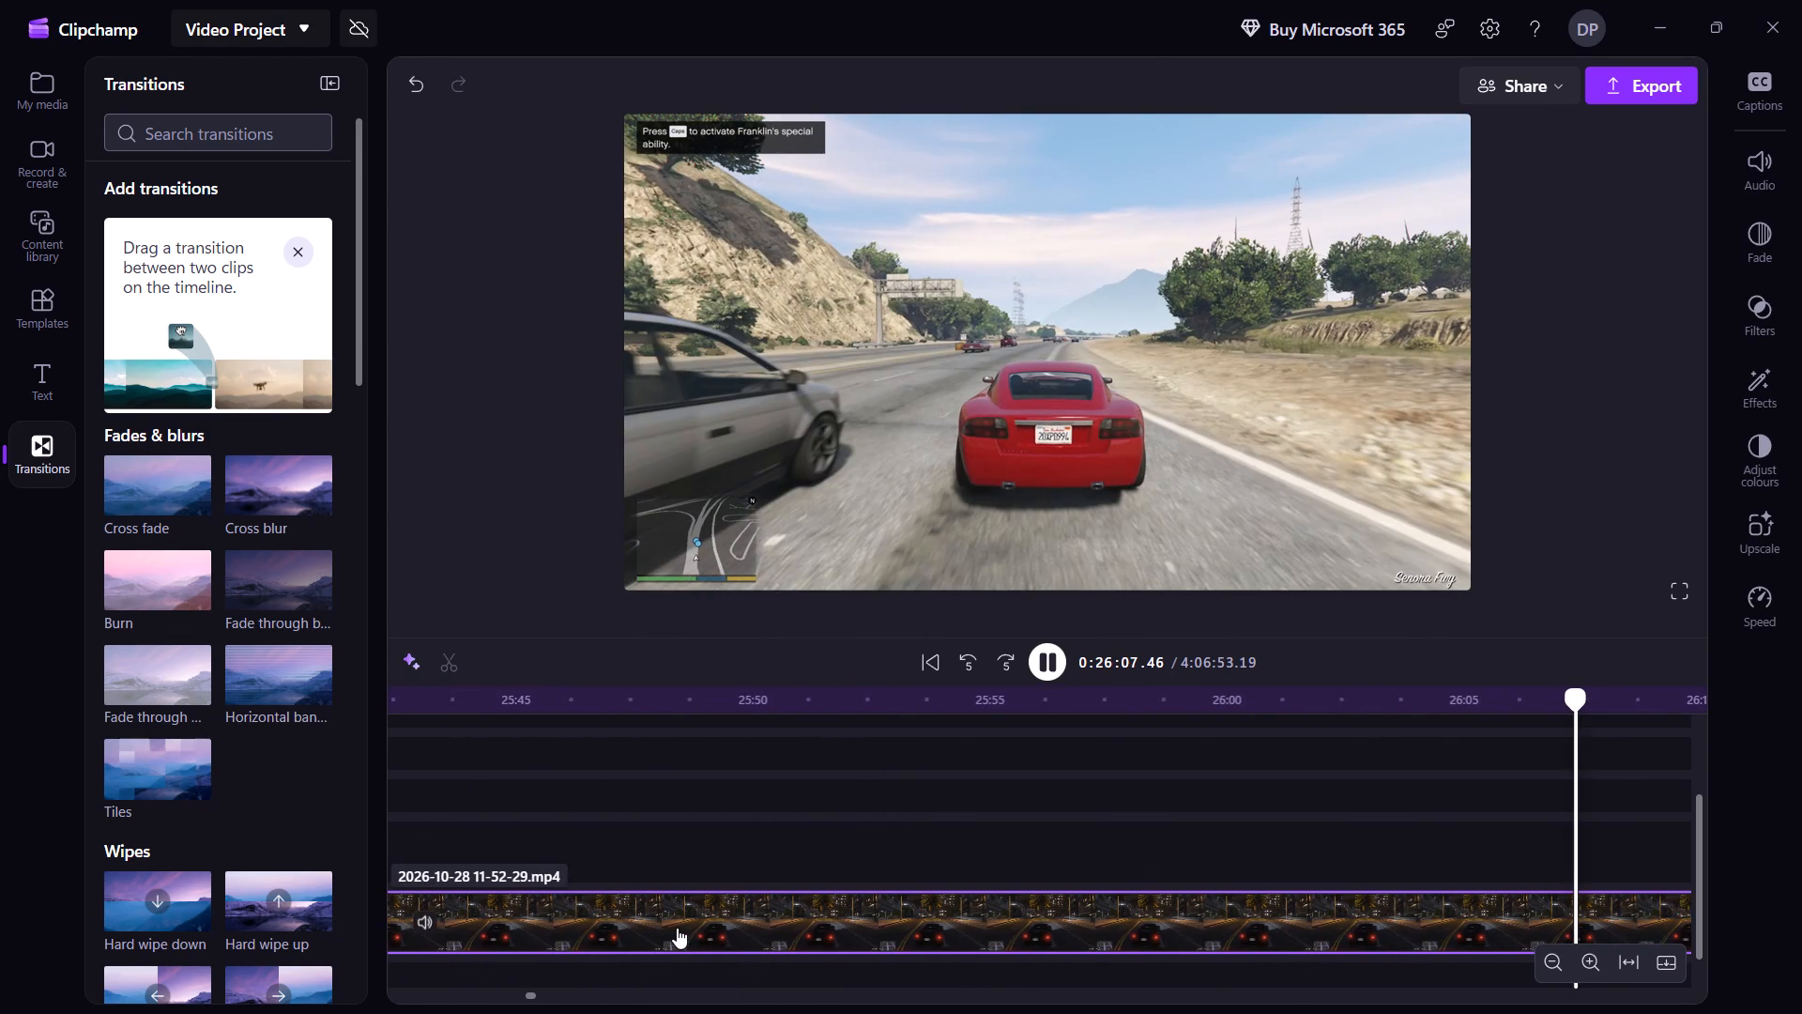
pyautogui.hotkey('shift', 'Right')
pyautogui.hotkey('shift', 'Right')
pyautogui.hotkey('shift', 'Right')
pyautogui.hotkey('shift', 'Right')
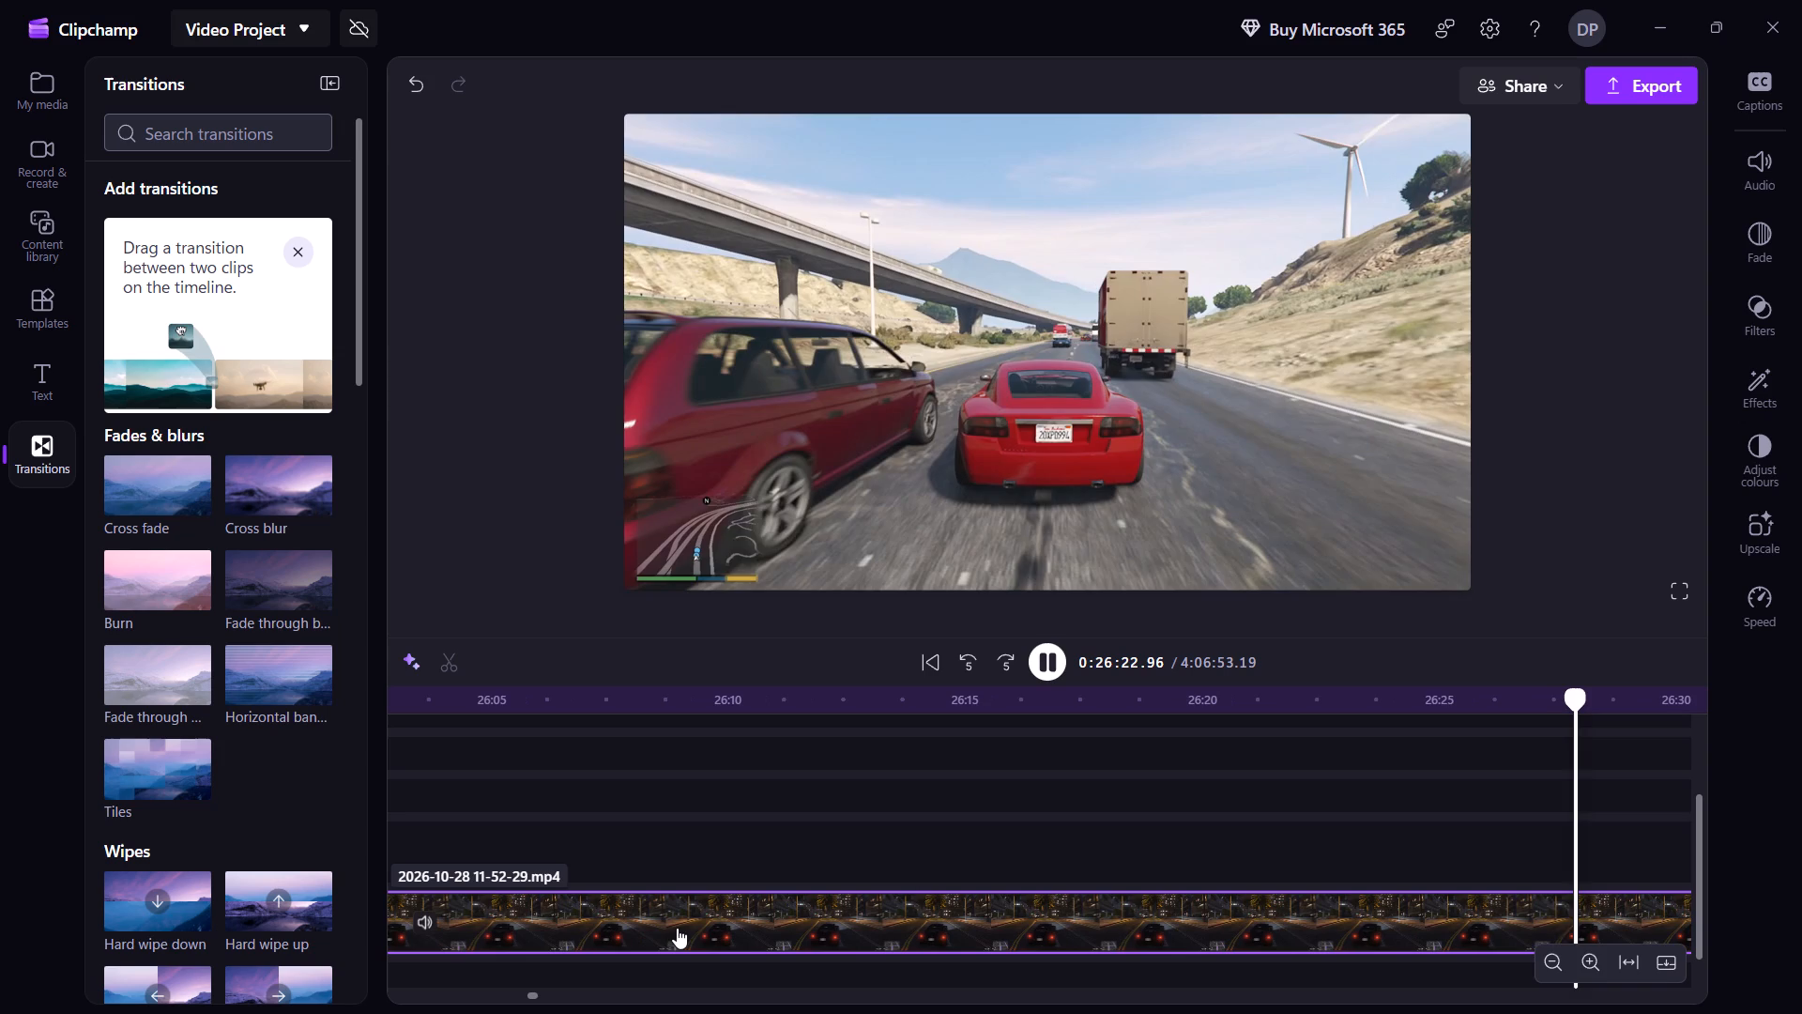
pyautogui.hotkey('shift', 'Right')
pyautogui.hotkey('shift', 'Right')
pyautogui.hotkey('shift', 'Right')
pyautogui.hotkey('shift', 'Right')
pyautogui.hotkey('shift', 'Right')
pyautogui.hotkey('shift', 'Right')
pyautogui.hotkey('shift', 'Right')
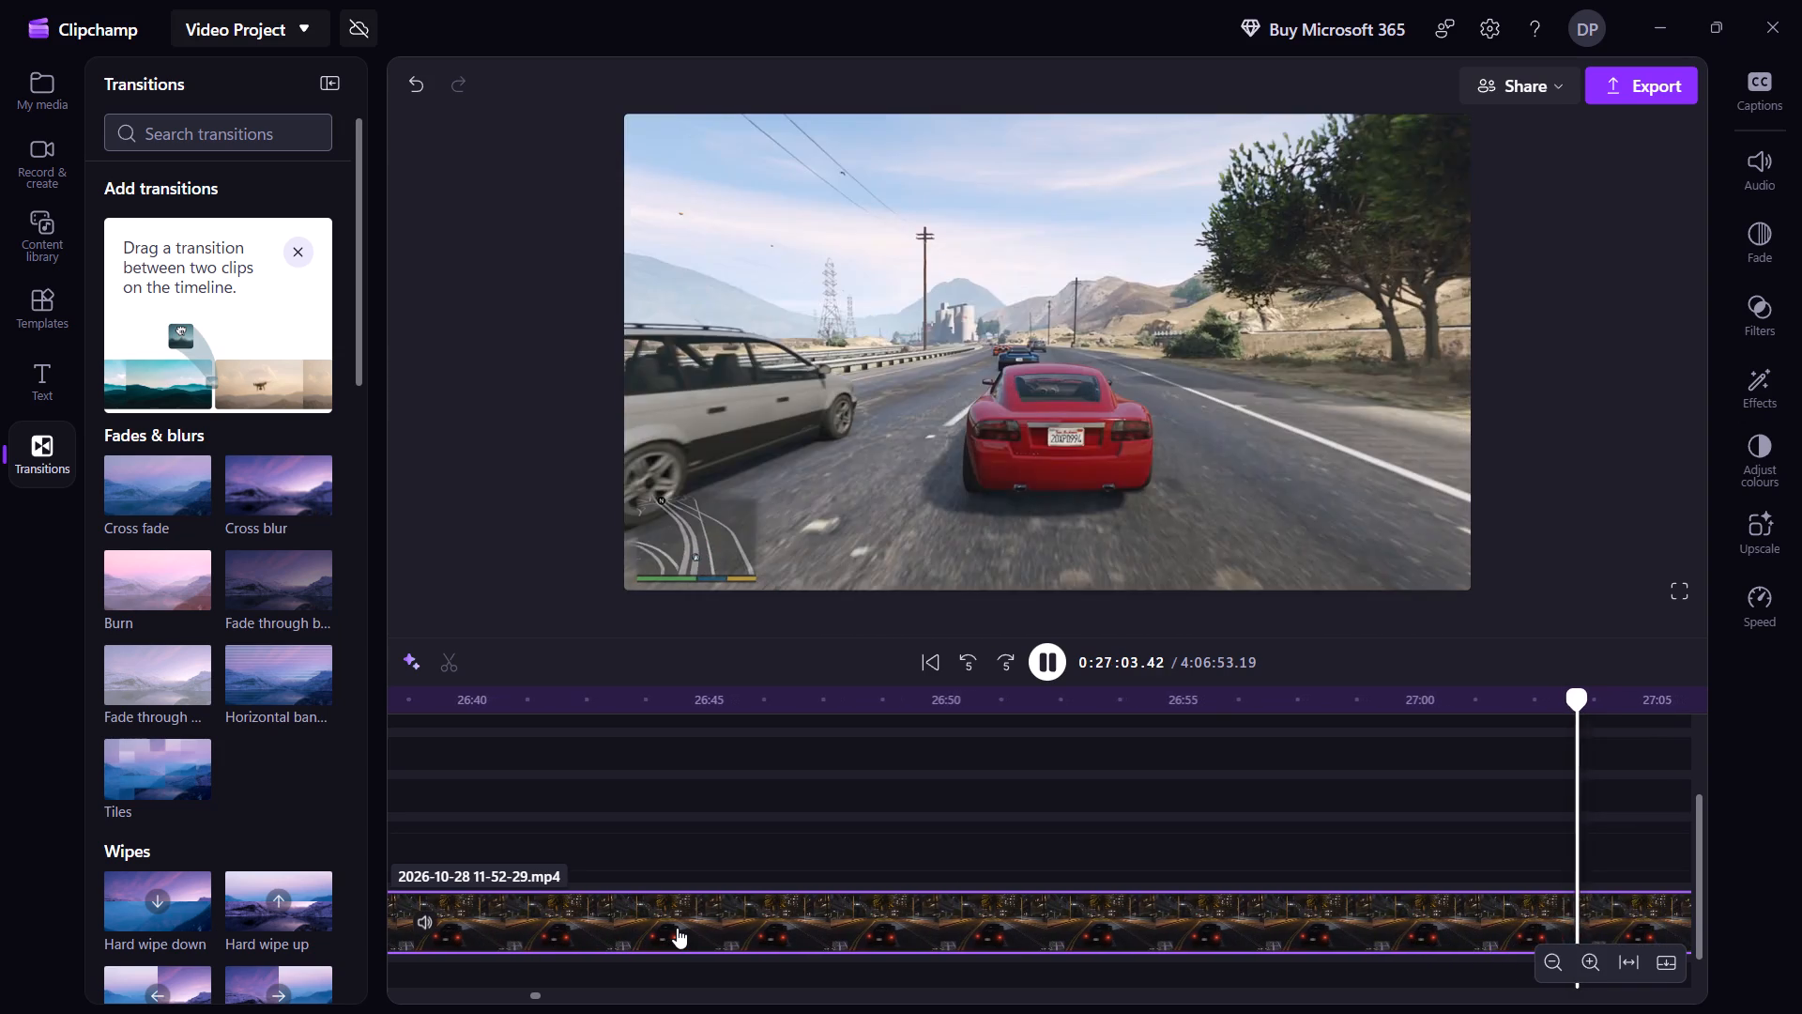
pyautogui.hotkey('shift', 'Right')
pyautogui.hotkey('shift', 'Right')
pyautogui.hotkey('shift', 'Right')
pyautogui.hotkey('shift', 'Right')
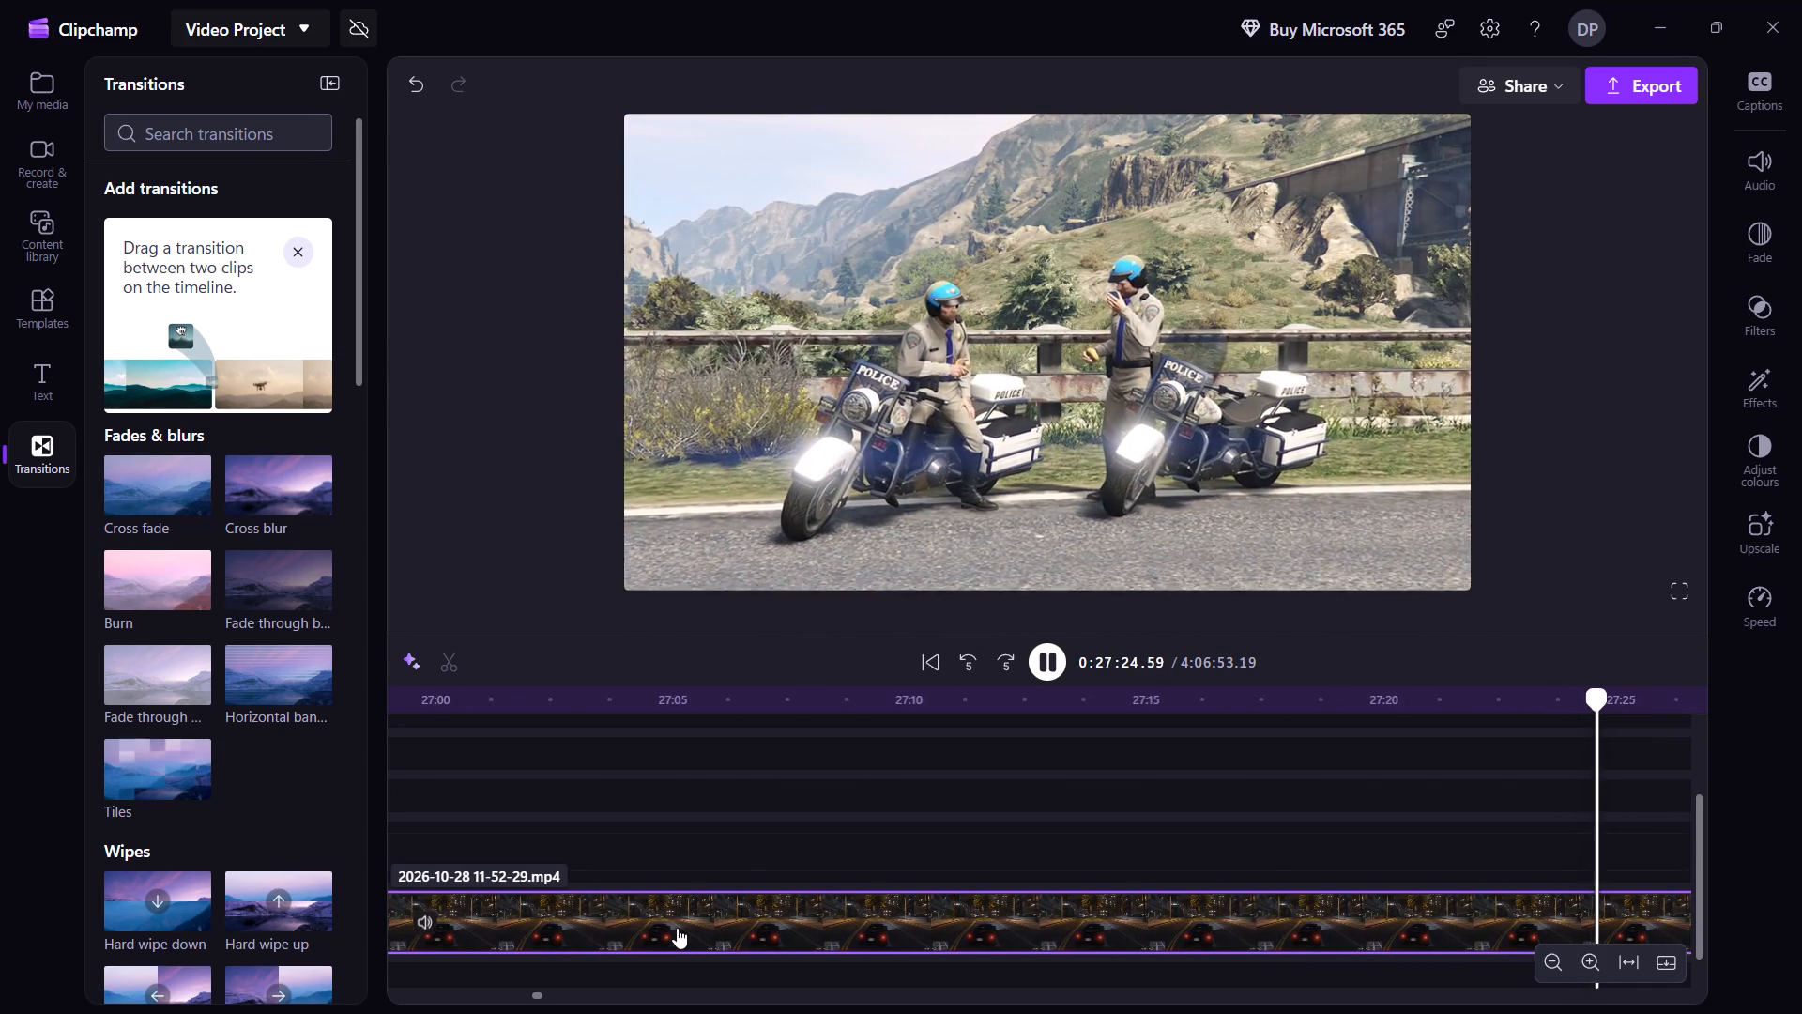
# Go back to the highway moment just before the phone call to Michael and split the recording at about 27:16.
pyautogui.hotkey('shift', 'Left')
pyautogui.hotkey('shift', 'Left')
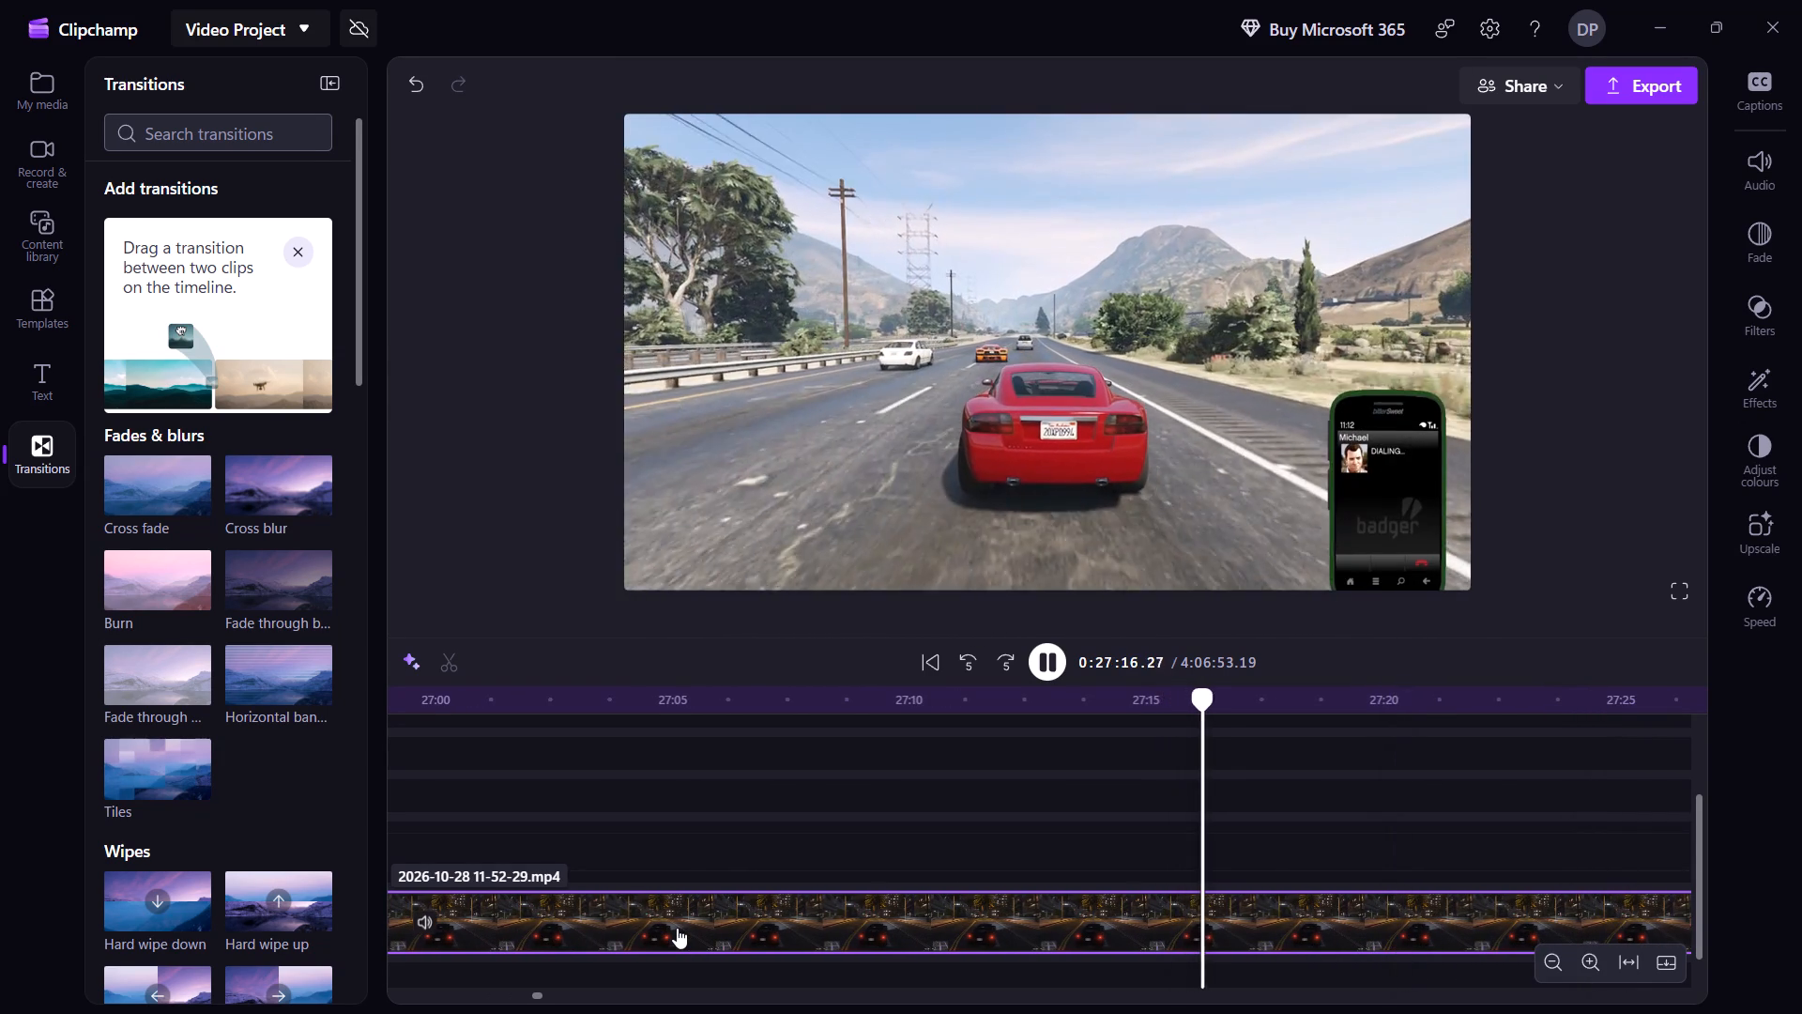
pyautogui.press('space')
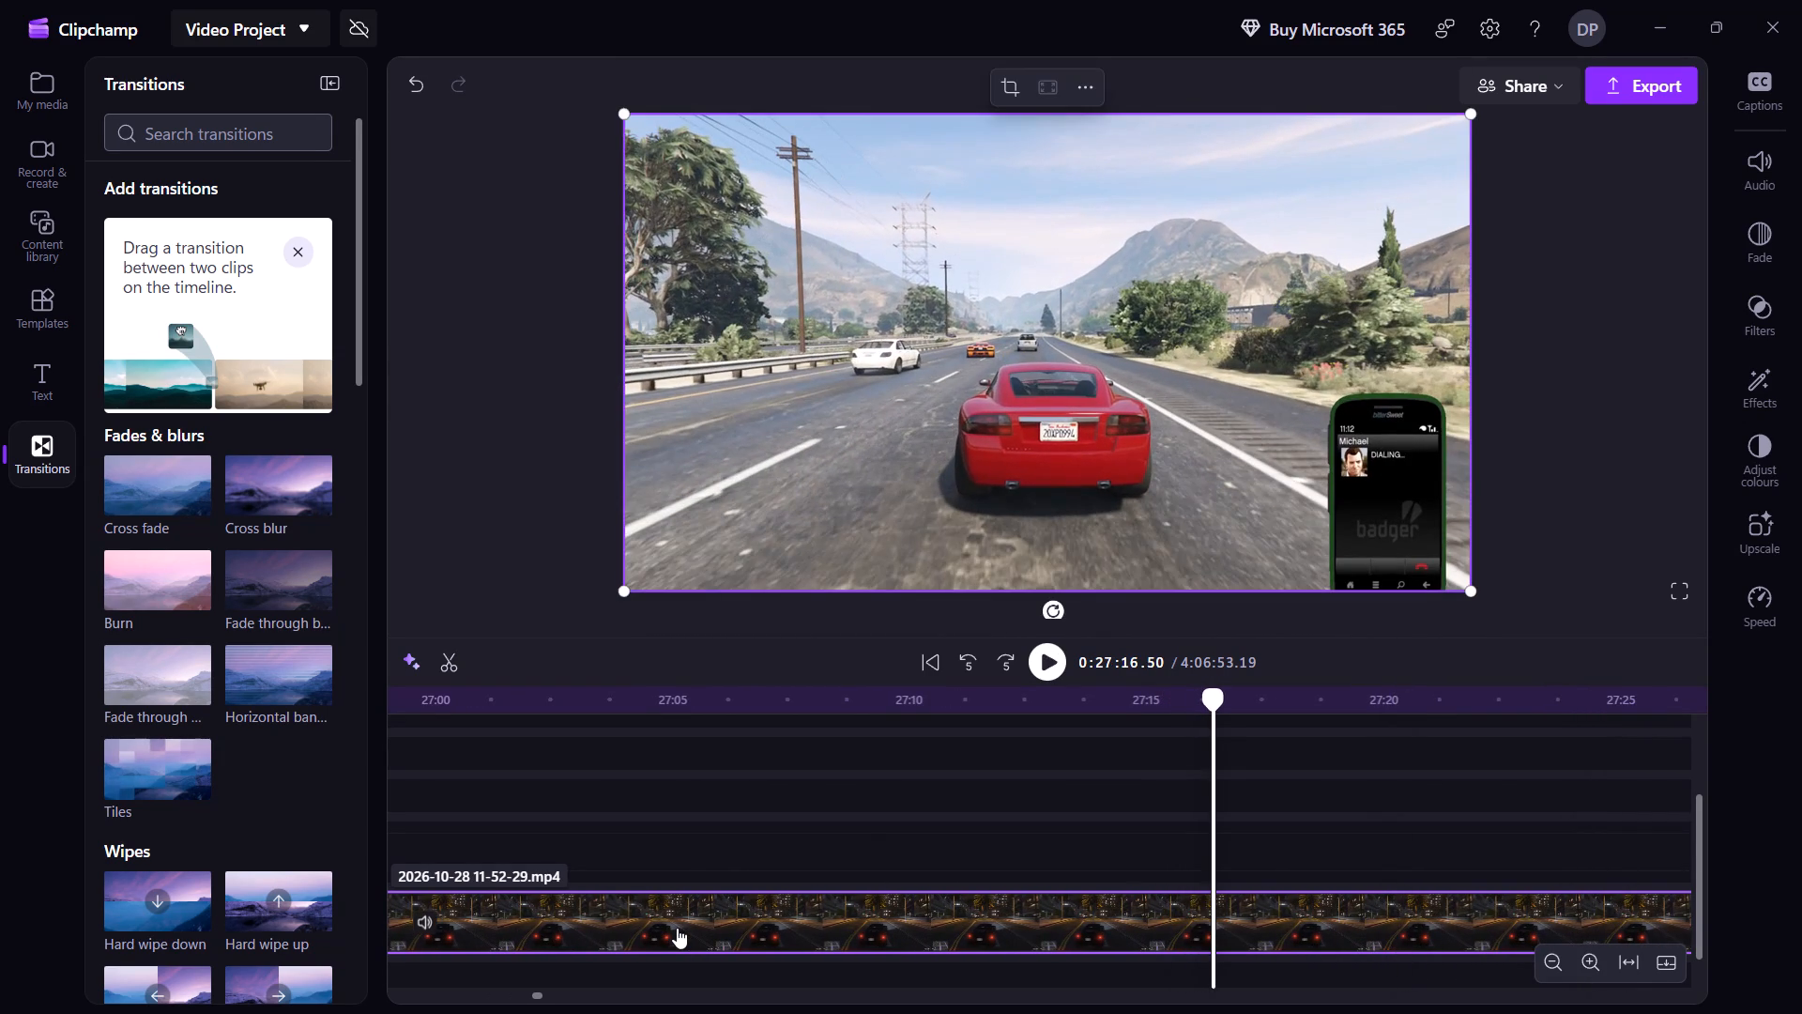
pyautogui.press('Left')
pyautogui.press('Left')
pyautogui.press('Left')
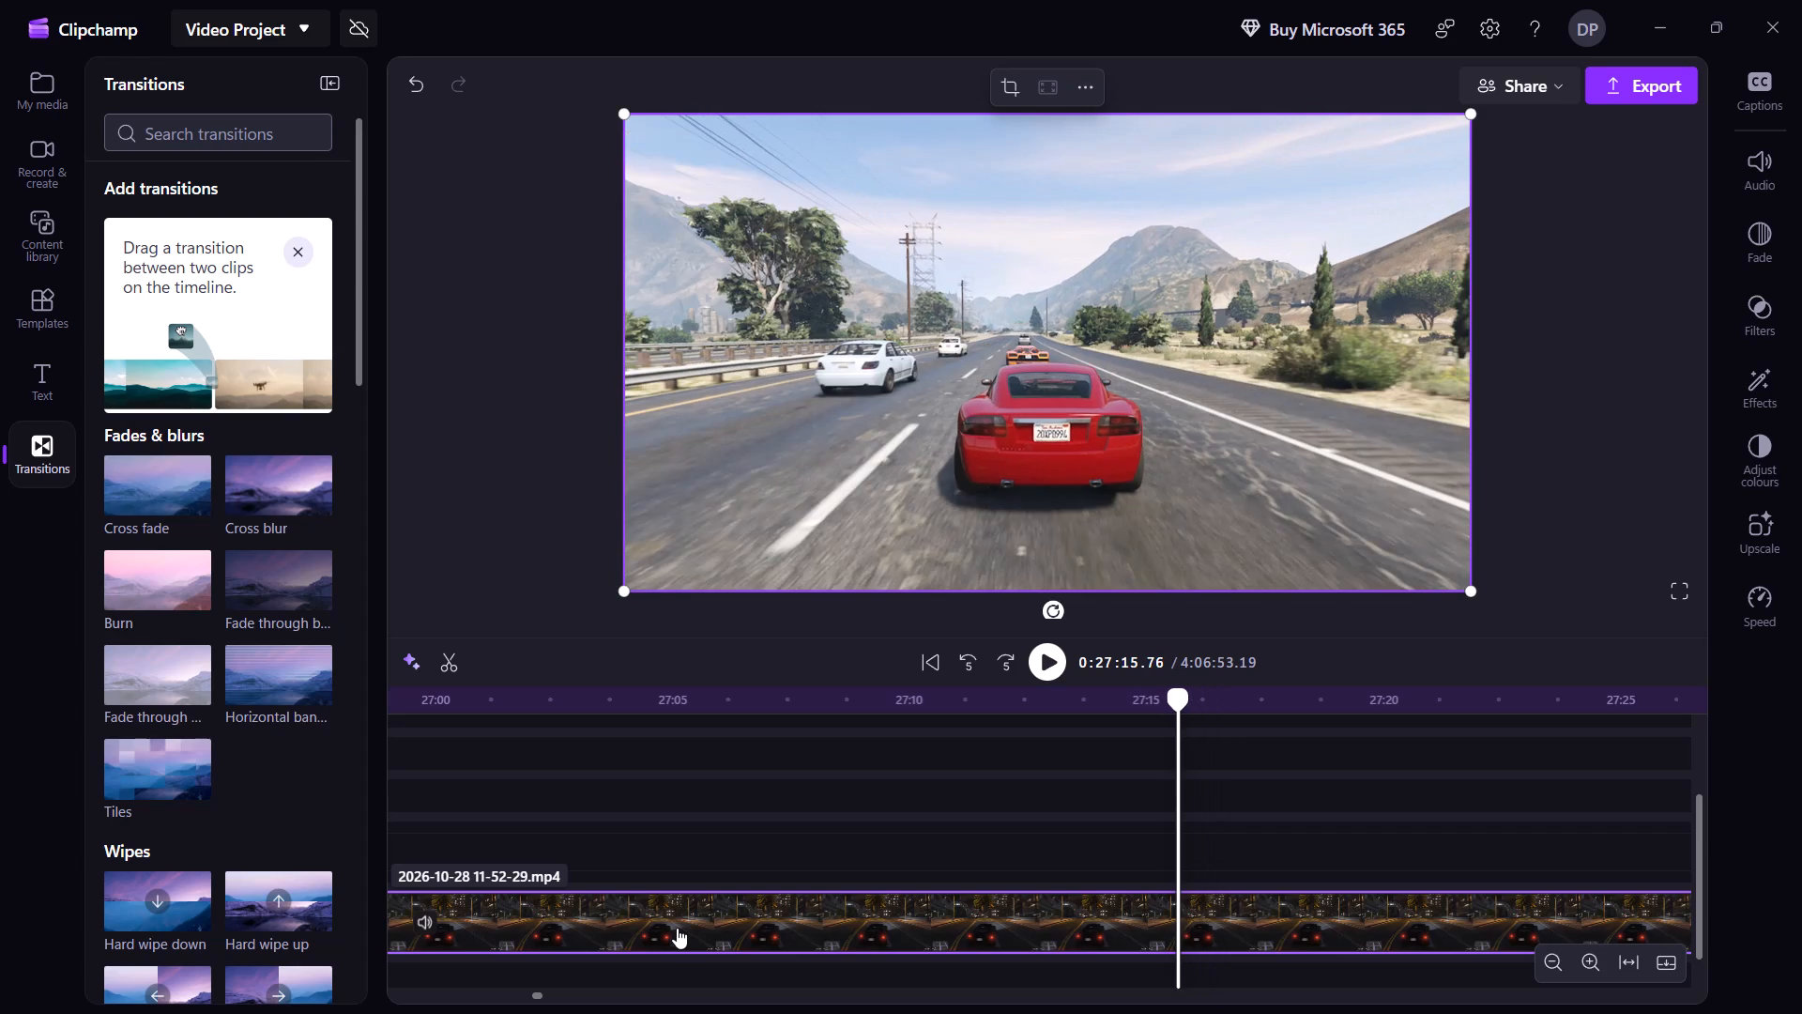
pyautogui.press('s')
# Delete the highway race segment between the gas station start and the phone call, and close the gap.
pyautogui.doubleClick(677, 928)
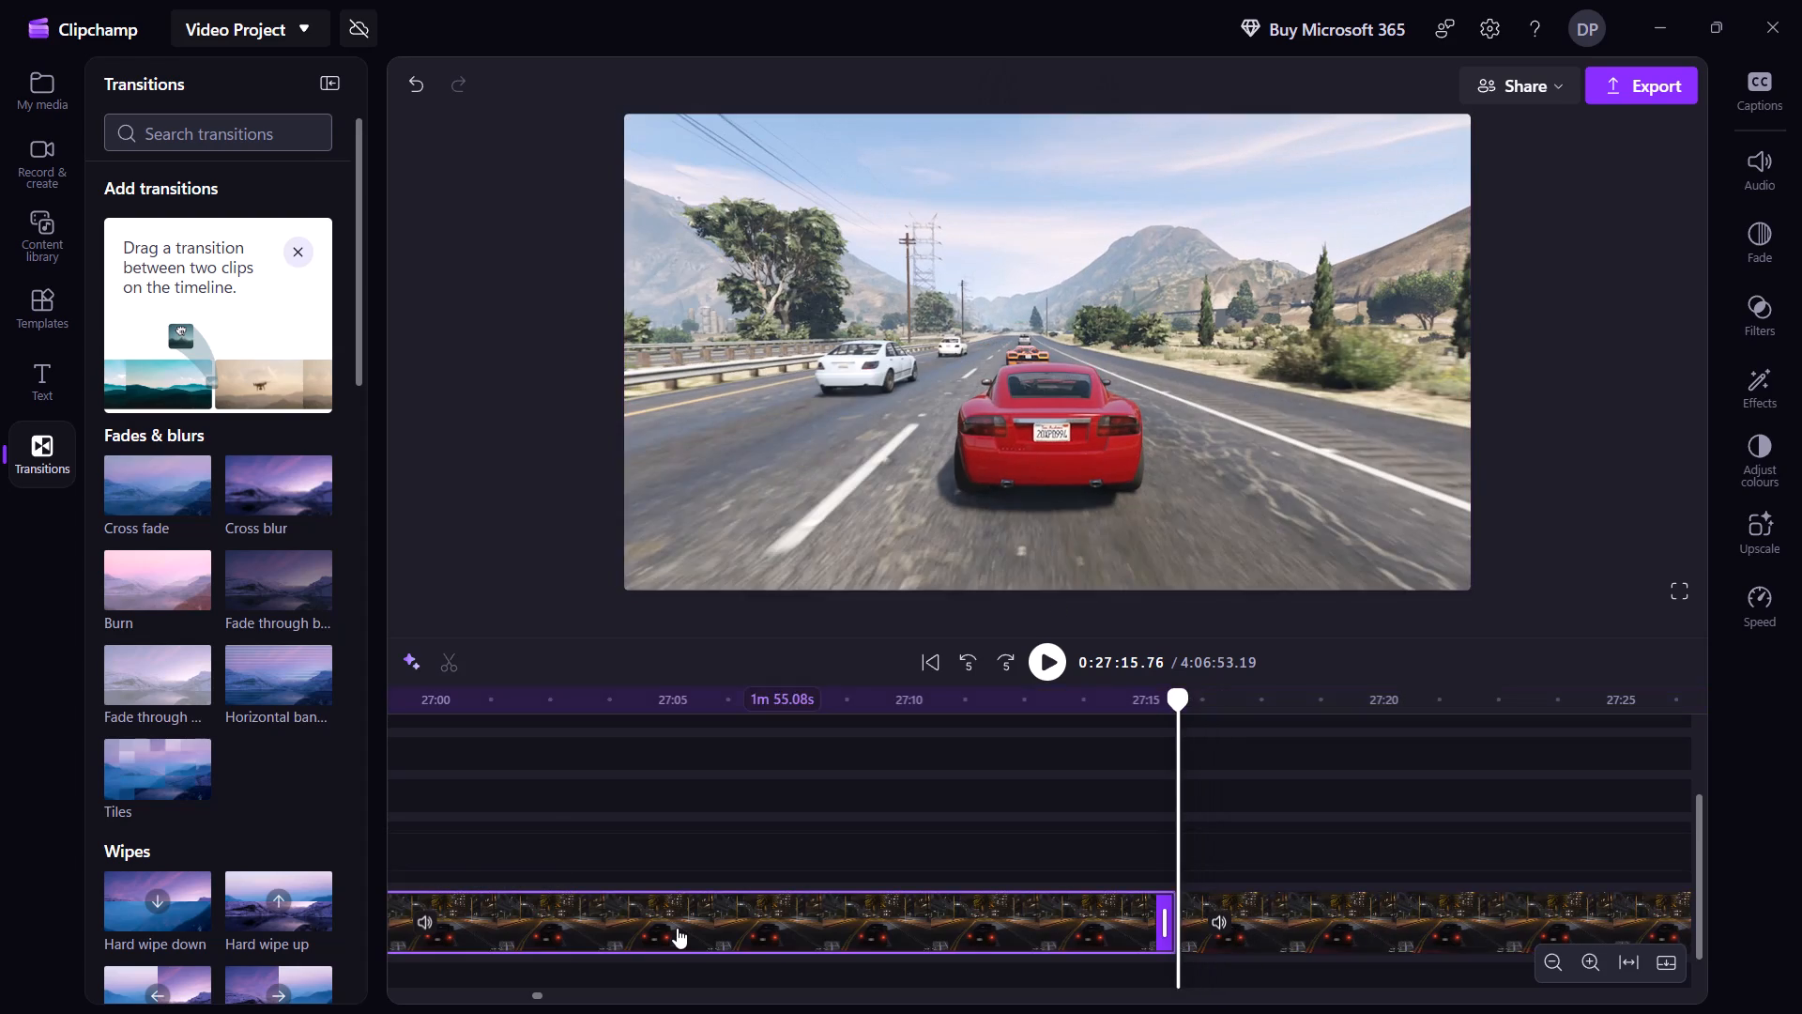
pyautogui.rightClick(677, 928)
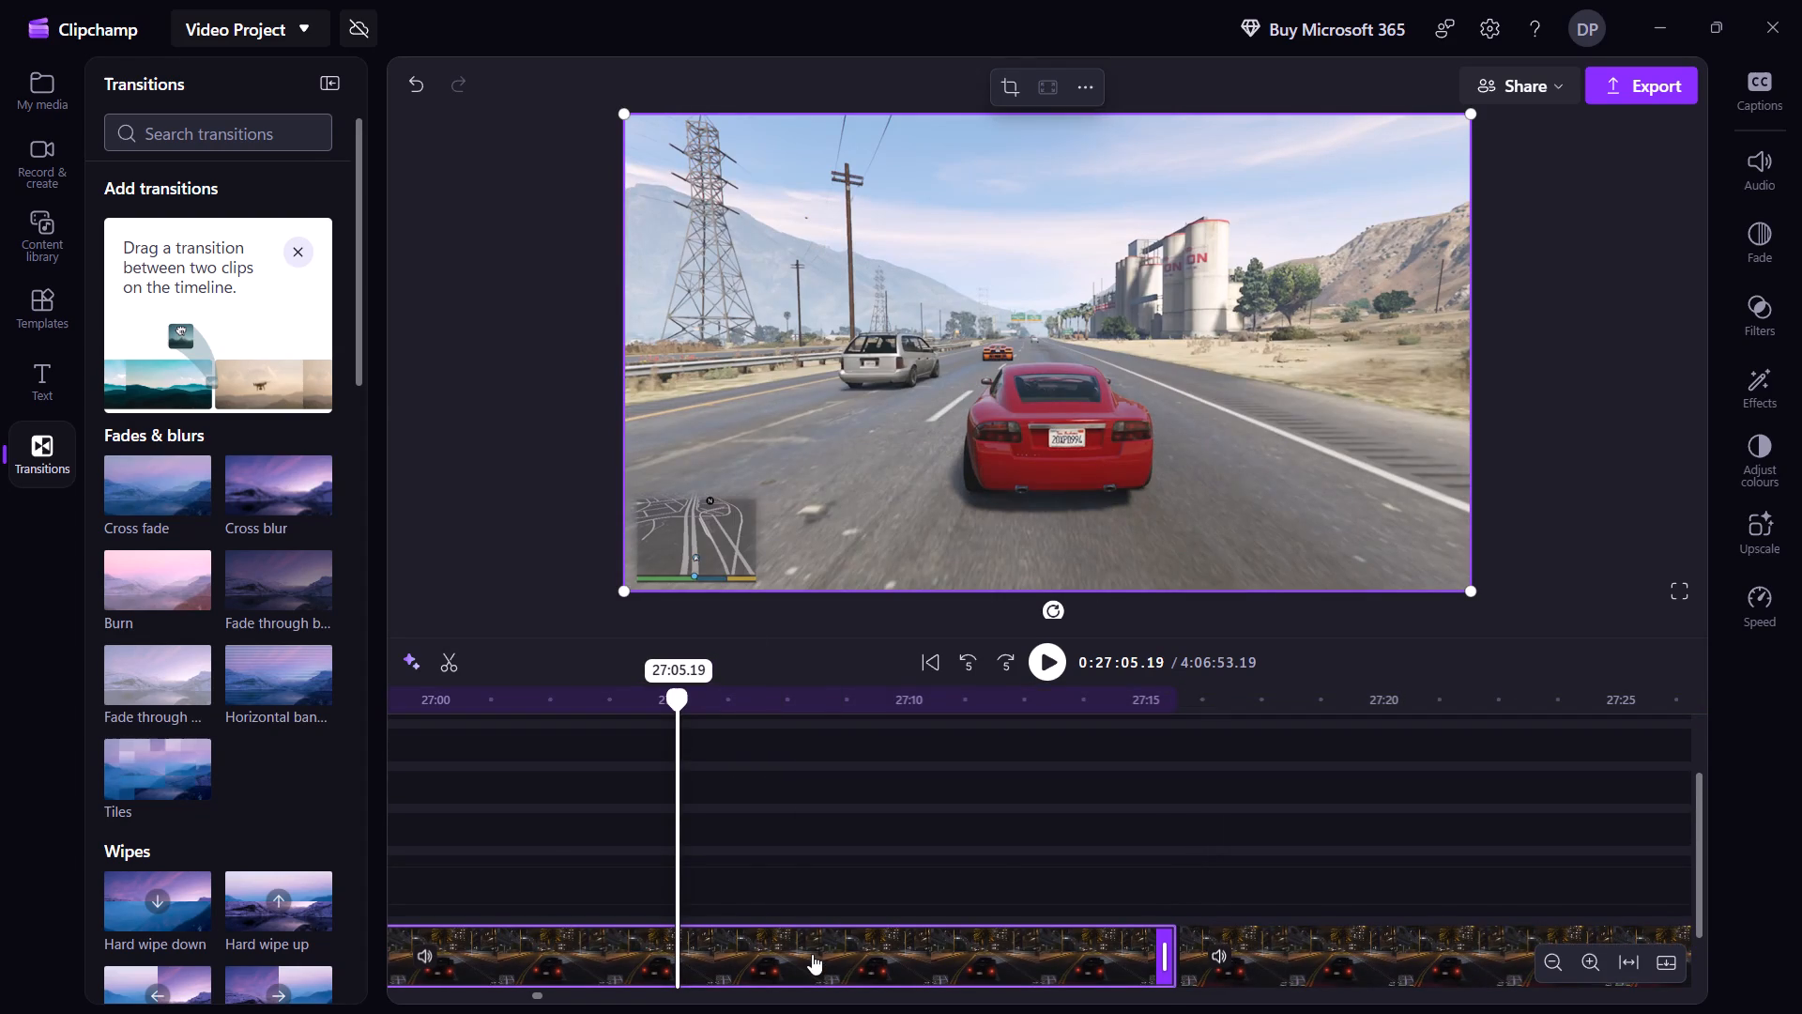
pyautogui.rightClick(812, 954)
pyautogui.click(896, 557)
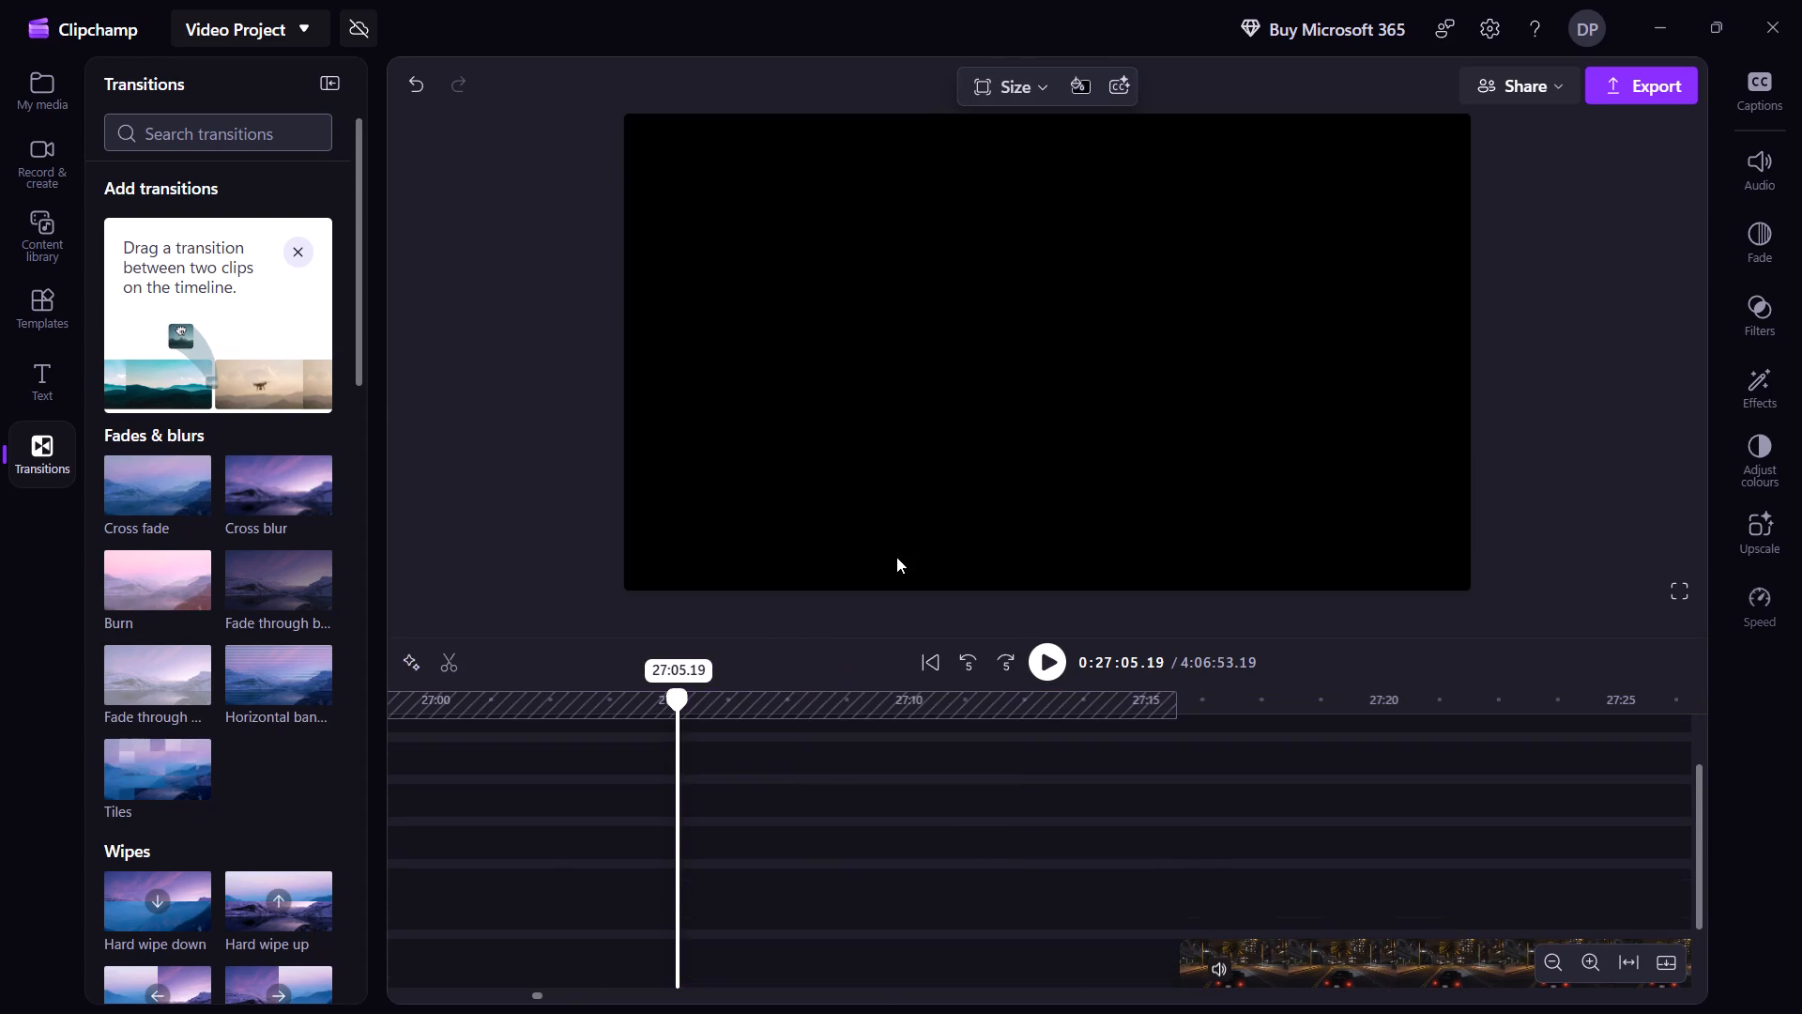
pyautogui.scroll(-2, 894, 878)
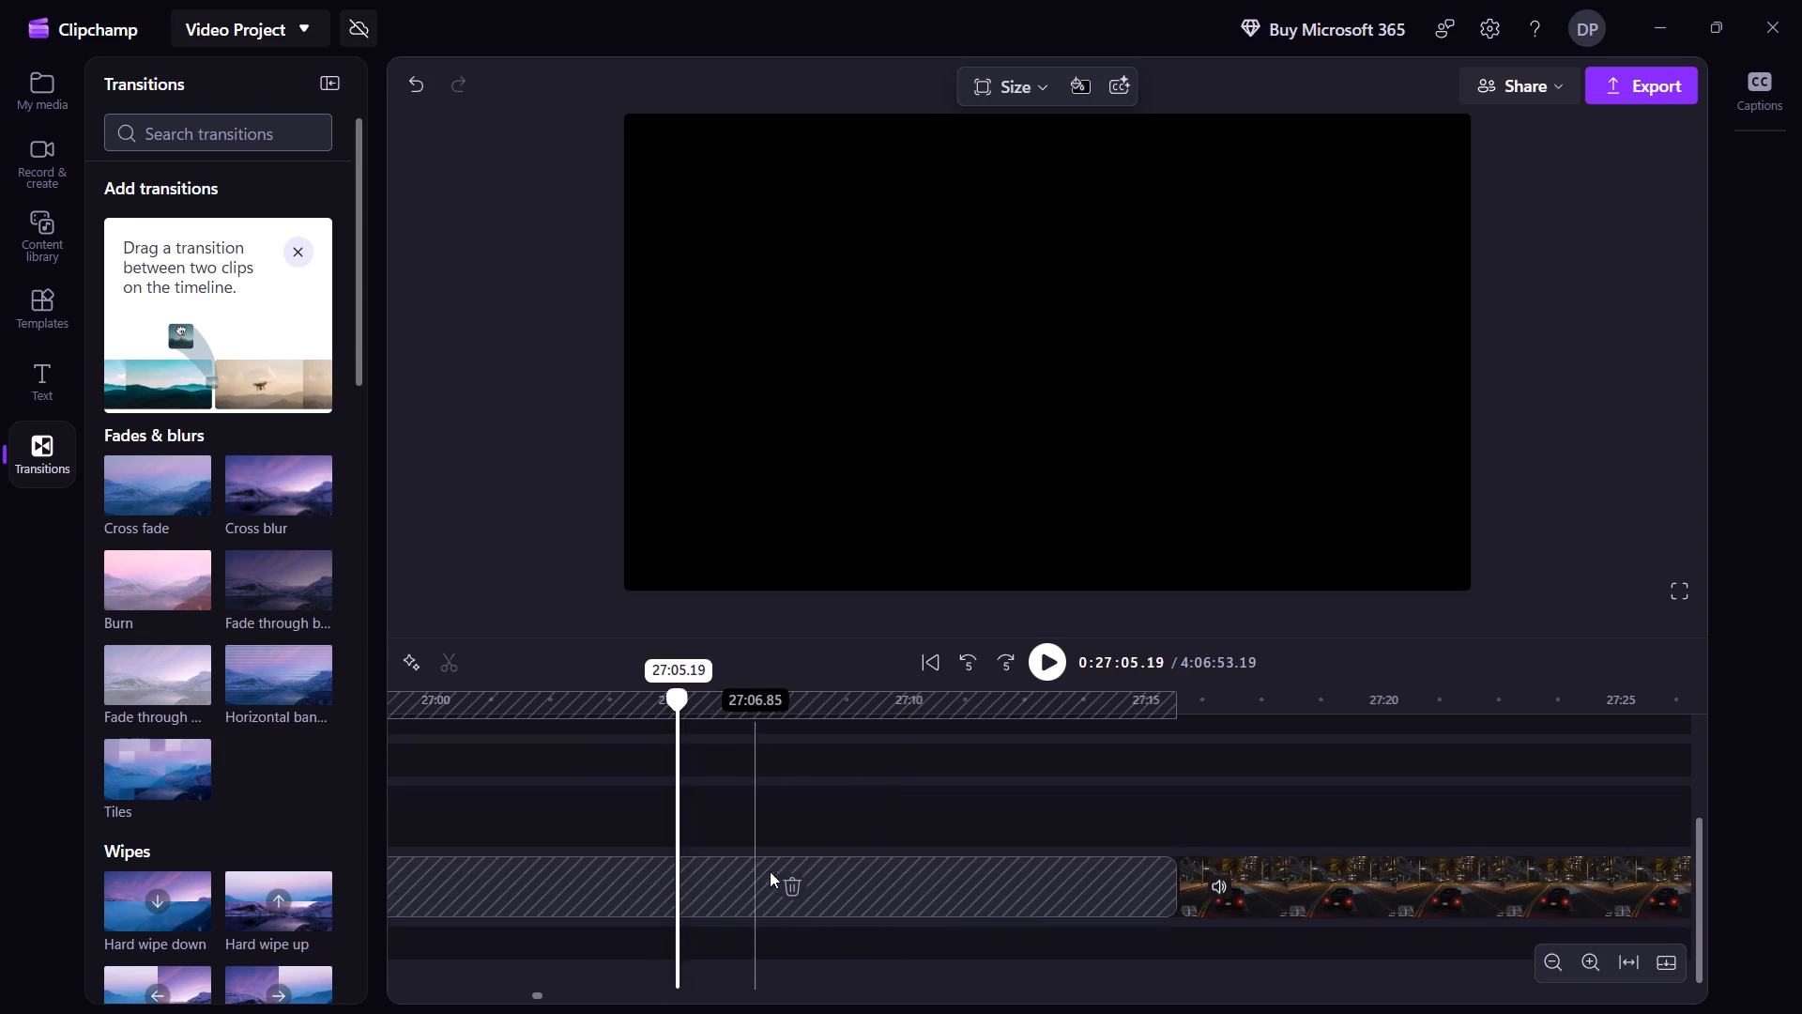
pyautogui.click(789, 883)
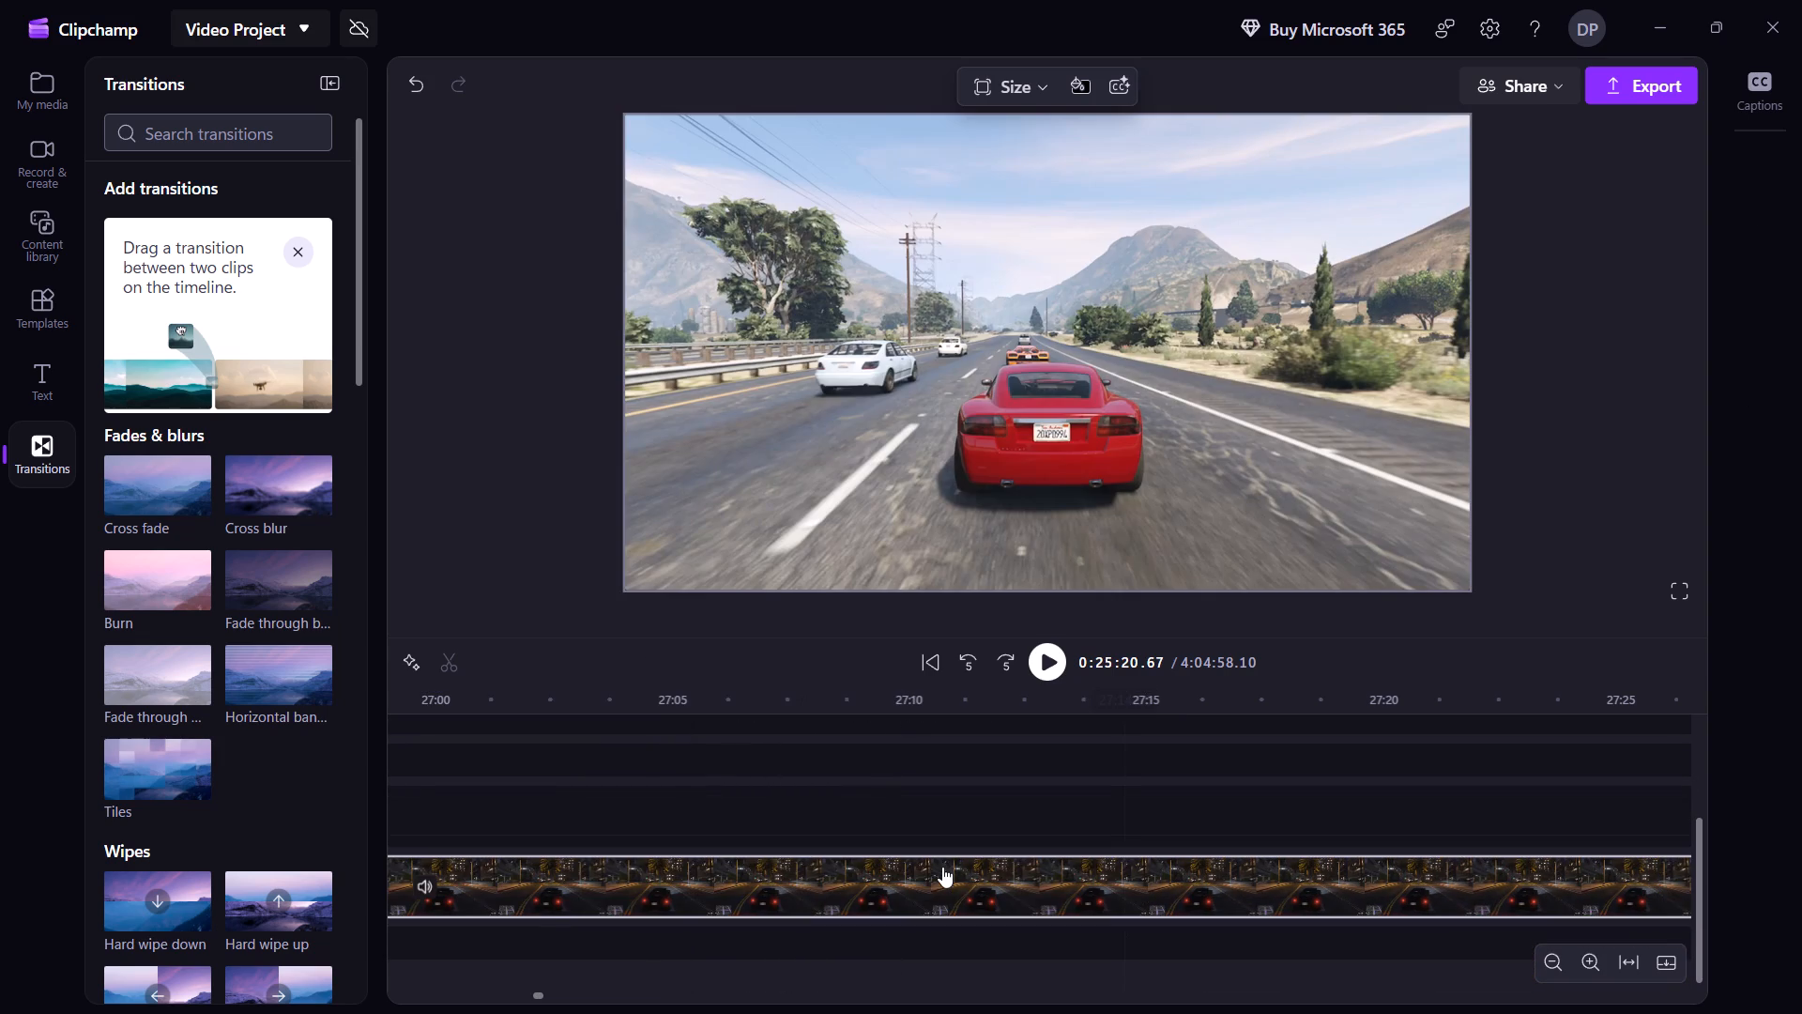
# Add a Cross blur transition between the gas station race start and the phone call clip, and play it back.
pyautogui.press('Left')
pyautogui.press('Left')
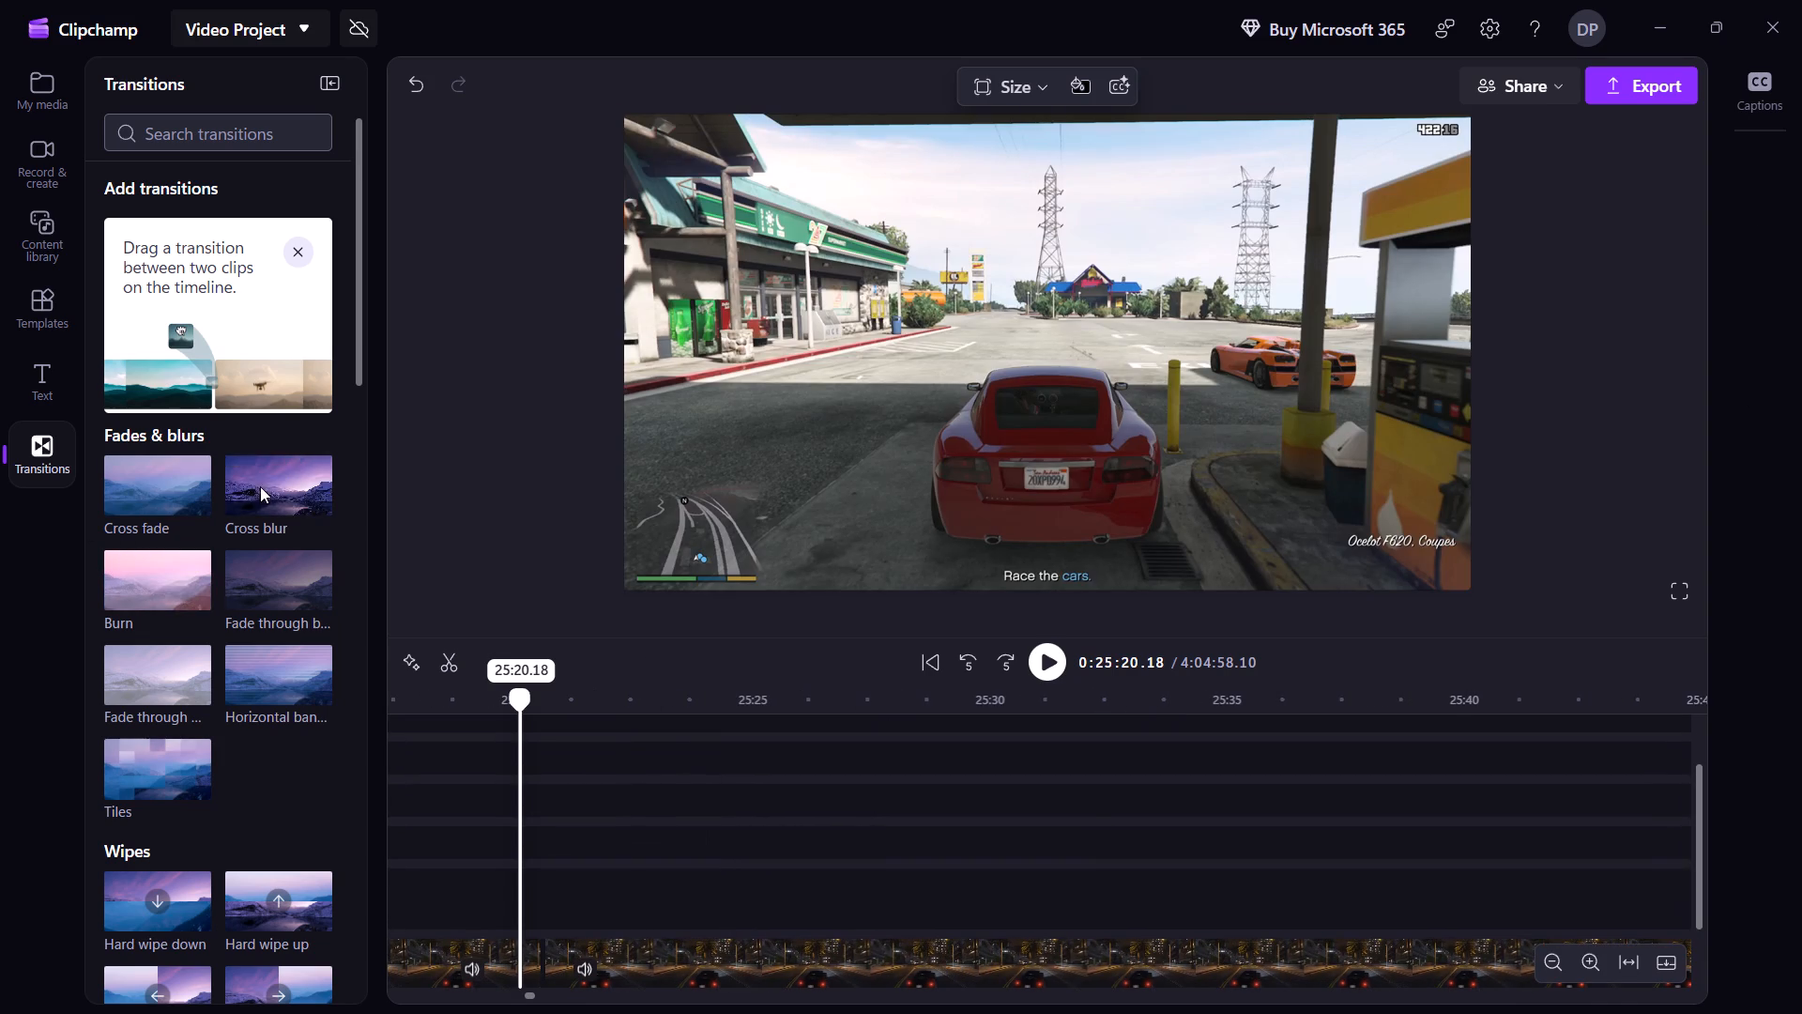
pyautogui.moveTo(291, 473); pyautogui.dragTo(604, 902)
pyautogui.press('space')
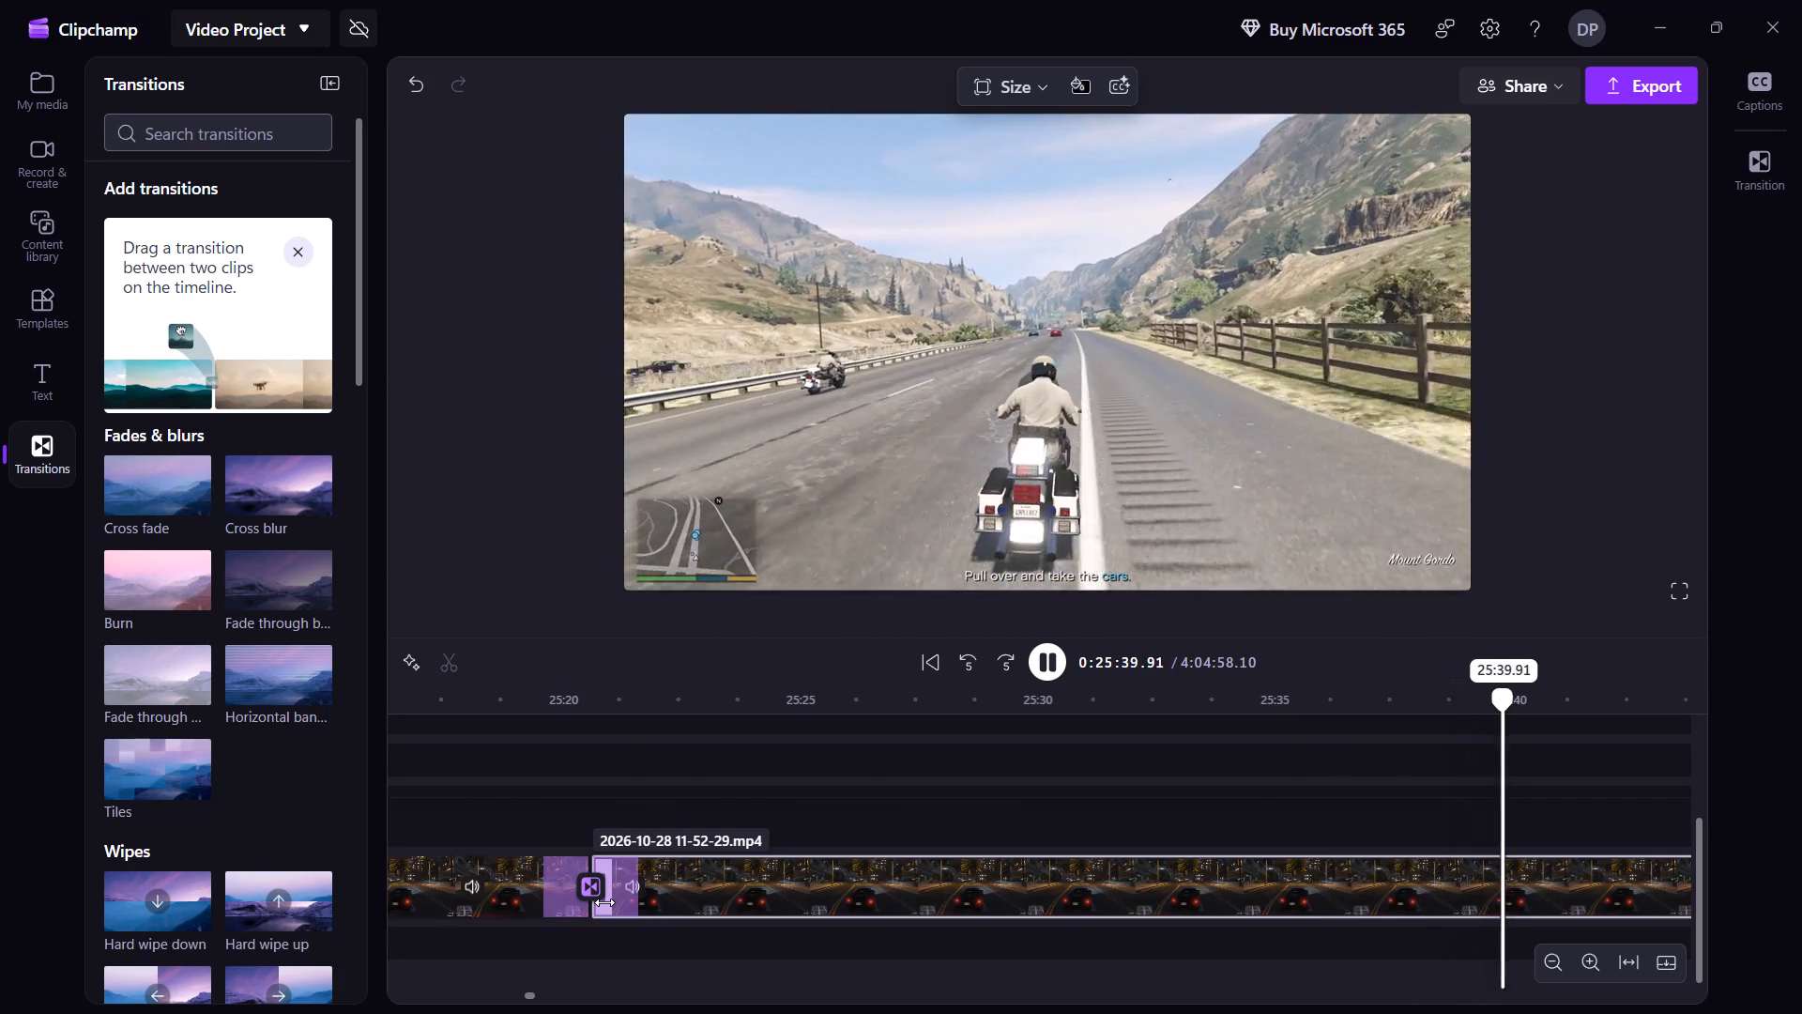
# Go back to the police motorcycles setting off at the road junction and split the recording at about 25:39.
pyautogui.hotkey('shift', 'Right')
pyautogui.hotkey('shift', 'Left')
pyautogui.hotkey('shift', 'Left')
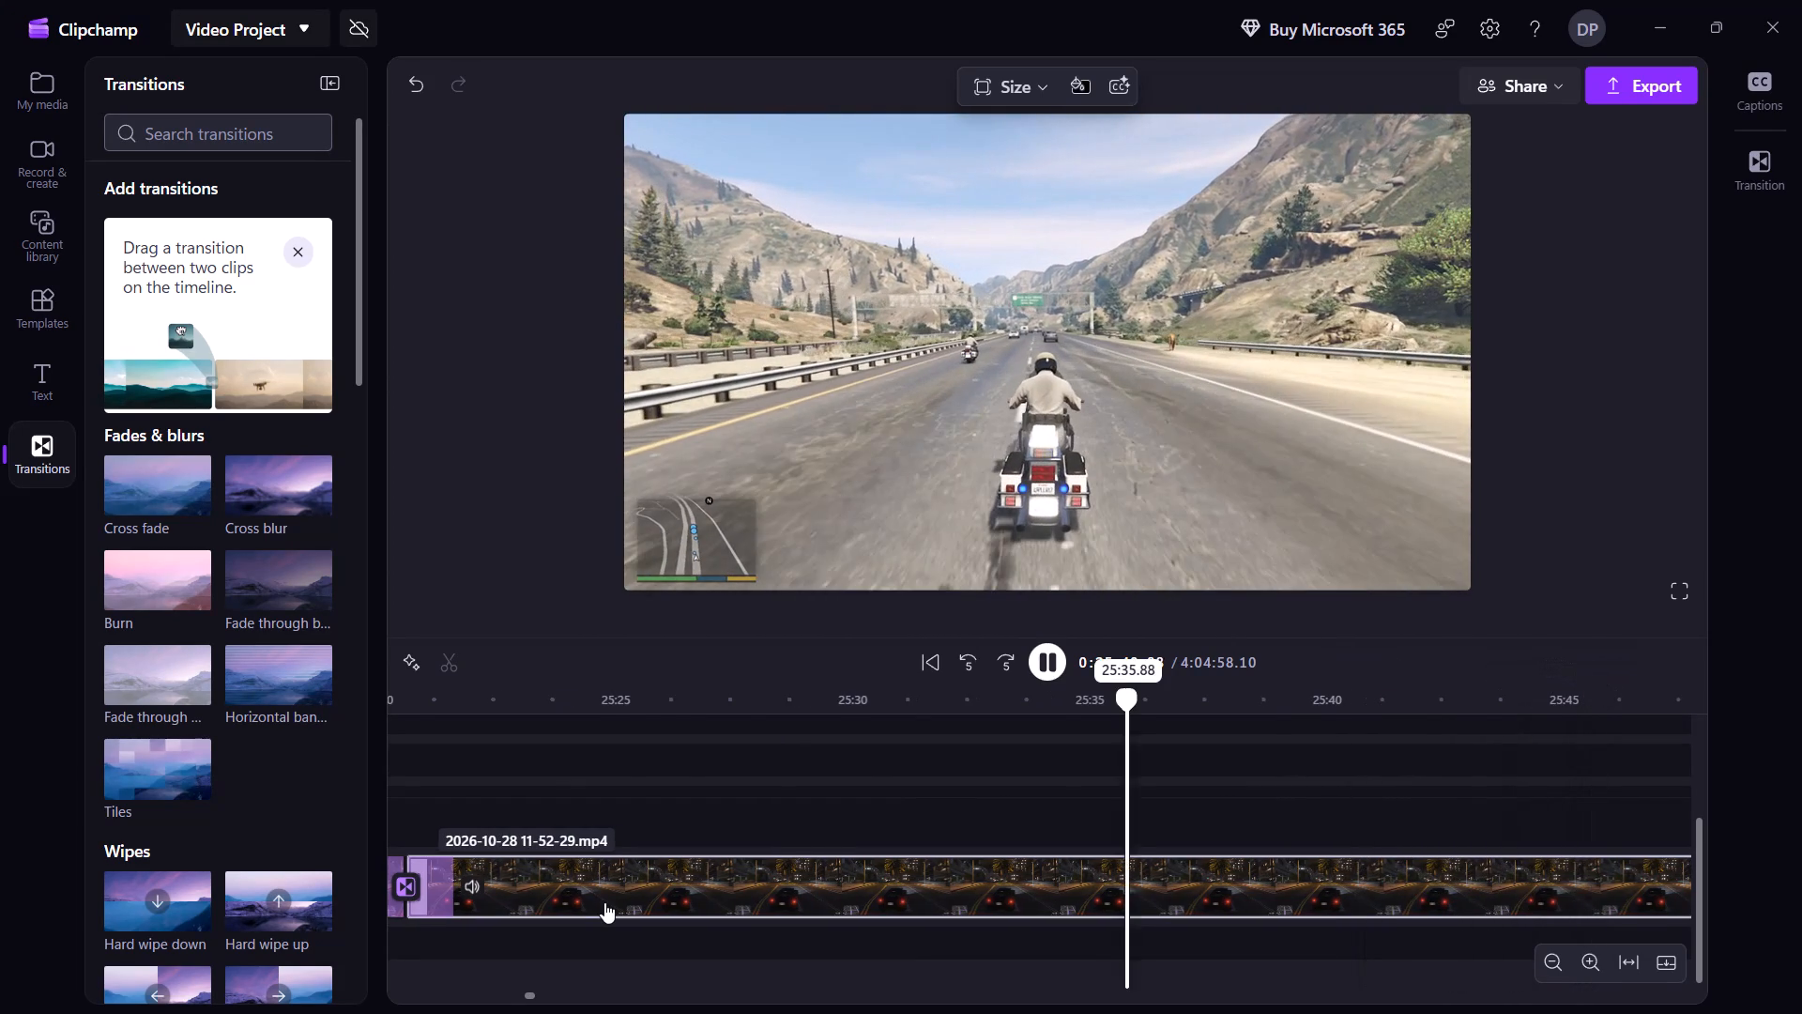
pyautogui.hotkey('shift', 'Left')
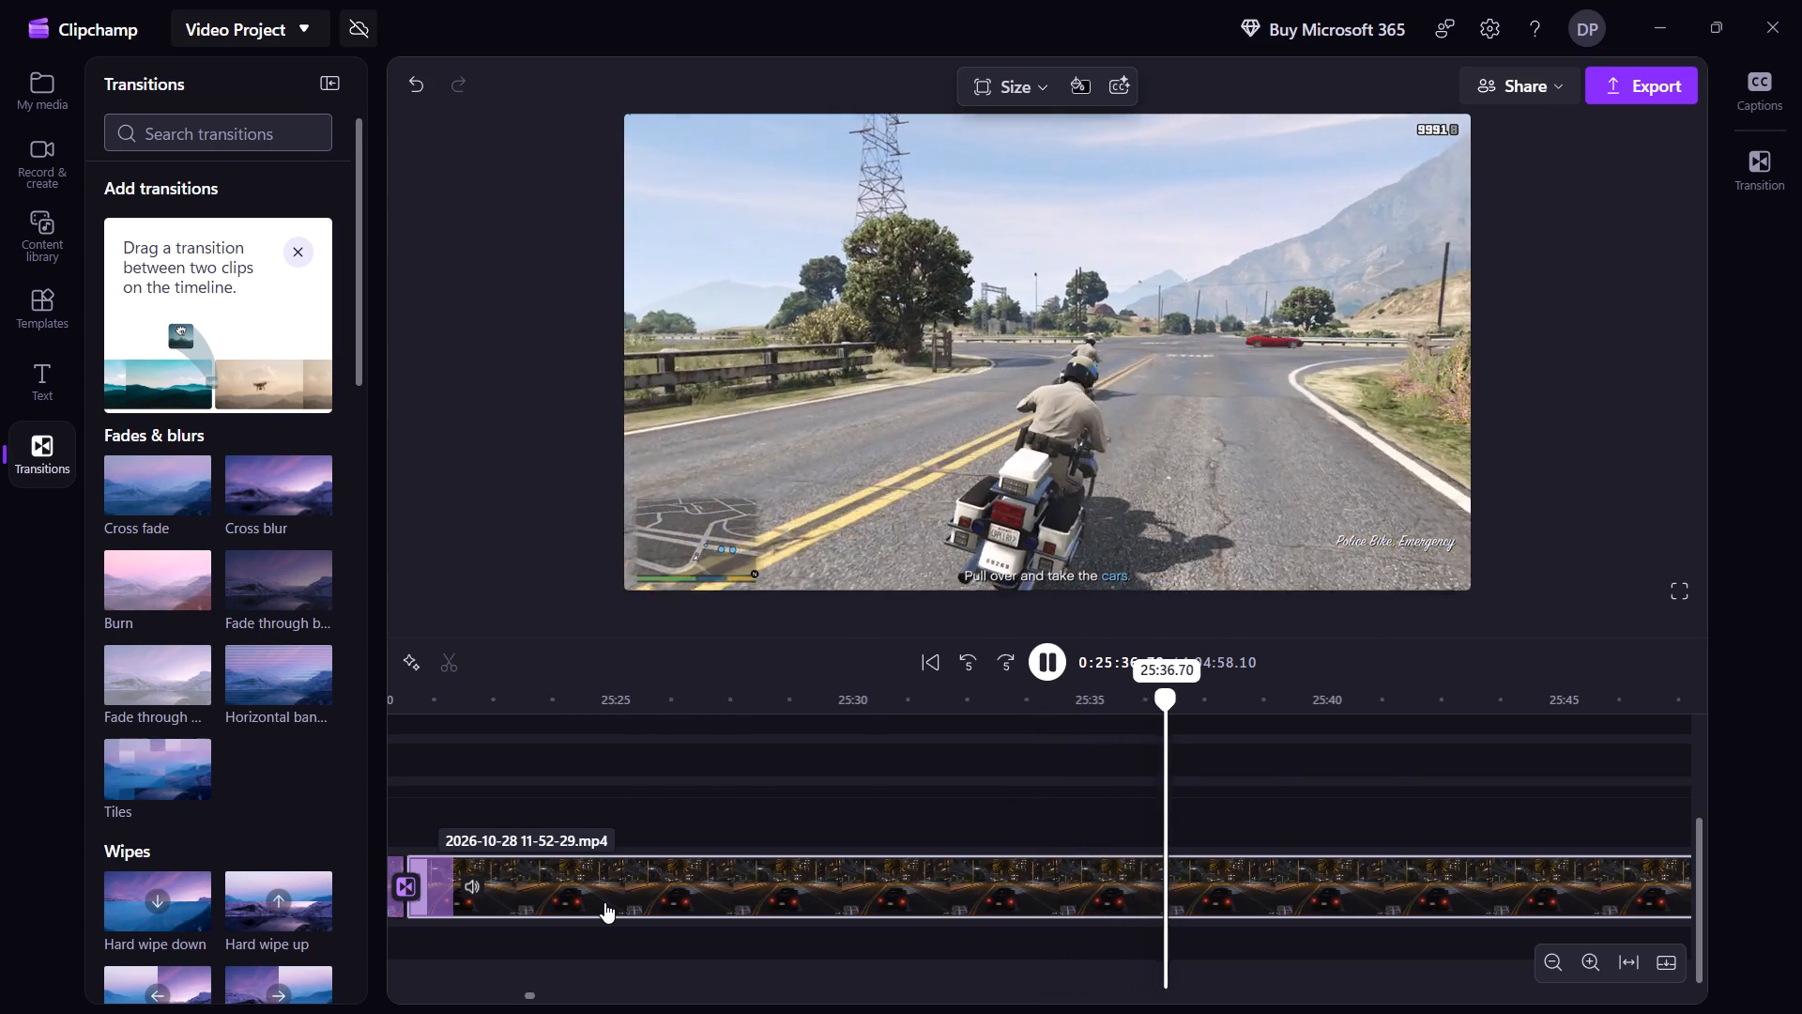
pyautogui.press('s')
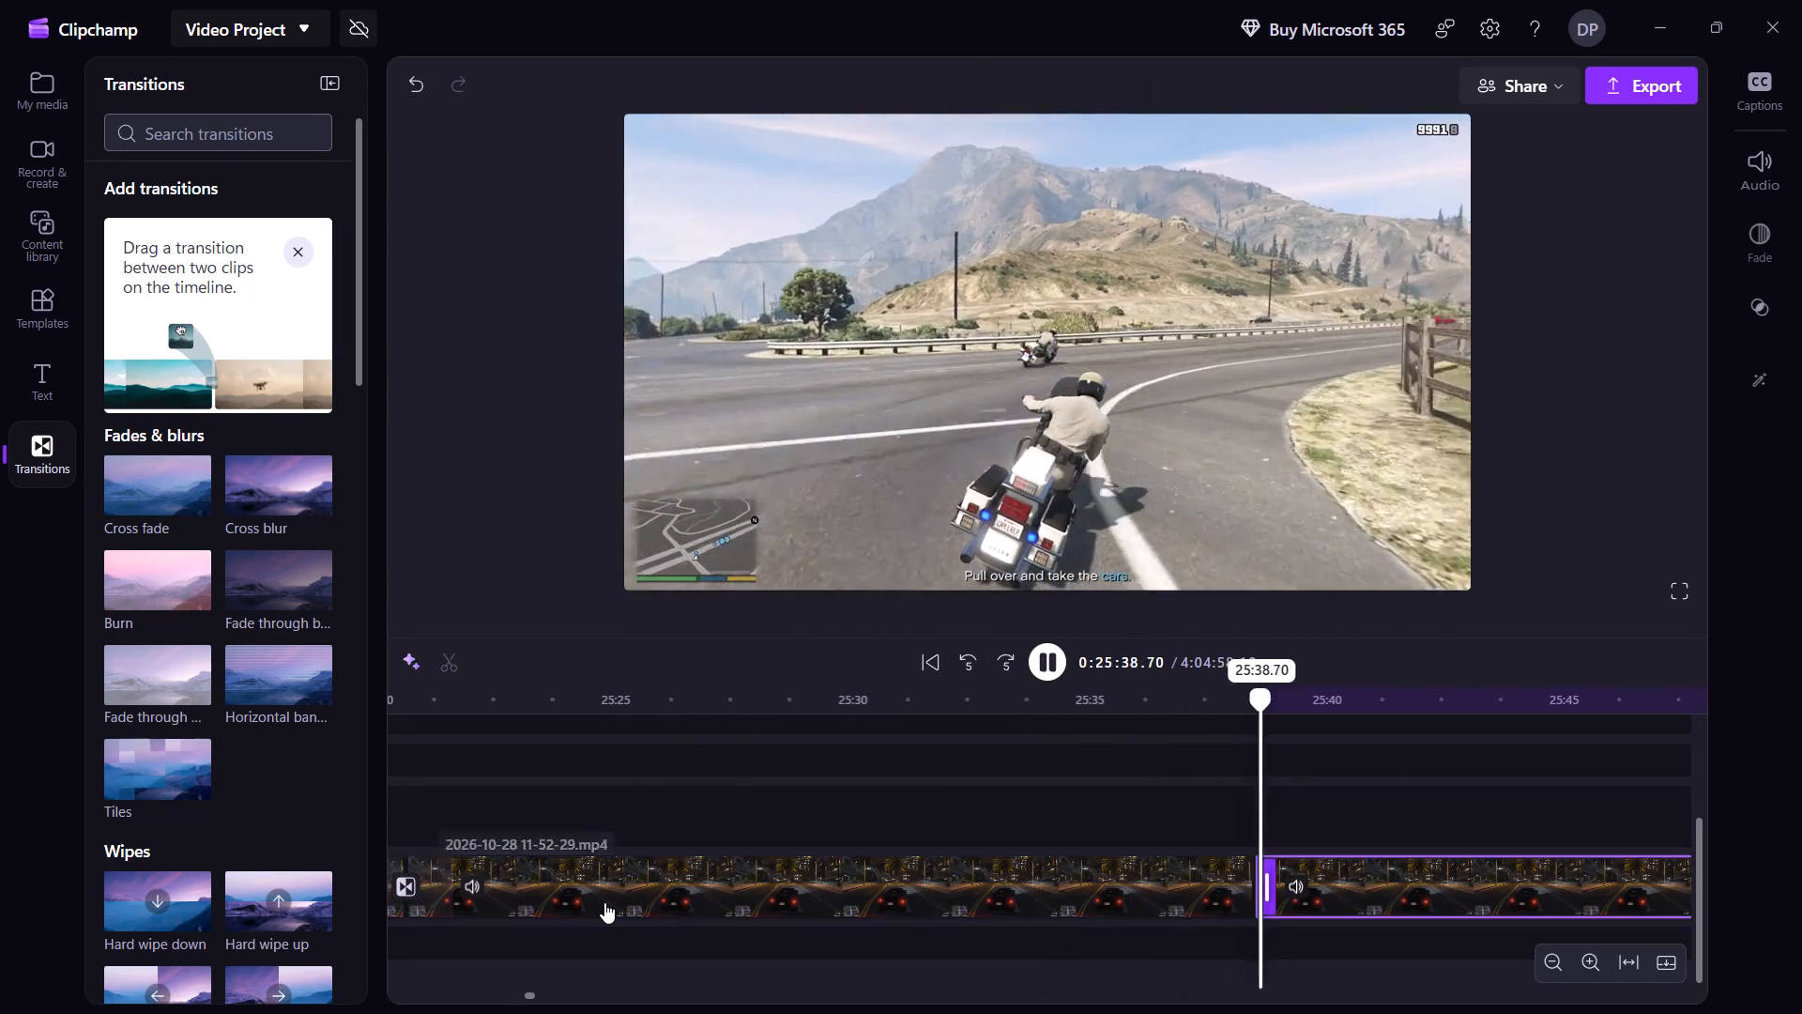
# Skim the police motorcycle chase to find where the riders catch up with the cars.
pyautogui.hotkey('shift', 'Right')
pyautogui.hotkey('shift', 'Right')
pyautogui.hotkey('shift', 'Right')
pyautogui.hotkey('shift', 'Right')
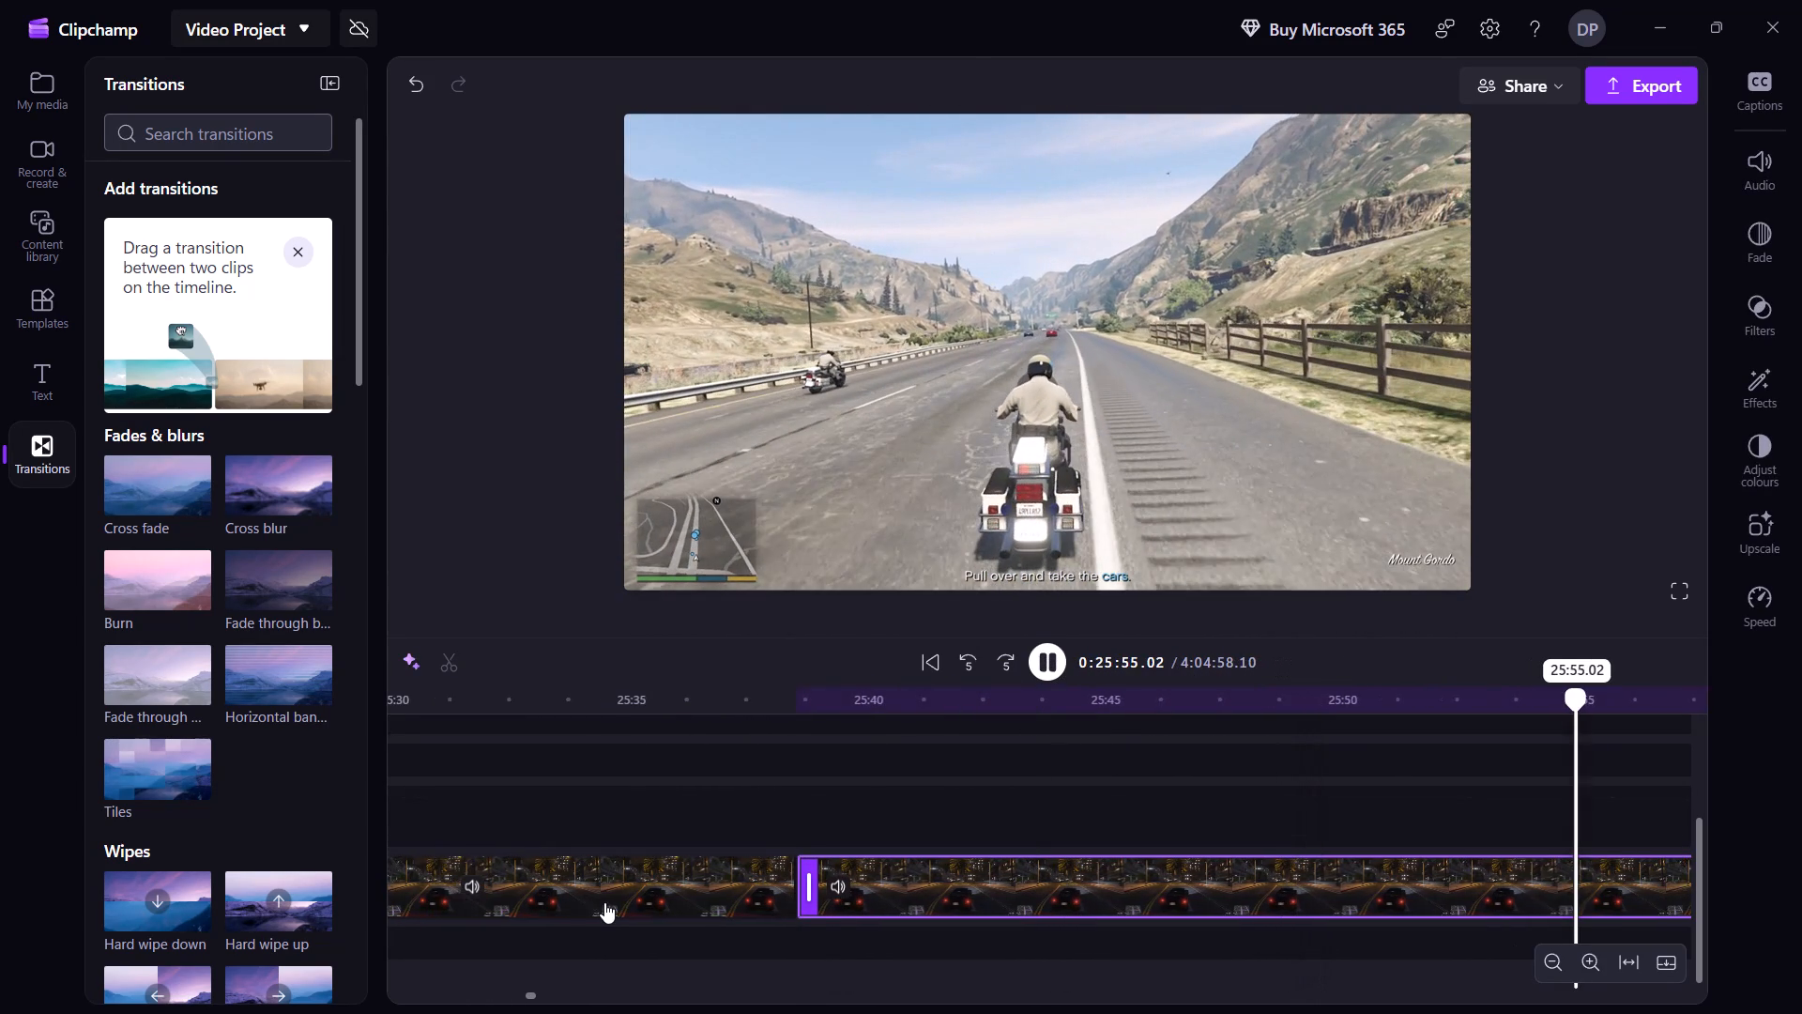
pyautogui.hotkey('shift', 'Right')
pyautogui.hotkey('shift', 'Right')
pyautogui.hotkey('shift', 'Right')
pyautogui.hotkey('shift', 'Right')
pyautogui.hotkey('shift', 'Right')
pyautogui.hotkey('shift', 'Right')
pyautogui.hotkey('shift', 'Right')
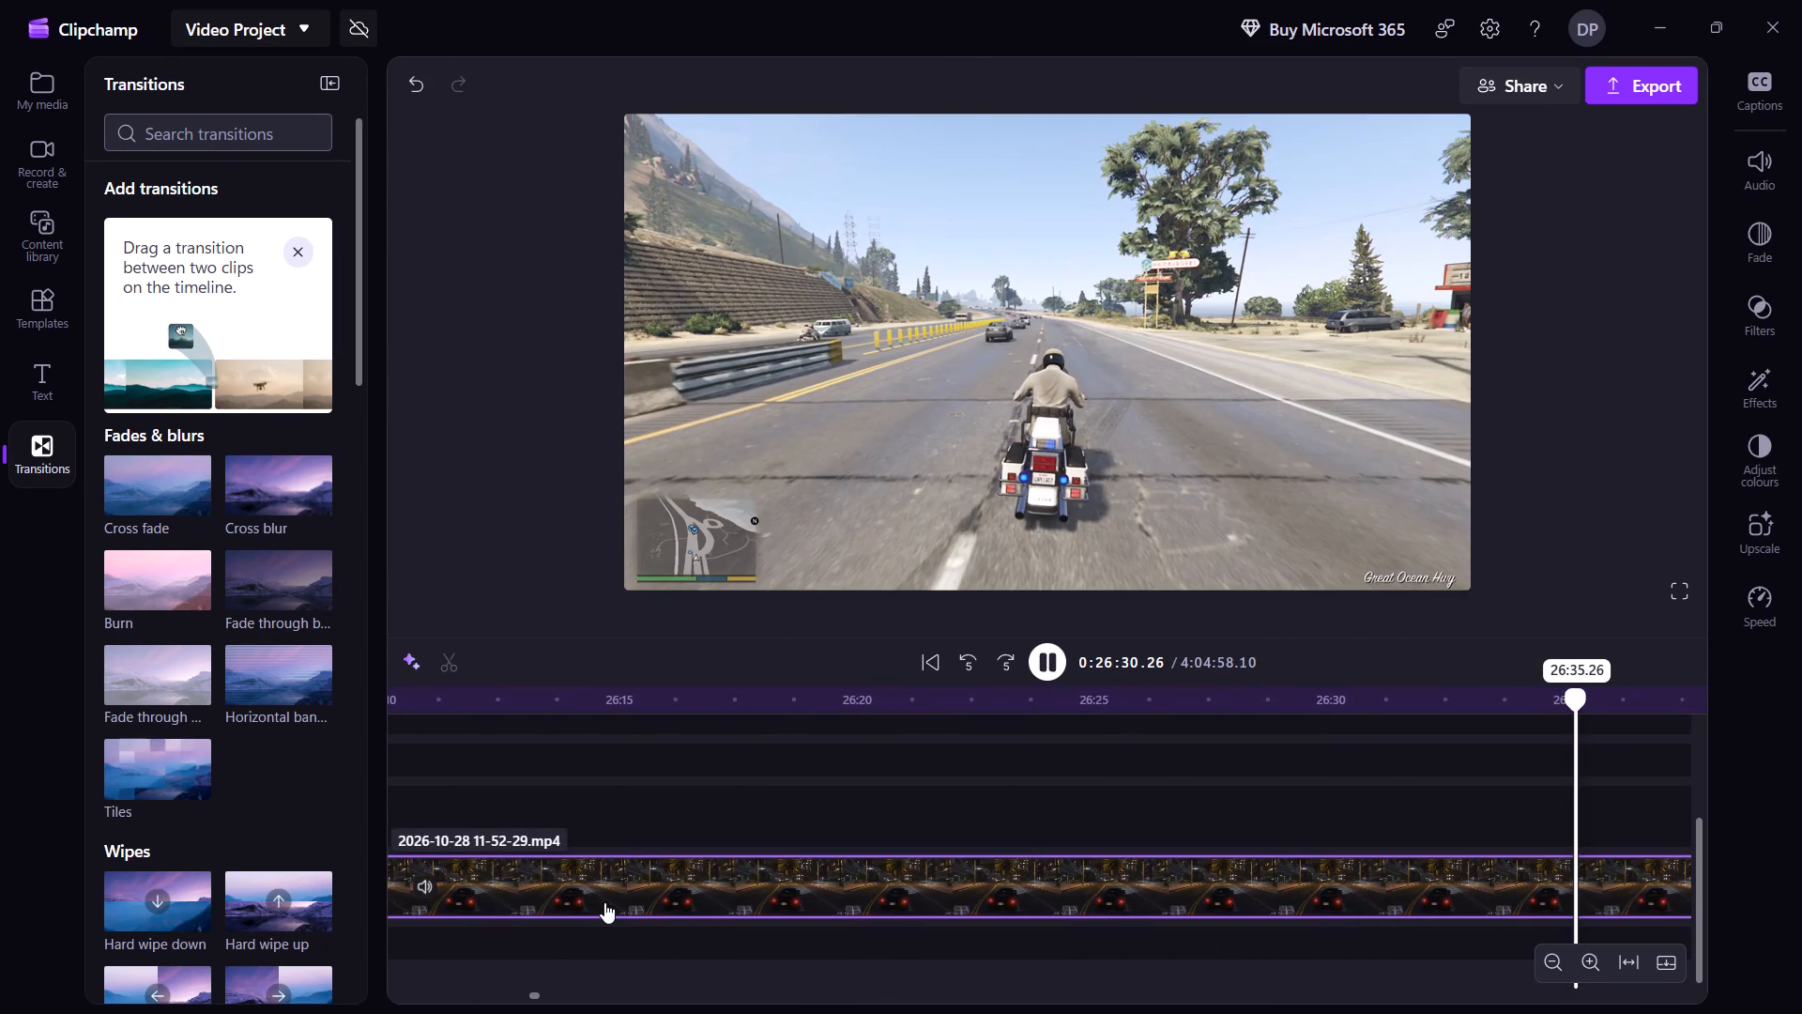
pyautogui.hotkey('shift', 'Right')
pyautogui.hotkey('shift', 'Right')
pyautogui.hotkey('shift', 'Right')
pyautogui.hotkey('shift', 'Right')
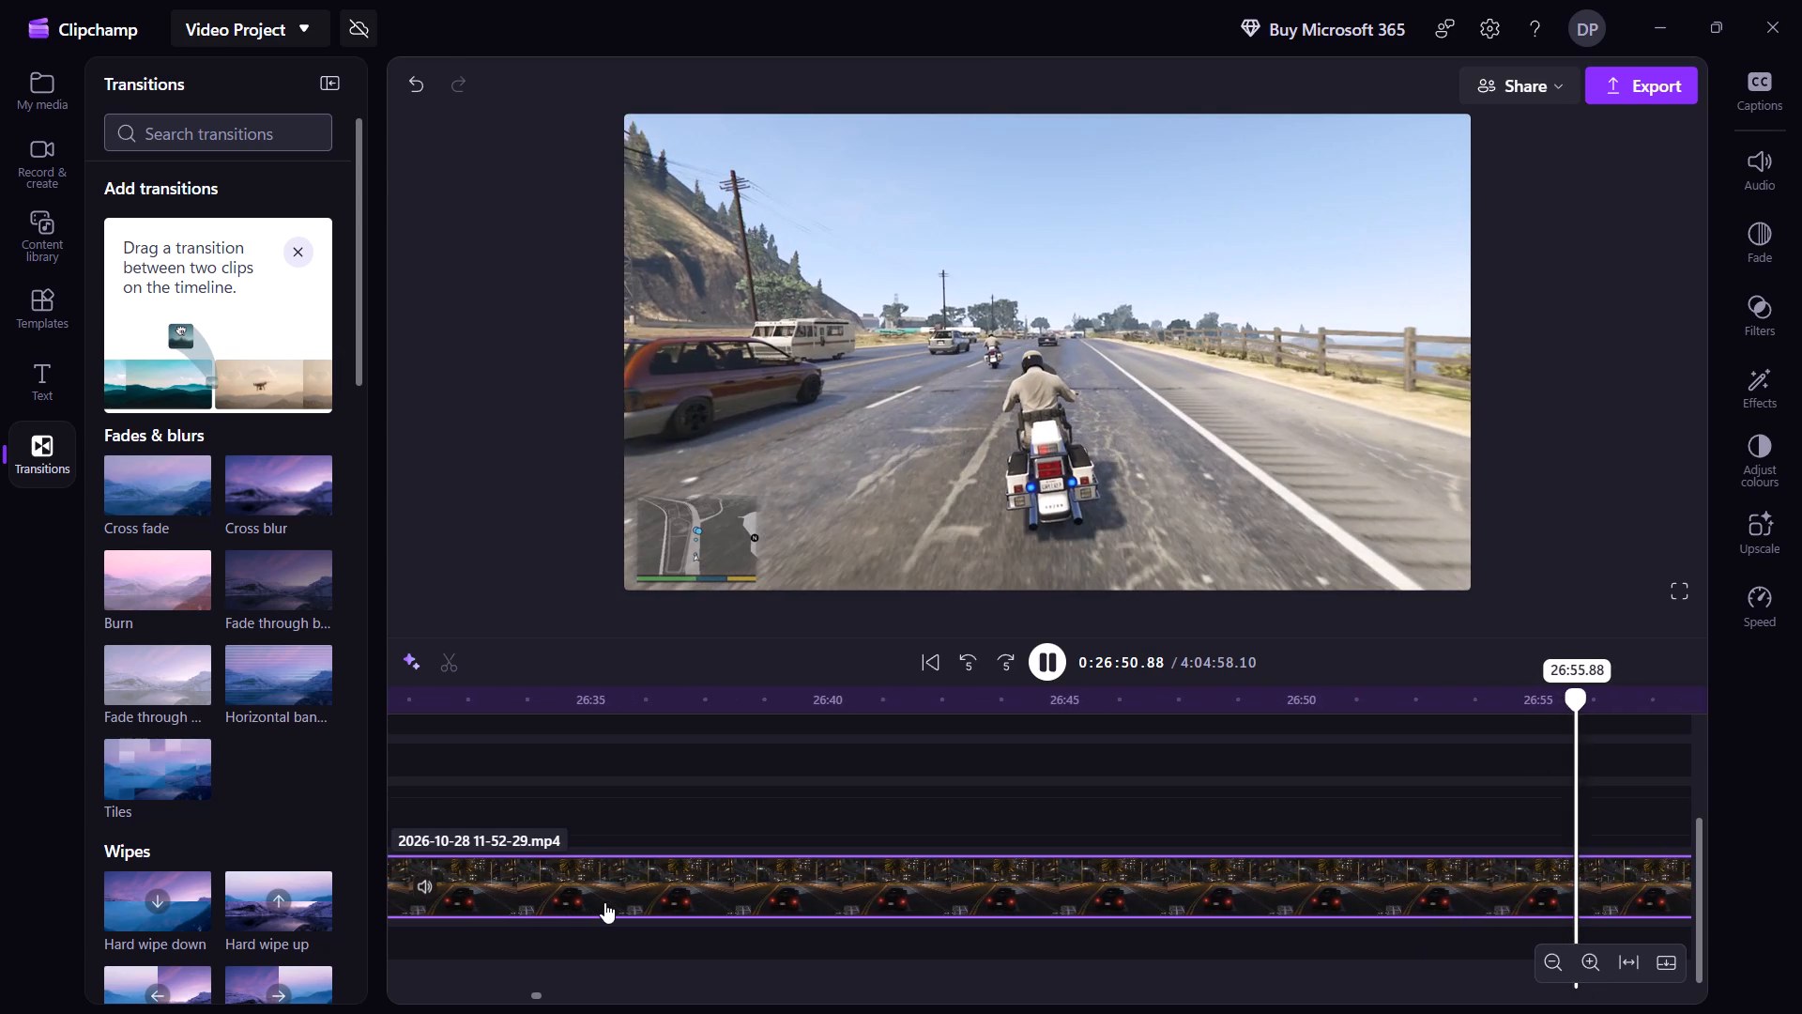
pyautogui.hotkey('shift', 'Right')
pyautogui.hotkey('shift', 'Right')
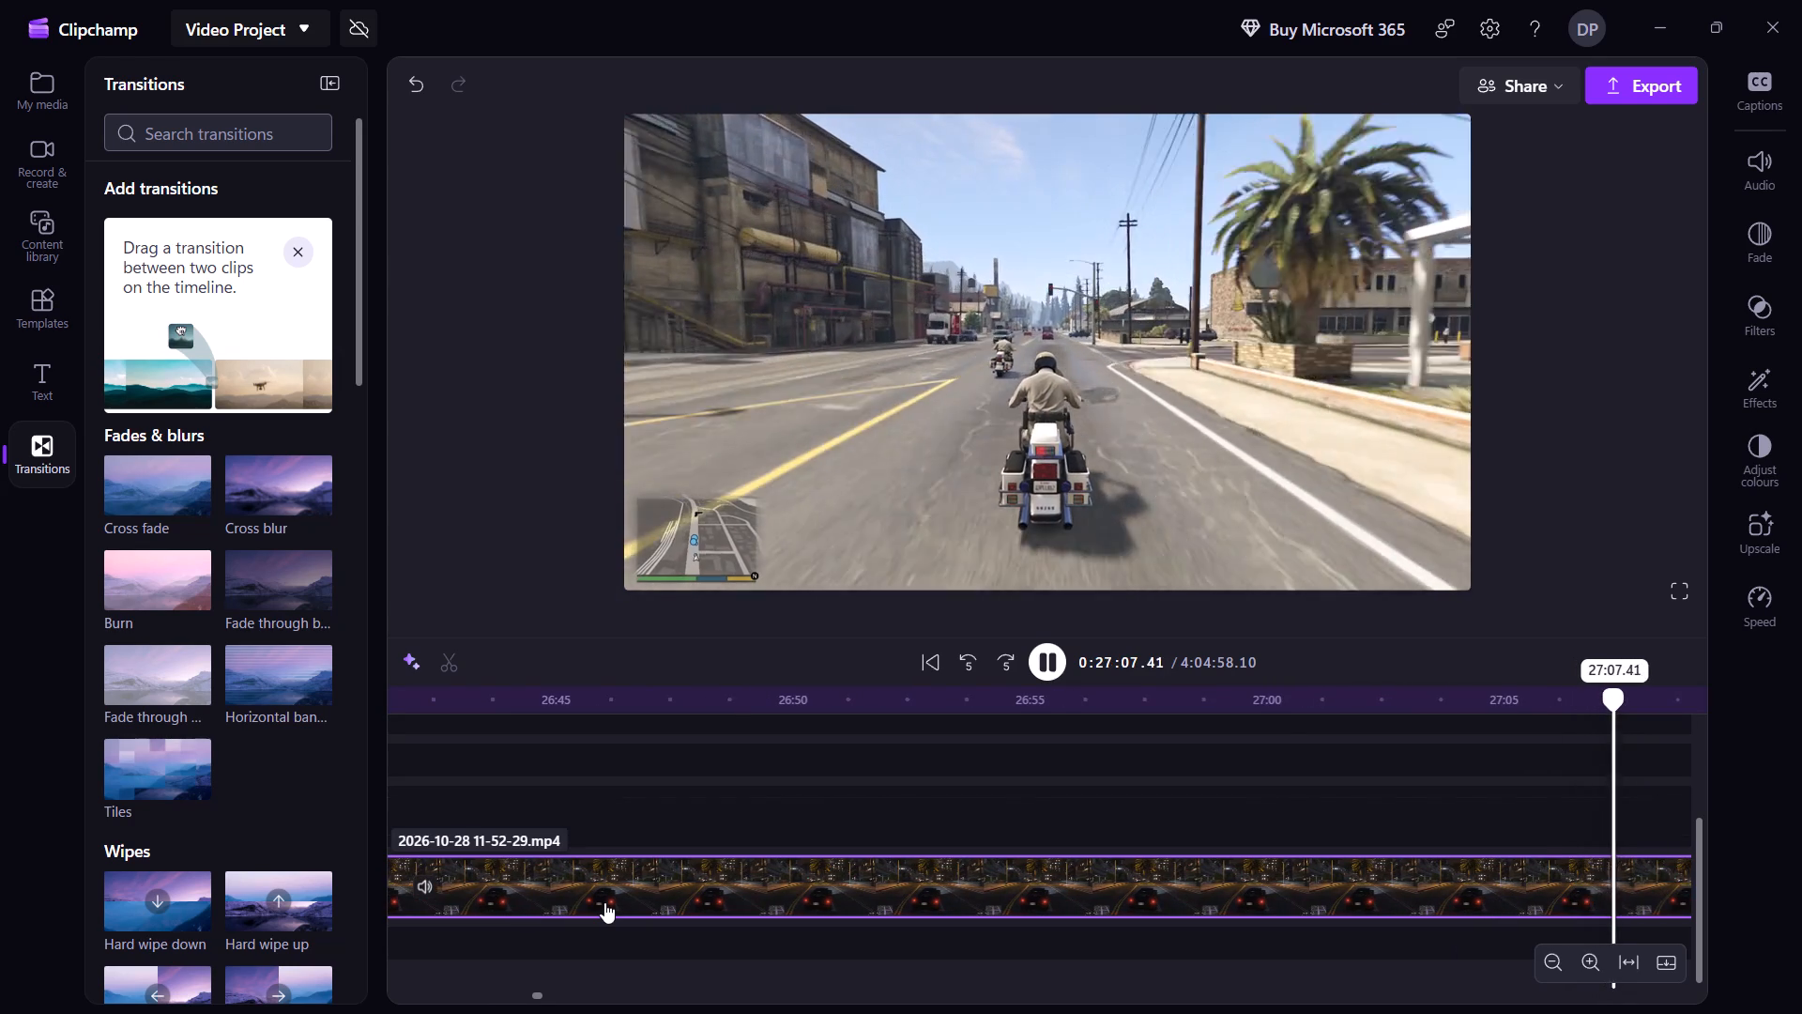
pyautogui.hotkey('shift', 'Right')
pyautogui.hotkey('shift', 'Right')
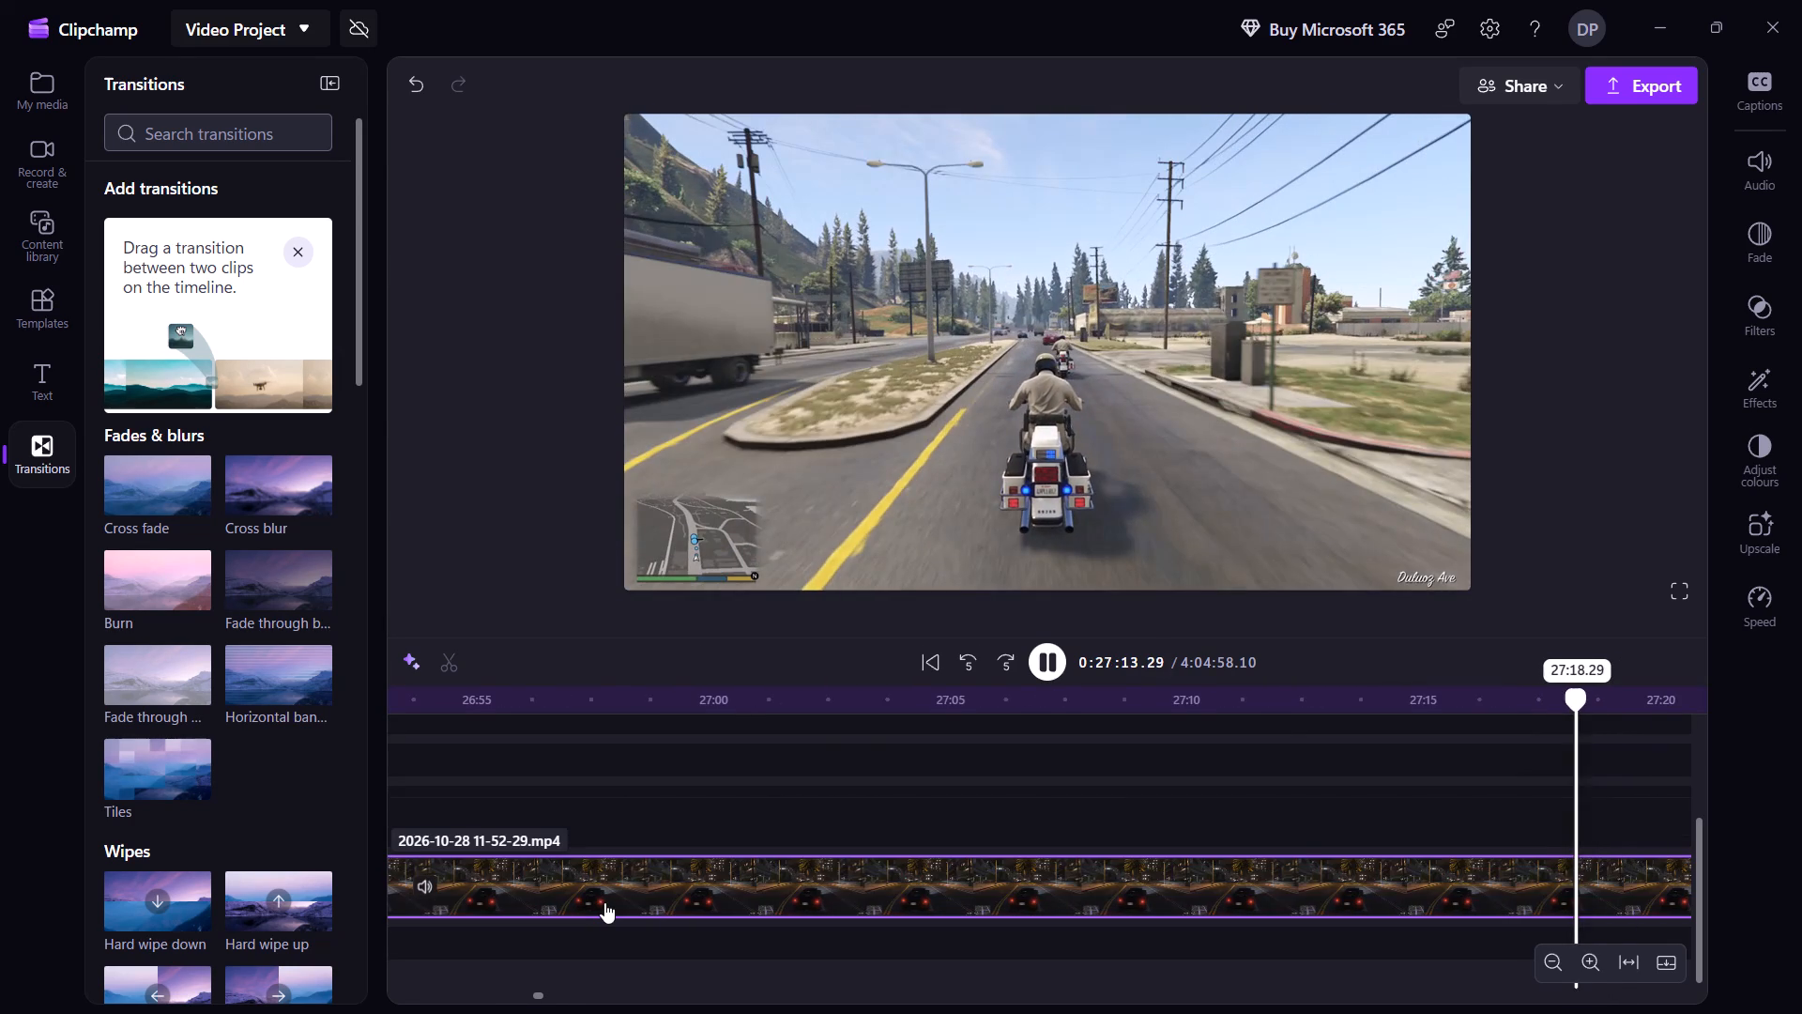
pyautogui.hotkey('shift', 'Right')
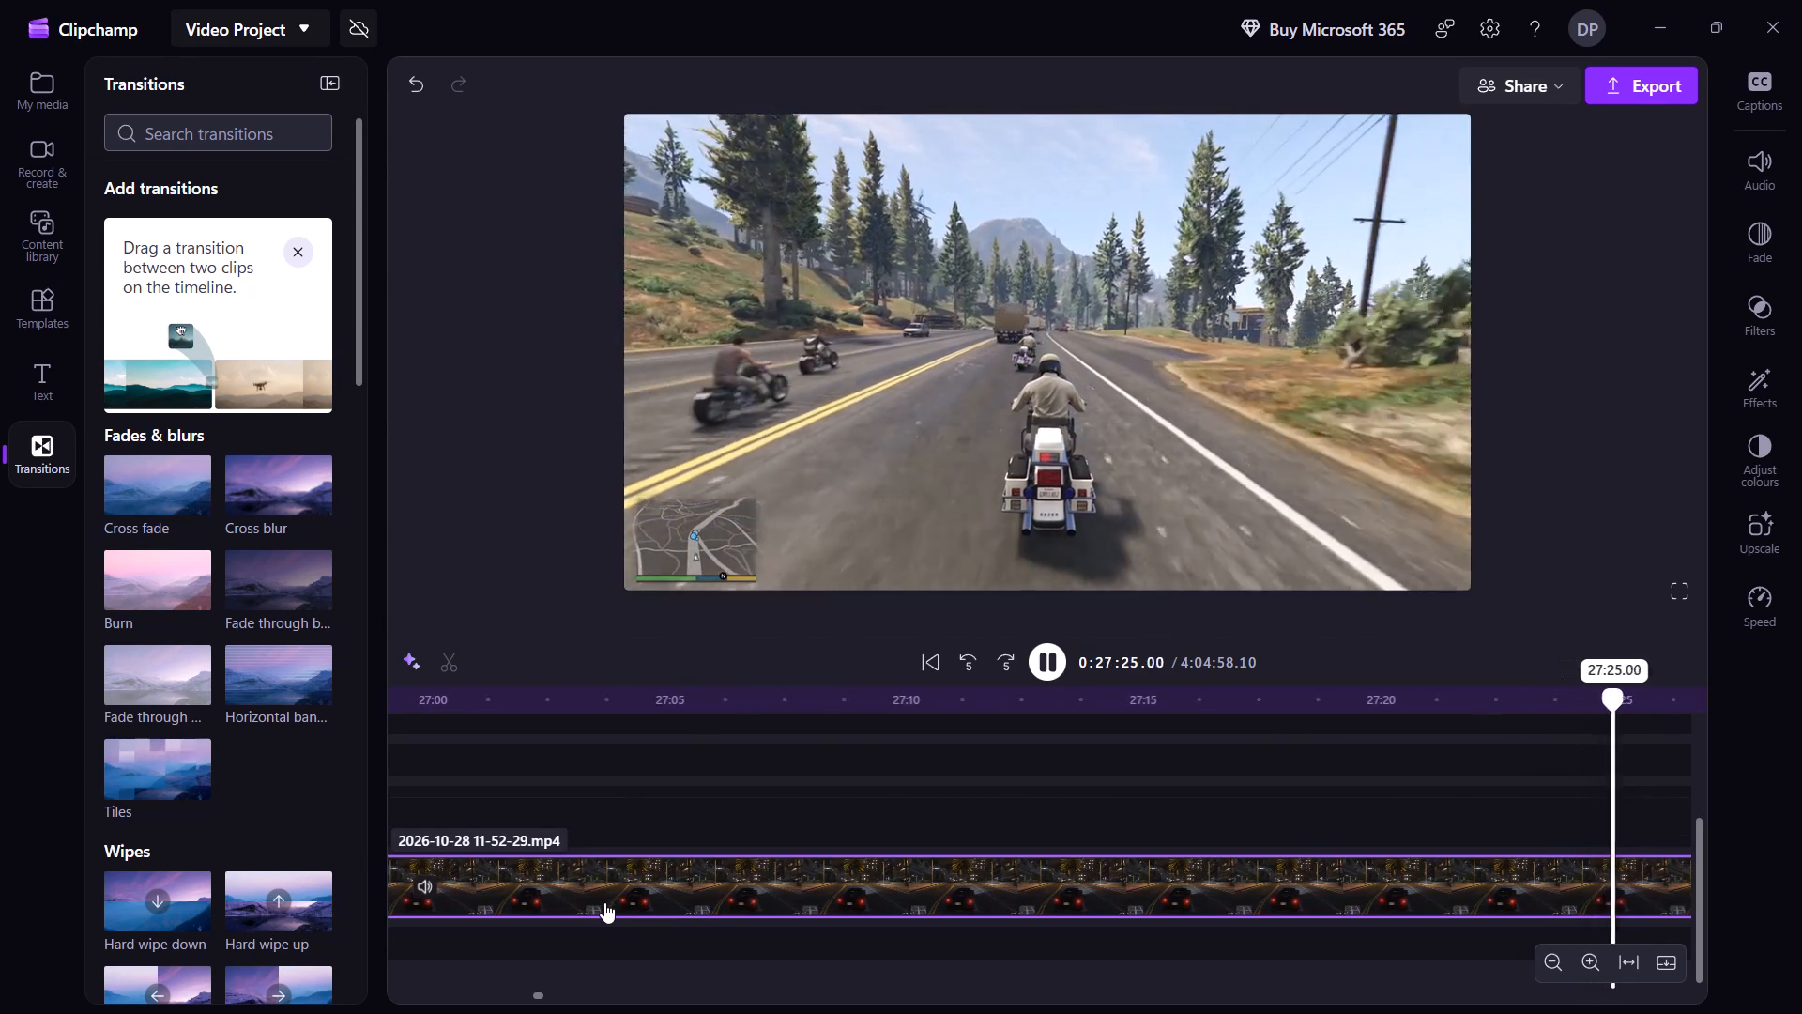
pyautogui.hotkey('shift', 'Right')
pyautogui.hotkey('shift', 'Right')
pyautogui.hotkey('shift', 'Right')
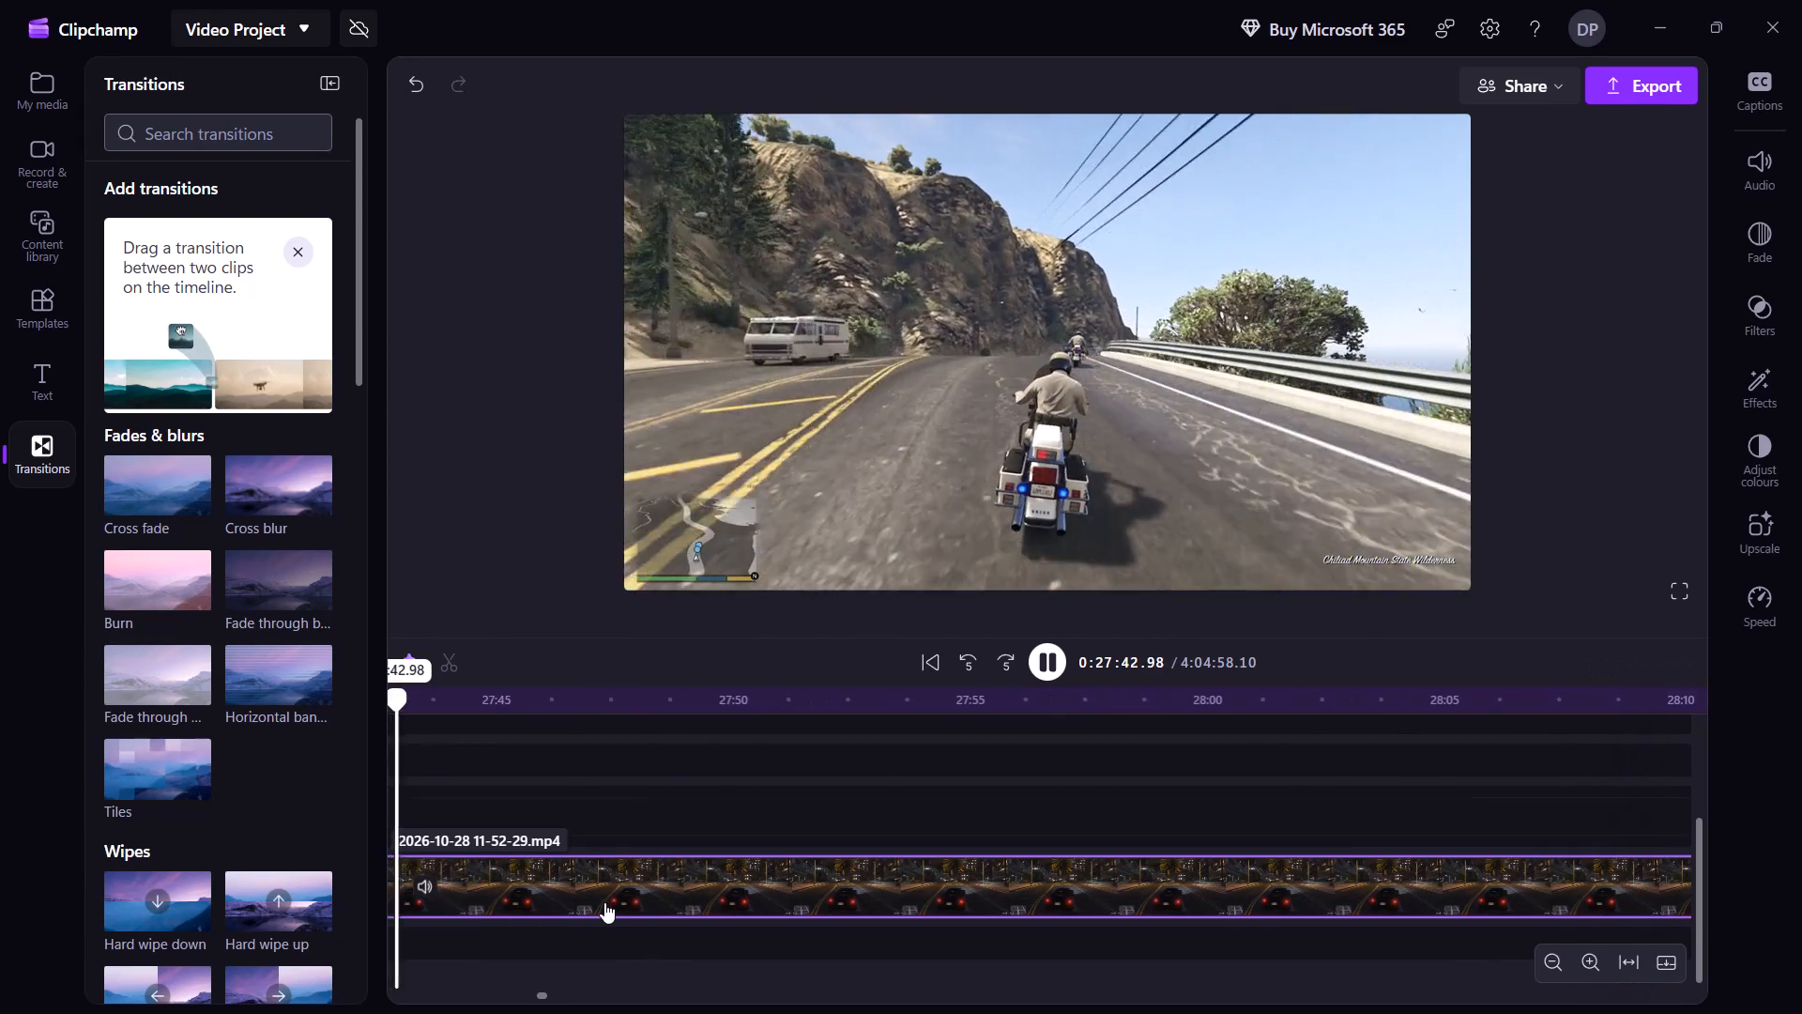
pyautogui.hotkey('shift', 'Right')
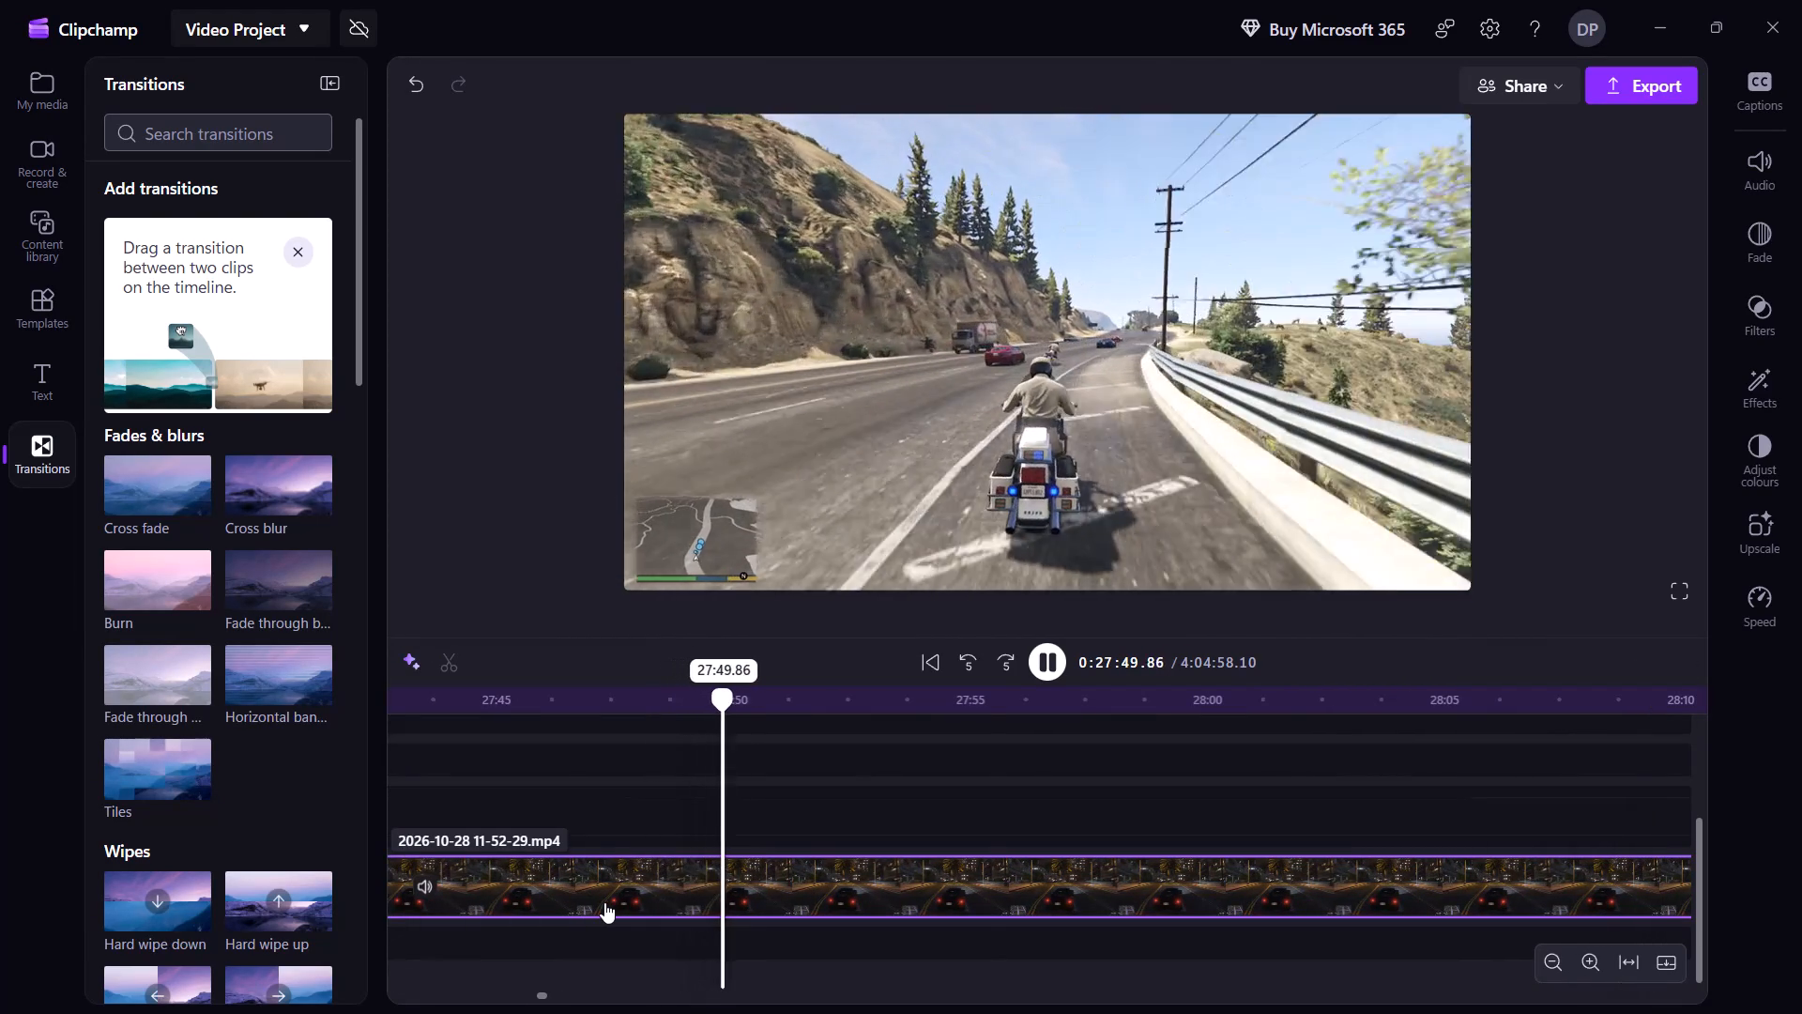
pyautogui.hotkey('shift', 'Right')
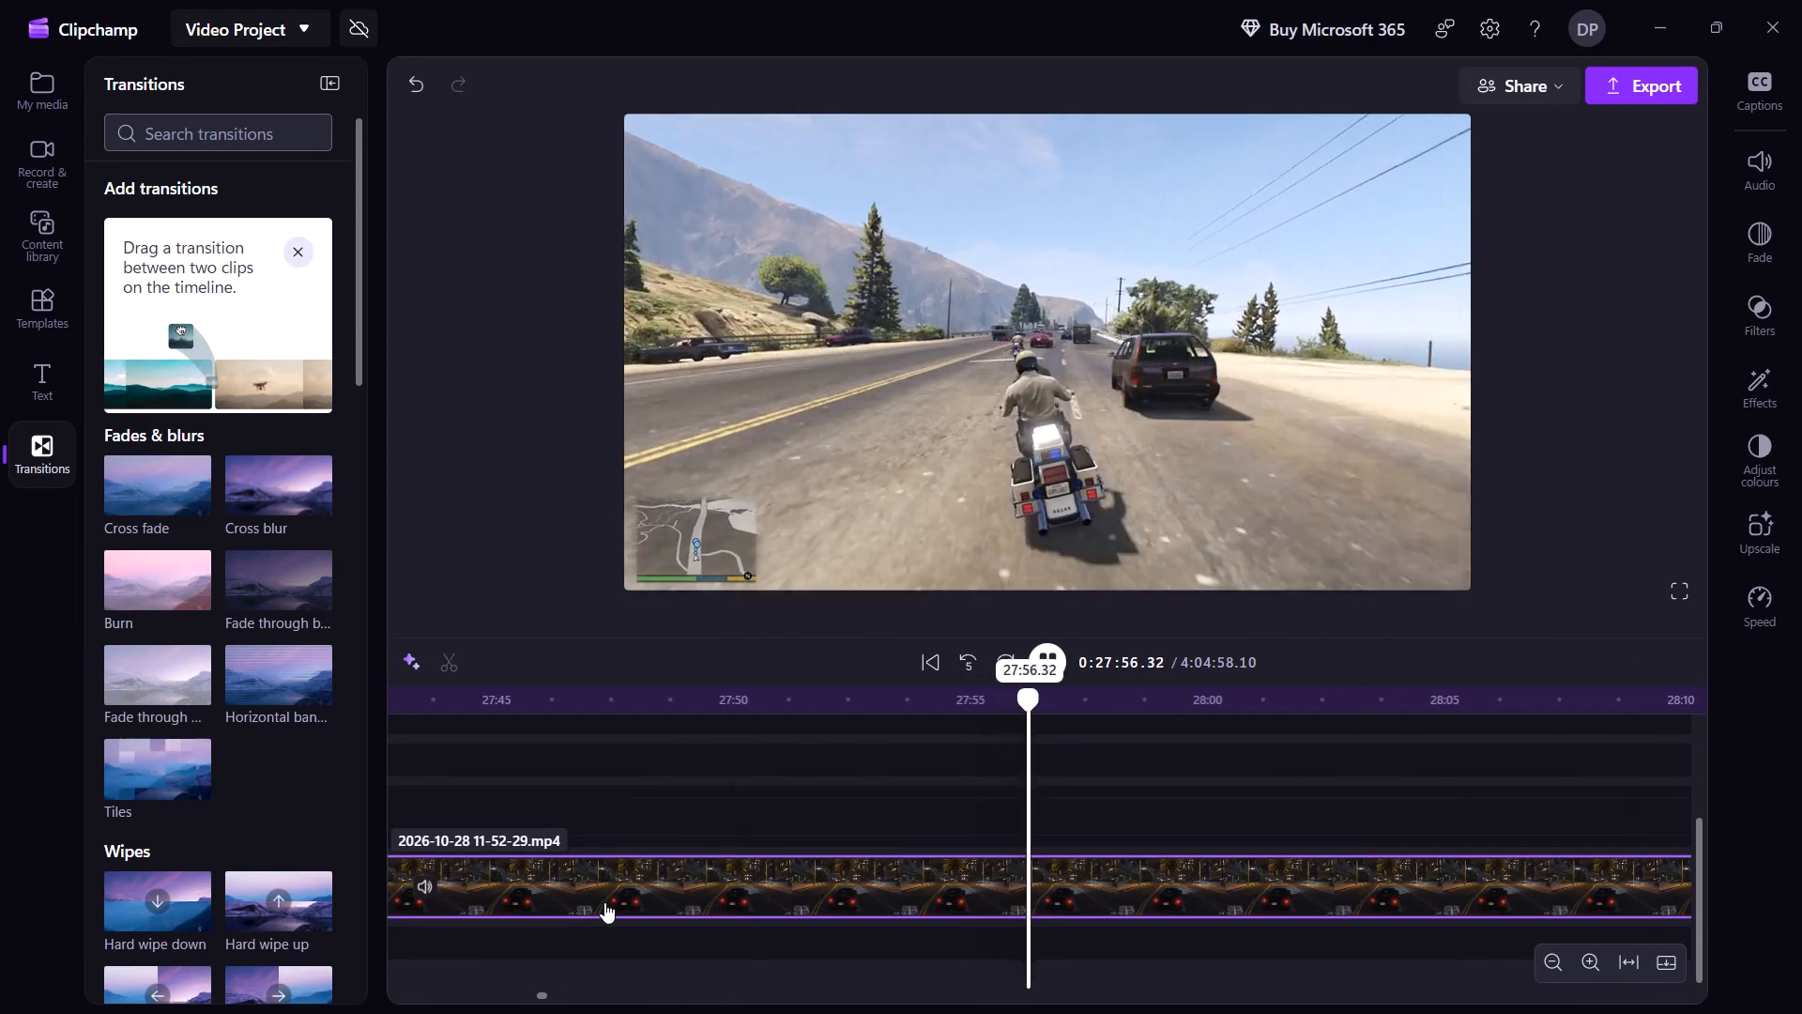
# Stop on the coastal bridge as the motorcycles approach the cars and split the recording at about 28:08.
pyautogui.hotkey('shift', 'Right')
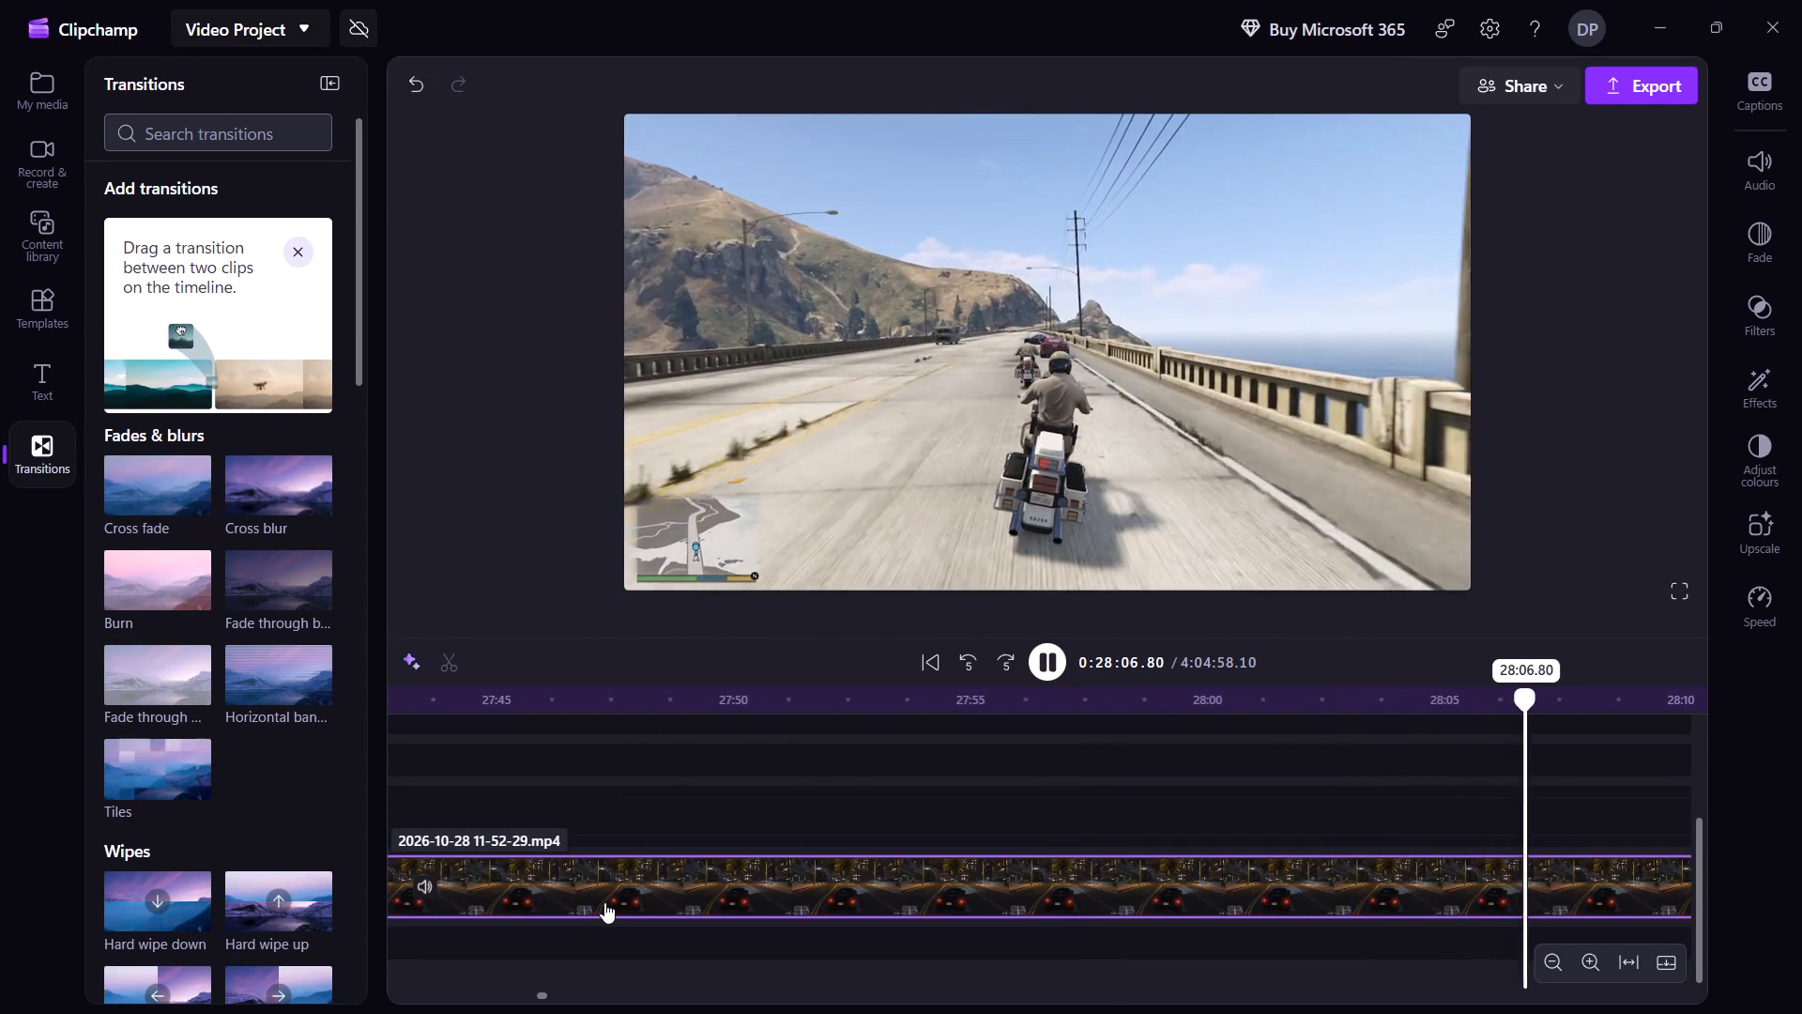
pyautogui.press('space')
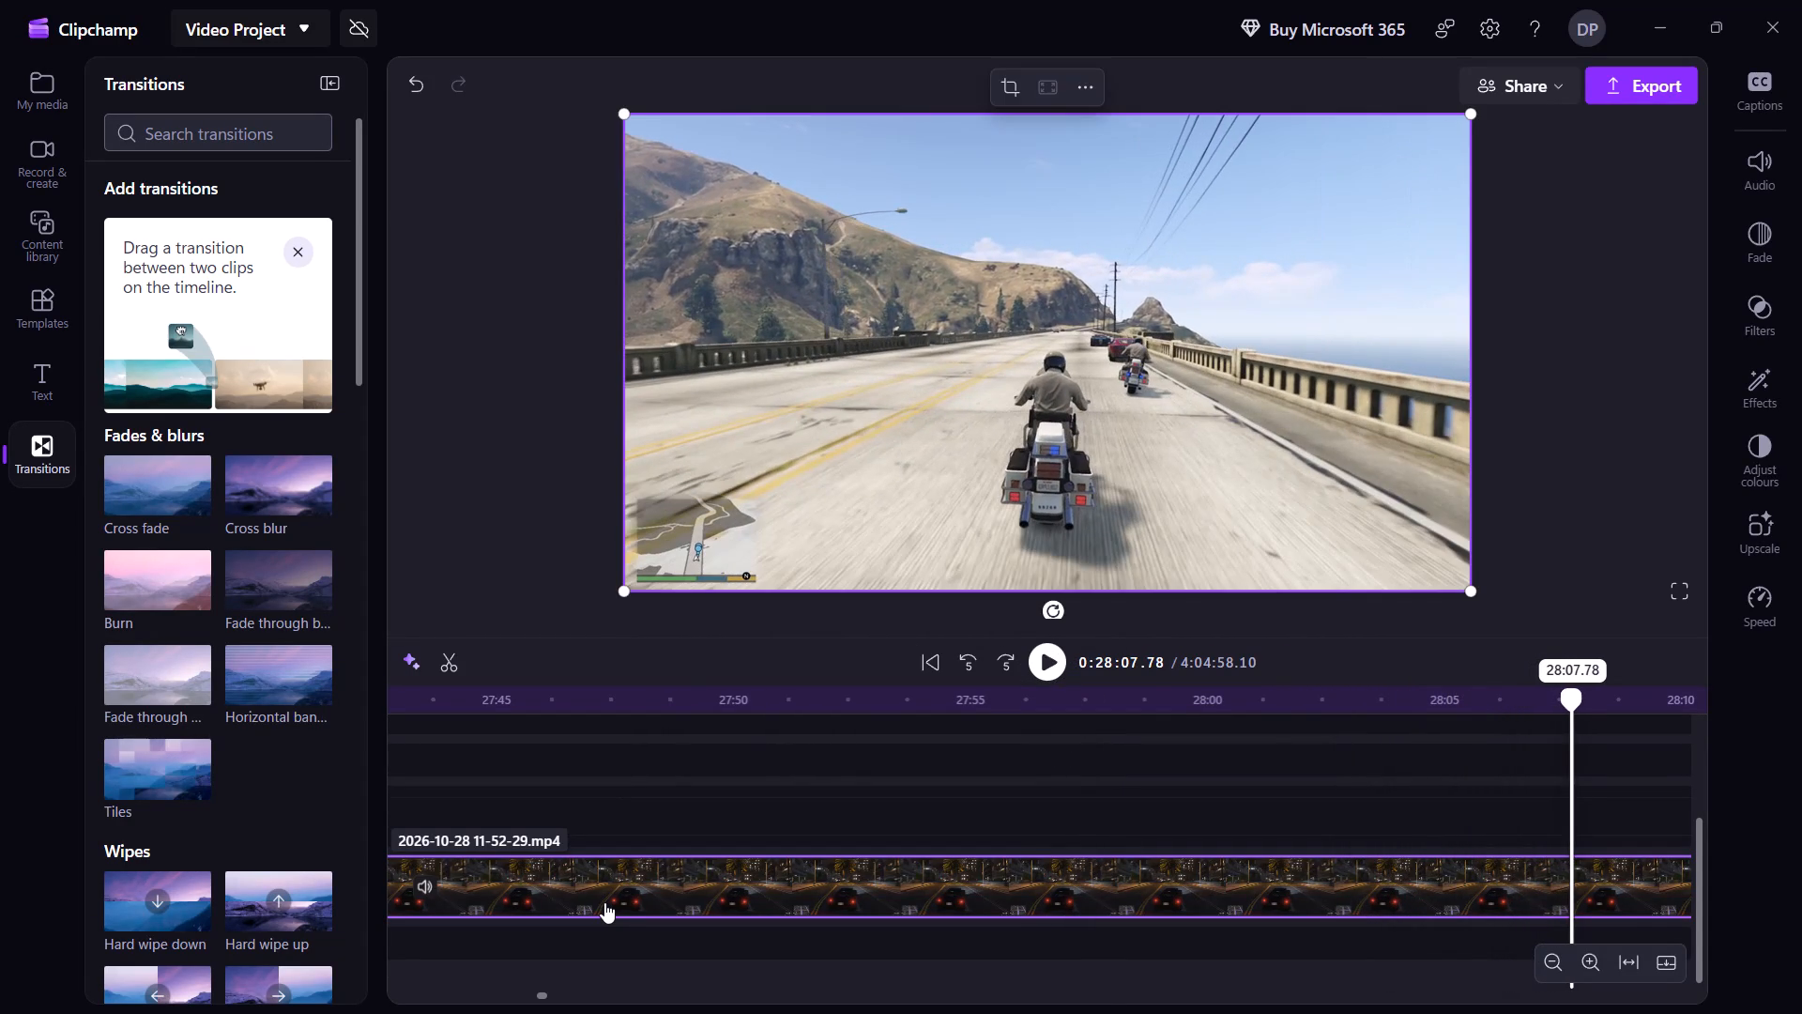
pyautogui.press('s')
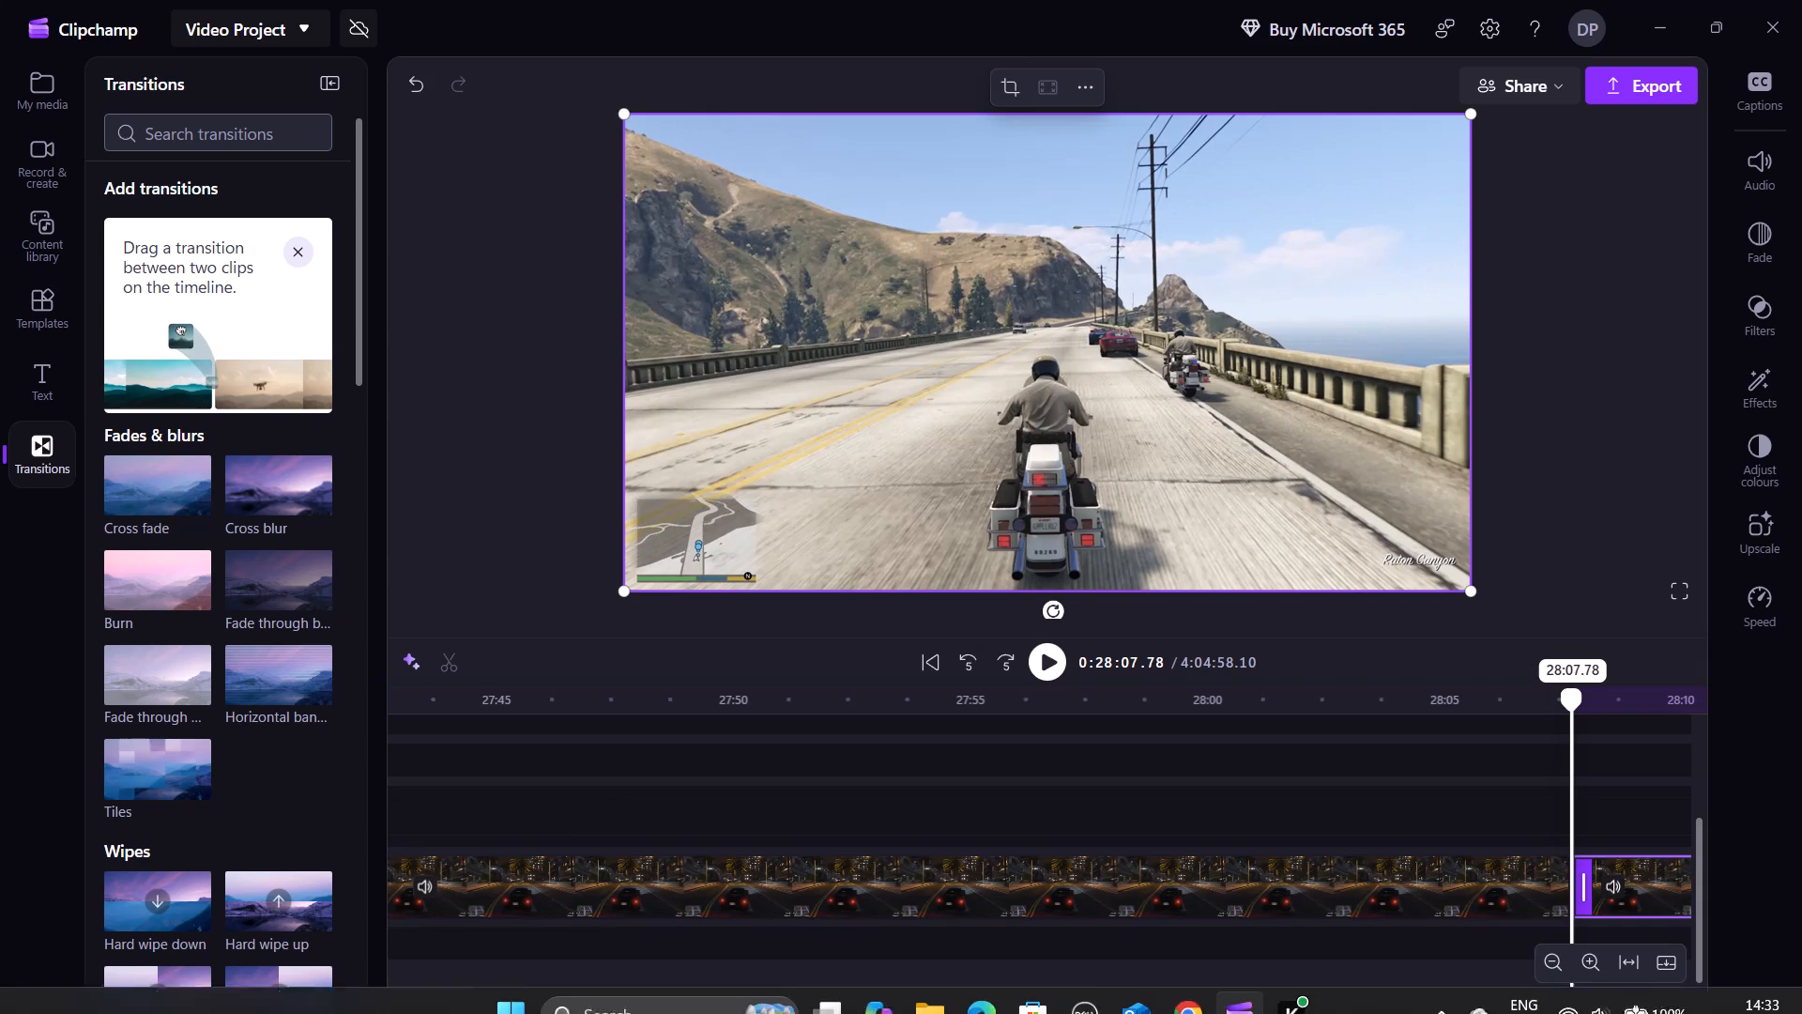
# Delete the motorcycle riding segment between the road junction and the coastal bridge, and close the gap.
pyautogui.click(1424, 883)
pyautogui.rightClick(1424, 883)
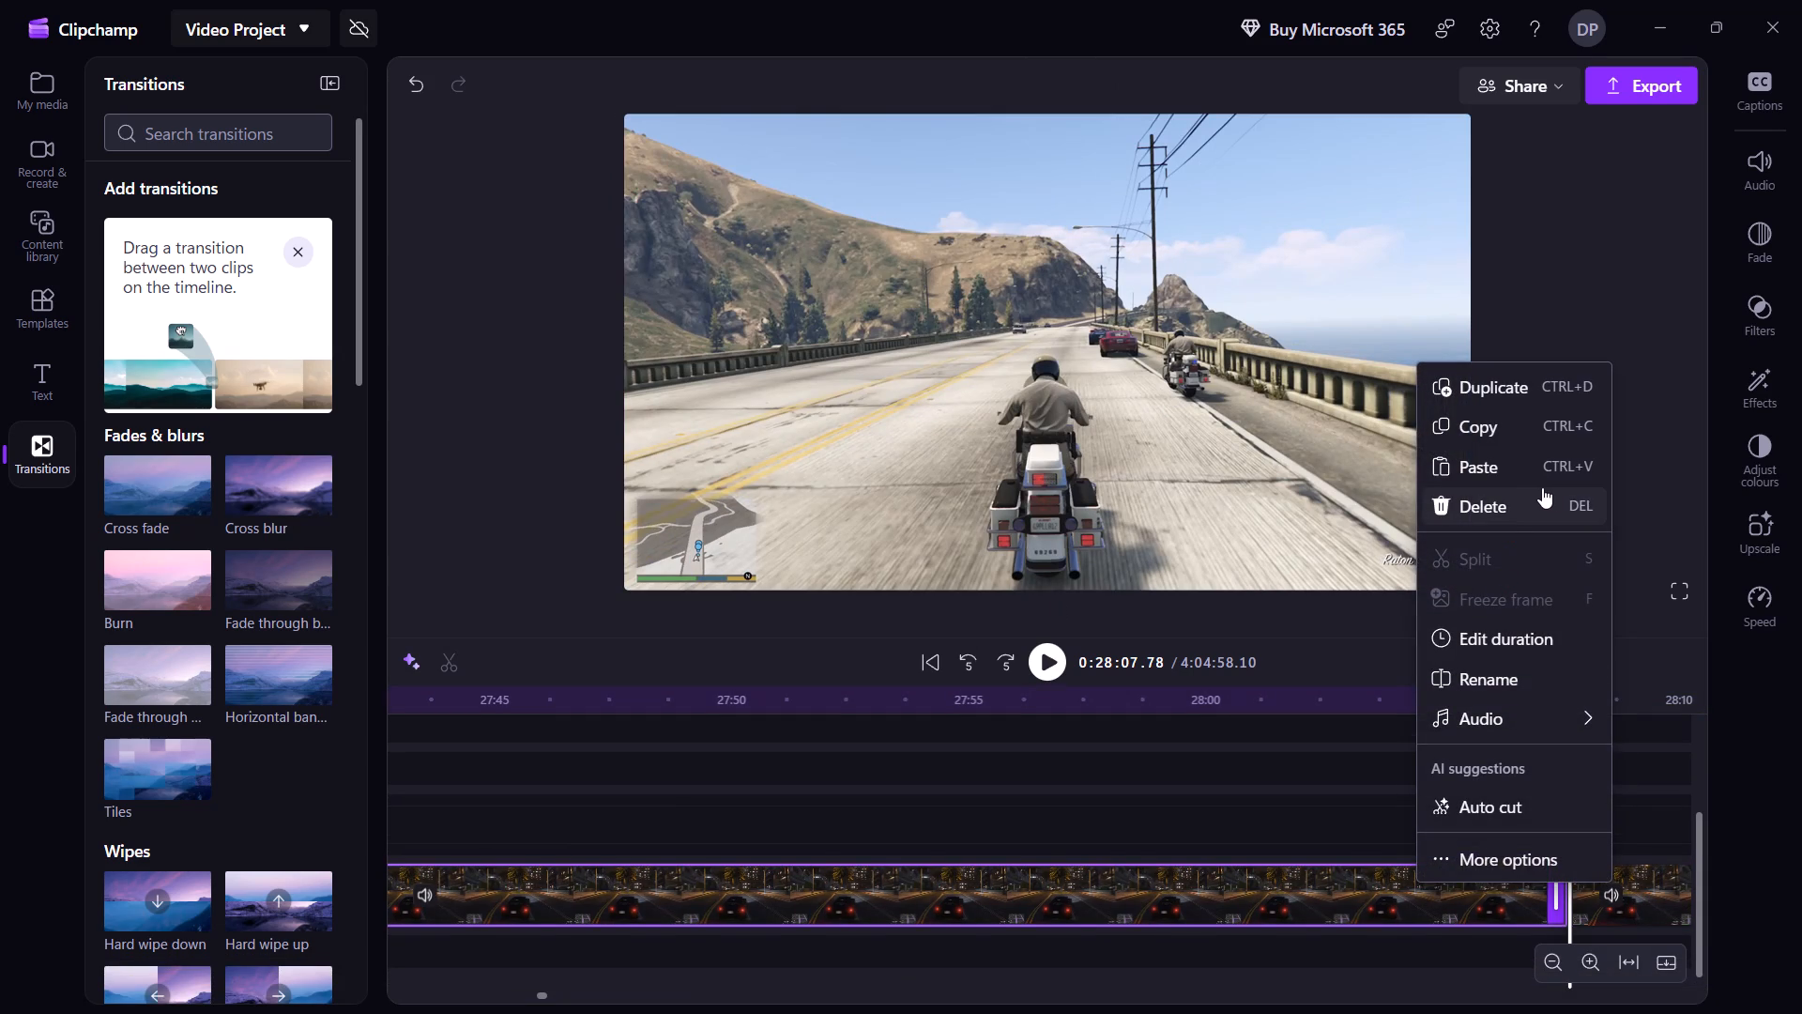
pyautogui.click(1531, 493)
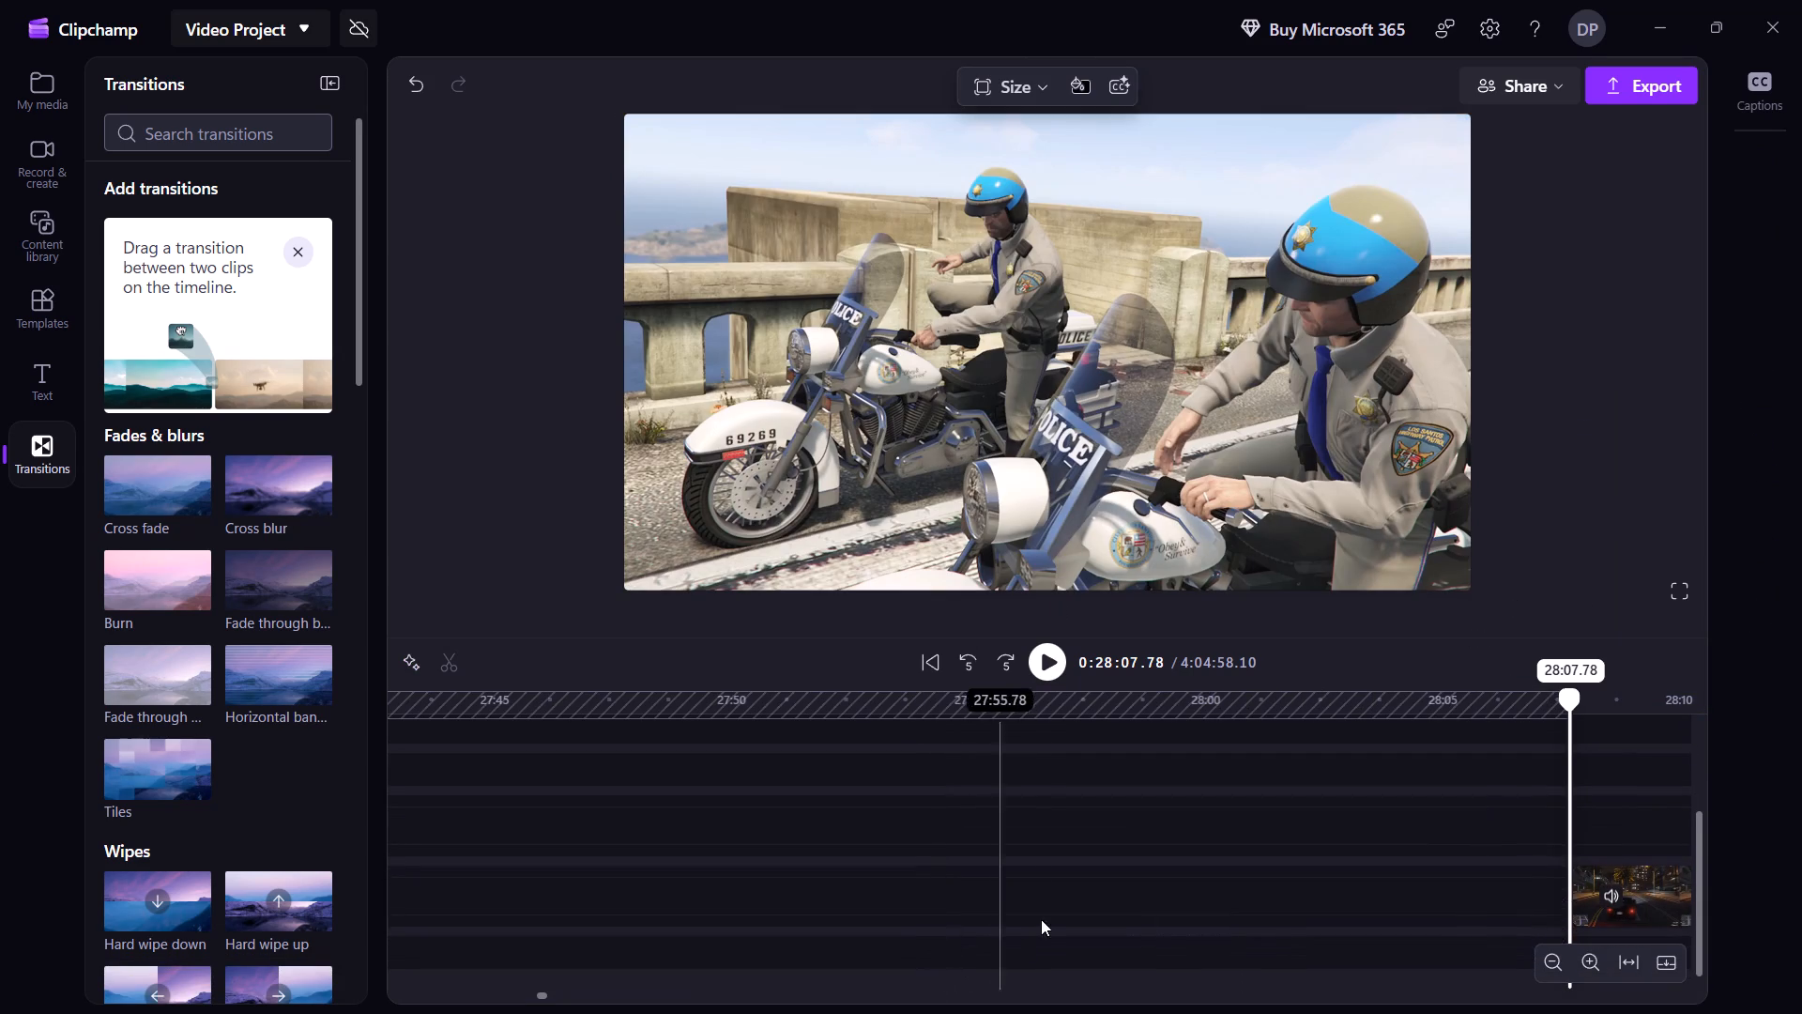
pyautogui.click(995, 886)
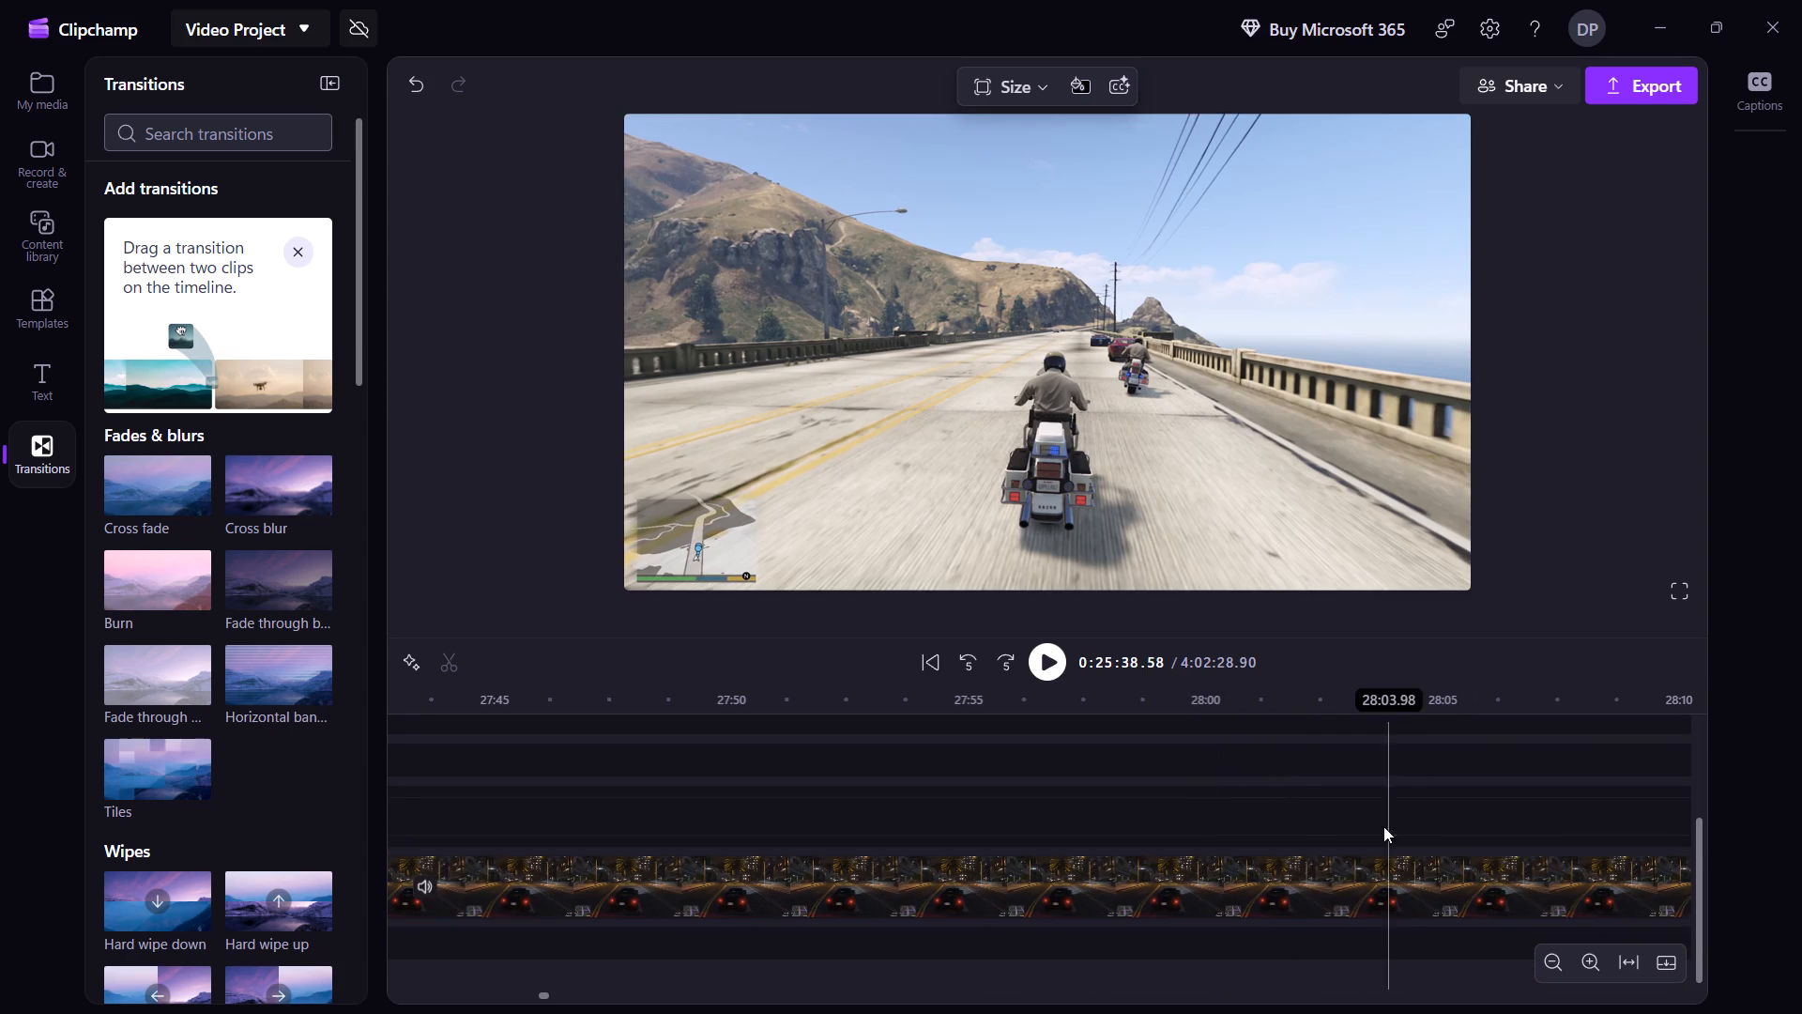
# Add a Cross blur transition between the road junction clip and the coastal bridge clip, and play it back.
pyautogui.press('Left')
pyautogui.press('Left')
pyautogui.press('Left')
pyautogui.press('Left')
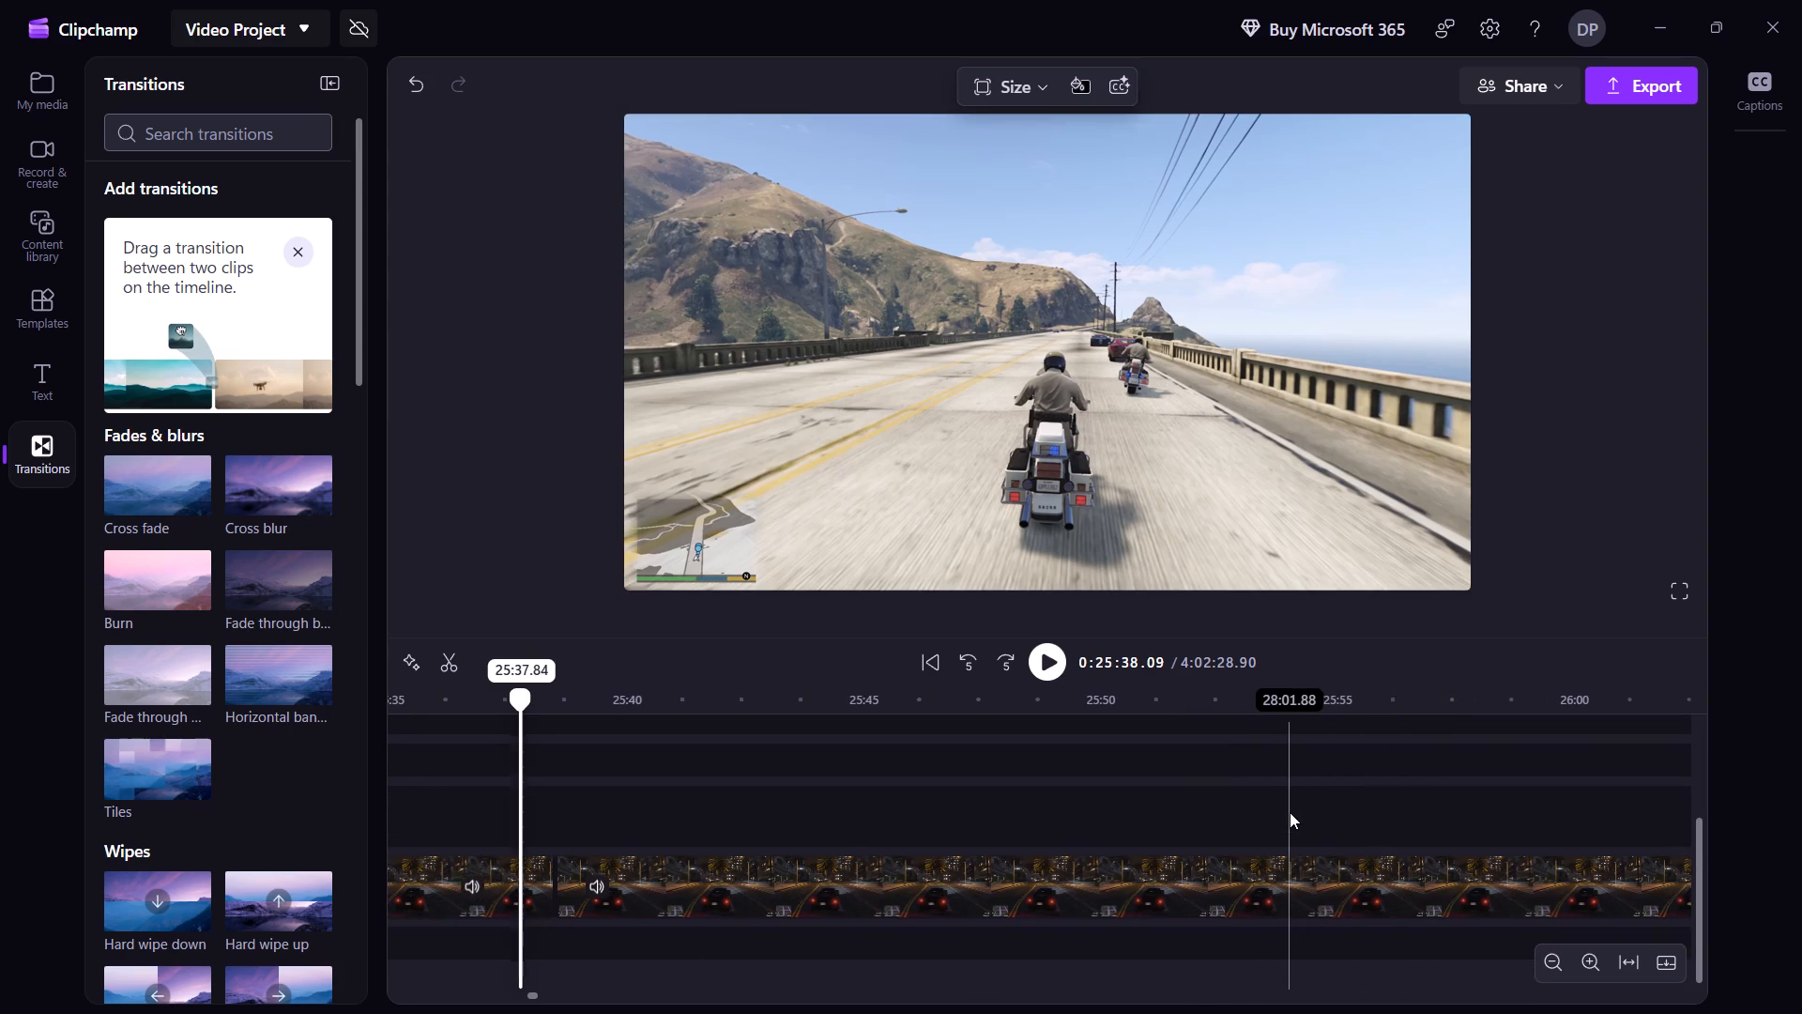
pyautogui.press('Left')
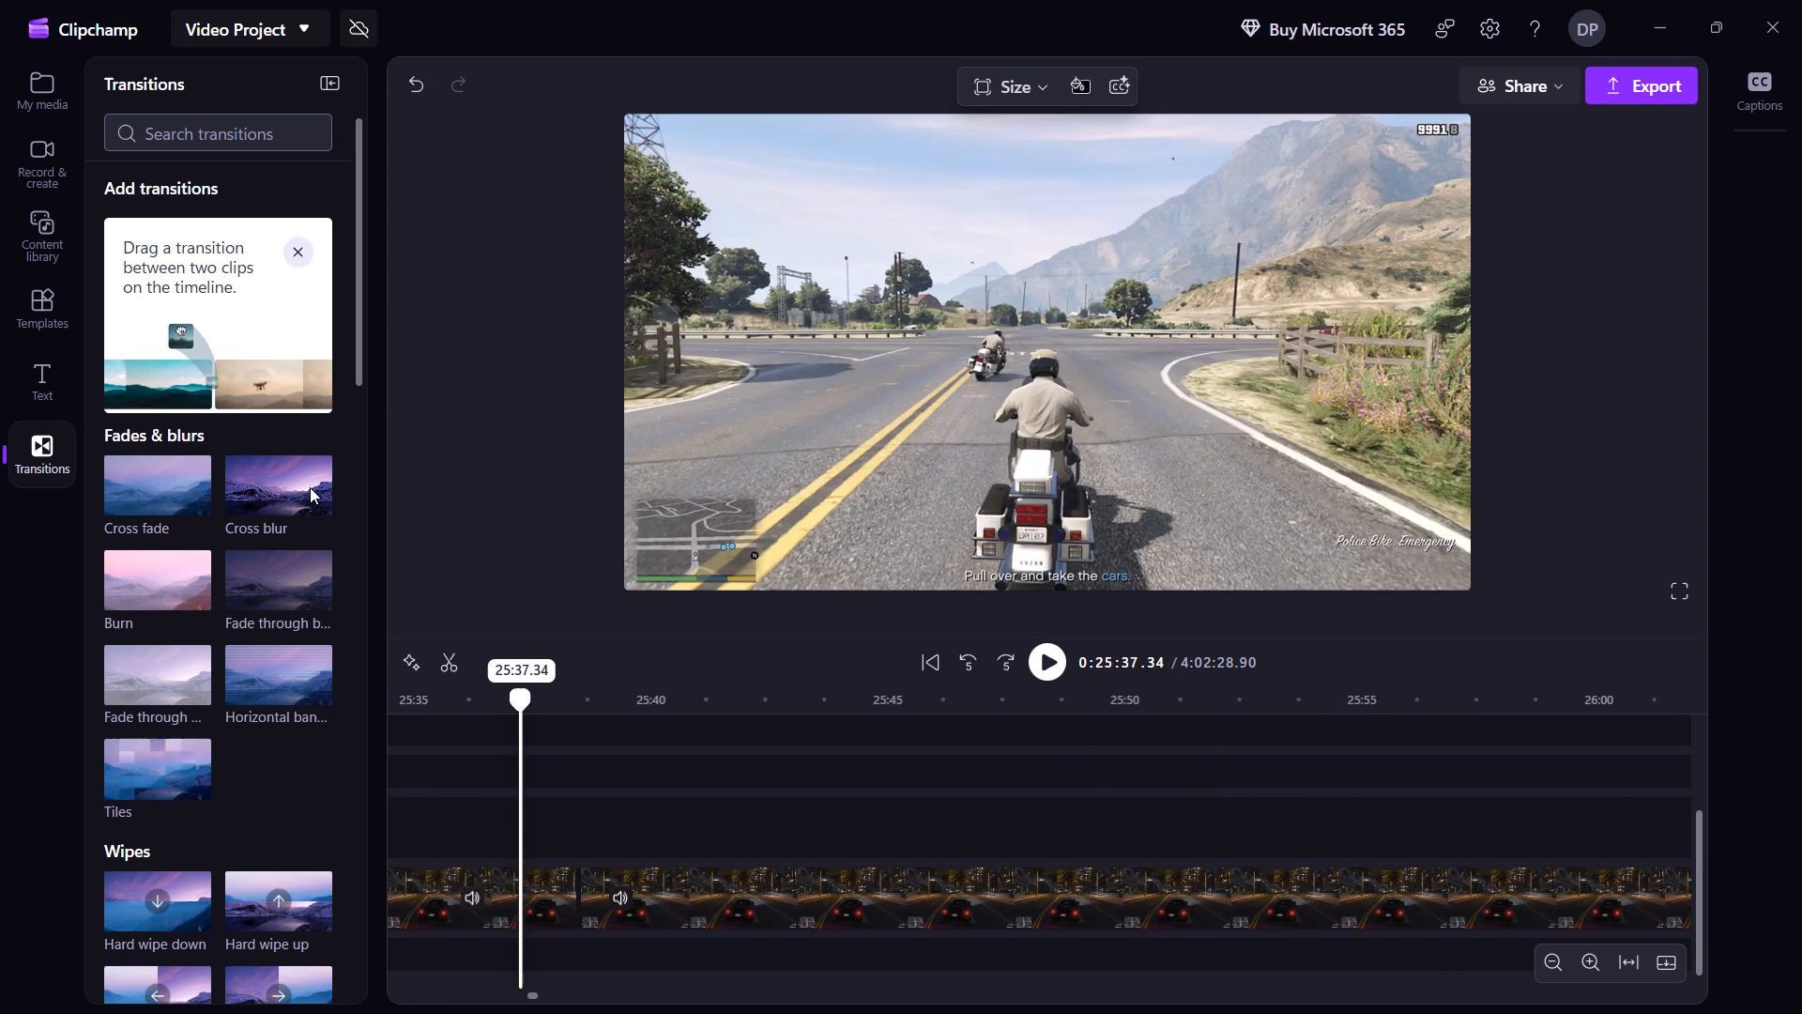
pyautogui.moveTo(310, 487); pyautogui.dragTo(588, 872)
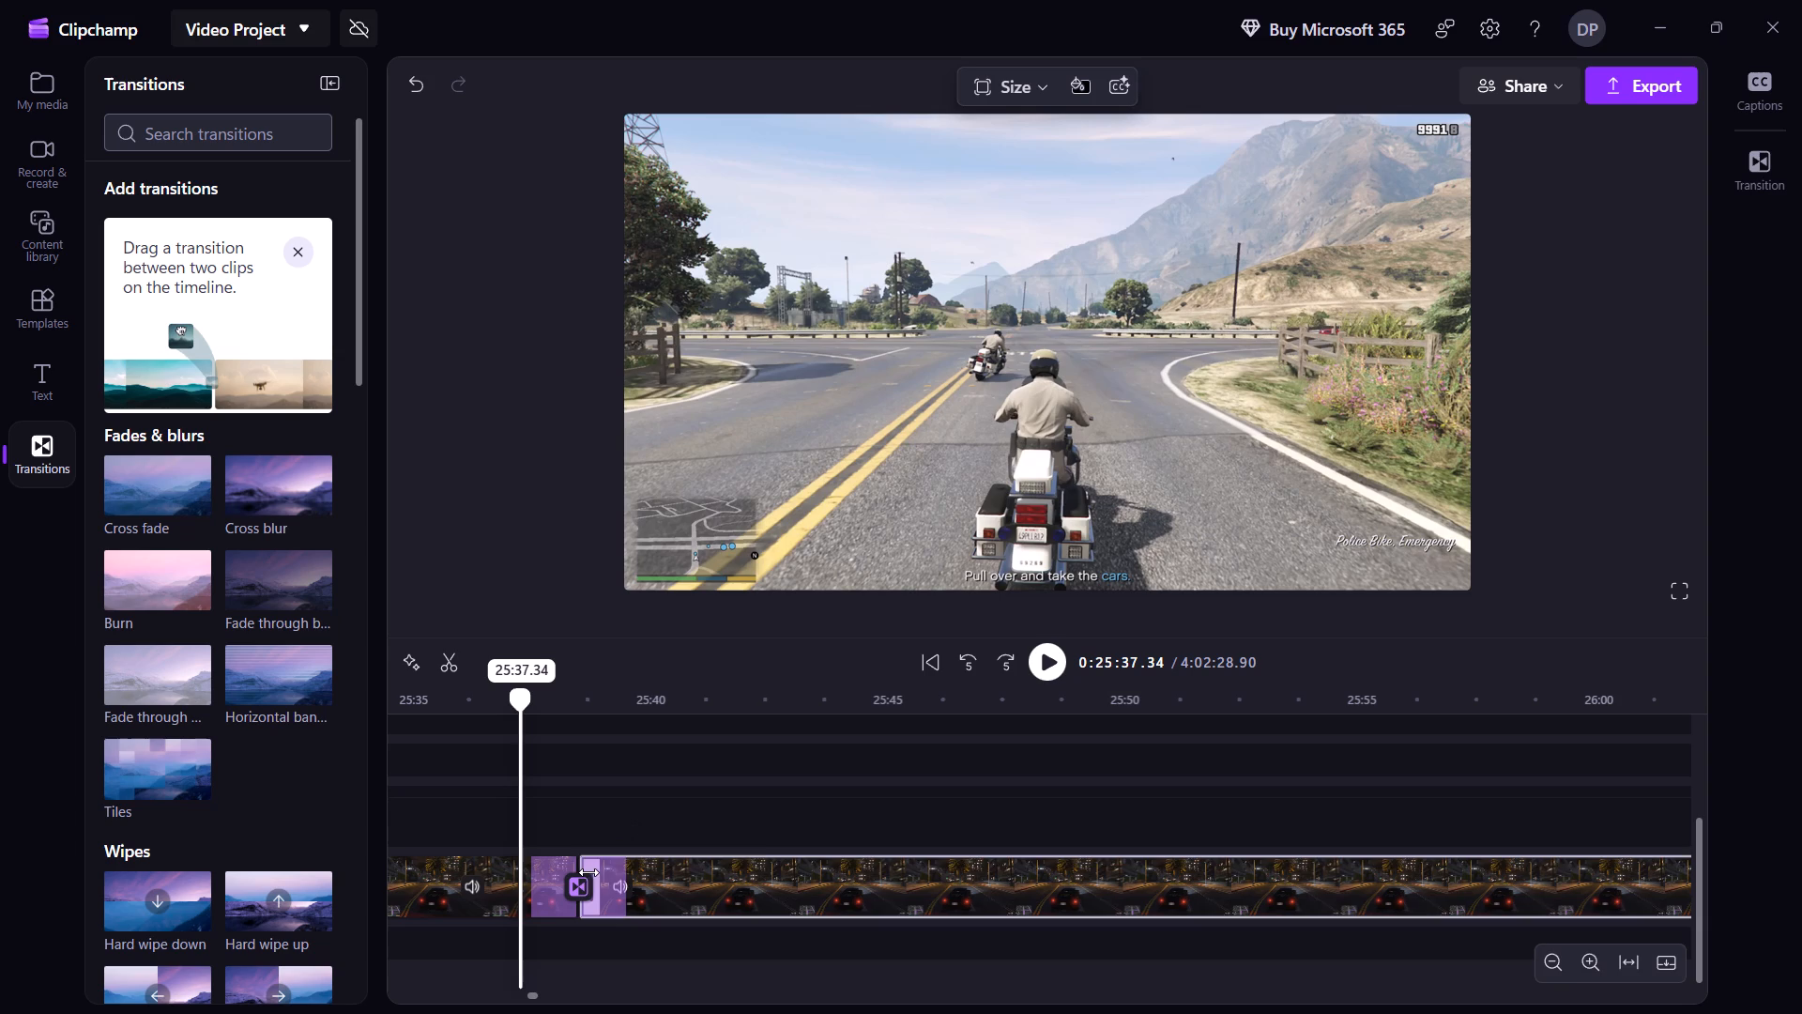
pyautogui.press('space')
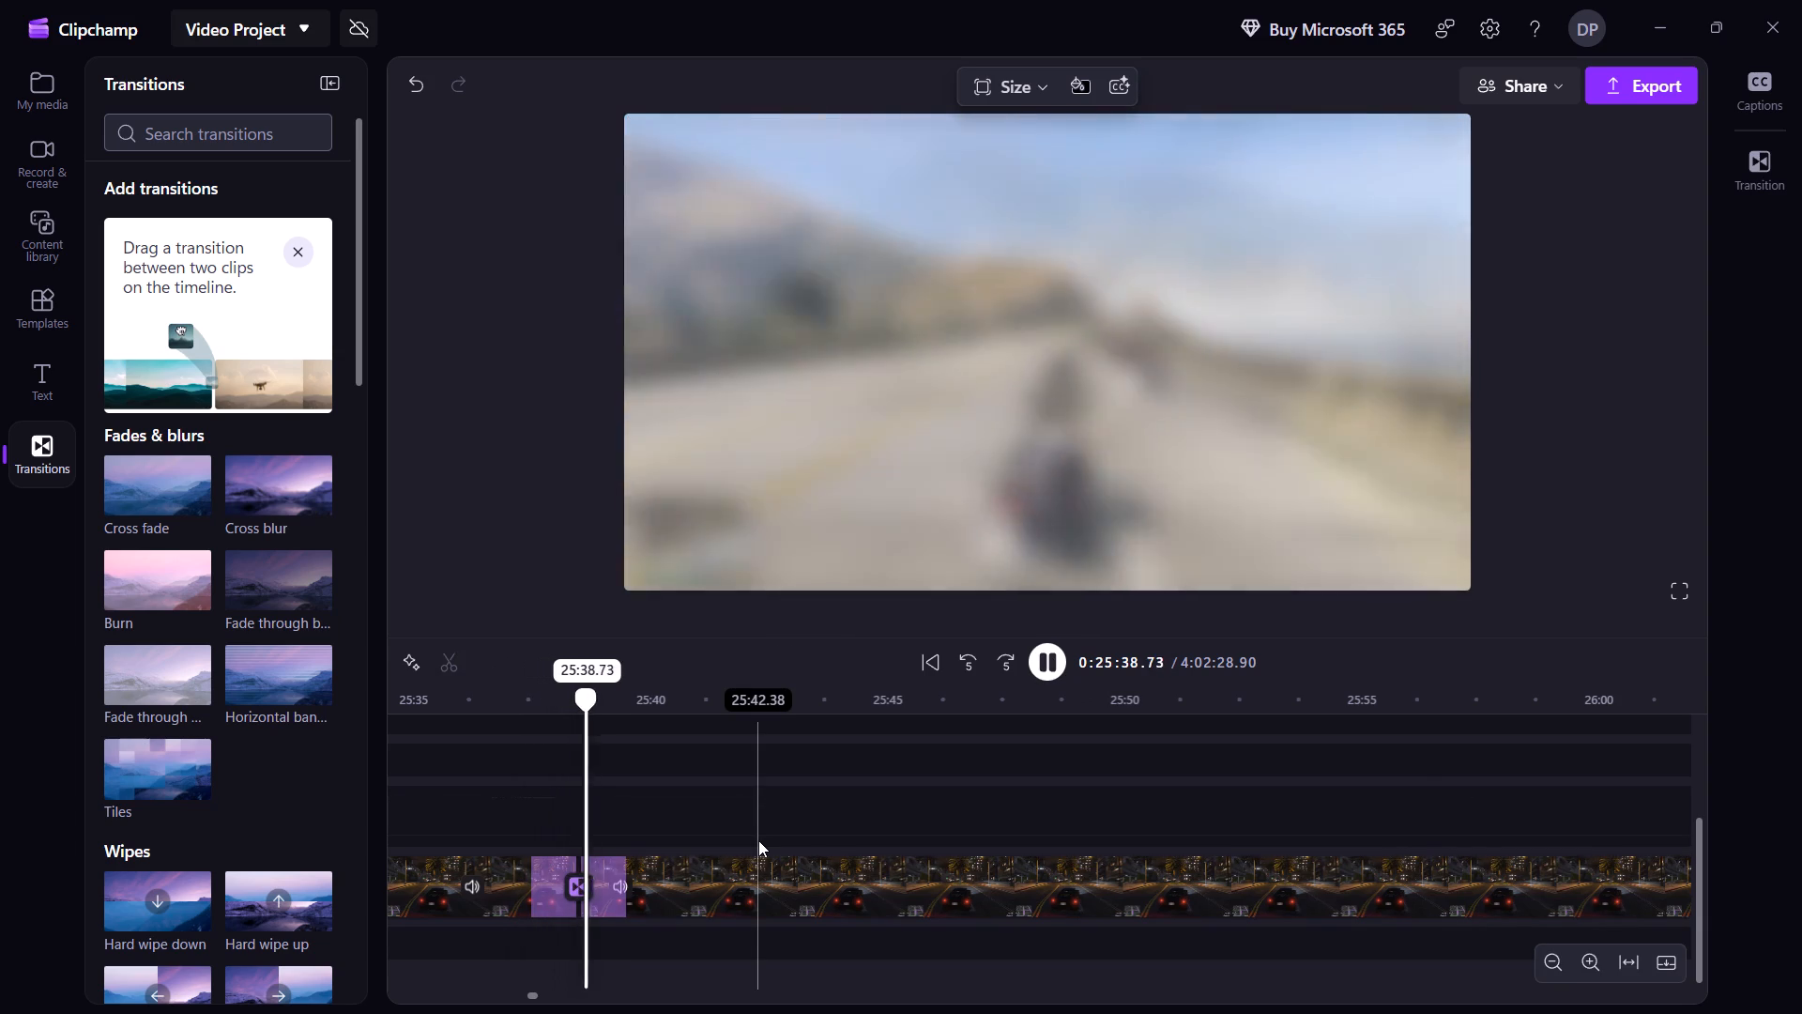
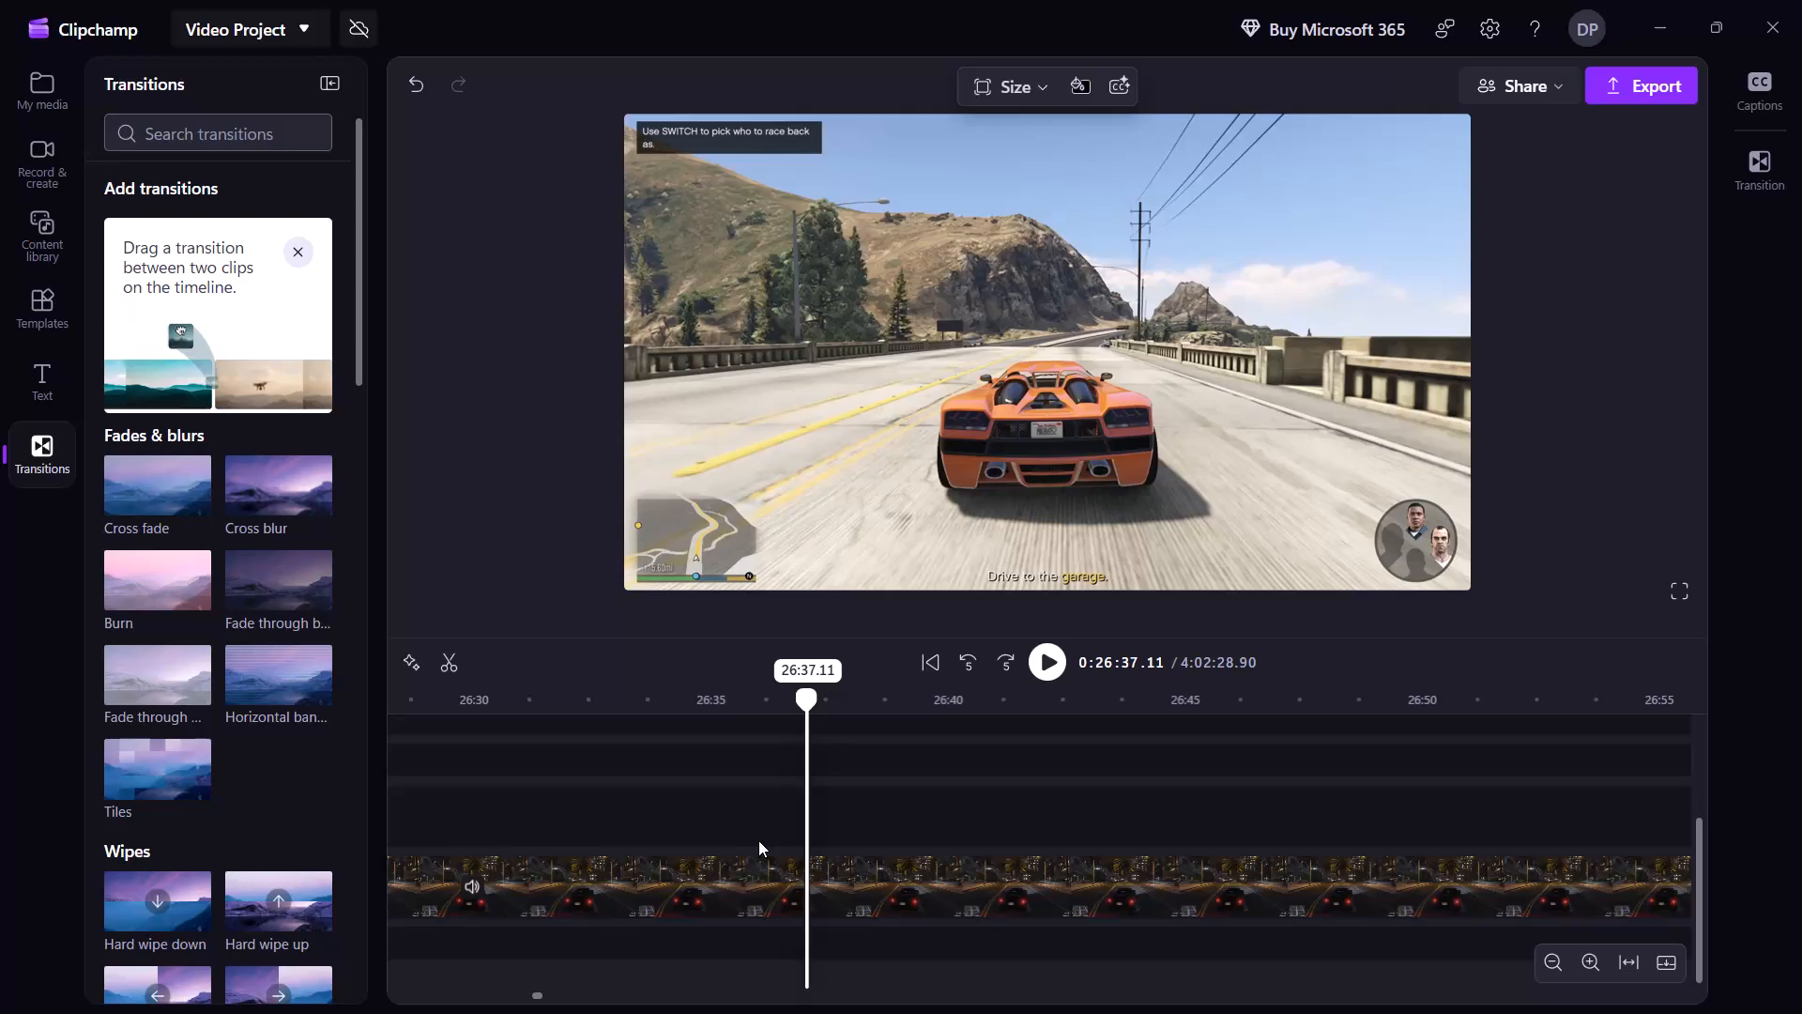
# Split the recording at 26:37.11, where the orange car crosses the coastal bridge on the drive to the garage.
pyautogui.press('s')
# Skim the drive to the garage to find where the blue car nears its destination in the city.
pyautogui.hotkey('shift', 'Right')
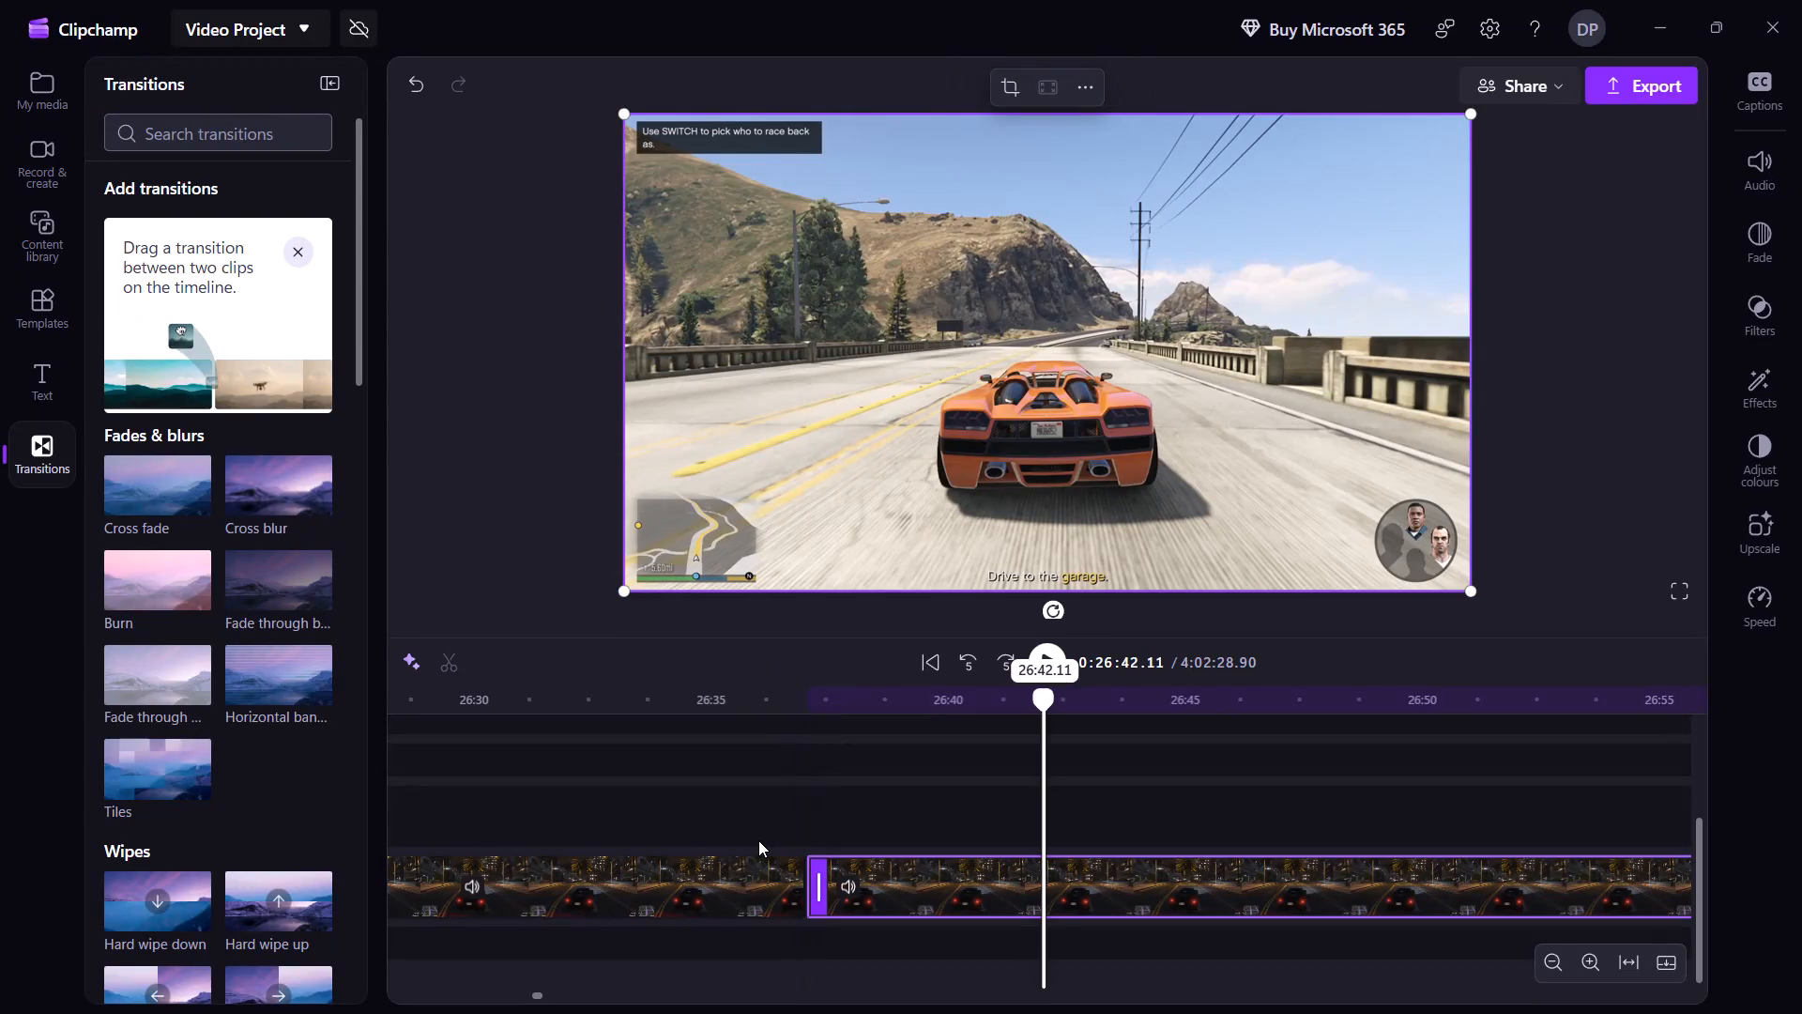
pyautogui.hotkey('shift', 'Right')
pyautogui.hotkey('shift', 'Right')
pyautogui.hotkey('shift', 'Right')
pyautogui.hotkey('shift', 'Right')
pyautogui.hotkey('shift', 'Right')
pyautogui.hotkey('shift', 'Right')
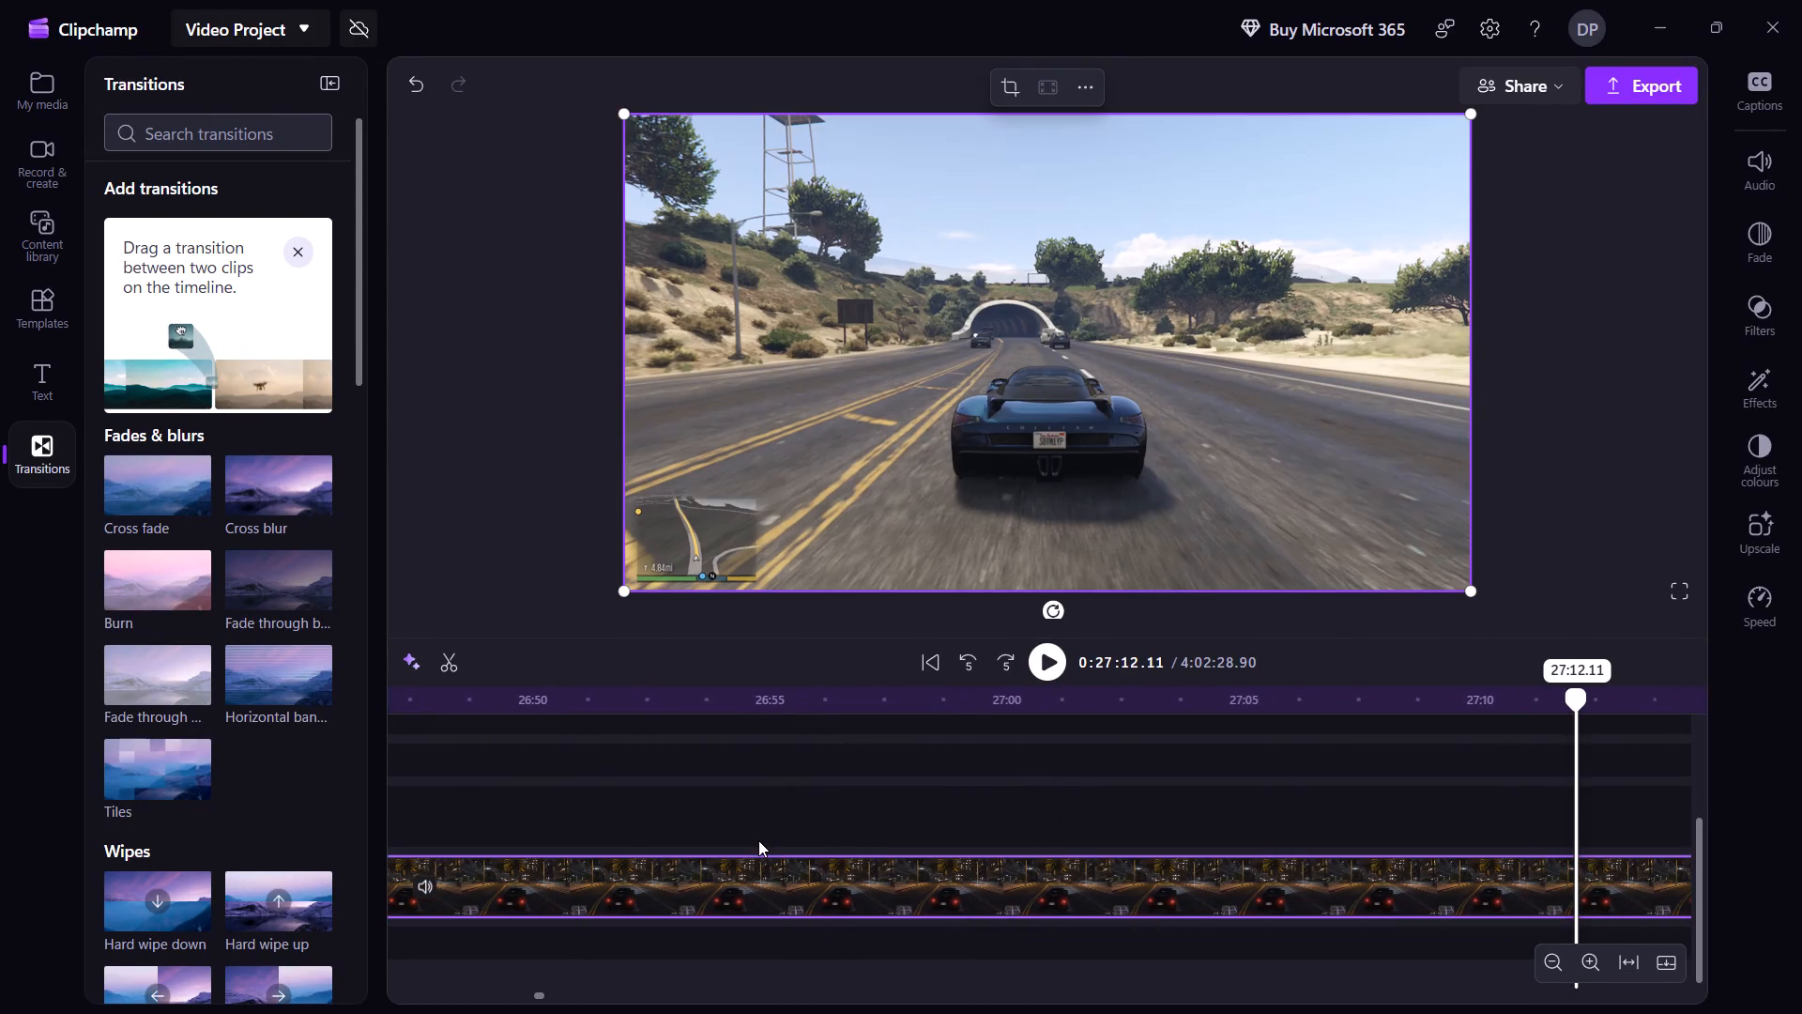
pyautogui.hotkey('shift', 'Right')
pyautogui.hotkey('shift', 'Right')
pyautogui.hotkey('shift', 'Right')
pyautogui.hotkey('shift', 'Right')
pyautogui.hotkey('shift', 'Right')
pyautogui.hotkey('shift', 'Right')
pyautogui.hotkey('shift', 'Right')
pyautogui.hotkey('shift', 'Right')
pyautogui.hotkey('shift', 'Right')
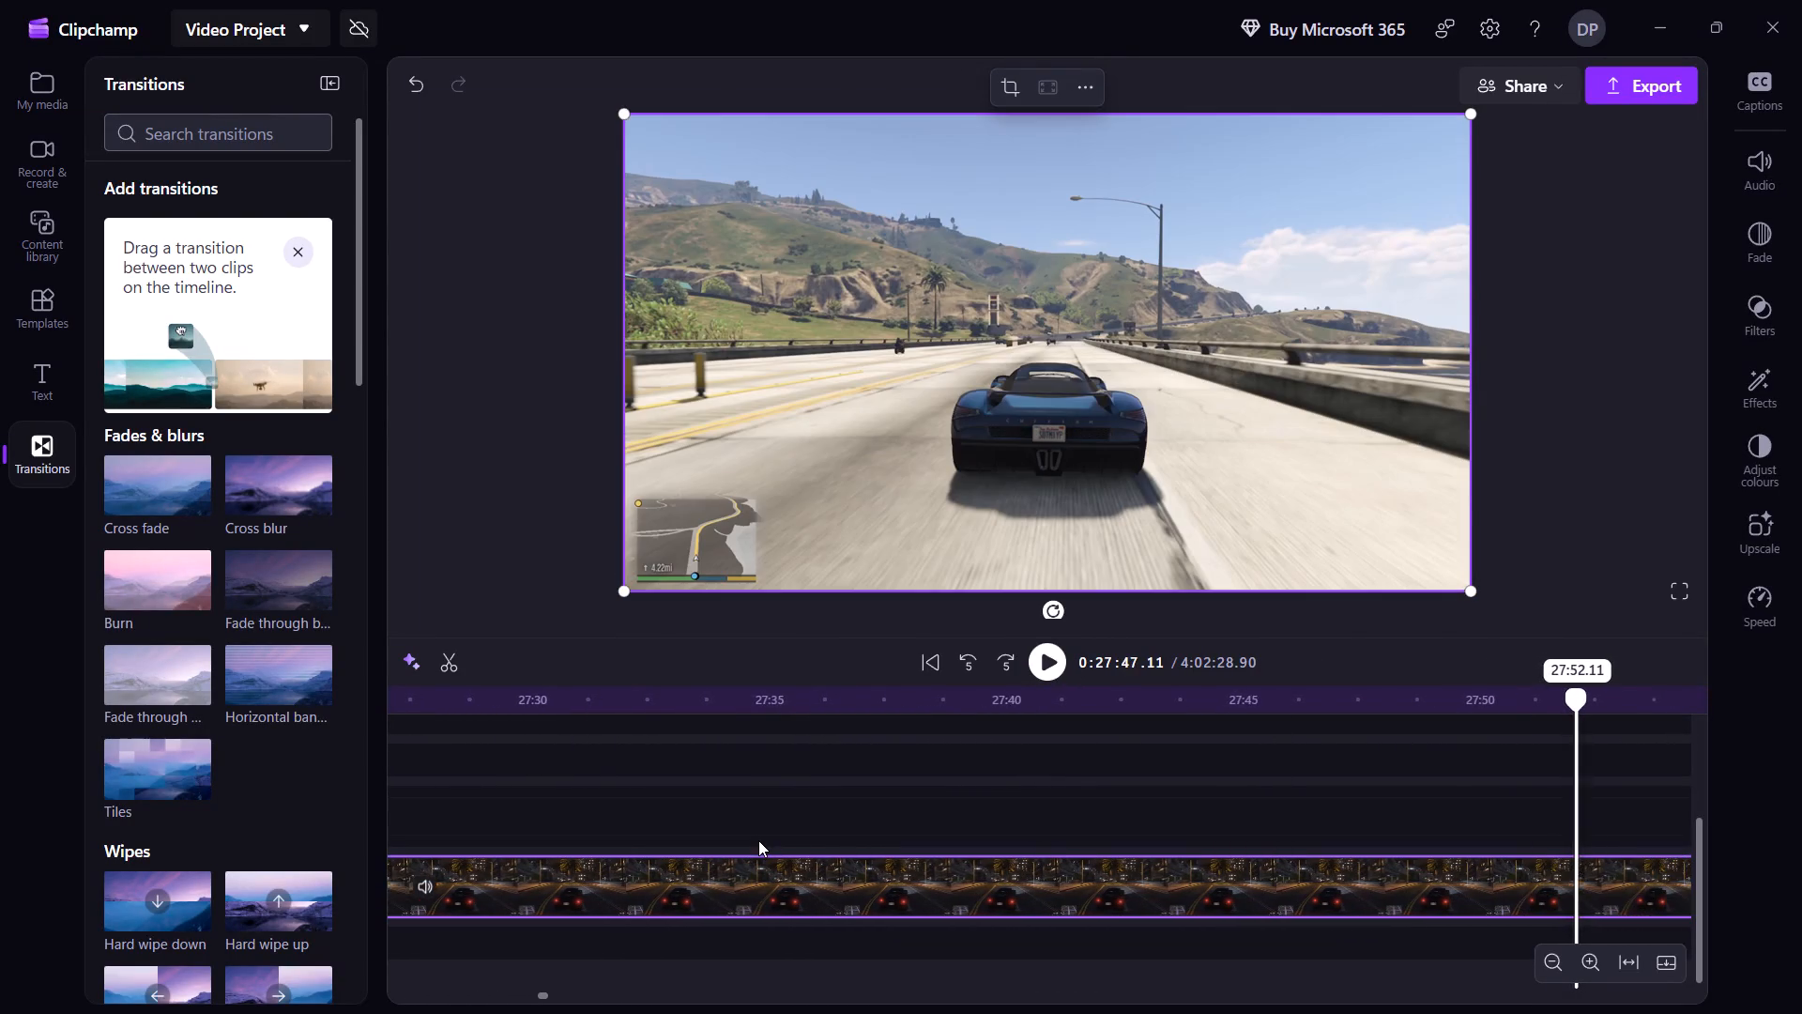
pyautogui.hotkey('shift', 'Right')
pyautogui.hotkey('shift', 'Right')
pyautogui.hotkey('shift', 'Right')
pyautogui.hotkey('shift', 'Right')
pyautogui.hotkey('shift', 'Right')
pyautogui.hotkey('shift', 'Right')
pyautogui.hotkey('shift', 'Right')
pyautogui.hotkey('shift', 'Right')
pyautogui.hotkey('shift', 'Right')
pyautogui.hotkey('shift', 'Right')
pyautogui.hotkey('shift', 'Right')
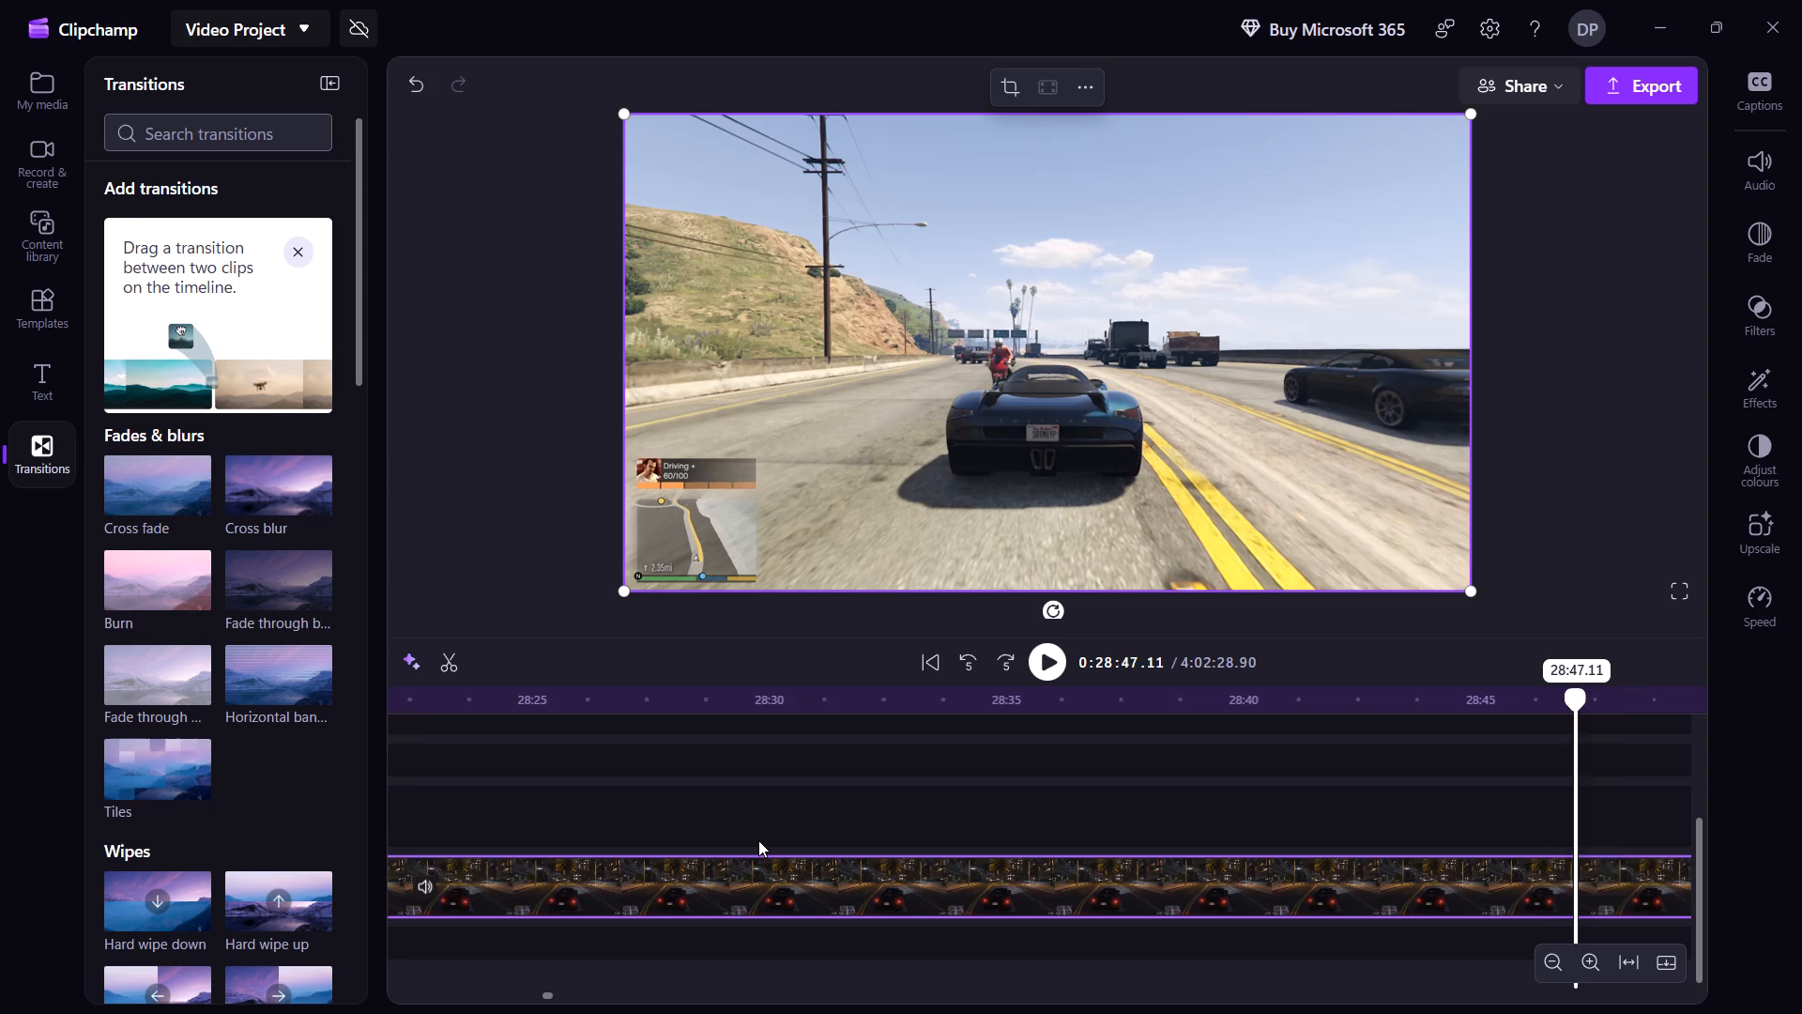
pyautogui.hotkey('shift', 'Right')
pyautogui.hotkey('shift', 'Right')
pyautogui.hotkey('shift', 'Right')
pyautogui.hotkey('shift', 'Right')
pyautogui.hotkey('shift', 'Right')
pyautogui.hotkey('shift', 'Right')
pyautogui.hotkey('shift', 'Right')
pyautogui.hotkey('shift', 'Right')
pyautogui.hotkey('shift', 'Right')
pyautogui.hotkey('shift', 'Right')
pyautogui.hotkey('shift', 'Right')
pyautogui.hotkey('shift', 'Right')
pyautogui.hotkey('shift', 'Right')
pyautogui.hotkey('shift', 'Right')
pyautogui.hotkey('shift', 'Right')
pyautogui.hotkey('shift', 'Right')
pyautogui.hotkey('shift', 'Right')
pyautogui.hotkey('shift', 'Right')
pyautogui.hotkey('shift', 'Right')
pyautogui.hotkey('shift', 'Right')
pyautogui.hotkey('shift', 'Right')
pyautogui.hotkey('shift', 'Right')
pyautogui.hotkey('shift', 'Right')
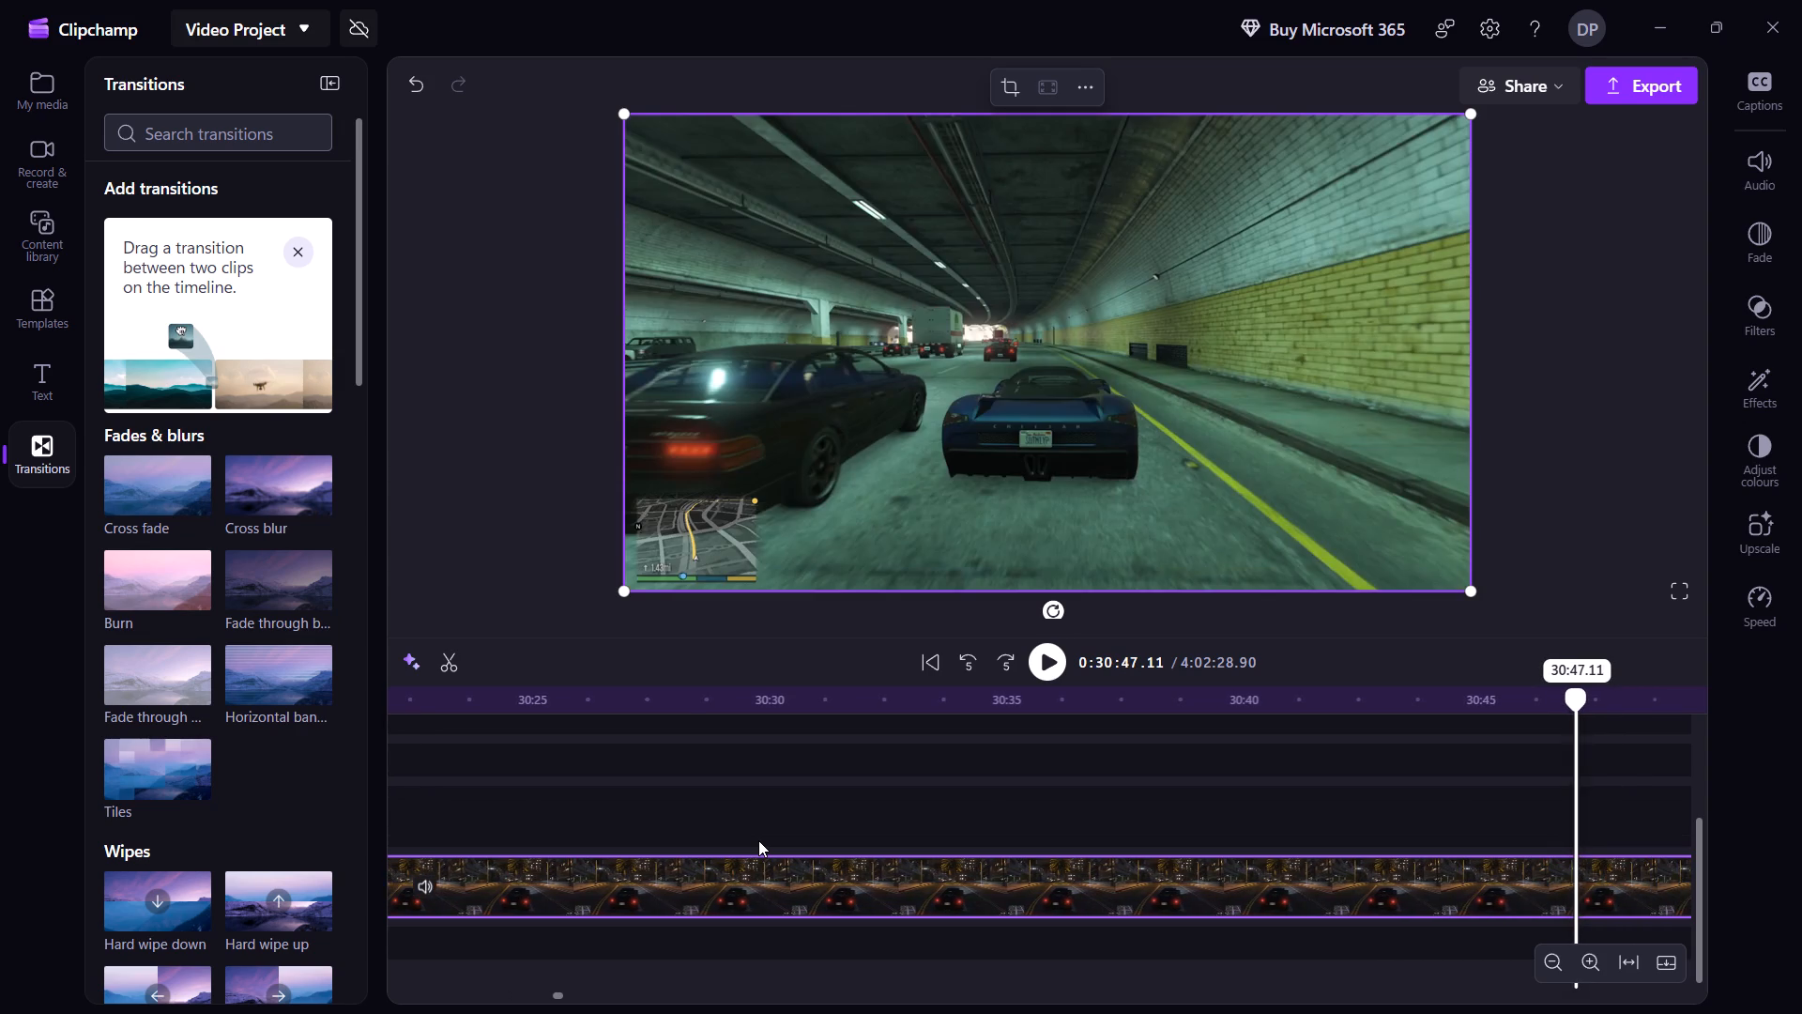
pyautogui.hotkey('shift', 'Right')
pyautogui.hotkey('shift', 'Right')
pyautogui.hotkey('shift', 'Right')
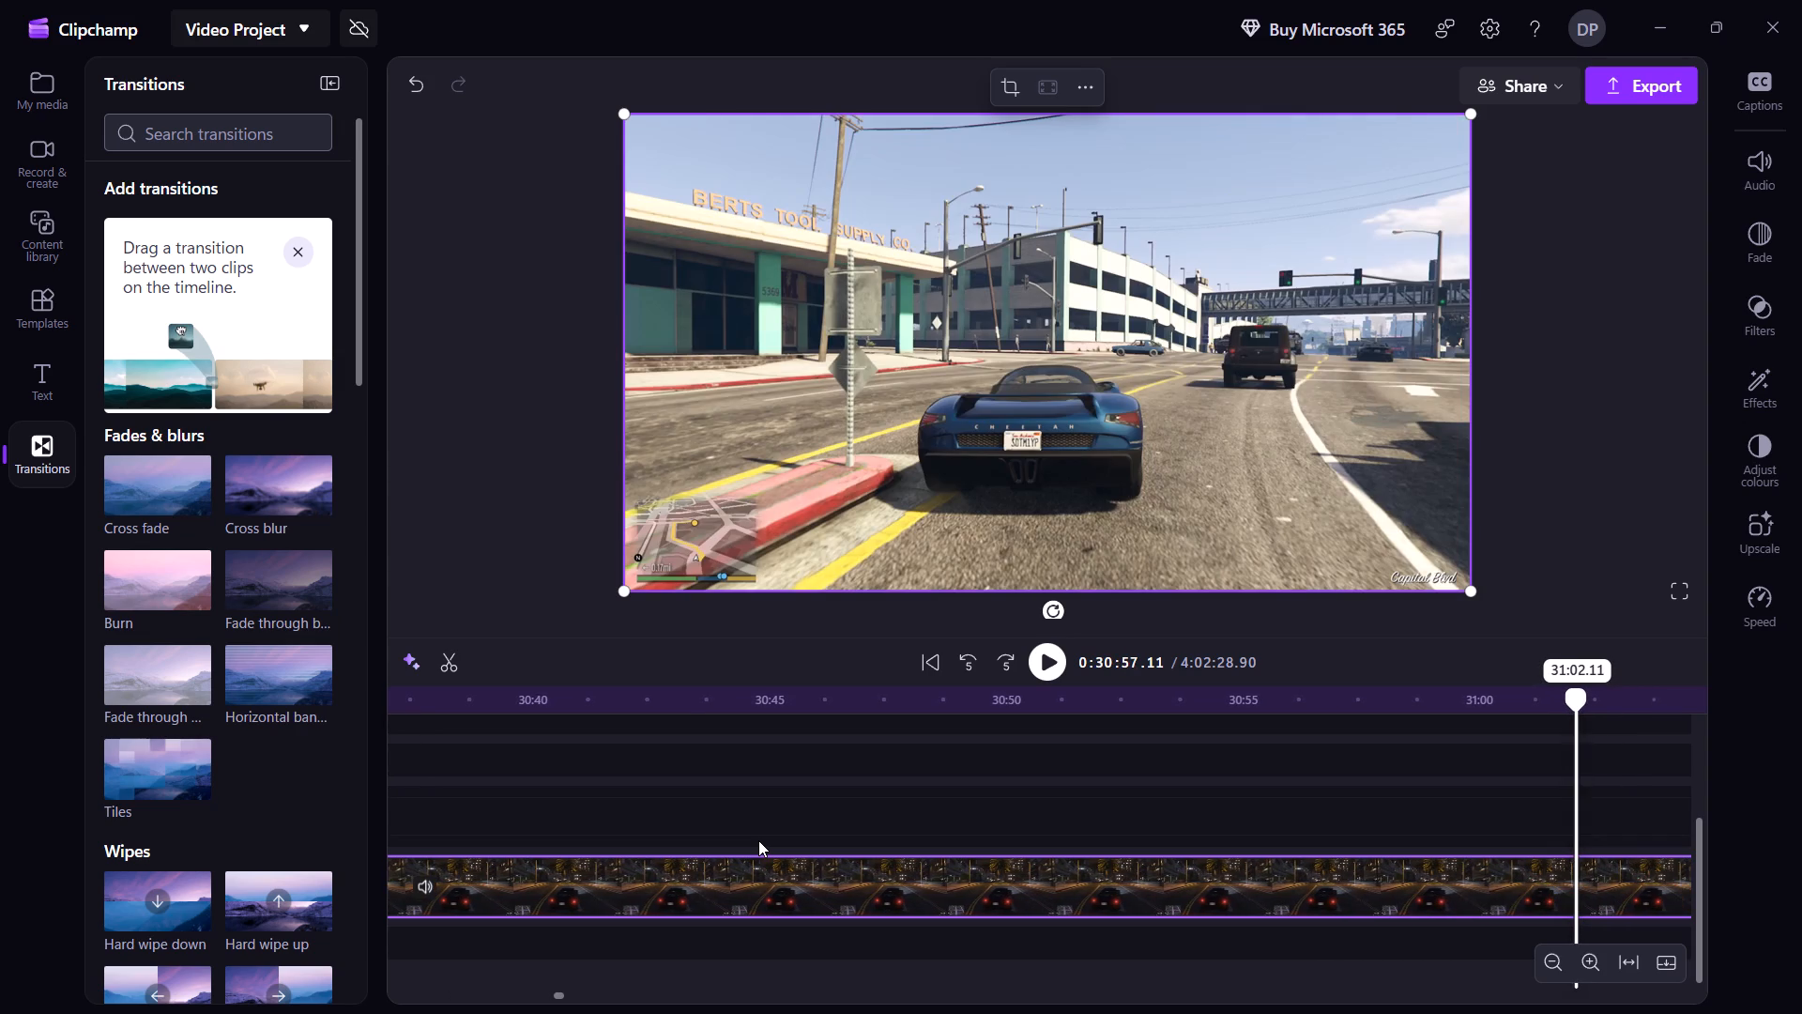
# Stop on the blue car approaching the garage on Little Bighorn Ave and split the recording at 31:02.70.
pyautogui.press('space')
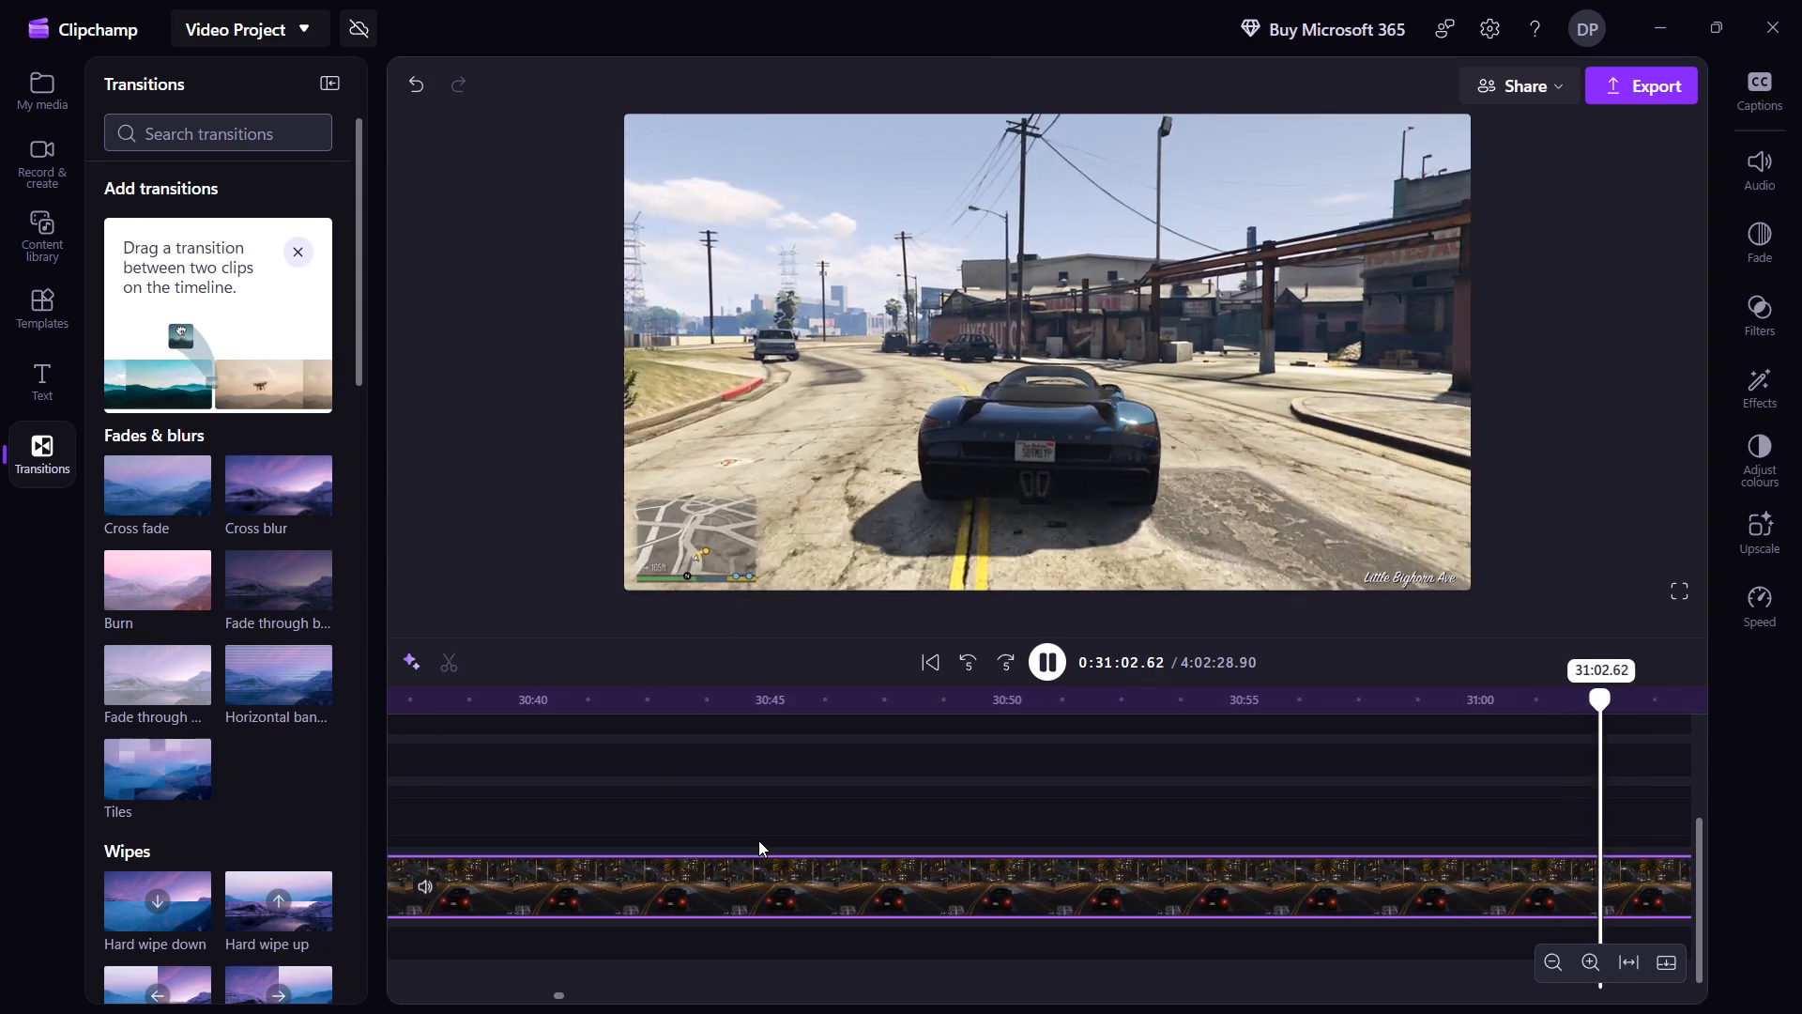
pyautogui.press('space')
pyautogui.press('Left')
pyautogui.press('Left')
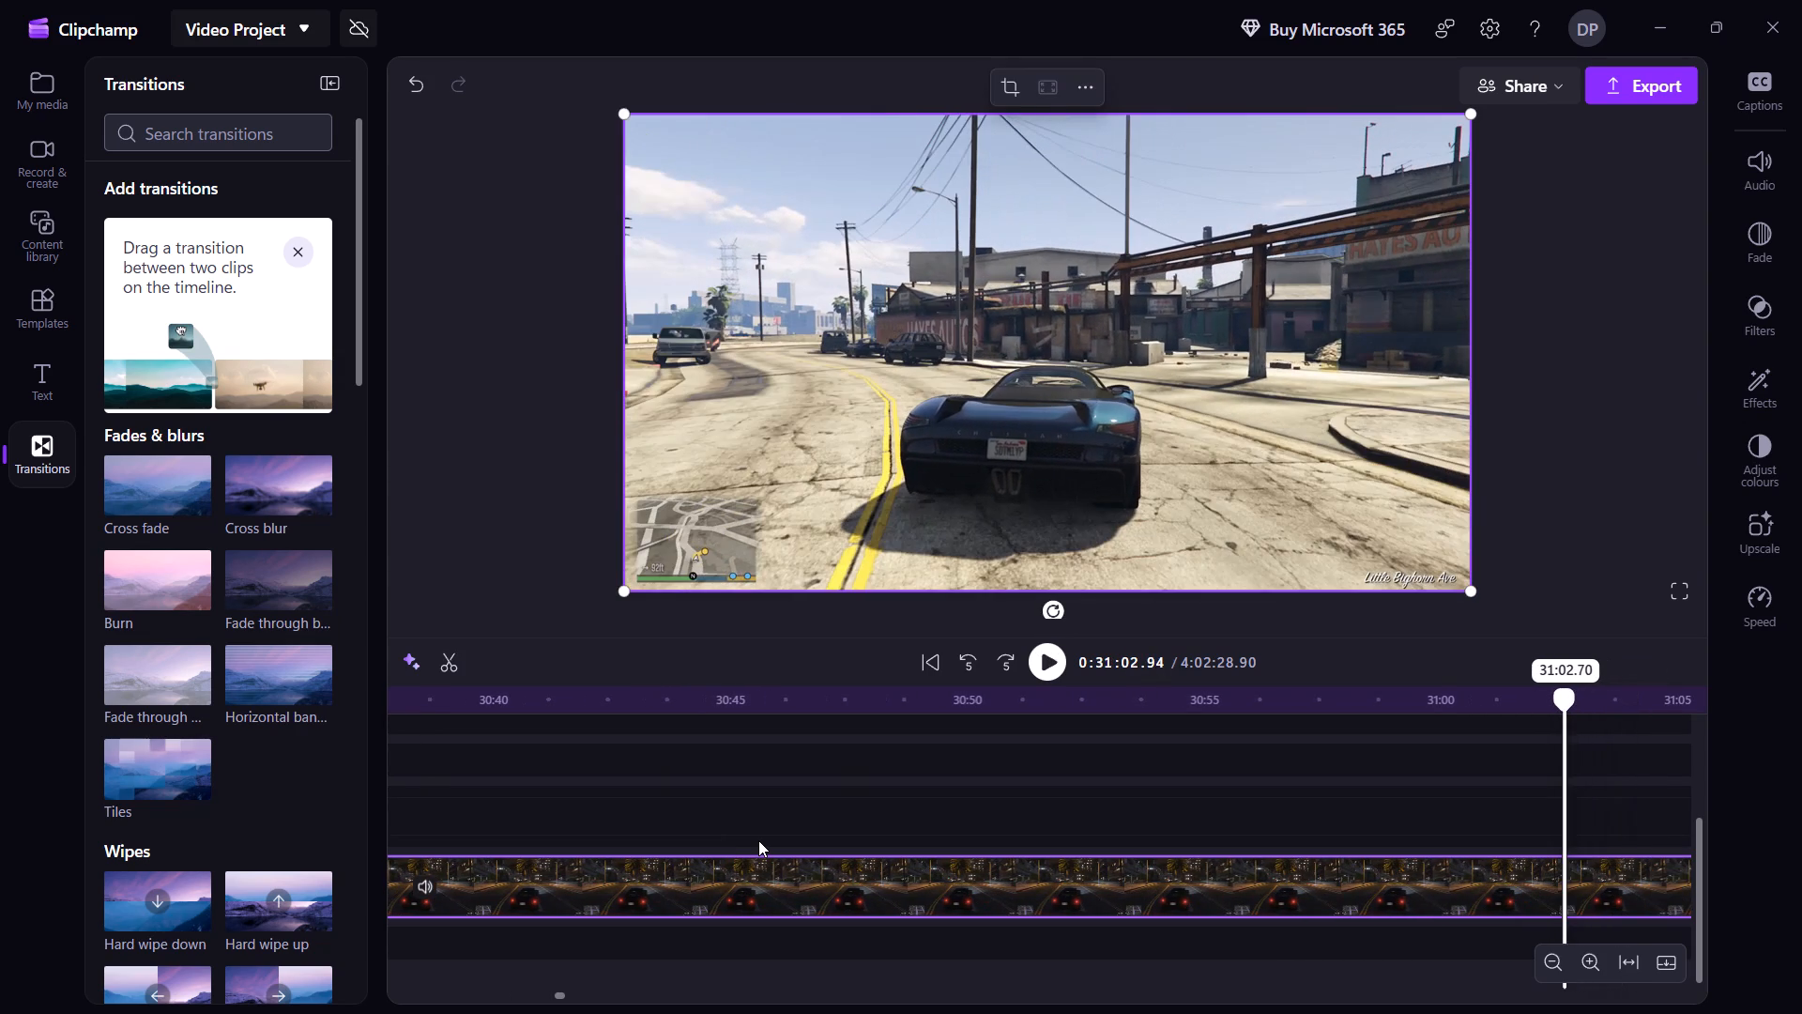
pyautogui.press('s')
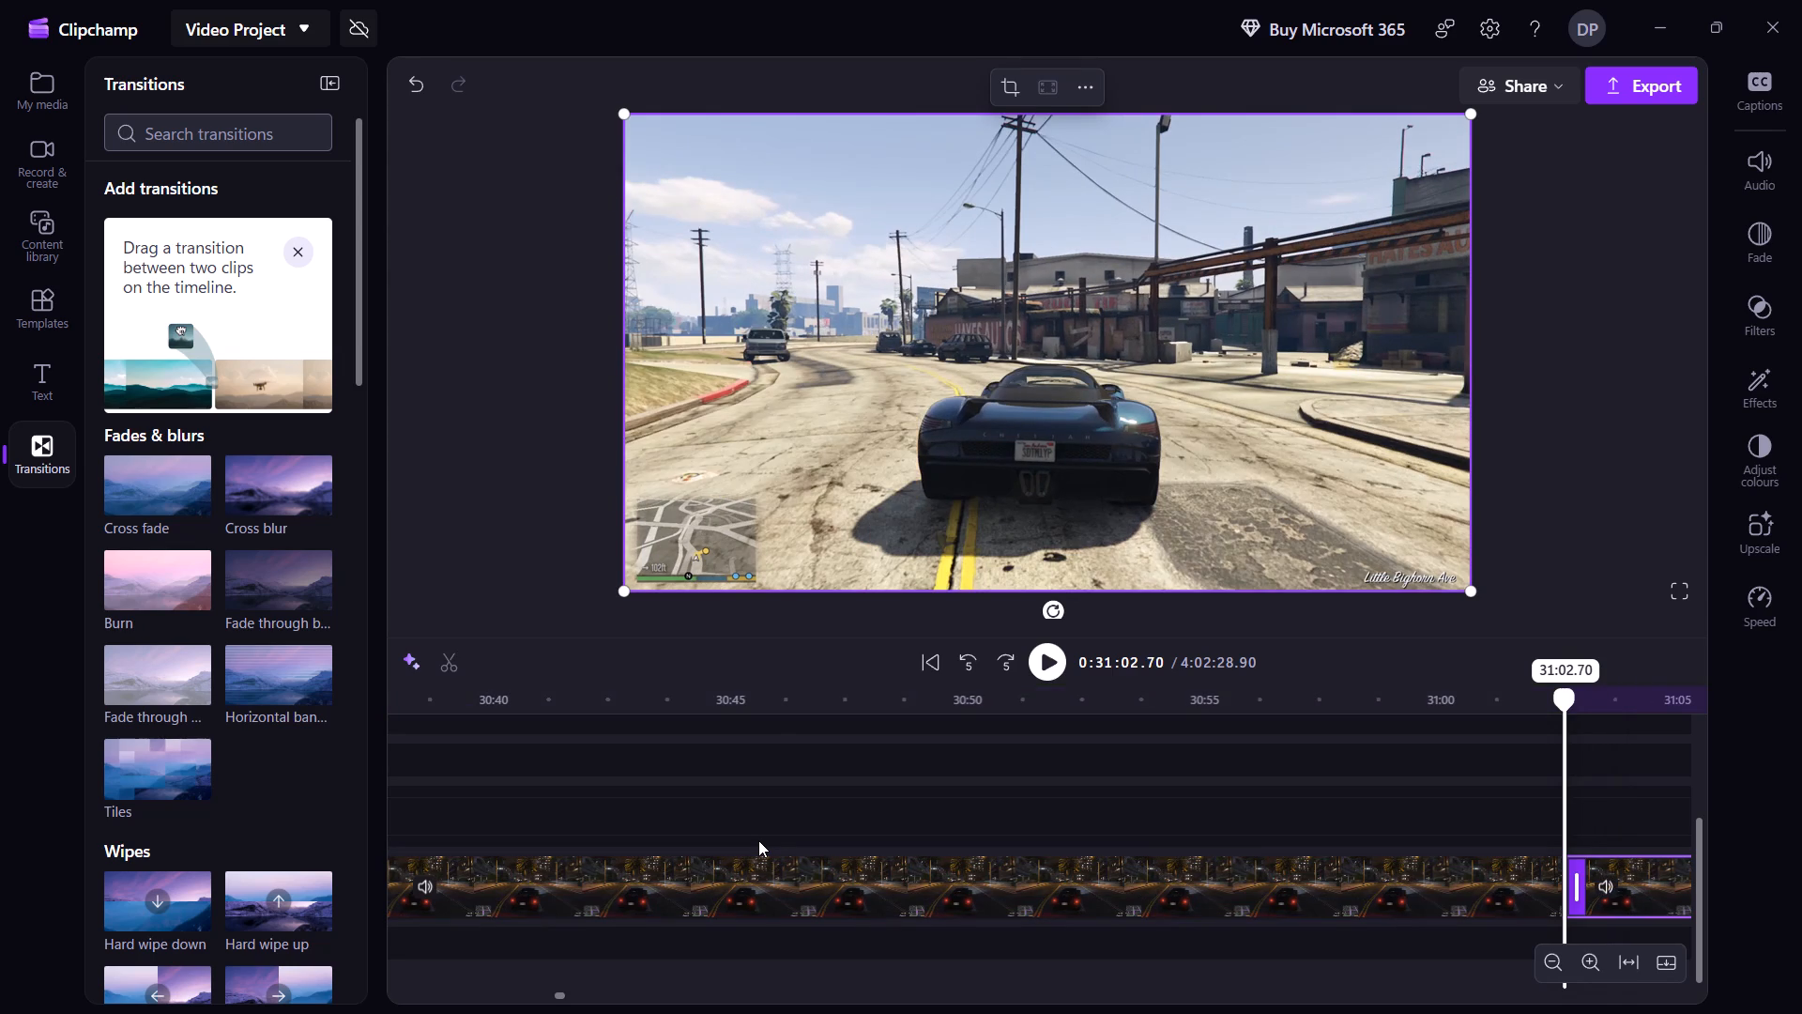
# Delete the driving segment between the coastal bridge and Little Bighorn Ave, and close the gap.
pyautogui.click(919, 890)
pyautogui.rightClick(919, 890)
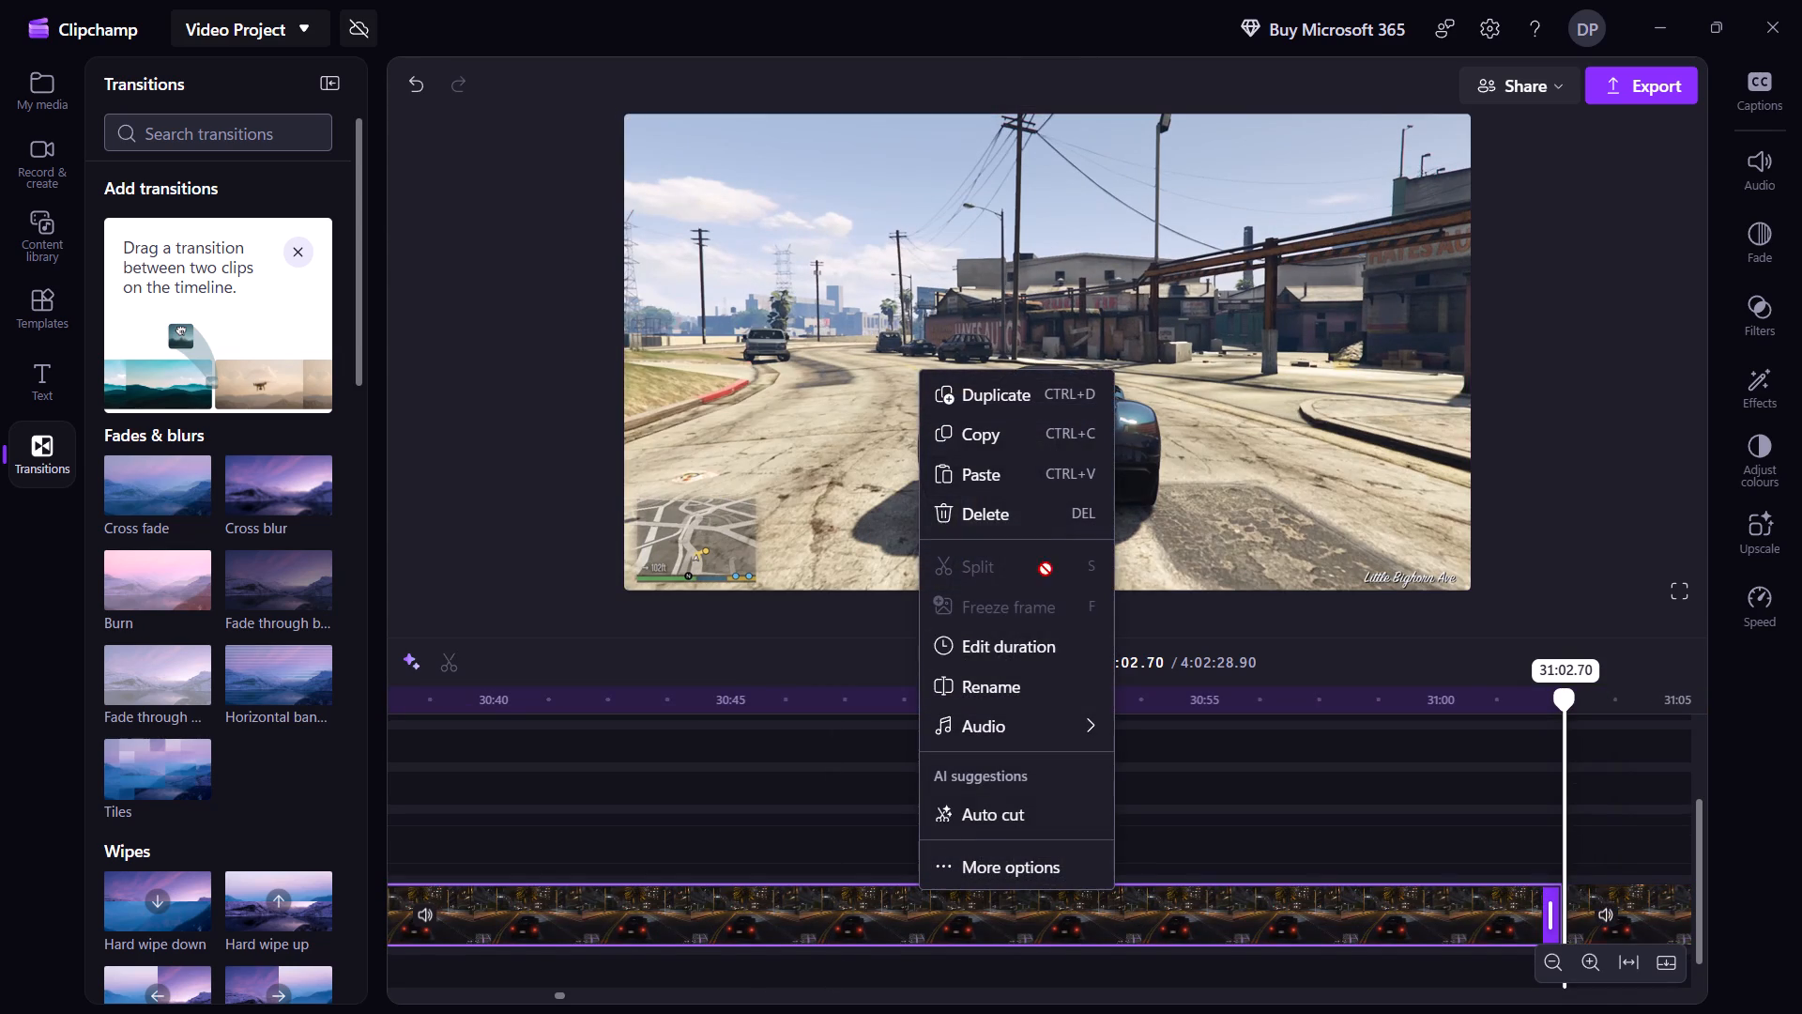
pyautogui.click(1057, 530)
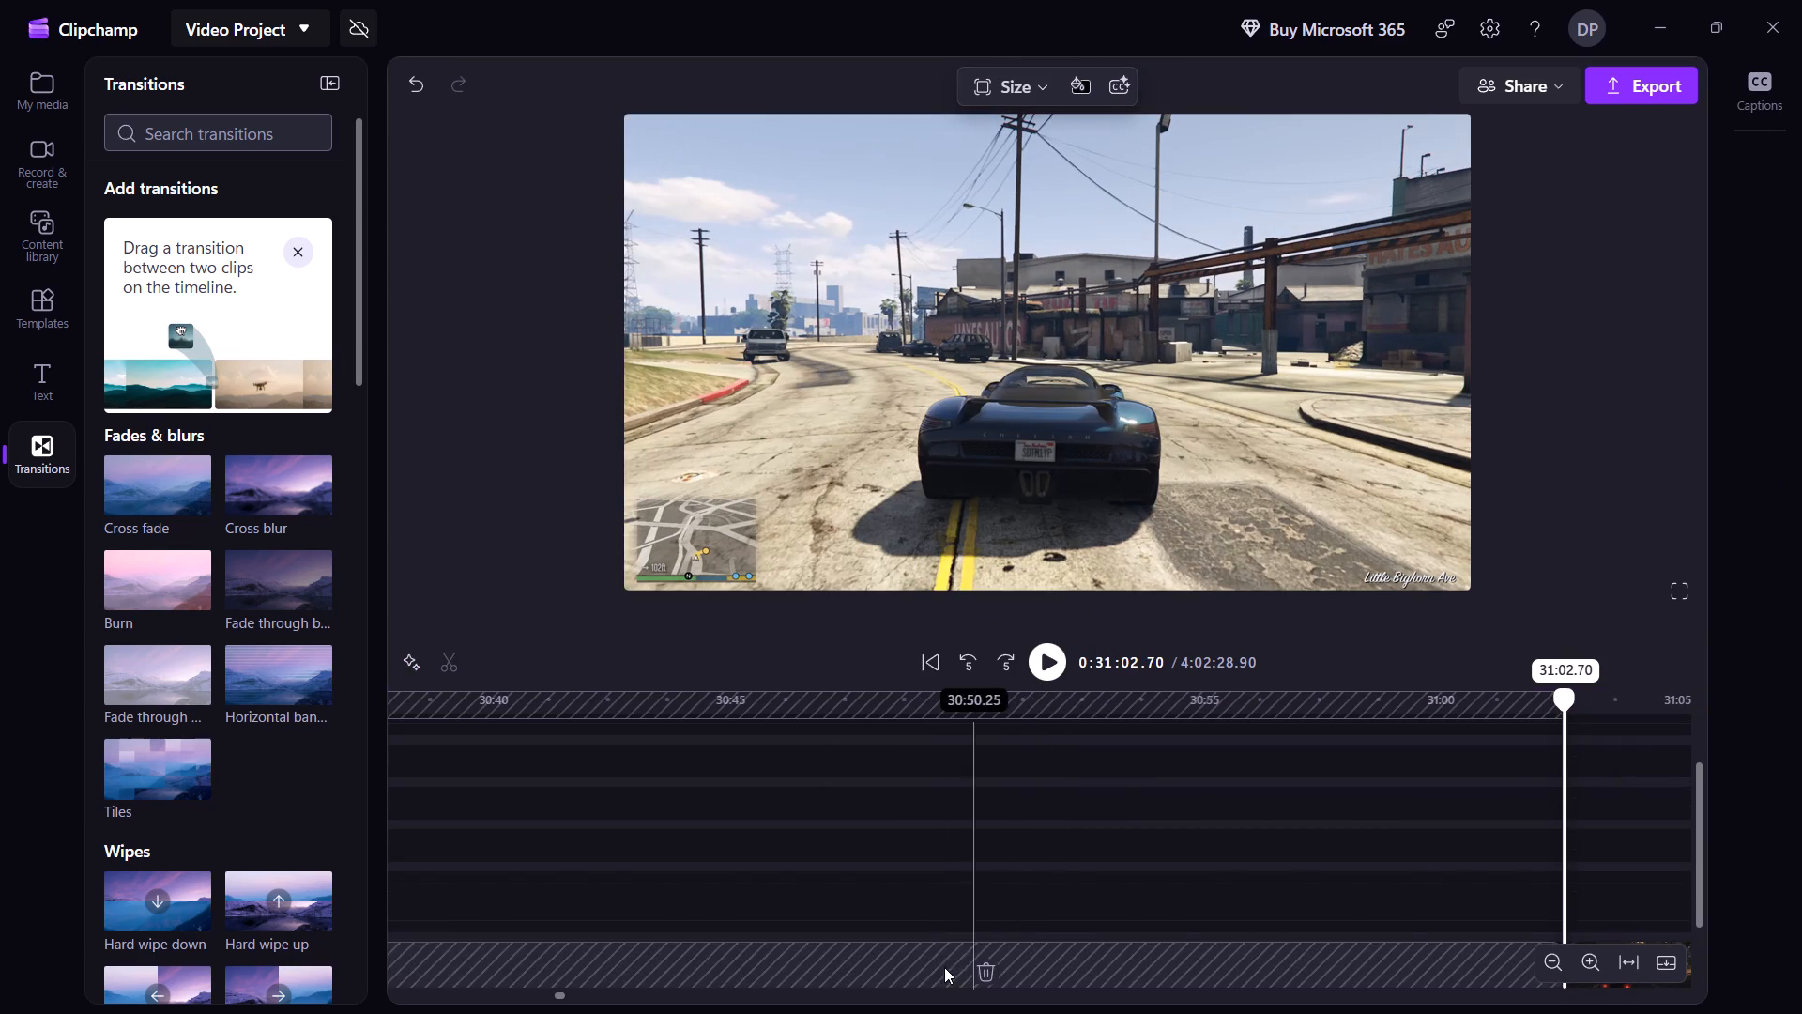
pyautogui.click(997, 883)
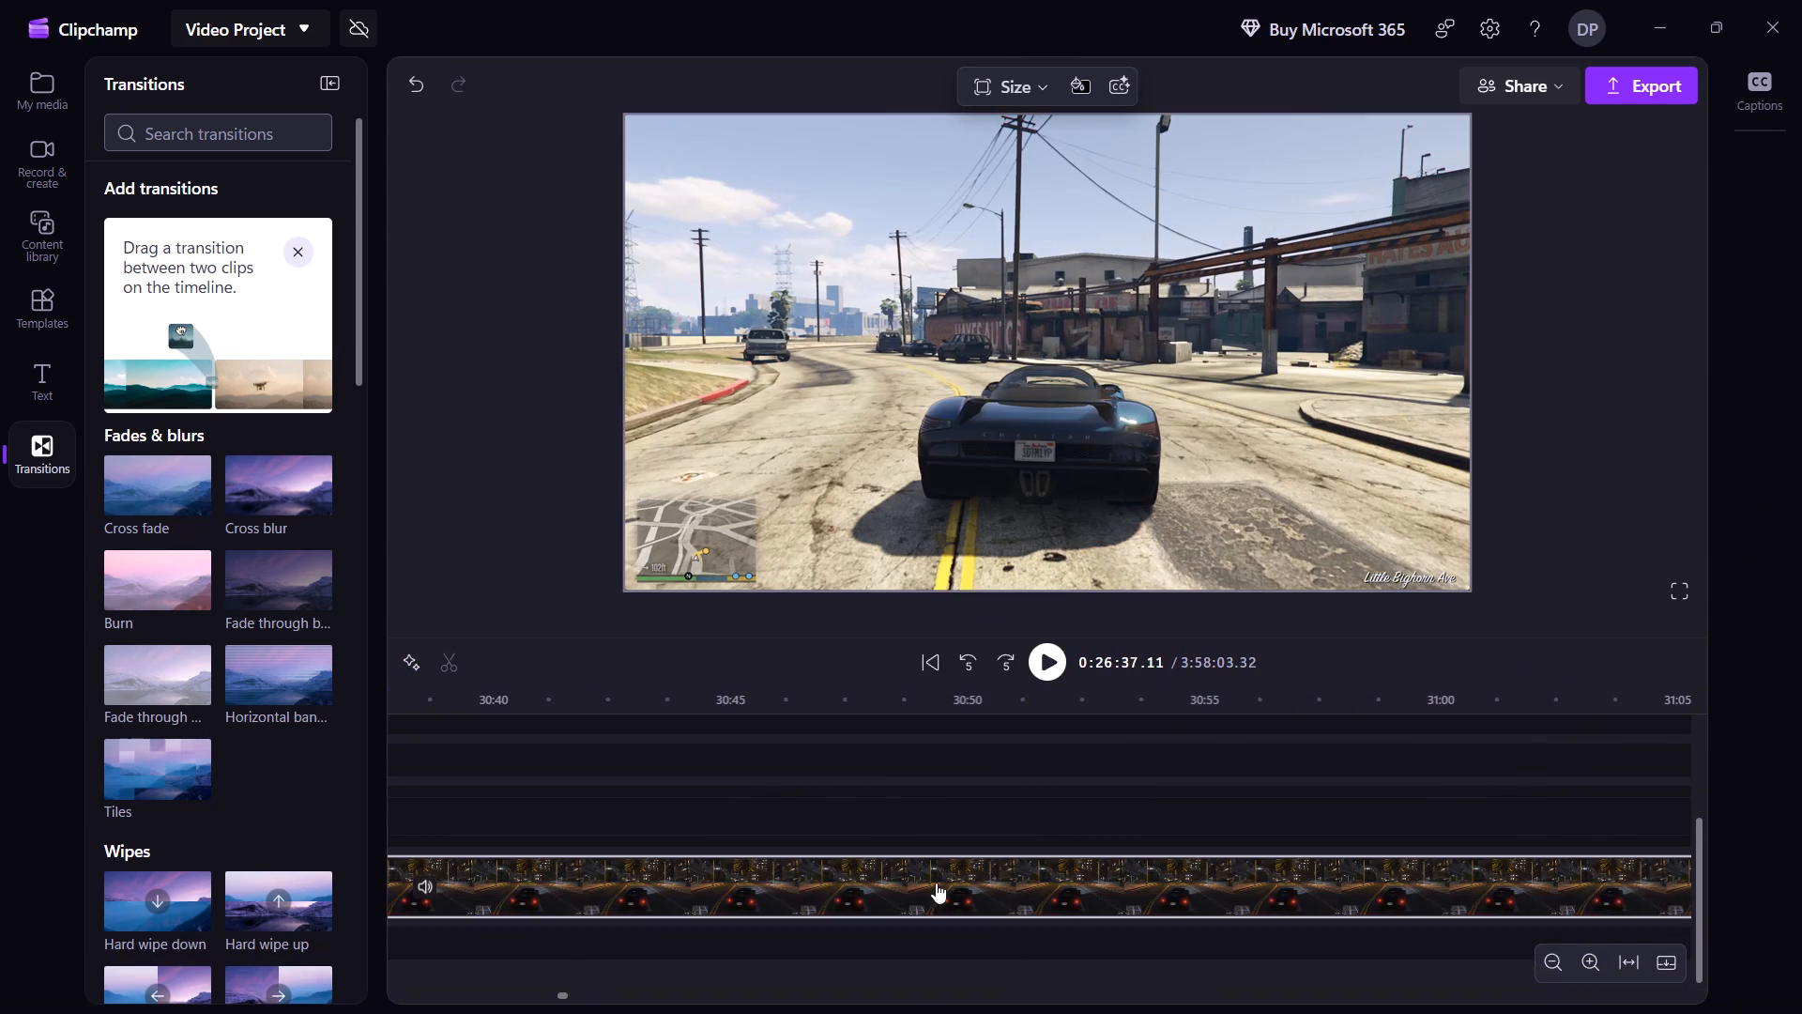
# Add a Cross blur transition between the coastal bridge clip and the garage arrival clip, and play it back.
pyautogui.press('Left')
pyautogui.press('Left')
pyautogui.press('Left')
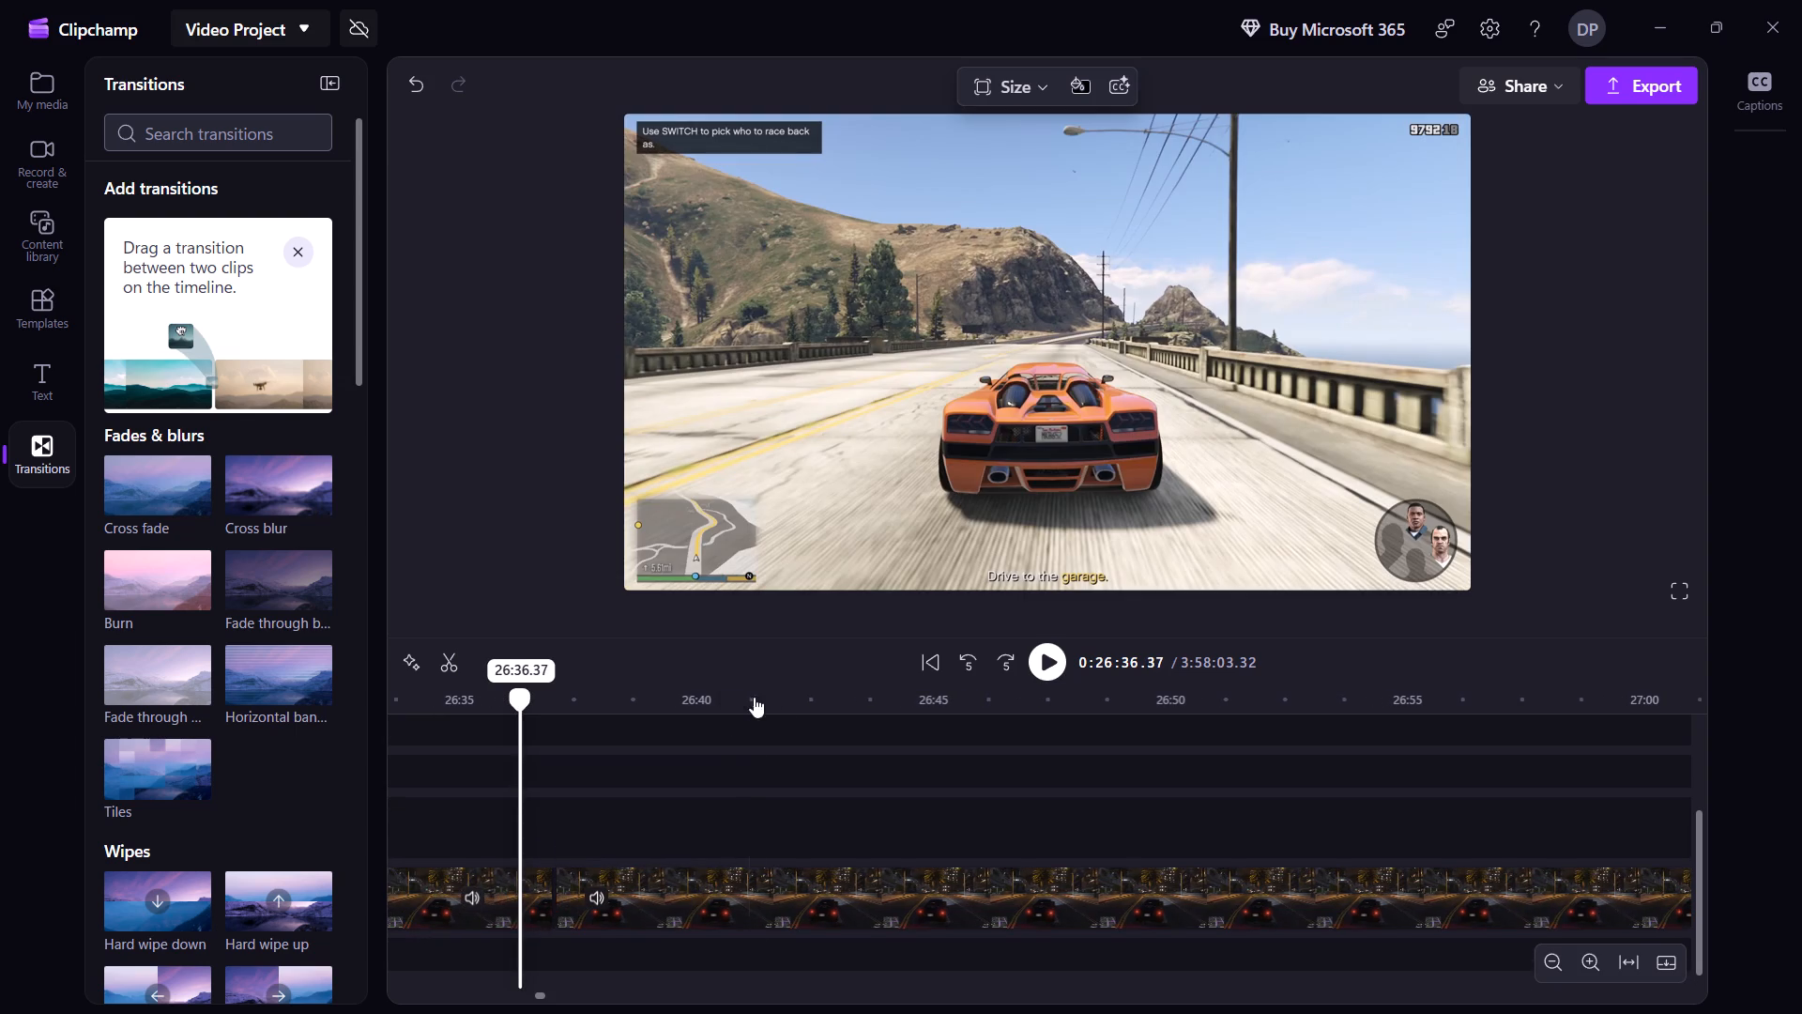
pyautogui.moveTo(258, 483); pyautogui.dragTo(638, 1013)
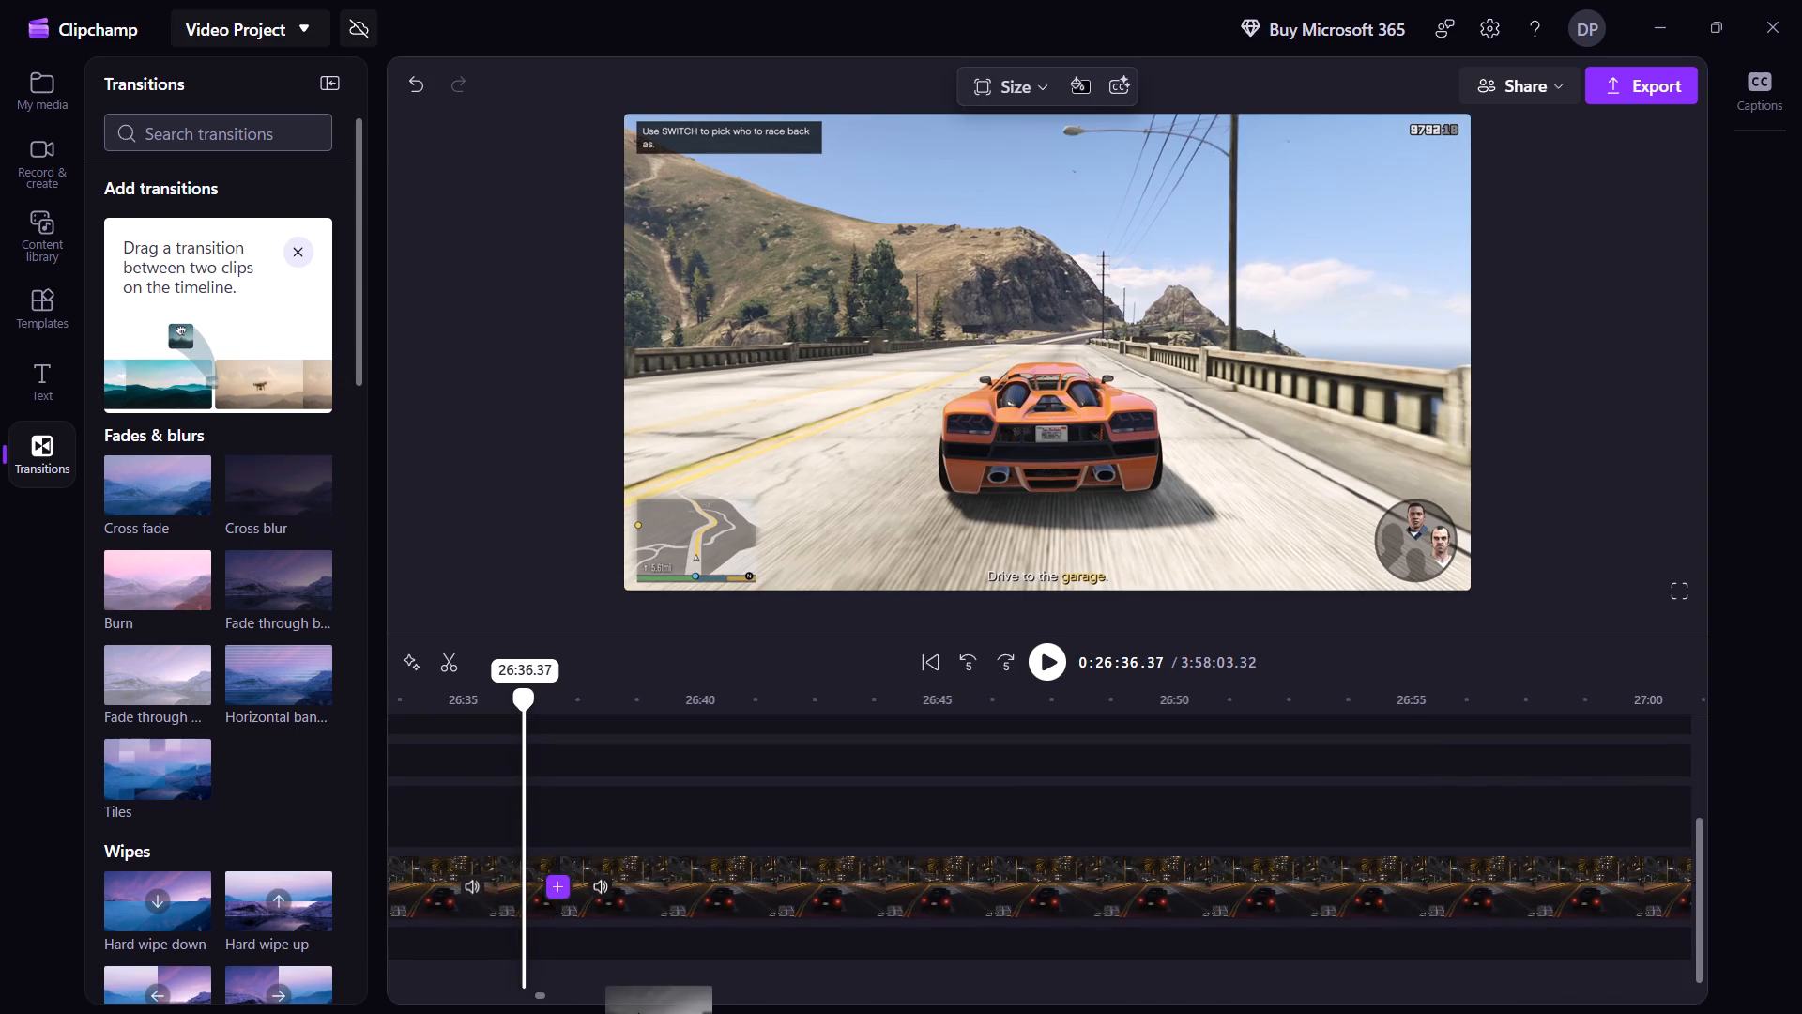
pyautogui.moveTo(638, 1013); pyautogui.dragTo(560, 879)
pyautogui.press('space')
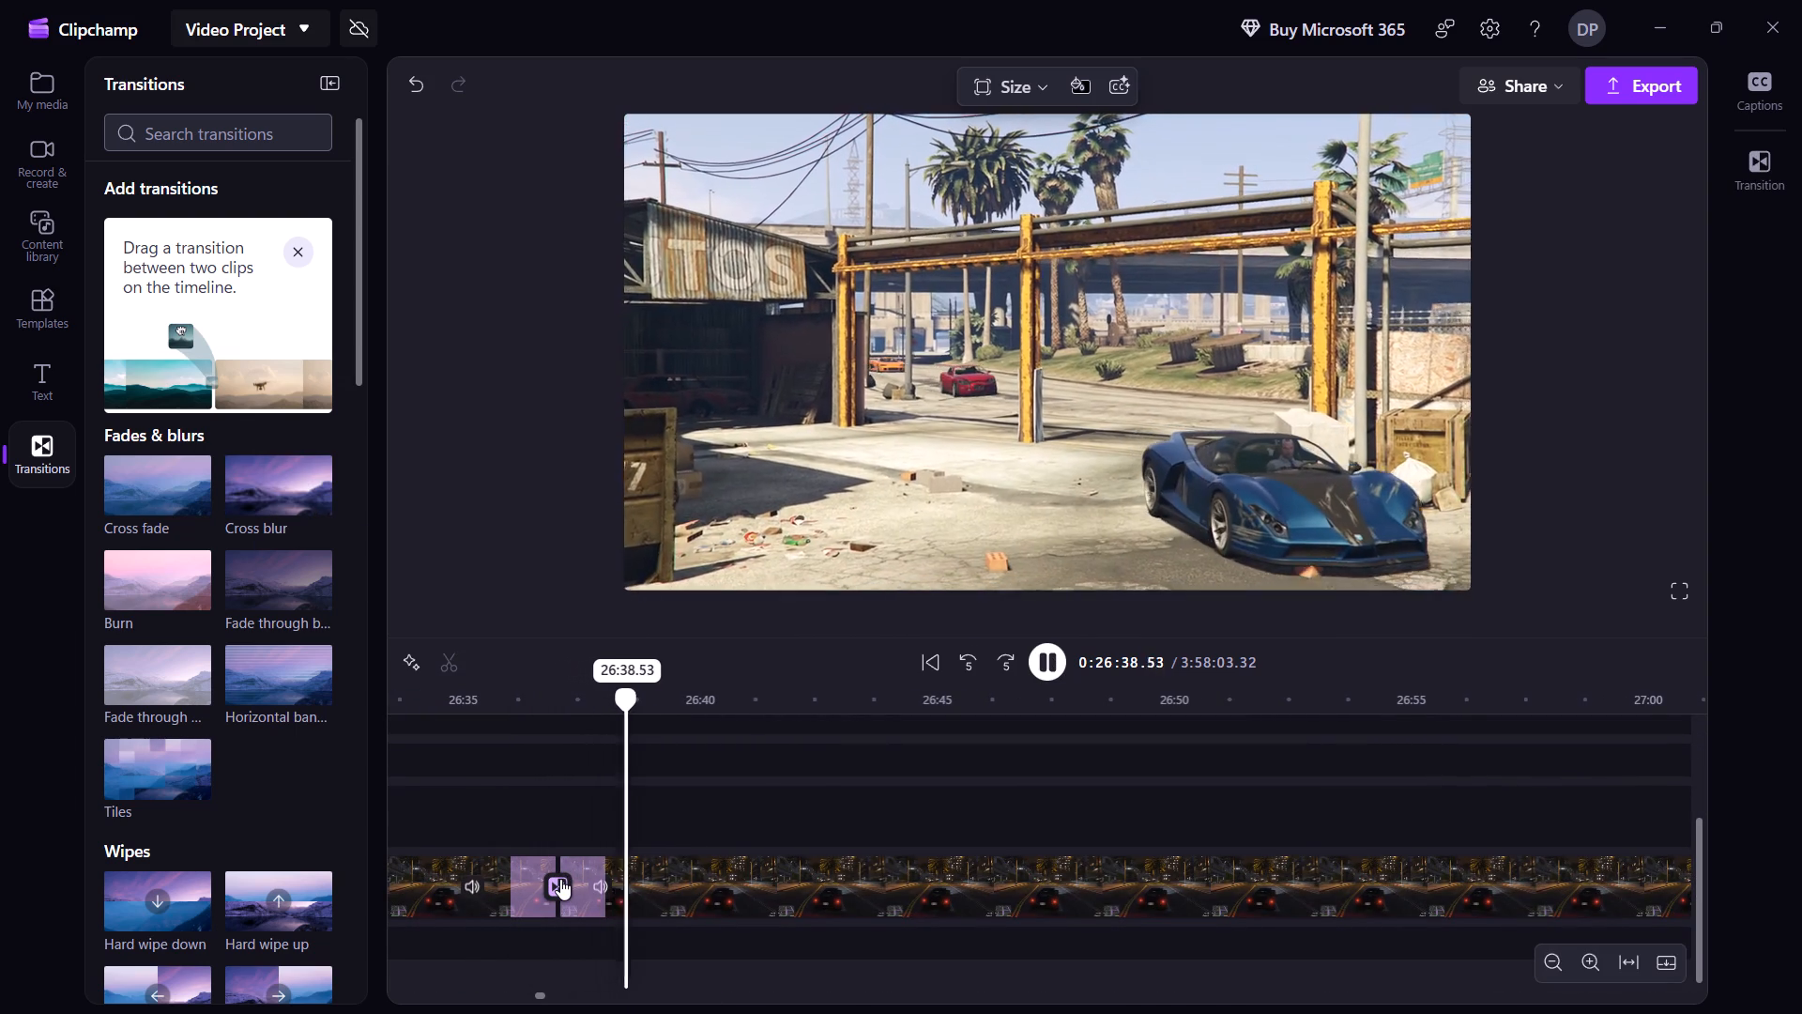
# Skim the garage arrival and the cutscene that follows to find where the mission ends.
pyautogui.press('Right')
pyautogui.press('Right')
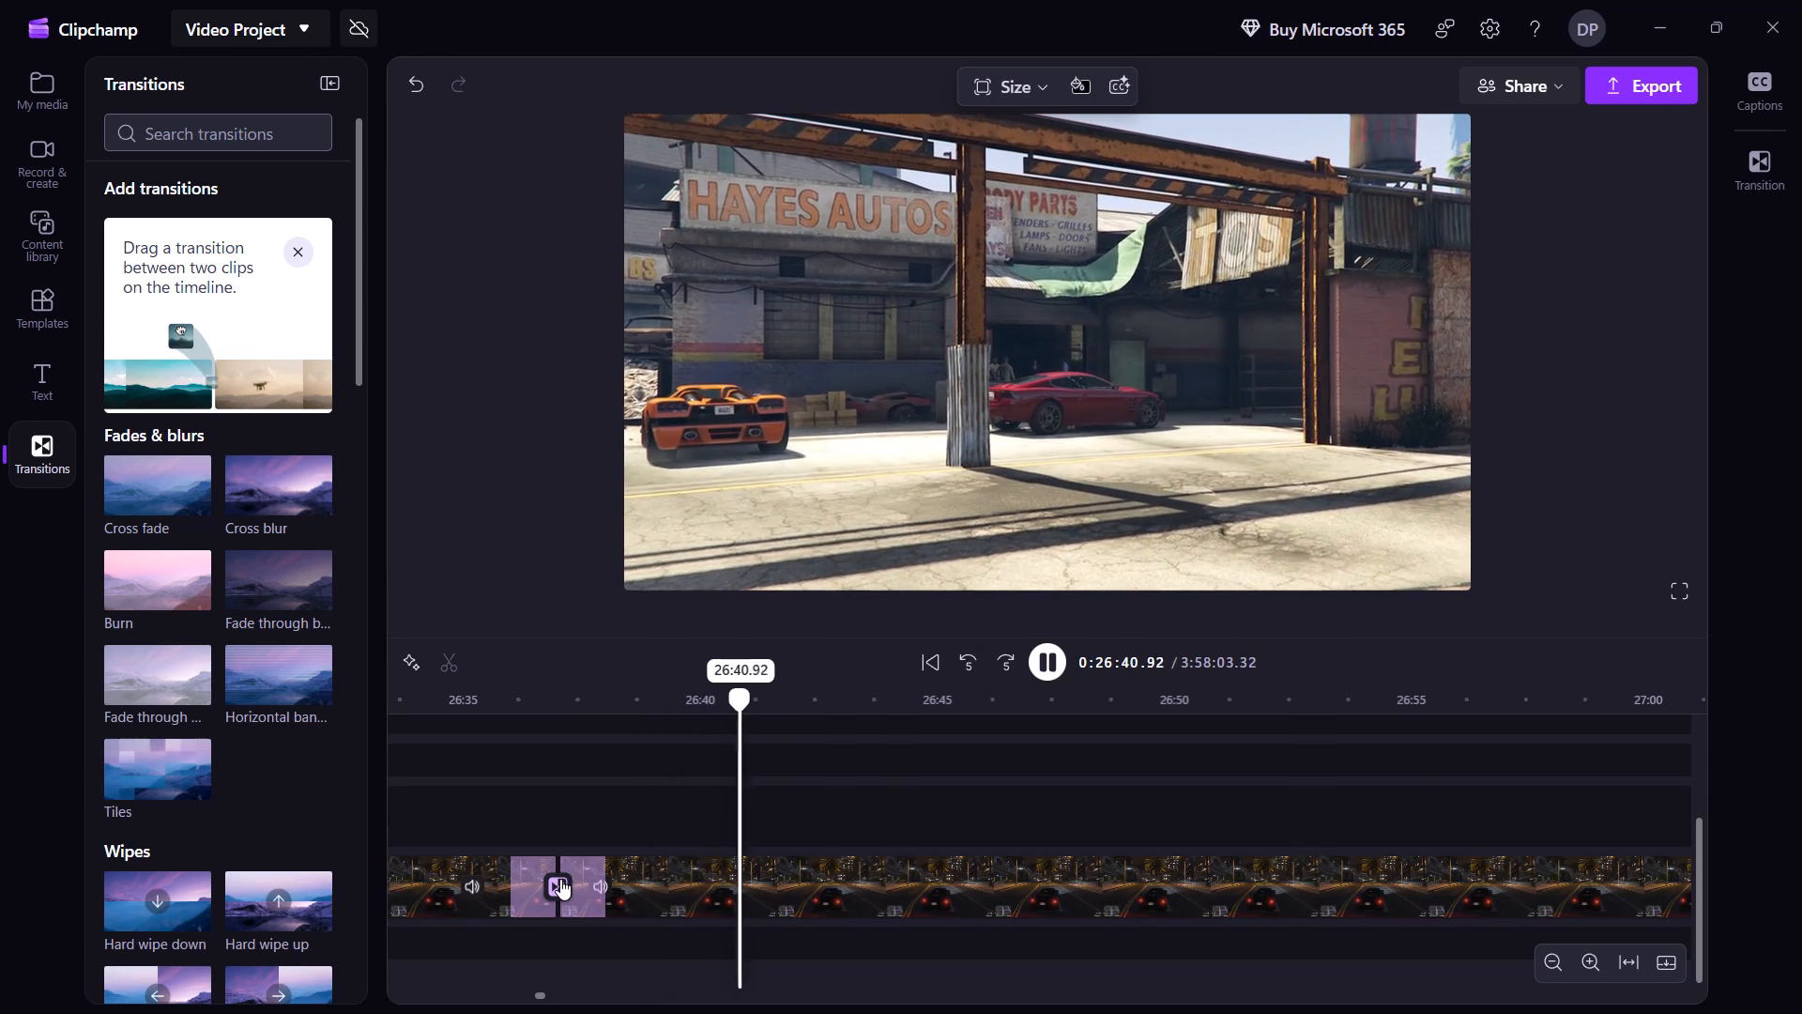
pyautogui.press('Right')
pyautogui.press('Right')
pyautogui.press('Right')
pyautogui.press('Right')
pyautogui.press('Right')
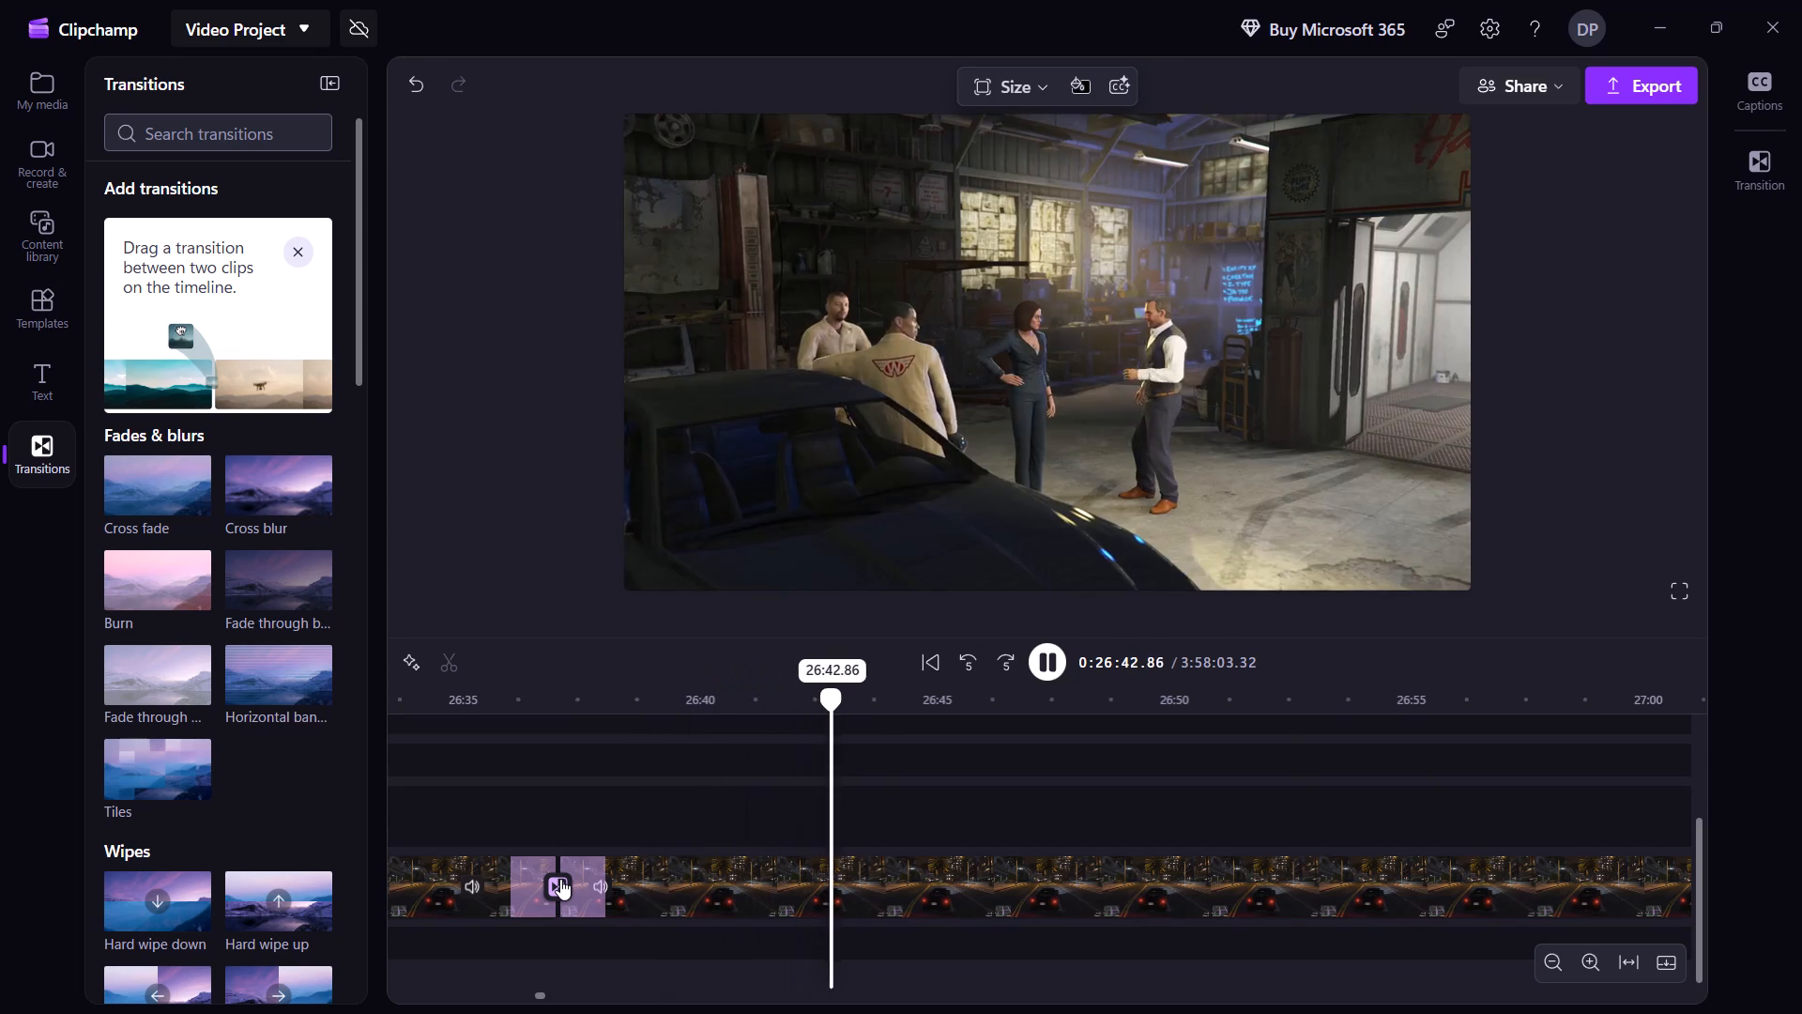
pyautogui.press('Right')
pyautogui.press('Right')
pyautogui.press('Right')
pyautogui.hotkey('shift', 'Right')
pyautogui.hotkey('shift', 'Right')
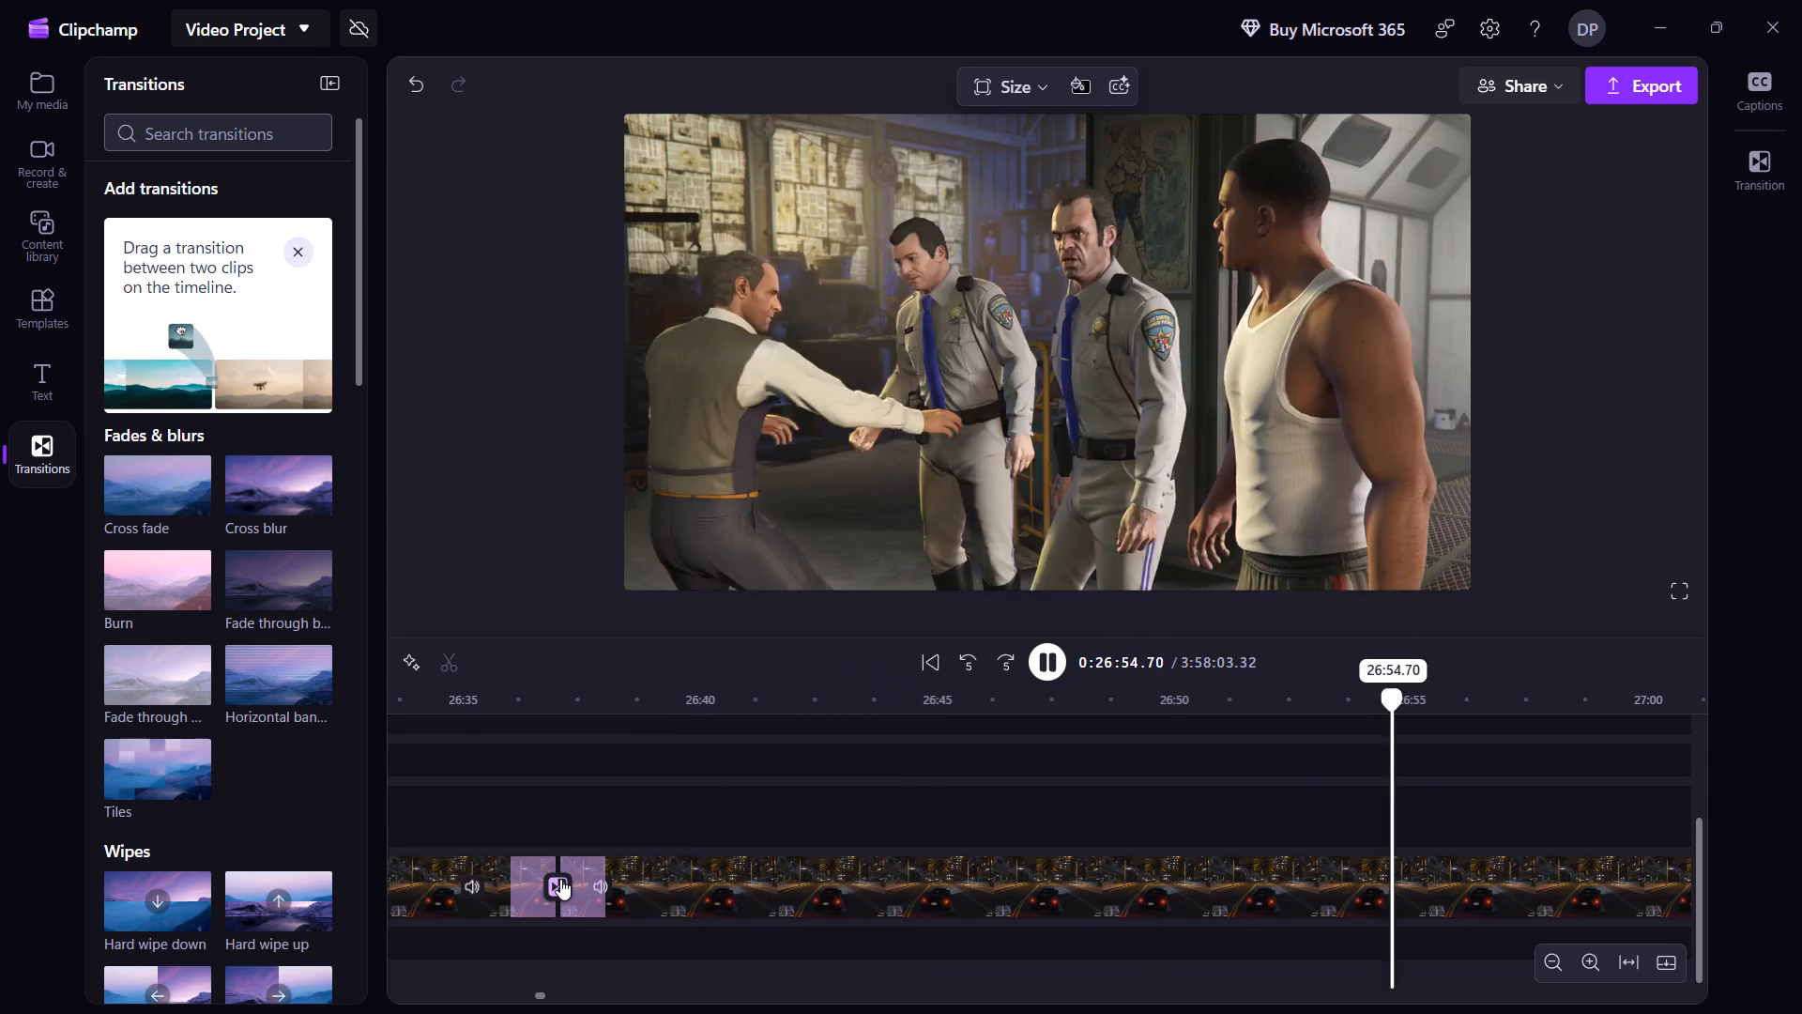
pyautogui.hotkey('shift', 'Right')
pyautogui.hotkey('shift', 'Right')
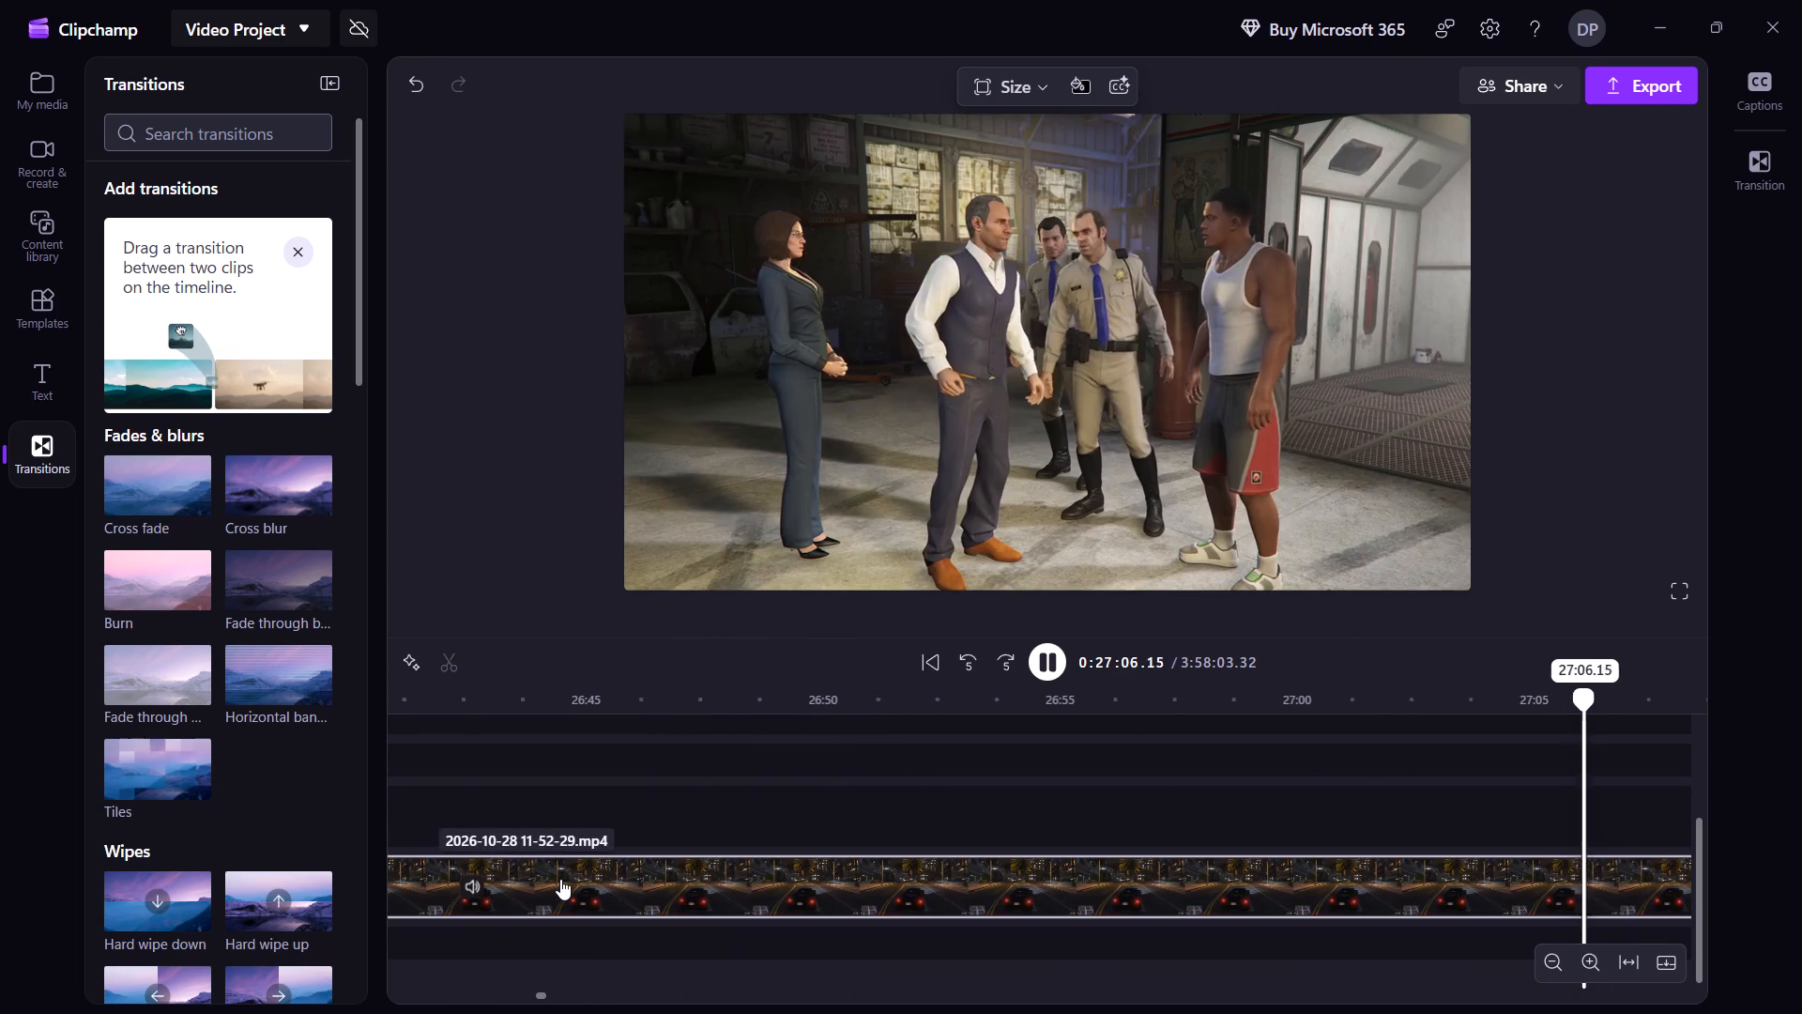
pyautogui.hotkey('shift', 'Right')
pyautogui.hotkey('shift', 'Right')
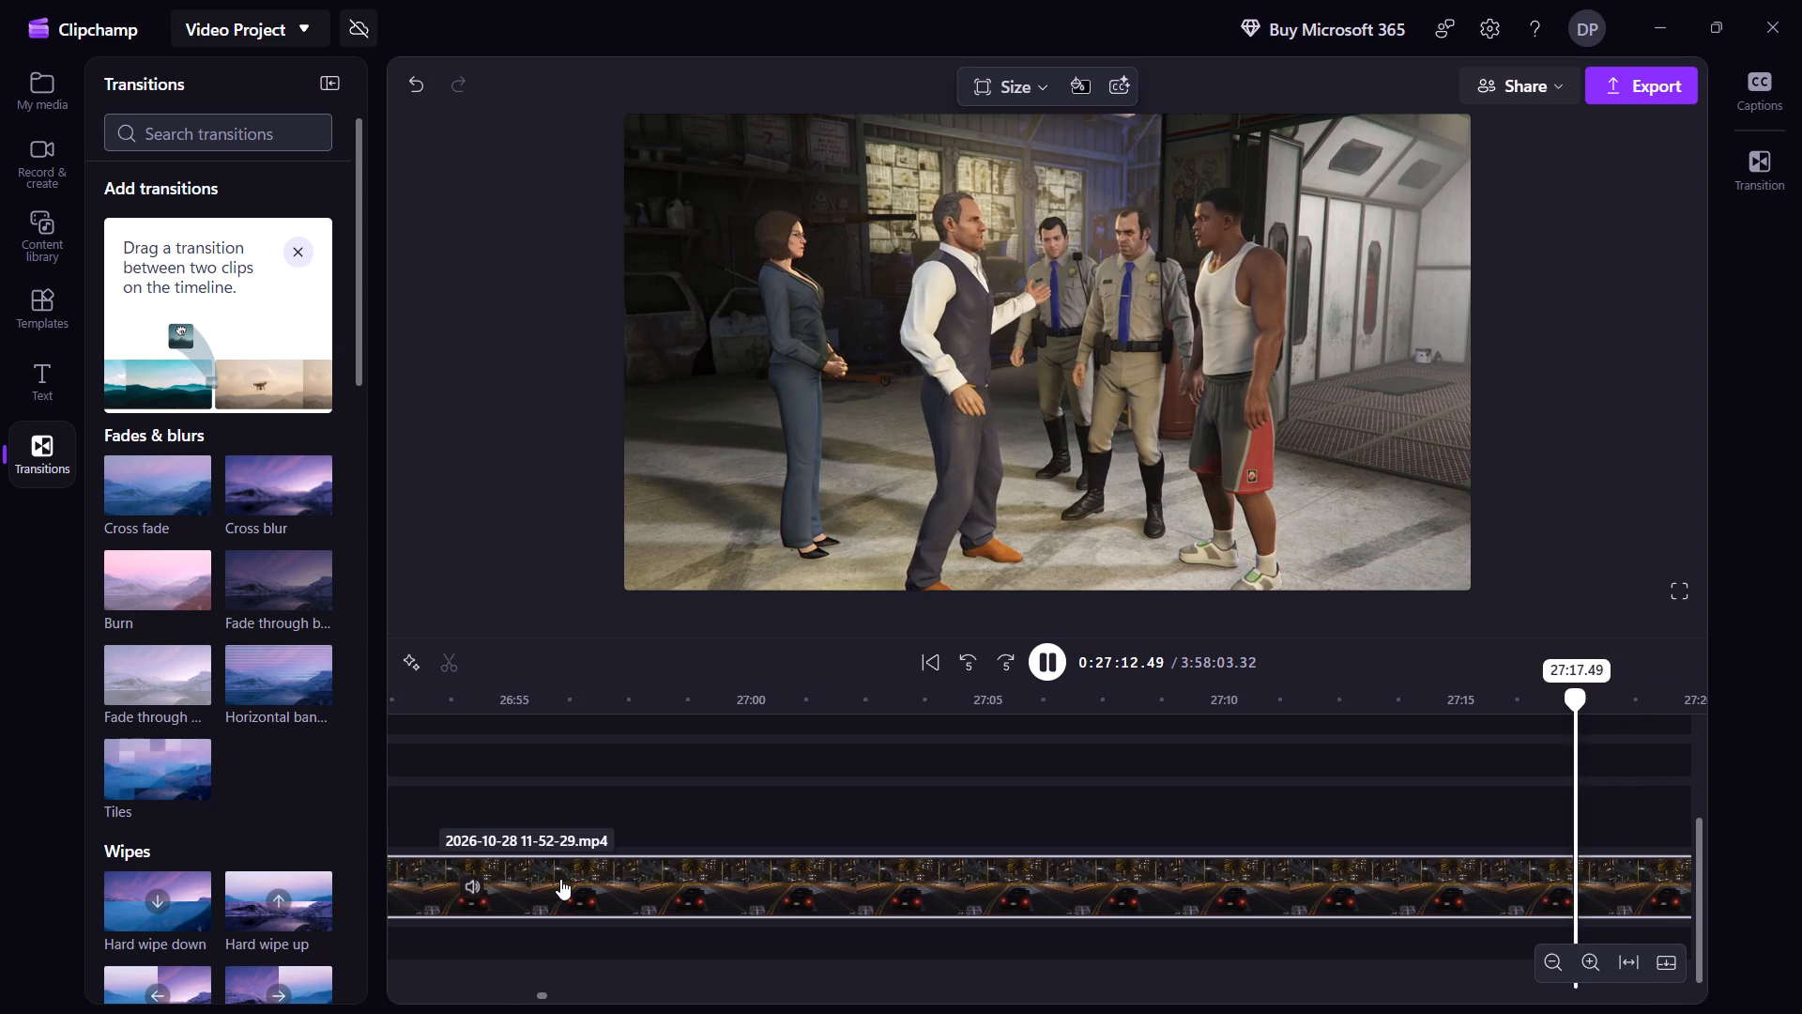
pyautogui.hotkey('shift', 'Right')
pyautogui.hotkey('shift', 'Right')
pyautogui.hotkey('shift', 'Right')
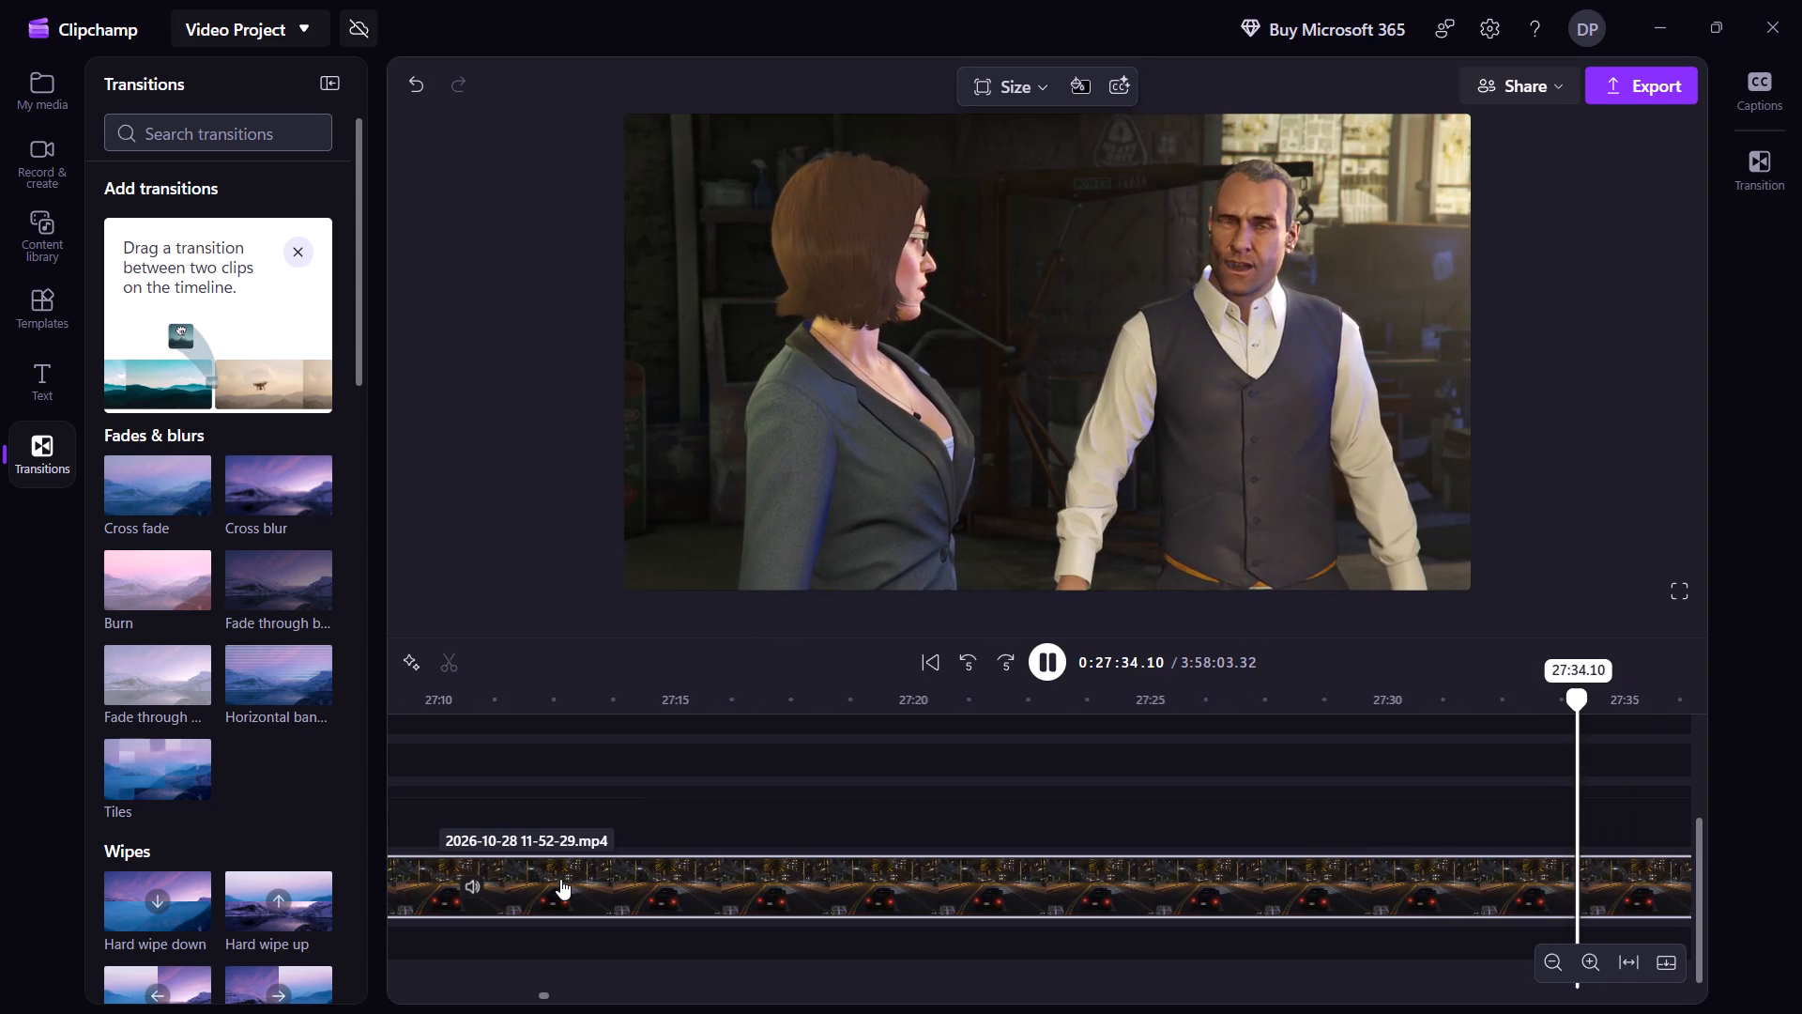
pyautogui.hotkey('shift', 'Right')
pyautogui.hotkey('shift', 'Right')
pyautogui.hotkey('shift', 'Right')
pyautogui.hotkey('shift', 'Right')
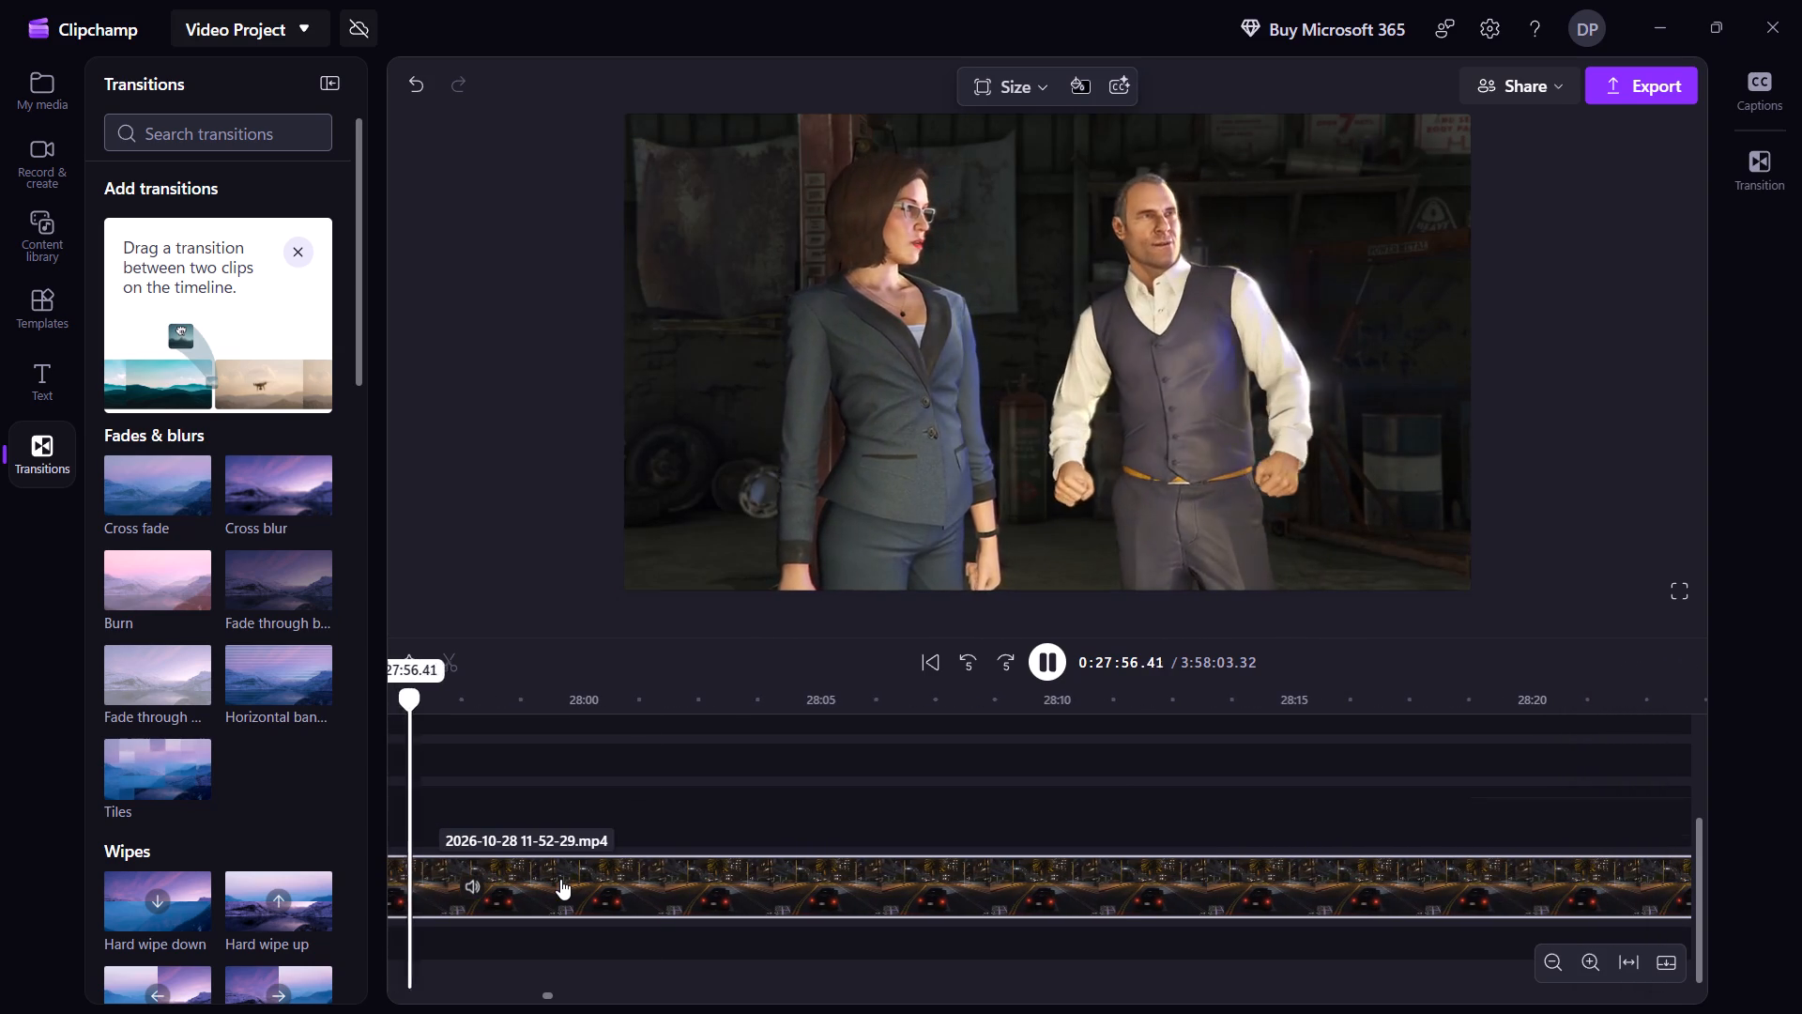
pyautogui.hotkey('shift', 'Right')
pyautogui.hotkey('shift', 'Right')
pyautogui.hotkey('shift', 'Right')
pyautogui.hotkey('shift', 'Right')
pyautogui.hotkey('shift', 'Right')
pyautogui.hotkey('shift', 'Right')
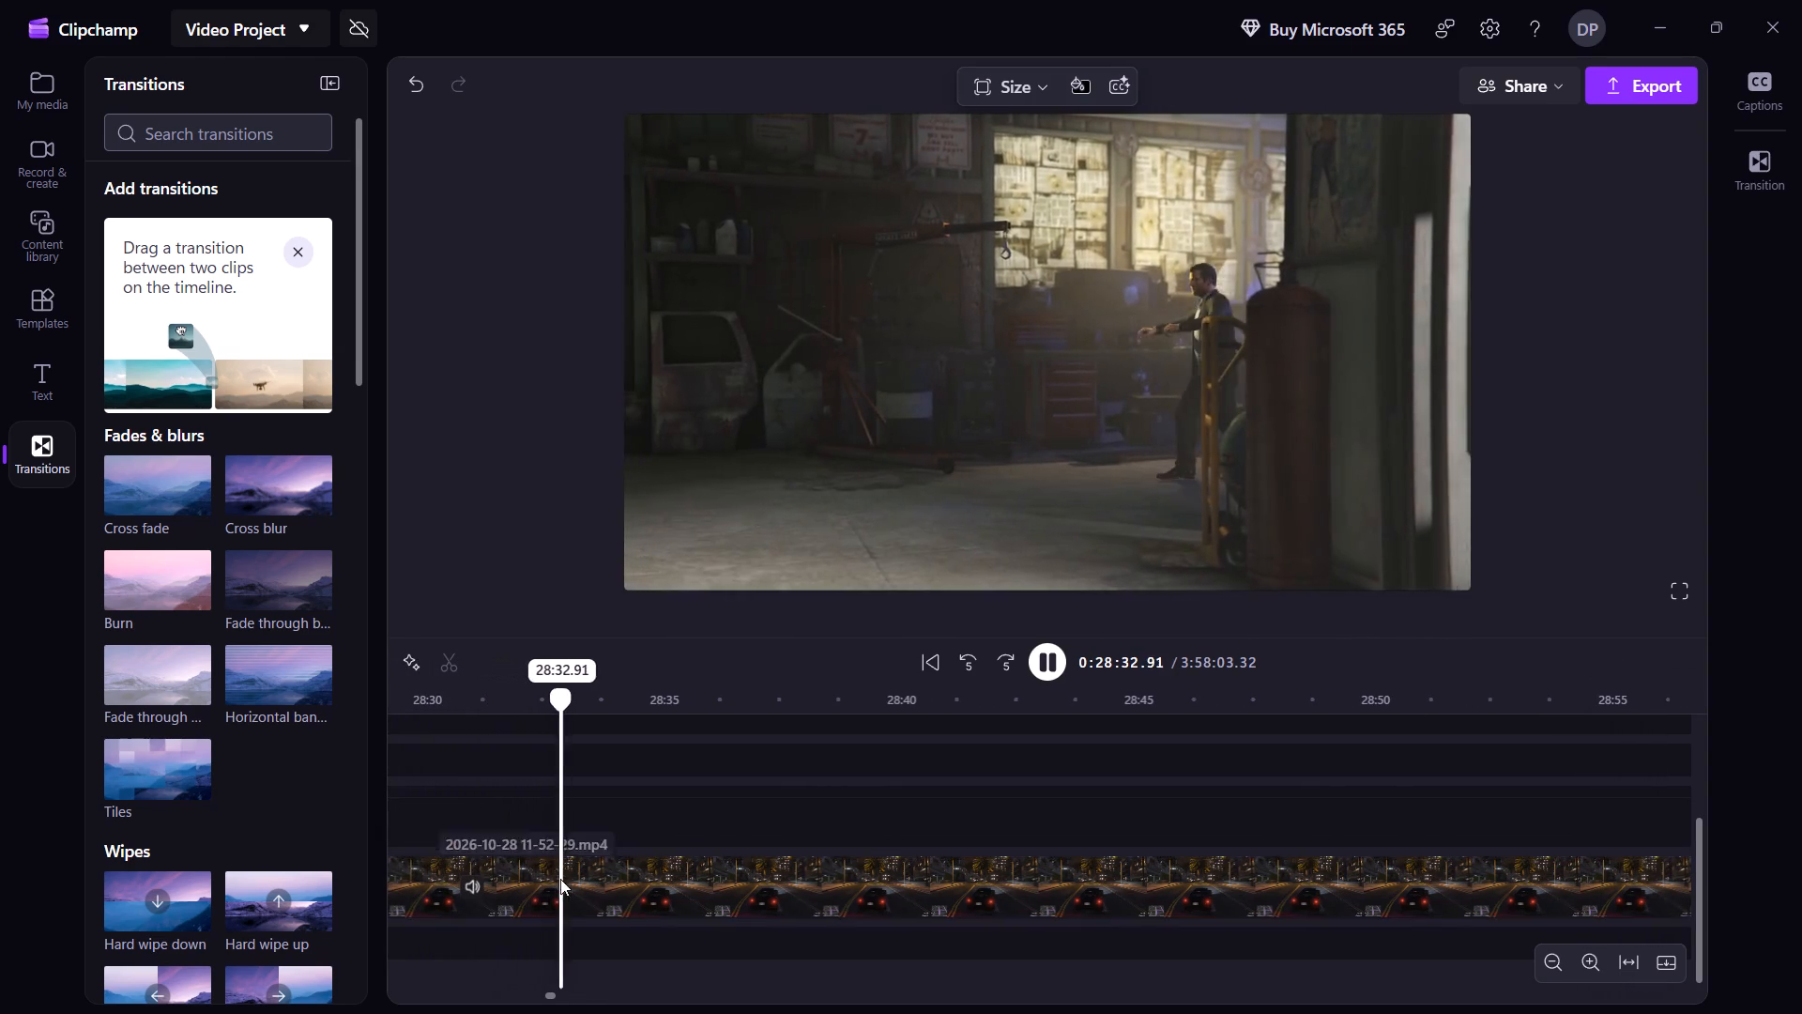
# Stop at the Mission Passed screen, add the 1:25 WhatsApp audio beneath the gameplay recording starting at about 28:40, and play it back.
pyautogui.hotkey('shift', 'Right')
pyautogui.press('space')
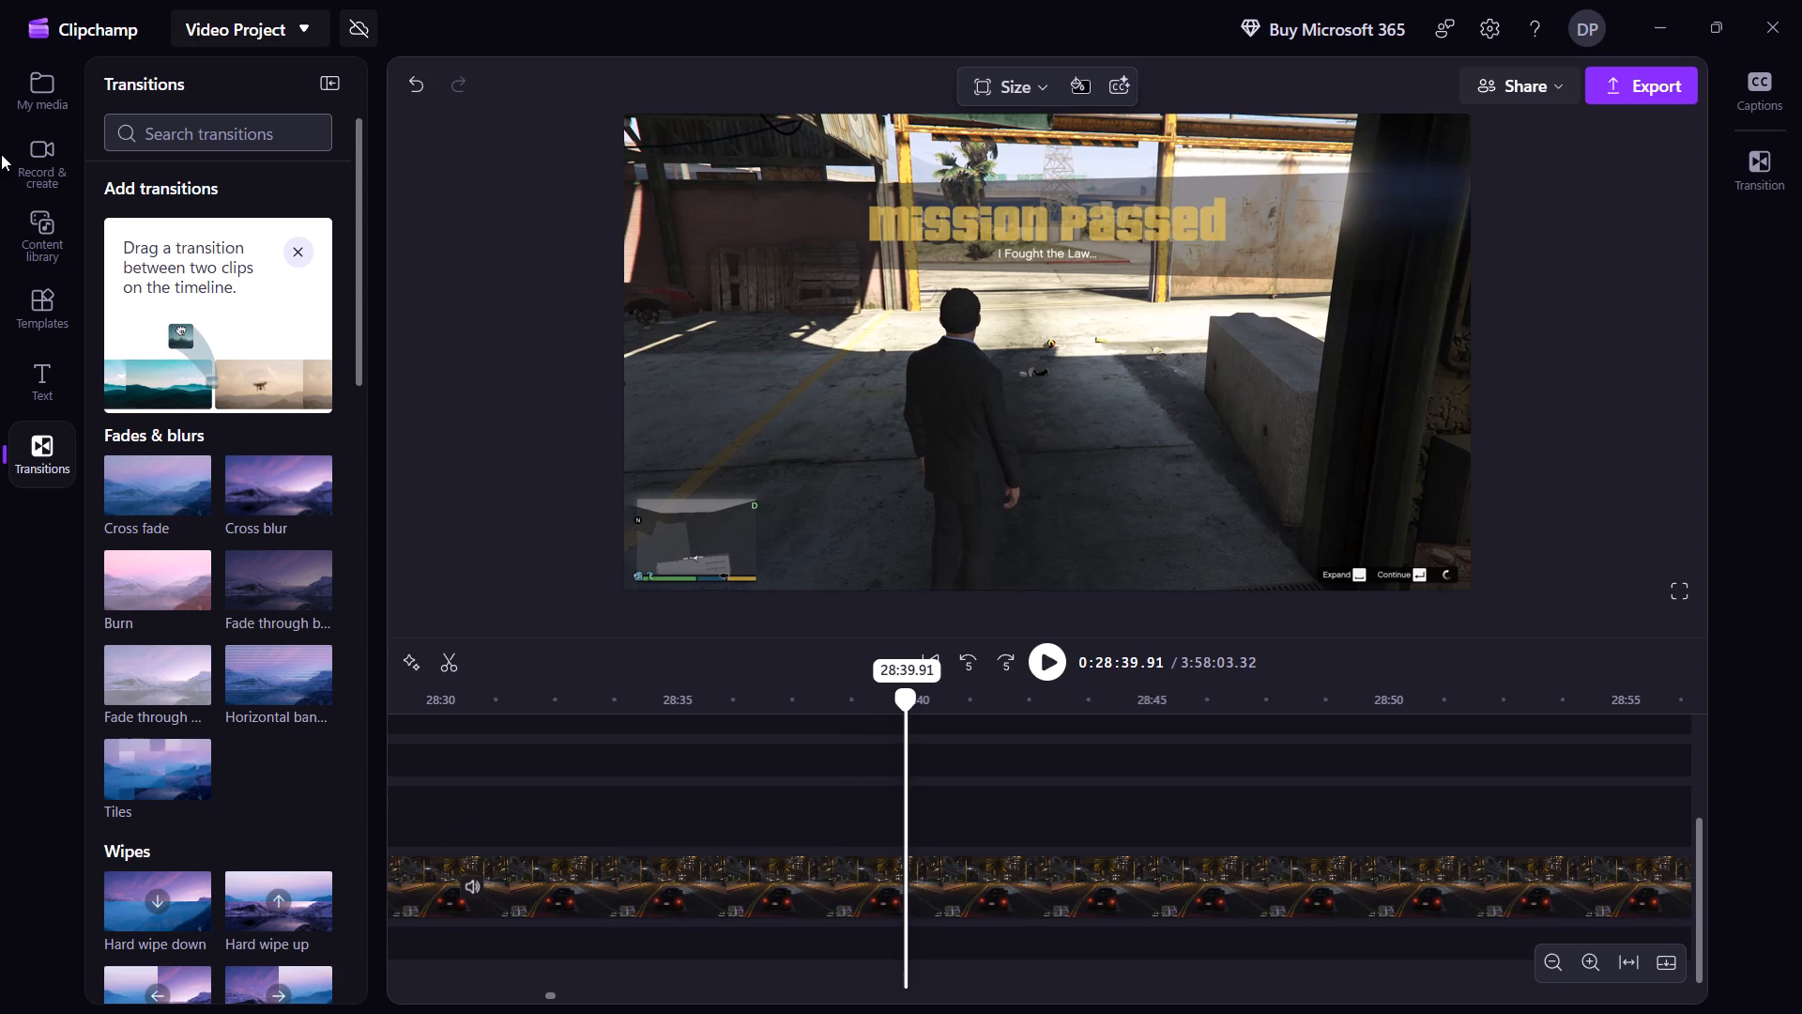
pyautogui.click(52, 64)
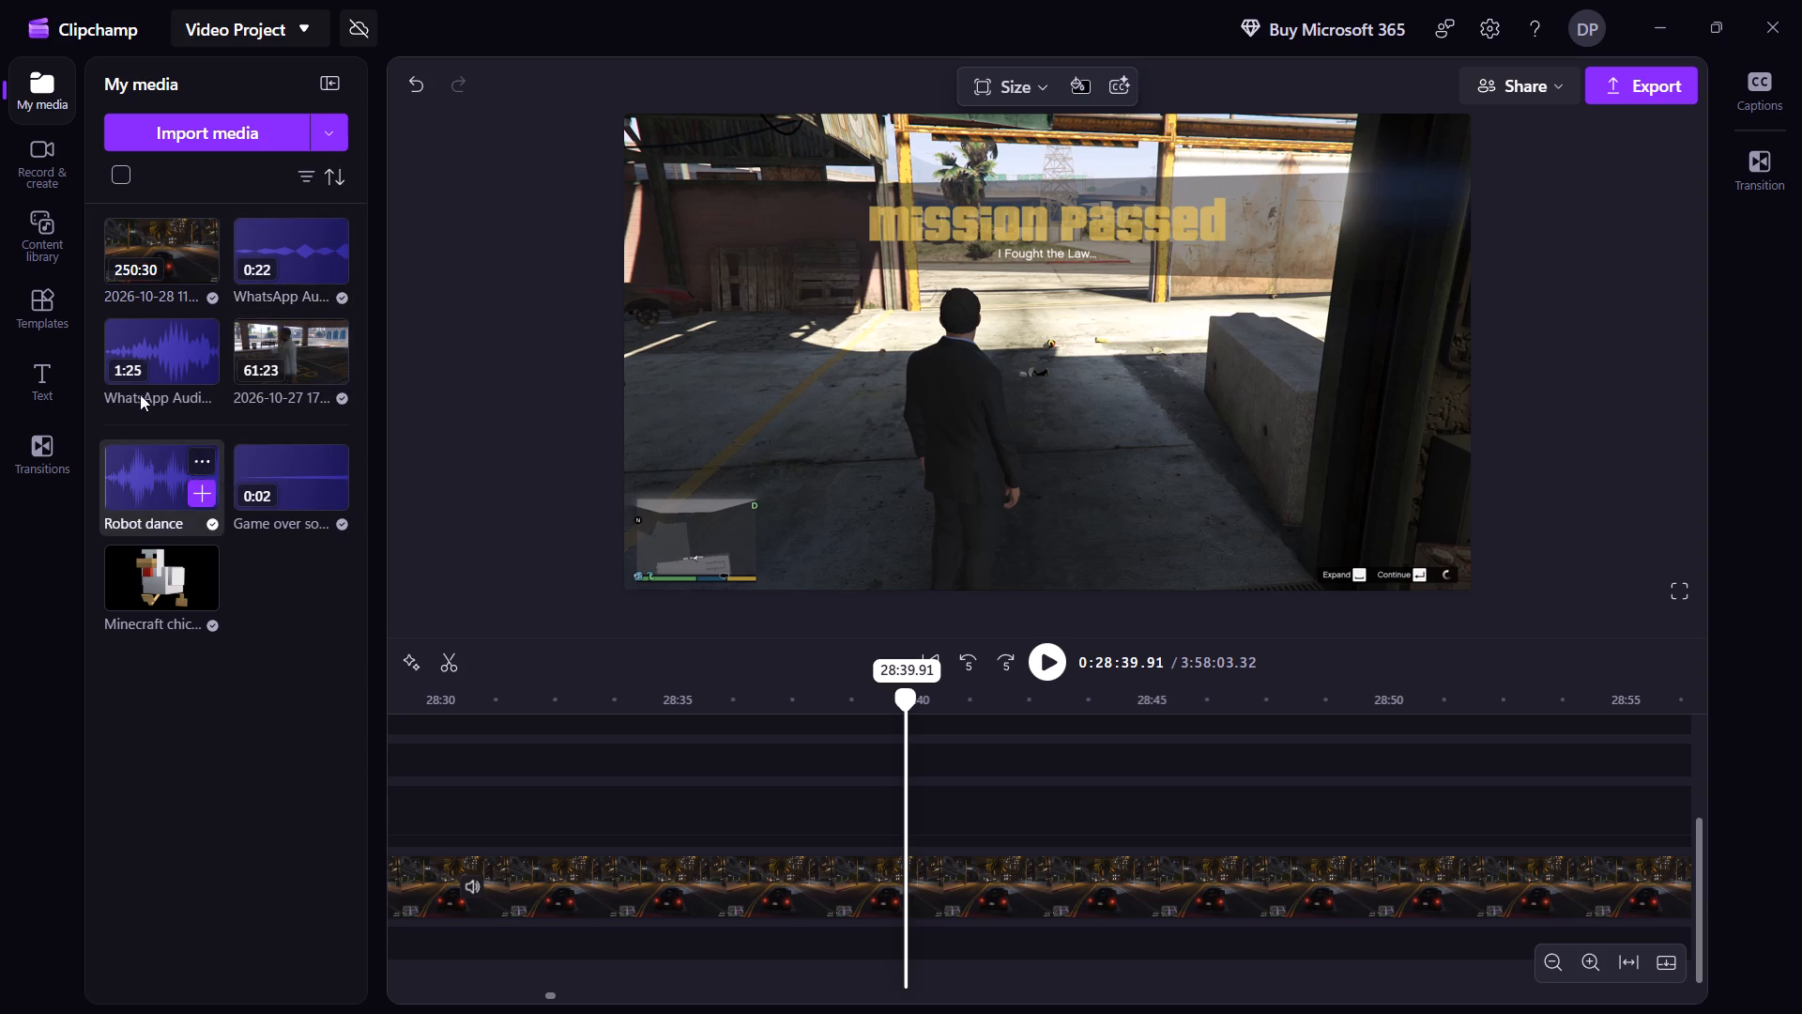
pyautogui.moveTo(140, 349); pyautogui.dragTo(939, 954)
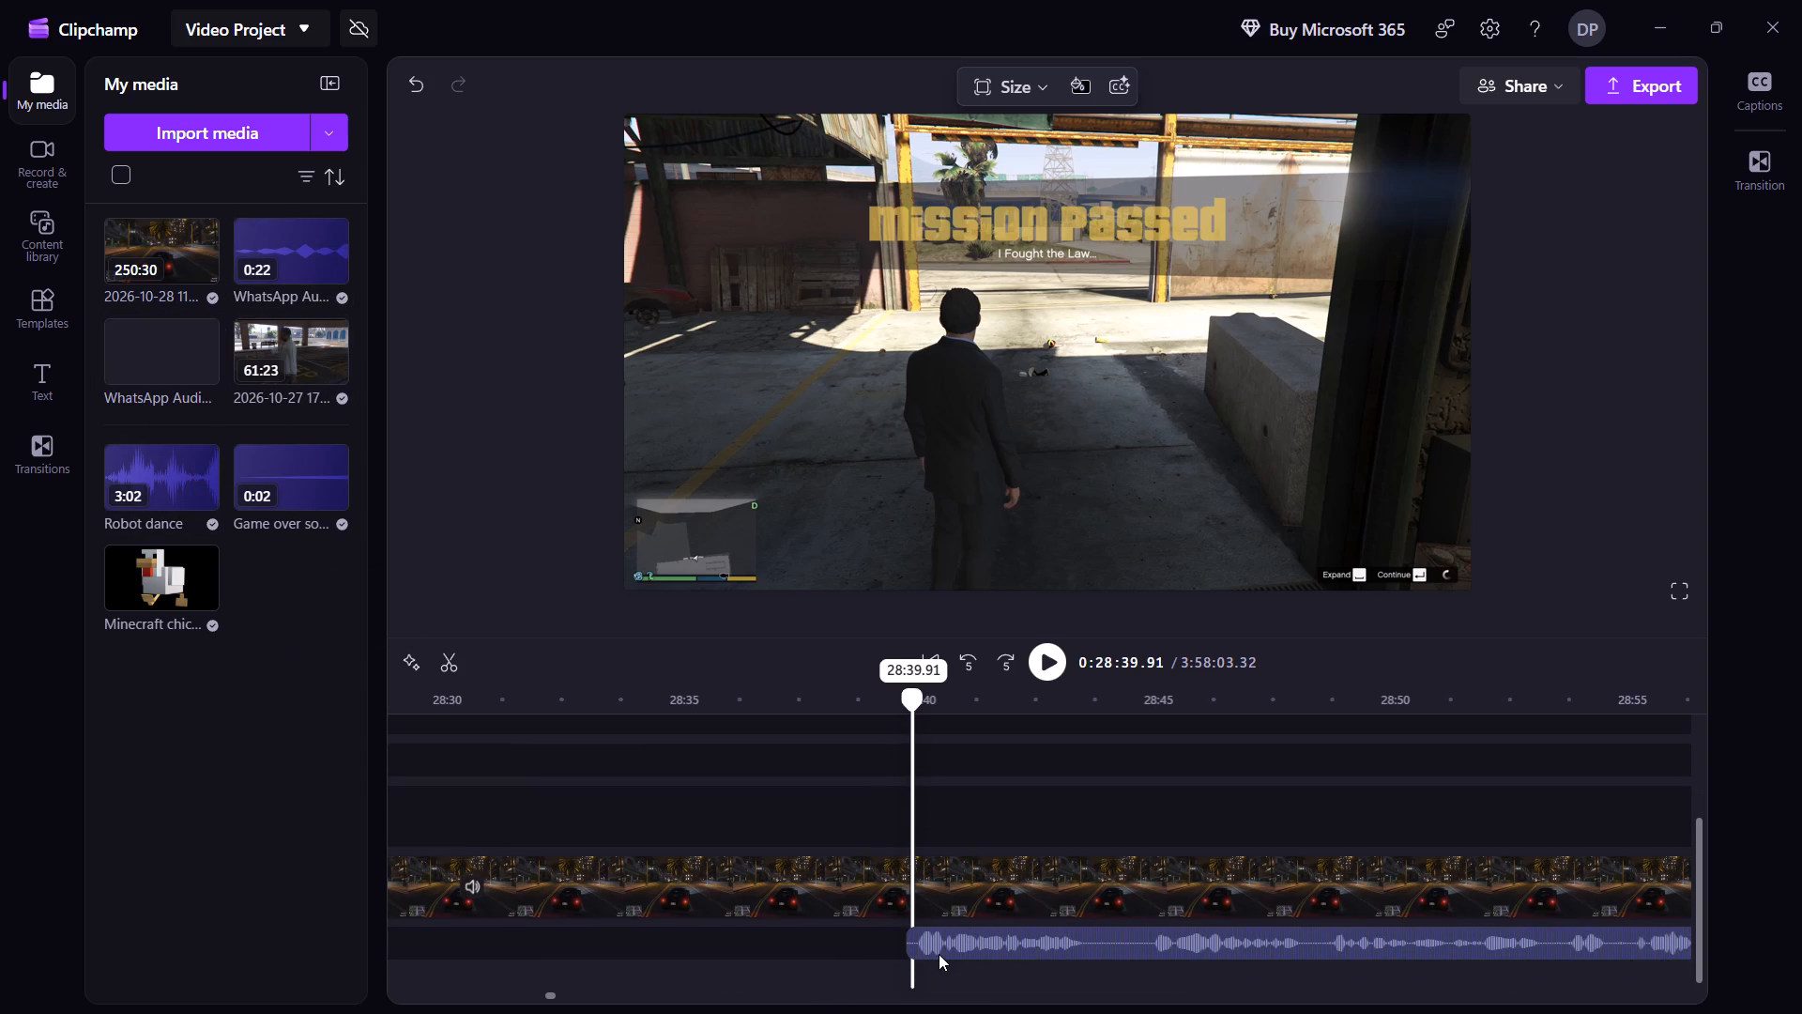
pyautogui.moveTo(939, 954); pyautogui.dragTo(956, 943)
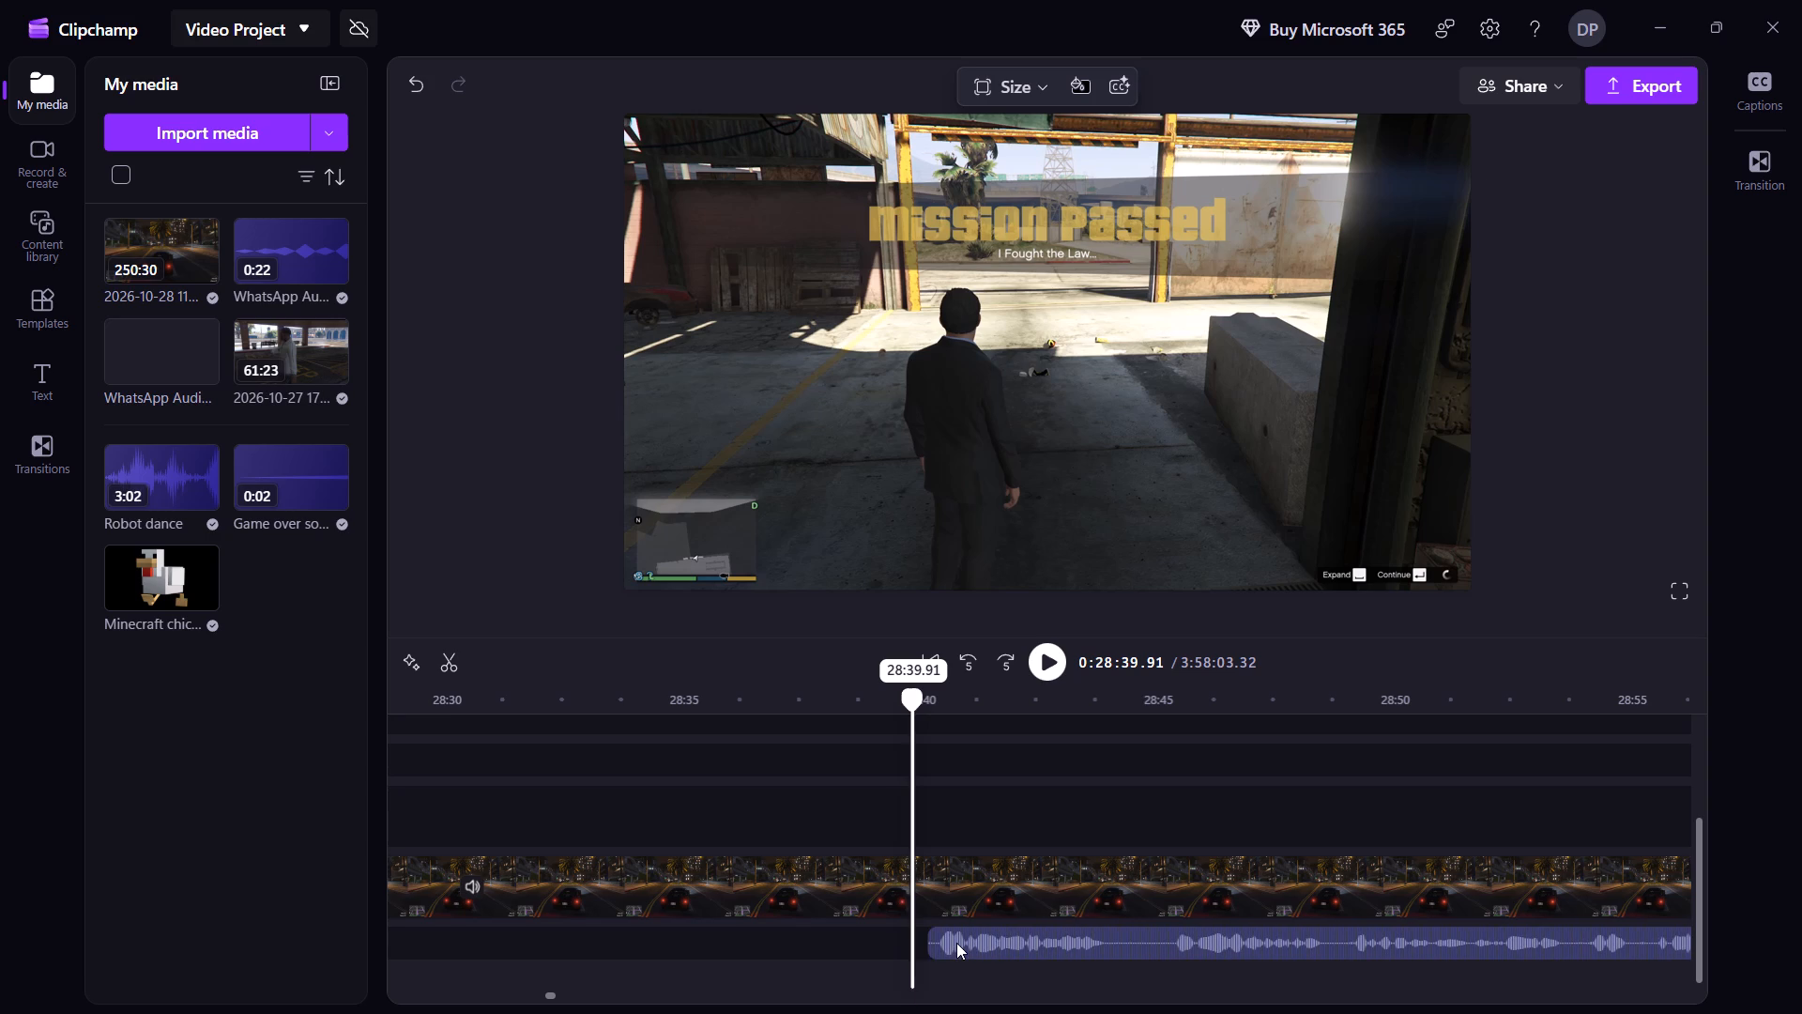
pyautogui.moveTo(956, 943); pyautogui.dragTo(948, 943)
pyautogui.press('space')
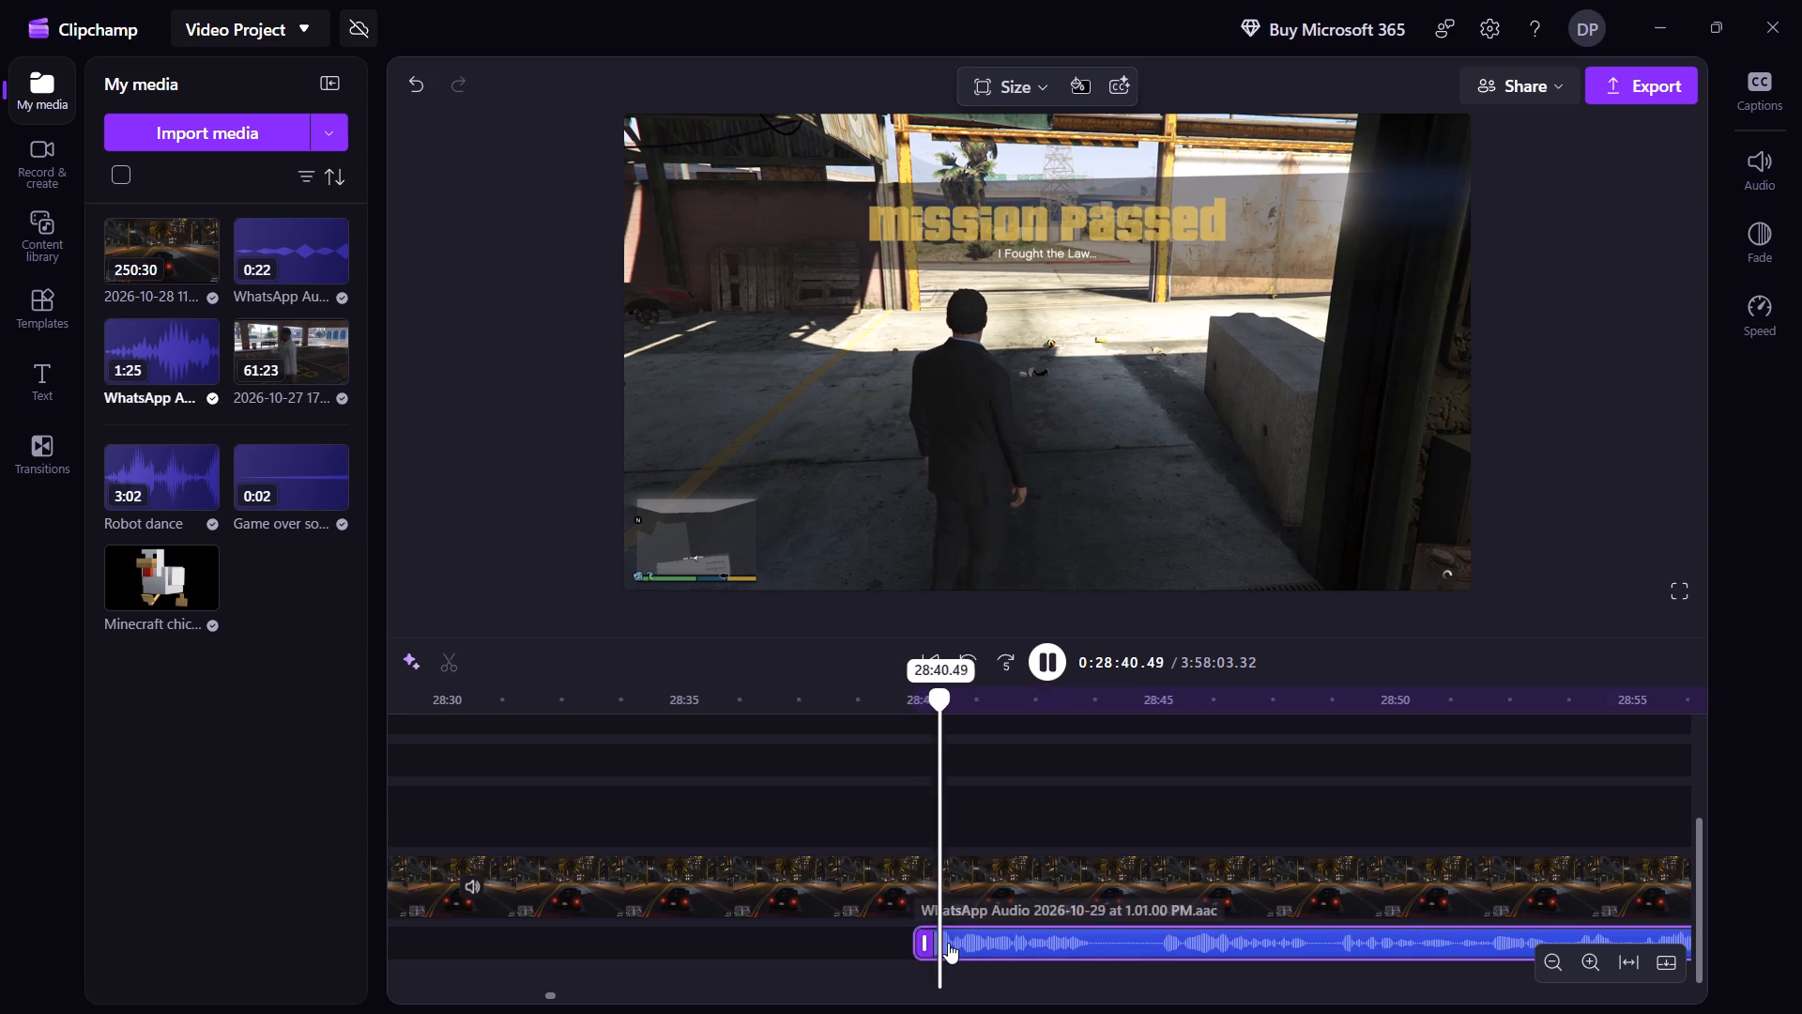
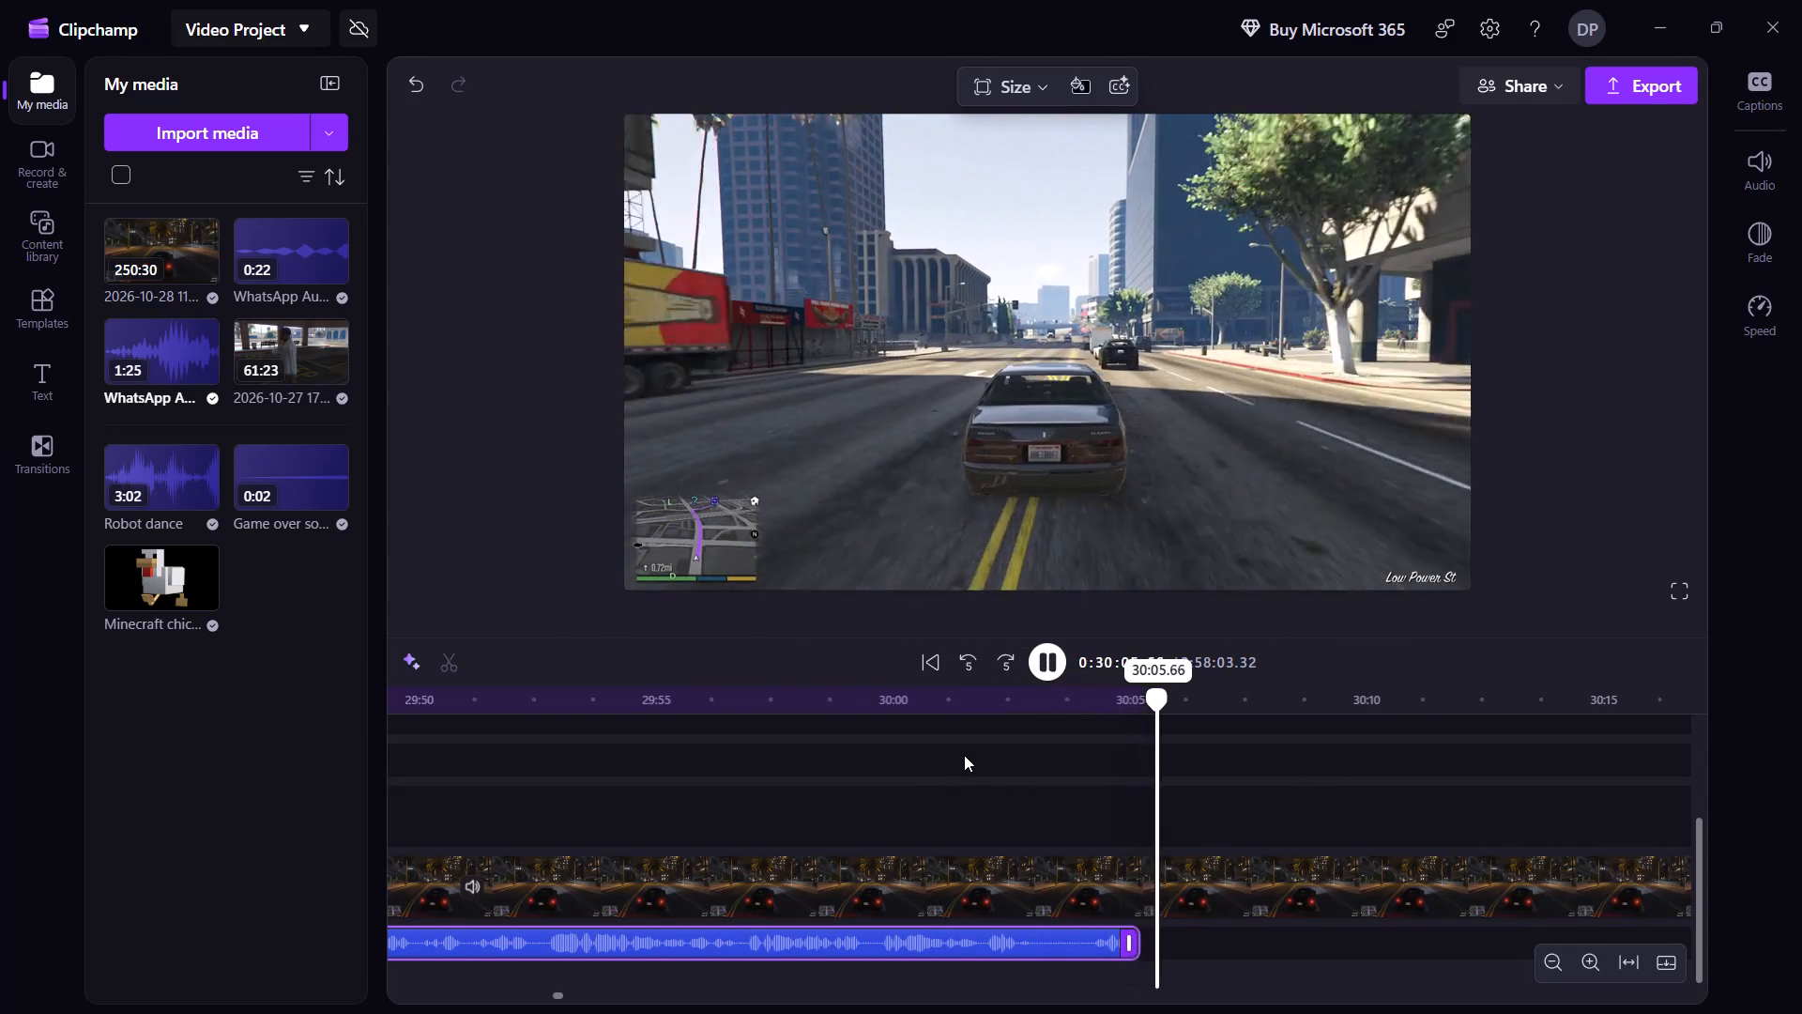
# Stop playback on Low Power St where the voice audio ends and split the 2026-10-28 recording at 30:05.28.
pyautogui.press('space')
pyautogui.press('Left')
pyautogui.press('Left')
pyautogui.press('Left')
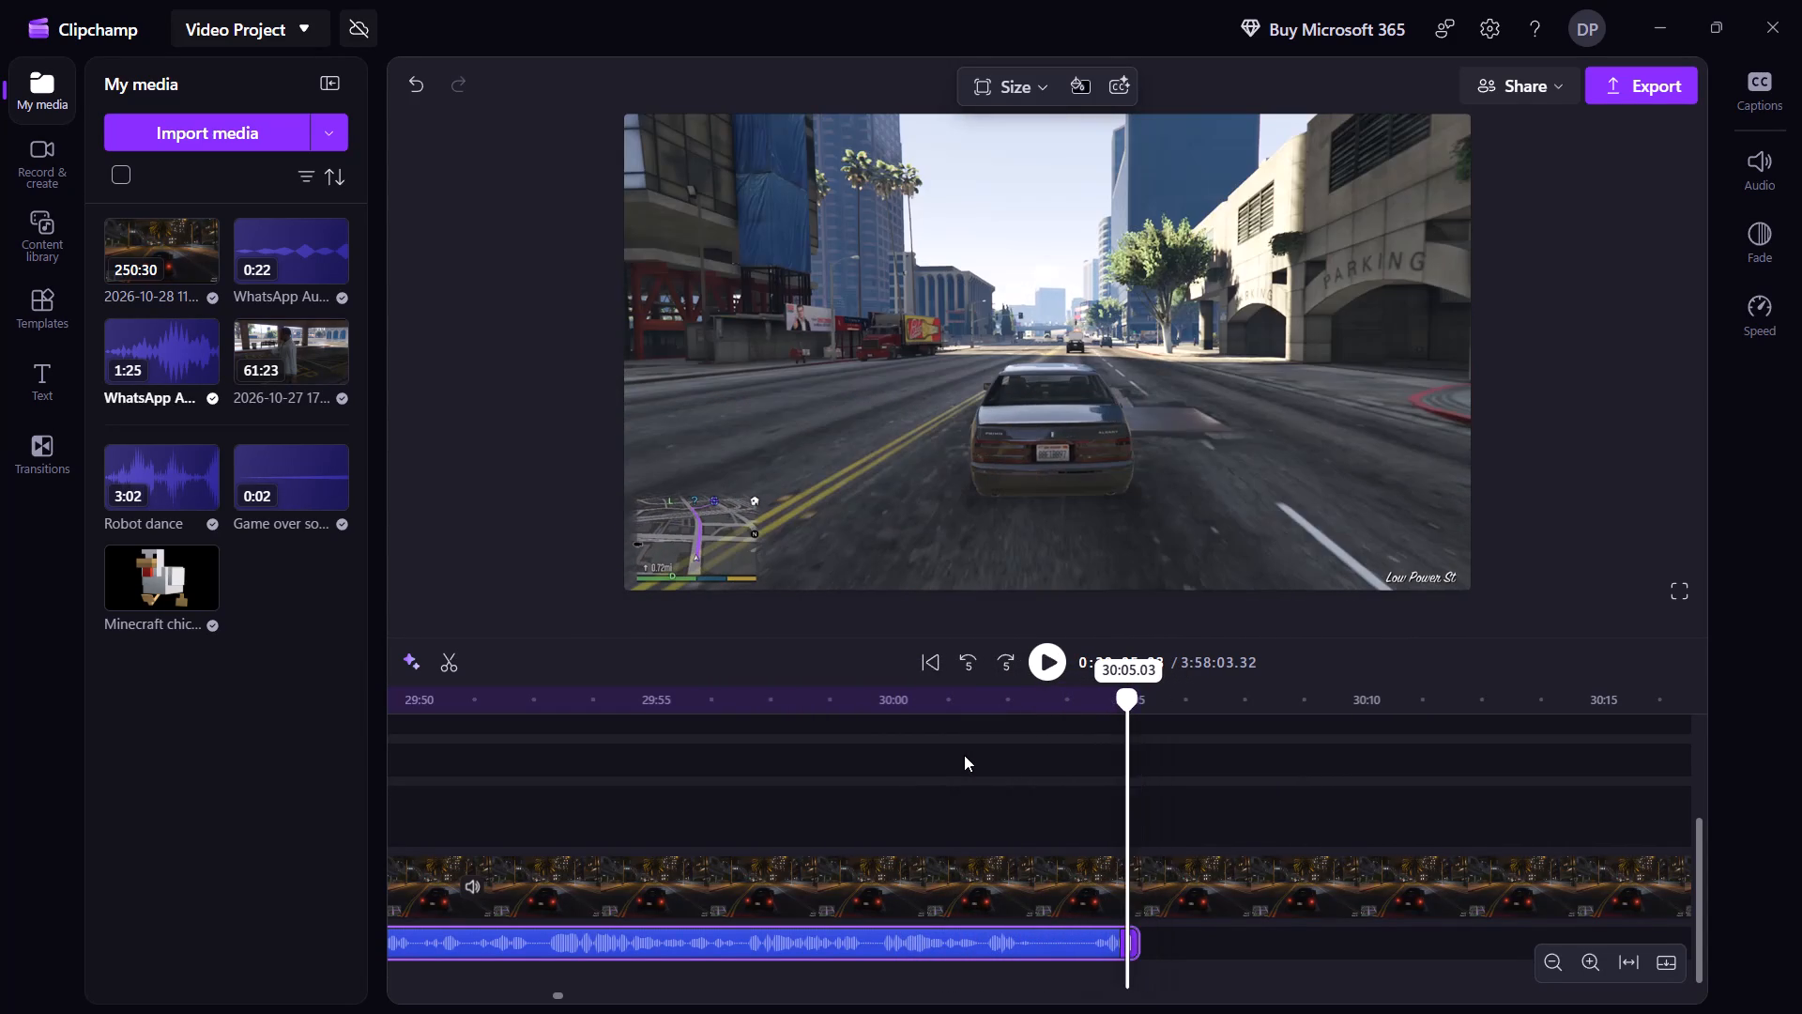
pyautogui.press('Right')
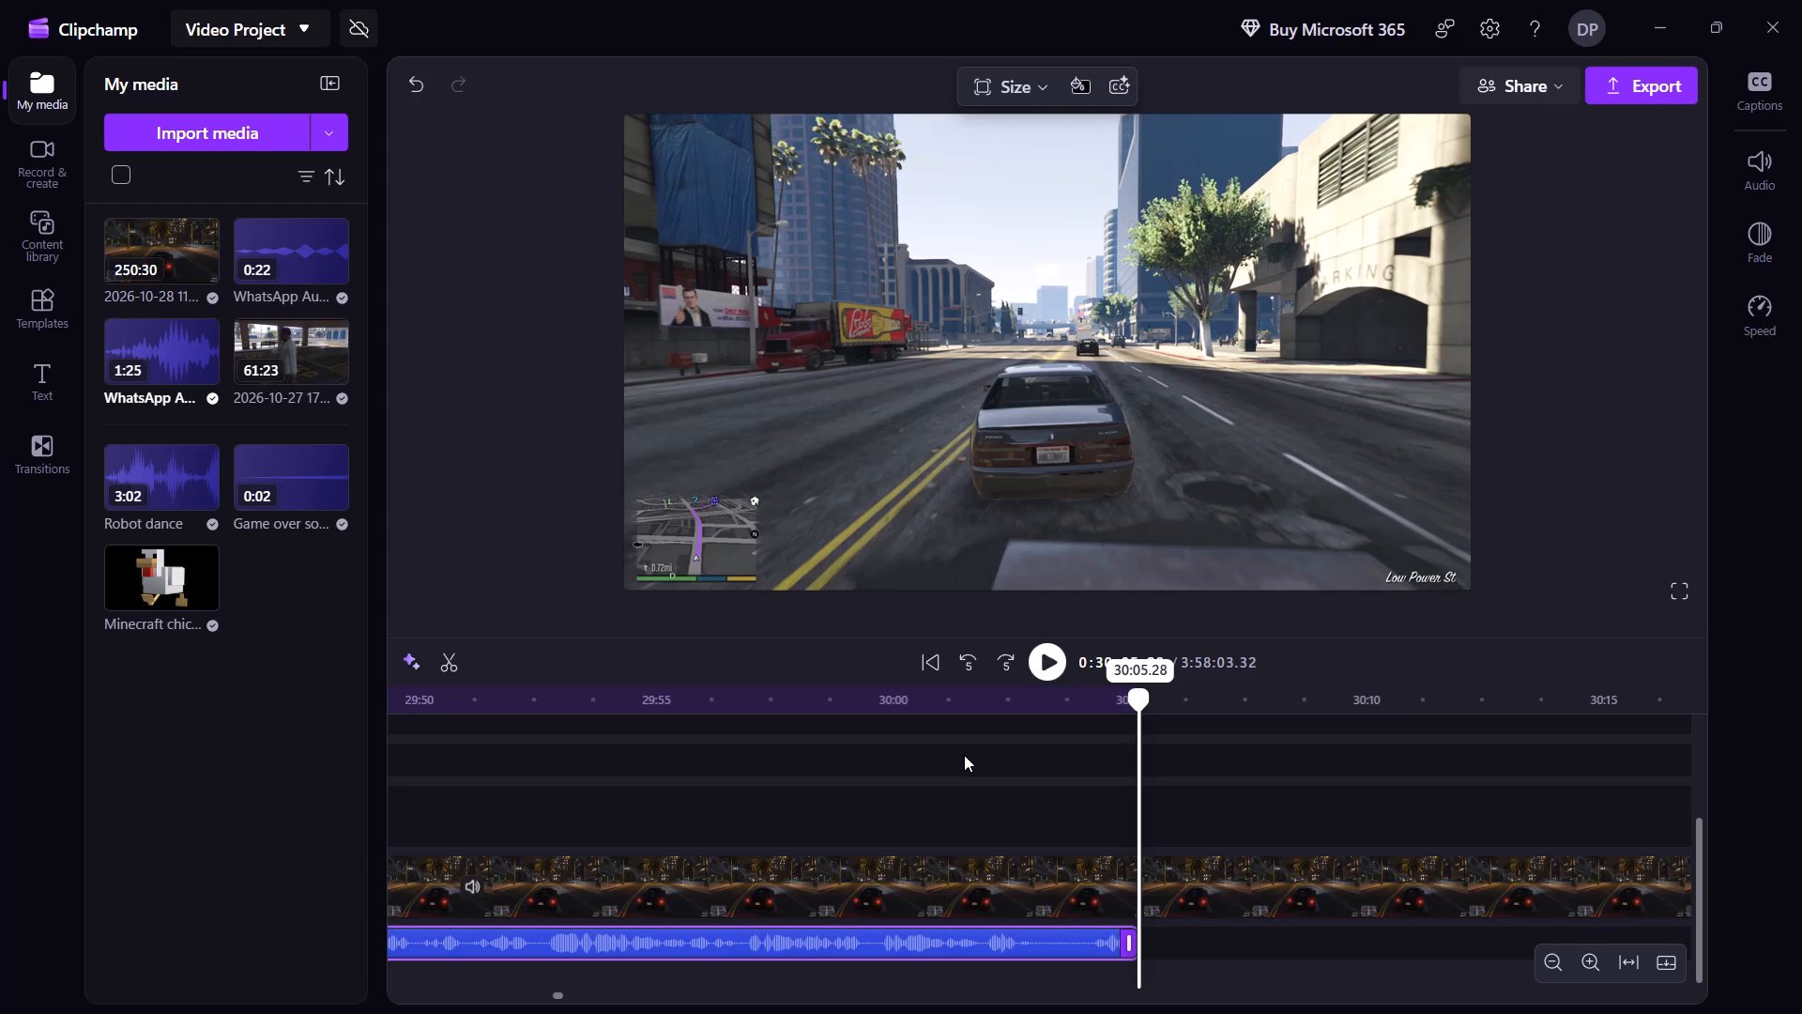
pyautogui.click(1091, 869)
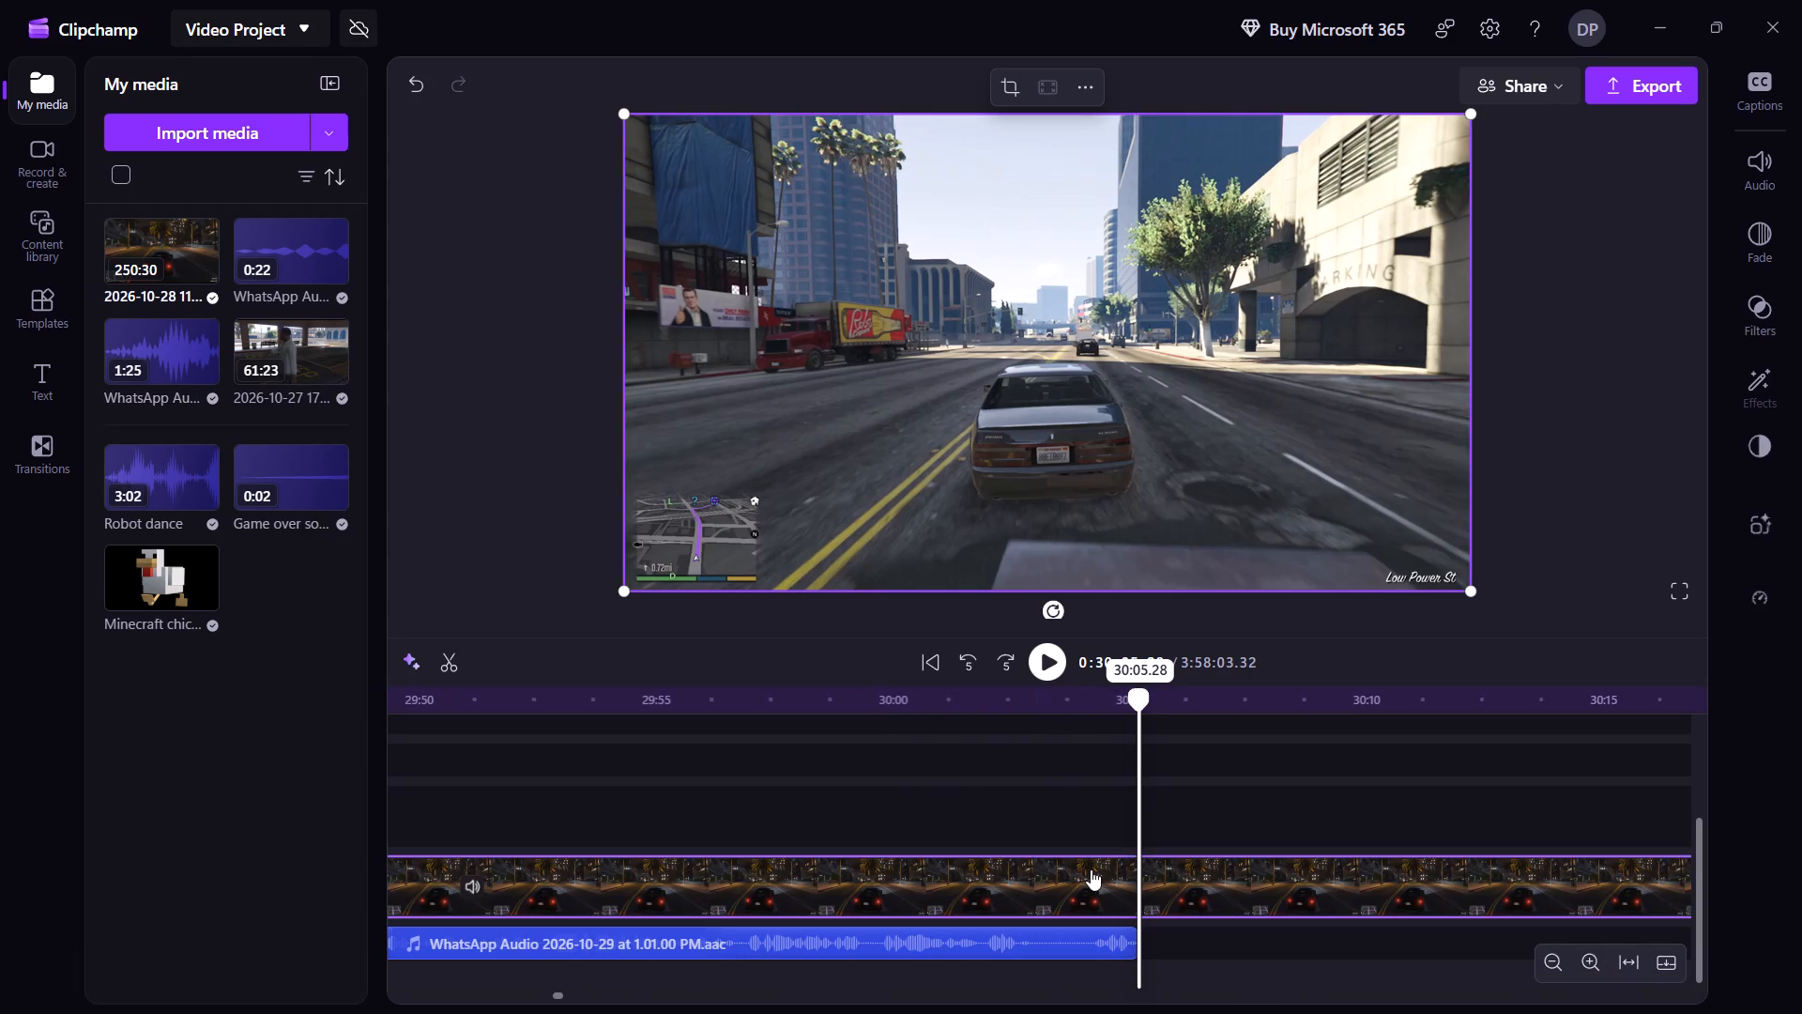
pyautogui.press('s')
# Delete the remainder of the 2026-10-28 recording after the 30:05.28 split.
pyautogui.click(1168, 879)
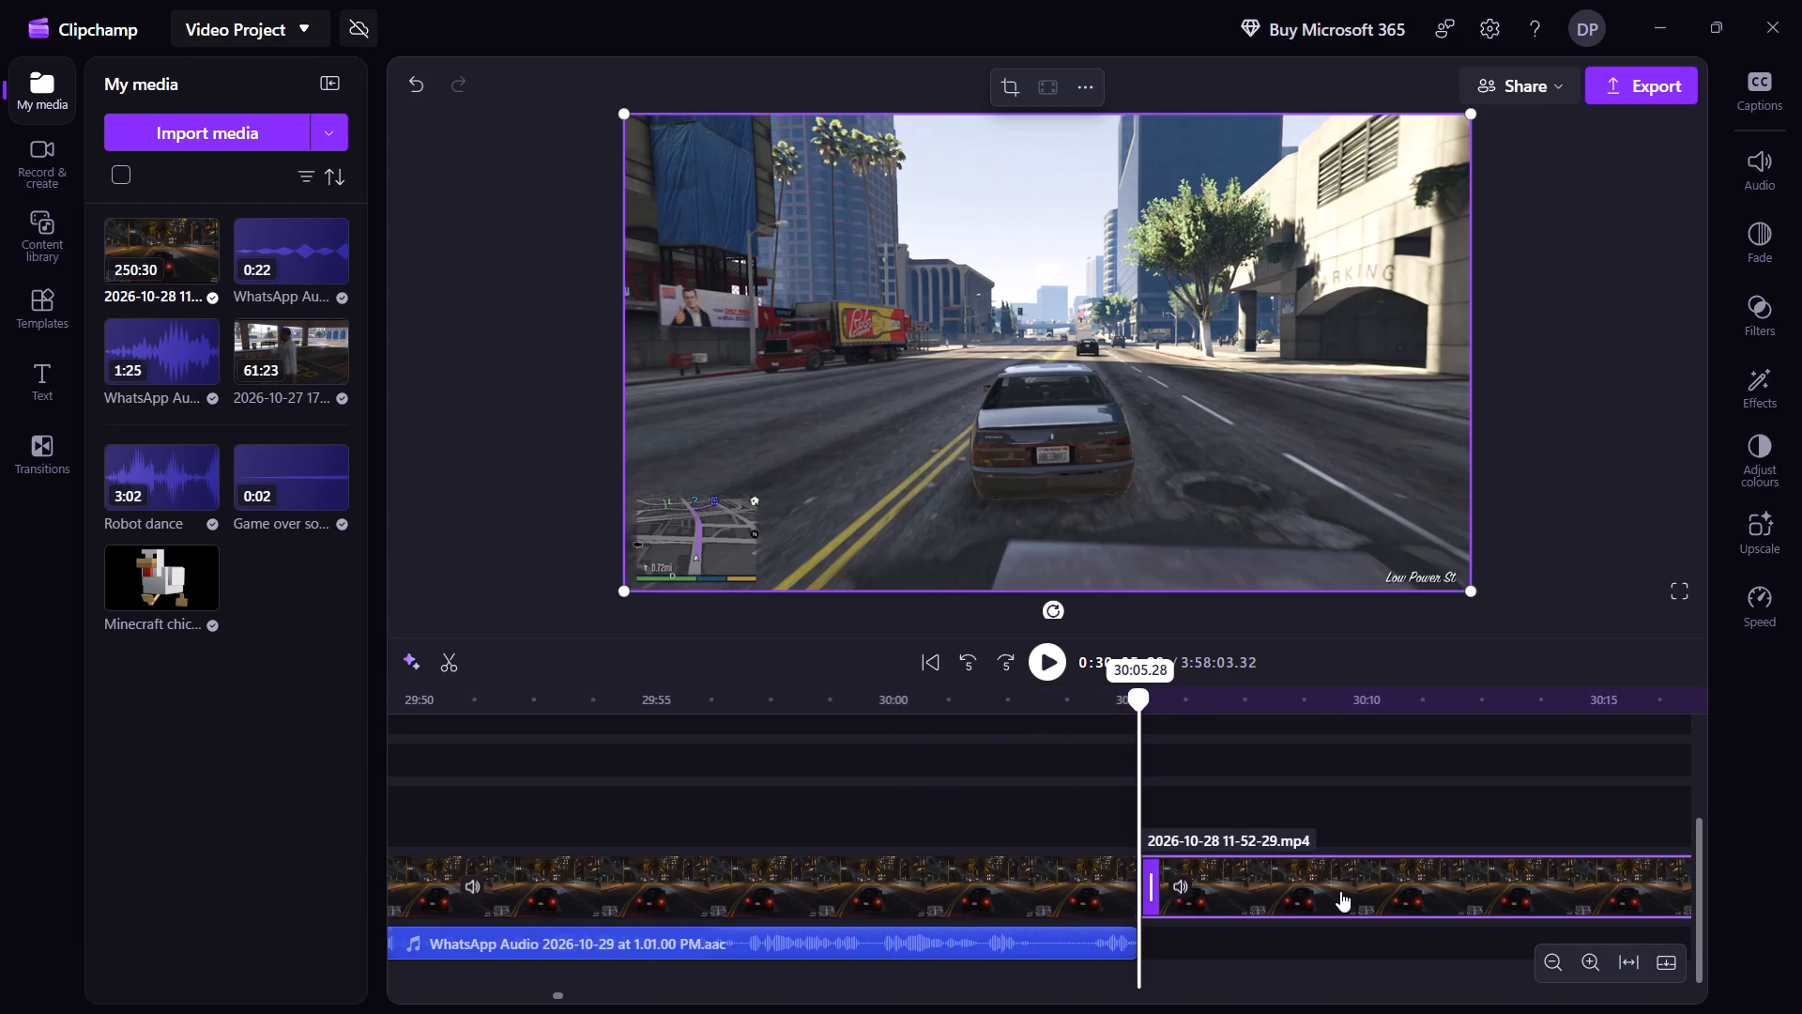
pyautogui.click(1340, 891)
pyautogui.rightClick(1287, 933)
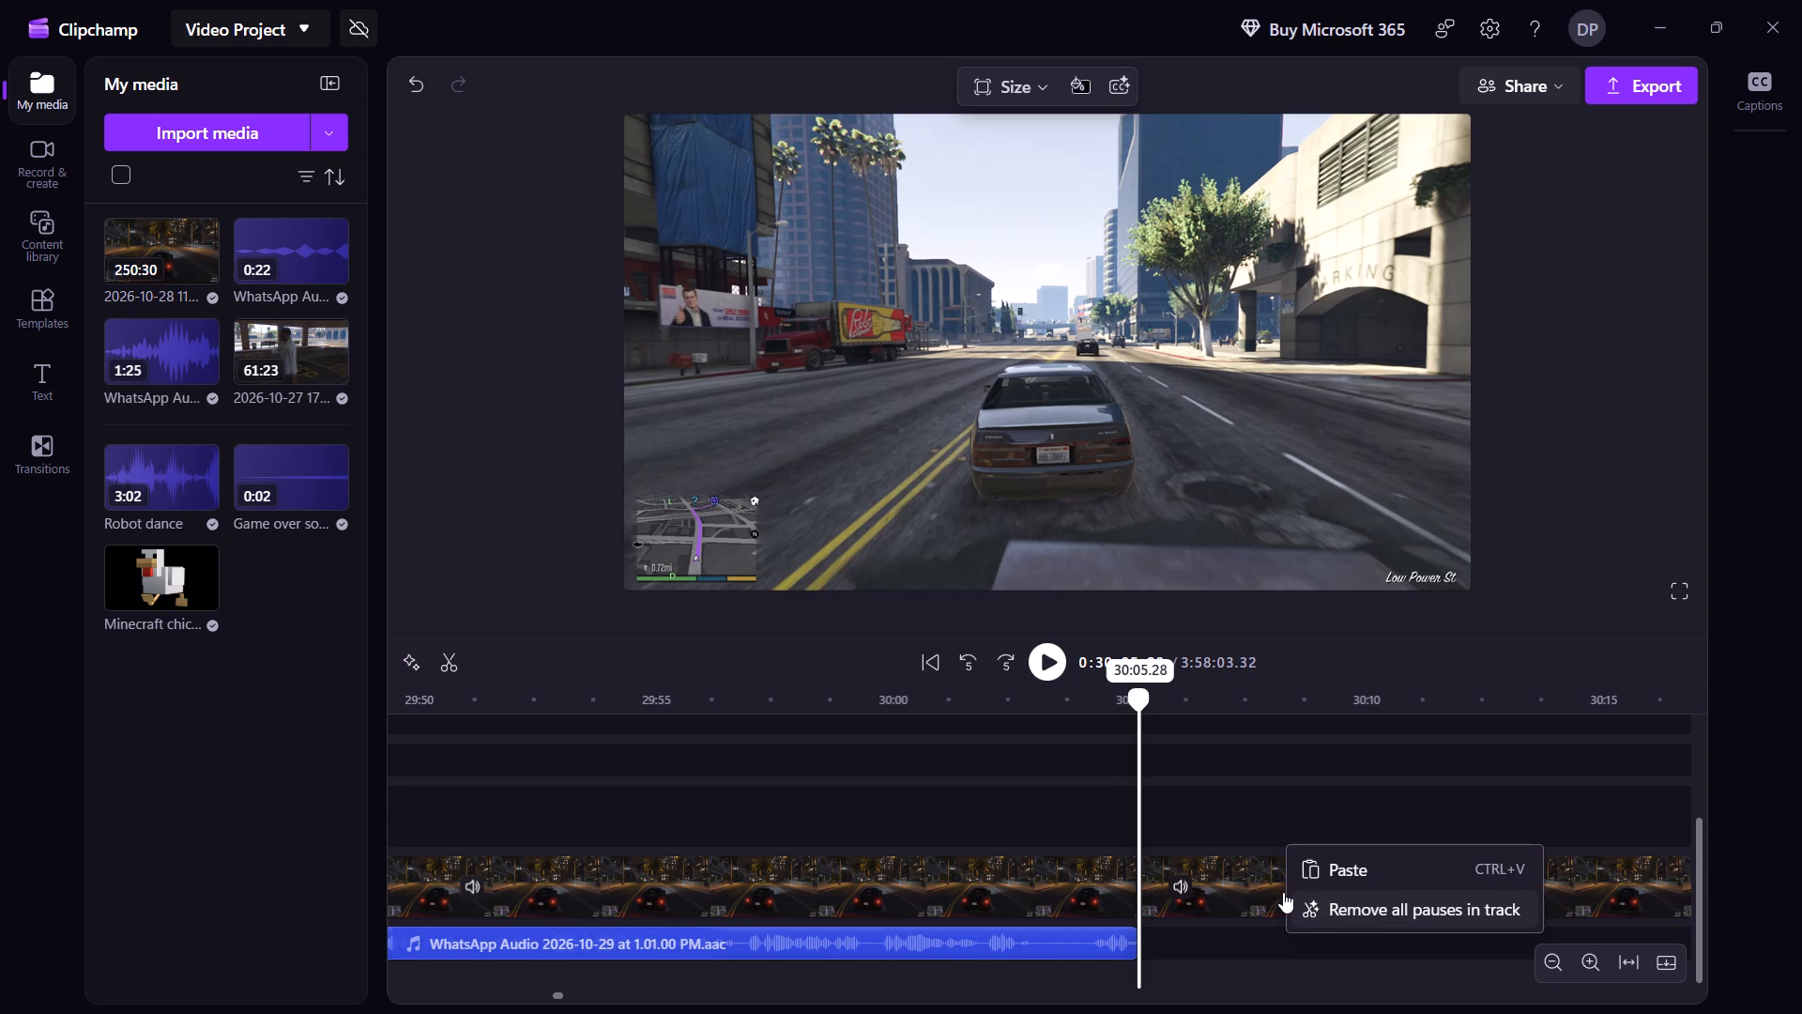
pyautogui.click(1274, 892)
pyautogui.rightClick(1274, 892)
pyautogui.click(1371, 500)
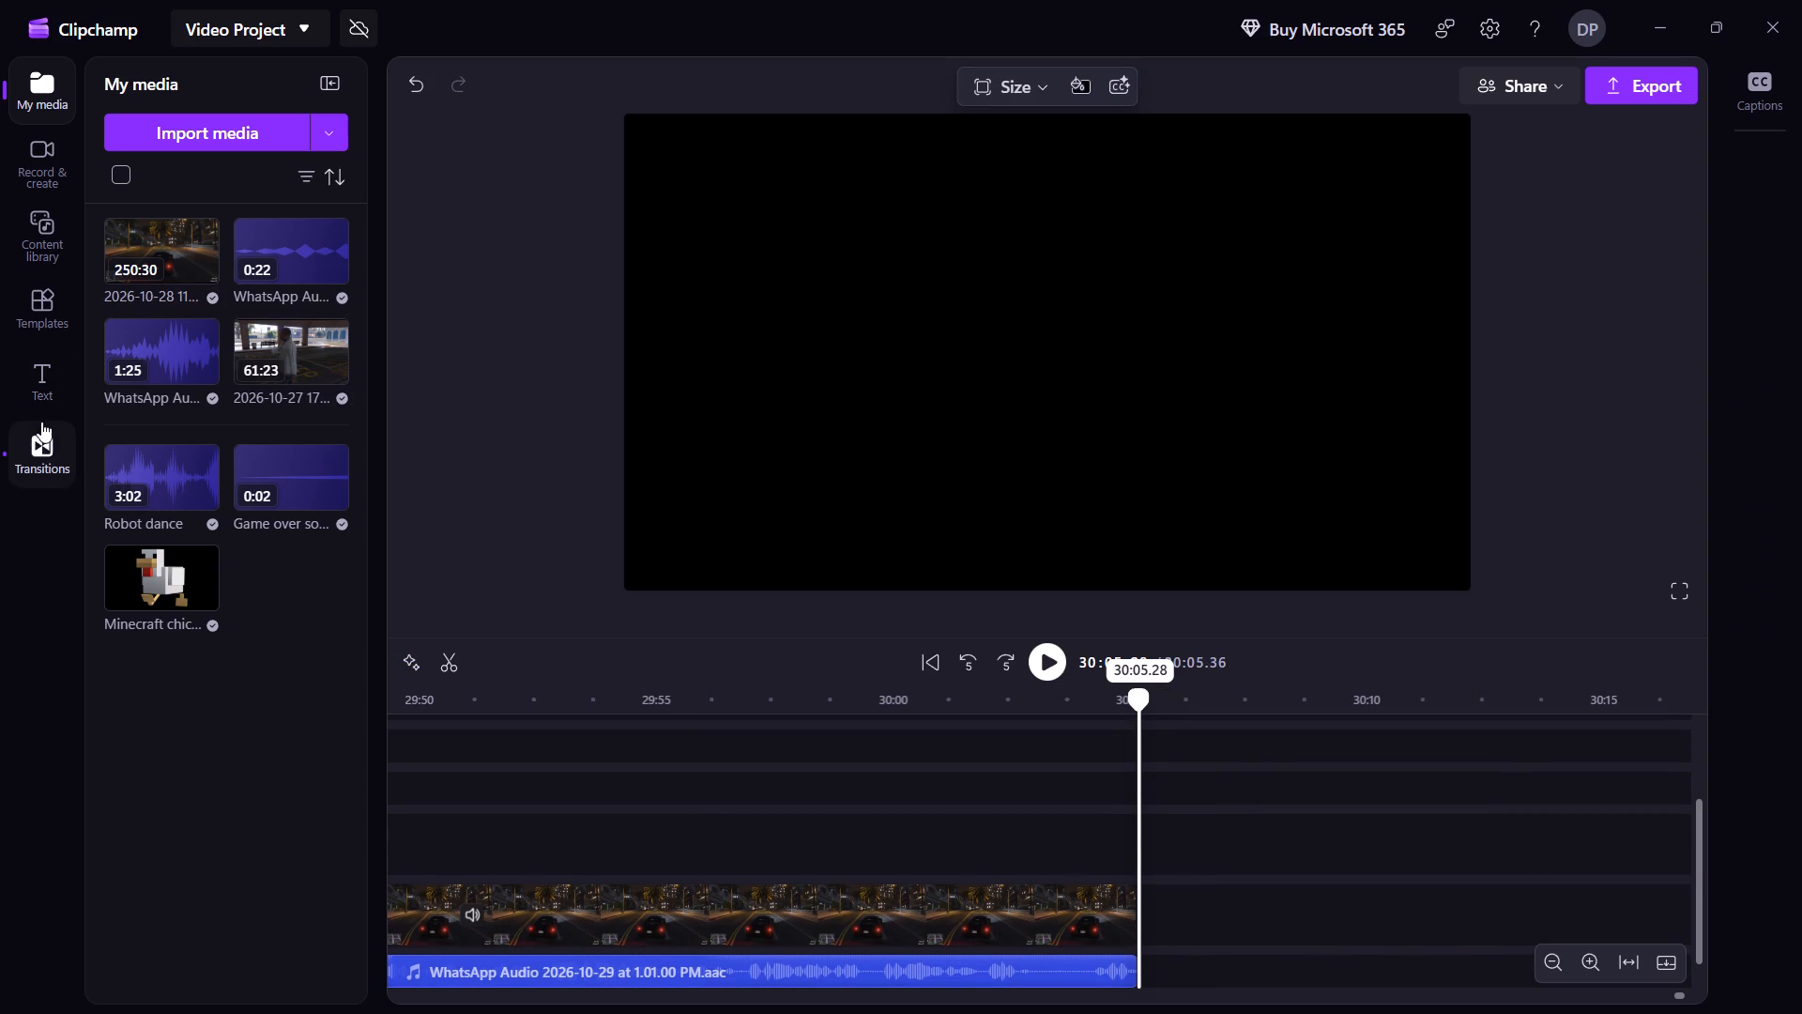
# Add the Colourful Minecraft youtube outro from the Gaming templates to the end of the timeline.
pyautogui.click(40, 297)
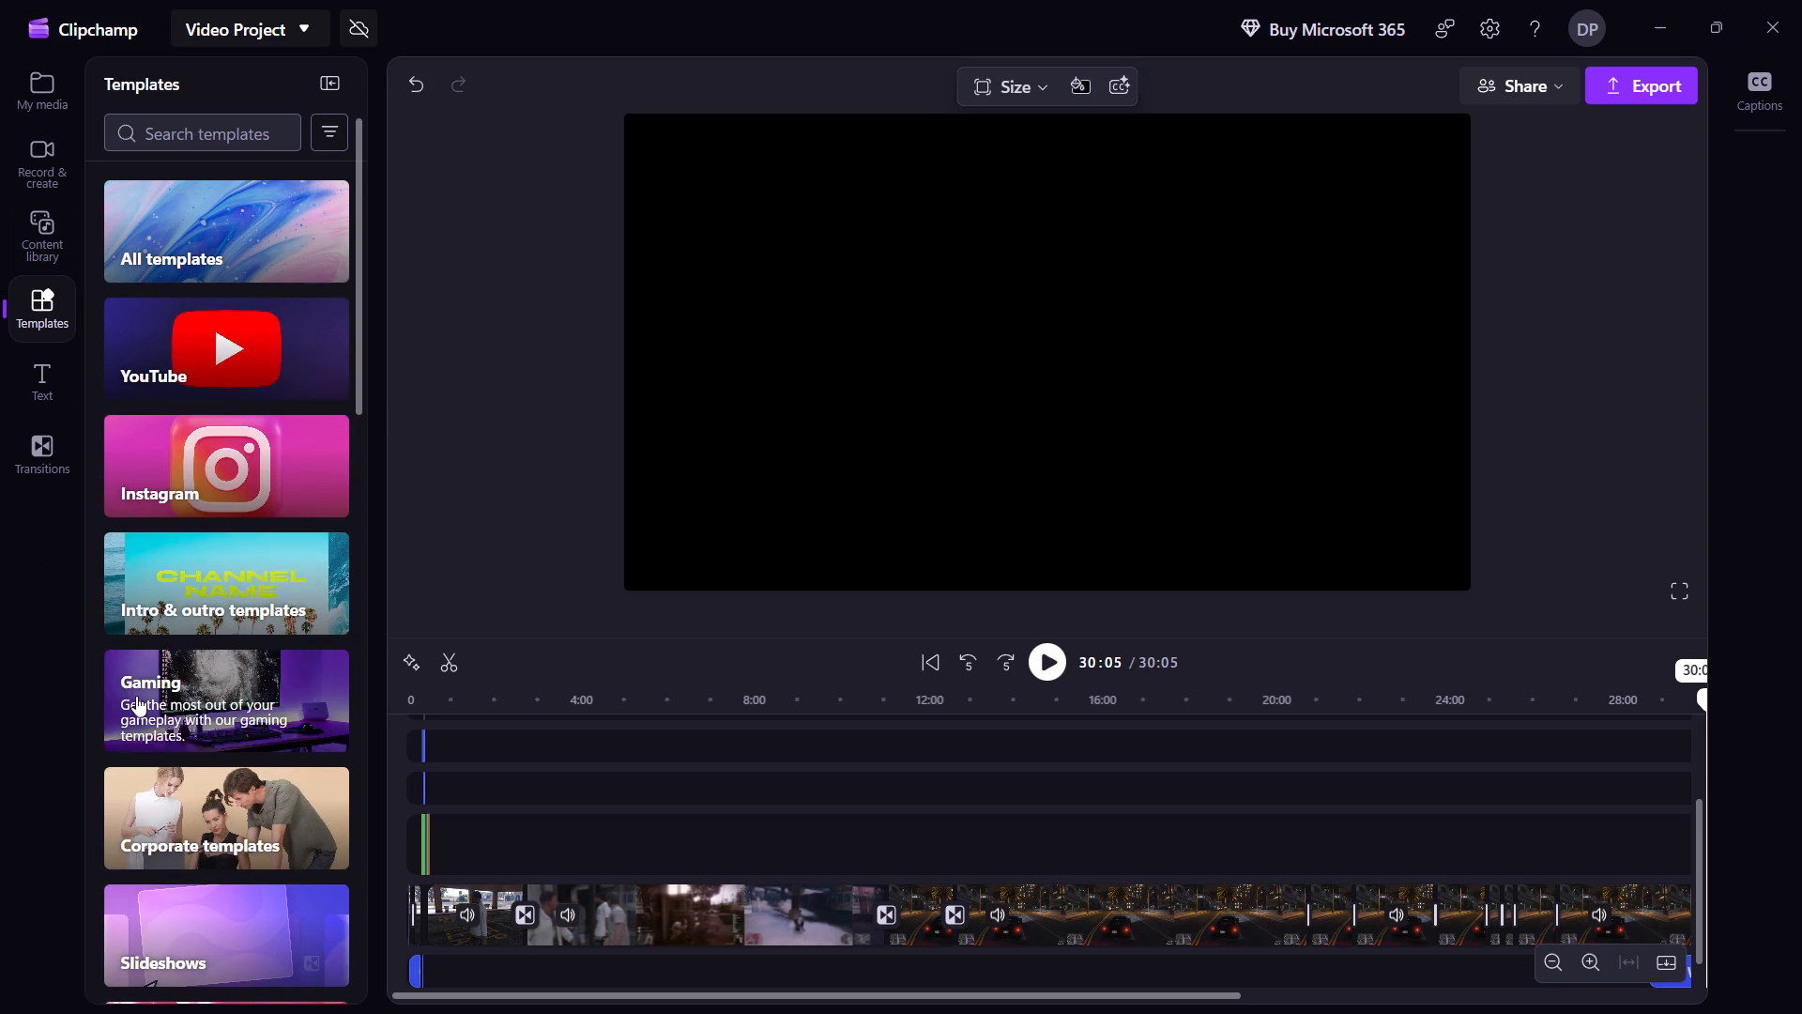
pyautogui.click(184, 696)
pyautogui.scroll(-8, 305, 642)
pyautogui.scroll(-2, 210, 661)
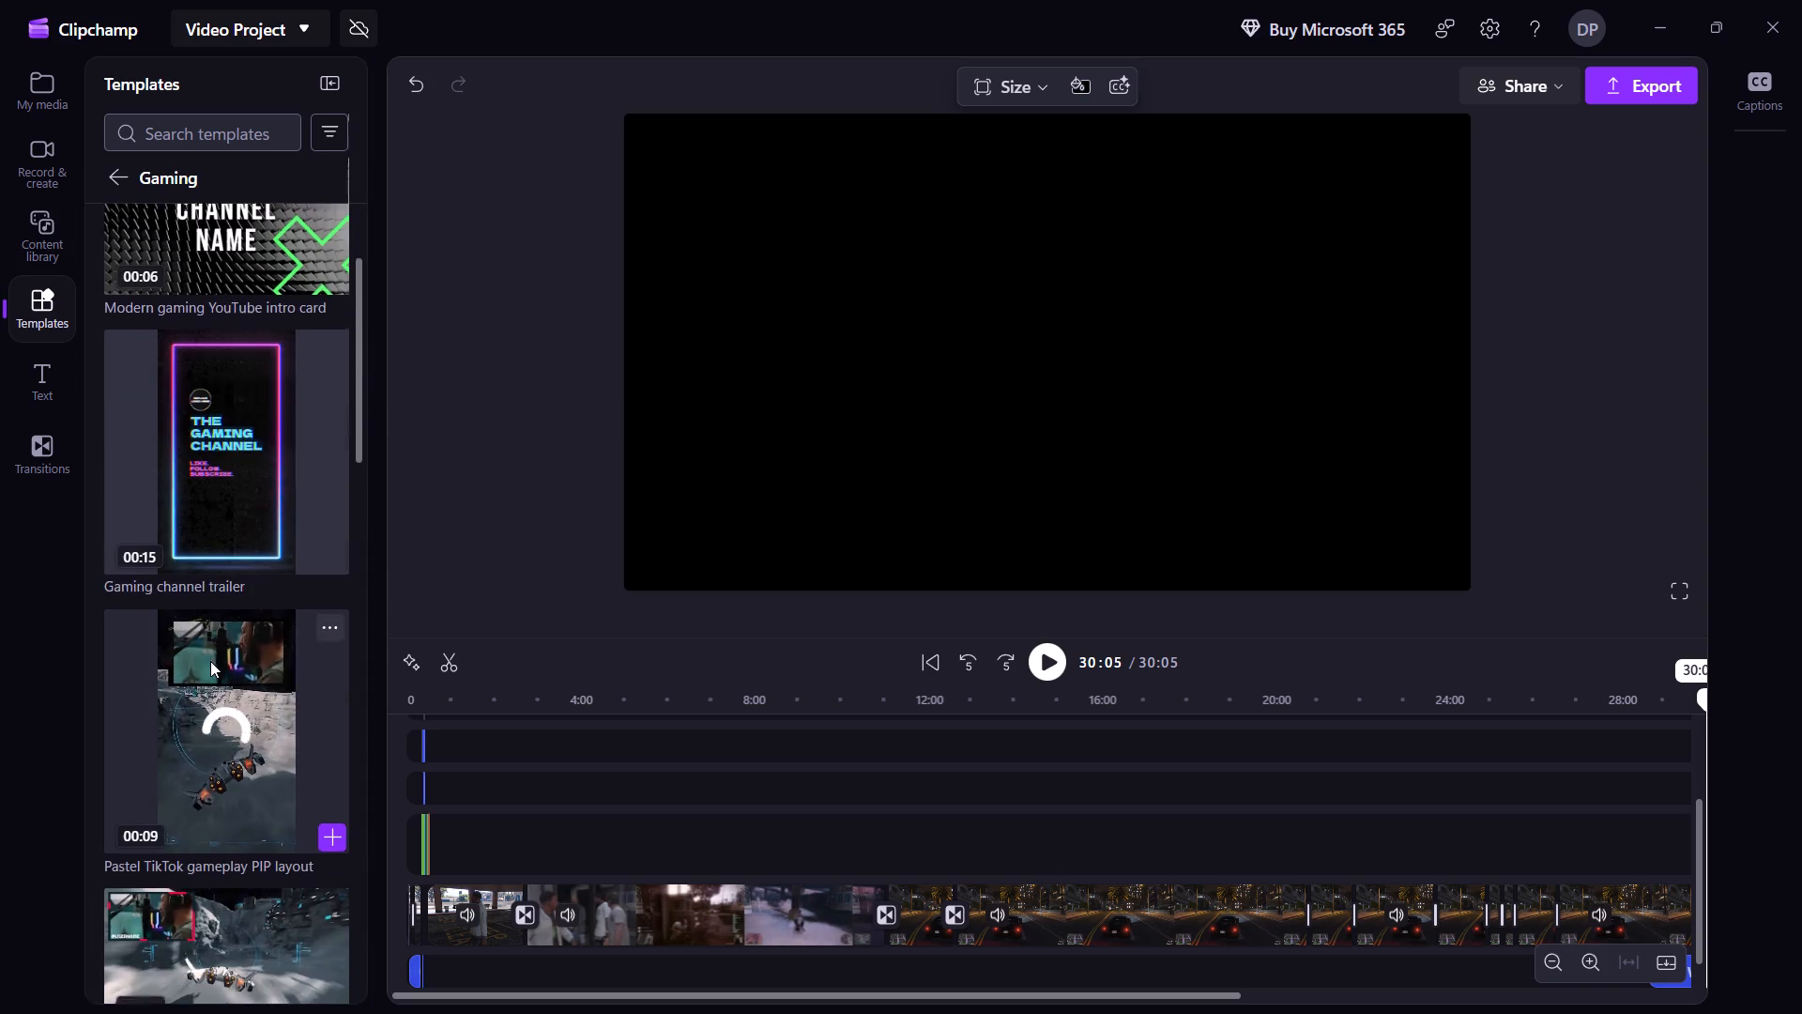
pyautogui.scroll(-15, 210, 661)
pyautogui.scroll(2, 257, 398)
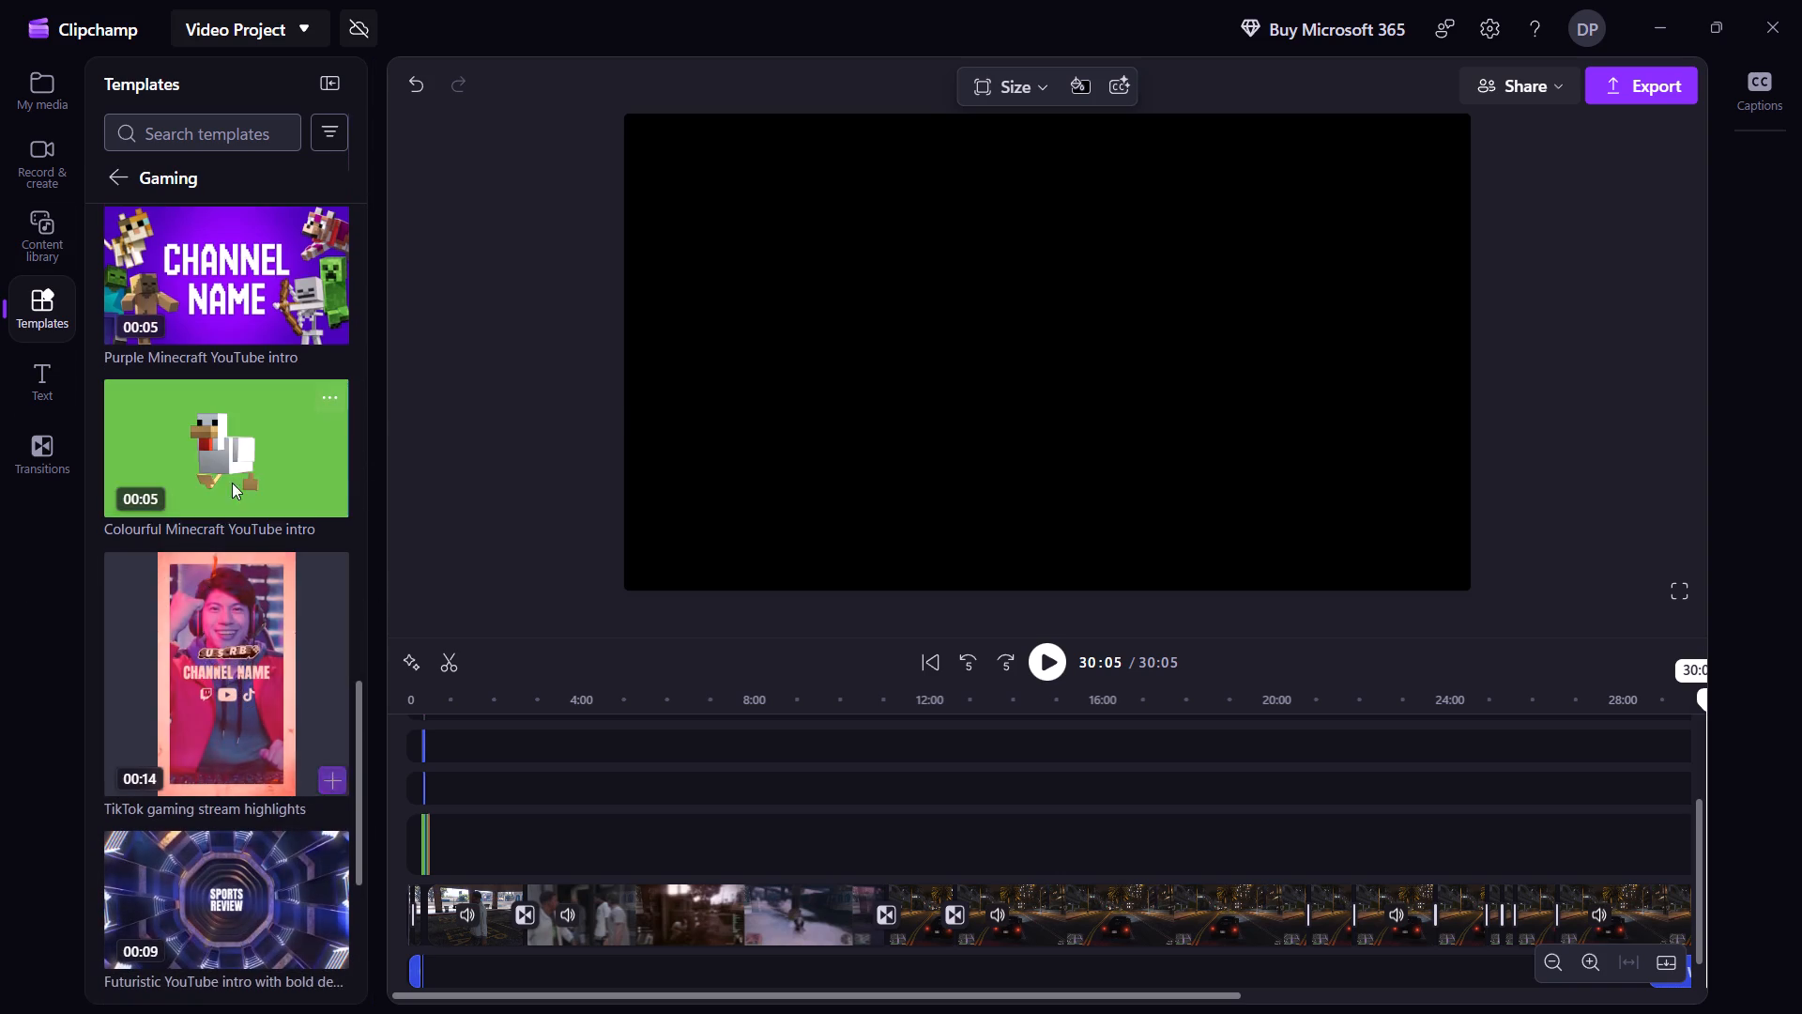
pyautogui.click(232, 433)
pyautogui.click(1048, 625)
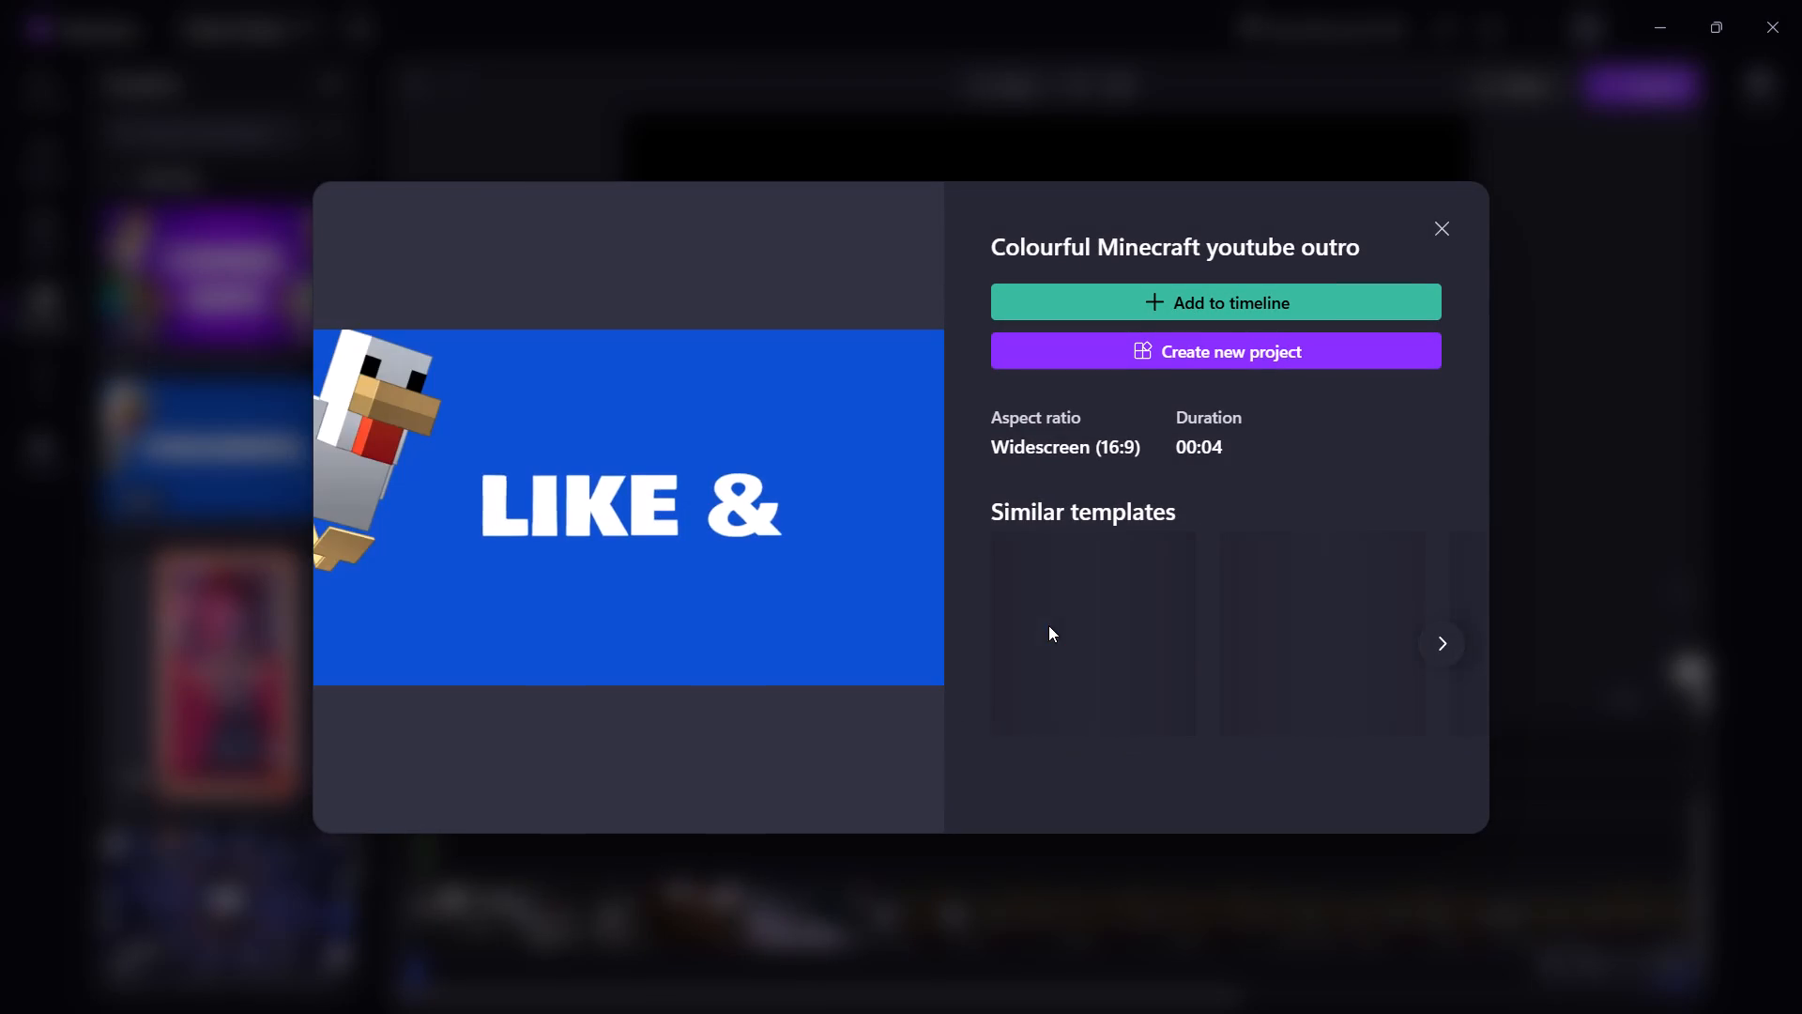
pyautogui.click(1214, 308)
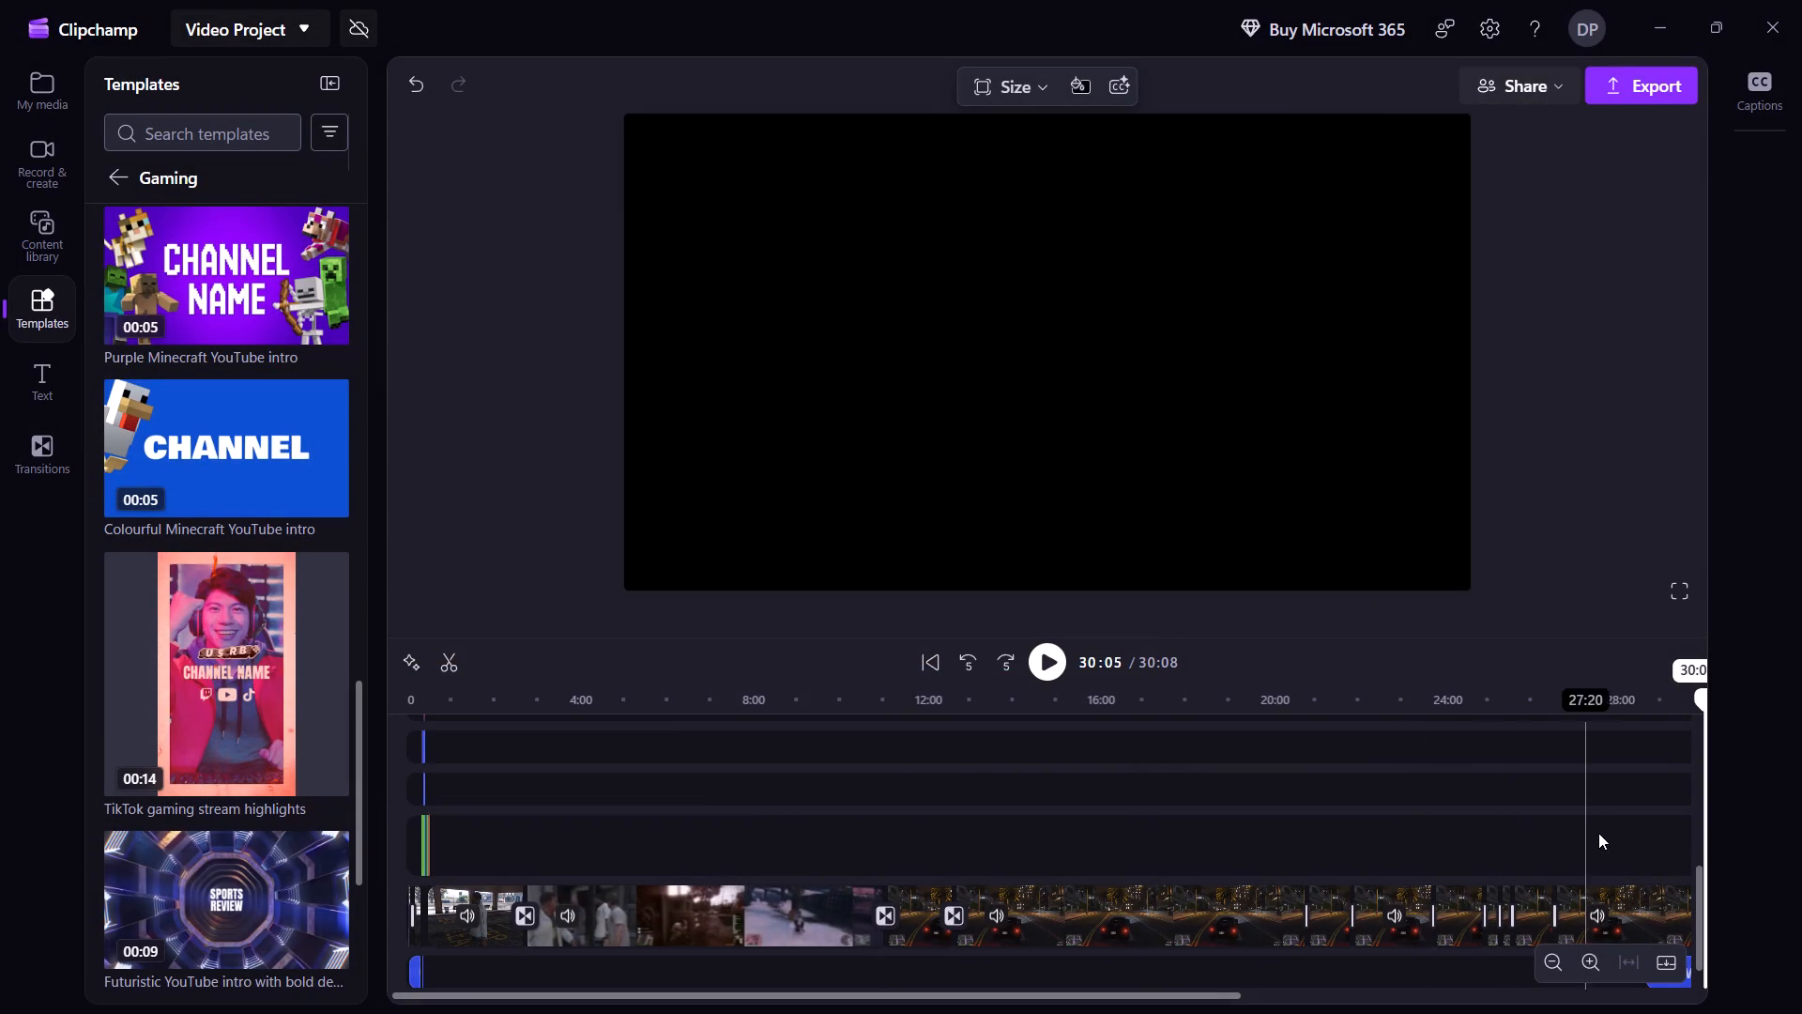
# Play back the end of the timeline to check the added outro.
pyautogui.keyDown('shift'); pyautogui.scroll(3, 1628, 810); pyautogui.keyUp('shift')
pyautogui.keyDown('shift'); pyautogui.scroll(-2, 1633, 810); pyautogui.keyUp('shift')
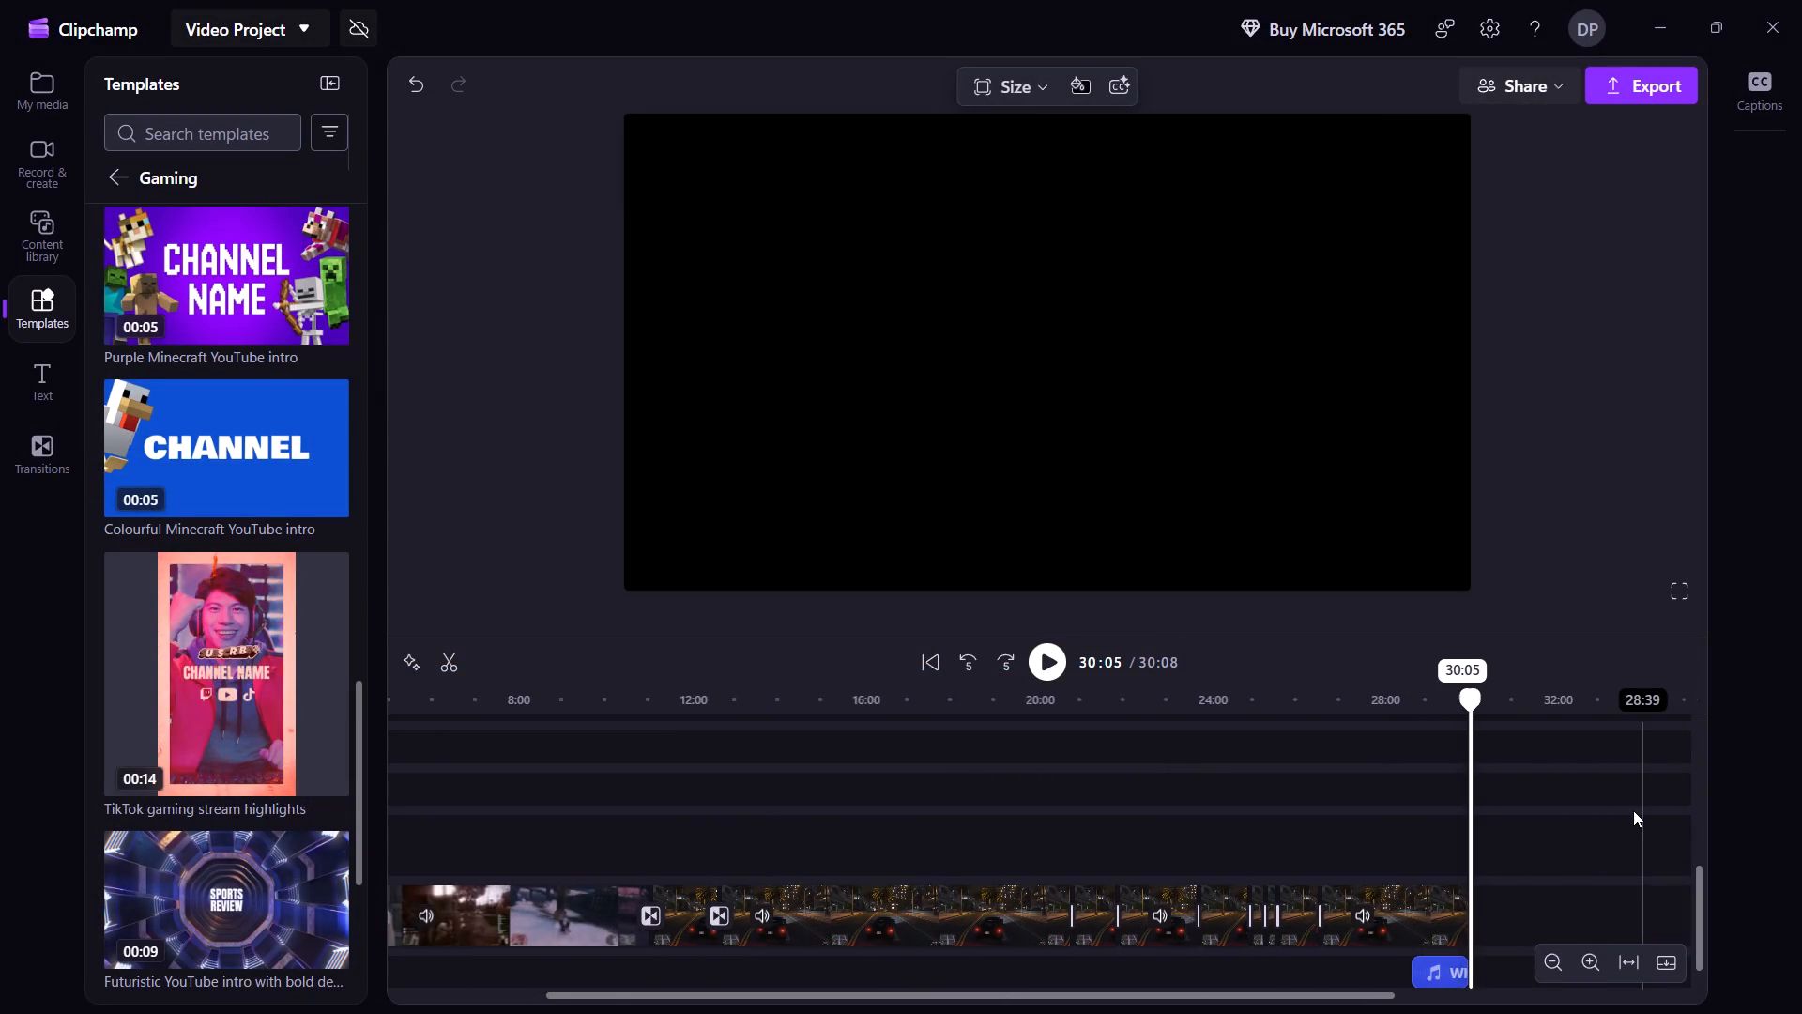
pyautogui.keyDown('shift'); pyautogui.scroll(-1, 1633, 810); pyautogui.keyUp('shift')
pyautogui.press('Left')
pyautogui.press('space')
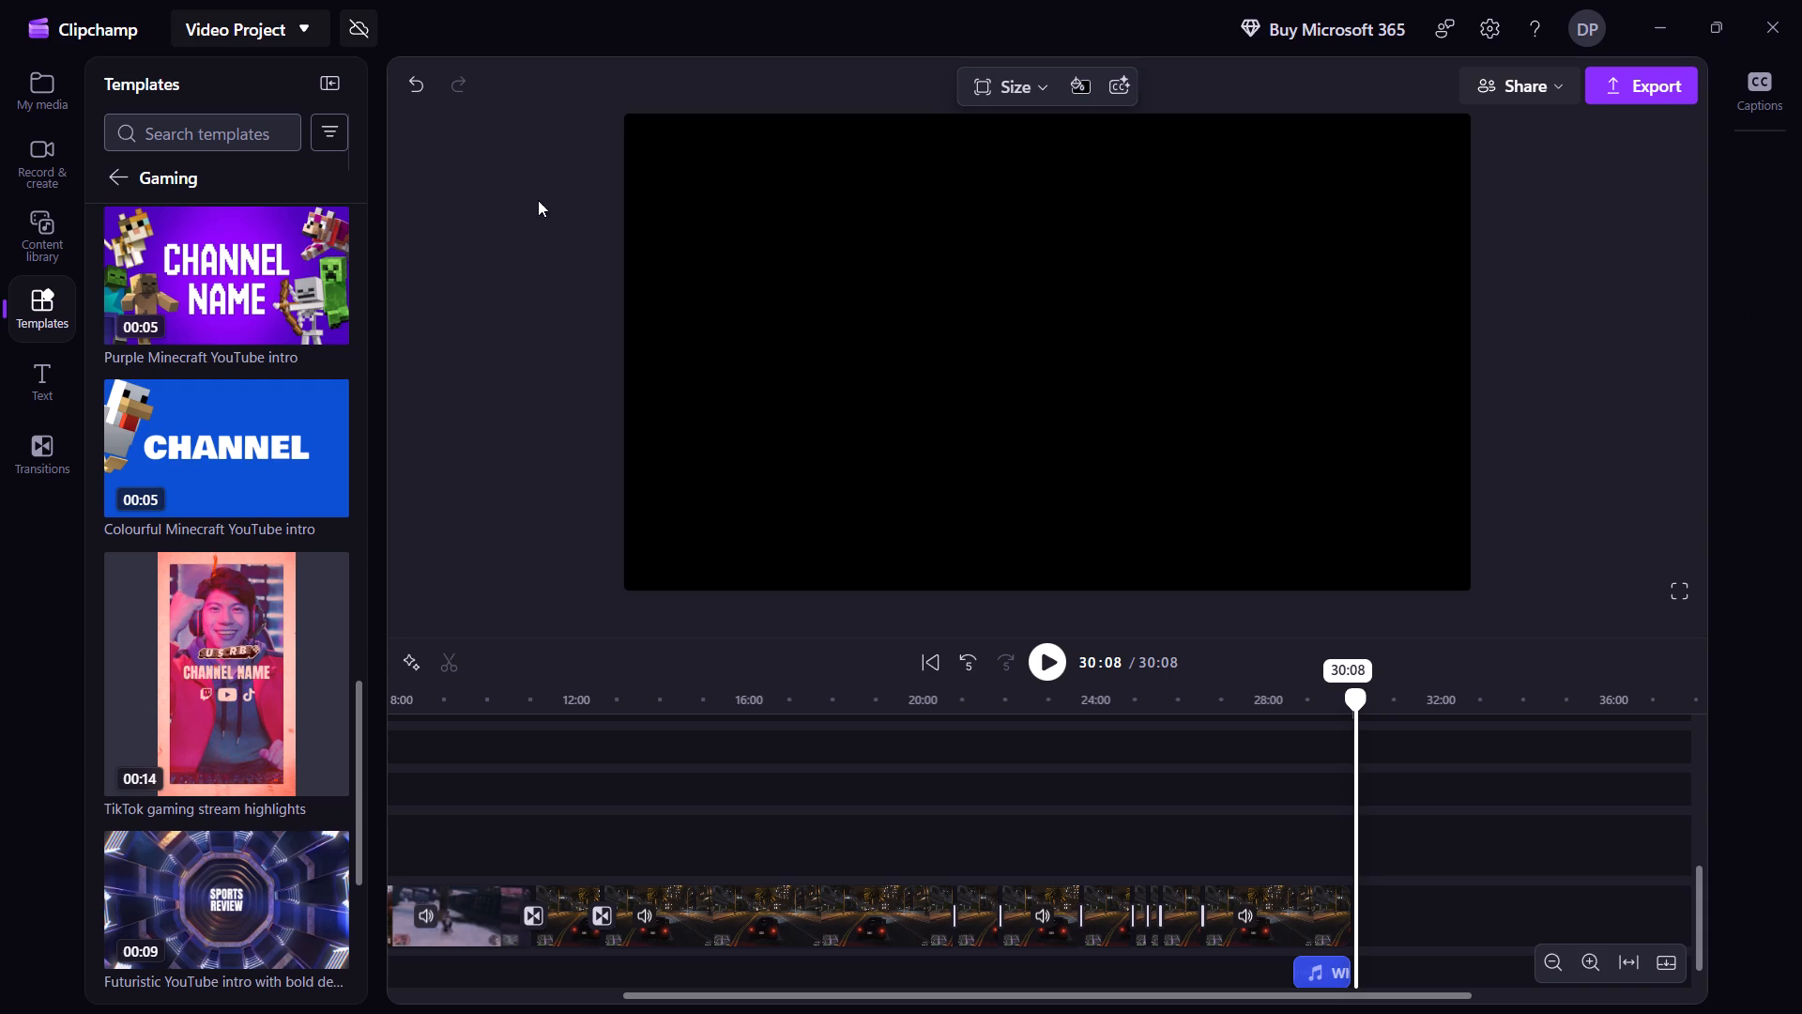
# Export the video in 1080p as Video Project.mp4 without fixing the visual gap.
pyautogui.click(1621, 77)
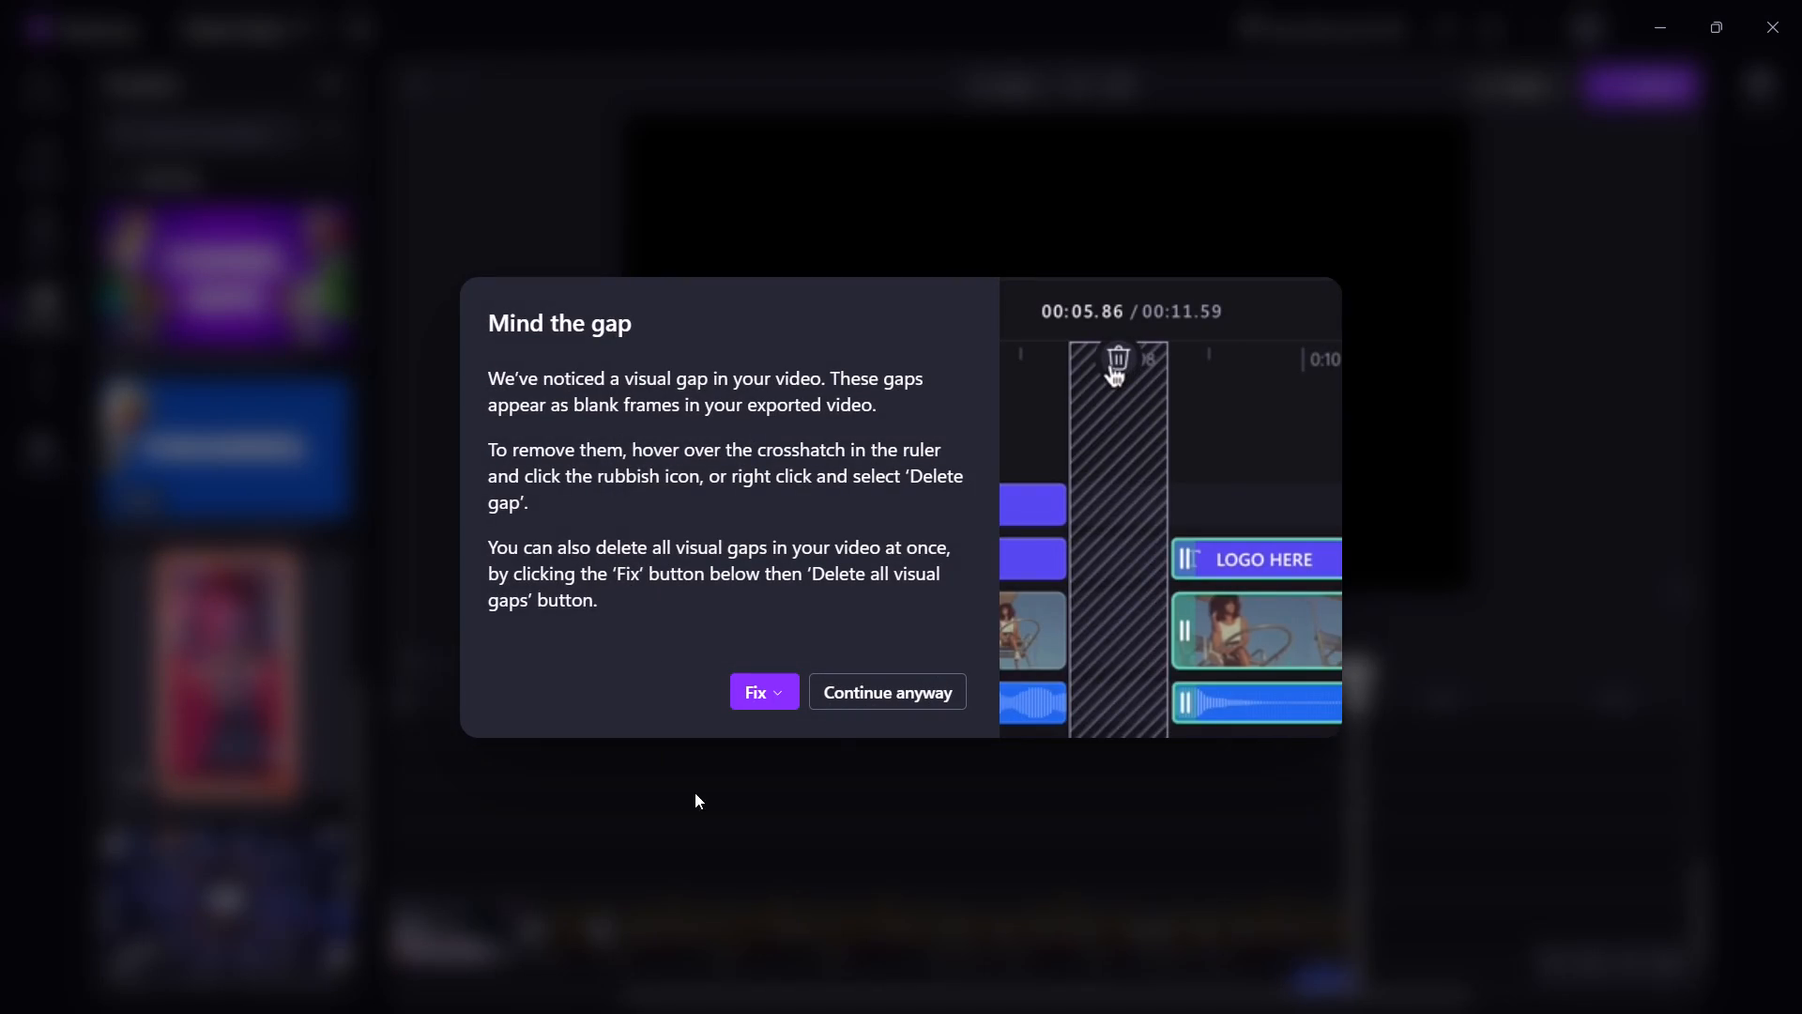
pyautogui.click(888, 703)
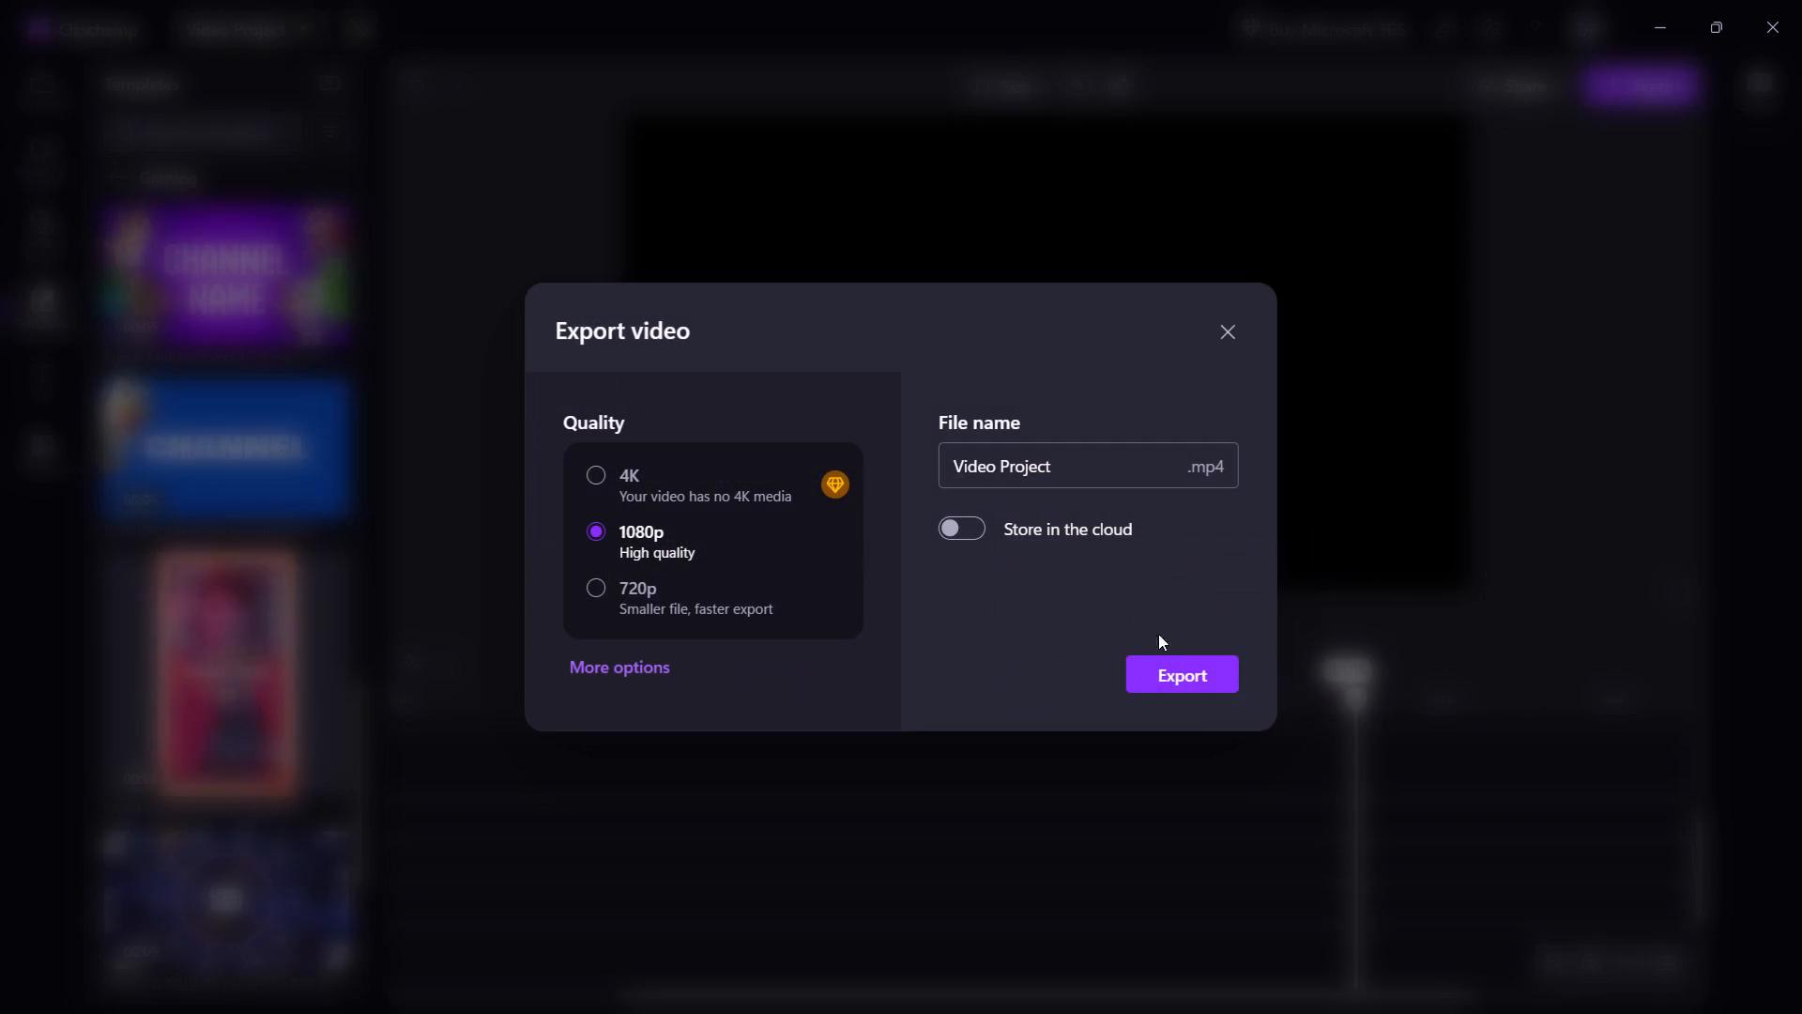
pyautogui.click(1199, 673)
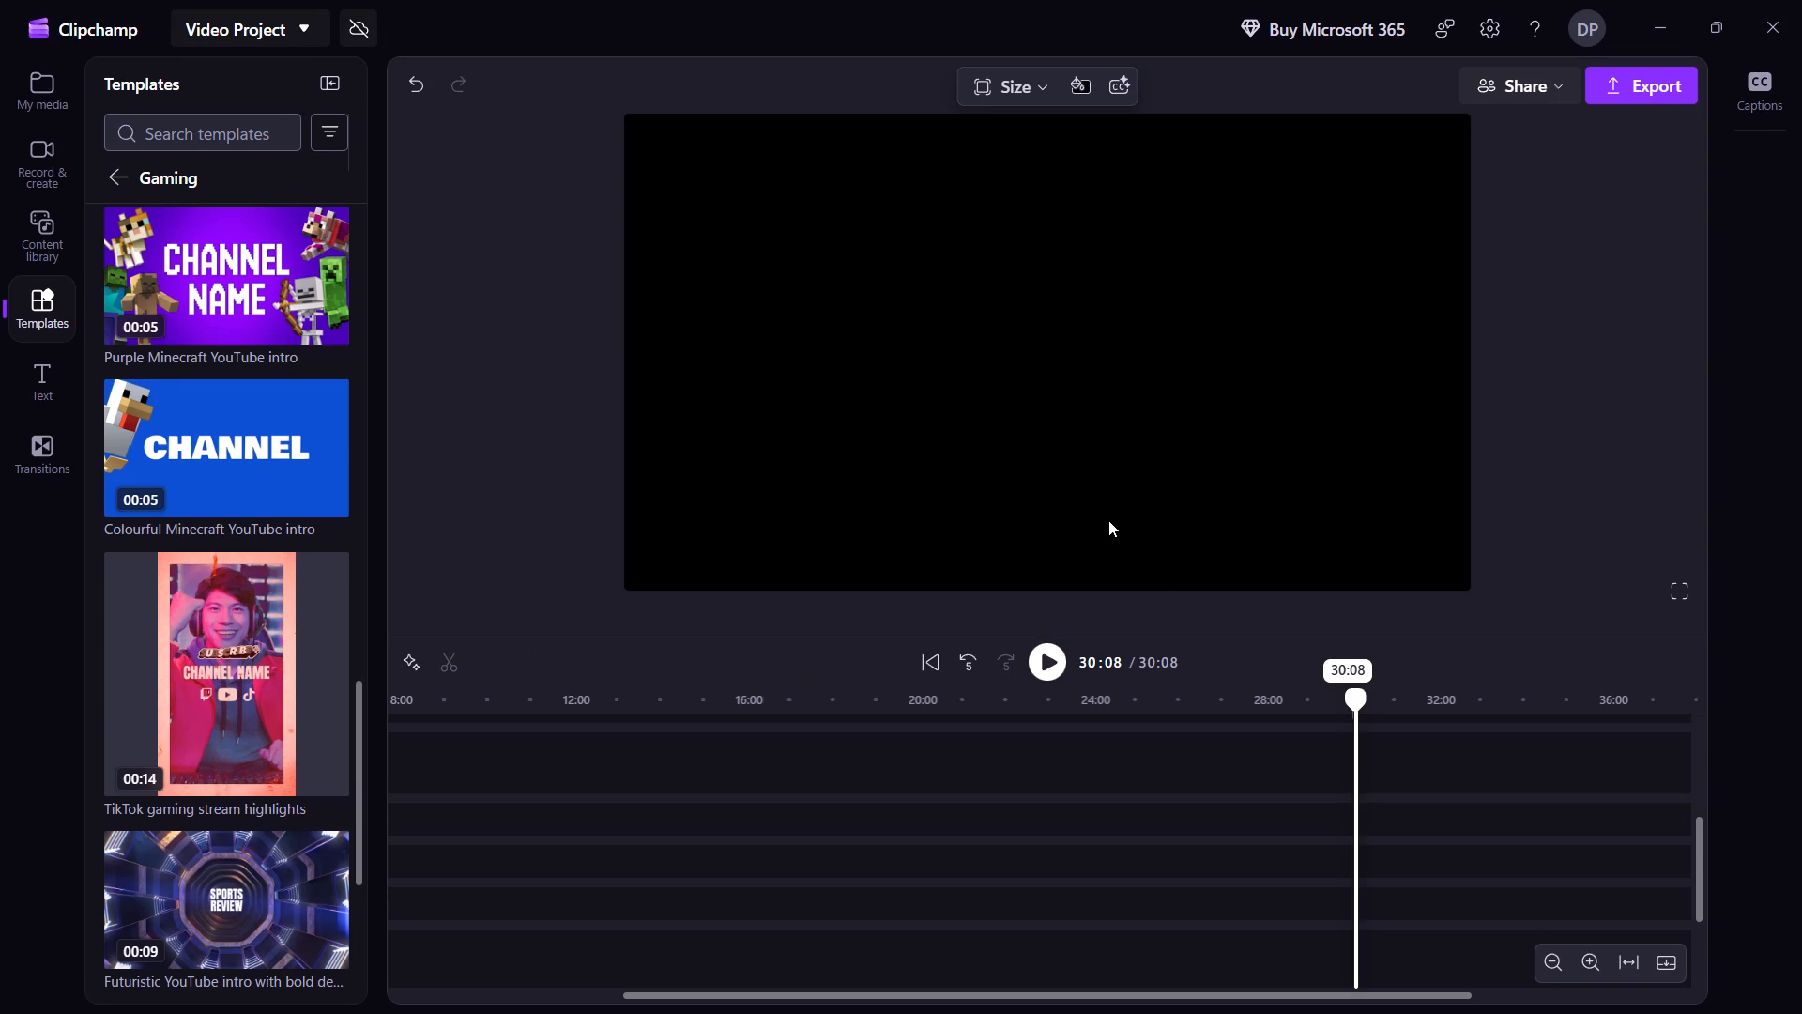